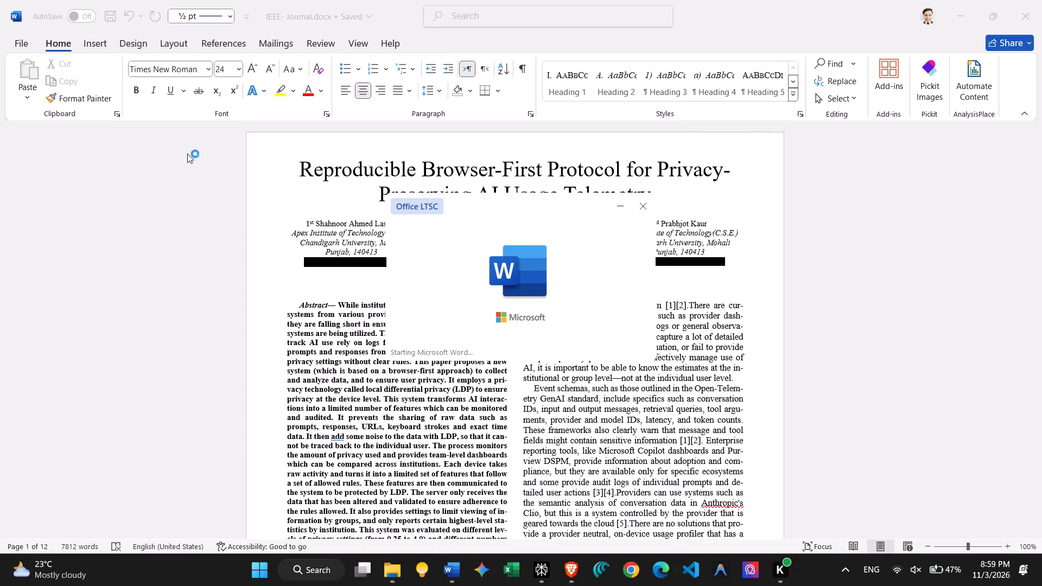
Read through the usage instructions and the Section 1 manuscript source, from the abstract to the evaluation factors and metrics.
scroll(427, 329, "down", 2)
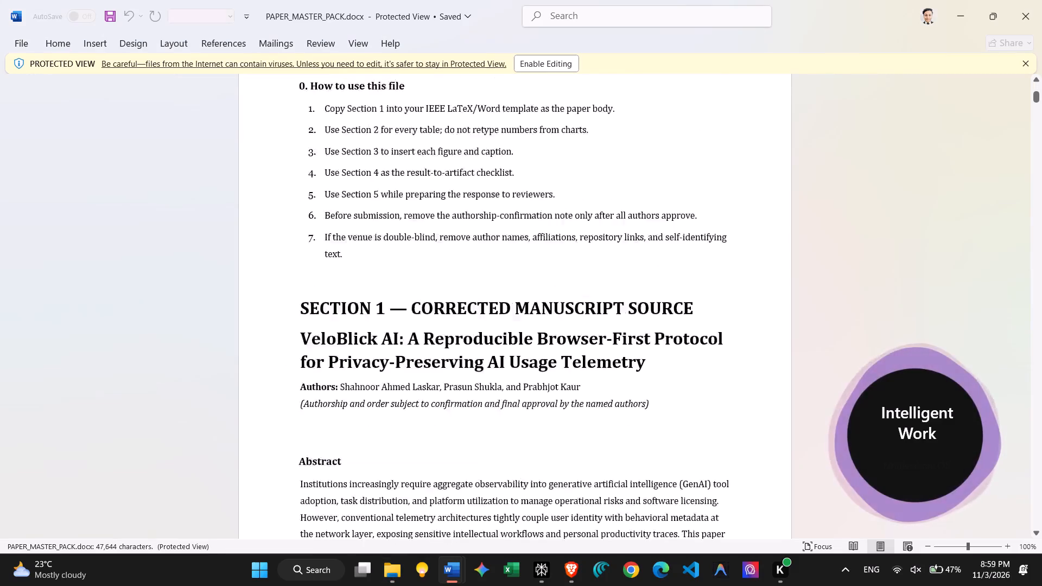
scroll(427, 329, "up", 3)
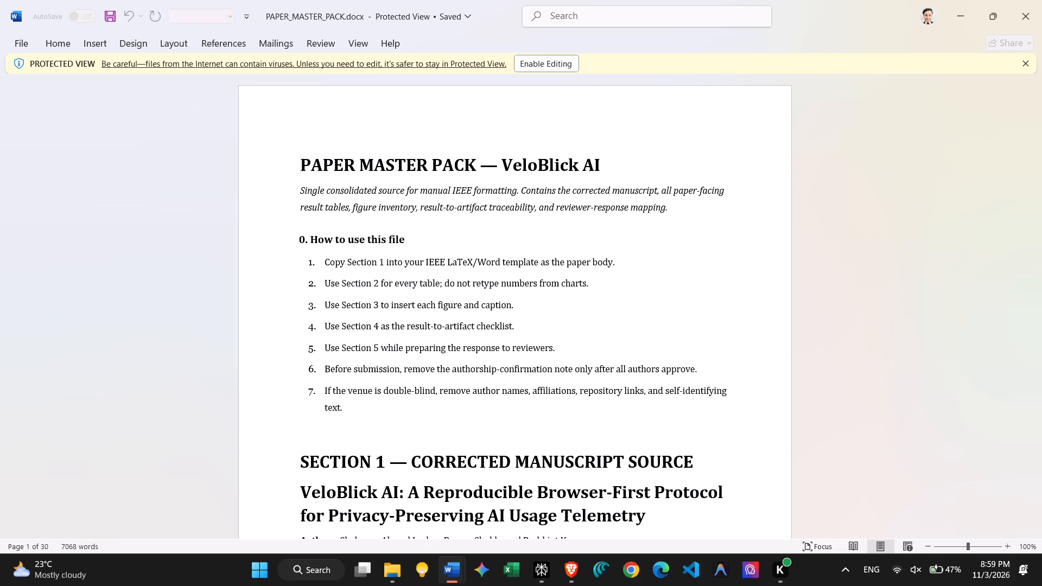
scroll(427, 329, "down", 2)
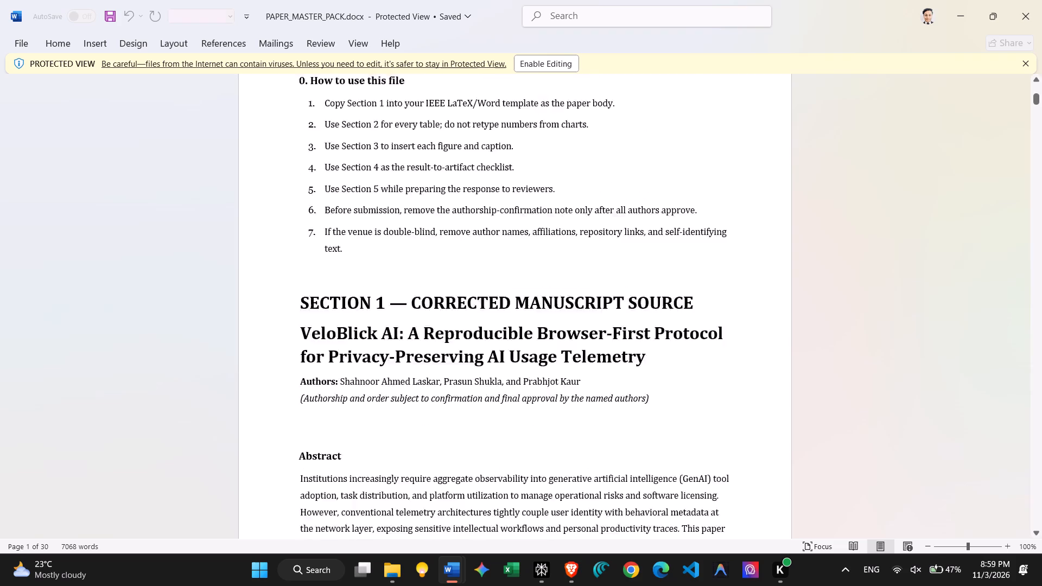
scroll(427, 329, "down", 5)
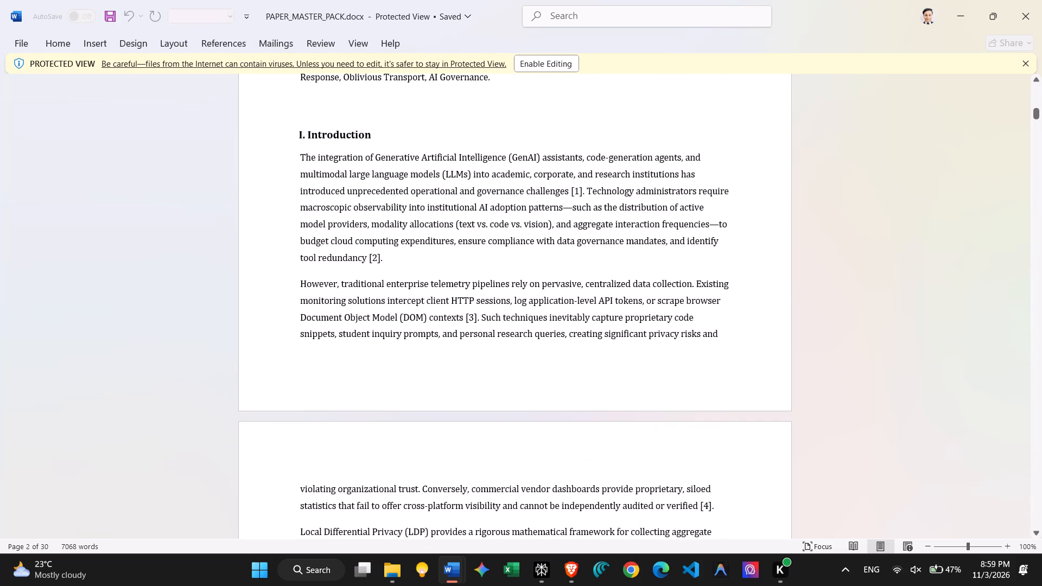
scroll(427, 329, "down", 6)
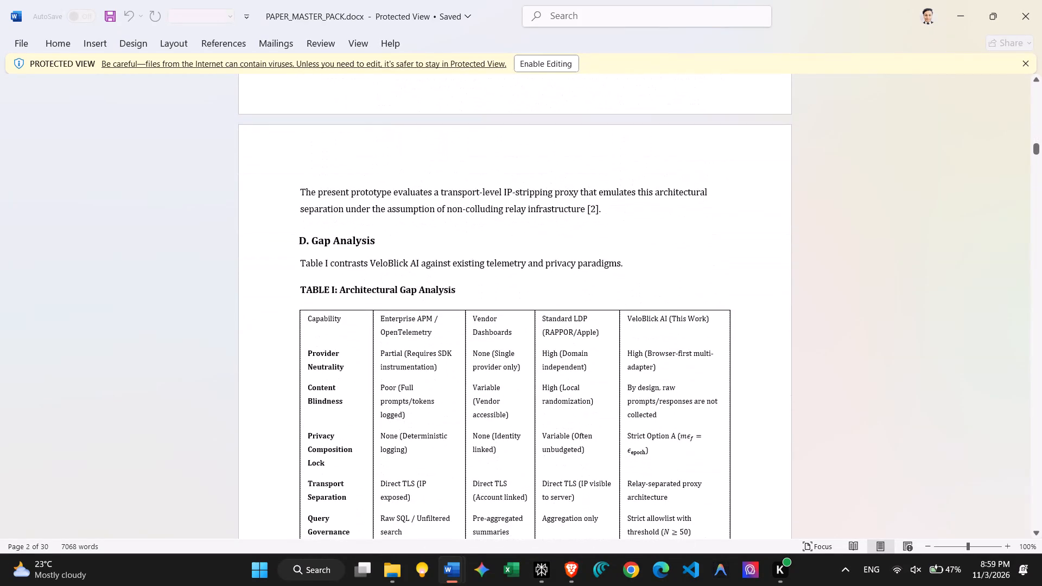
scroll(427, 329, "down", 6)
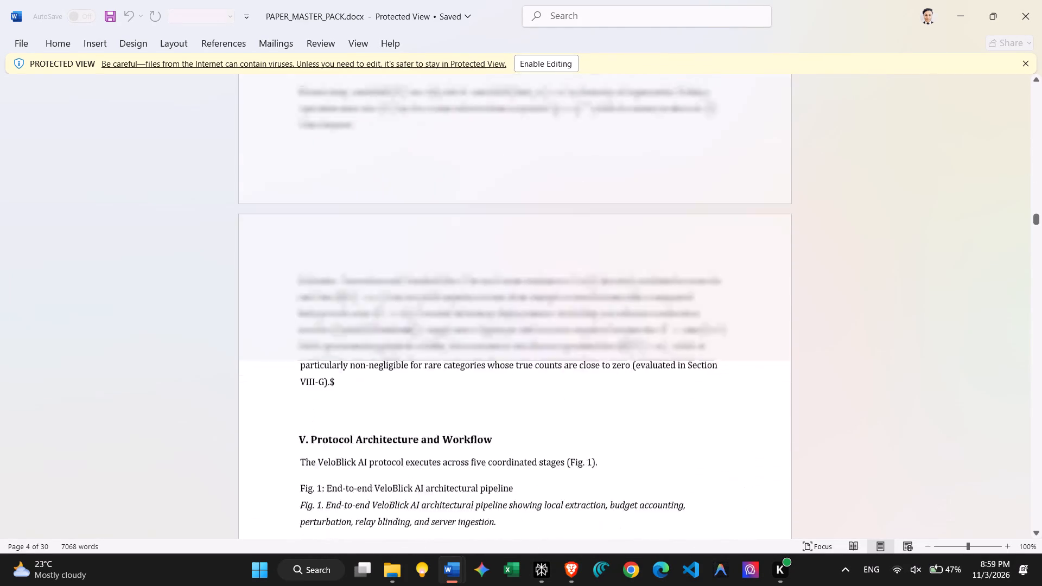
scroll(427, 329, "up", 5)
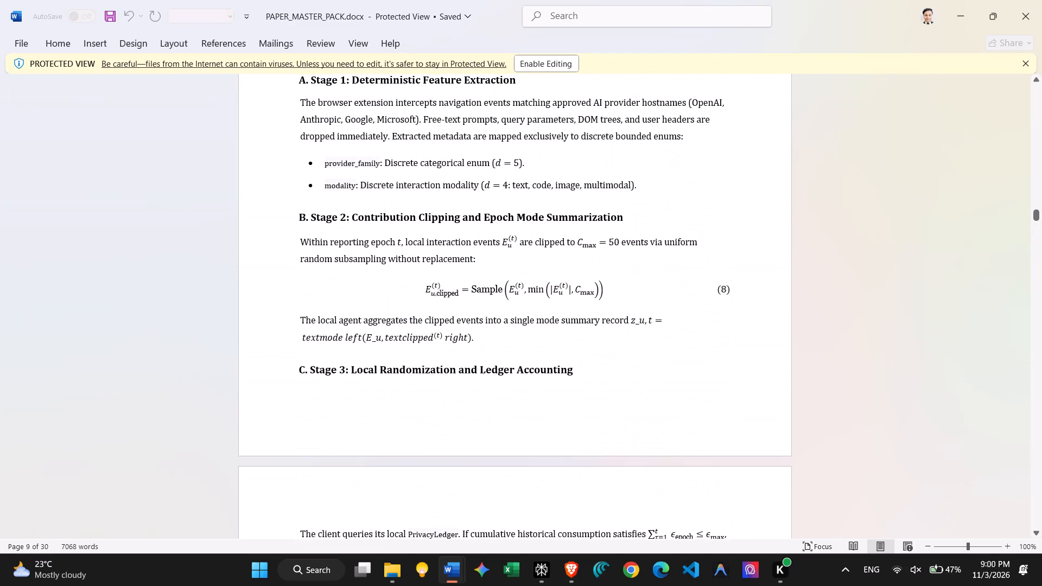
scroll(427, 329, "down", 7)
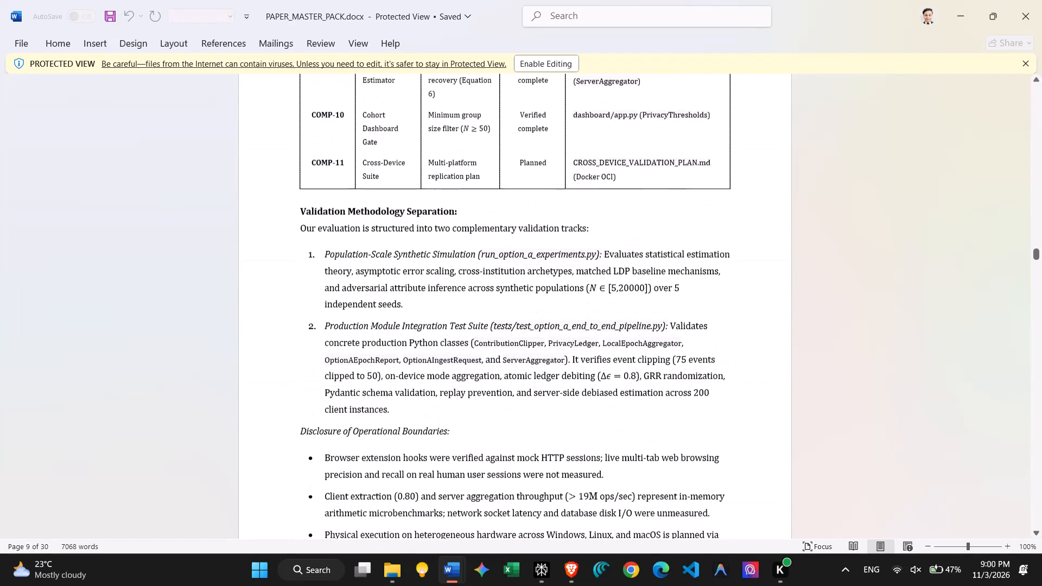
scroll(427, 329, "down", 3)
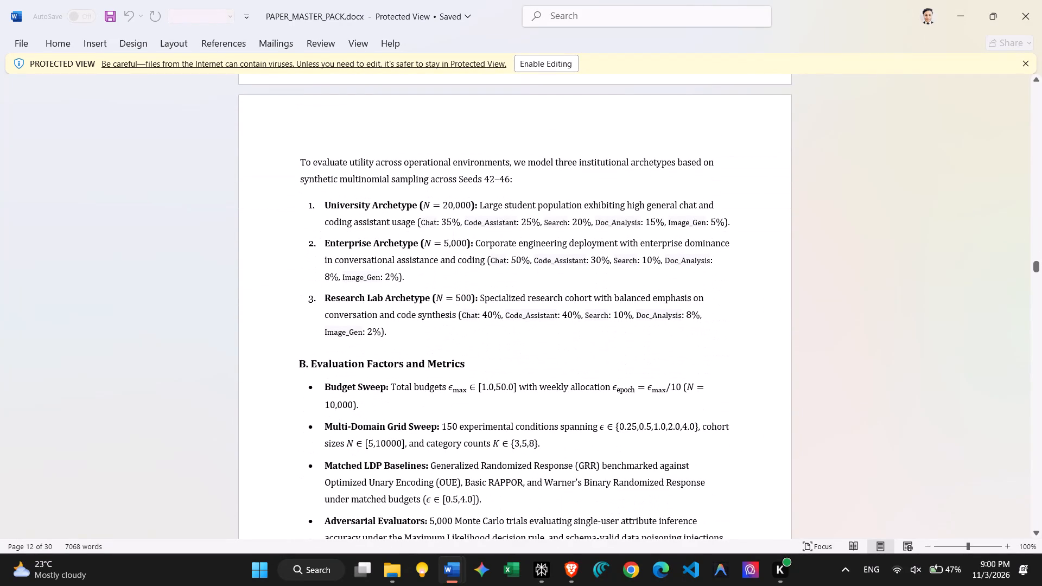
Examine the experimental results, discussion, references and appendix, then the start of the Section 2 result tables.
scroll(427, 329, "down", 4)
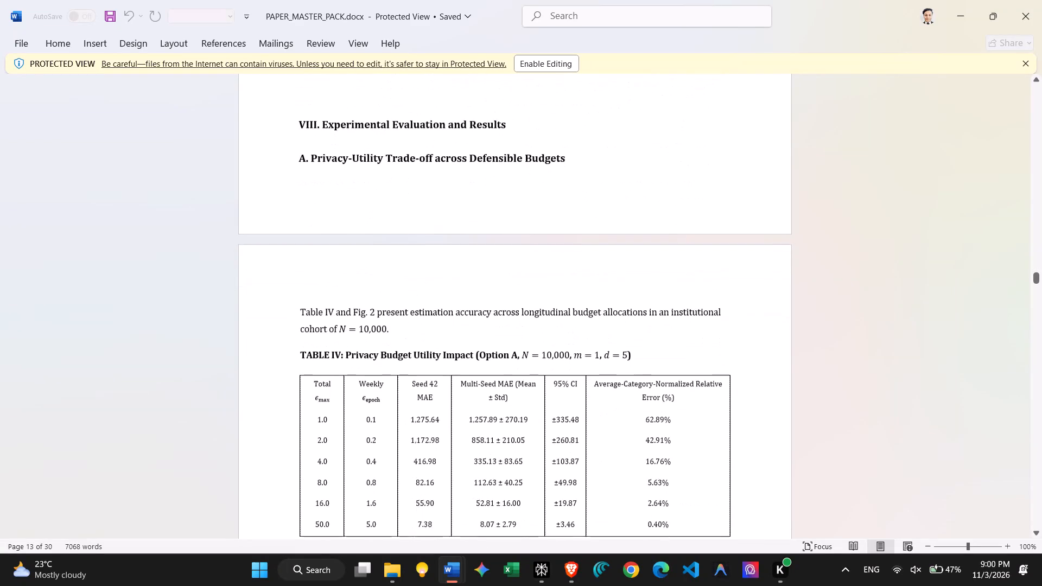
scroll(427, 329, "down", 5)
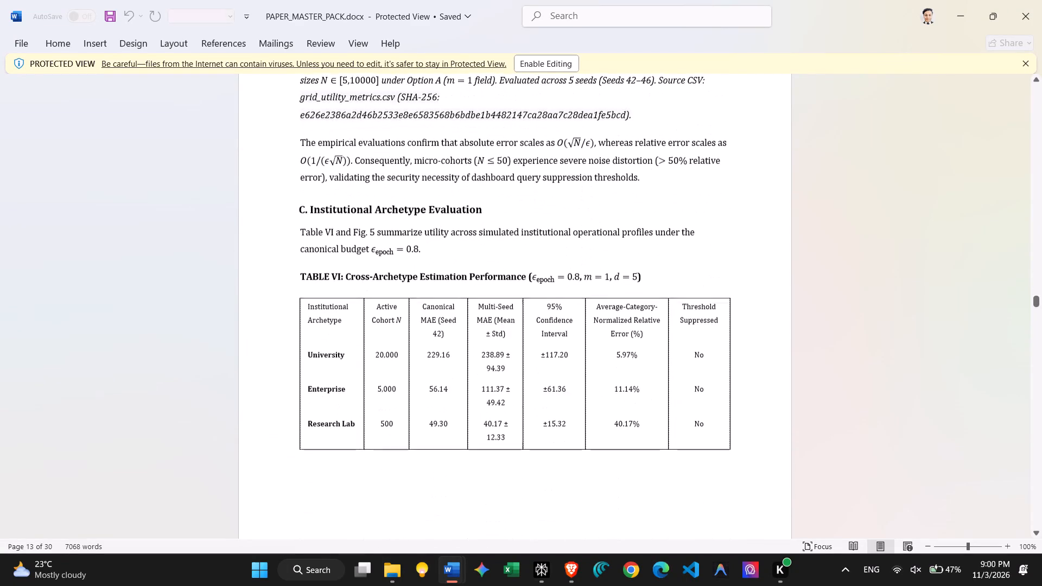
scroll(427, 329, "down", 3)
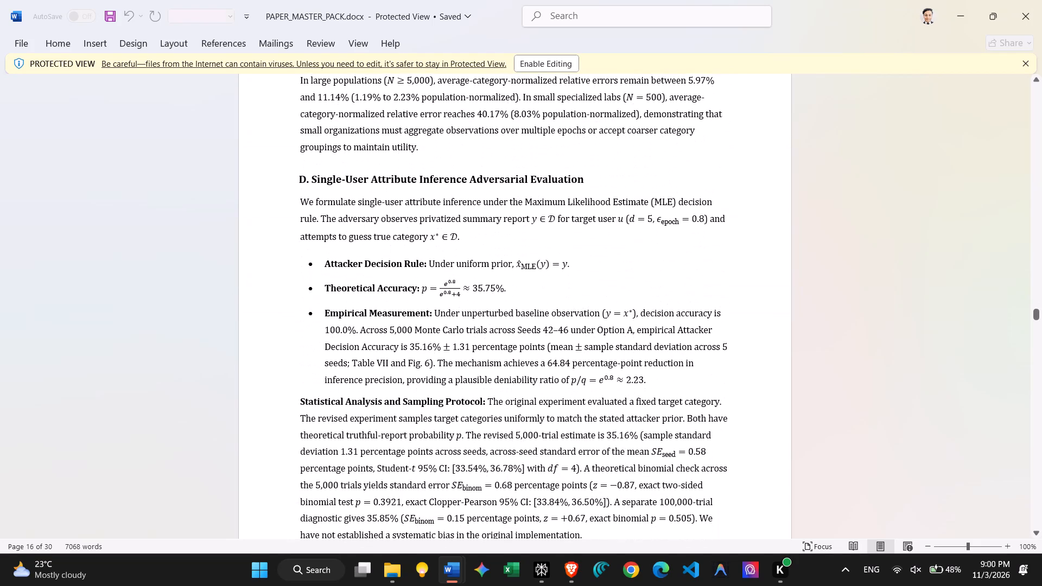
scroll(427, 329, "down", 4)
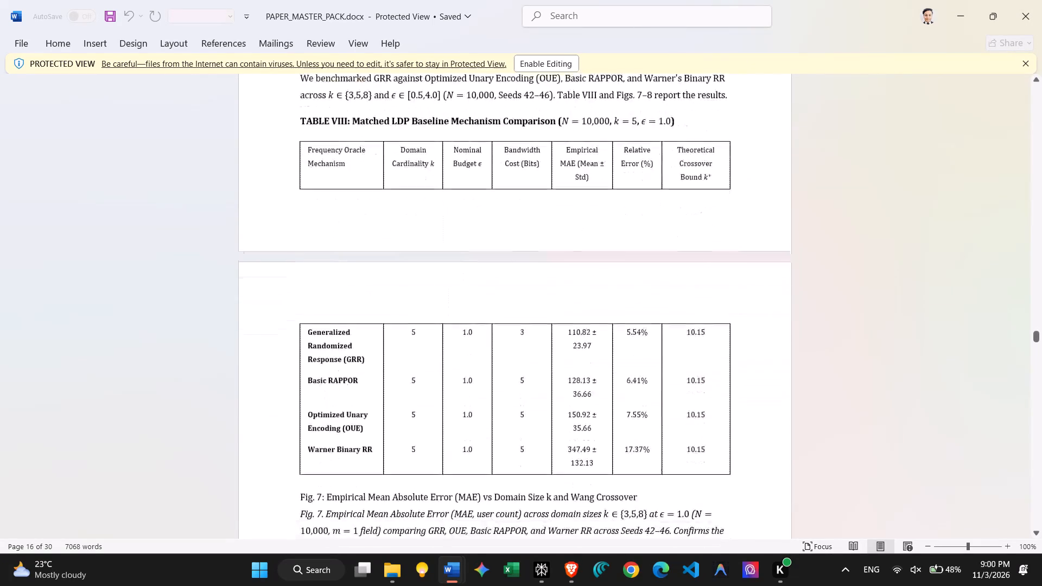
scroll(427, 329, "down", 7)
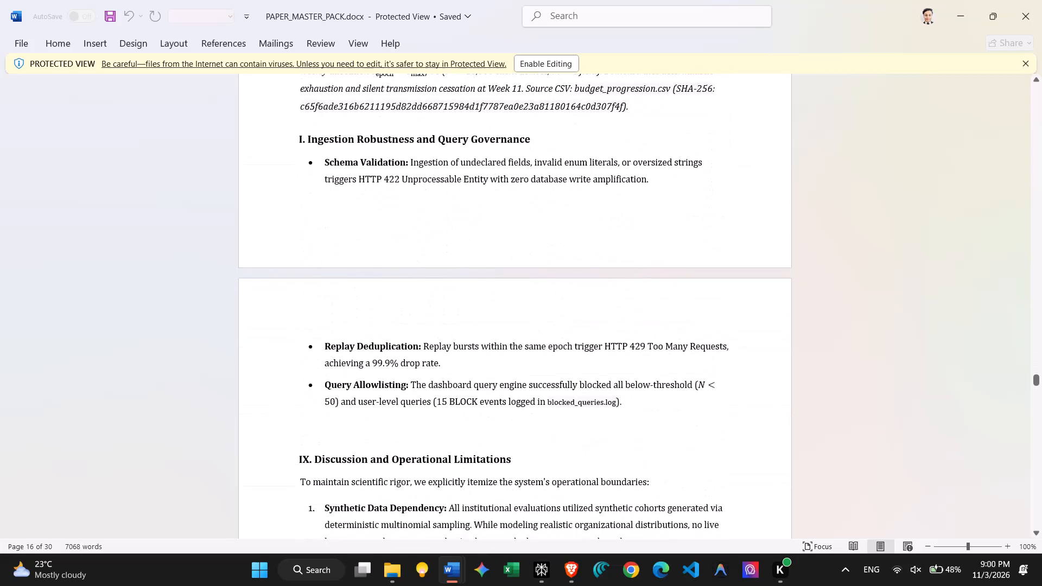
scroll(427, 329, "down", 9)
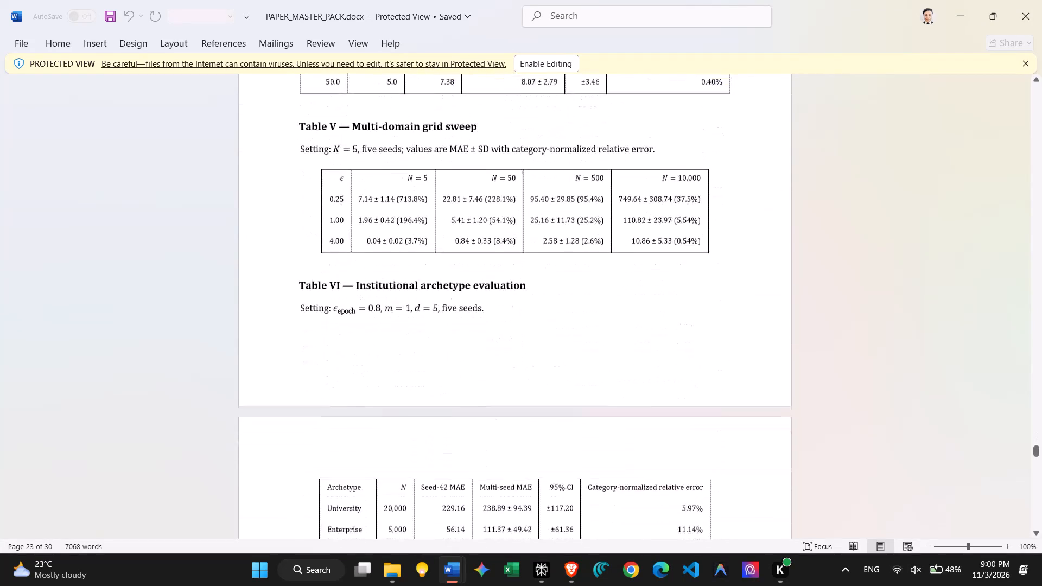
scroll(427, 329, "up", 5)
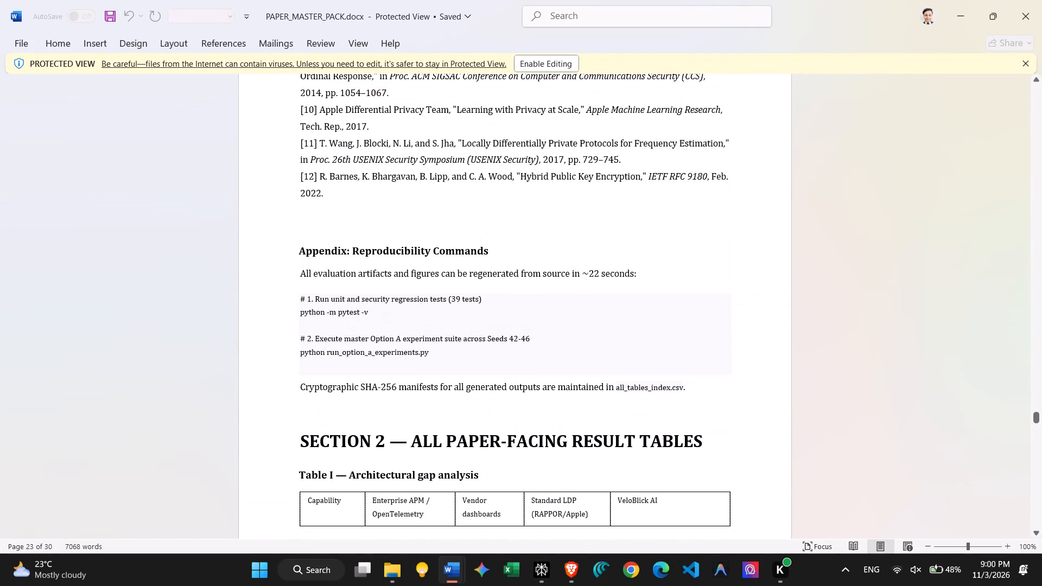
scroll(427, 329, "down", 2)
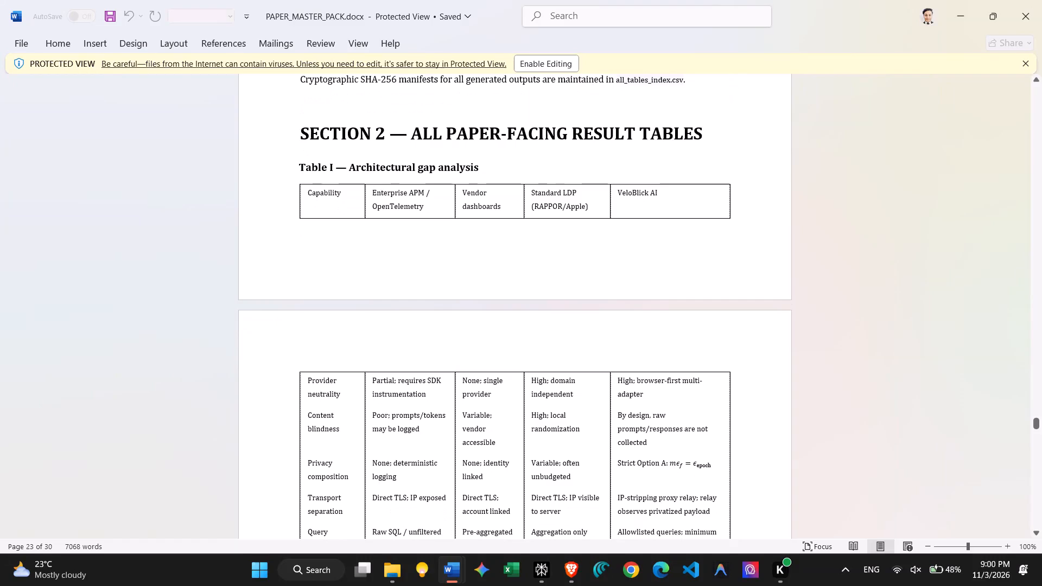
Enable editing for PAPER_MASTER_PACK.docx and arrange it side by side with the IEEE journal document.
left_click(545, 66)
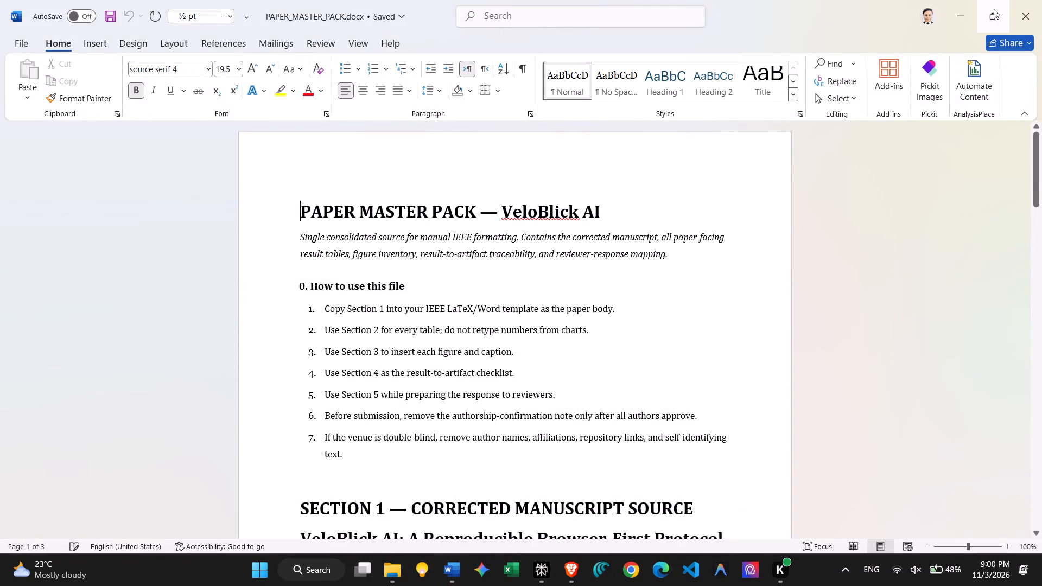
left_click(908, 50)
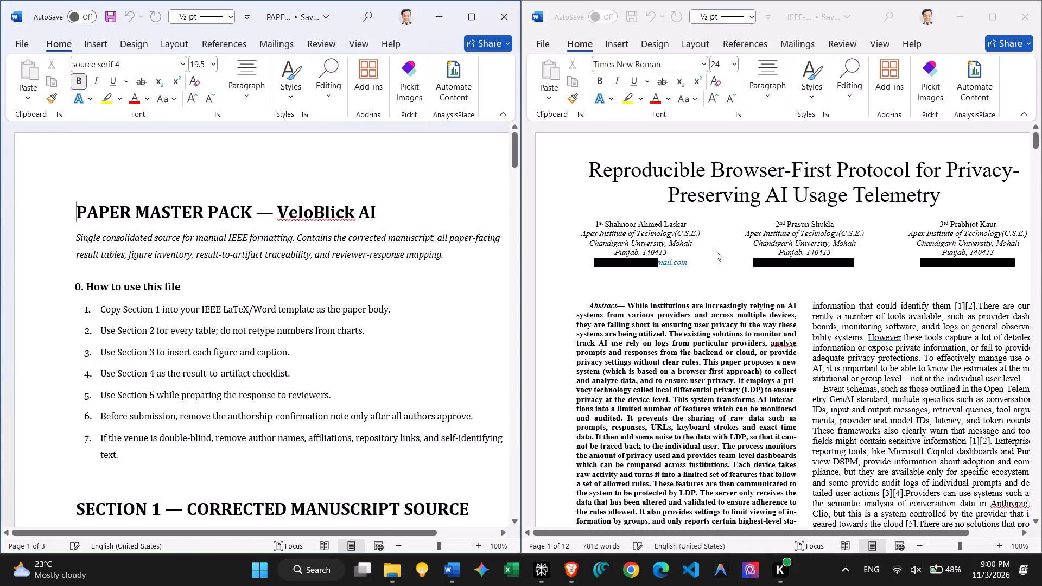
Compare the abstract and index terms in the master pack with the abstract and keywords in the IEEE paper.
scroll(247, 394, "up", 14)
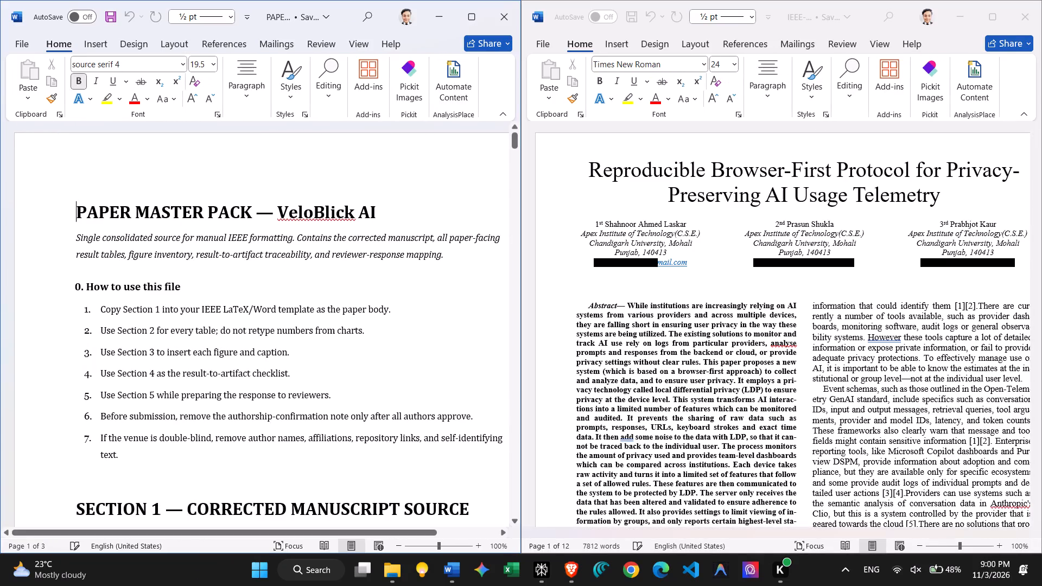
scroll(247, 394, "down", 2)
scroll(247, 394, "left", 1)
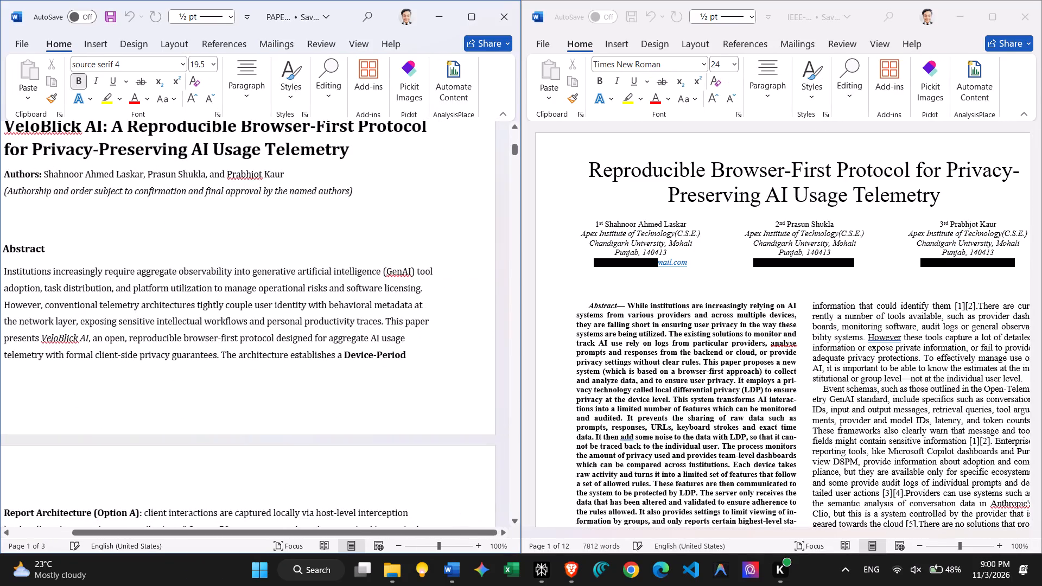
scroll(247, 394, "down", 3)
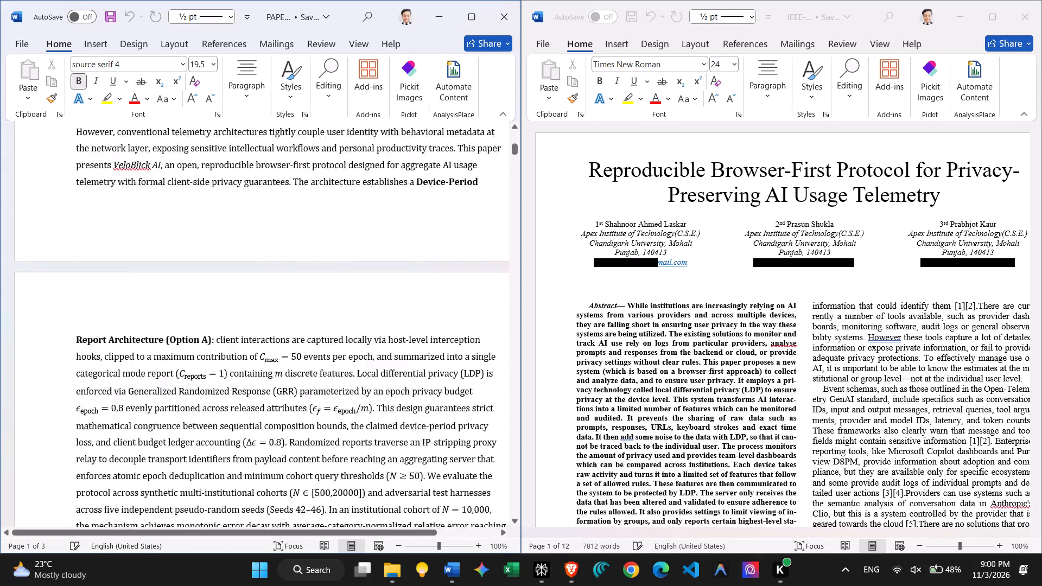
scroll(247, 394, "down", 1)
scroll(247, 394, "up", 1)
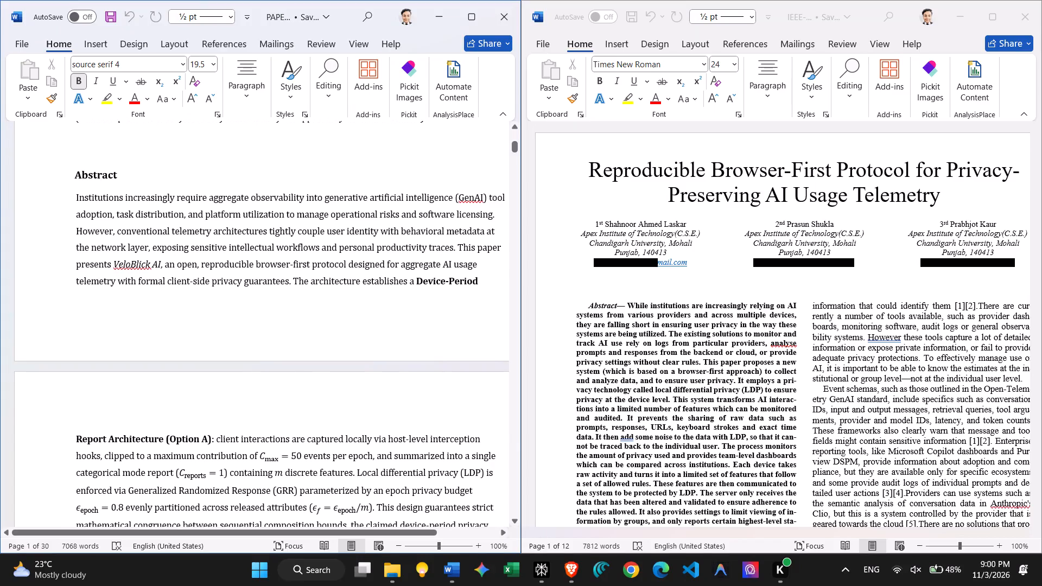
scroll(247, 394, "down", 2)
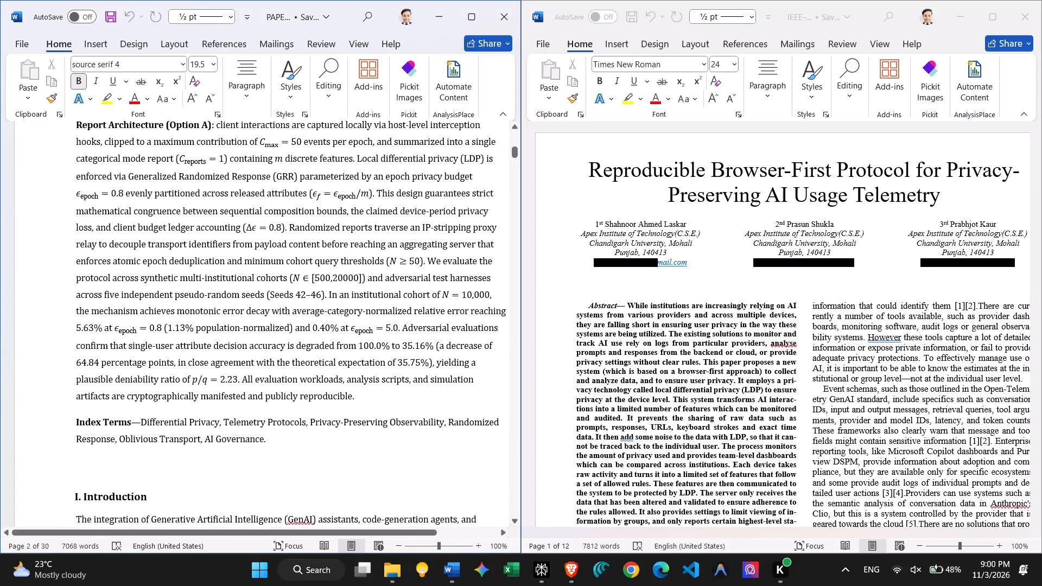
scroll(354, 396, "down", 1)
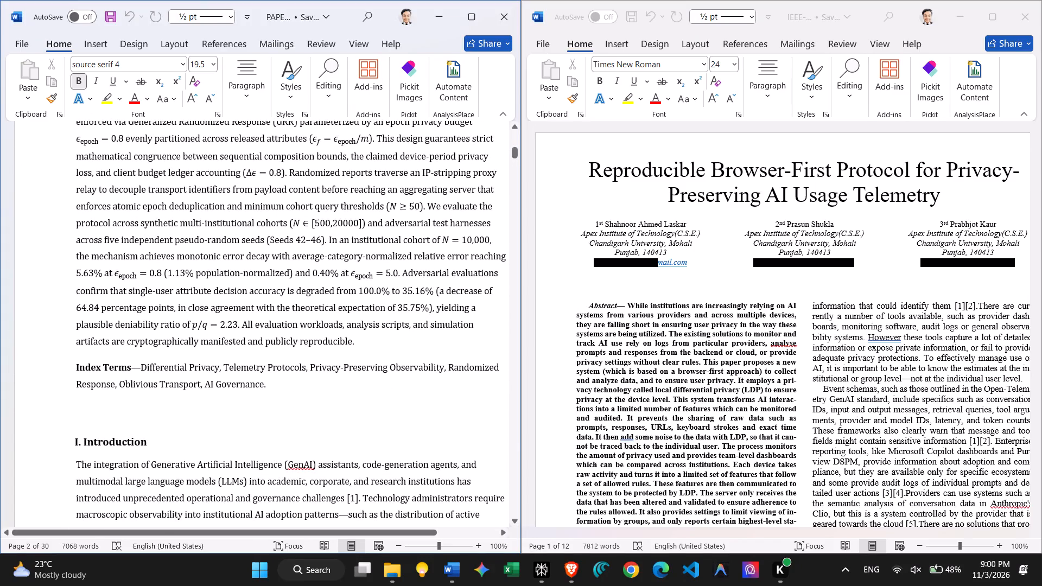
scroll(654, 408, "down", 2)
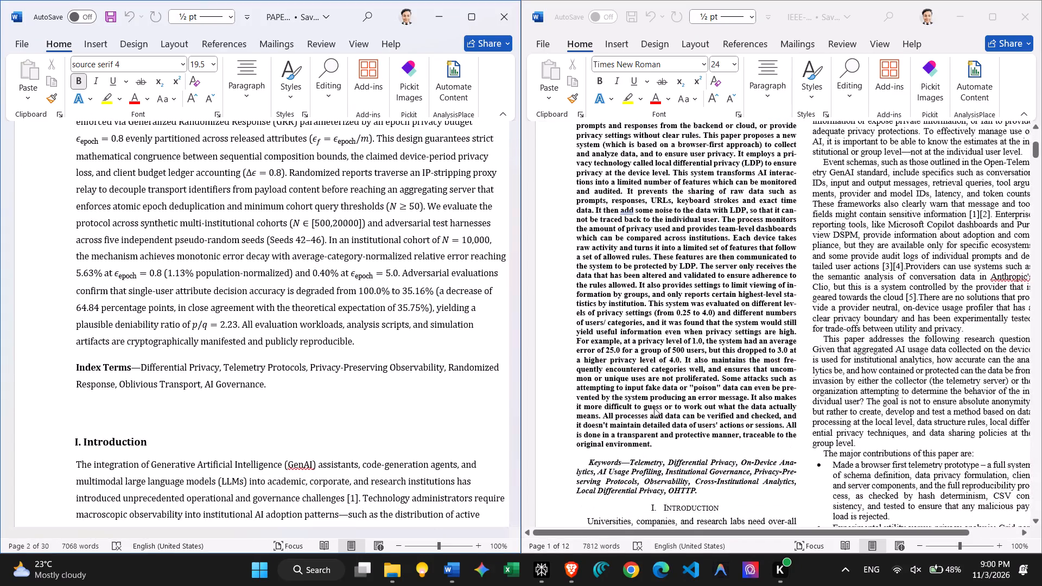
scroll(654, 408, "down", 1)
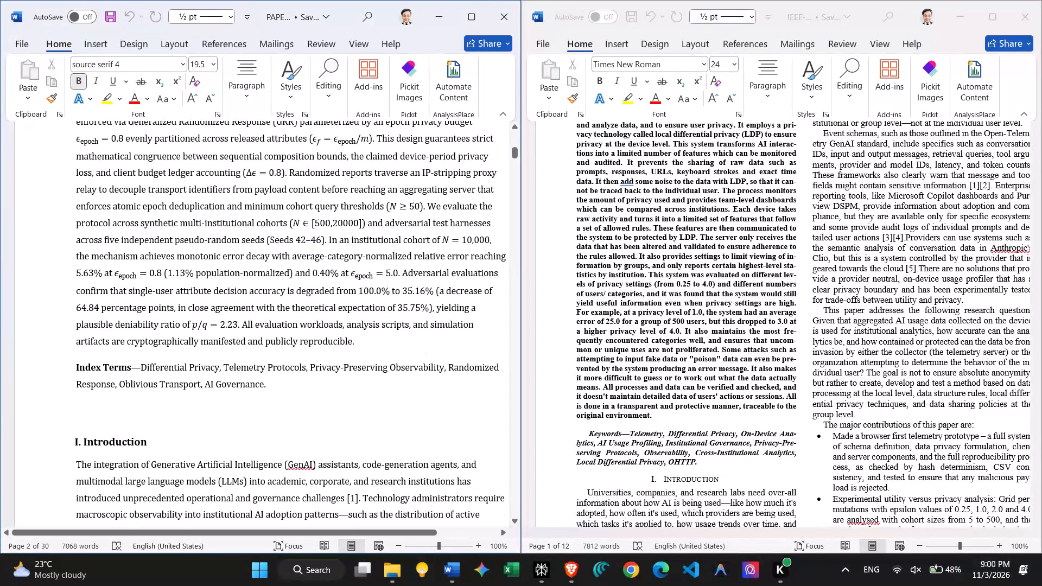
Replace the IEEE paper's keyword list with the master pack's index terms, from Differential Privacy to AI Governance, and remove the duplicate period.
left_click_drag(272, 386, 161, 367)
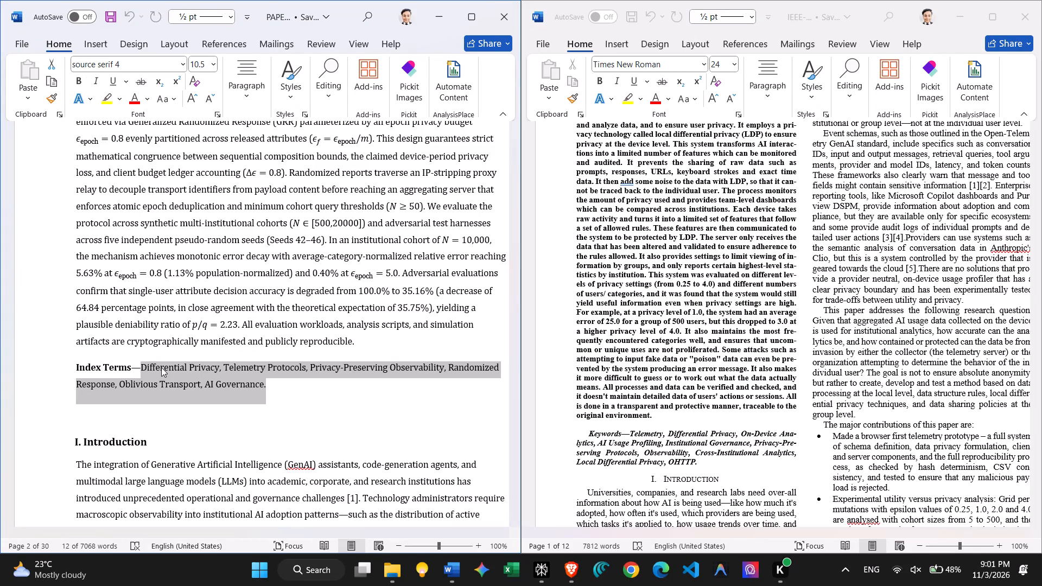
key("ctrl+c")
left_click(666, 455)
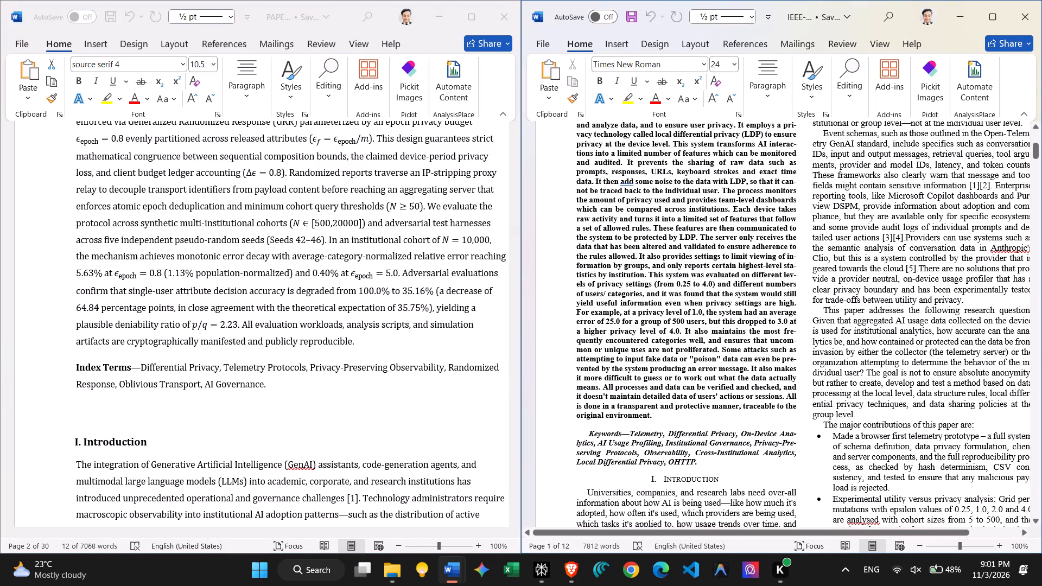
left_click_drag(697, 459, 642, 436)
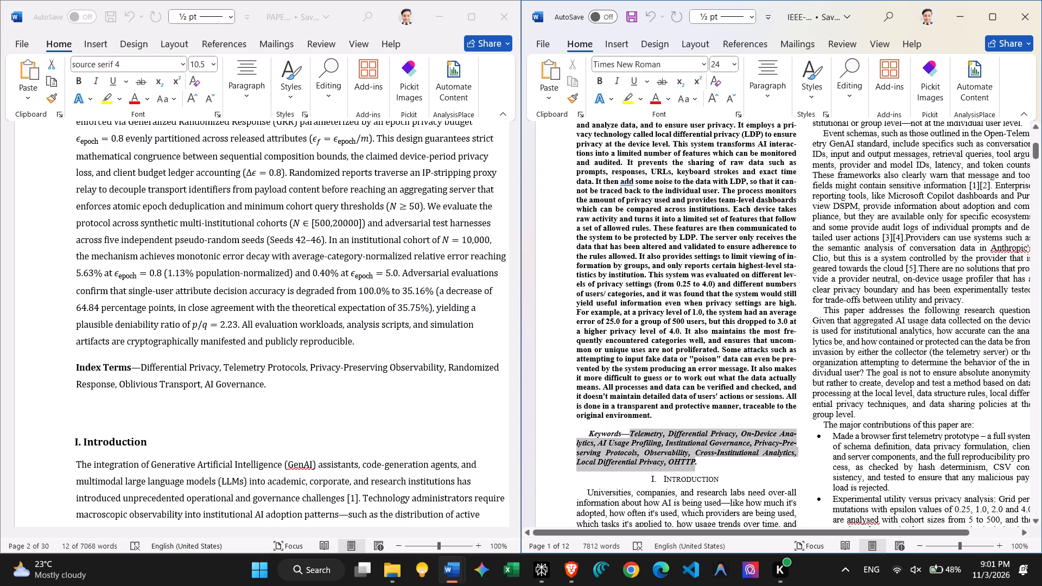
left_click_drag(642, 436, 641, 435)
key("ctrl+v")
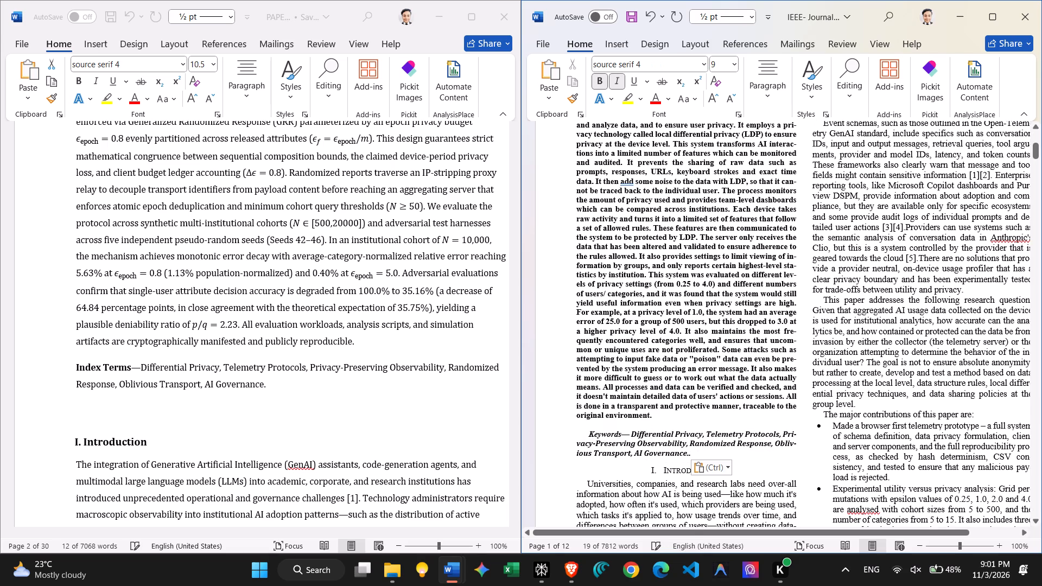
key("BackSpace")
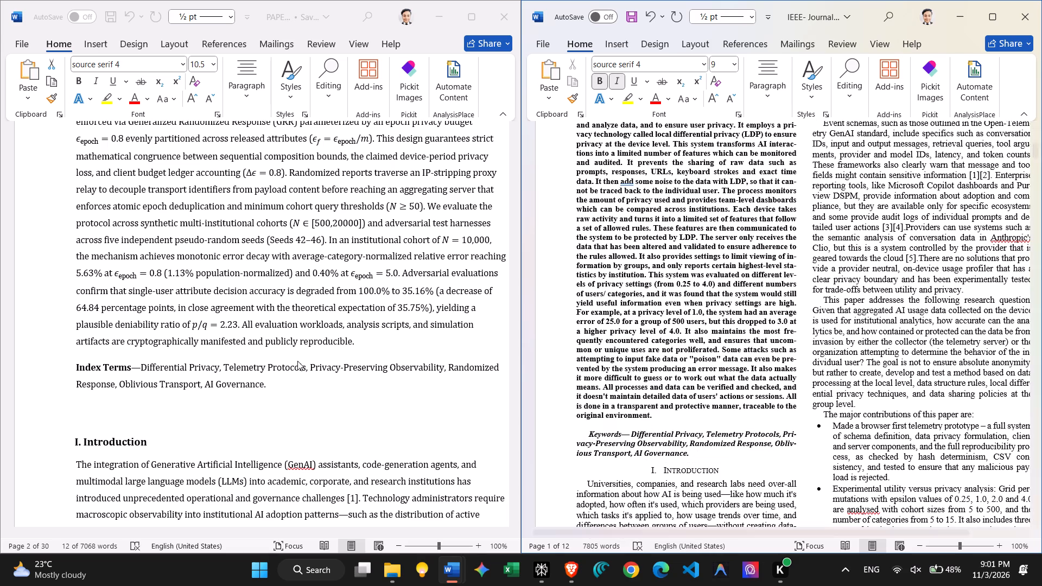
Copy the full abstract text from the master pack's Section 1, from "Institutions increasingly require" through "publicly reproducible.".
left_click(367, 345)
left_click_drag(359, 341, 292, 235)
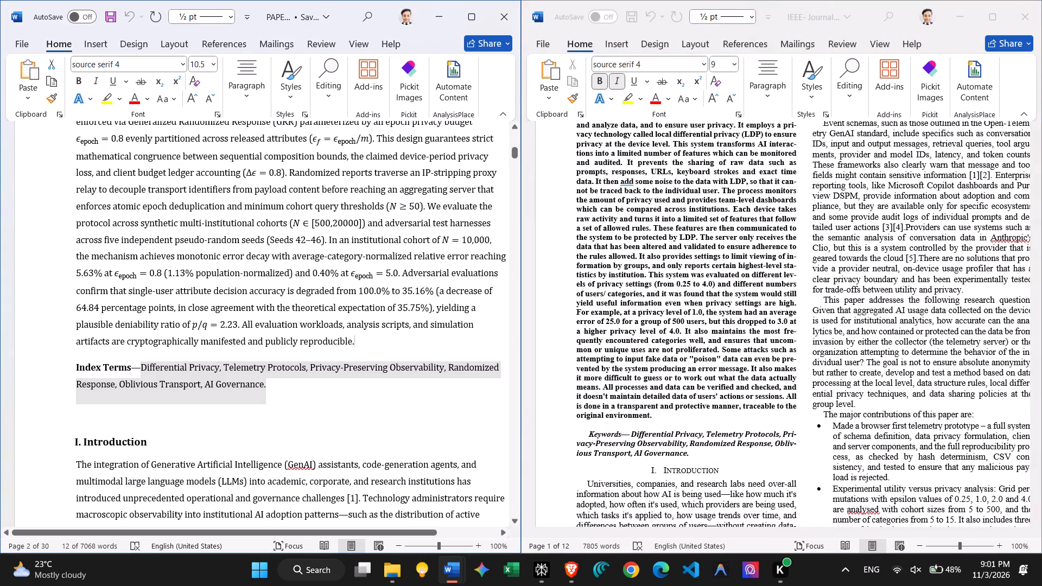
left_click_drag(292, 235, 230, 162)
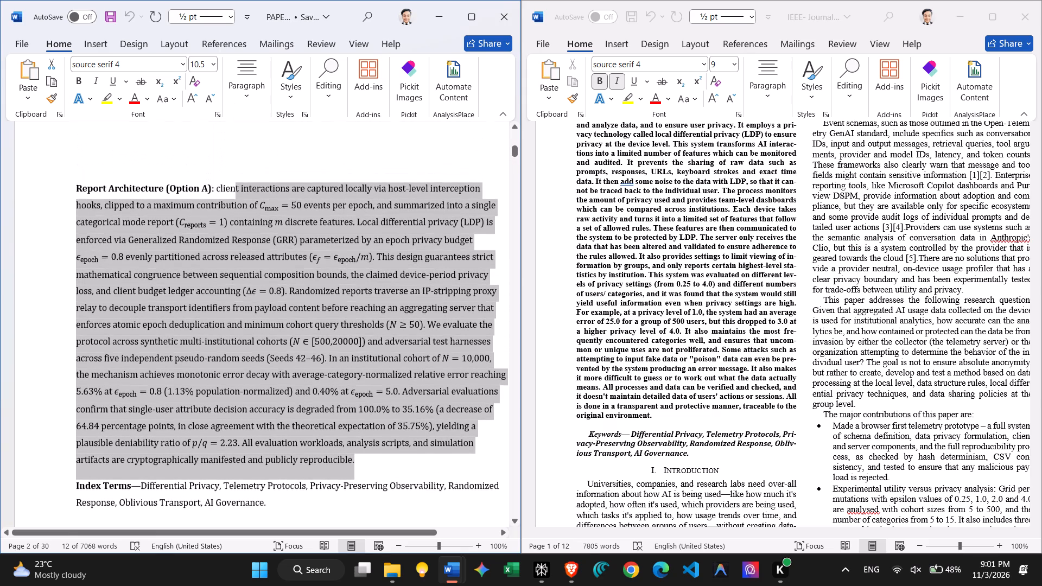
left_click_drag(230, 162, 224, 195)
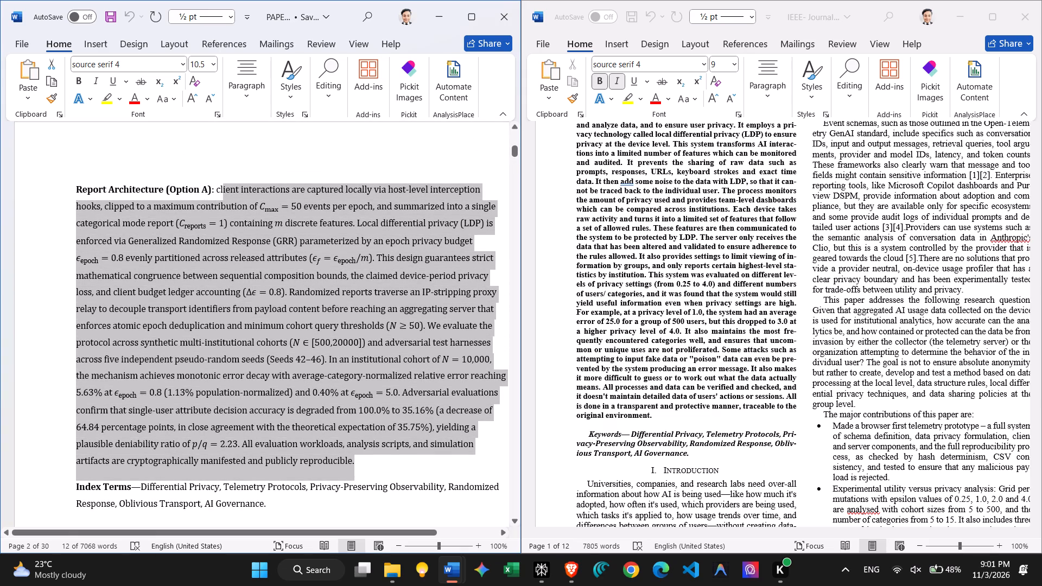
left_click_drag(224, 195, 157, 462)
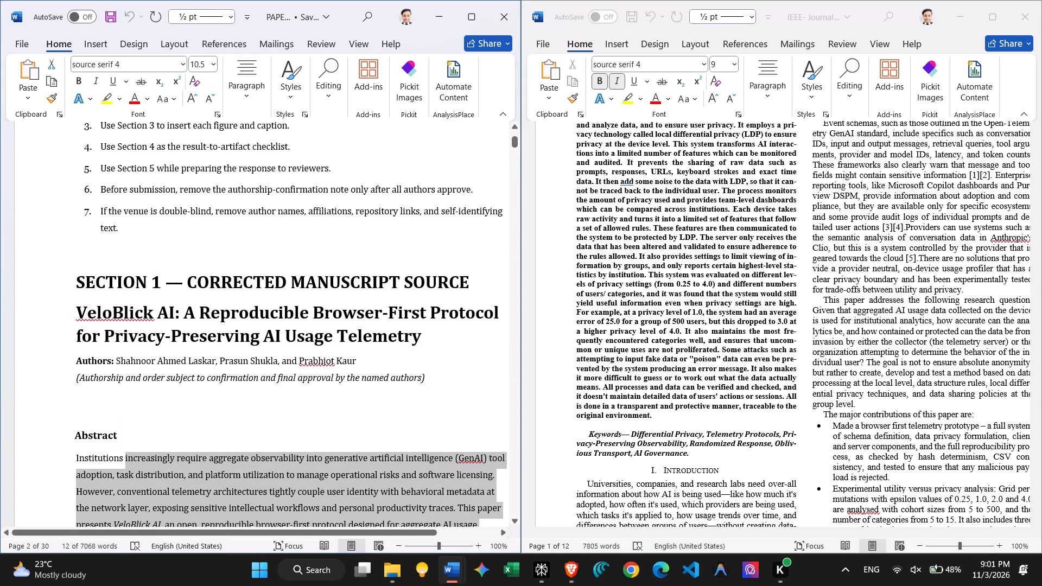
left_click_drag(157, 462, 92, 462)
key("ctrl+c")
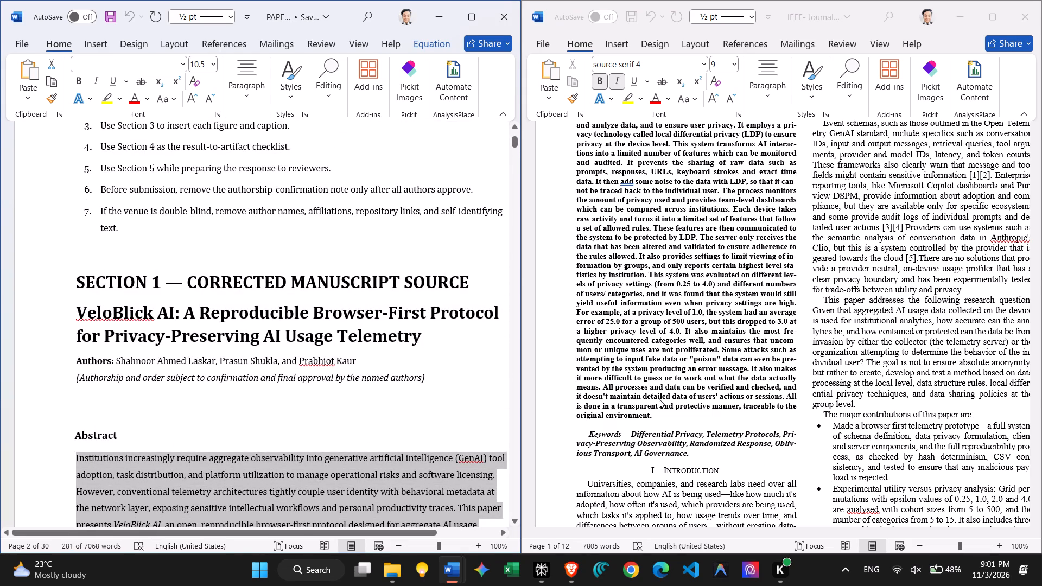
left_click(659, 400)
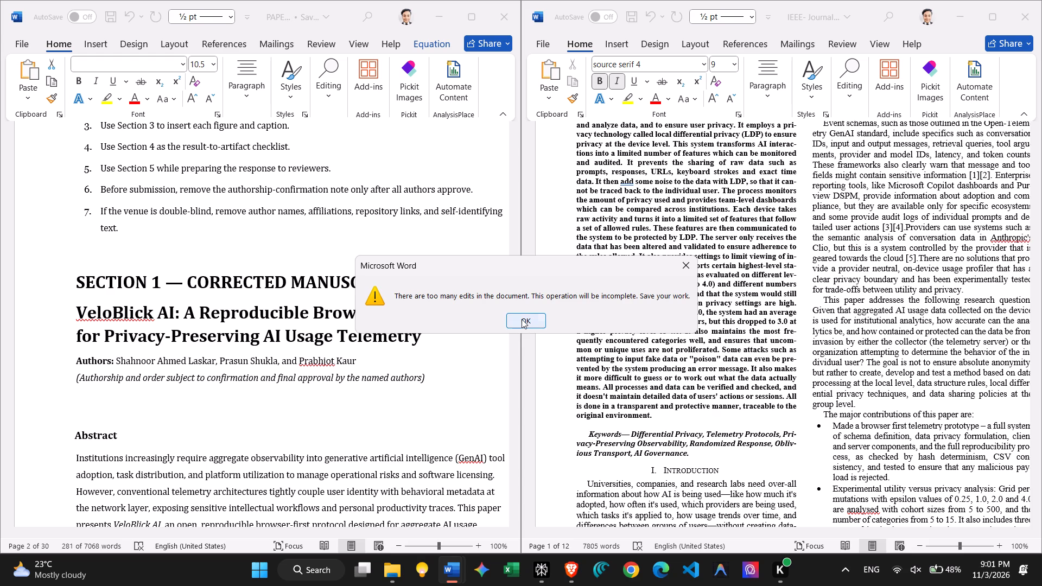
left_click(522, 319)
scroll(291, 388, "down", 1)
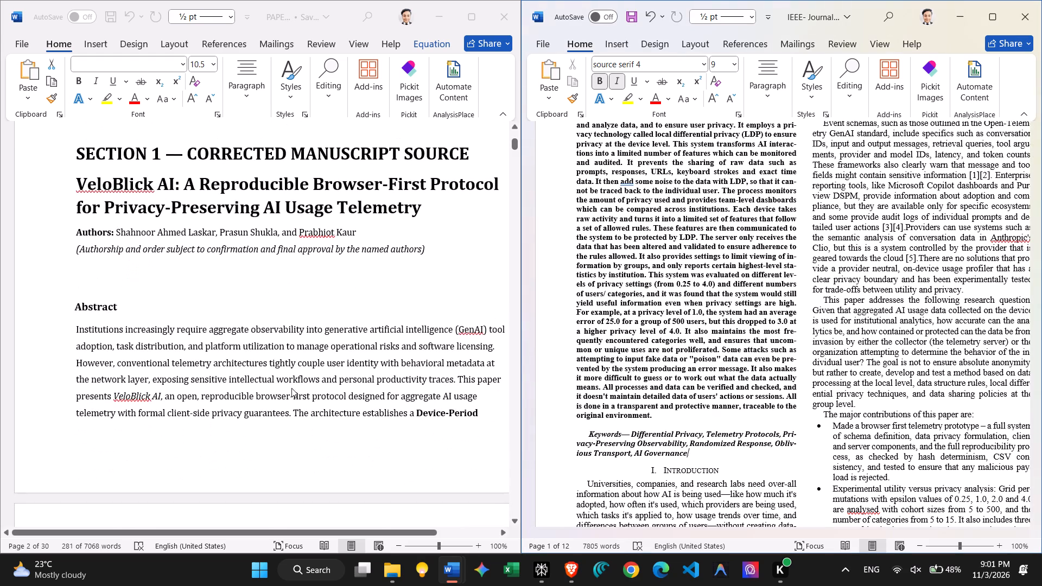
left_click(77, 329)
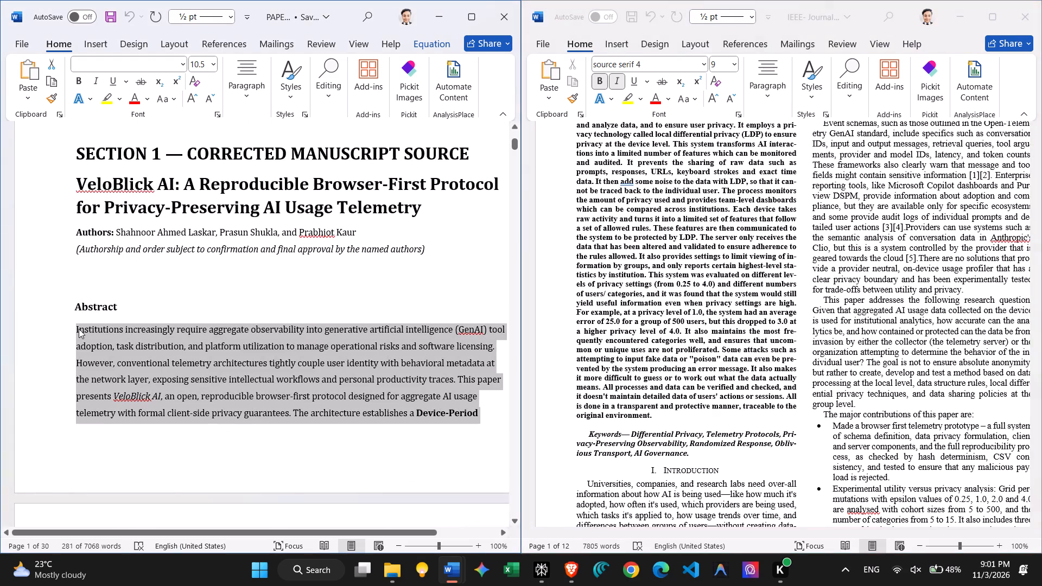
key("ctrl+c")
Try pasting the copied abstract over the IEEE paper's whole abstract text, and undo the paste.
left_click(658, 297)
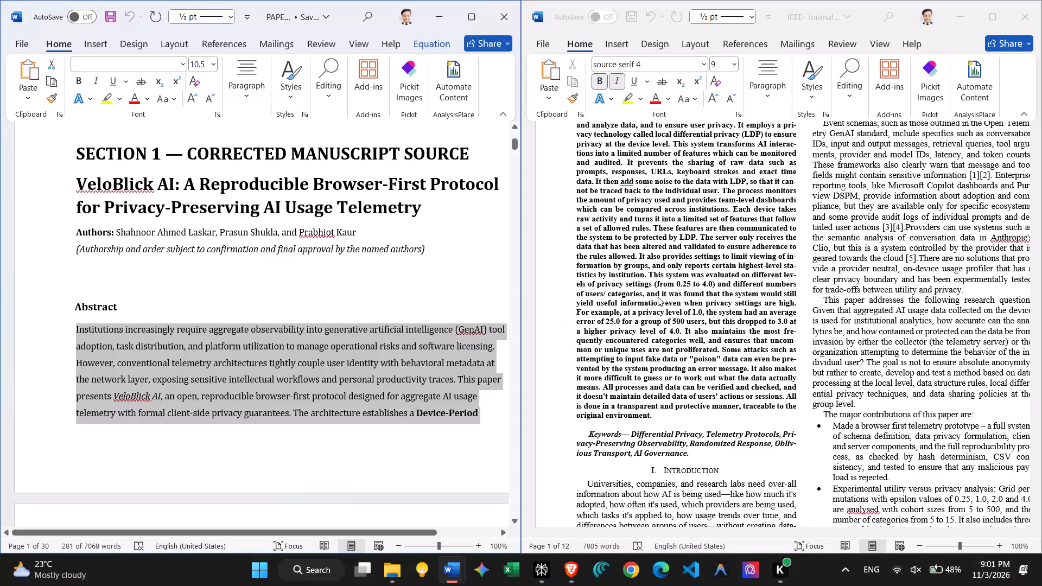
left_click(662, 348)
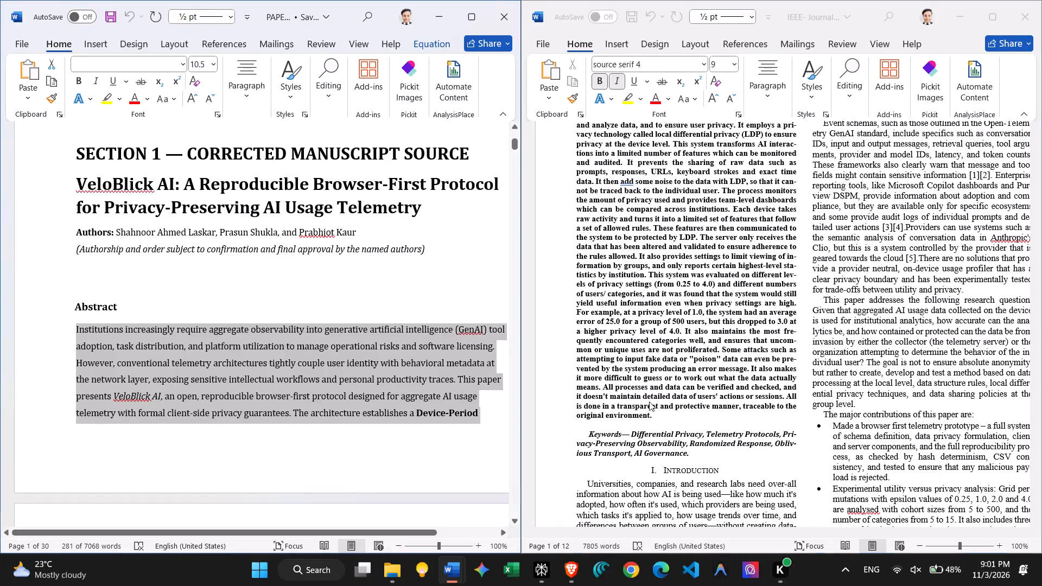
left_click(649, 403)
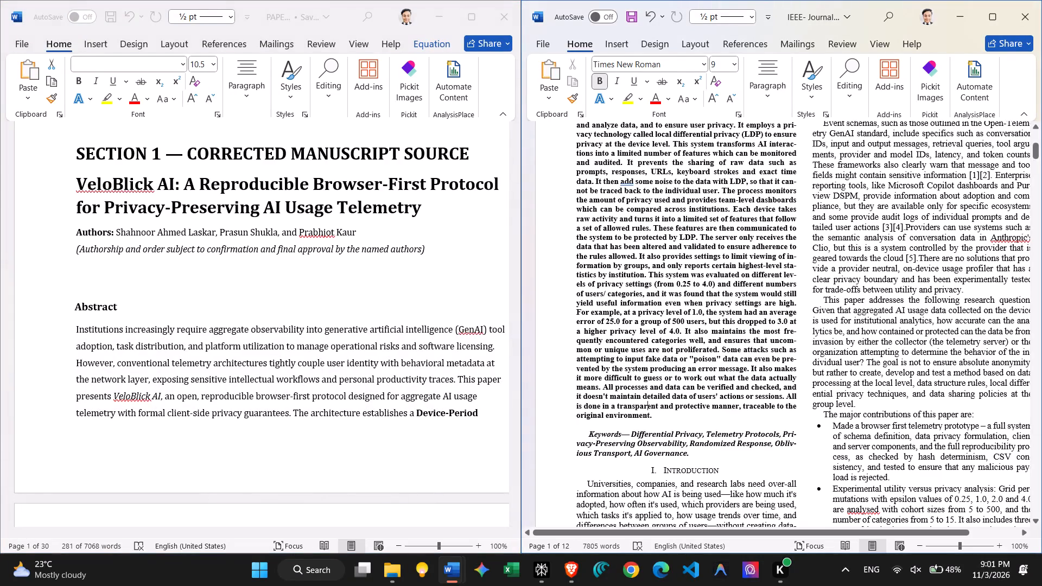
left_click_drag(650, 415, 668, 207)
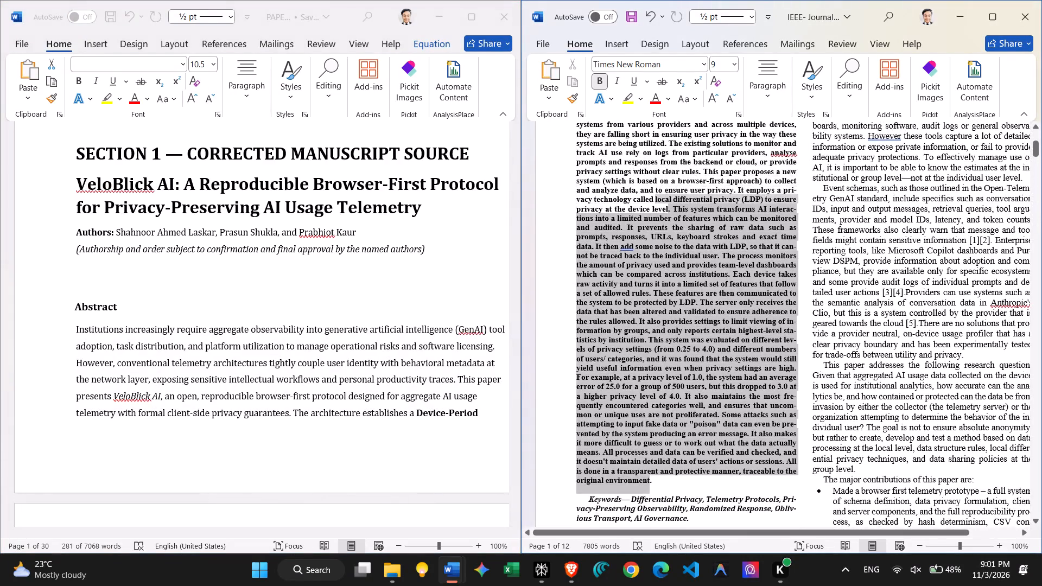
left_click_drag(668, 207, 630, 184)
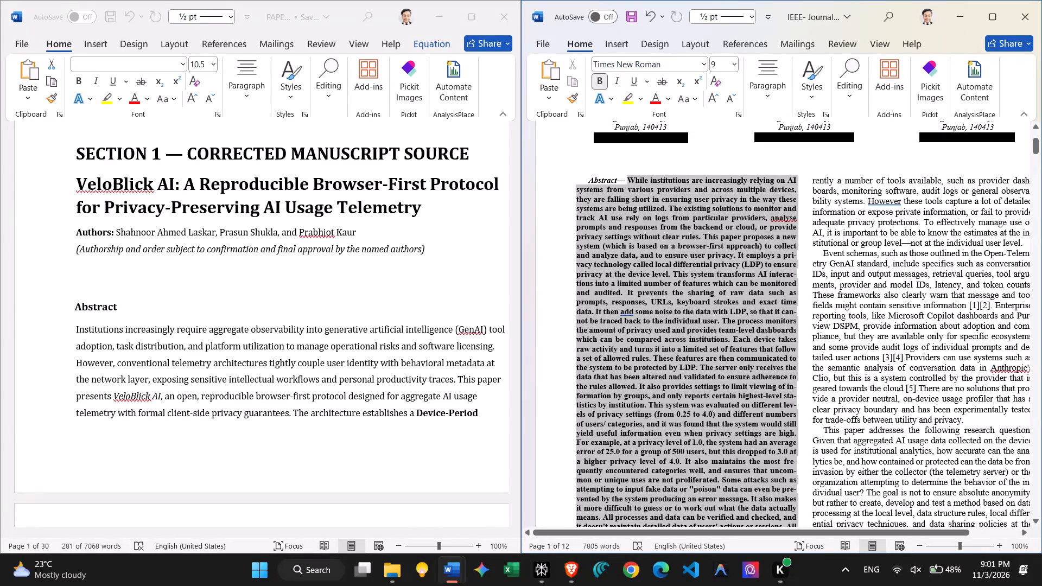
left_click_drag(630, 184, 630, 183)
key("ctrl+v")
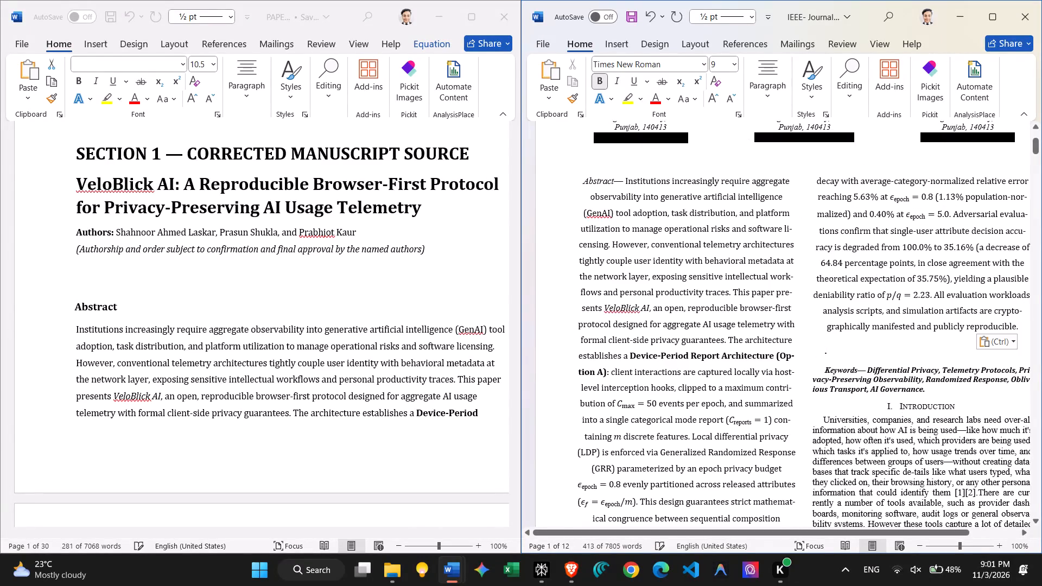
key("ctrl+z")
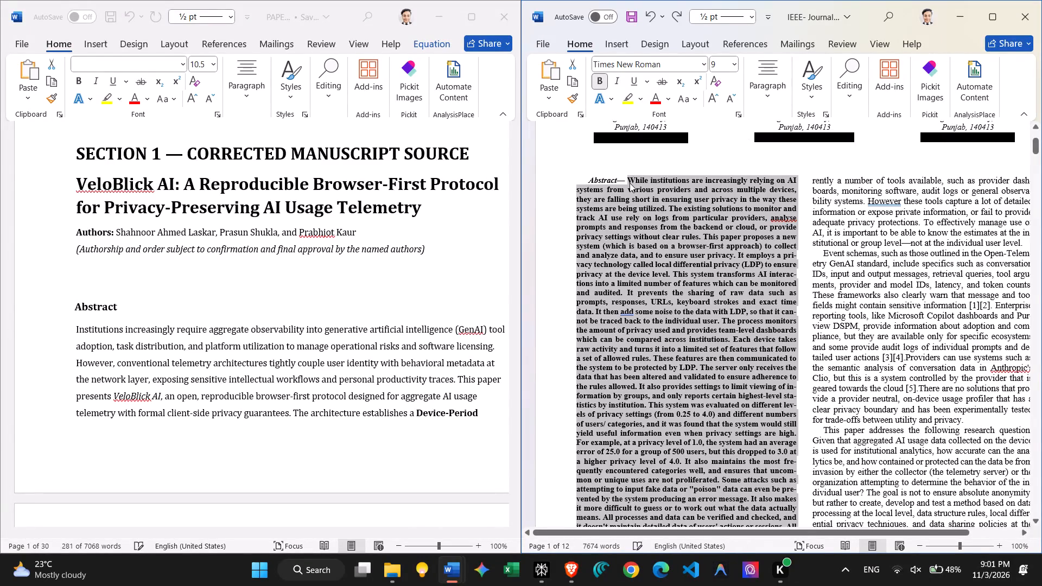
Replace the IEEE abstract text from "institutions are increasingly relying" through "original environment" with the abstract copied from the master pack.
left_click(664, 286)
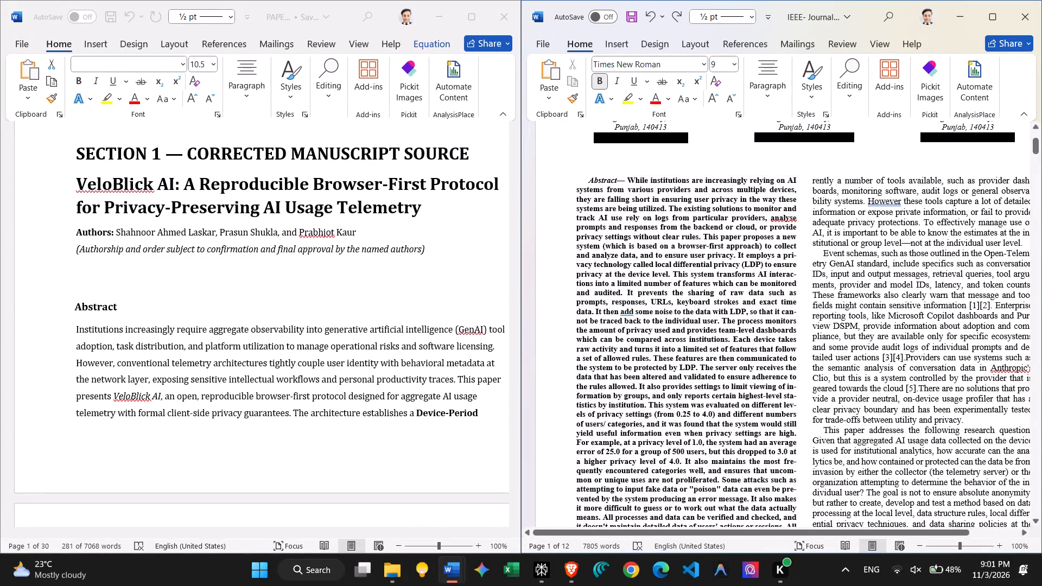
left_click_drag(650, 180, 659, 508)
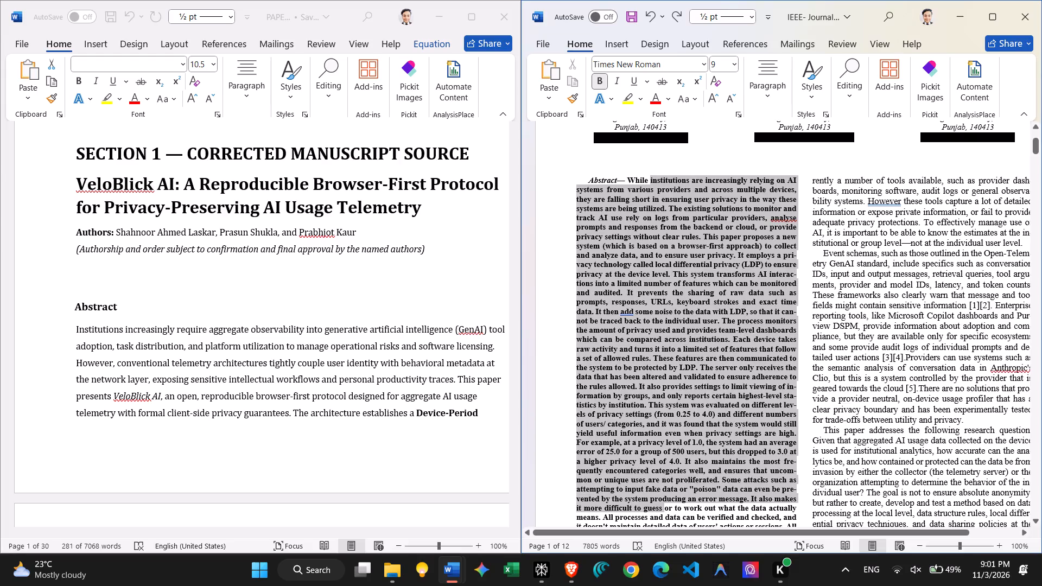
left_click_drag(659, 508, 655, 466)
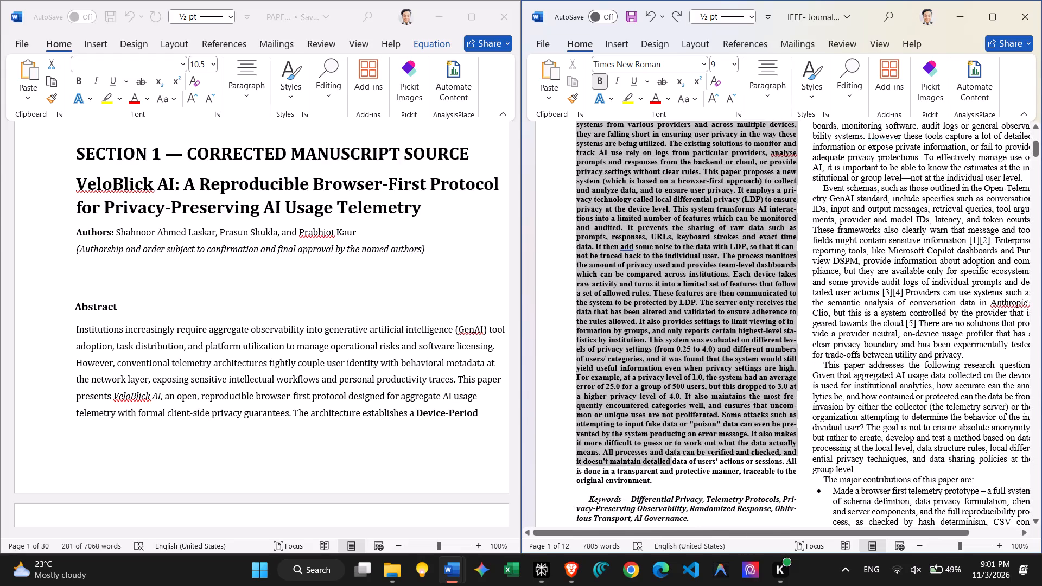
left_click_drag(655, 466, 649, 487)
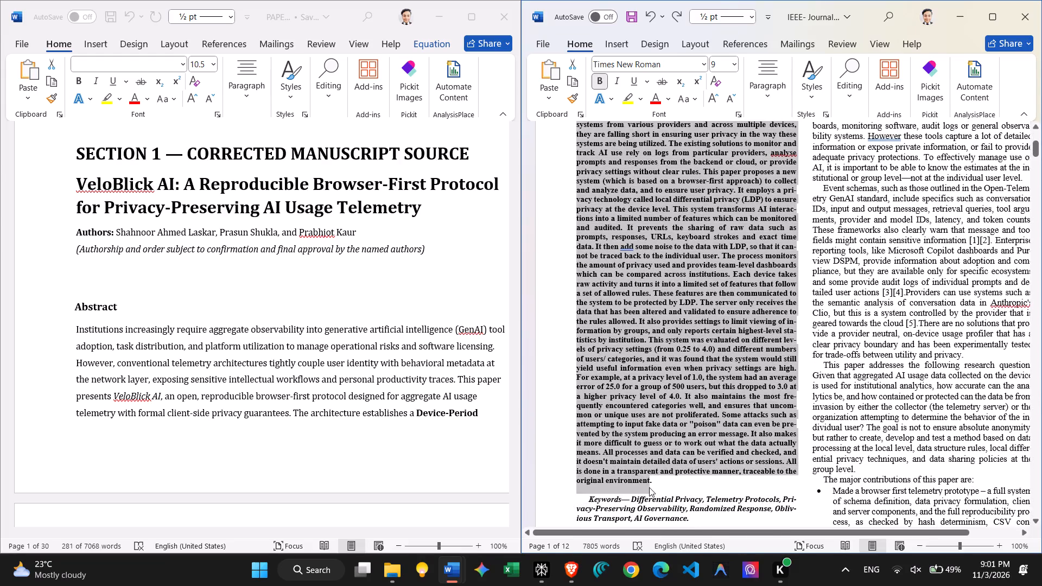
key("ctrl+v")
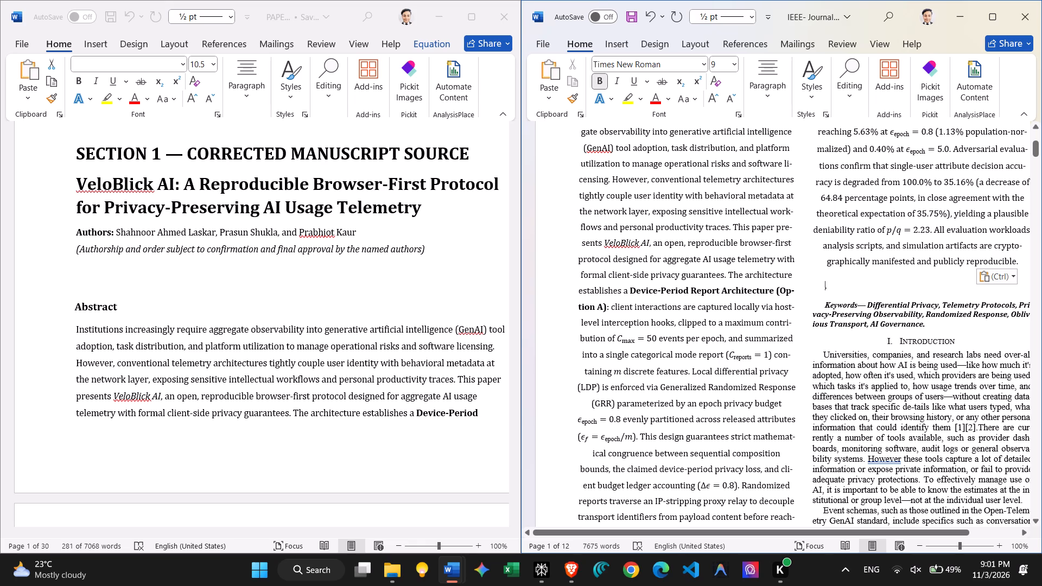
Undo the last paste of the master pack's abstract into the IEEE paper.
key("ctrl+z")
Deselect the abstract in the master pack's Section 1 and review its text from the opening paragraph through the index terms.
left_click(230, 358)
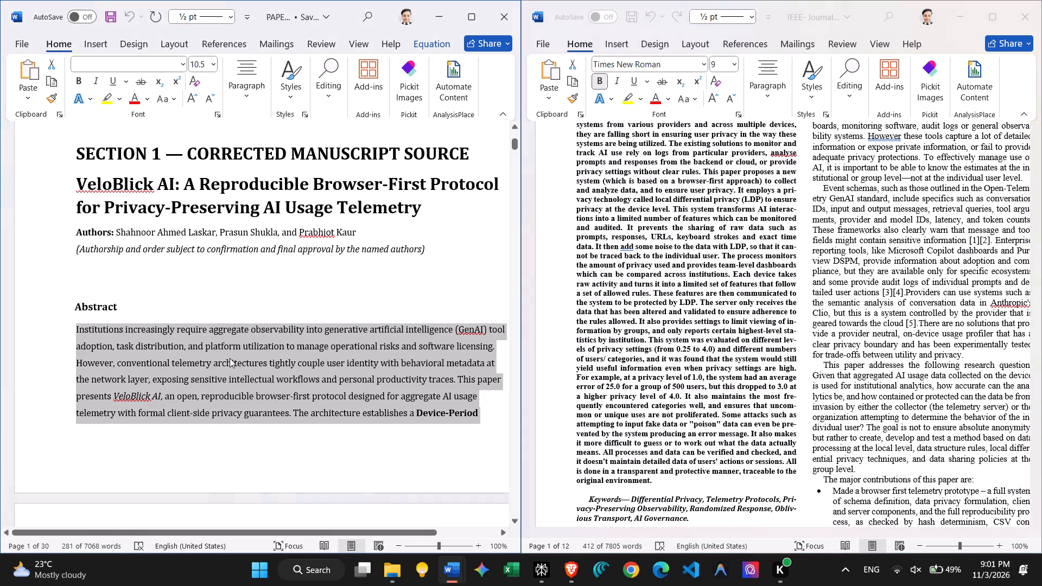
scroll(230, 358, "down", 2)
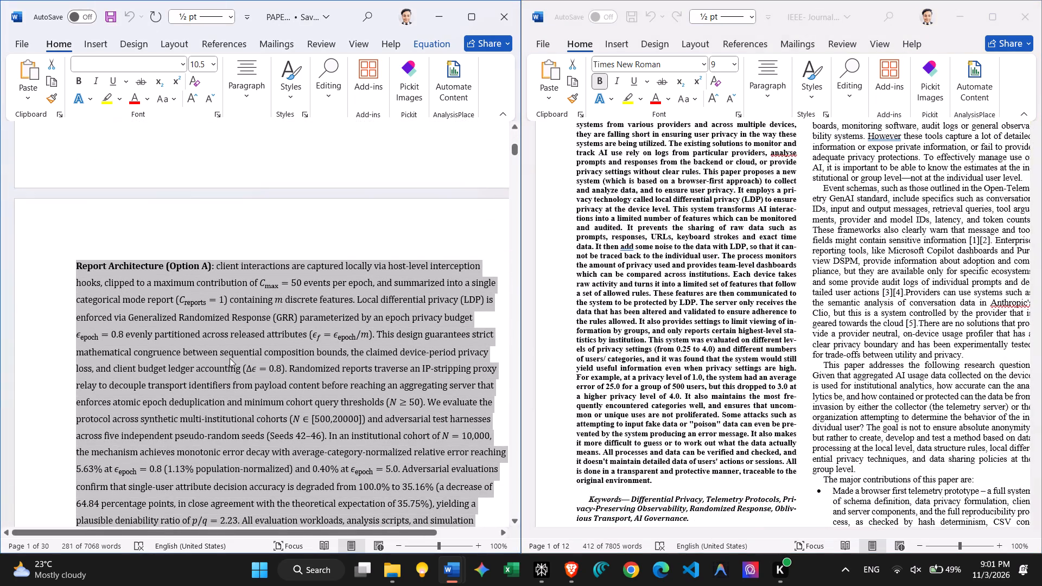
left_click(230, 358)
scroll(230, 358, "up", 1)
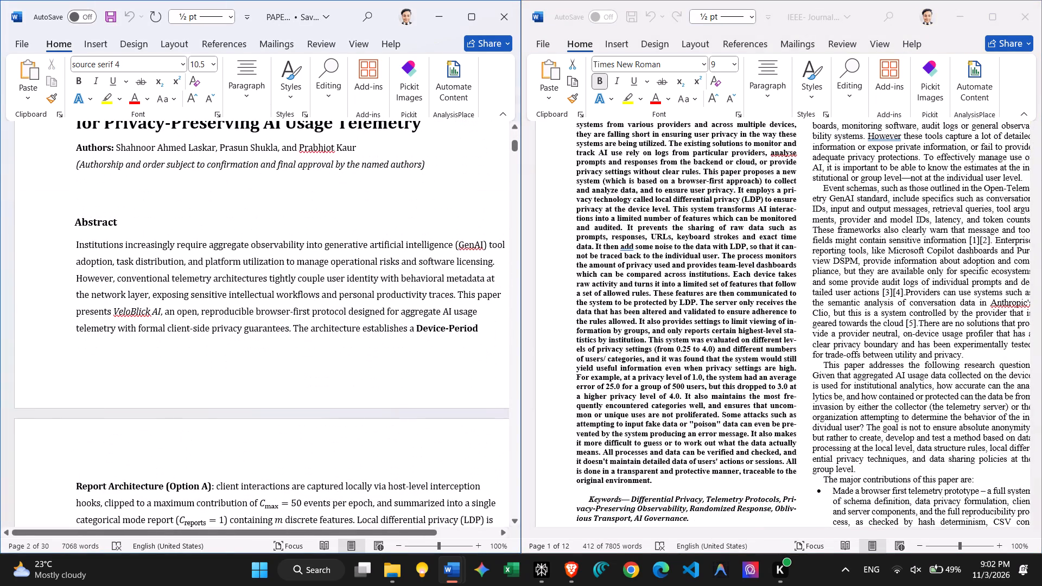
scroll(230, 358, "down", 2)
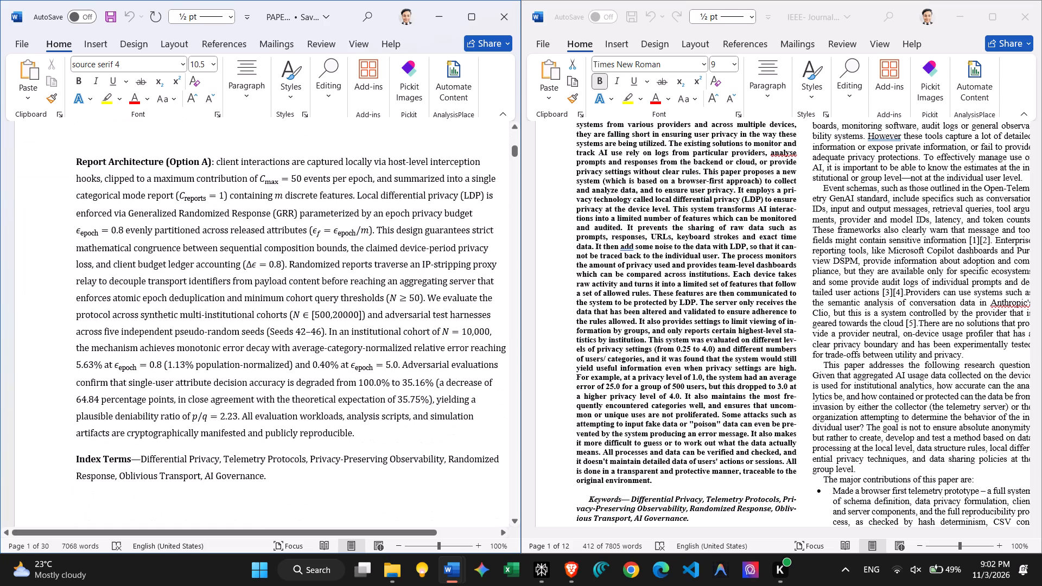
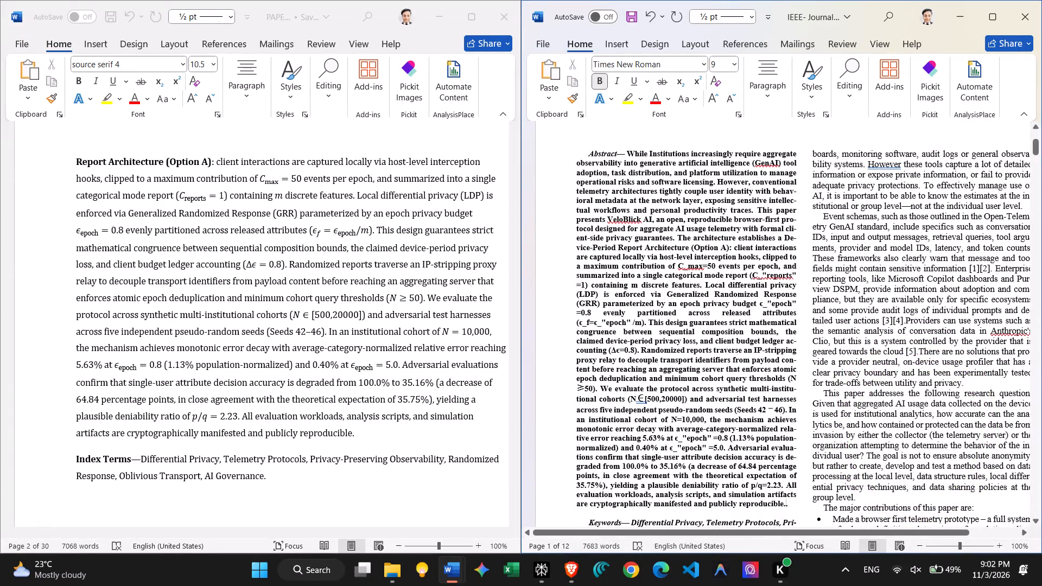
Clean up the pasted IEEE abstract by removing the duplicate period at its end and the leftover word "While" before "Institutions".
key("BackSpace")
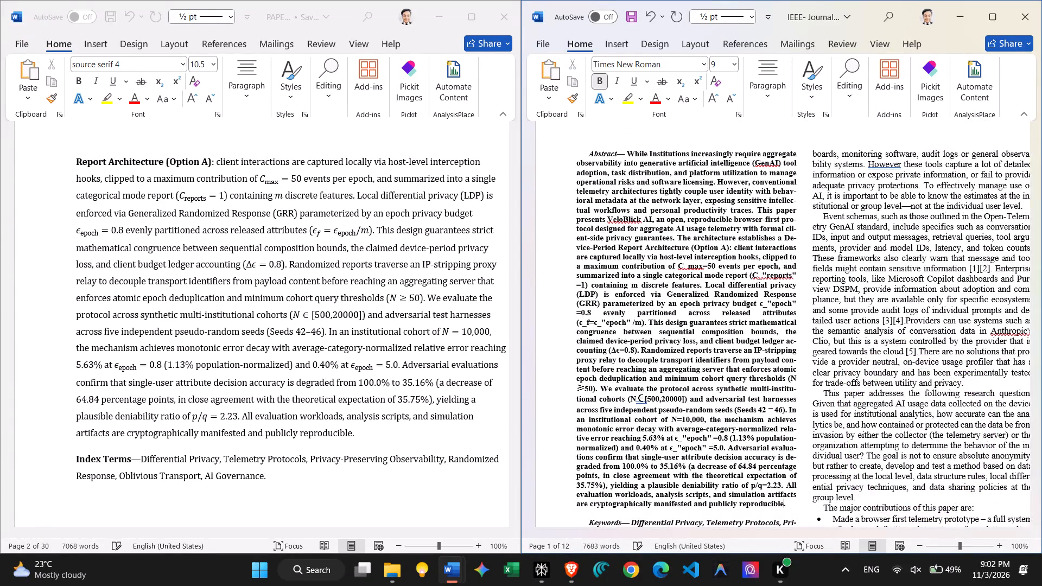
left_click(649, 154)
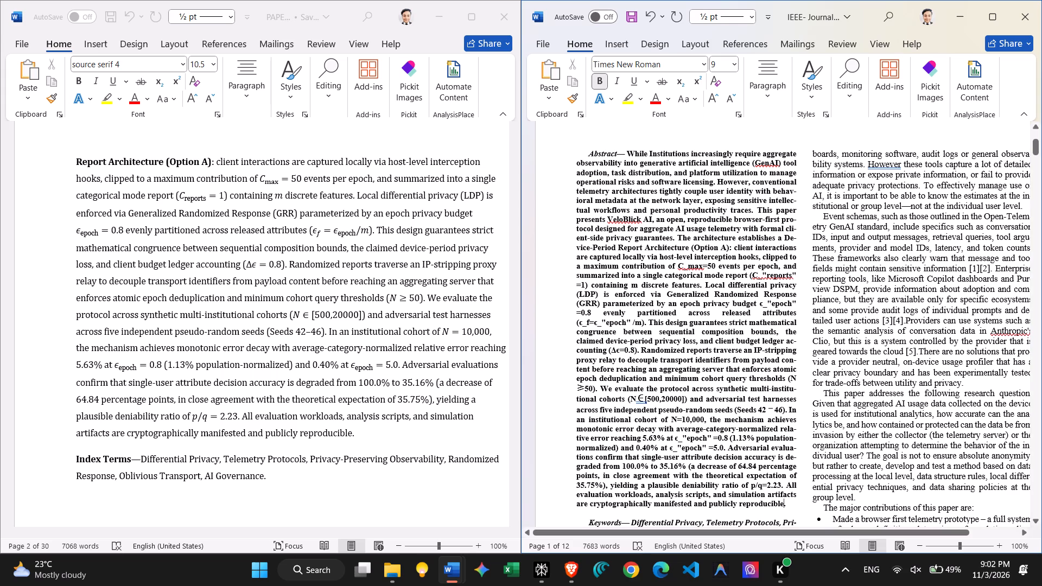
key("BackSpace")
key("BackSpace")
key("BackSpace")
key("BackSpace")
key("BackSpace")
key("BackSpace")
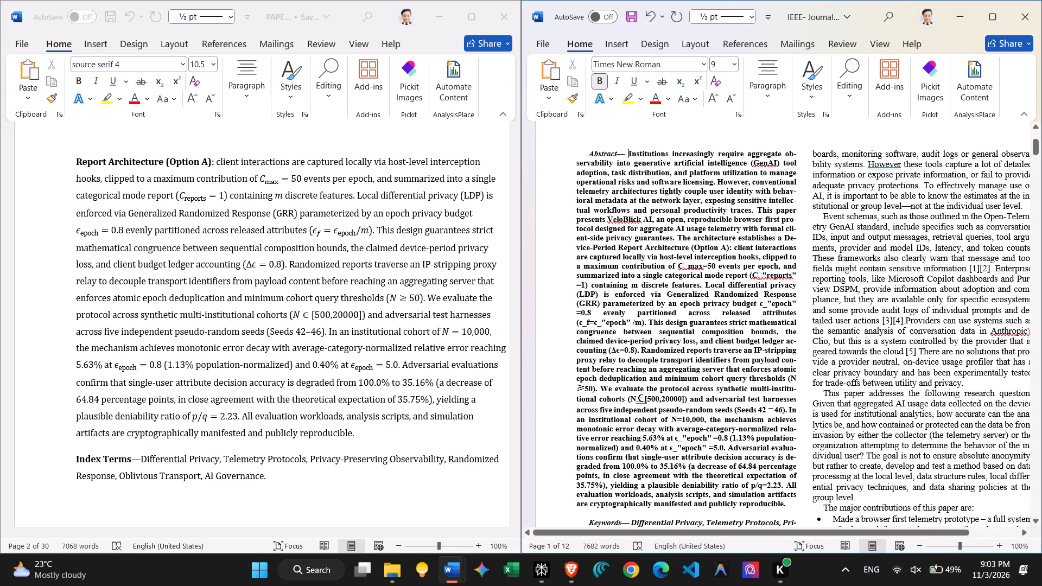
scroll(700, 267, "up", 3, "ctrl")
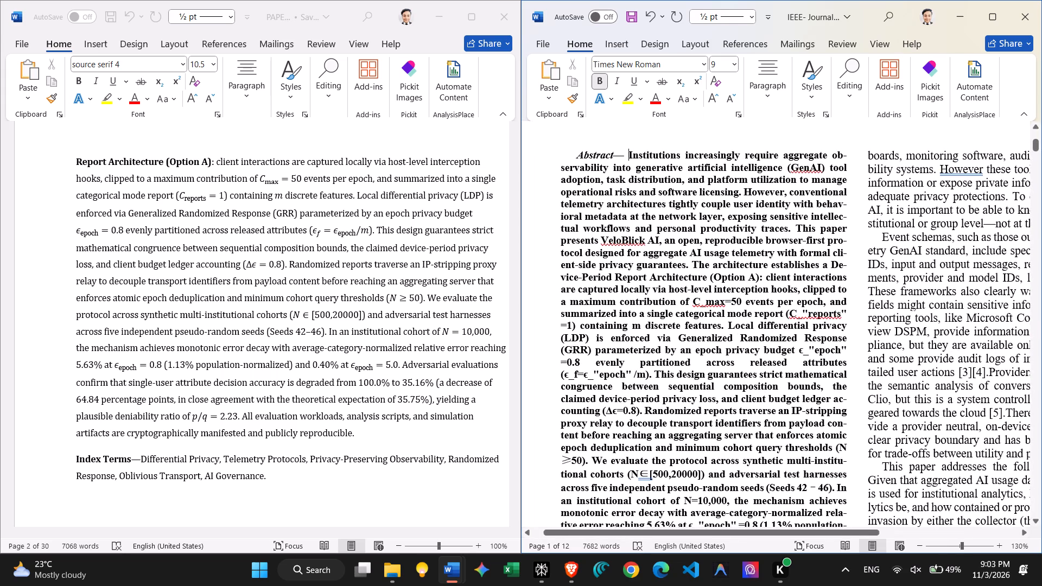
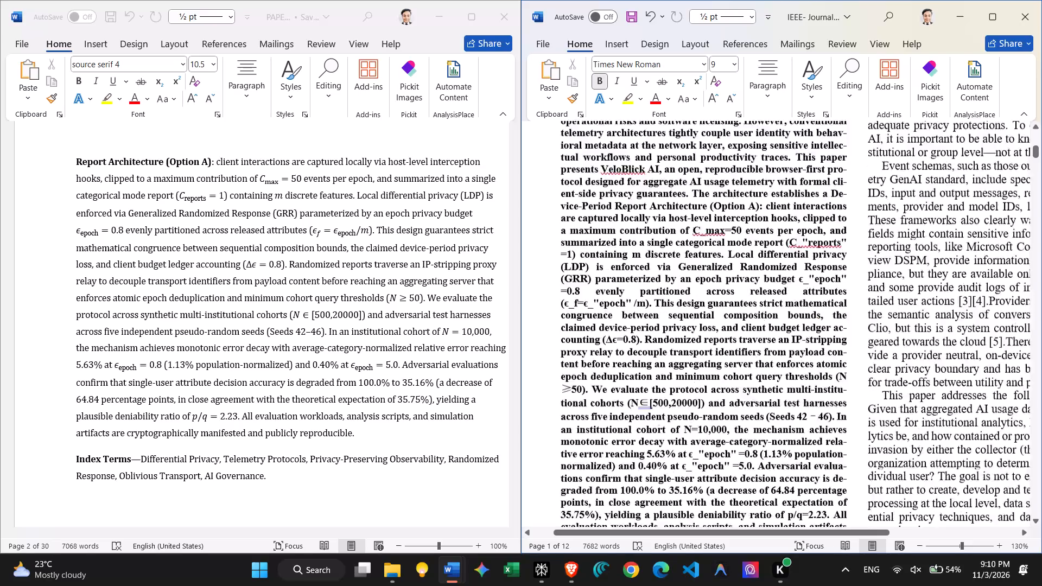
Copy the first Introduction paragraph, up to "identify tool redundancy", from the PAPER_MASTER_PACK document.
scroll(881, 279, "down", 1)
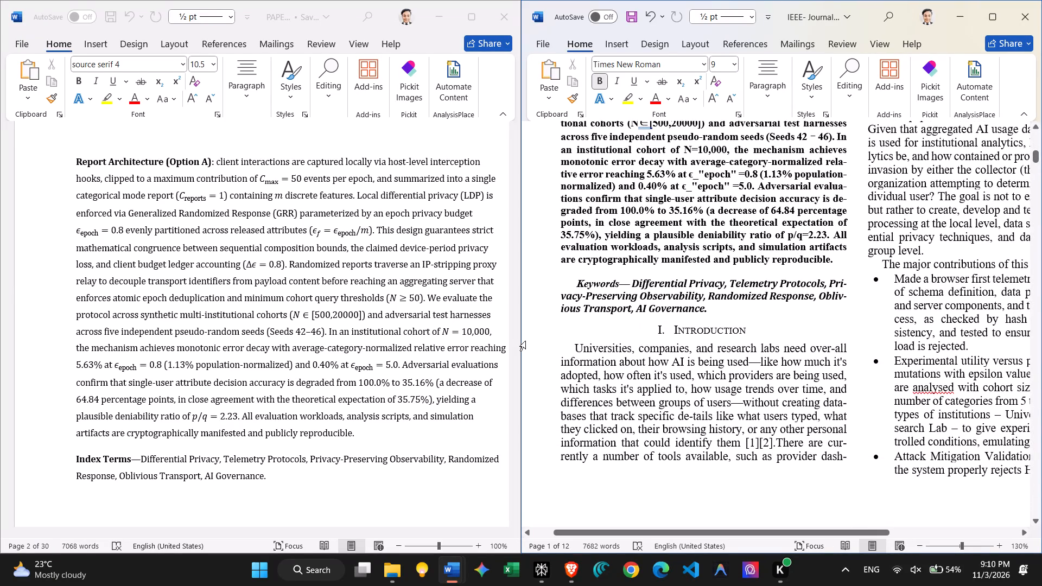
scroll(369, 346, "down", 1)
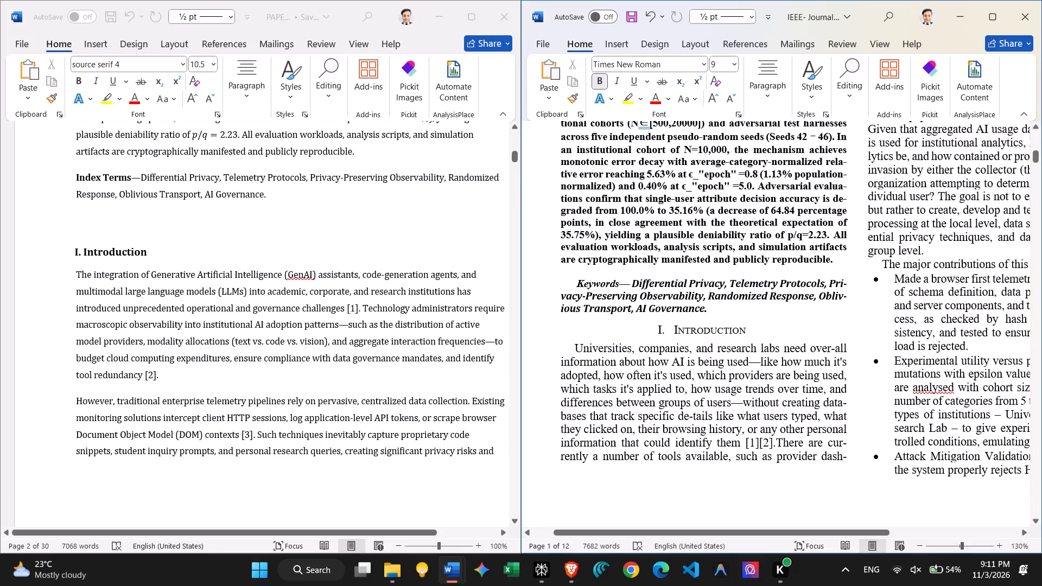
scroll(787, 369, "down", 3, "ctrl")
scroll(787, 369, "up", 1)
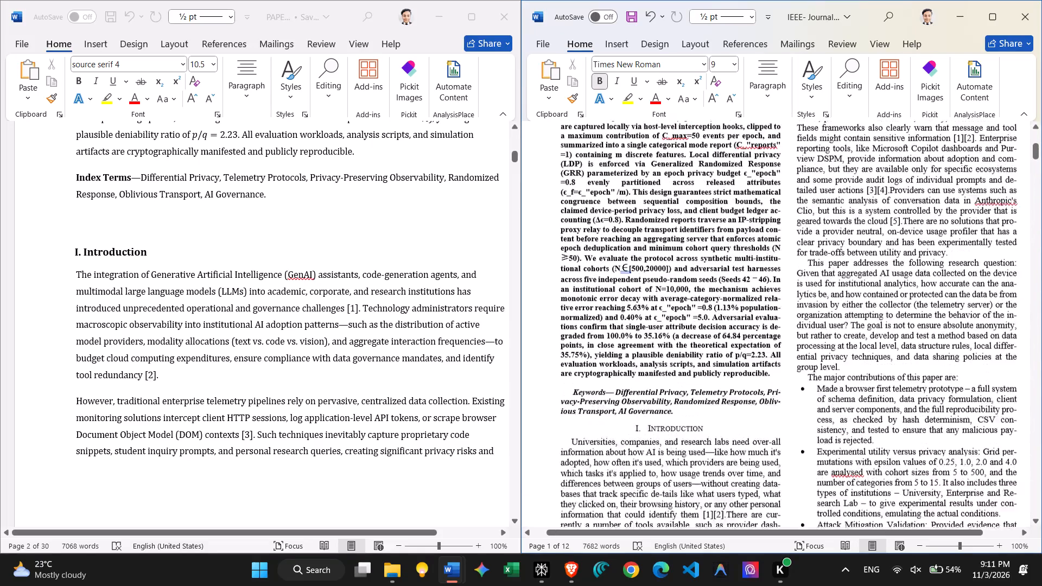
scroll(787, 369, "up", 1)
scroll(787, 369, "left", 2)
scroll(787, 369, "down", 1)
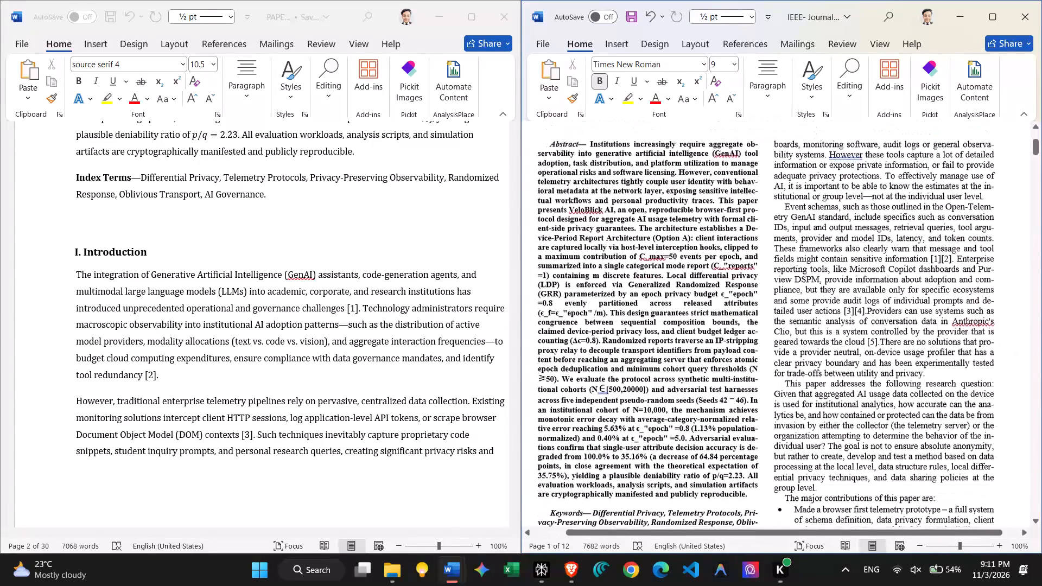
left_click(161, 372)
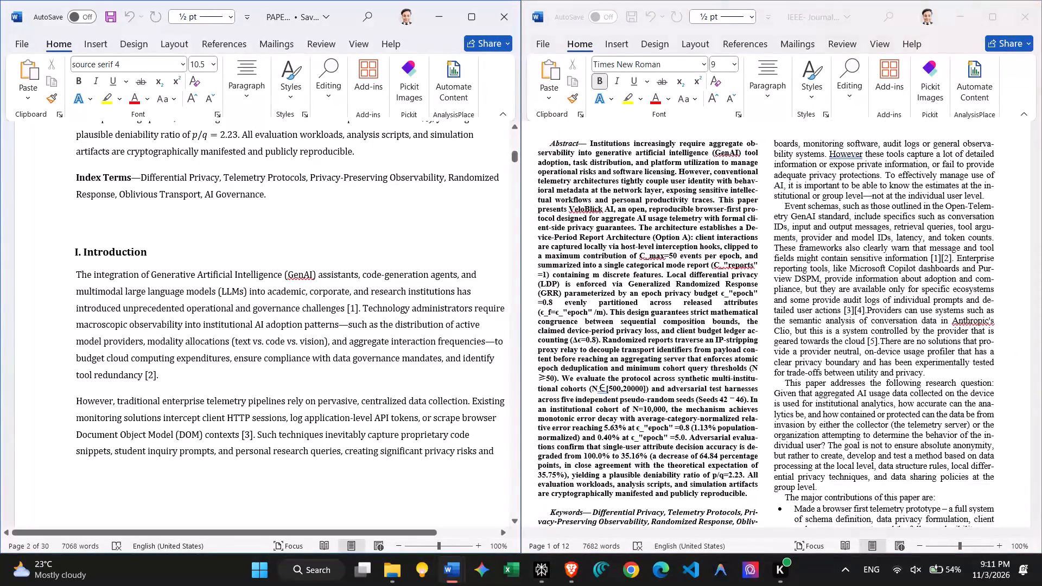
left_click_drag(156, 377, 66, 288)
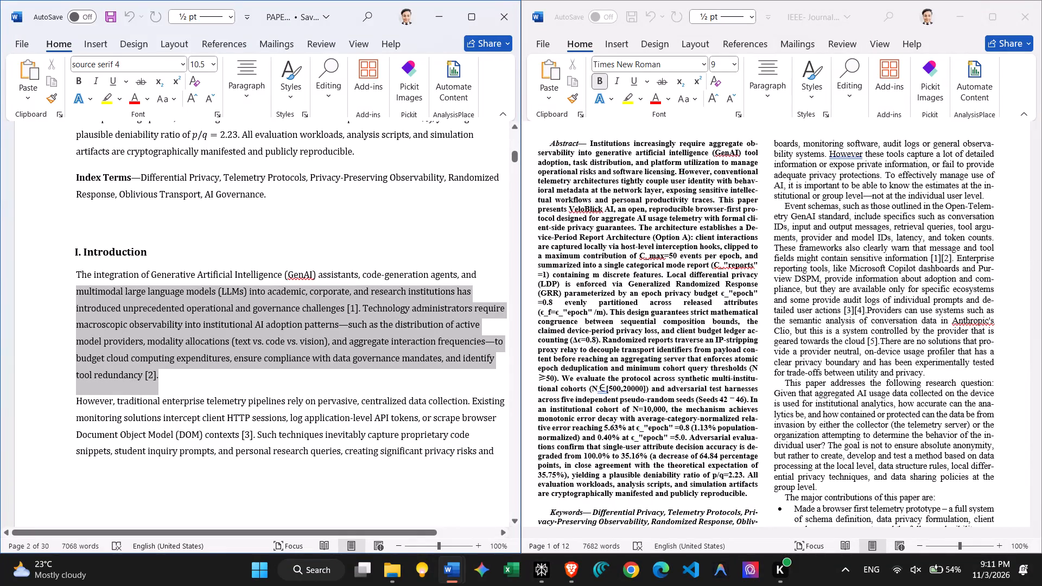
left_click_drag(66, 288, 66, 282)
left_click(93, 282)
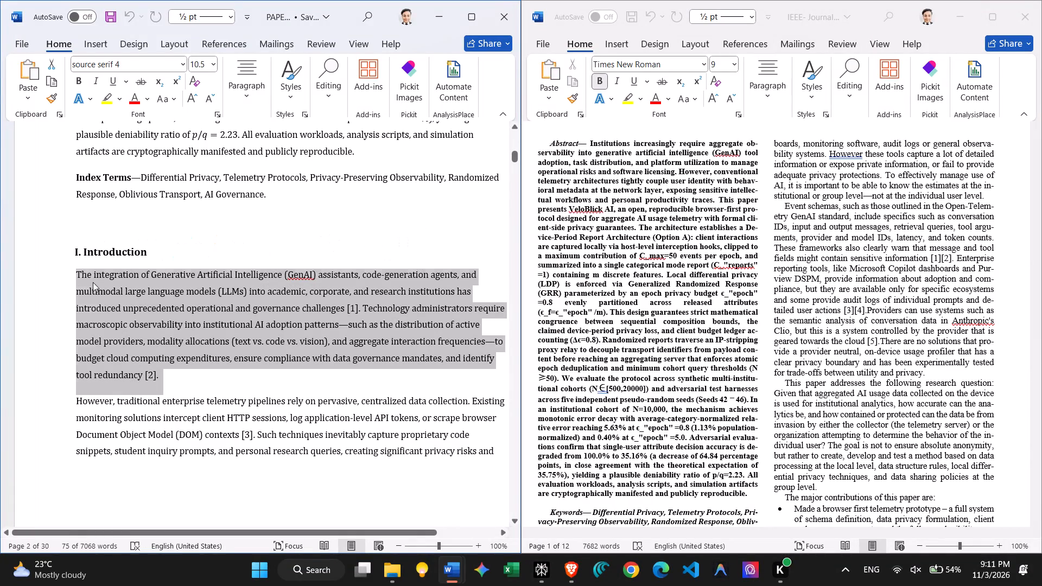
left_click_drag(77, 275, 151, 373)
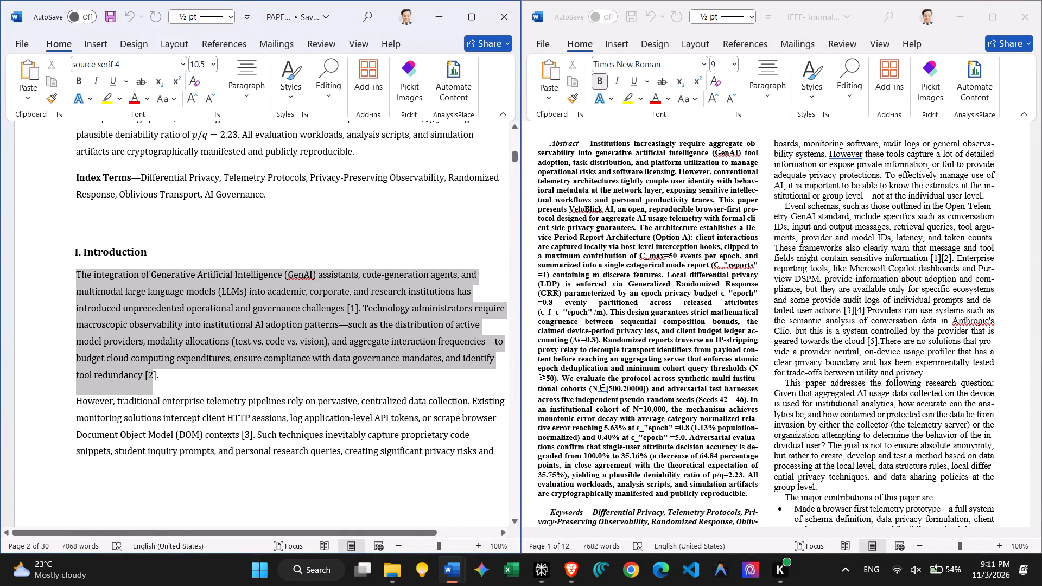
left_click_drag(151, 373, 154, 374)
left_click_drag(154, 374, 151, 372)
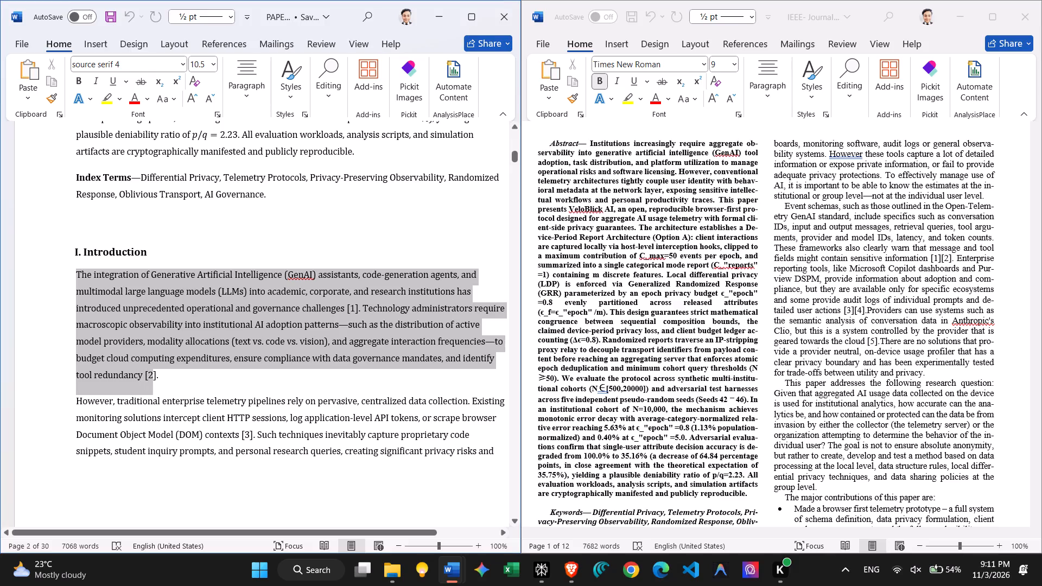
left_click_drag(151, 372, 155, 376)
left_click_drag(155, 376, 145, 375)
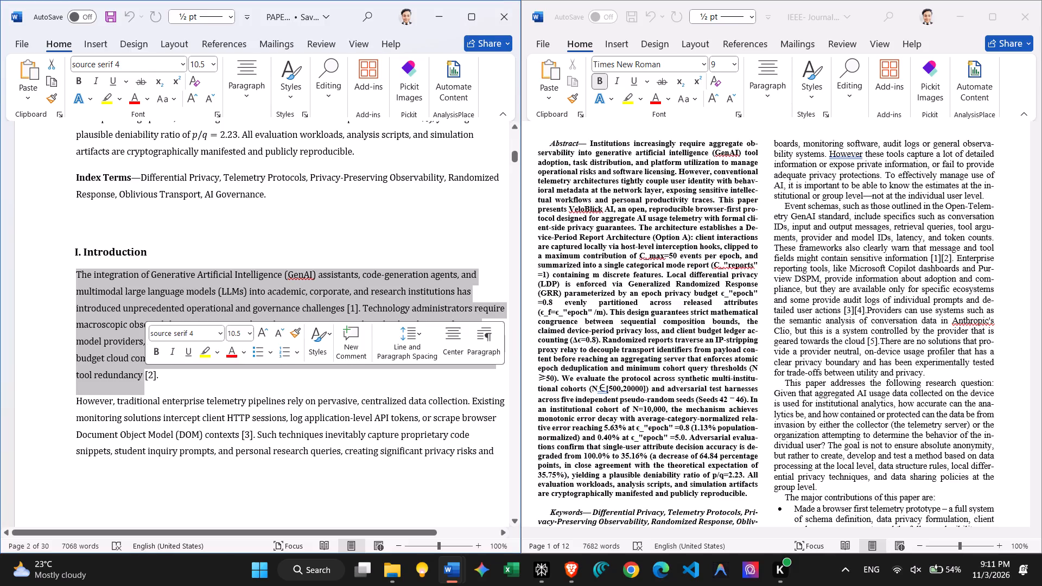
key("ctrl+c")
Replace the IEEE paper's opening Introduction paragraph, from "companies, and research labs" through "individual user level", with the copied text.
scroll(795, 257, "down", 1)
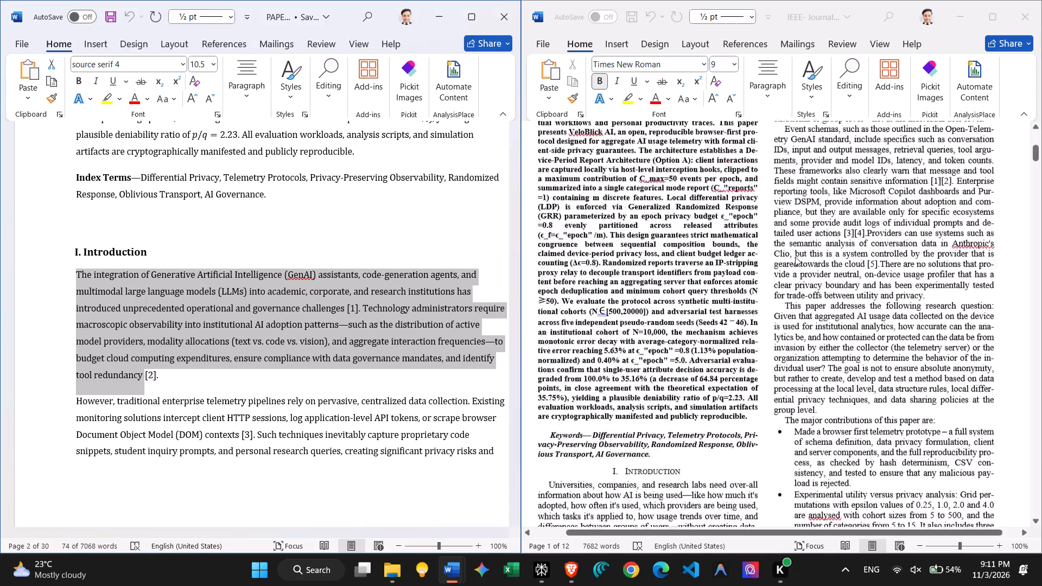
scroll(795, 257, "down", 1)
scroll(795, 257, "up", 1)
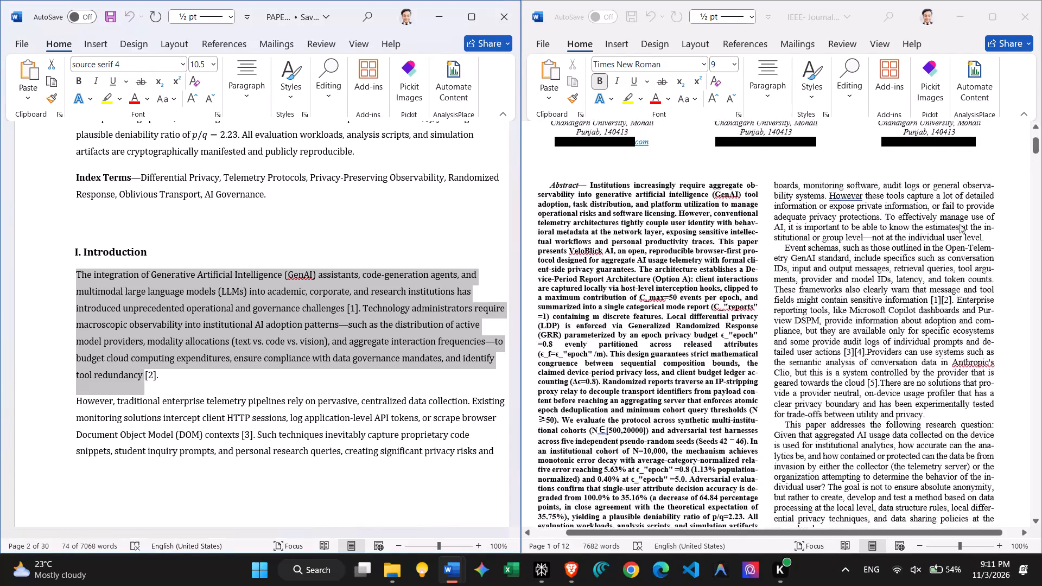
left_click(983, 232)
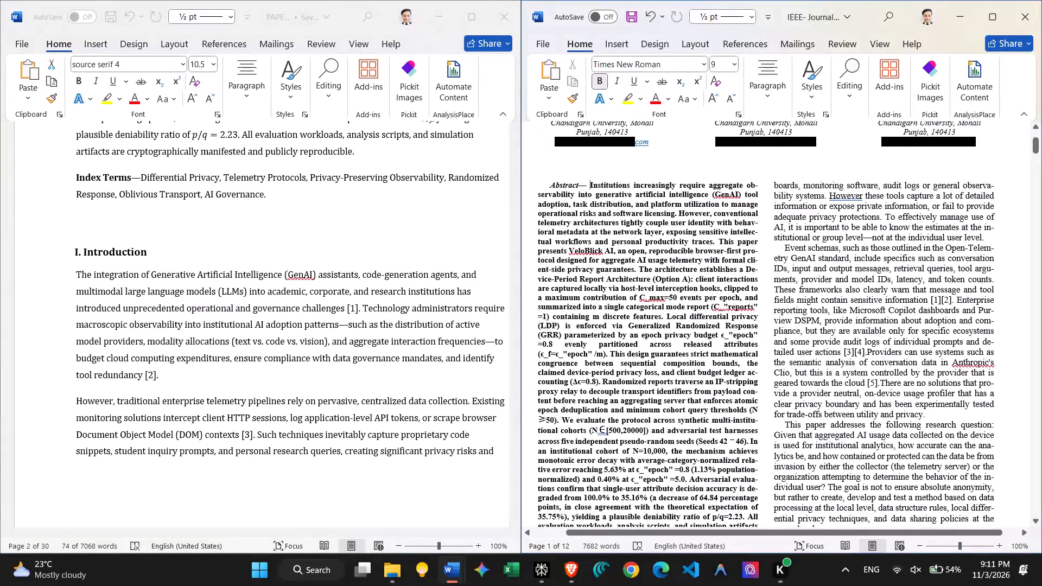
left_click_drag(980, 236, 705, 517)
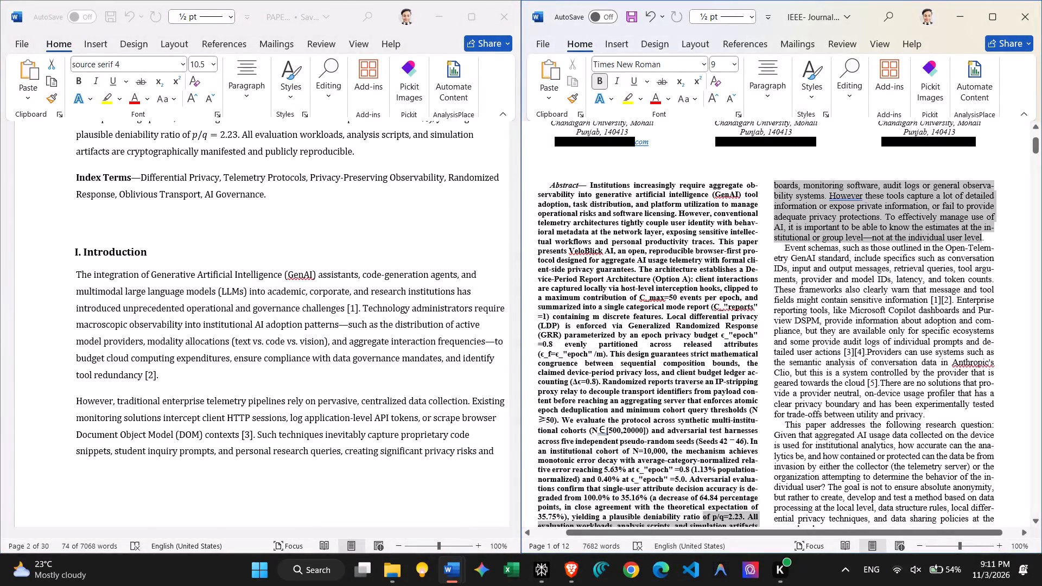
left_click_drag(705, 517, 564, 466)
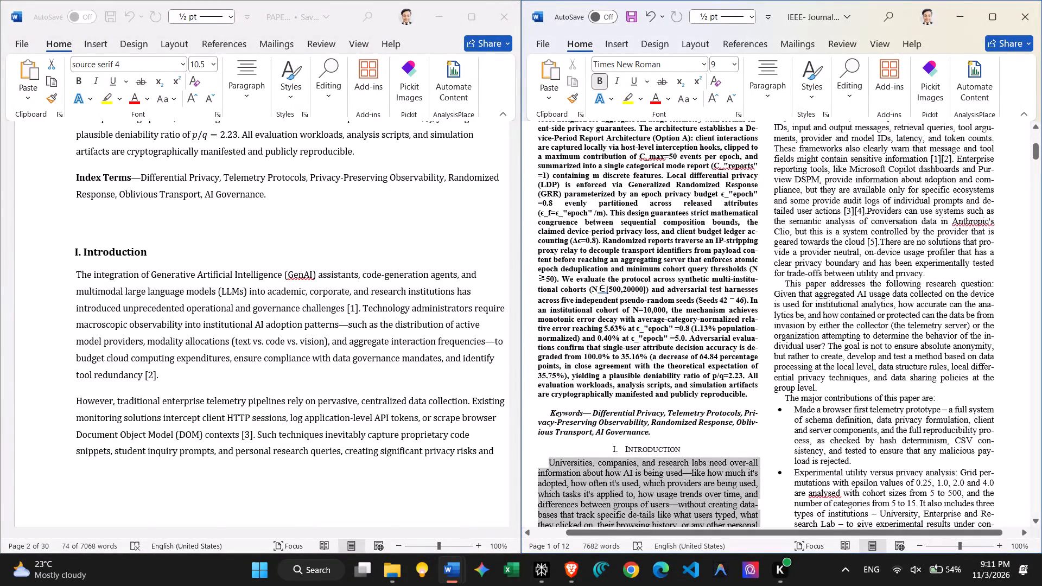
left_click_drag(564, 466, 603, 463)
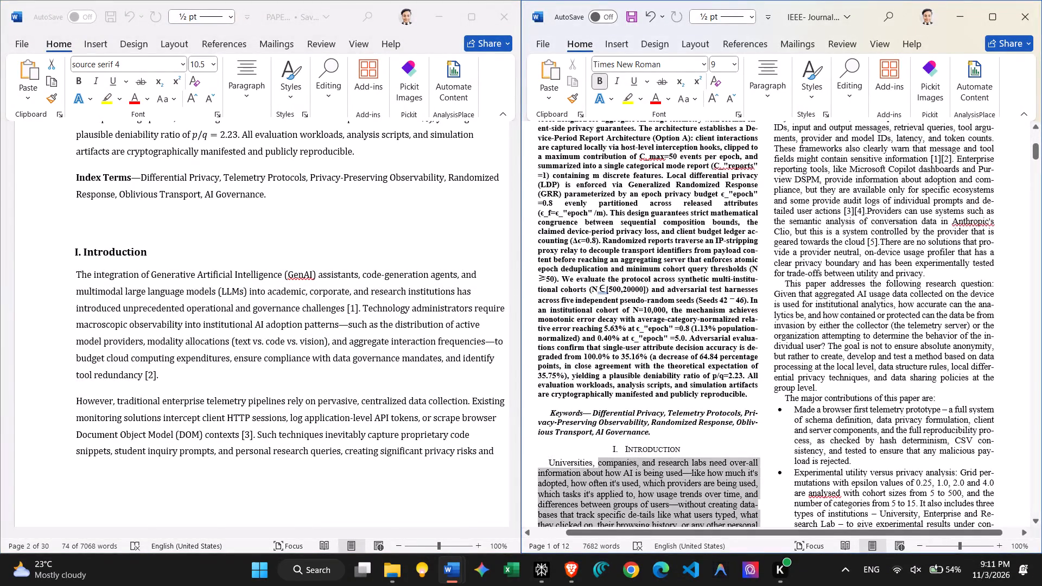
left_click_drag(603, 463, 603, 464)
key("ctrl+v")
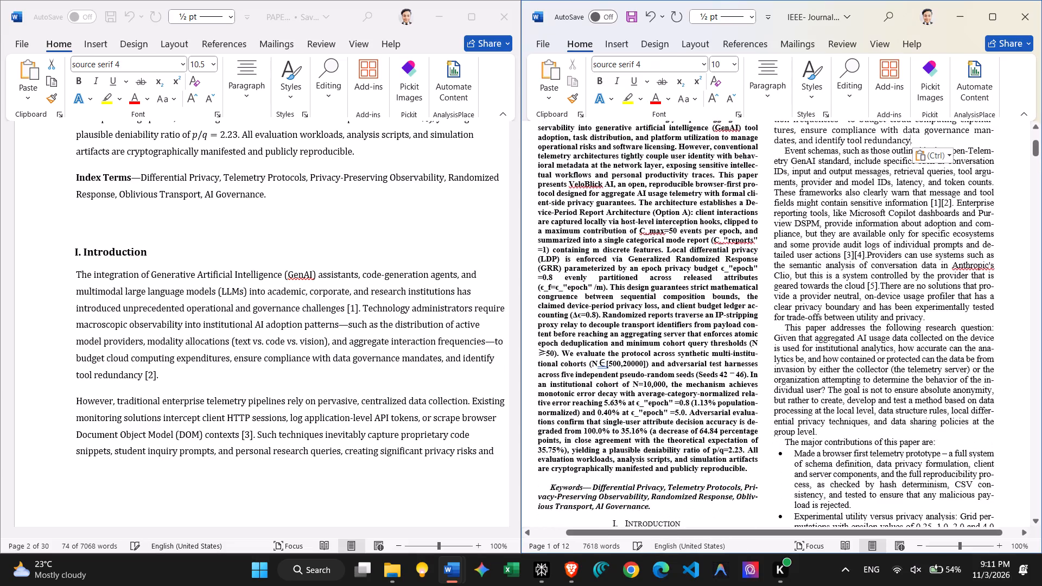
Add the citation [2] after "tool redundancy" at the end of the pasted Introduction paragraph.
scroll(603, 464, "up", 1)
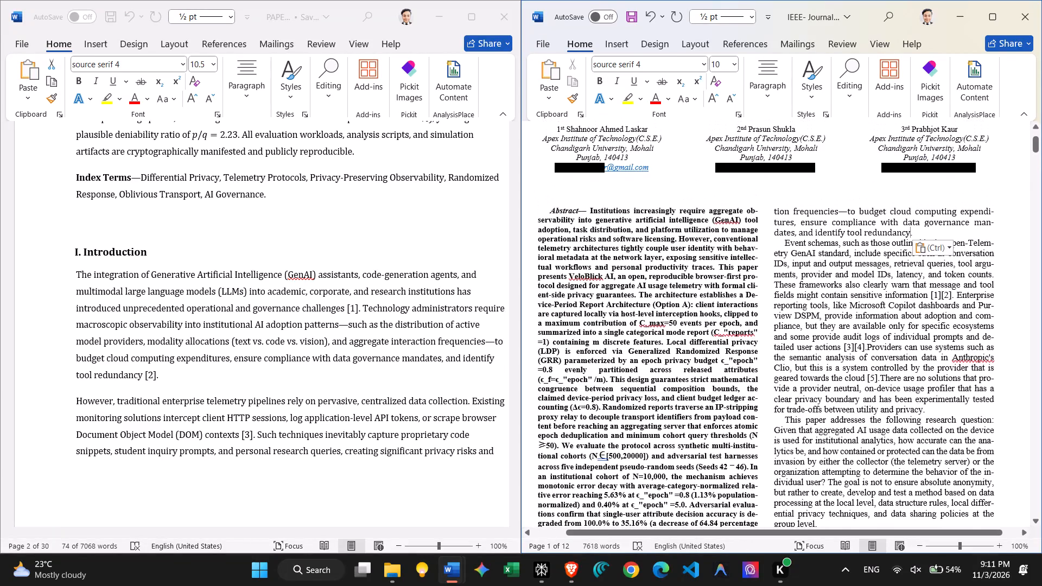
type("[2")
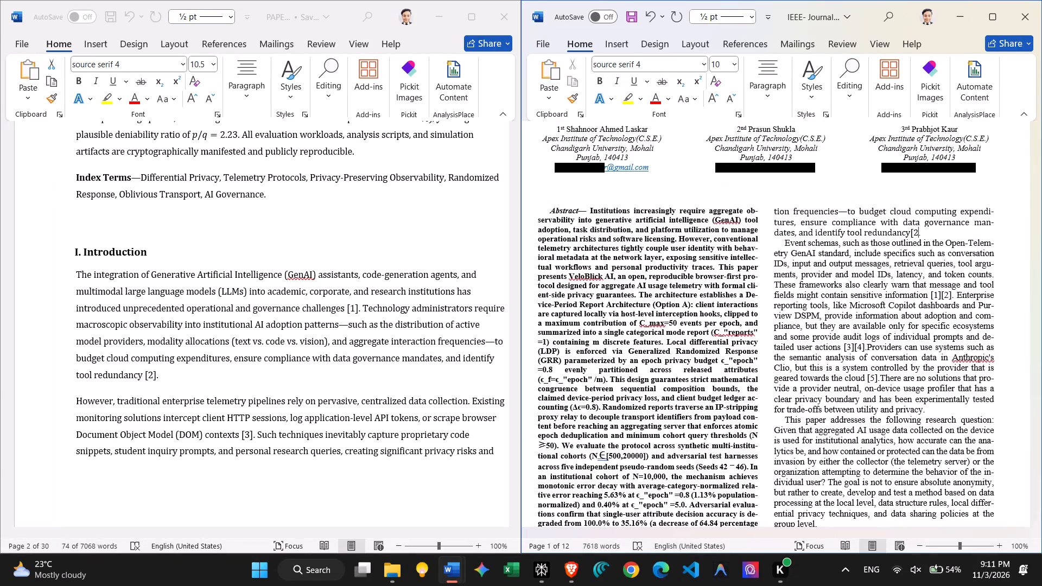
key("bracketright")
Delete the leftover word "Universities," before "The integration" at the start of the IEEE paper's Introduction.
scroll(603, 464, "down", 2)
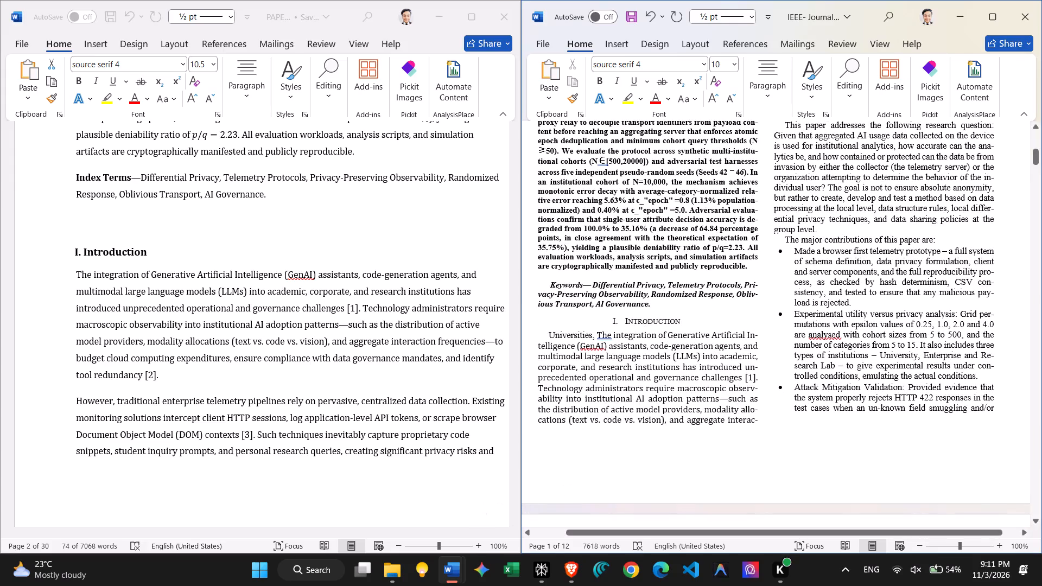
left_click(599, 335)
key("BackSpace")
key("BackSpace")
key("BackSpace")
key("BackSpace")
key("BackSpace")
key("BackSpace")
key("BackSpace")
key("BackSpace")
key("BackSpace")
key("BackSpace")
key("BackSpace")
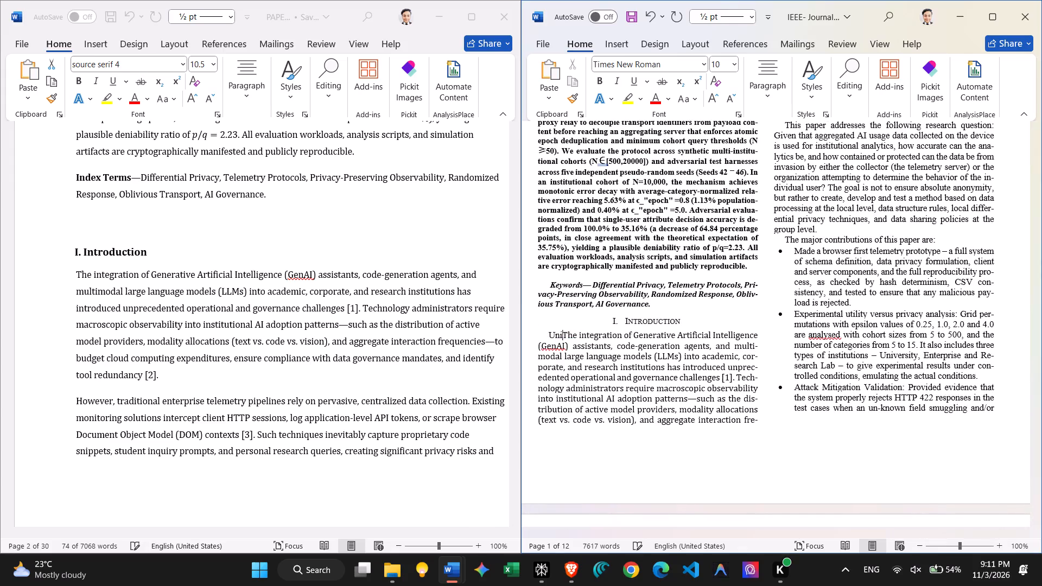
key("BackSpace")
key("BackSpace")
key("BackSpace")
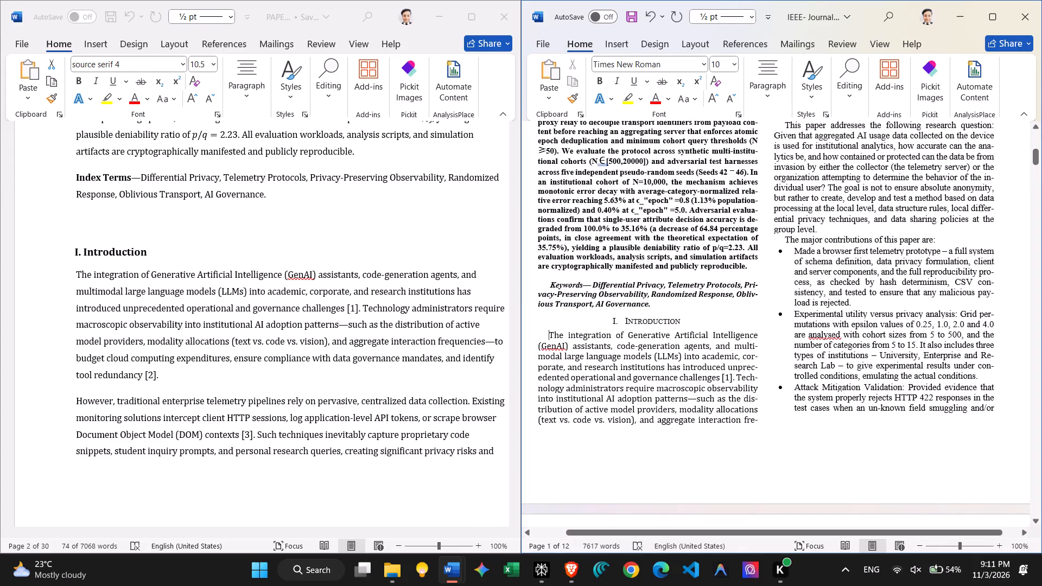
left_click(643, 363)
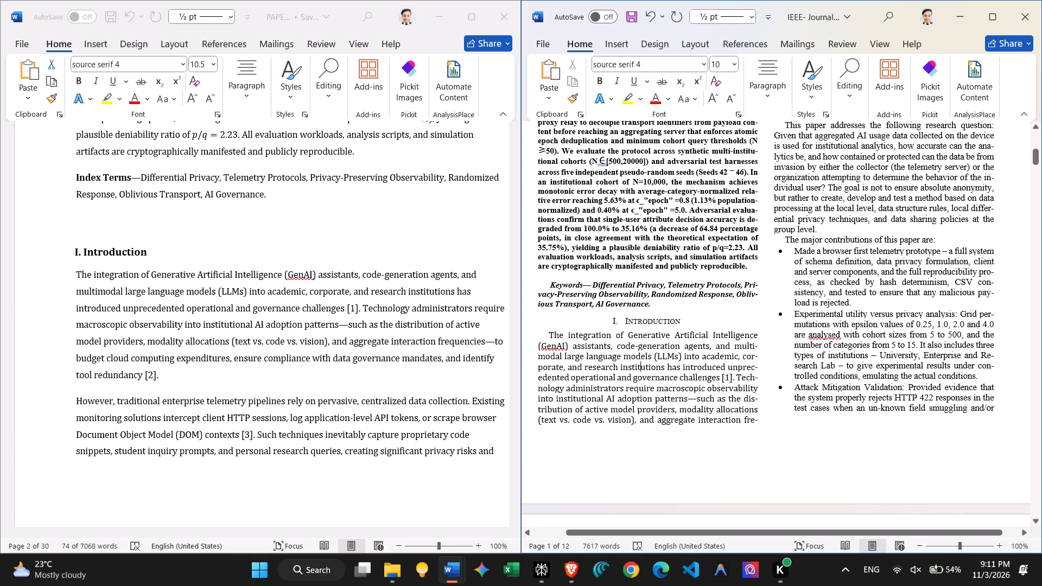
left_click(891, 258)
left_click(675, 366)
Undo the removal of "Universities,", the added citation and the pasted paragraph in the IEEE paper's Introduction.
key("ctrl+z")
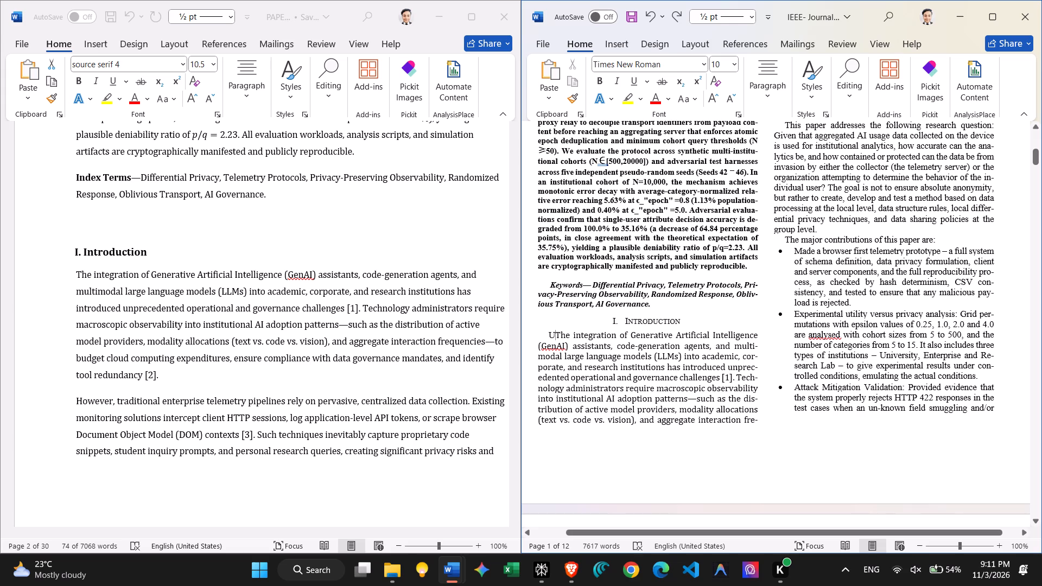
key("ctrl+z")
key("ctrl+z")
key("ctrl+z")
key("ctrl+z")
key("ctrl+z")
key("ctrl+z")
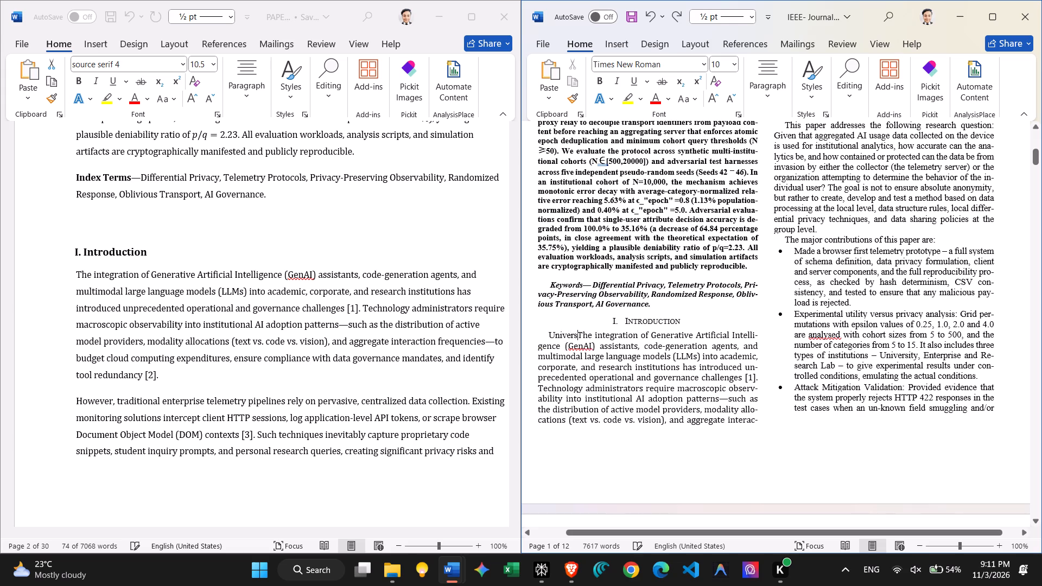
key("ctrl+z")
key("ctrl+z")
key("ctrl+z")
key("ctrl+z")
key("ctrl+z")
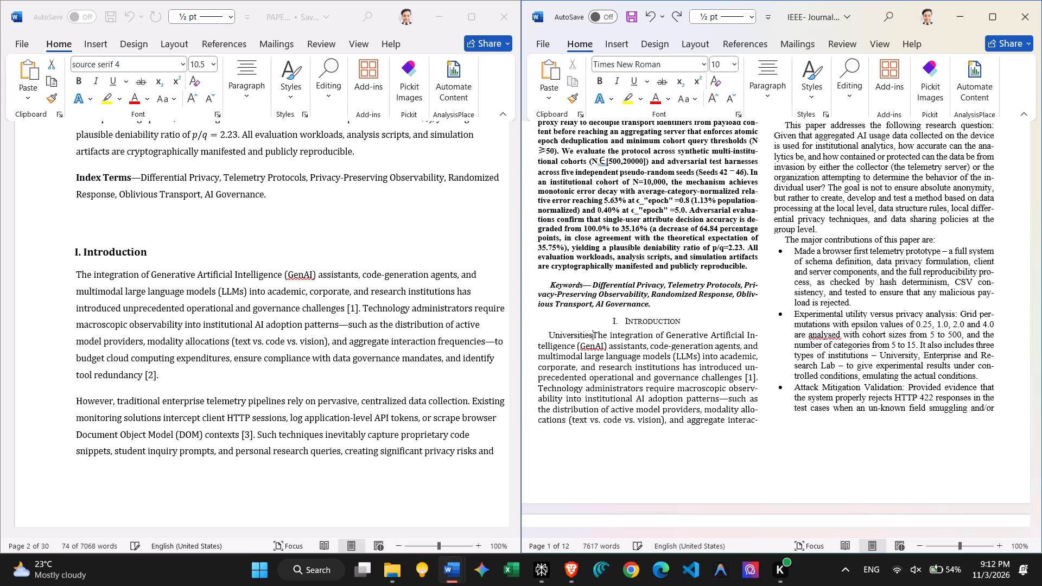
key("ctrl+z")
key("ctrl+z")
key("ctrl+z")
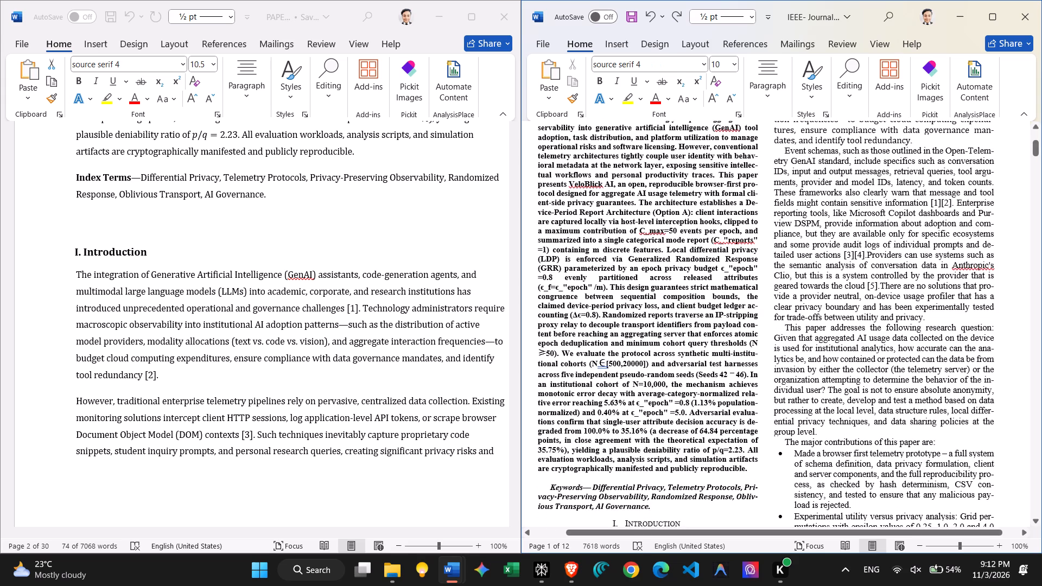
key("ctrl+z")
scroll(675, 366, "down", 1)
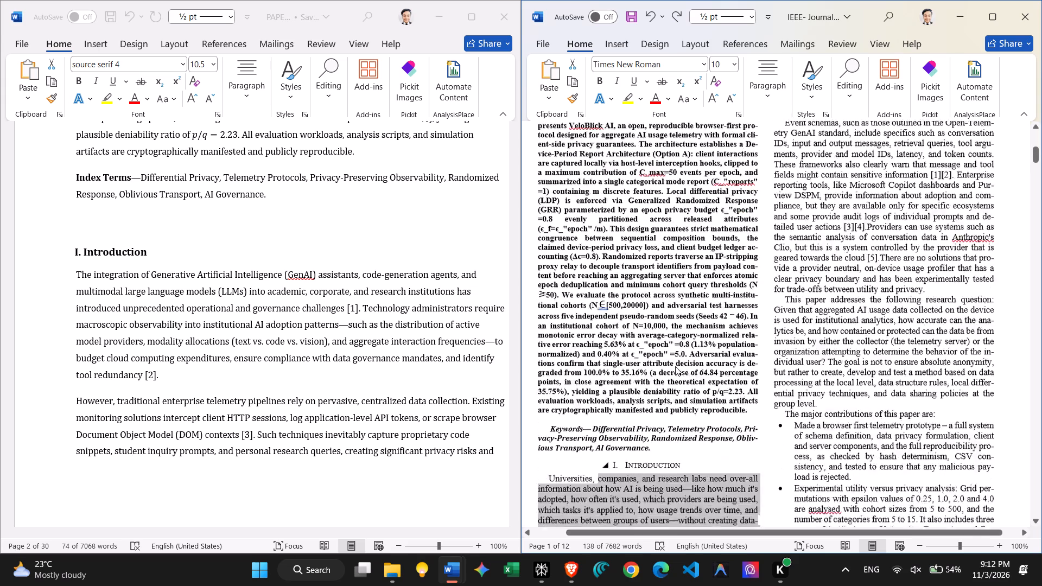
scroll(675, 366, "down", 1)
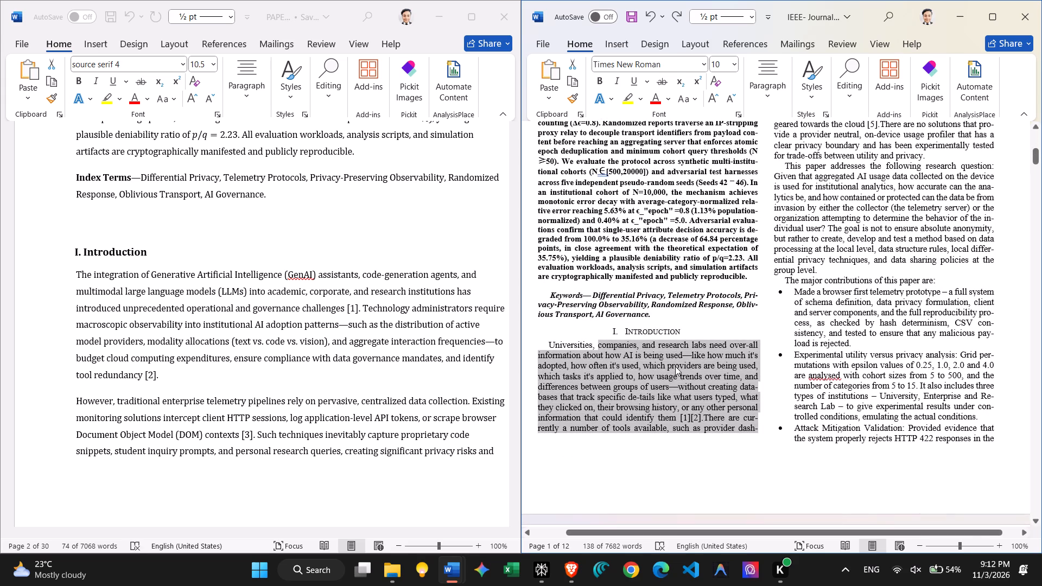
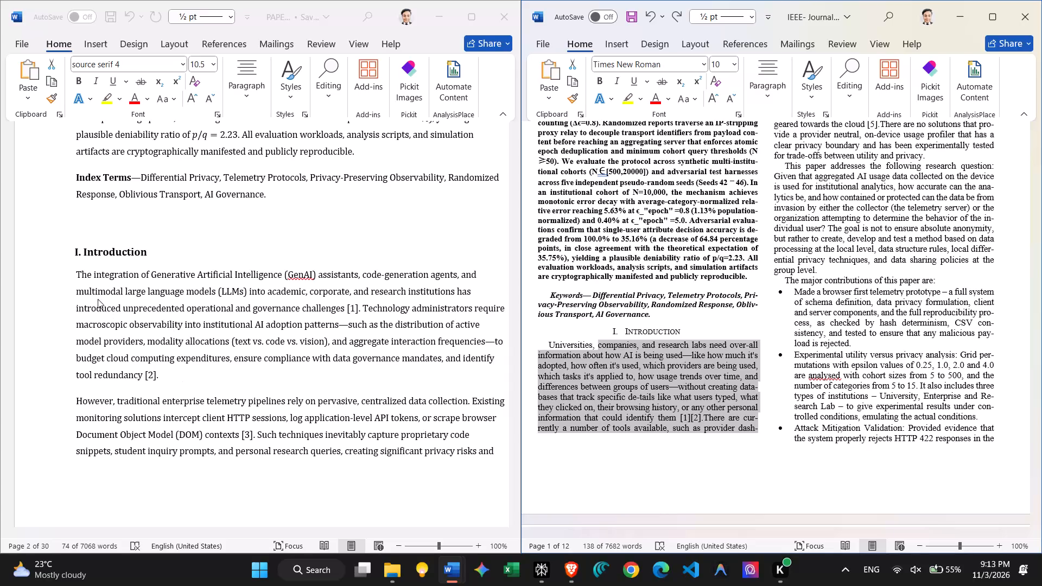
Select the master pack's text from "The integration of Generative Artificial Intelligence" in the Introduction into the Network Anonymization and Oblivious Transport subsection.
left_click(74, 272)
left_click(74, 273)
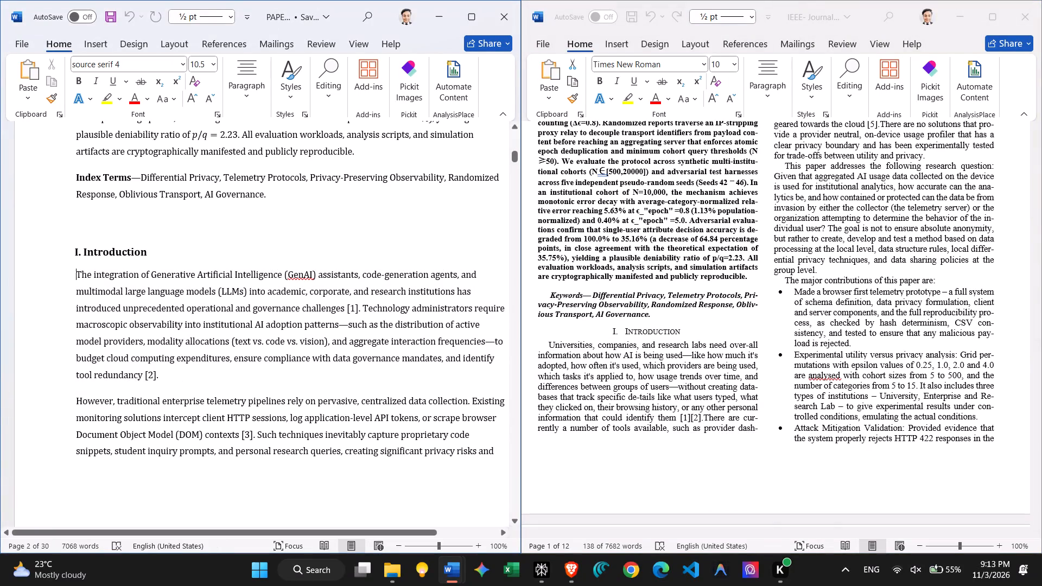
left_click_drag(73, 272, 269, 490)
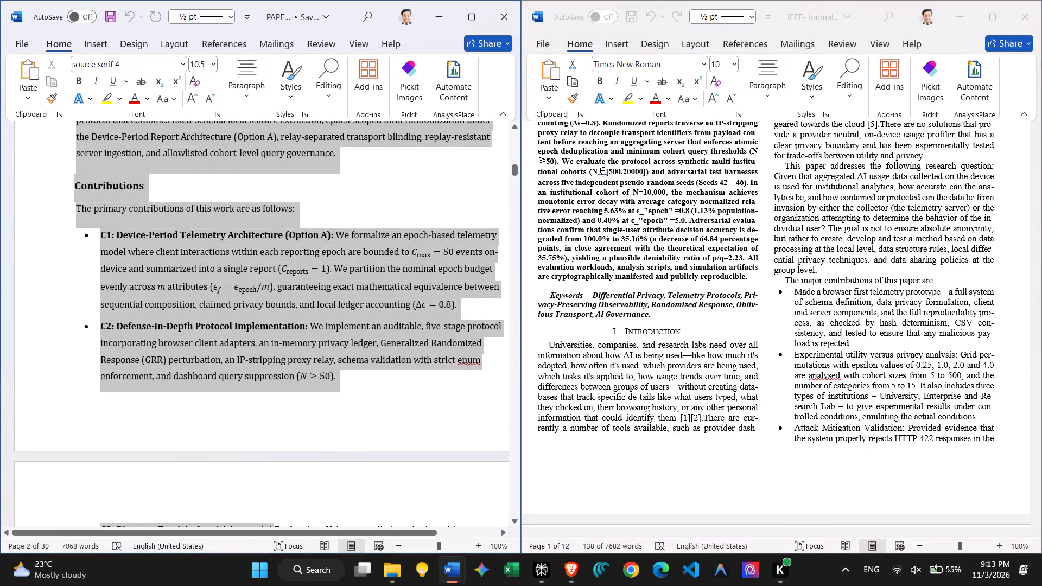
left_click_drag(269, 490, 287, 517)
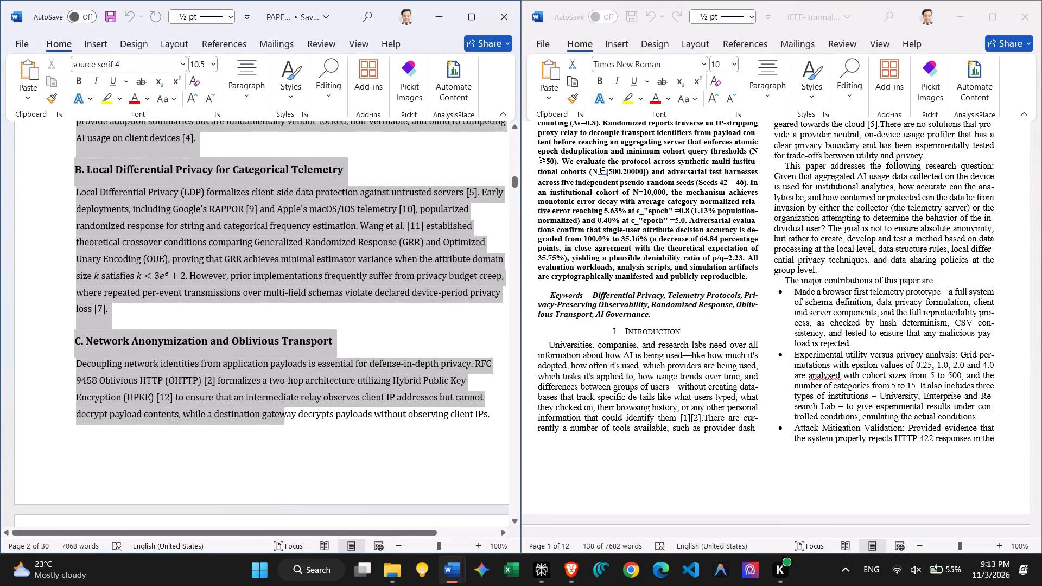
left_click_drag(287, 517, 287, 544)
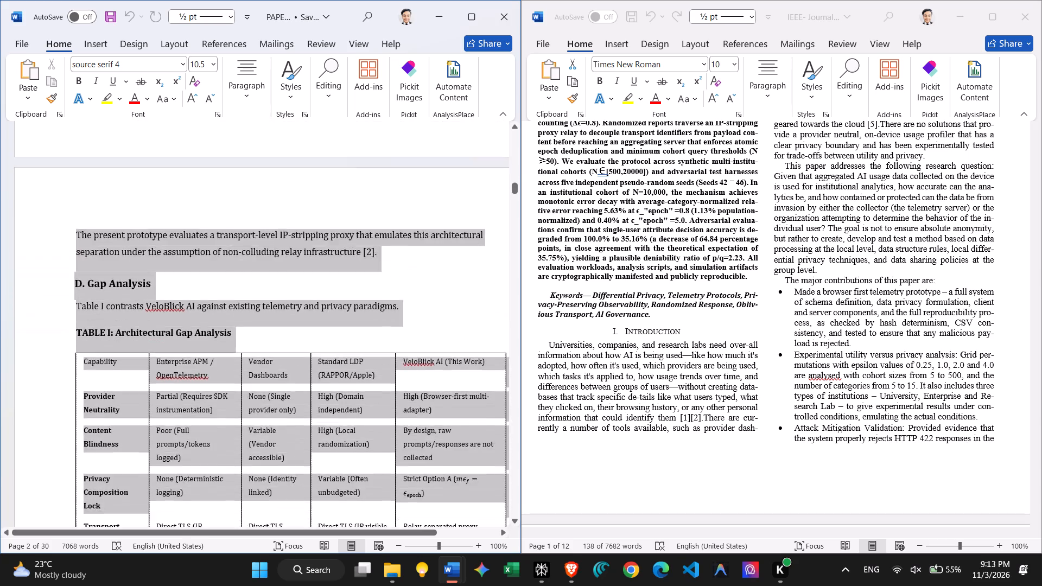
left_click_drag(287, 544, 326, 431)
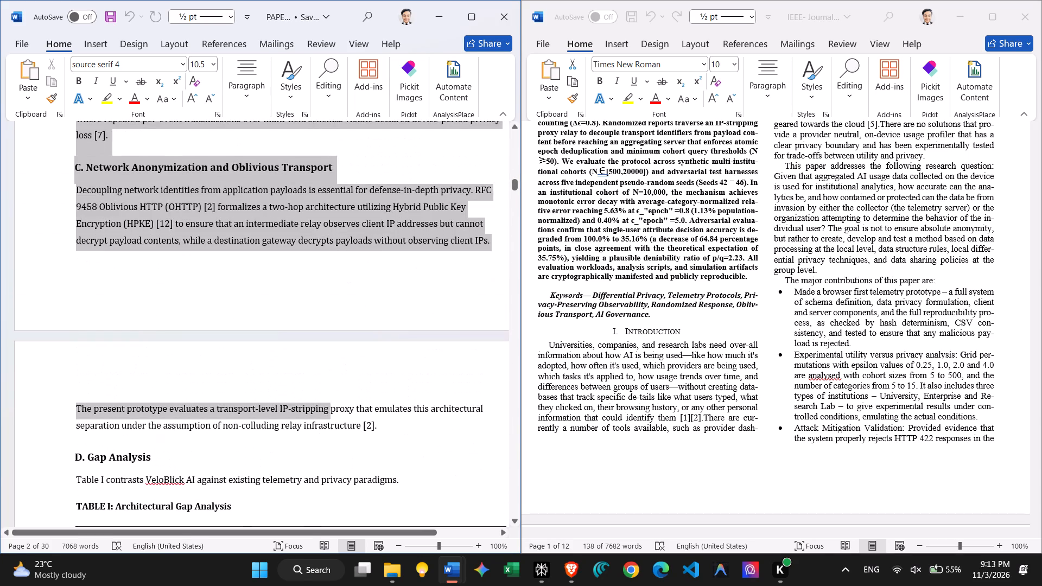
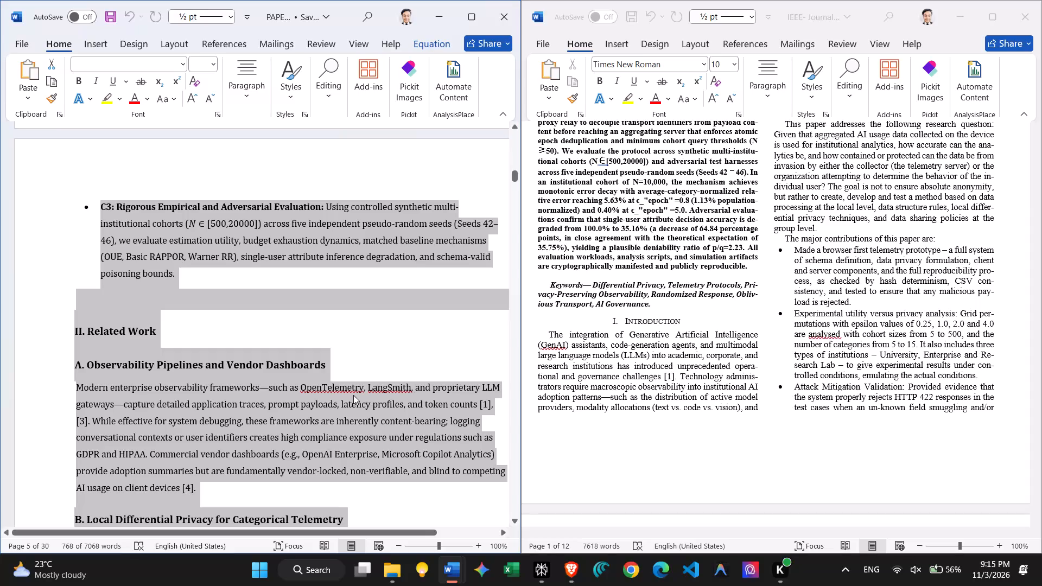
Review the master manuscript's Introduction text, from the commercial dashboards and Local Differential Privacy paragraphs through the numbered challenges to the Contributions and Related Work.
scroll(353, 395, "up", 2)
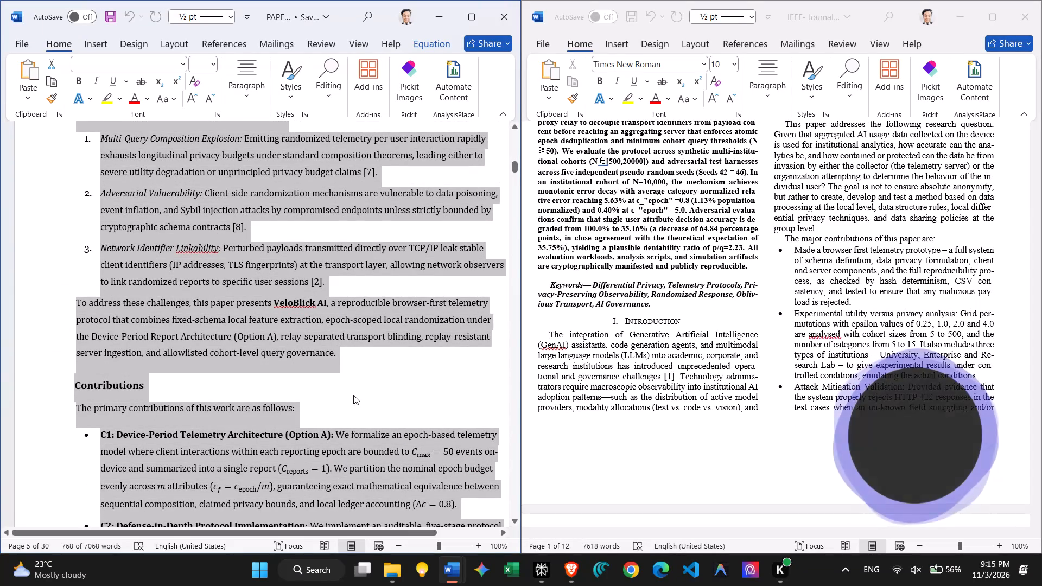
scroll(353, 395, "up", 2)
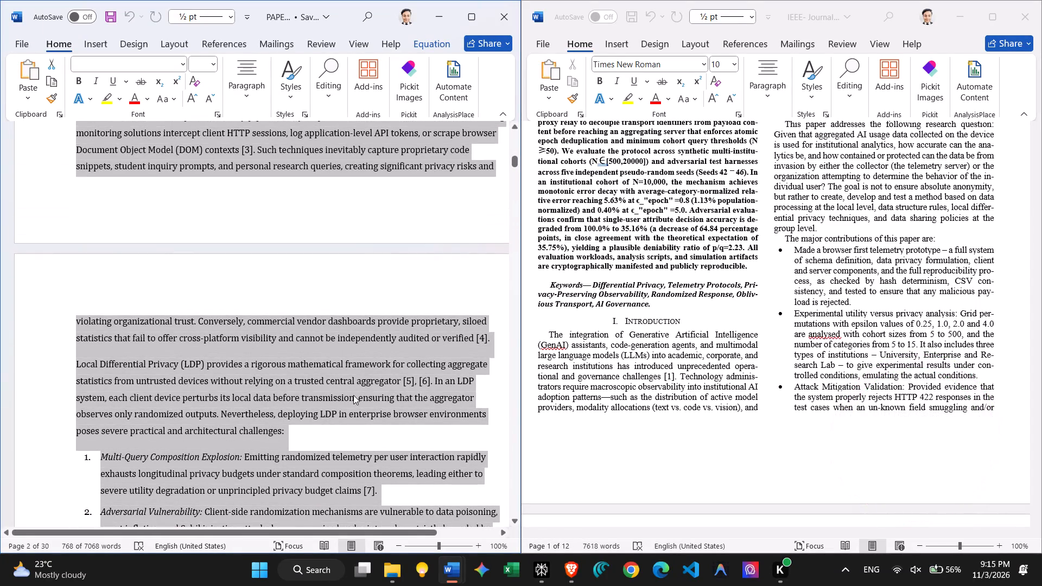
scroll(353, 395, "down", 2)
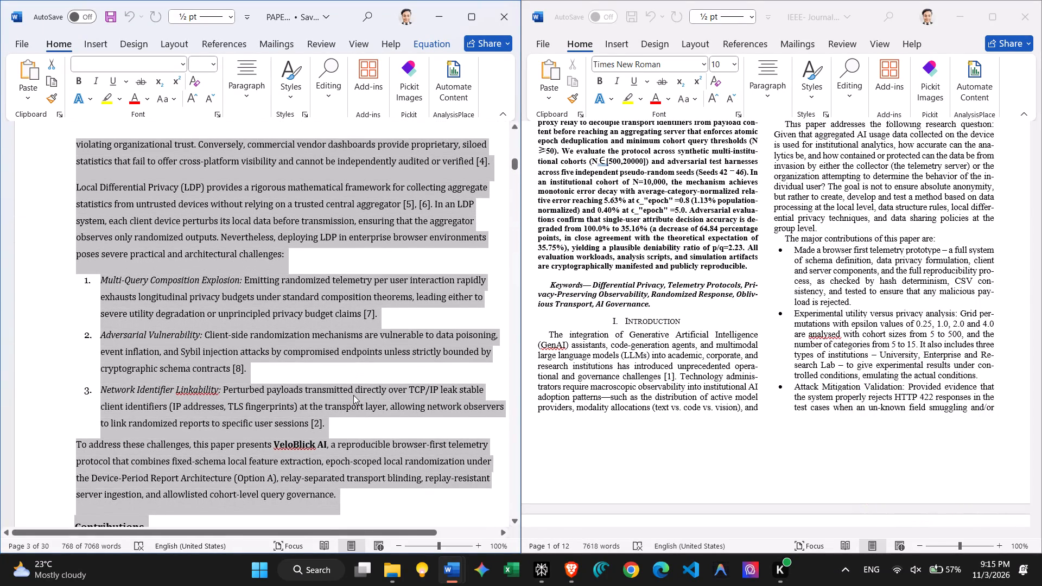
scroll(353, 395, "down", 2)
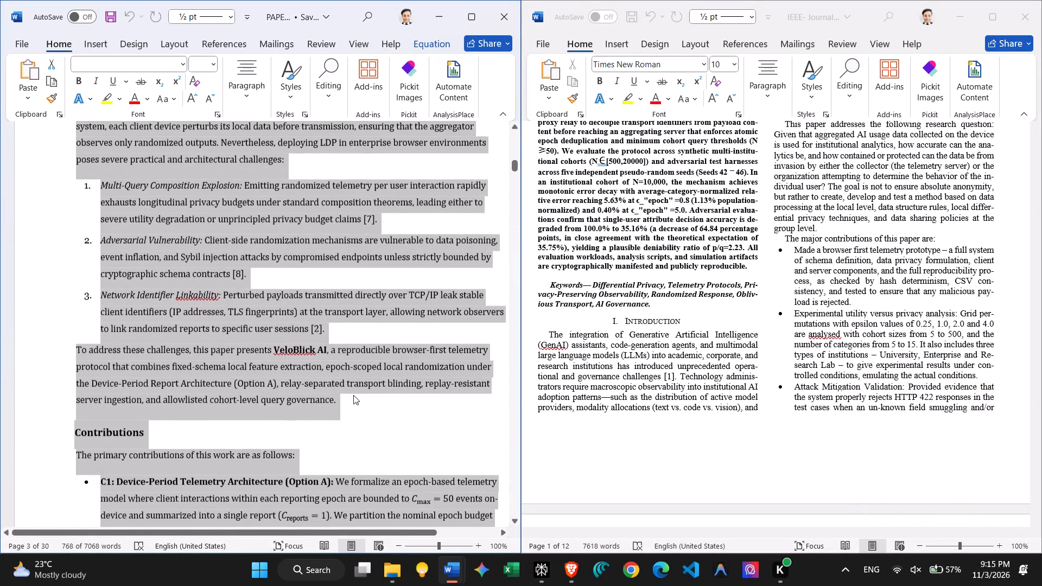
scroll(353, 395, "up", 2)
scroll(353, 395, "down", 1)
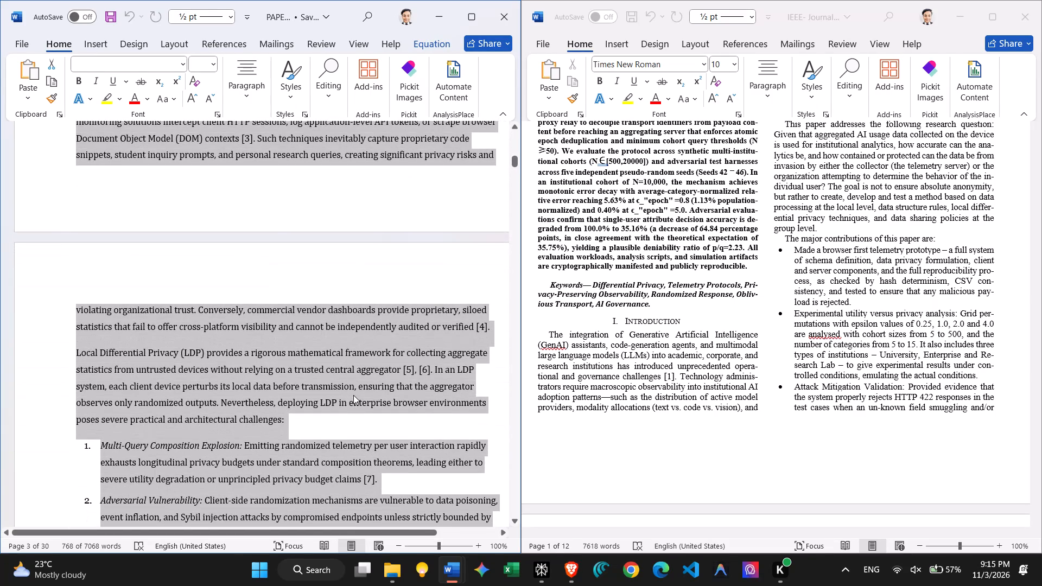
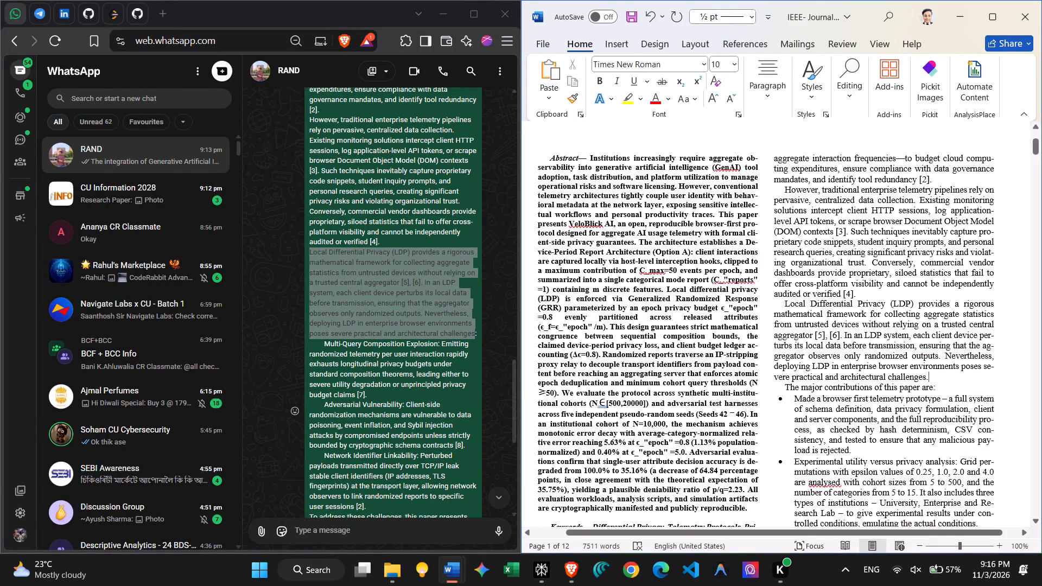
Replace the period after "architectural challenges" with a colon at the end of the Local Differential Privacy paragraph in the IEEE paper.
key("BackSpace")
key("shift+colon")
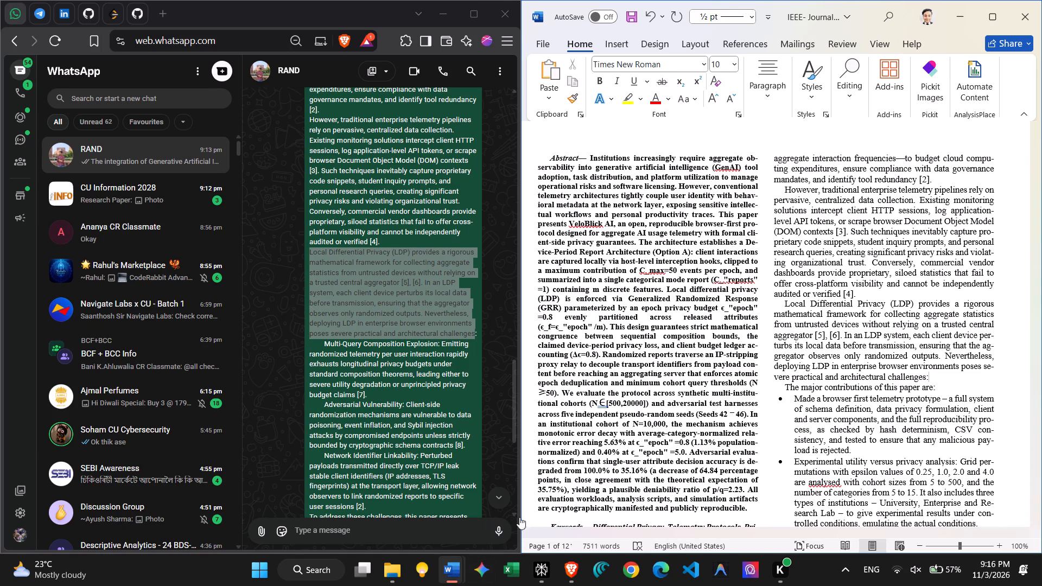
Switch to the source PAPER document in Word to consult the numbered challenges in its Introduction.
left_click(565, 496)
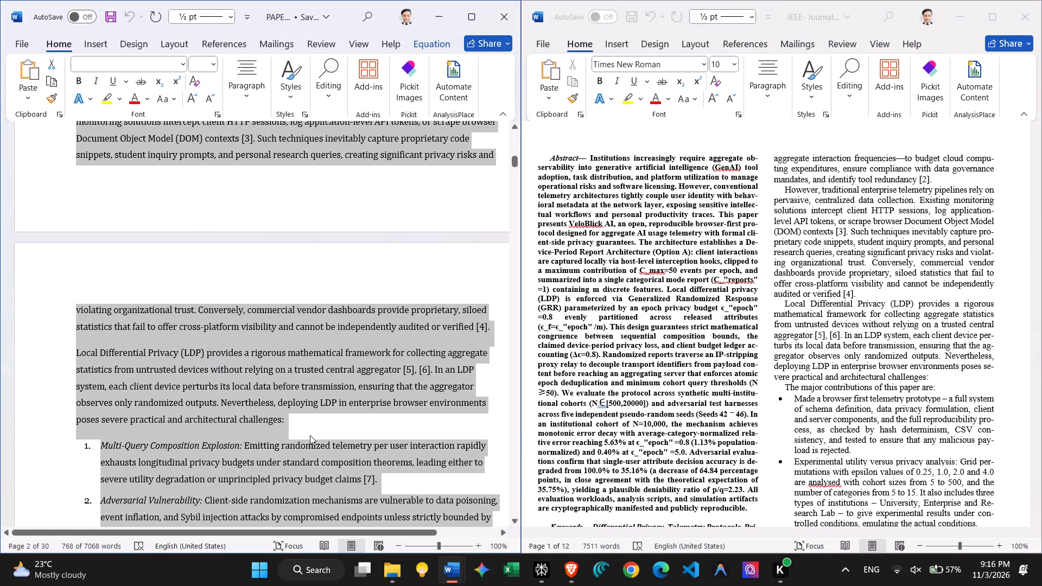
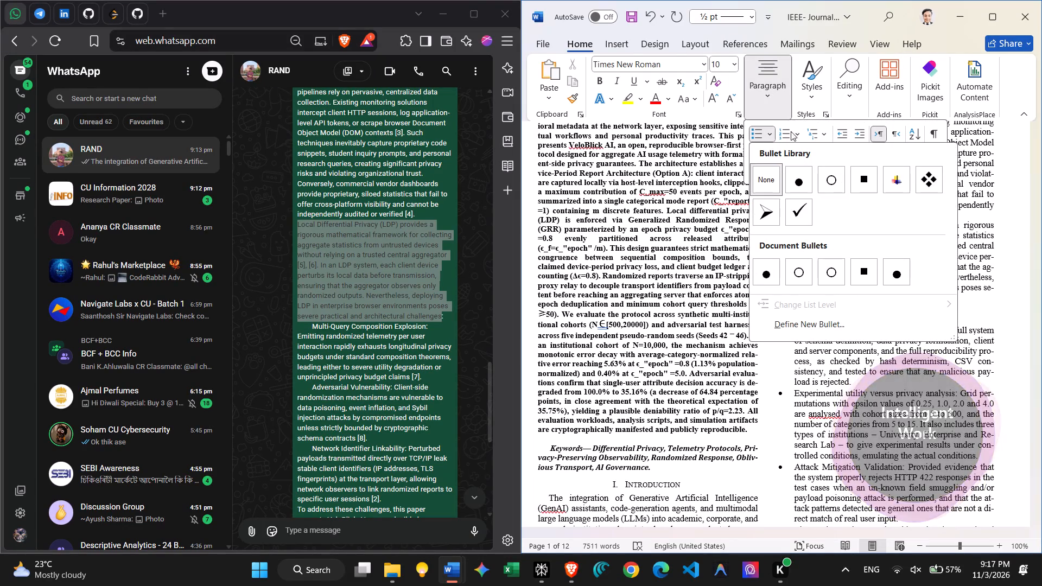
Start a numbered list on the line below "severe practical and architectural challenges:" and move its number flush with the column's text margin.
left_click(792, 135)
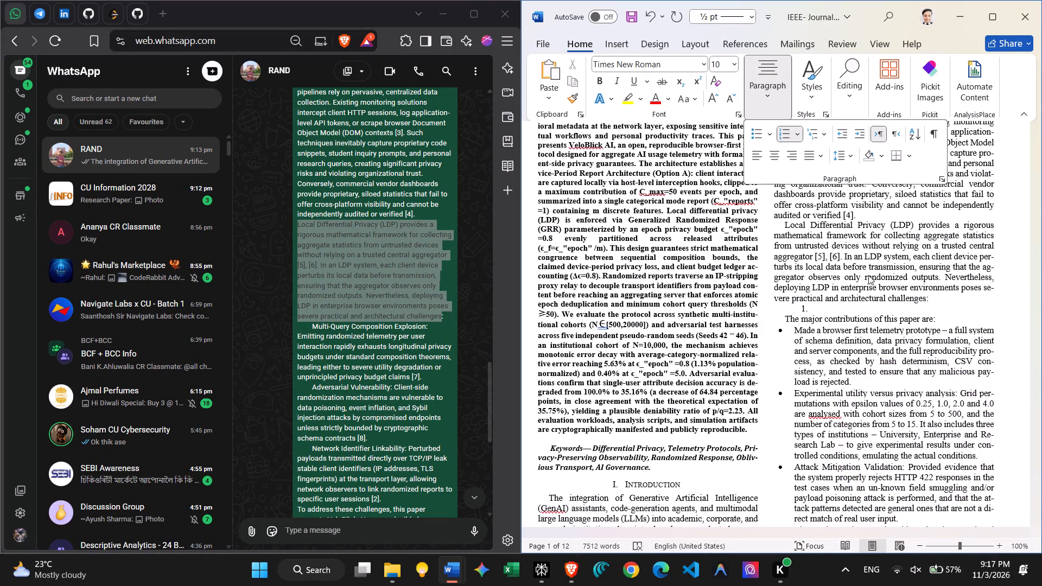
left_click(806, 310)
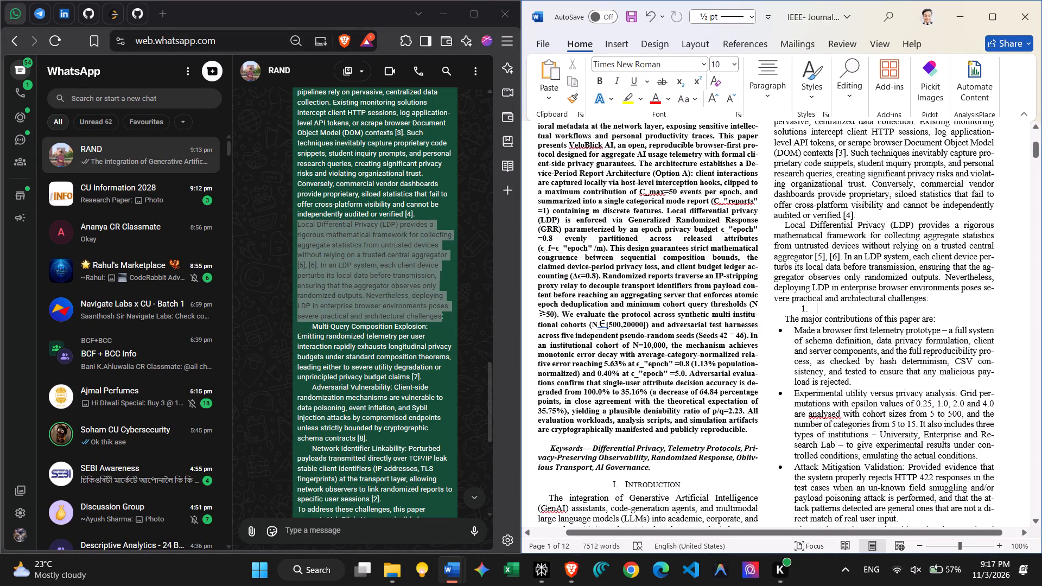
double_click(805, 310)
left_click_drag(805, 310, 782, 311)
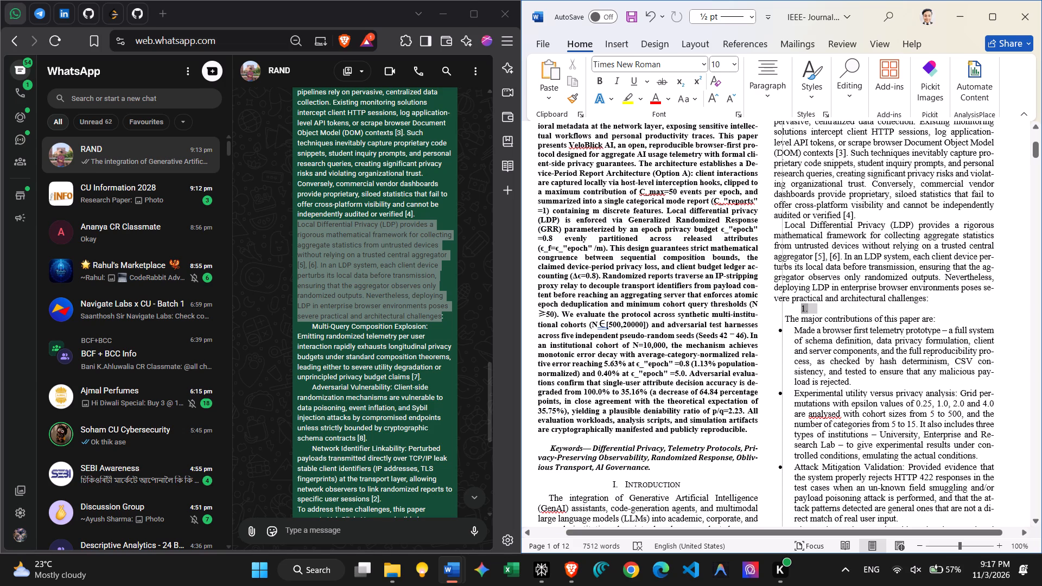
left_click_drag(782, 311, 779, 312)
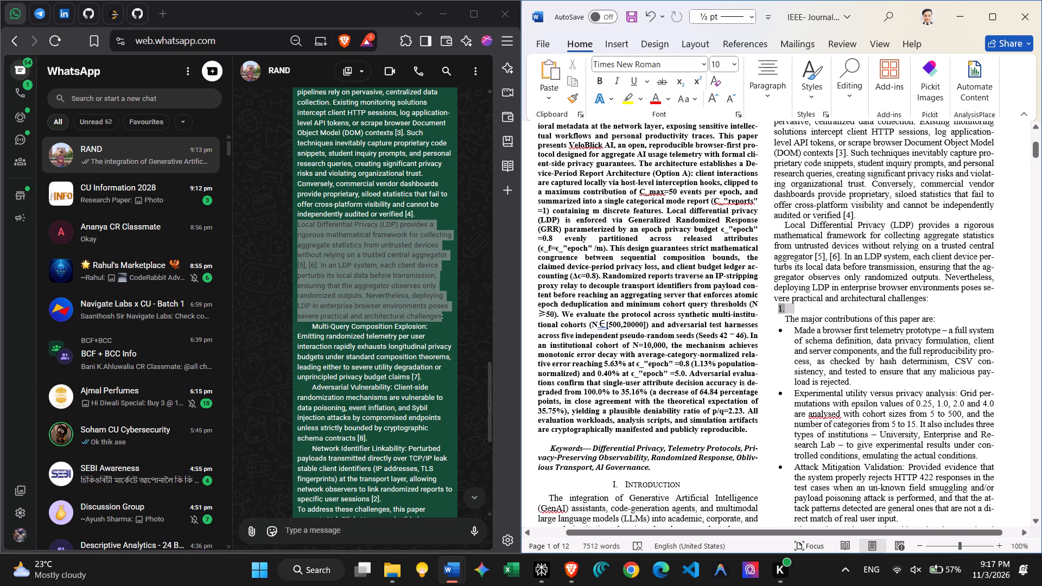
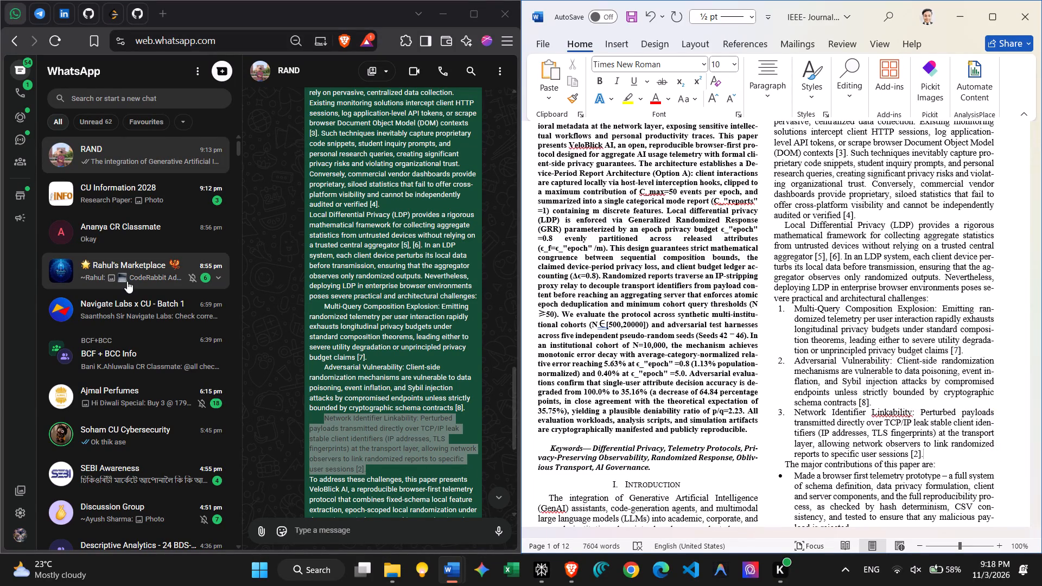
Review the text after the three numbered challenges in the WhatsApp message, and switch to the PAPER document to check its matching Contributions passage.
scroll(432, 382, "down", 1)
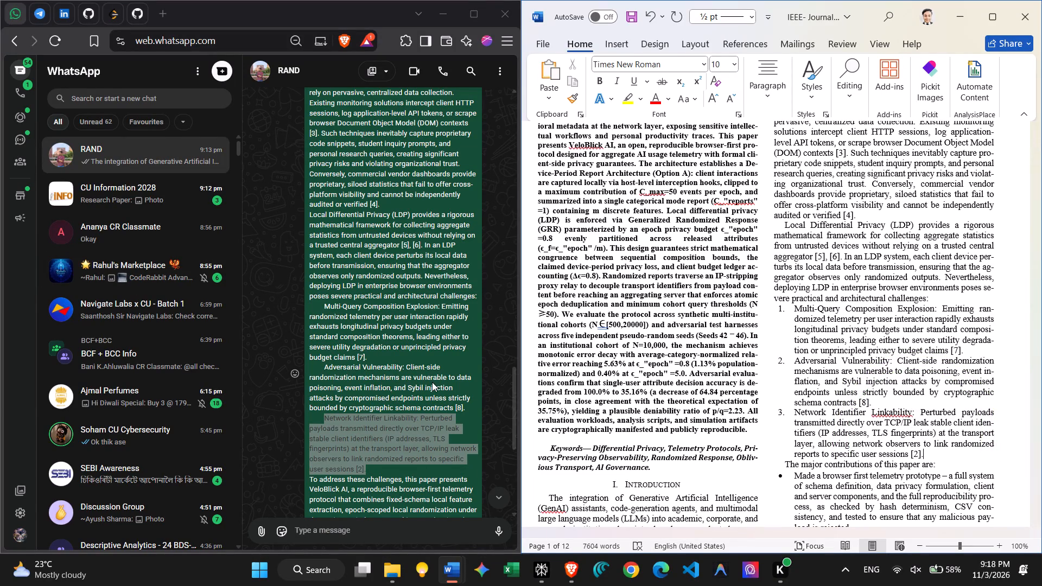
scroll(432, 382, "down", 2)
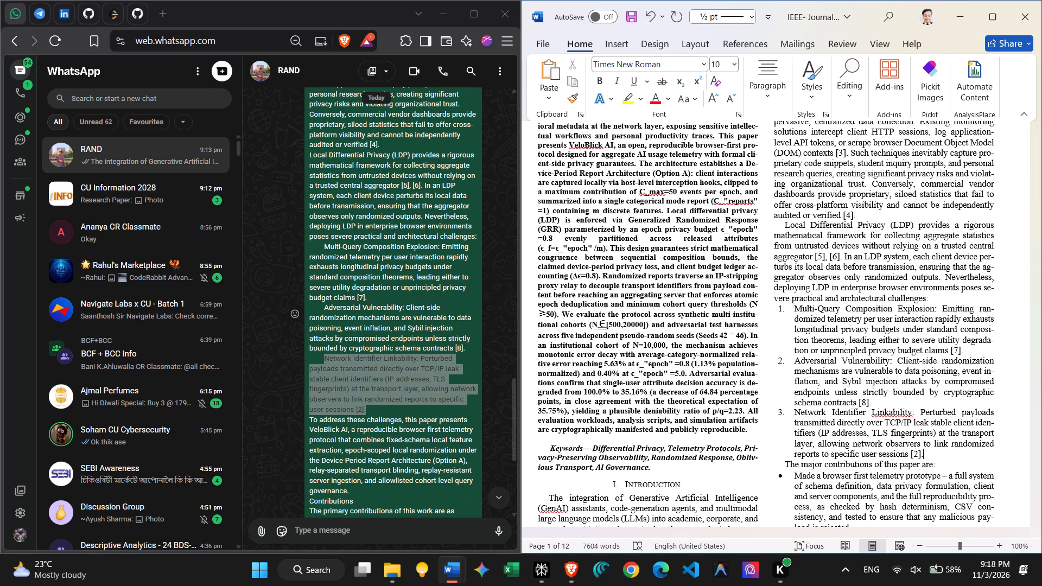
scroll(411, 426, "down", 1)
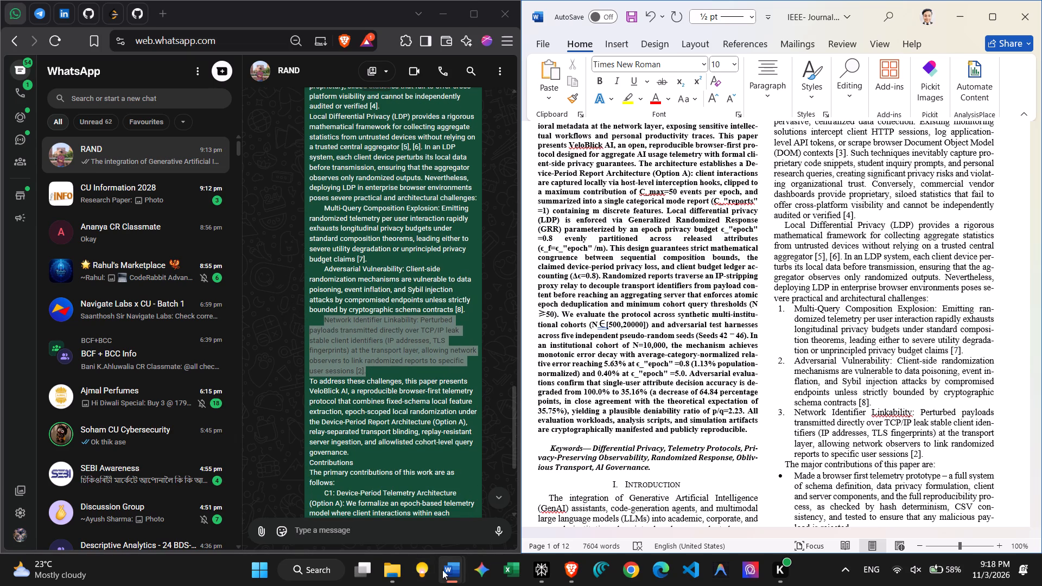
left_click(561, 495)
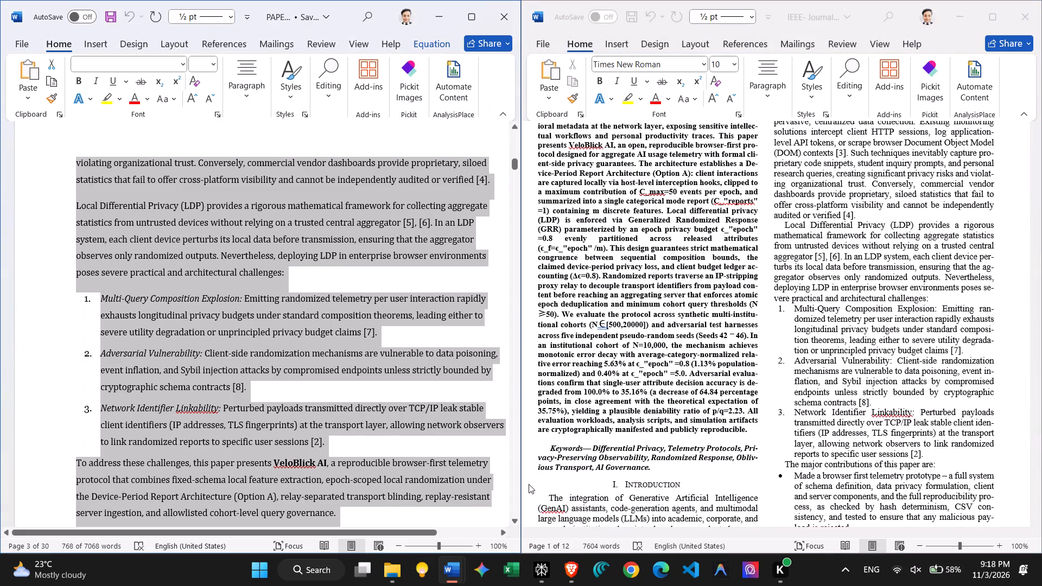
scroll(377, 410, "down", 1)
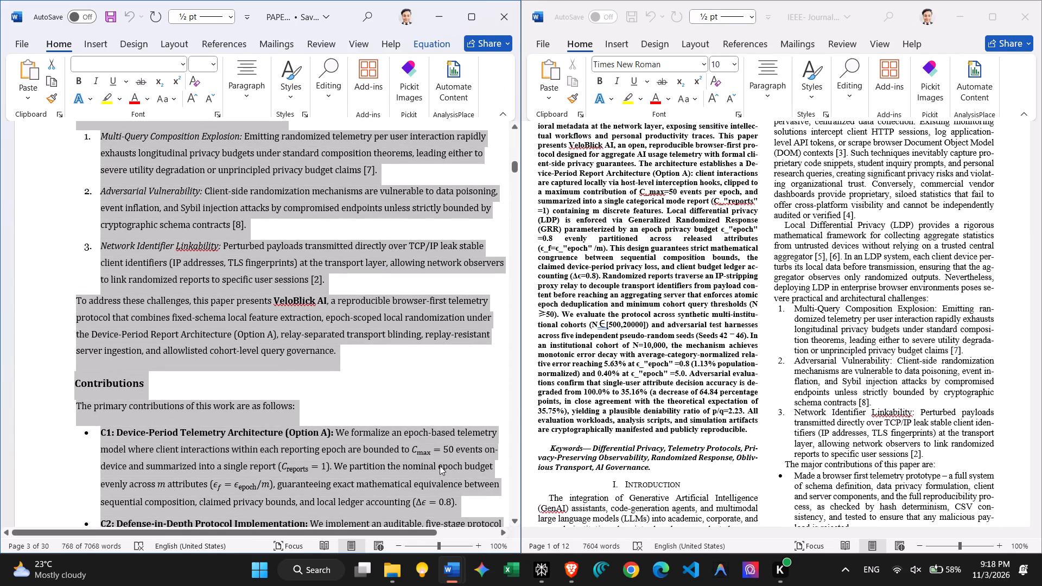
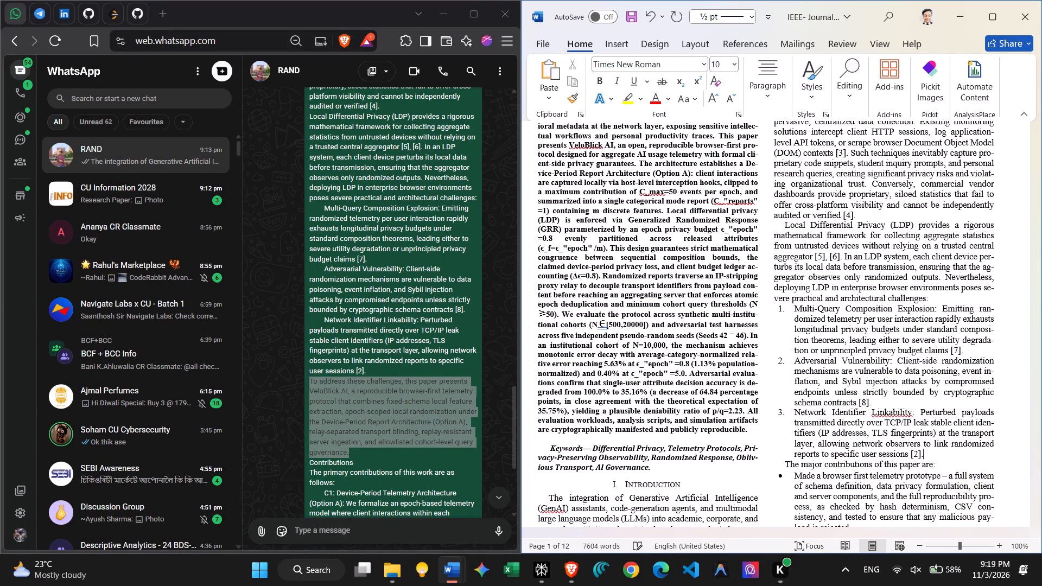
Paste the "To address these challenges, this paper presents VeloBlick AI" paragraph as unnumbered text below challenge 3 in the Introduction.
key("Return")
key("BackSpace")
key("BackSpace")
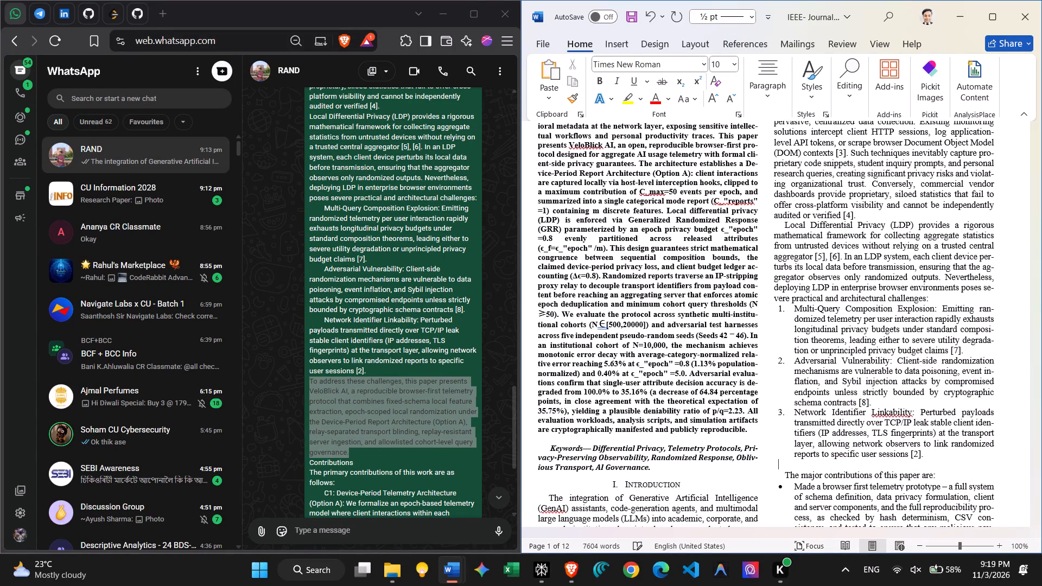
key("ctrl+v")
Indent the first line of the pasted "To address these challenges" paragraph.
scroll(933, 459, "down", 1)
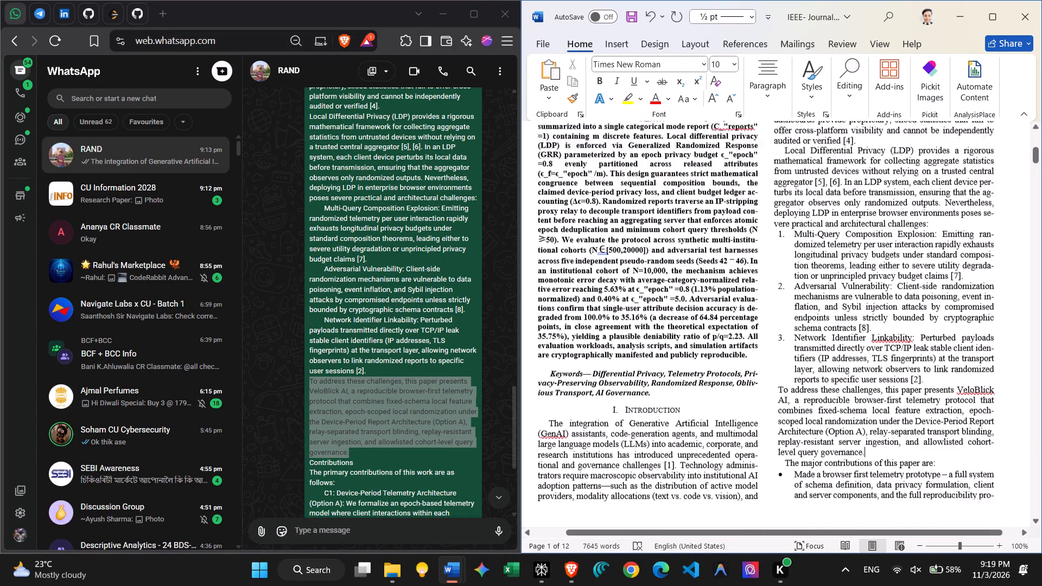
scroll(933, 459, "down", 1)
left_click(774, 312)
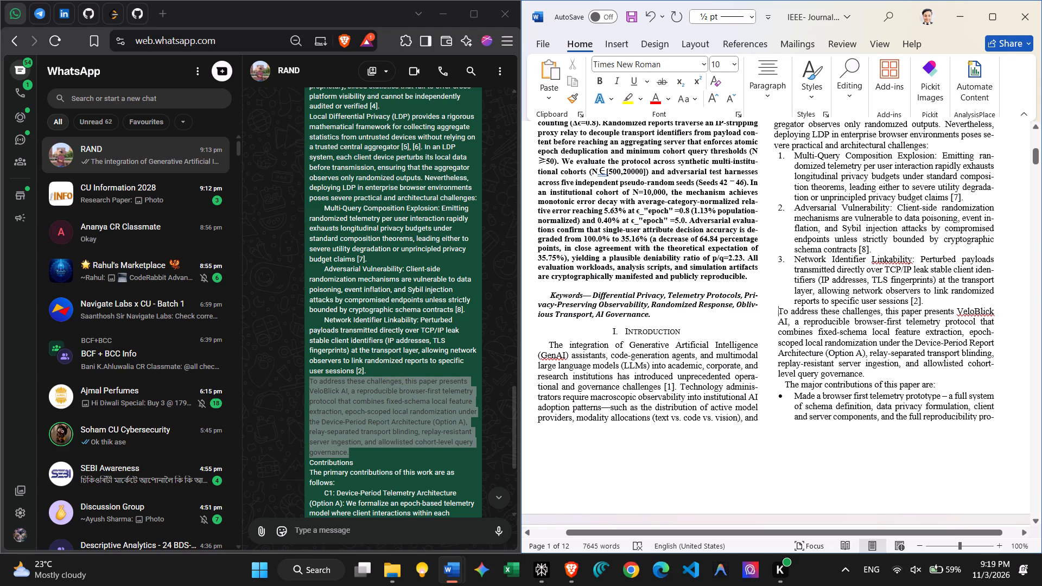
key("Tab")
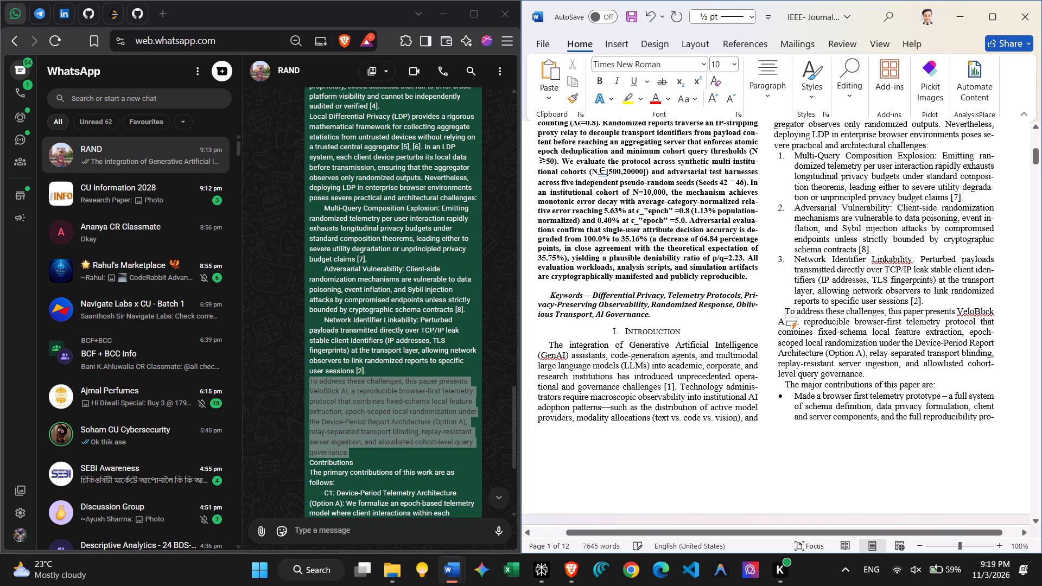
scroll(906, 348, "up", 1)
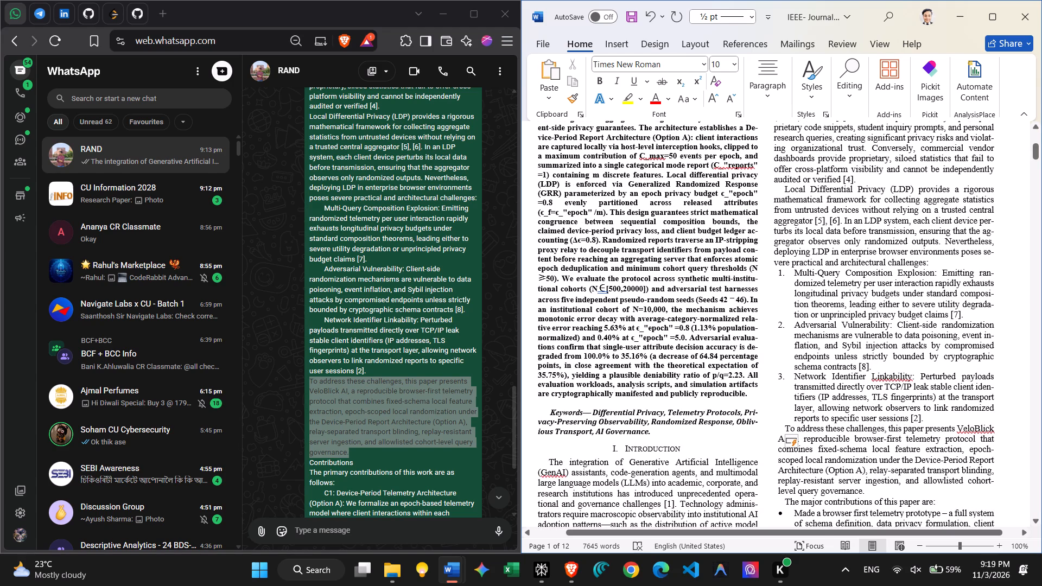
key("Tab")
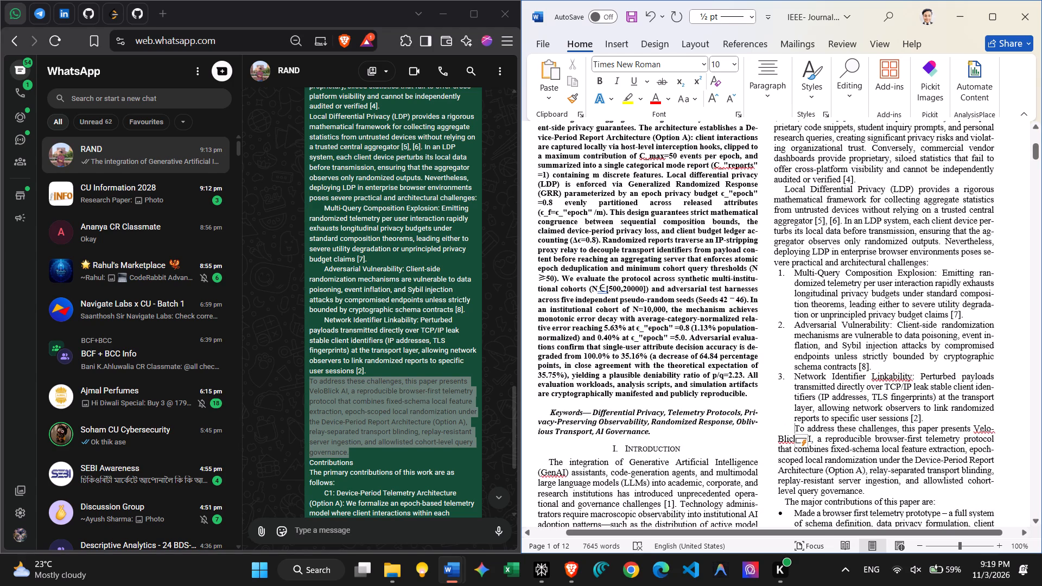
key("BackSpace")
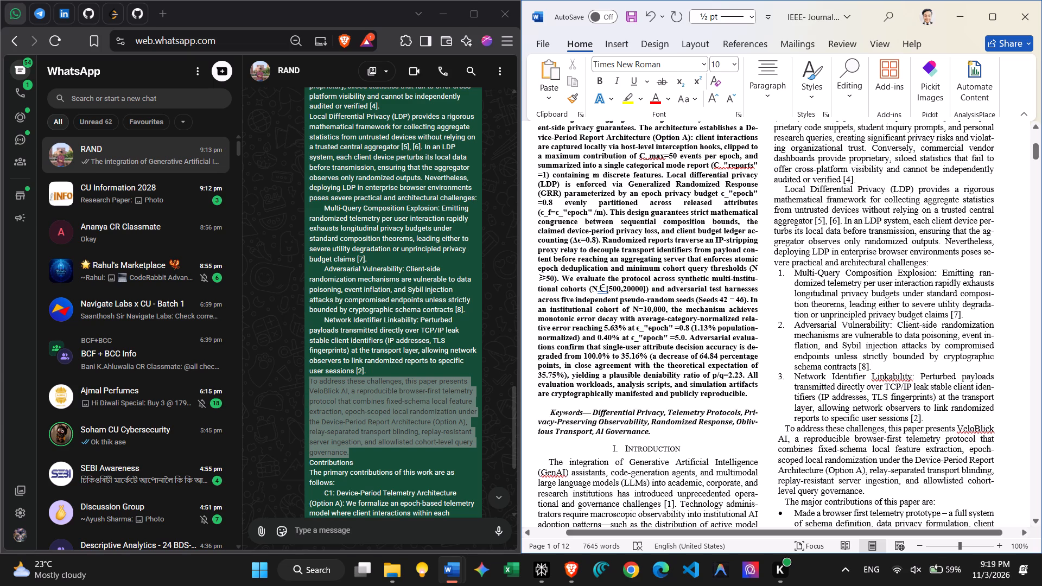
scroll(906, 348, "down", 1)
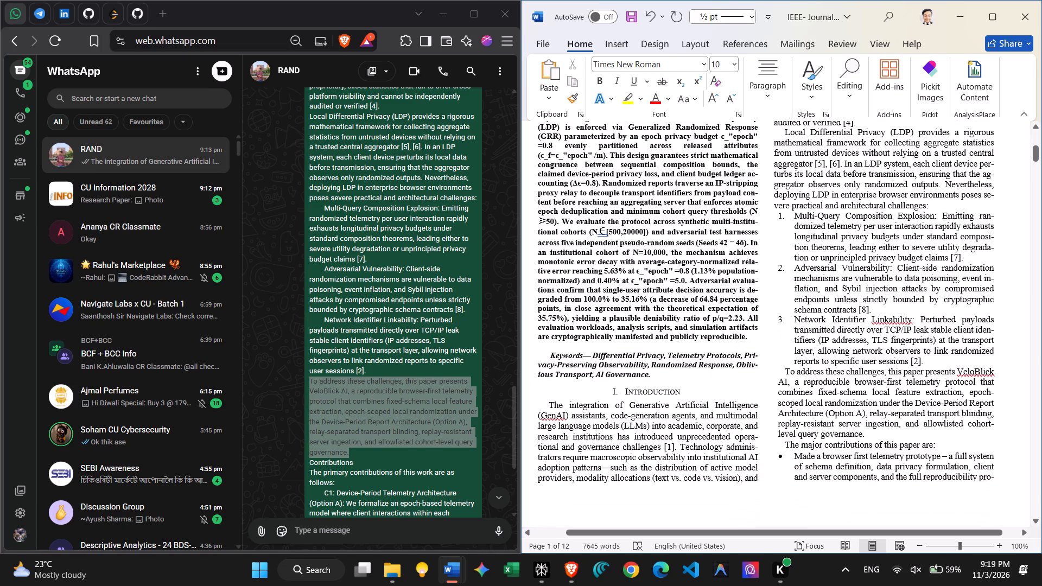
Set the "To address these challenges" paragraph flush with the column's text margin and indent its first line like the other body paragraphs.
key("BackSpace")
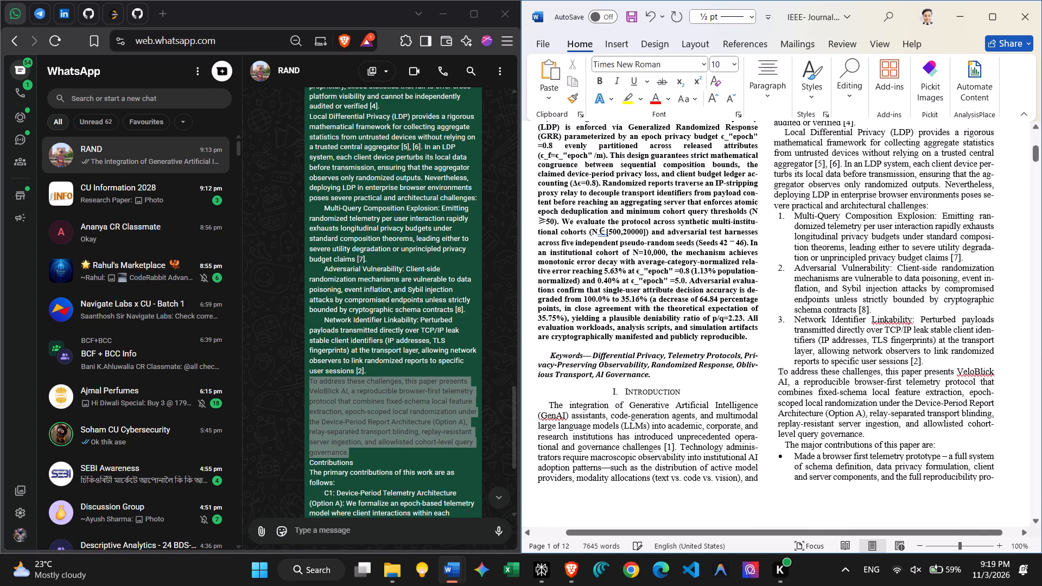
key("BackSpace")
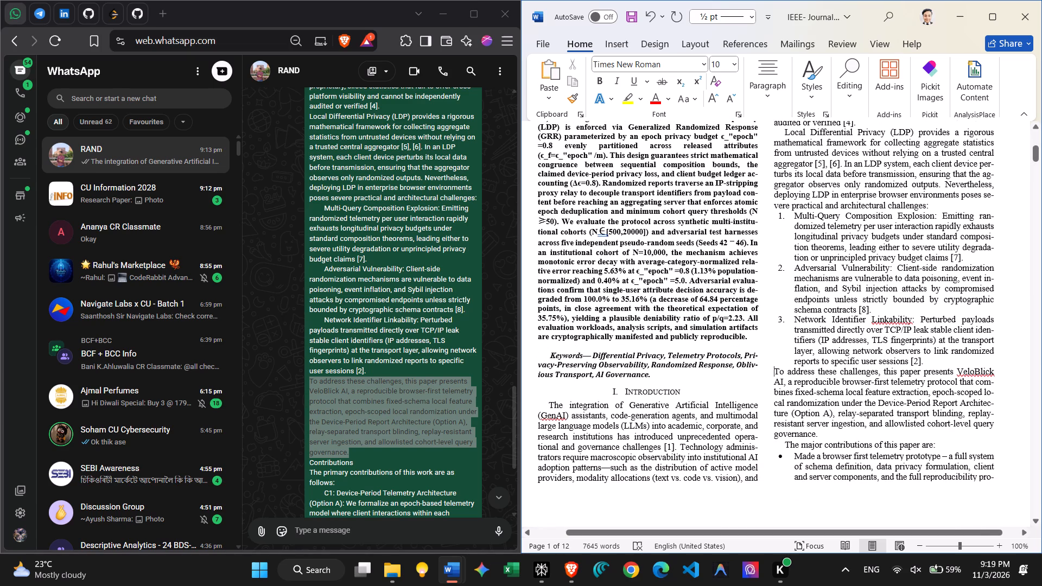
key("Tab")
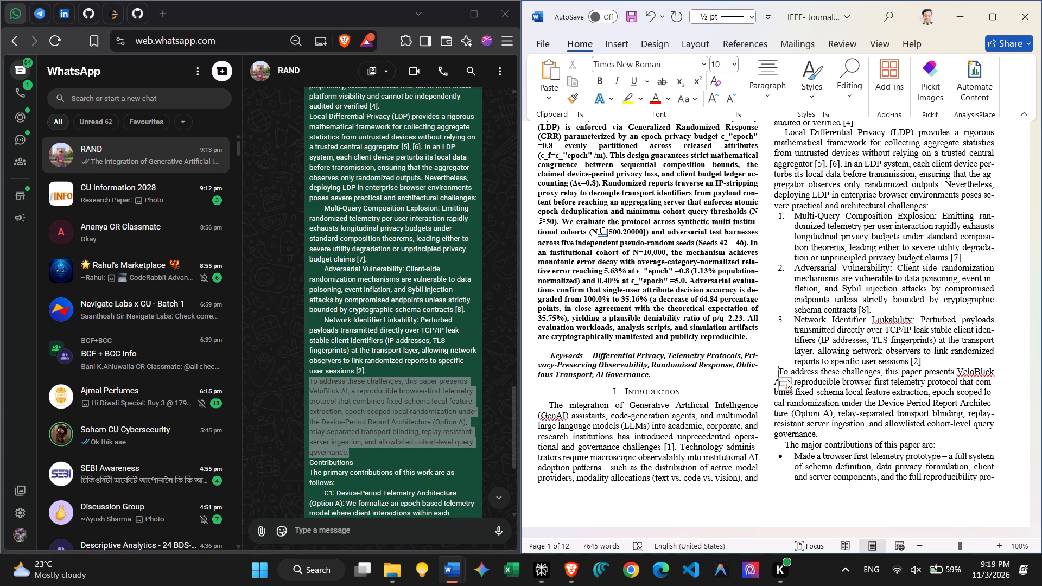
key("BackSpace")
key("BackSpace")
key("Return")
key("BackSpace")
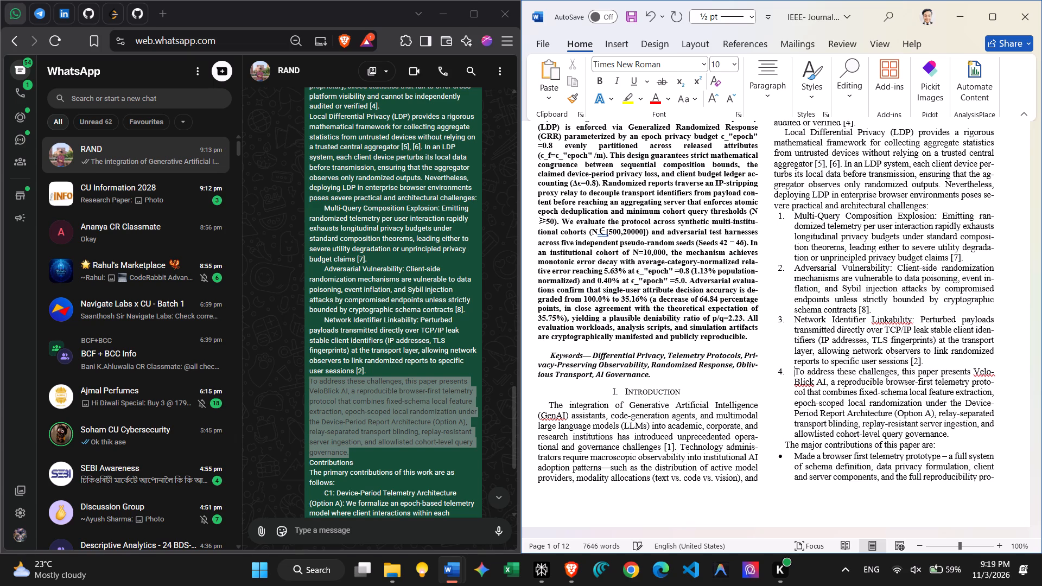
key("BackSpace")
key("BackSpace")
key("Tab")
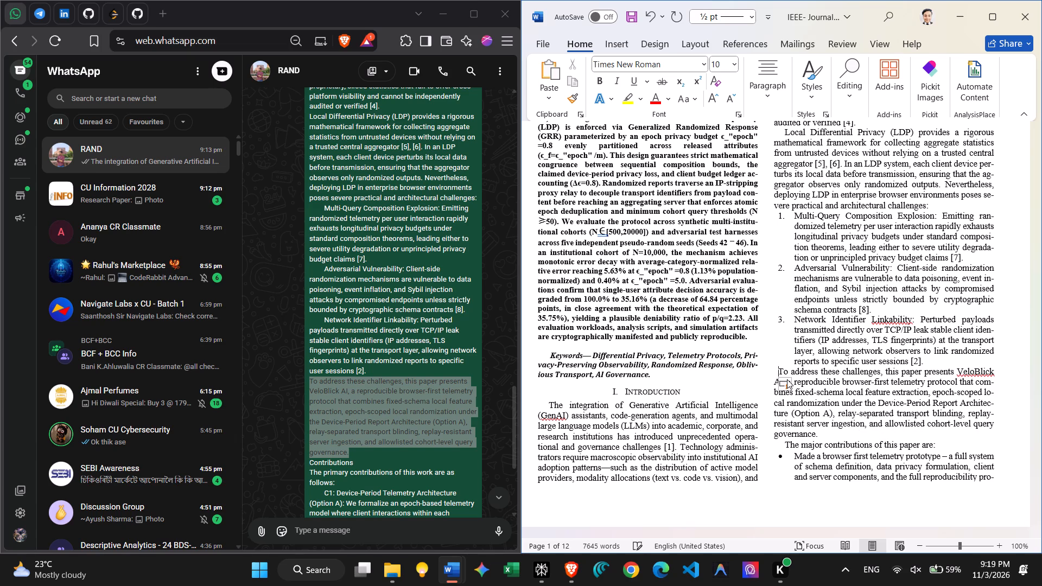
key("Tab")
Find the Contributions section in the WhatsApp message that corresponds to "The major contributions of this paper are:" in the IEEE paper.
scroll(787, 379, "down", 1)
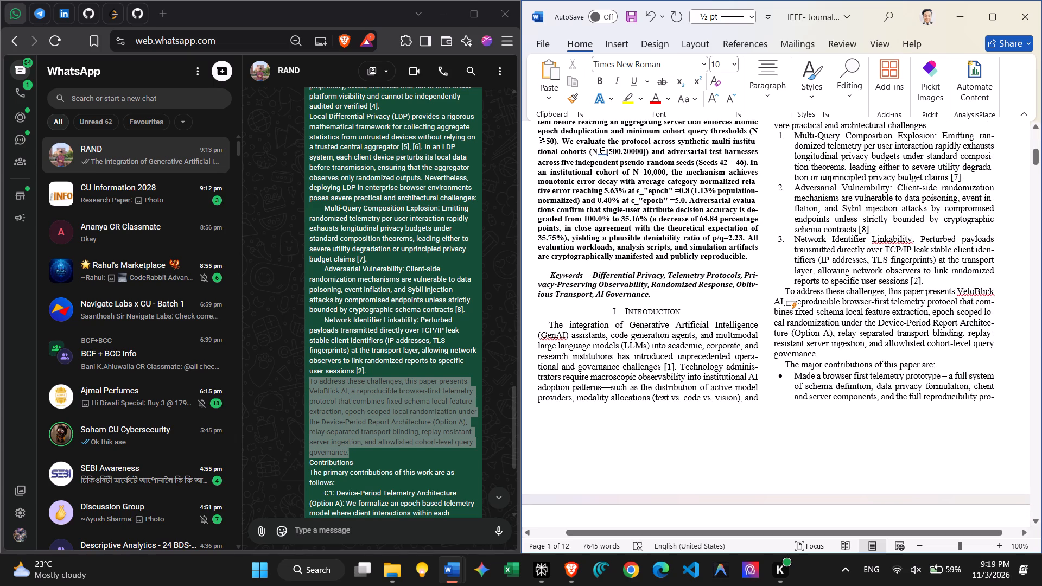
scroll(787, 379, "down", 1)
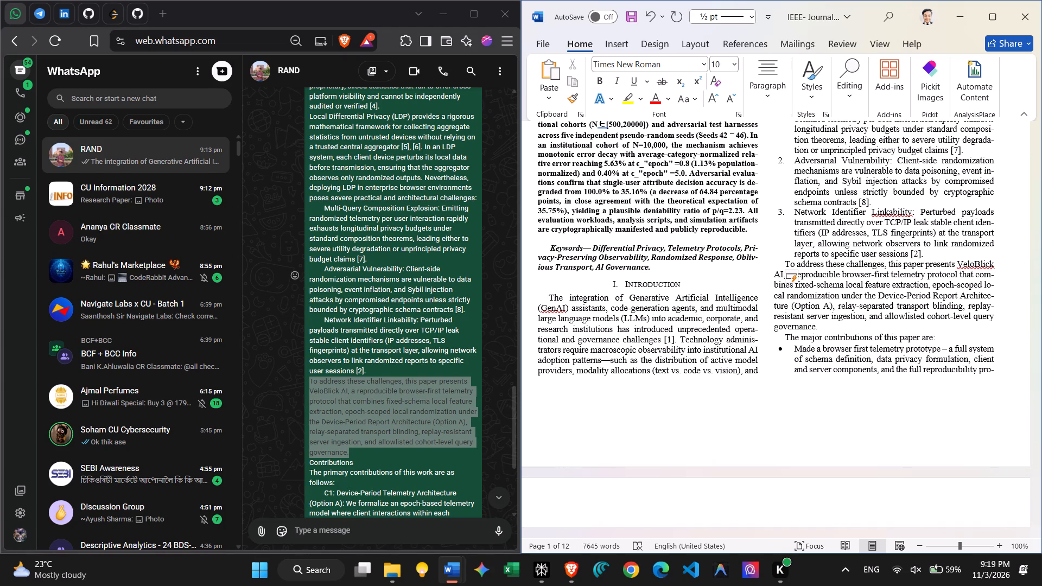
scroll(376, 397, "down", 2)
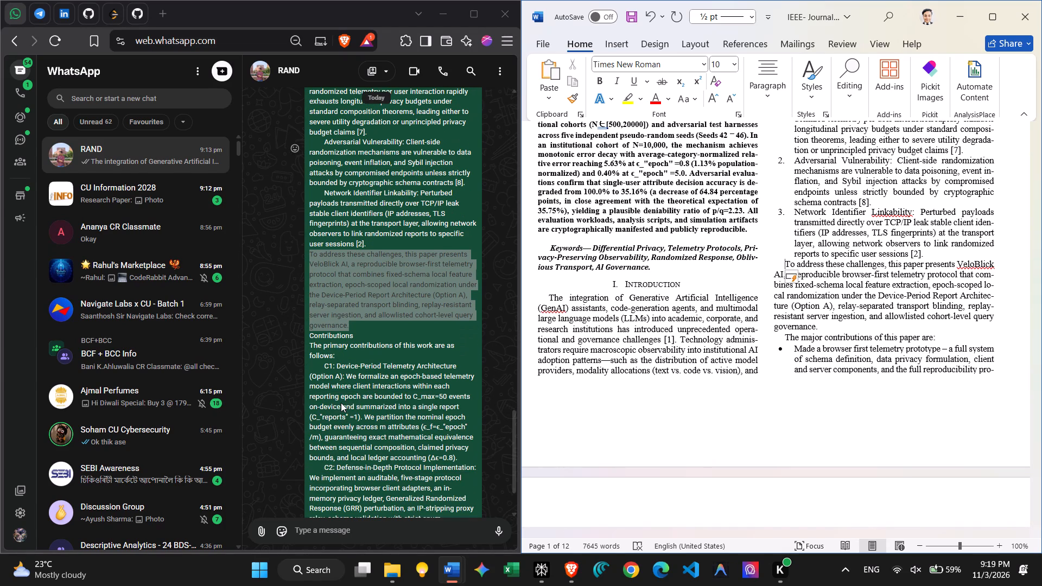
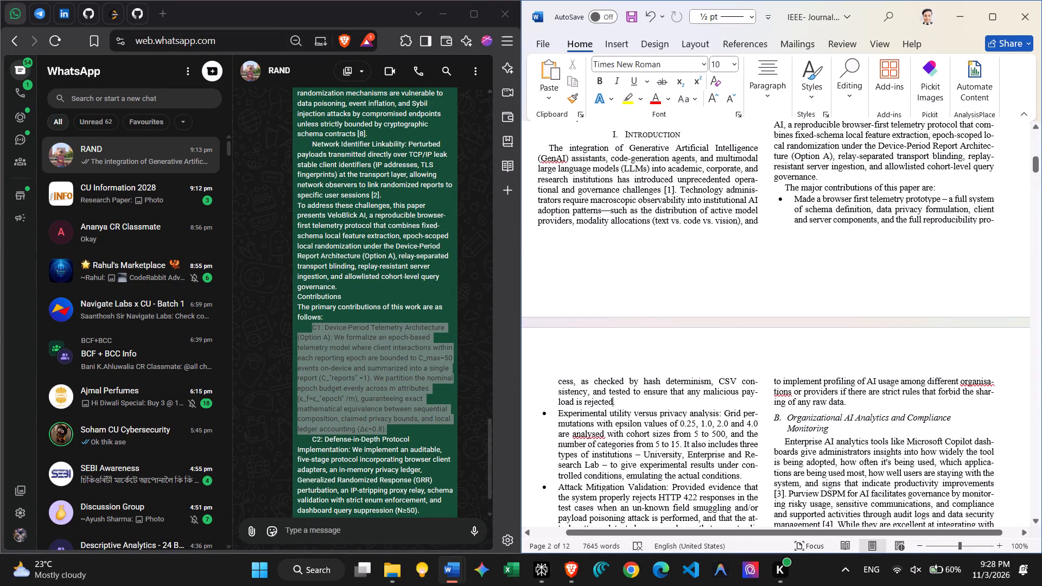
Replace the first contribution bullet's text with the copied "C1: Device-Period Telemetry Architecture (Option A)" paragraph, ending in a single period.
left_click_drag(611, 402, 796, 203)
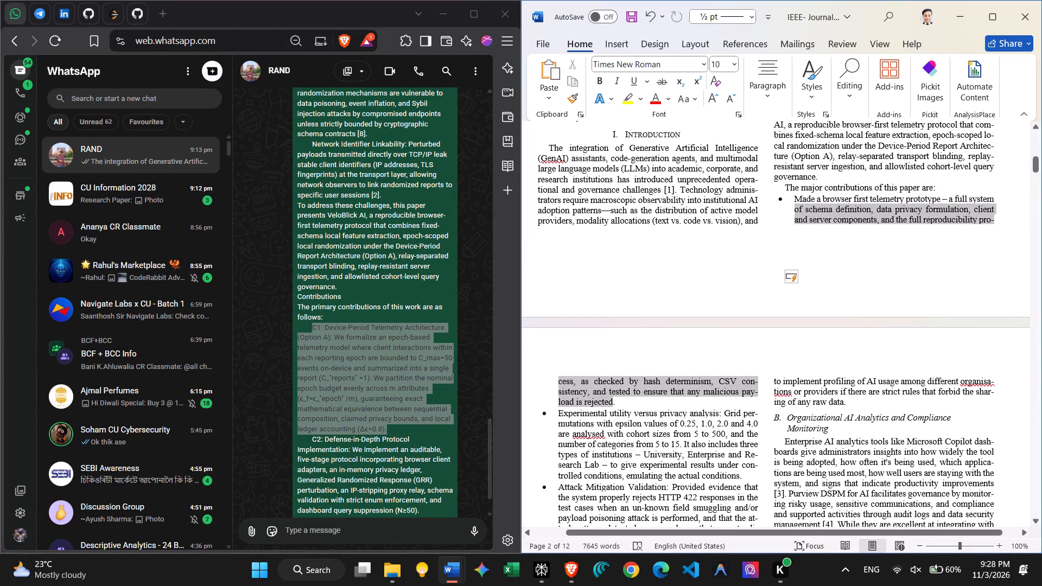
left_click_drag(796, 203, 796, 202)
key("ctrl+v")
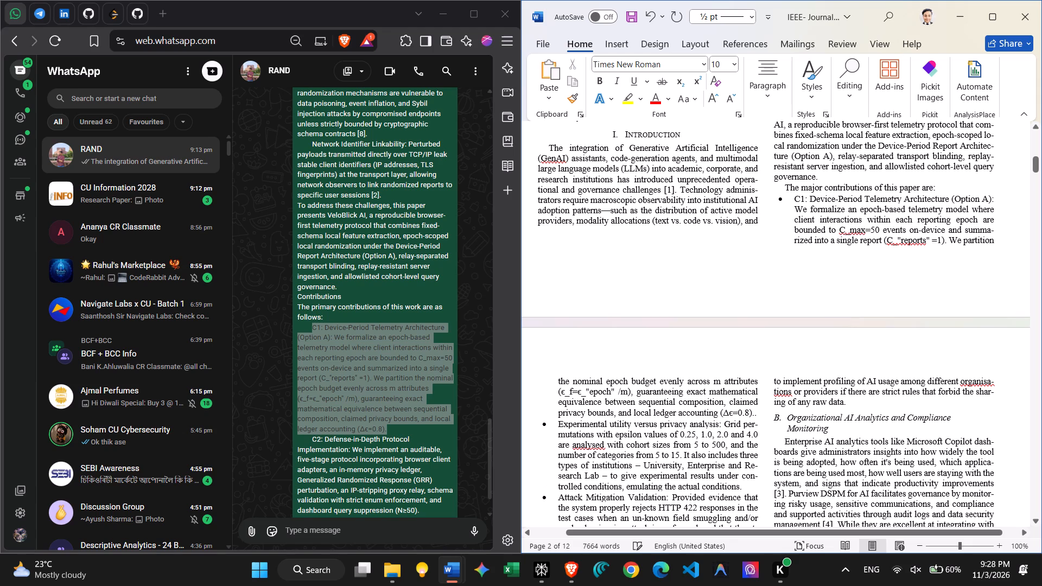
key("BackSpace")
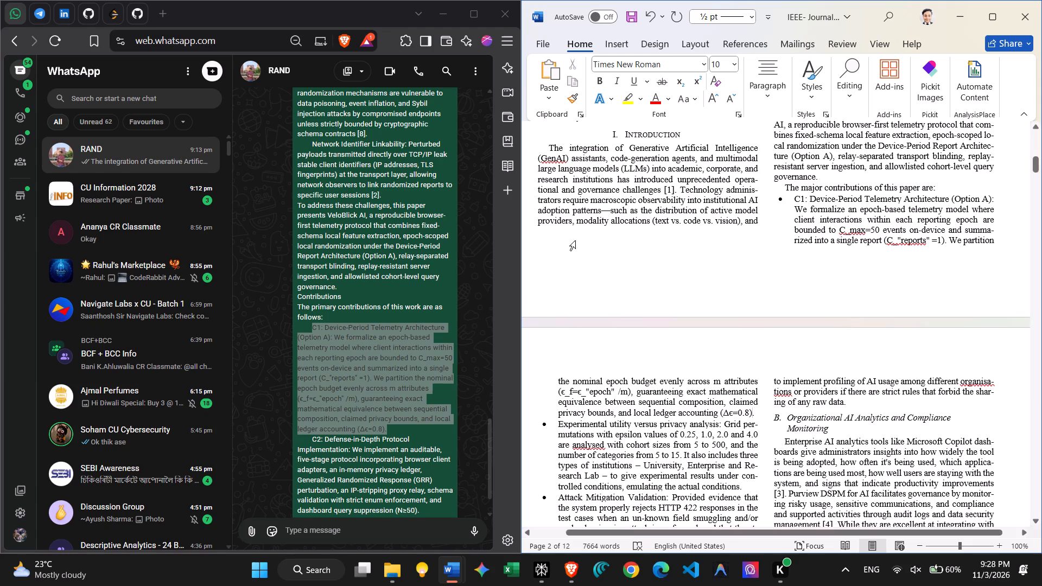
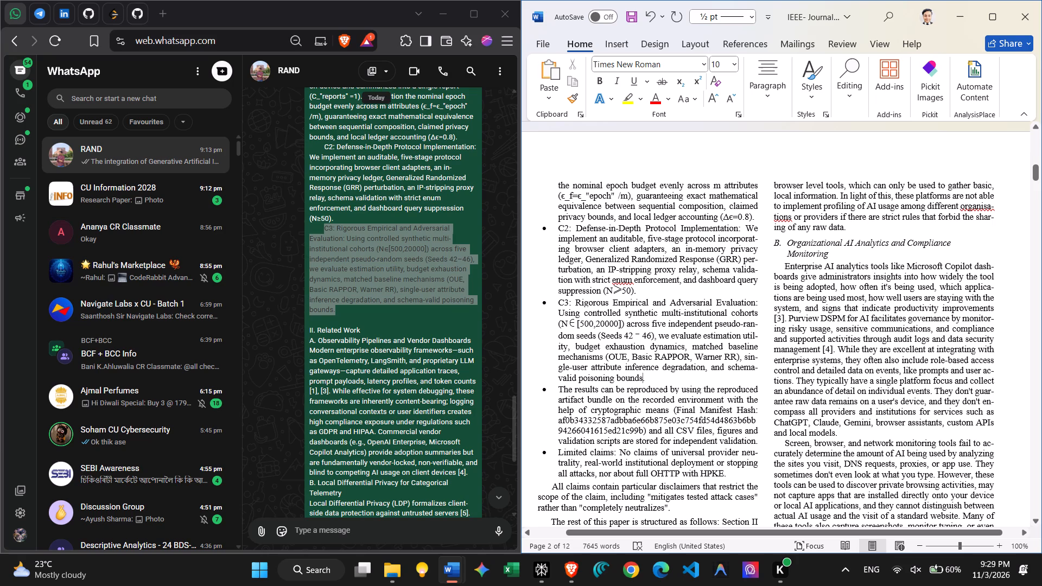
left_click_drag(742, 476, 707, 466)
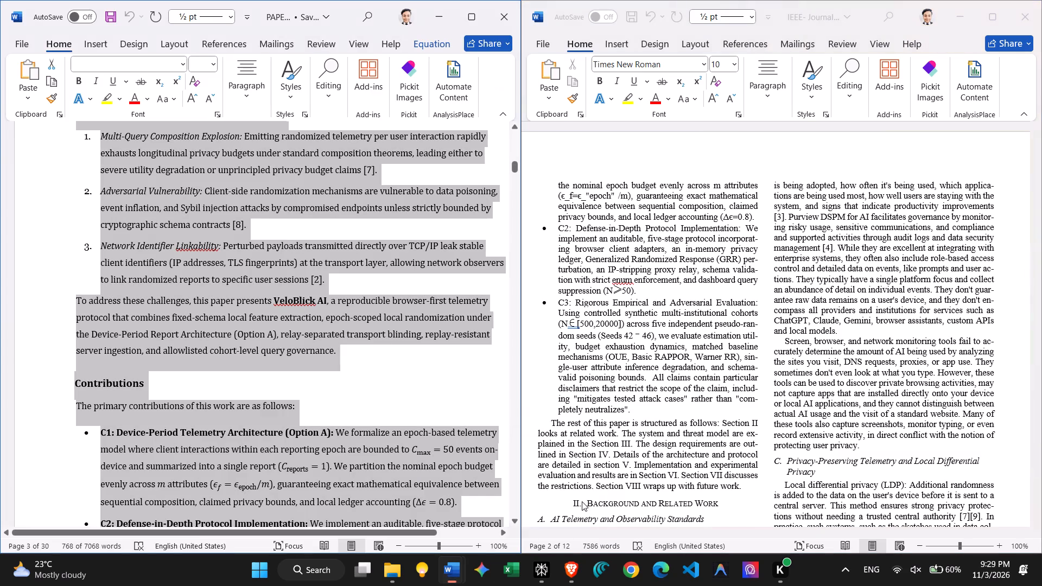
scroll(405, 377, "down", 4)
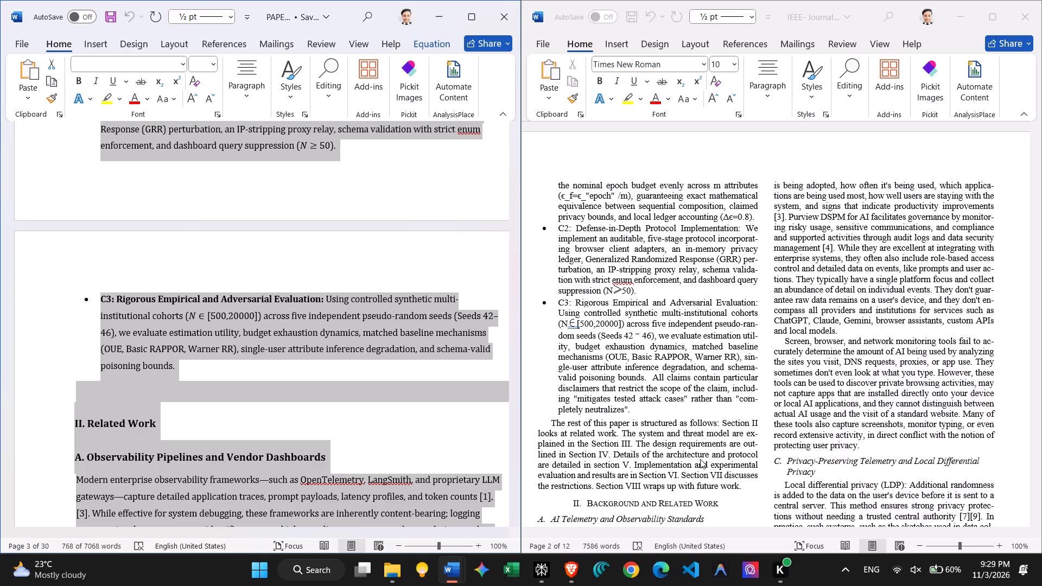
scroll(700, 459, "down", 1)
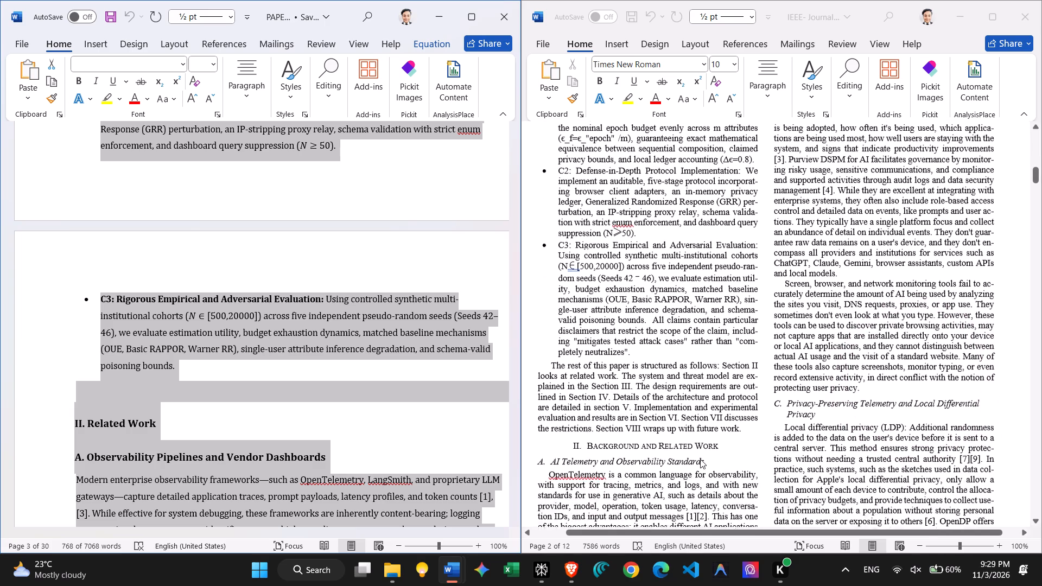
scroll(405, 399, "down", 1)
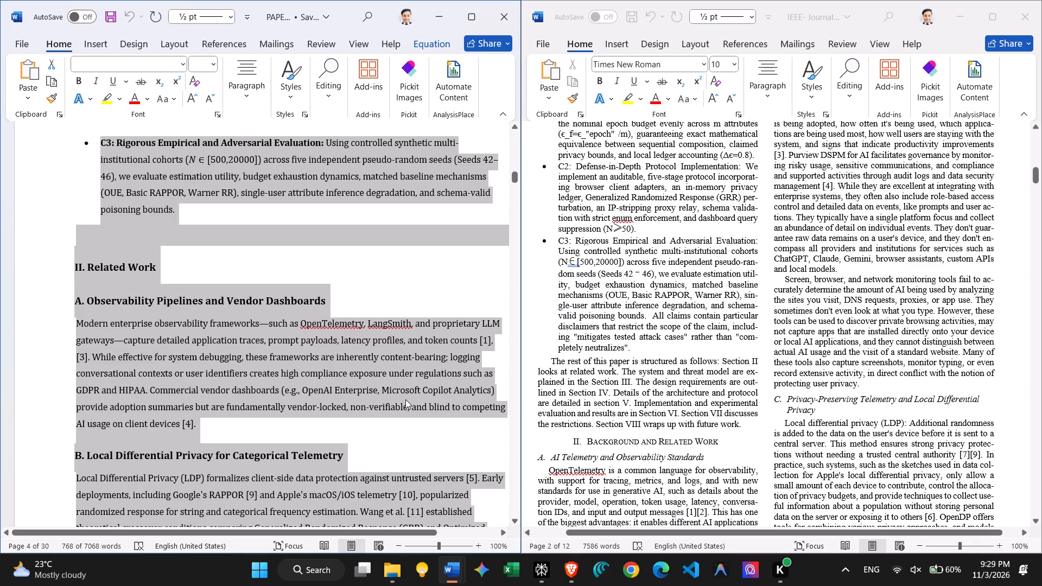
left_click(717, 364)
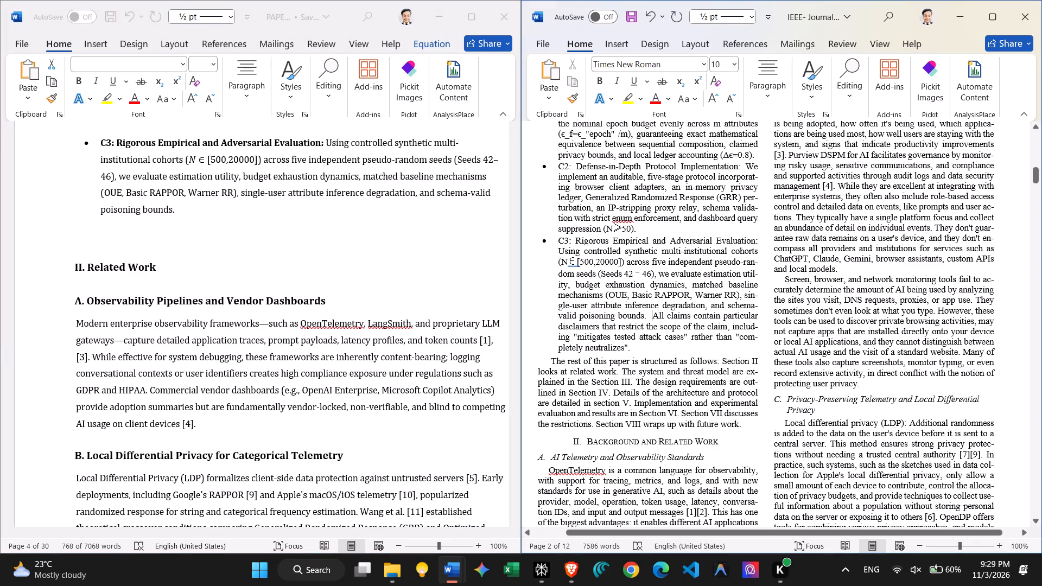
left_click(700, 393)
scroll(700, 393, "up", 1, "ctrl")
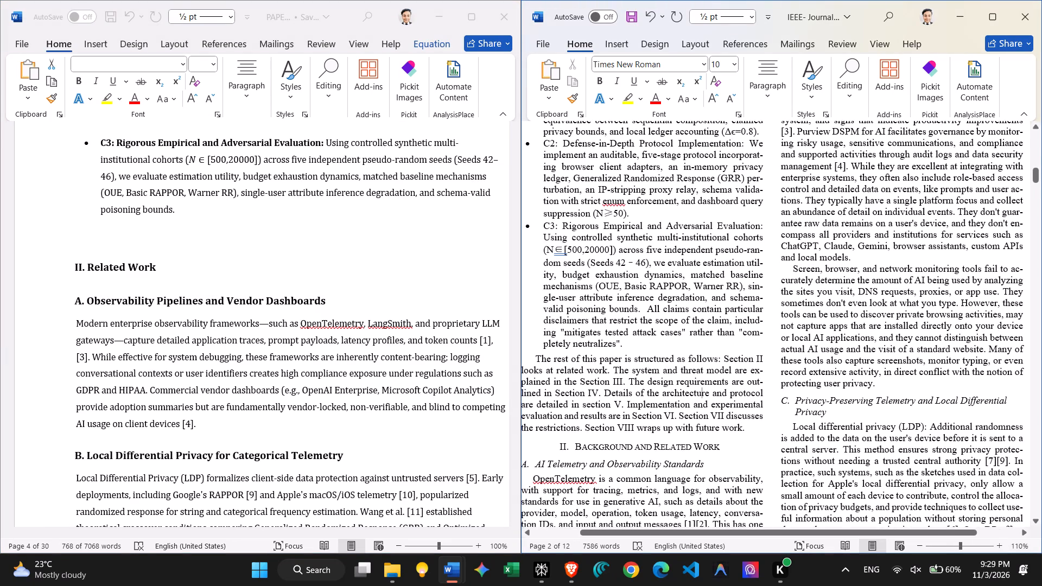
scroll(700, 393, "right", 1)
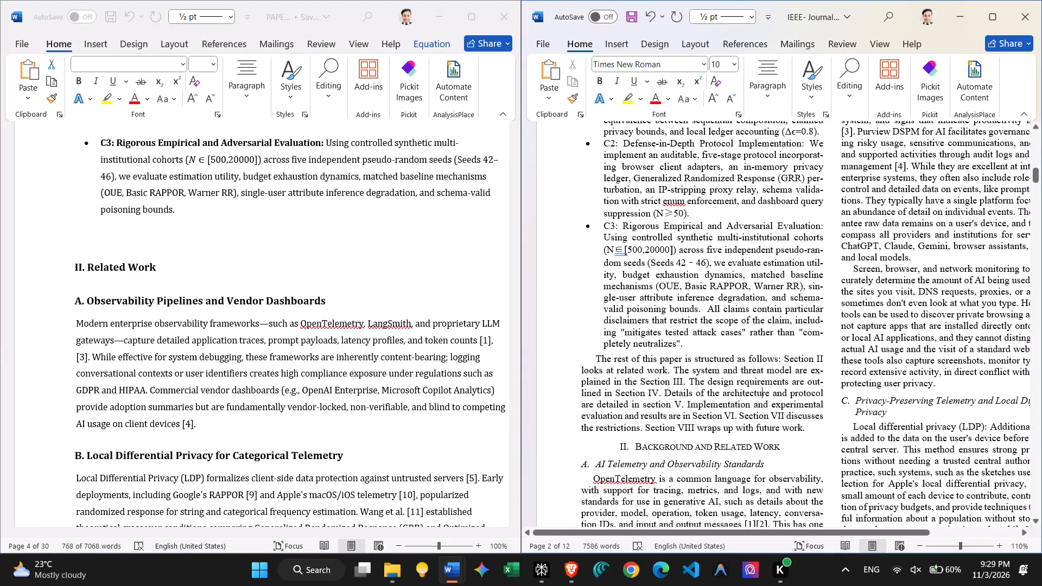
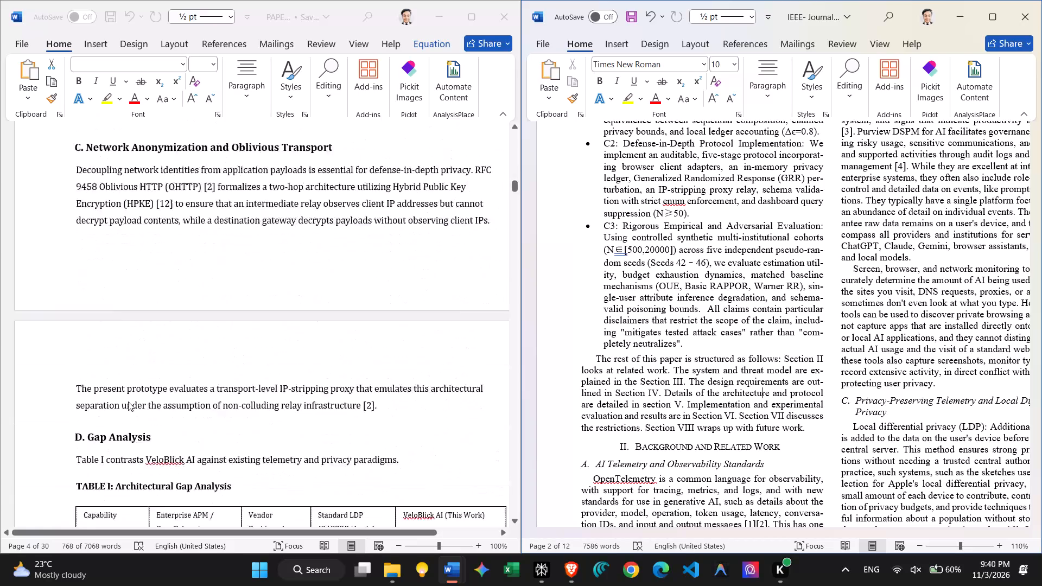
Examine the source paper's section headings from Gap Analysis through System and Threat Model to Privacy Formalization.
scroll(128, 402, "down", 1)
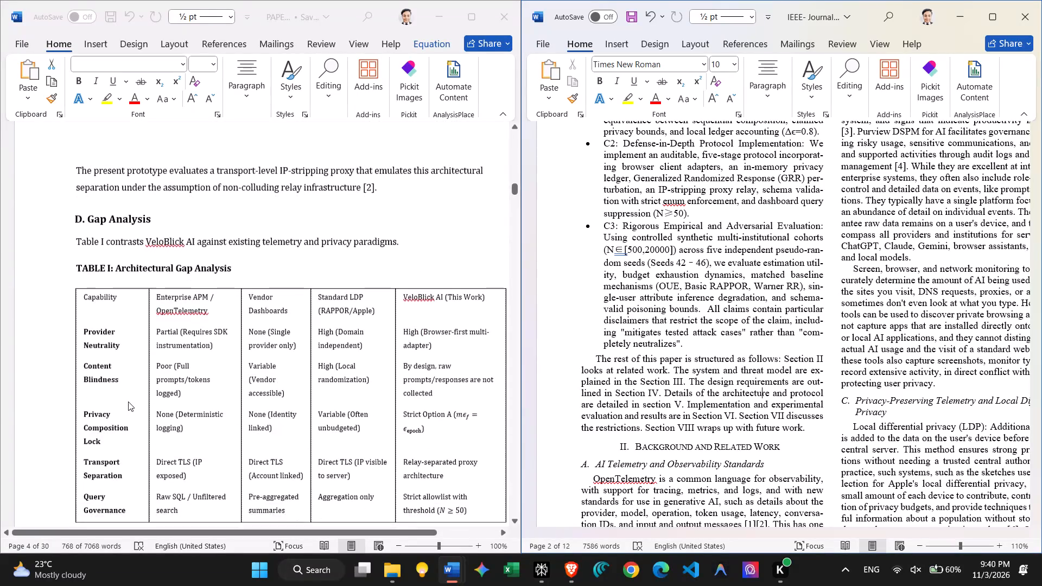
scroll(128, 402, "down", 2)
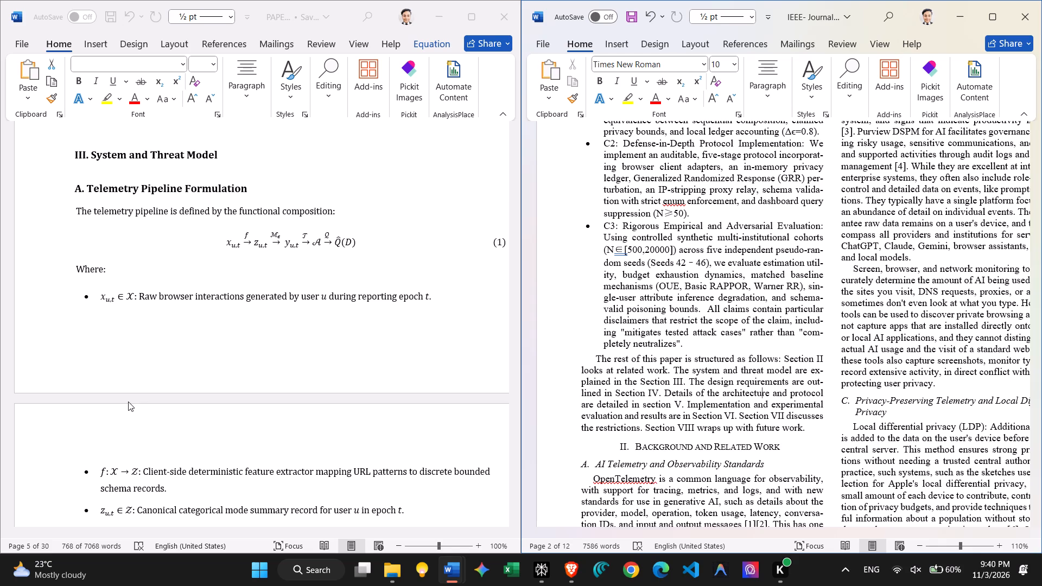
scroll(128, 402, "down", 3)
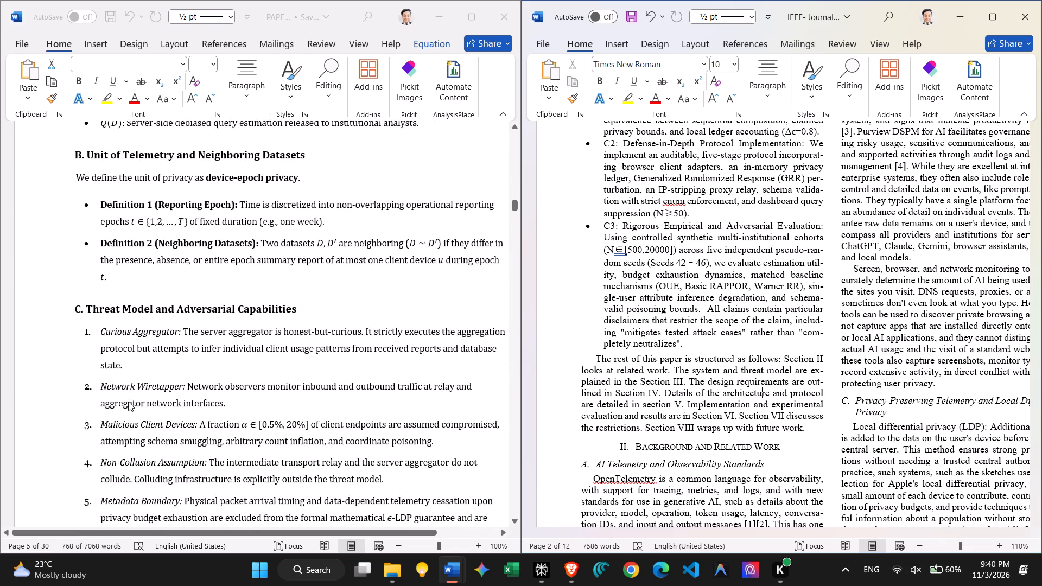
scroll(128, 402, "down", 2)
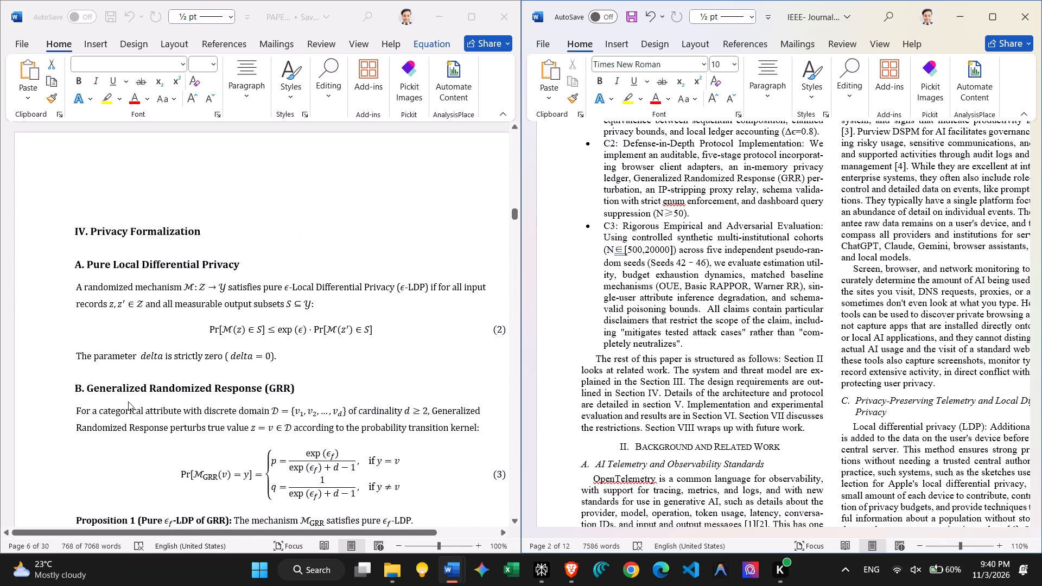
scroll(128, 402, "down", 2)
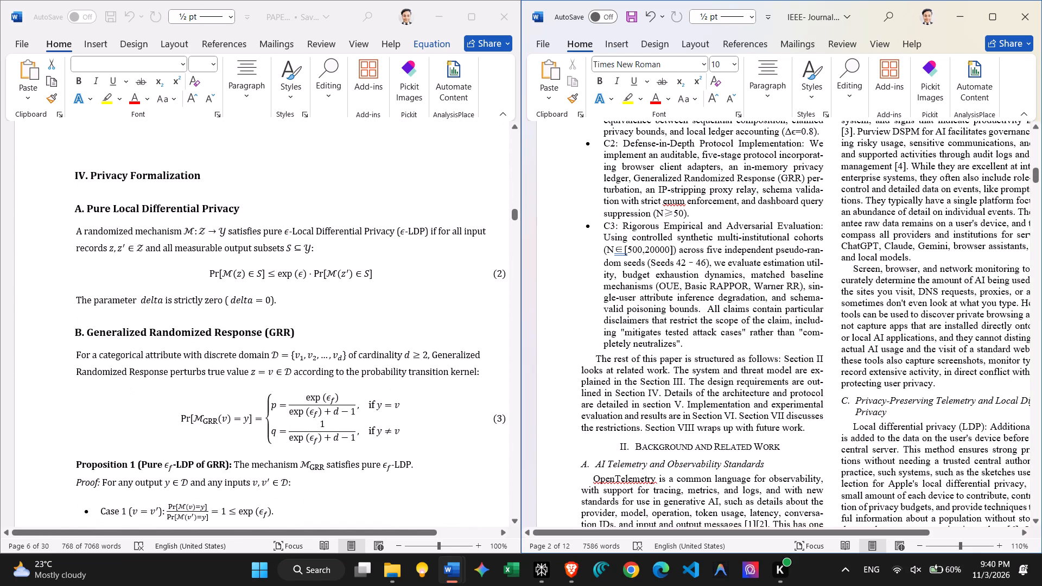
Copy the Introduction's closing paragraph, "The rest of this paper is structured as follows", from the IEEE journal document.
left_click_drag(803, 426, 602, 350)
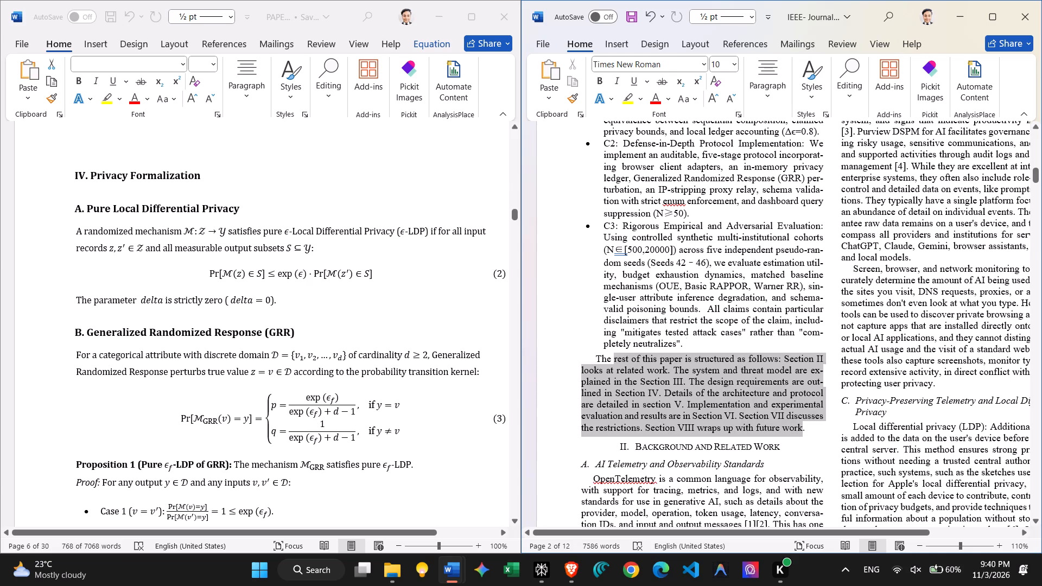
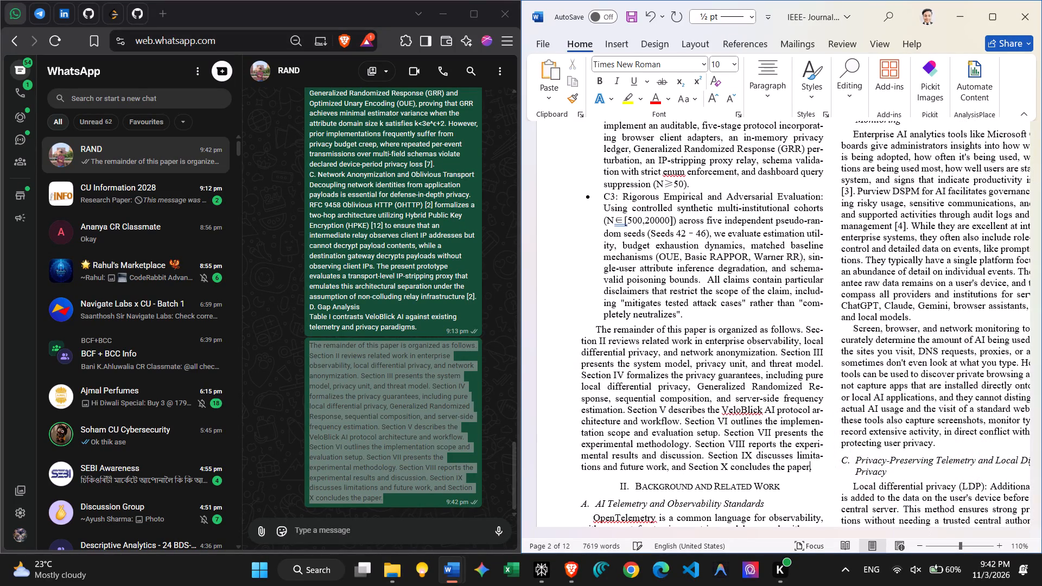
Examine the paper's Background and Related Work section alongside the II. Related Work text, subsections A to D, in the WhatsApp message.
left_click(721, 347)
scroll(721, 347, "down", 1)
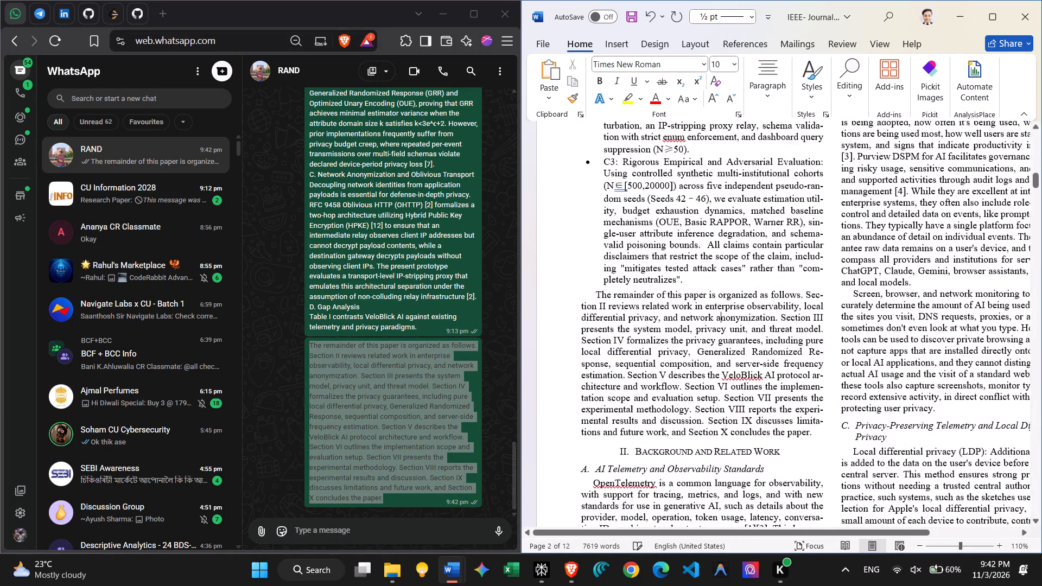
scroll(721, 347, "down", 1)
scroll(291, 296, "up", 1)
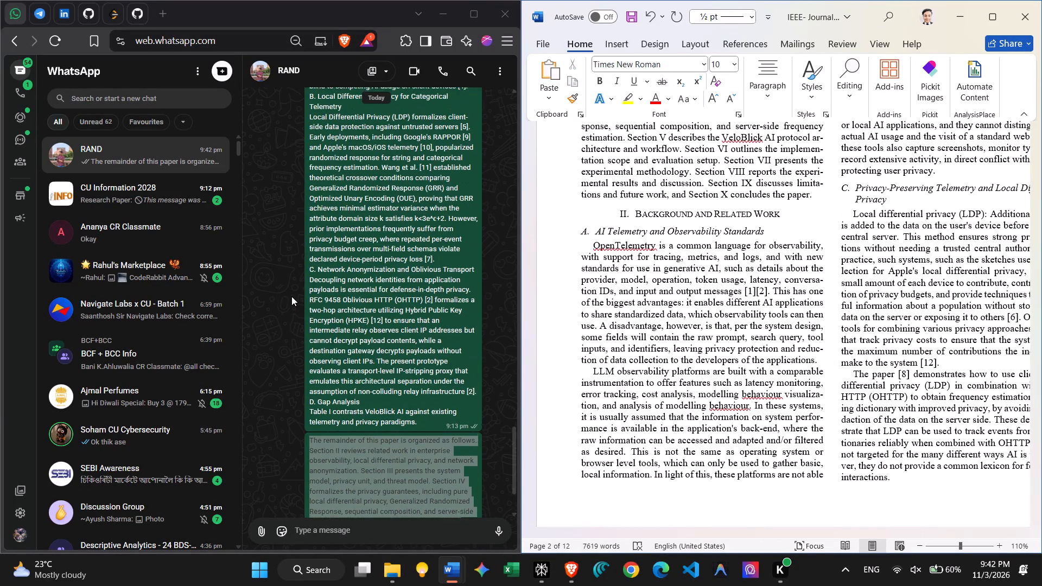
scroll(350, 300, "up", 2)
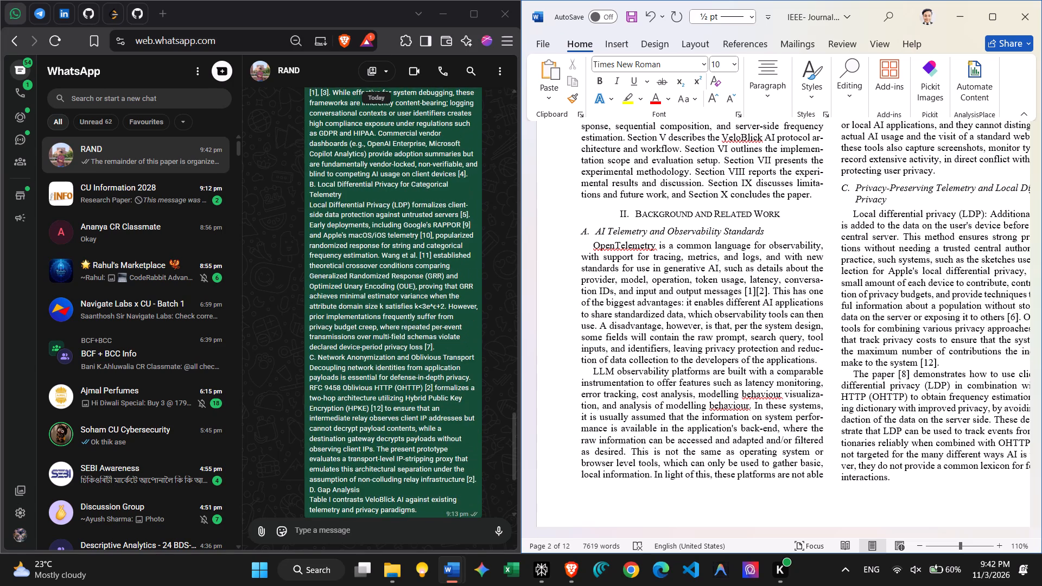
scroll(388, 305, "up", 3)
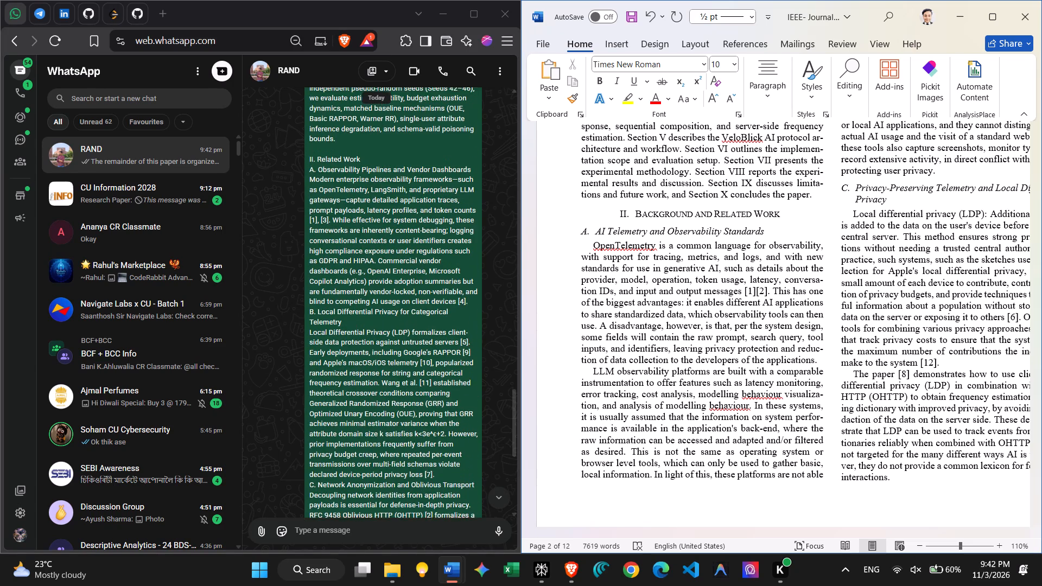
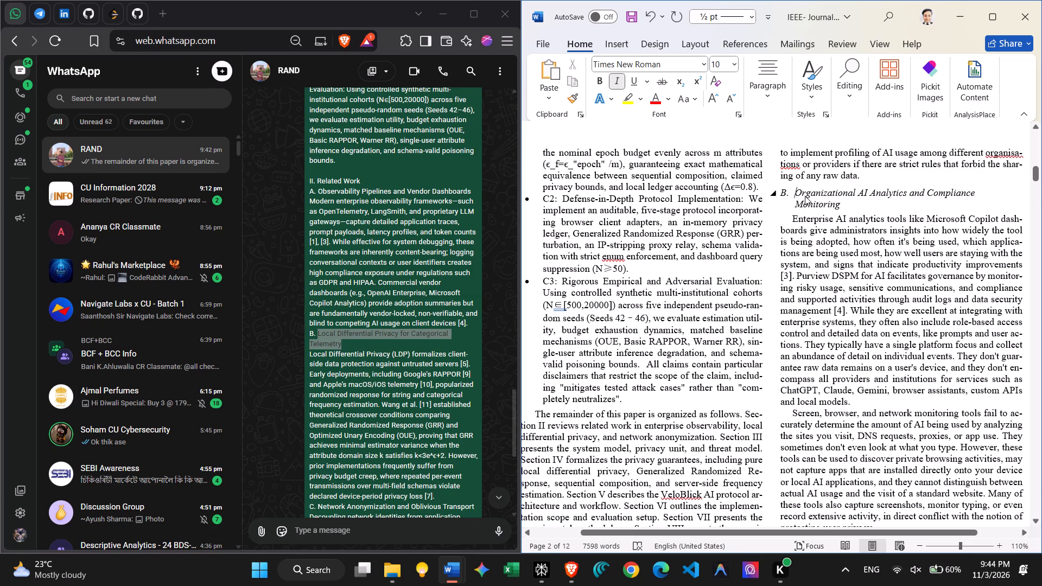
Replace the Related Work subsection B heading "Organizational AI Analytics and Compliance Monitoring" with the copied "Local Differential Privacy for Categorical Telemetry".
left_click_drag(805, 196, 802, 200)
key("ctrl+v")
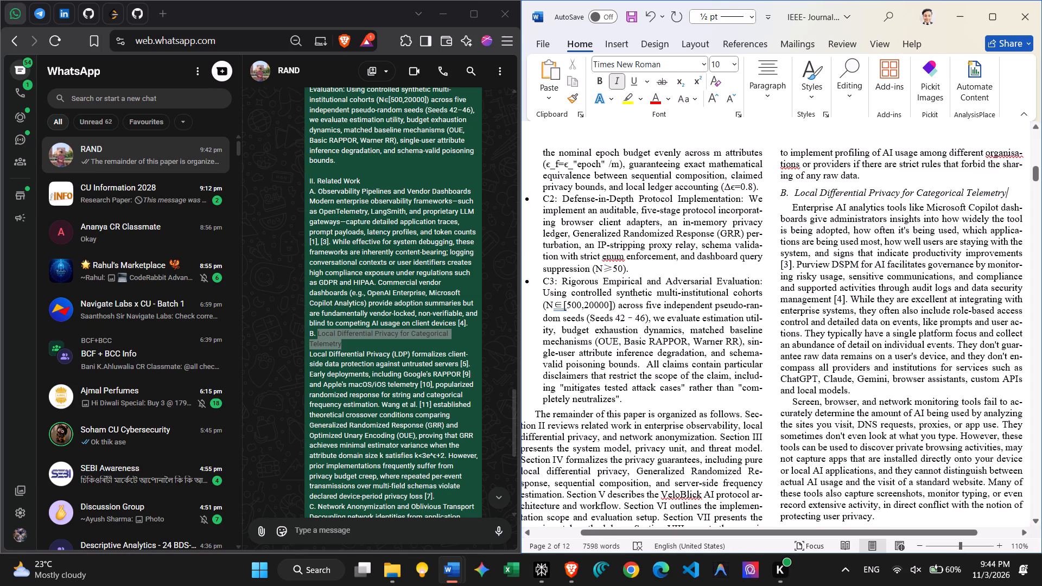
scroll(354, 366, "down", 1)
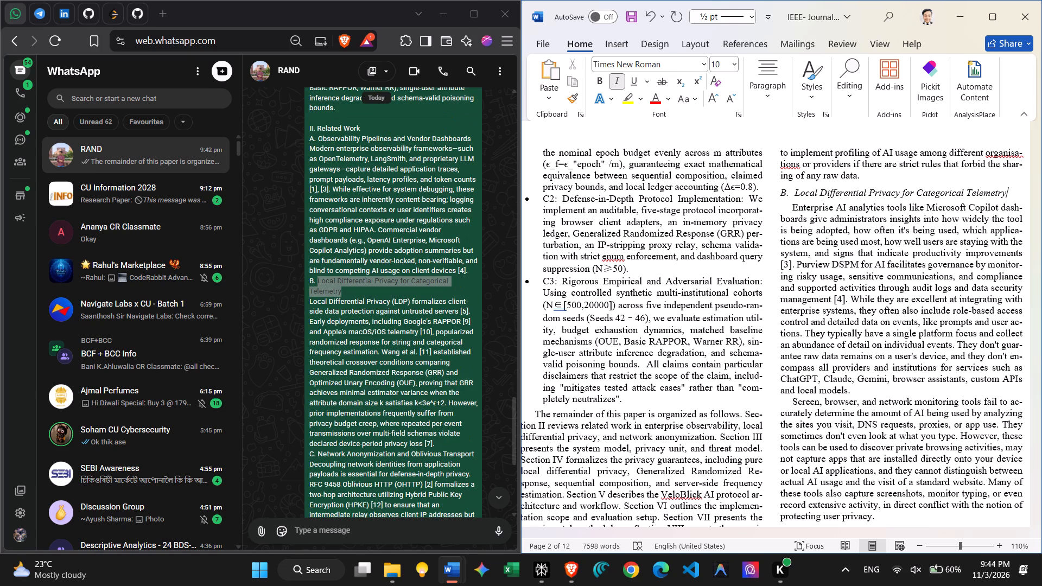
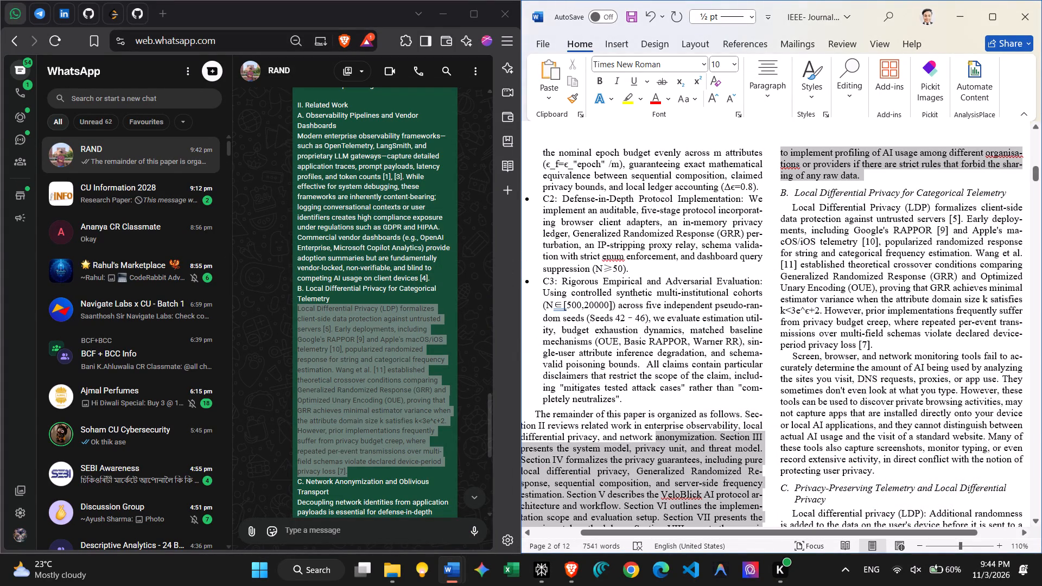
Delete the old text starting "LLM observability platforms" under Observability Pipelines and Vendor Dashboards, including the empty line before subsection B.
left_click_drag(705, 441, 705, 441)
left_click(858, 177)
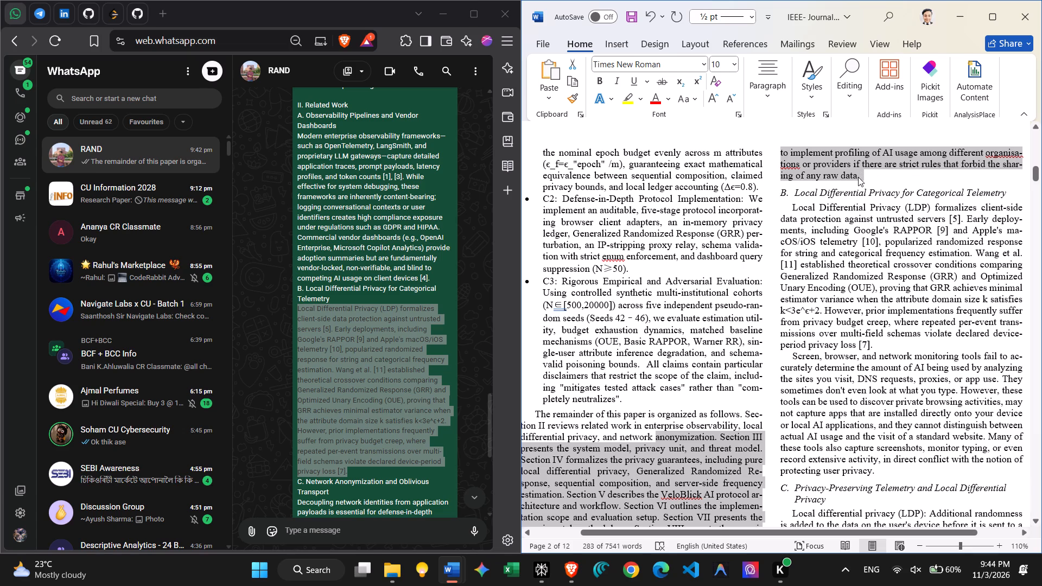
left_click_drag(856, 174, 698, 476)
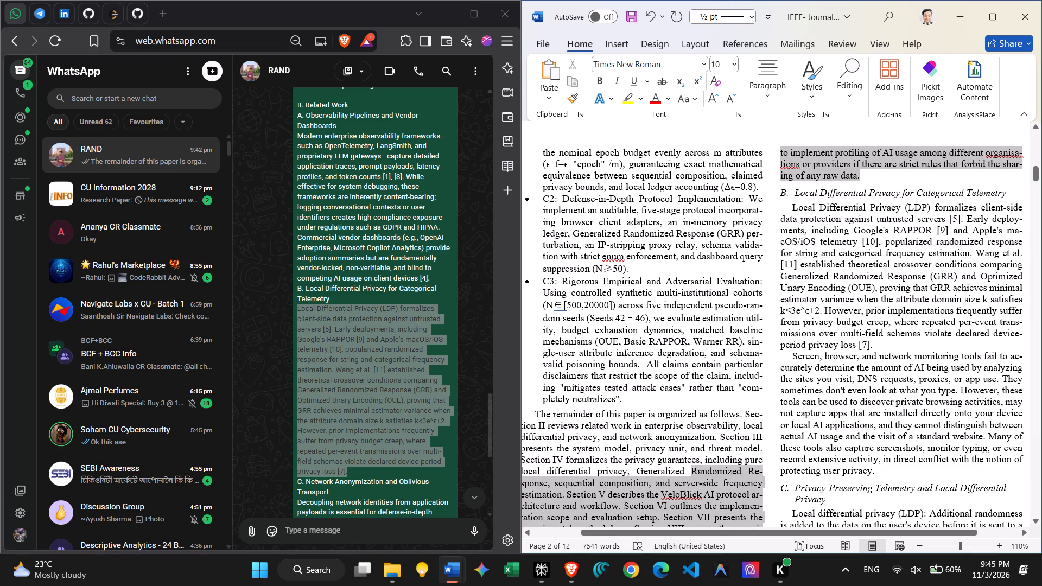
left_click_drag(698, 476, 683, 584)
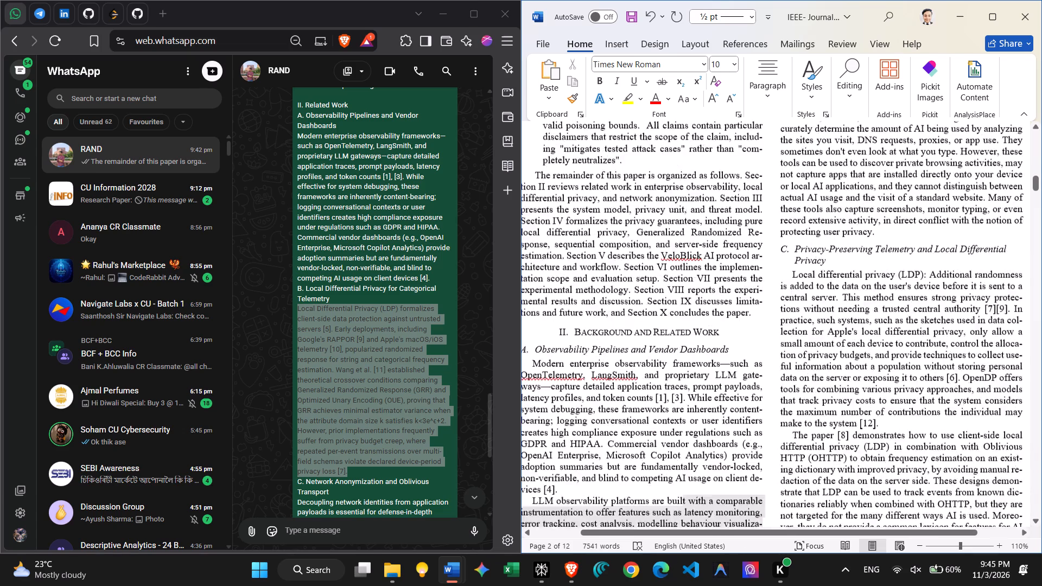
left_click_drag(683, 584, 538, 156)
key("BackSpace")
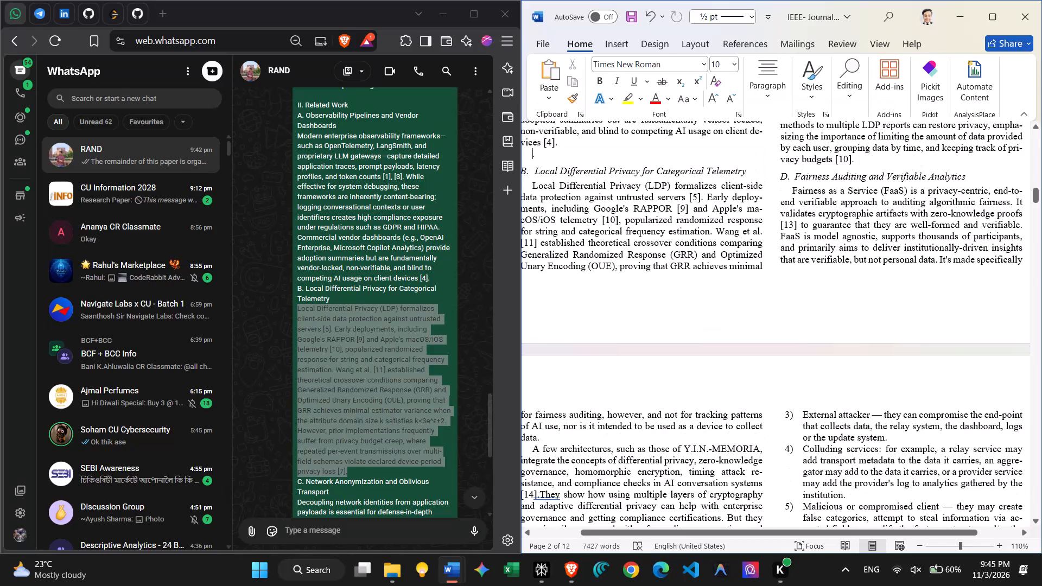
key("Right")
key("BackSpace")
key("BackSpace")
key("BackSpace")
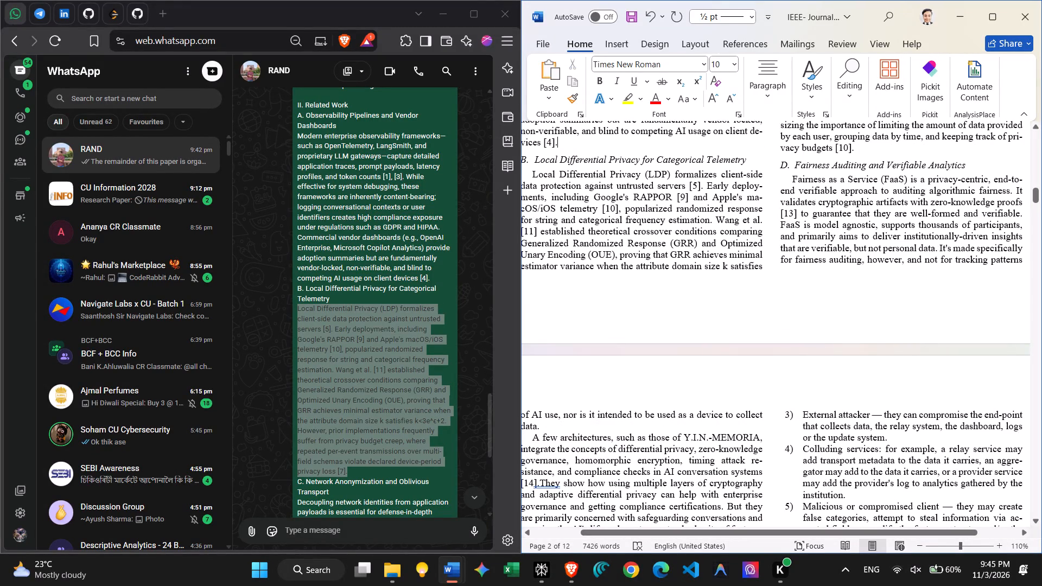
Compare the document's Related Work subsections with the WhatsApp message's part C, Network Anonymization and Oblivious Transport.
scroll(771, 237, "up", 2)
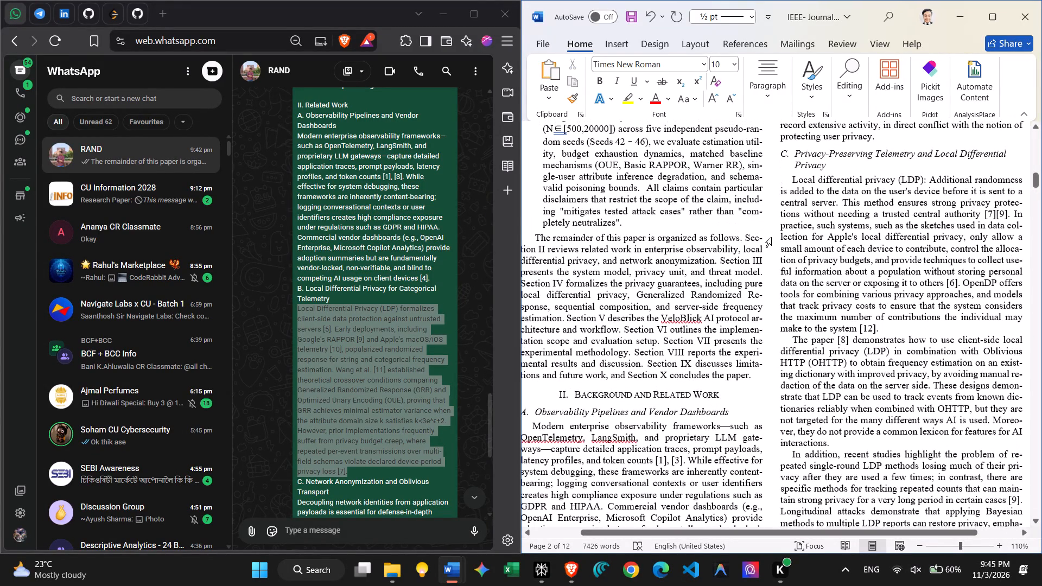
scroll(417, 306, "down", 1)
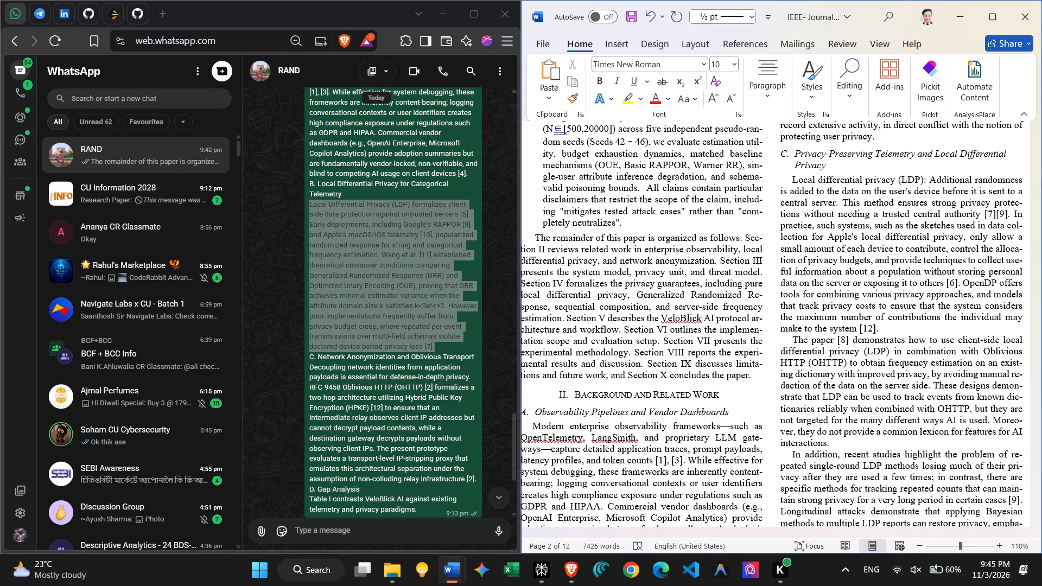
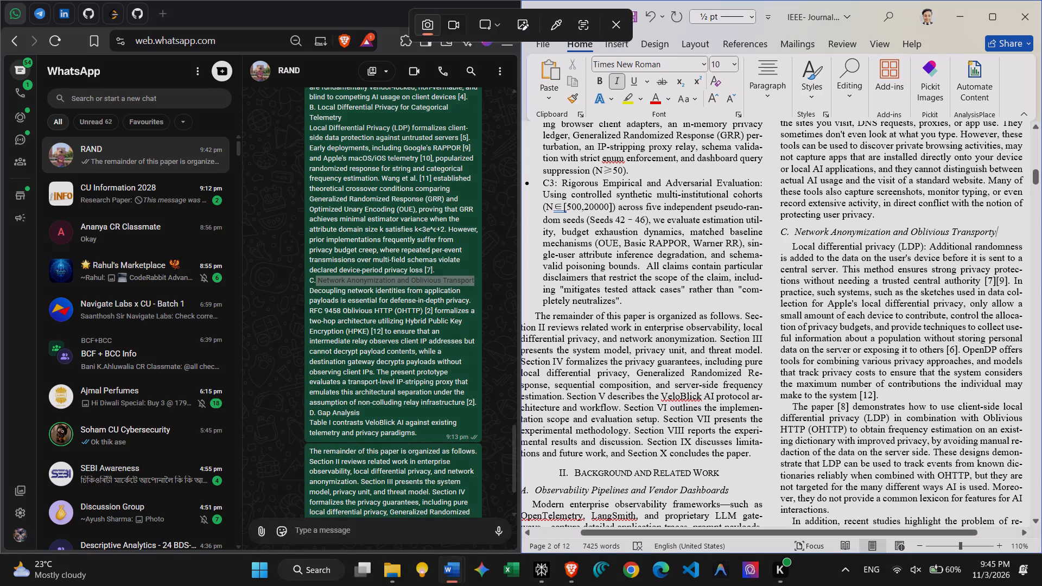
Dismiss the screen-capture overlay and delete the stray "y" ending the subsection C heading "Network Anonymization and Oblivious Transport".
key("Escape")
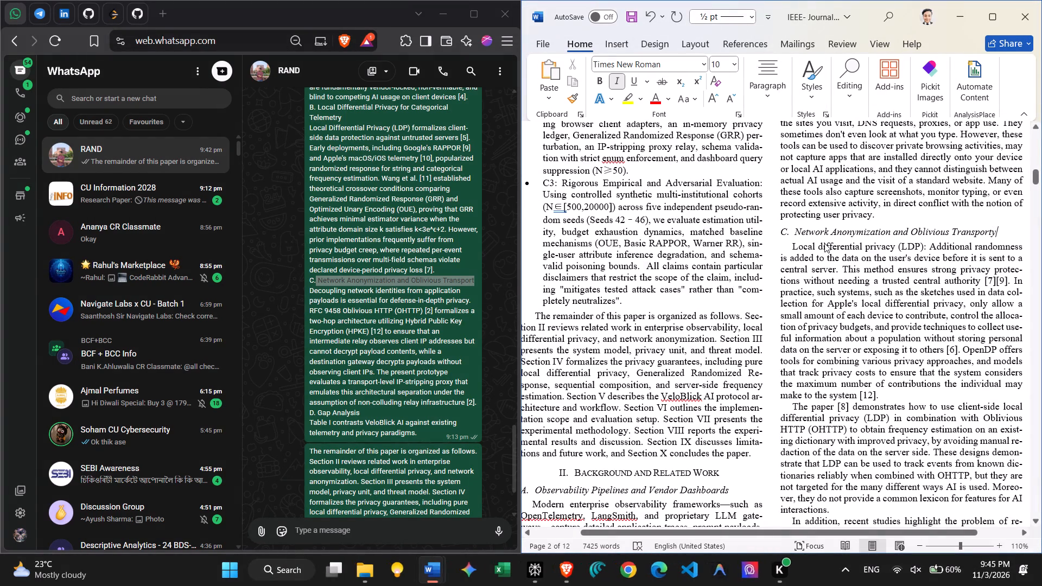
key("BackSpace")
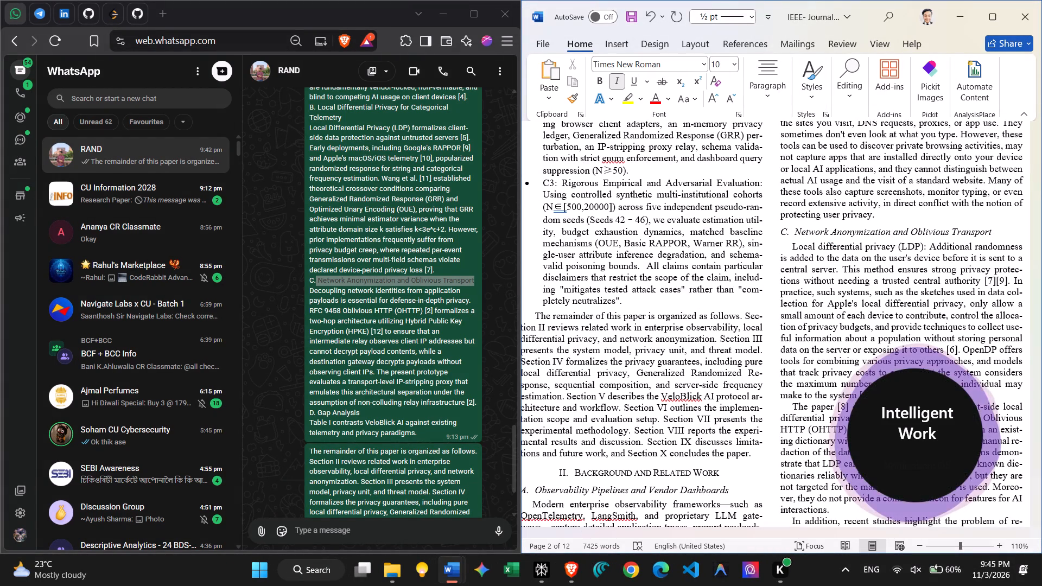
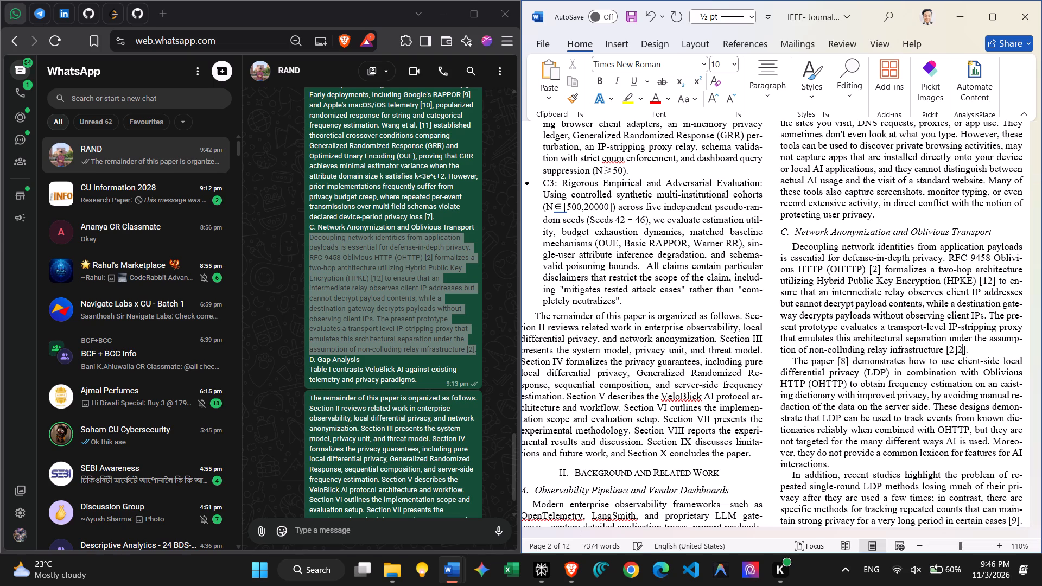
Delete the stray "2]" after the [2] citation ending the first paragraph of Network Anonymization and Oblivious Transport.
key("Right")
key("BackSpace")
key("BackSpace")
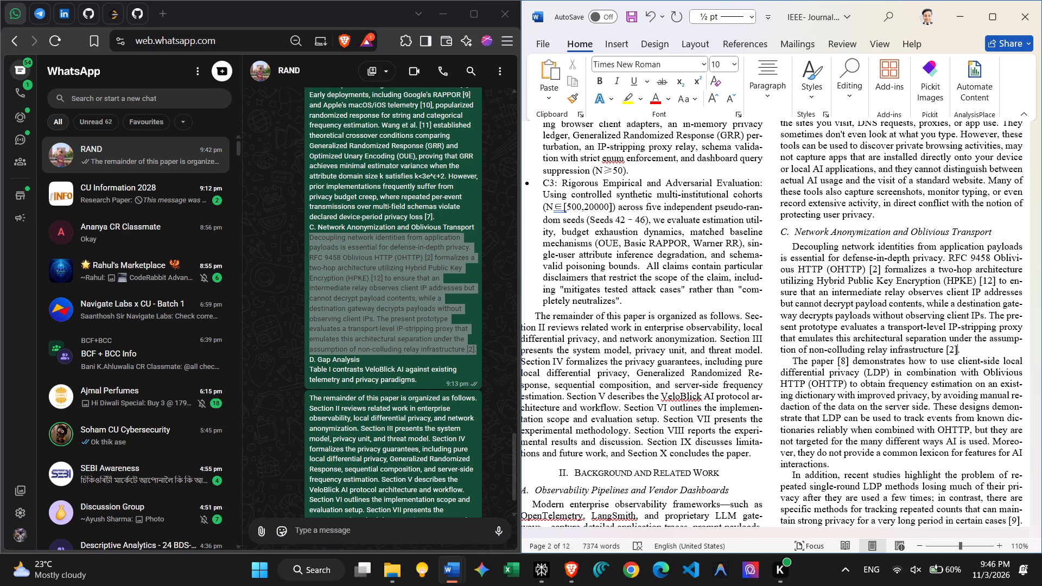
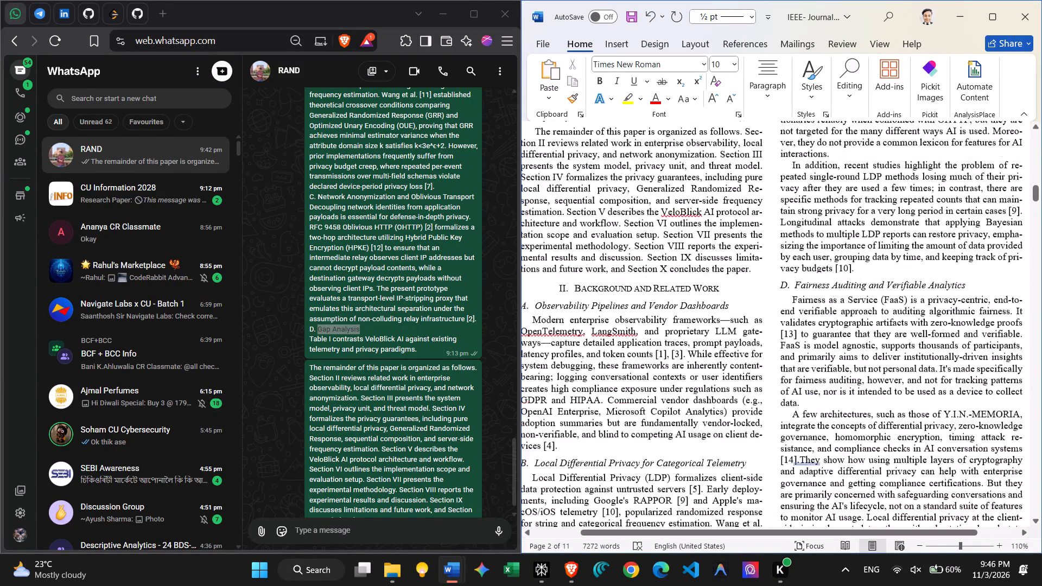
Delete the text of the paragraph beginning "The paper [8] demonstrates how to use client-side local differential privacy", above the Fairness Auditing and Verifiable Analytics subsection.
scroll(797, 267, "down", 1)
scroll(797, 267, "right", 1)
scroll(797, 267, "up", 1)
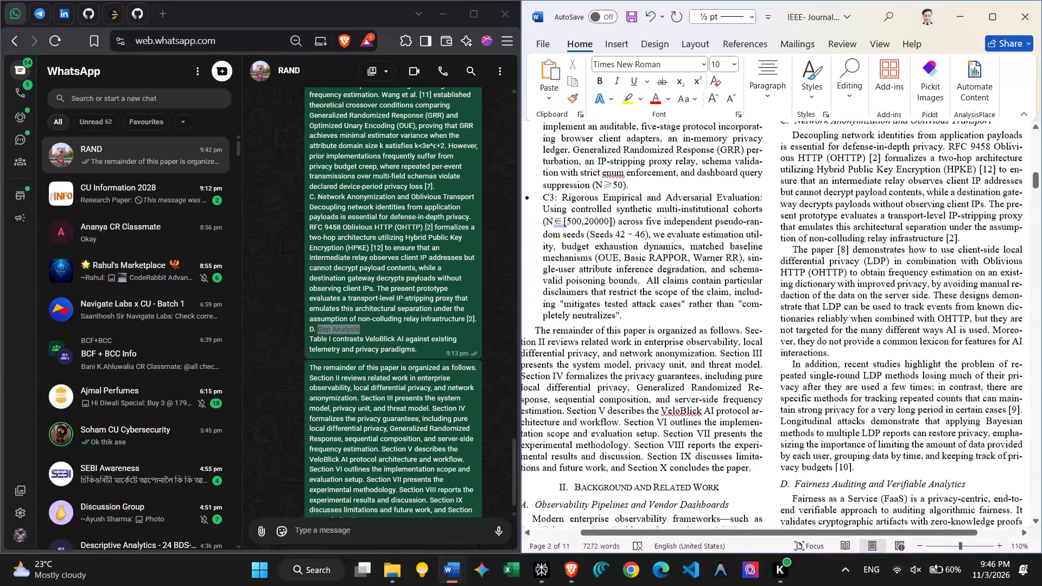
scroll(797, 267, "down", 1)
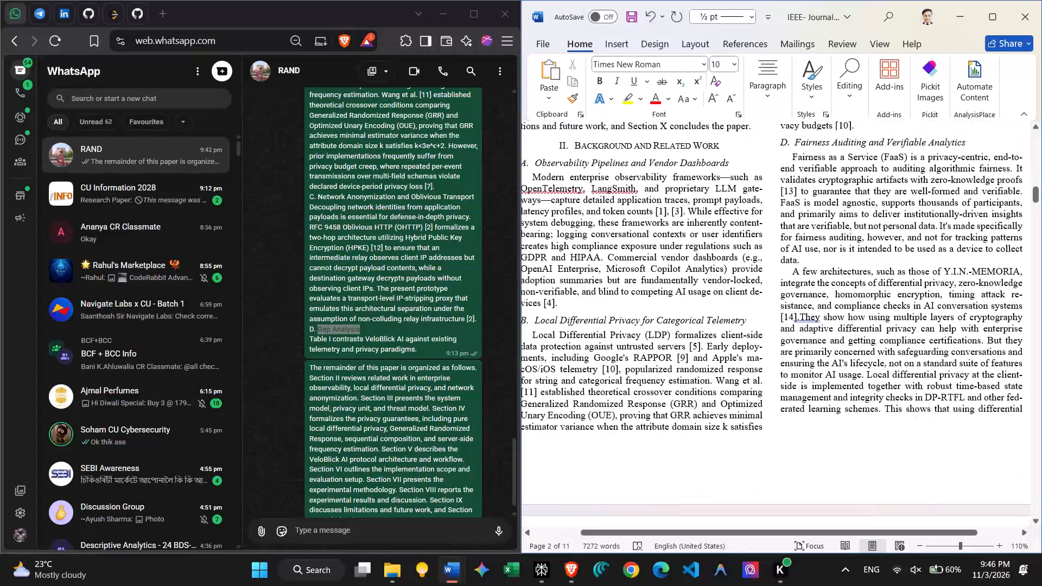
scroll(797, 267, "right", 1)
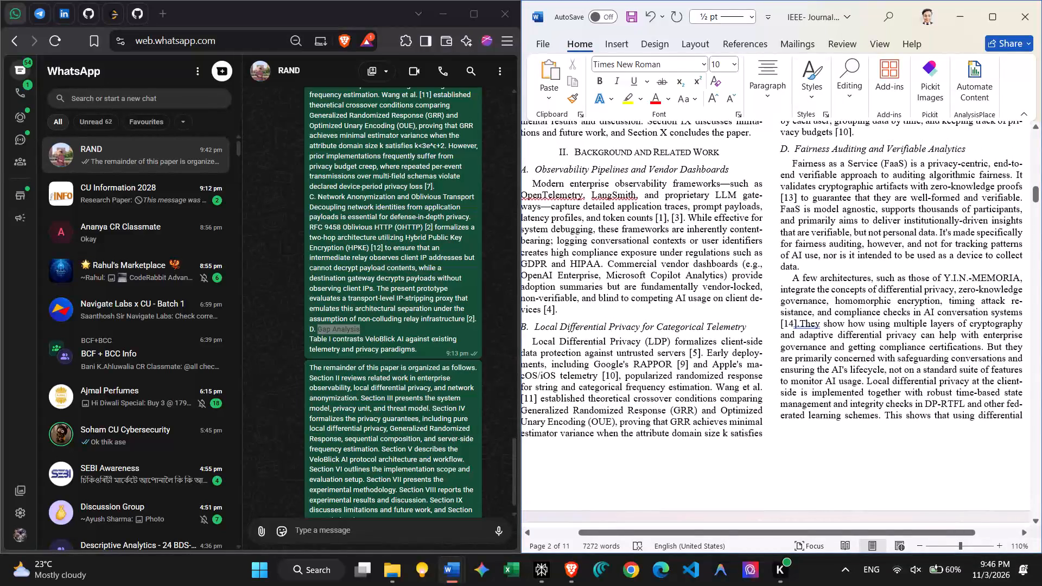
scroll(797, 267, "right", 1)
scroll(797, 267, "up", 2)
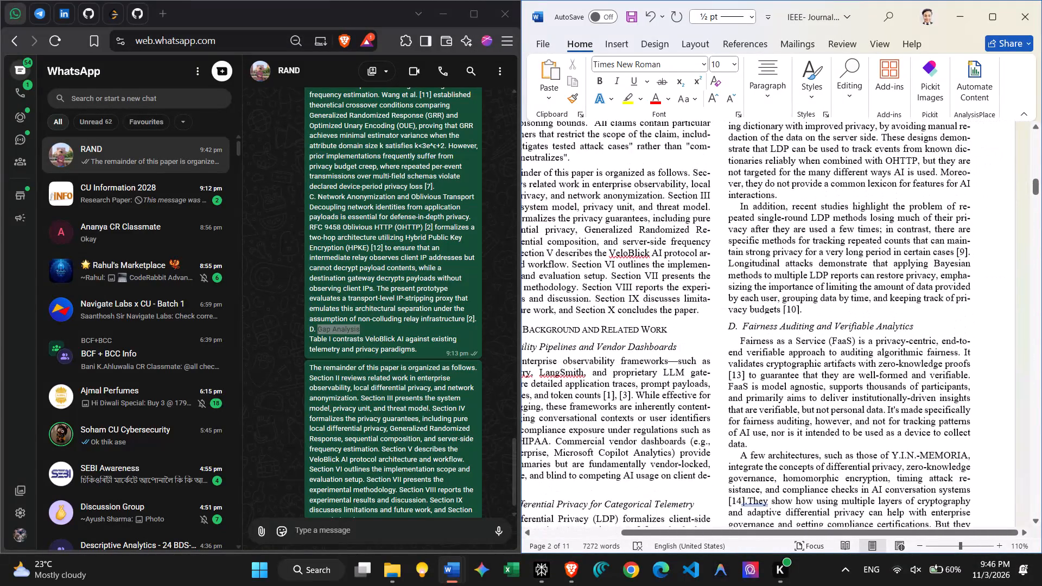
scroll(797, 267, "up", 1)
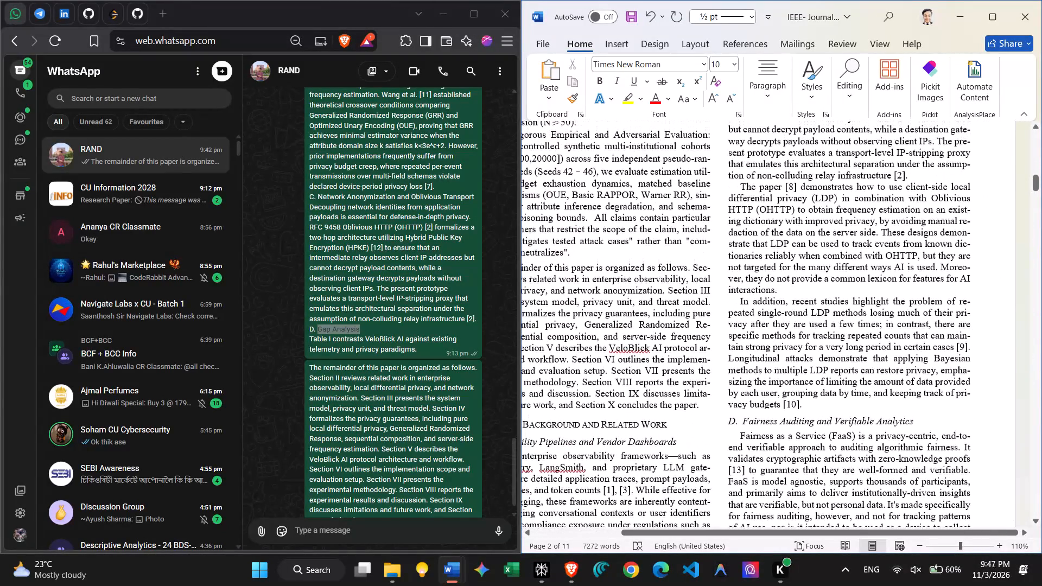
scroll(797, 267, "up", 1)
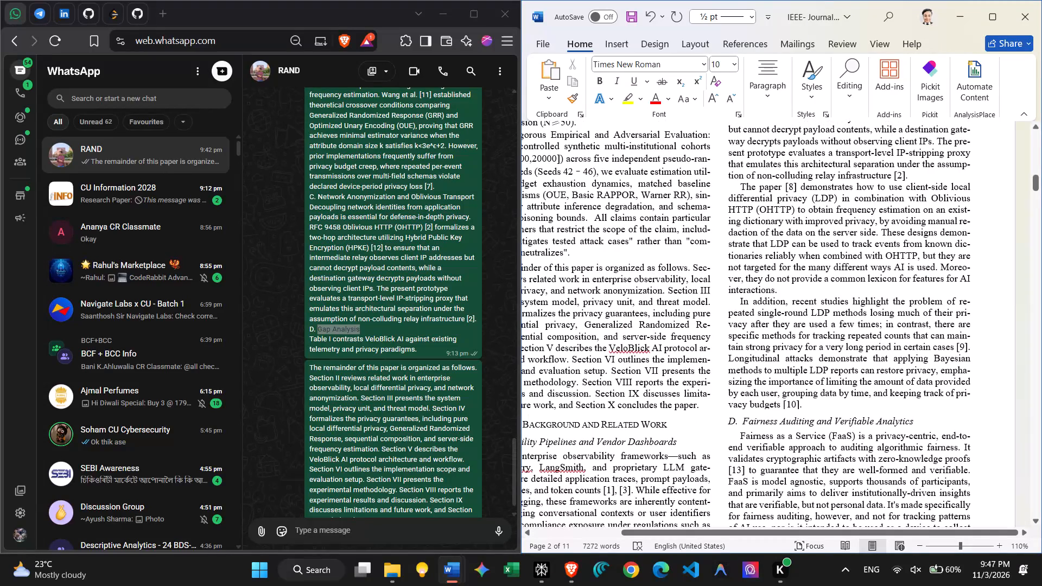
left_click_drag(775, 289, 736, 210)
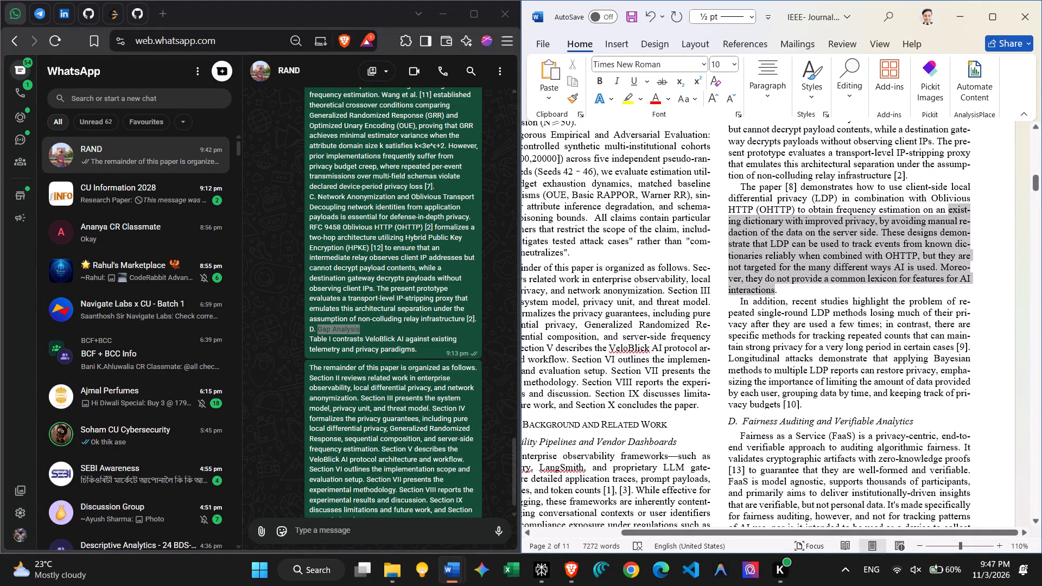
left_click_drag(736, 210, 739, 190)
key("BackSpace")
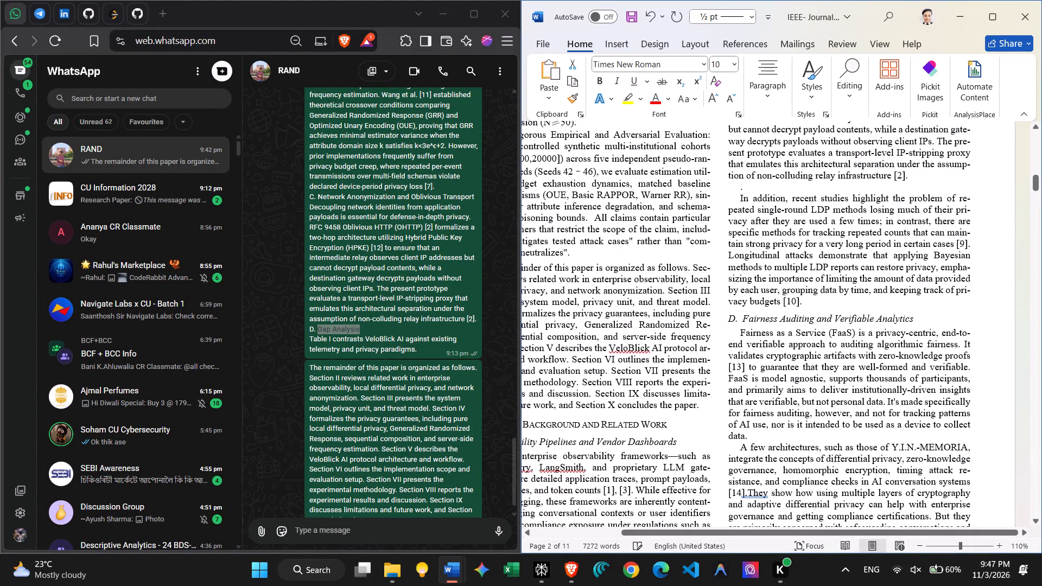
Remove the stray period and its leftover line beneath the Network Anonymization and Oblivious Transport paragraph ending "non-colluding relay infrastructure [2].".
key("Right")
key("BackSpace")
key("BackSpace")
key("BackSpace")
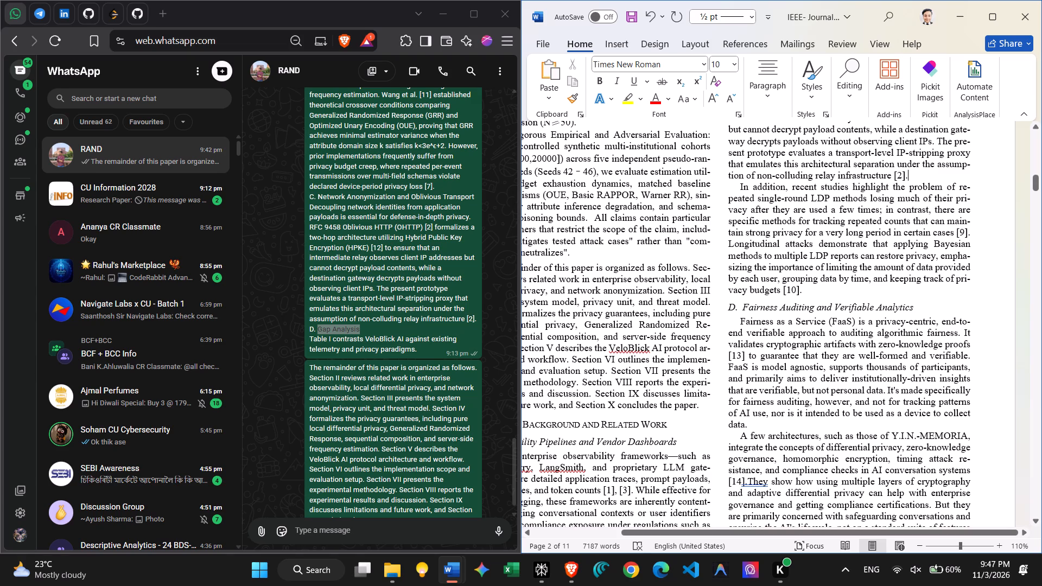
Delete the old paragraph beginning "In addition, recent studies highlight the problem of repeated single-round LDP methods" above the subsection D heading.
scroll(802, 294, "up", 1)
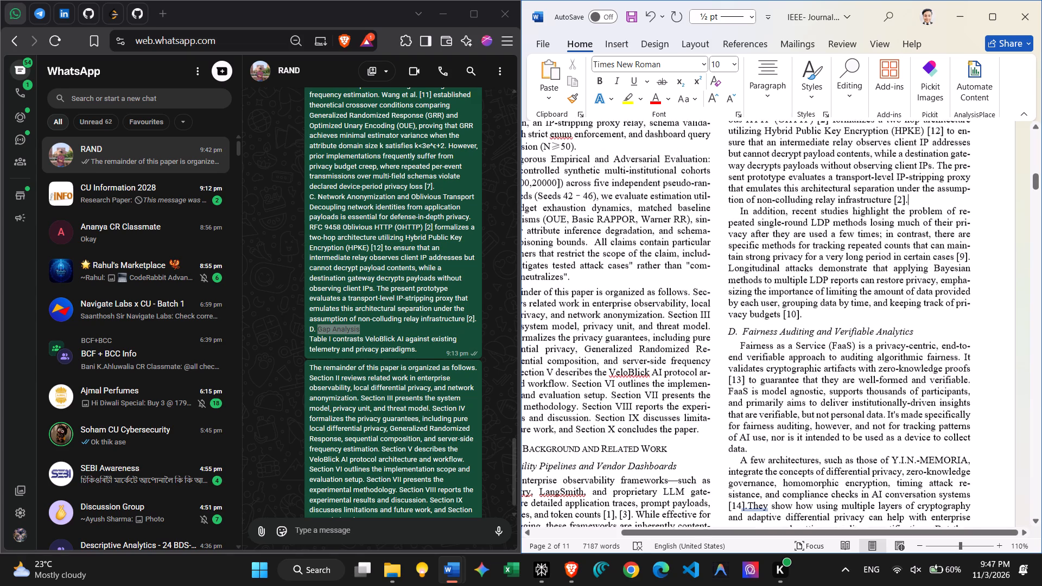
scroll(802, 294, "up", 2)
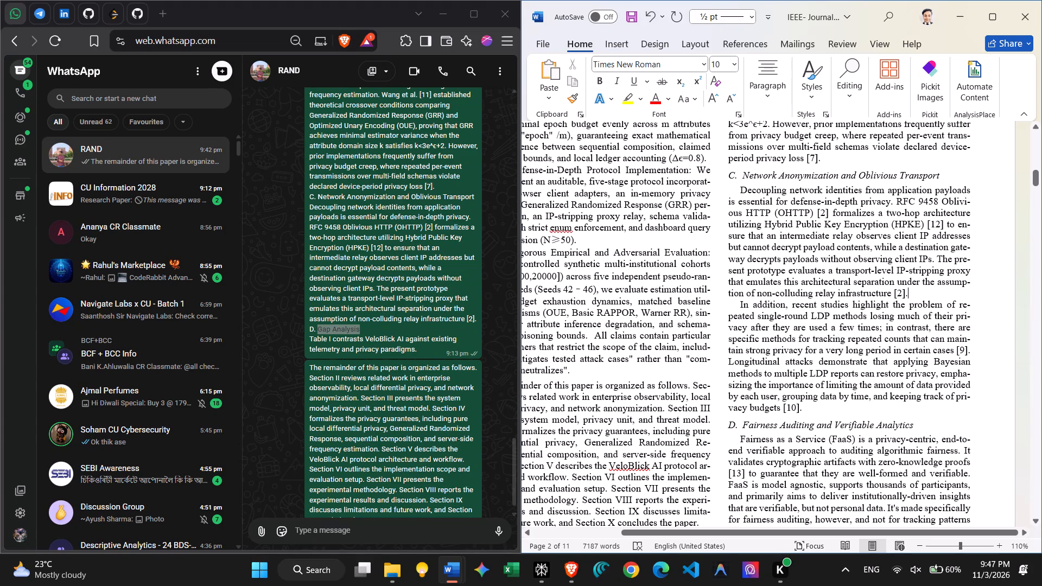
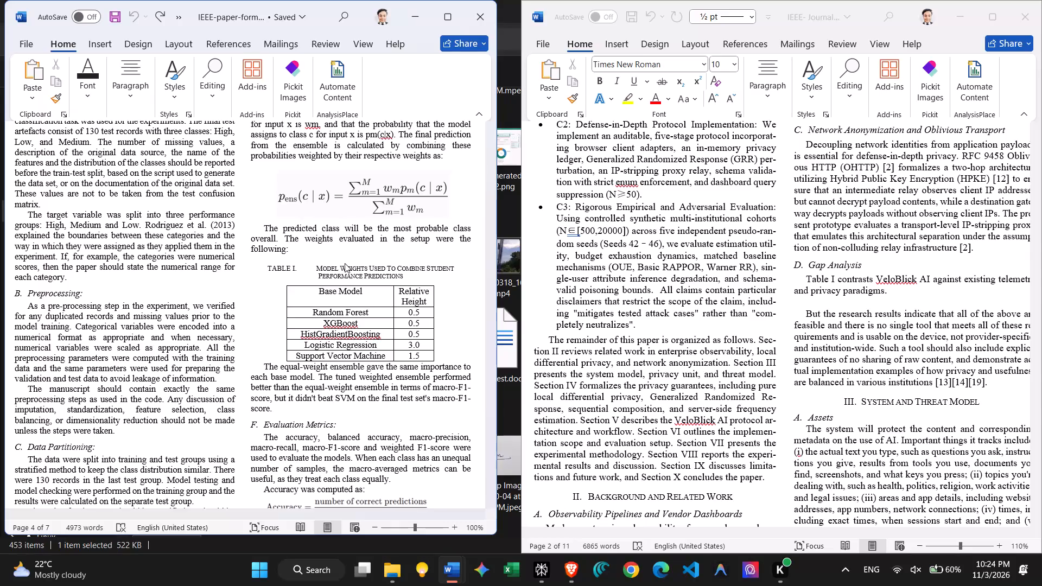
Place the insertion point on the empty line below the Gap Analysis sentence beginning "Table I contrasts VeloBlick AI" in the IEEE journal document.
scroll(341, 303, "down", 1)
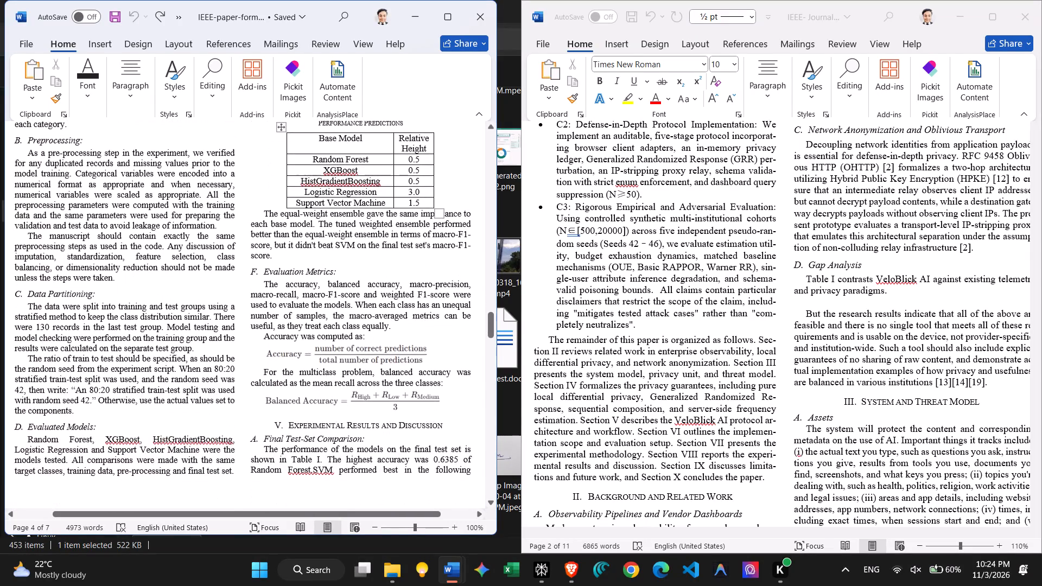
scroll(341, 303, "up", 1)
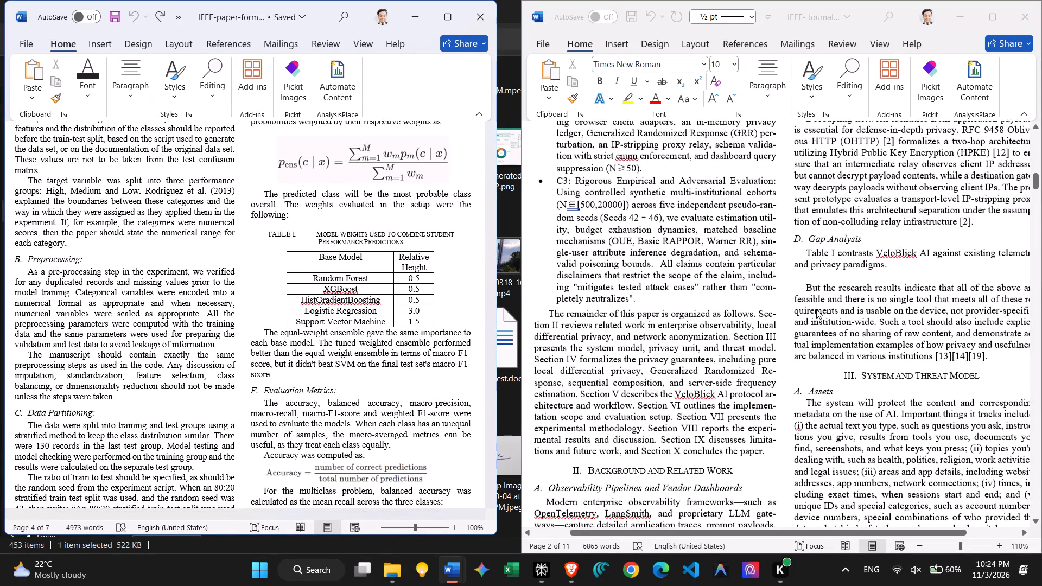
scroll(816, 309, "up", 1)
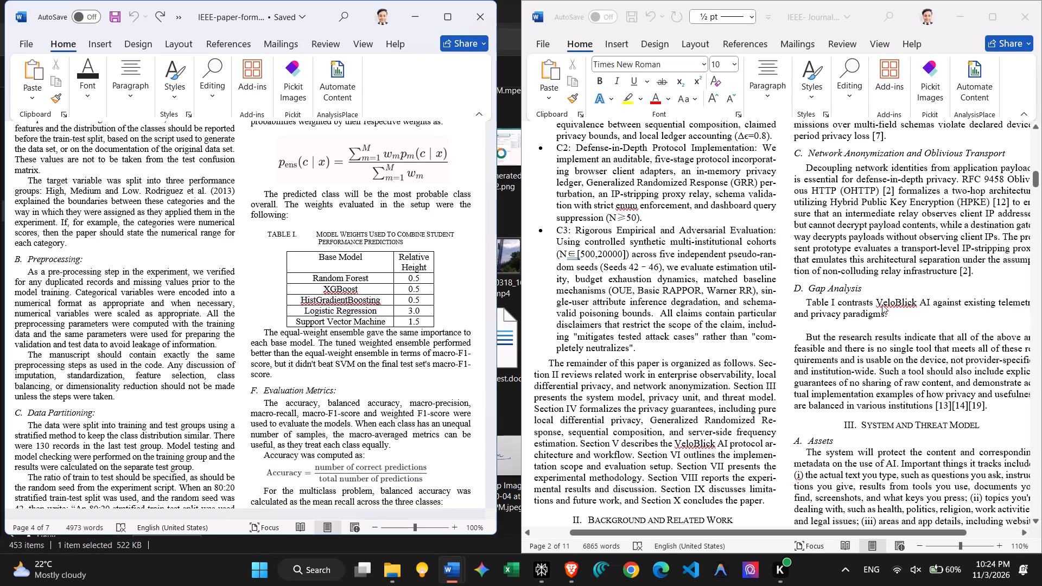
left_click(853, 326)
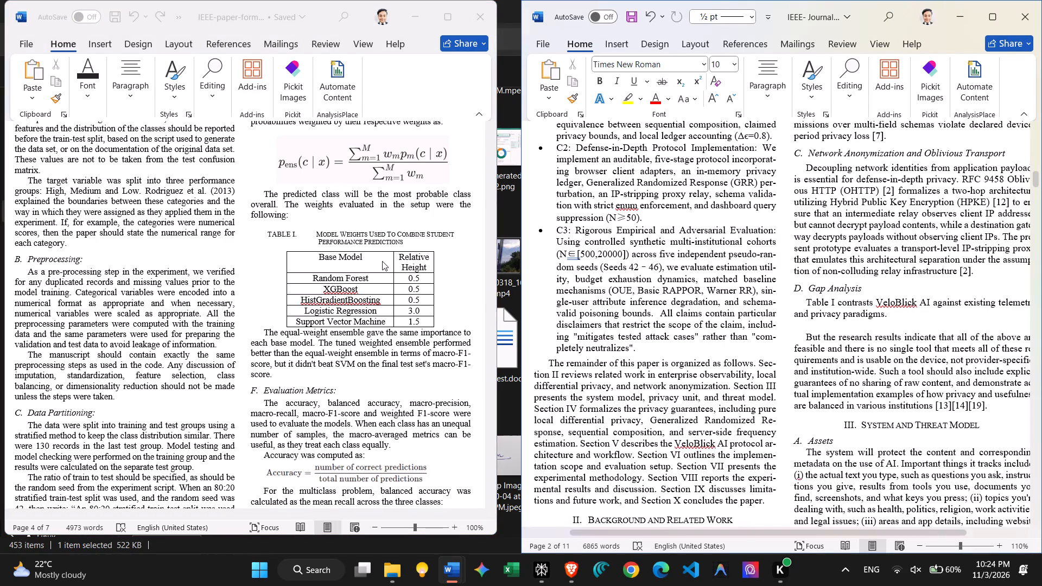
Check the font and size of the "Model Weights Used To Combine Student Performance Predictions" table caption in the reference IEEE paper.
left_click(329, 233)
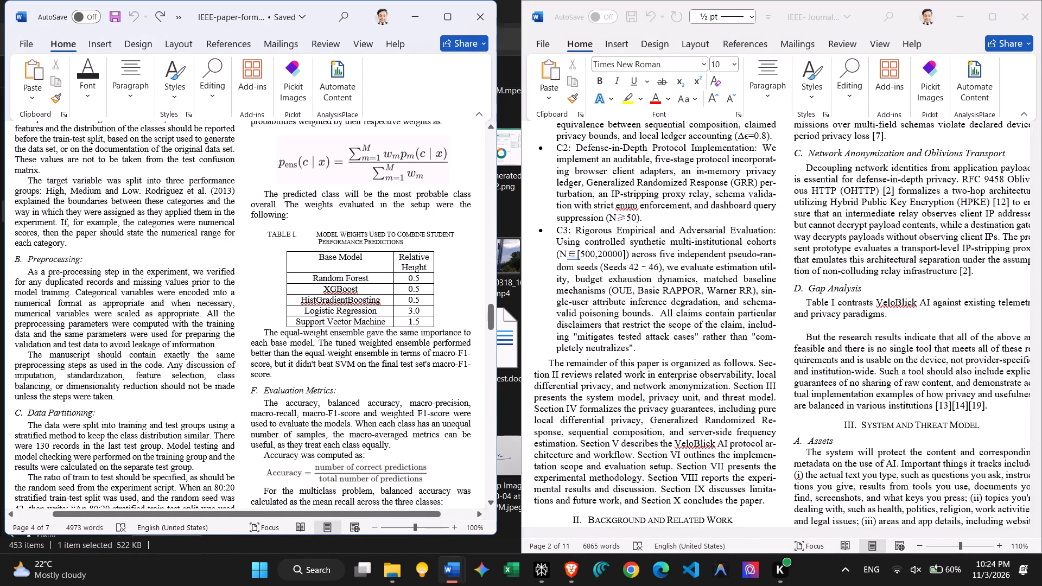
left_click(93, 109)
left_click(156, 133)
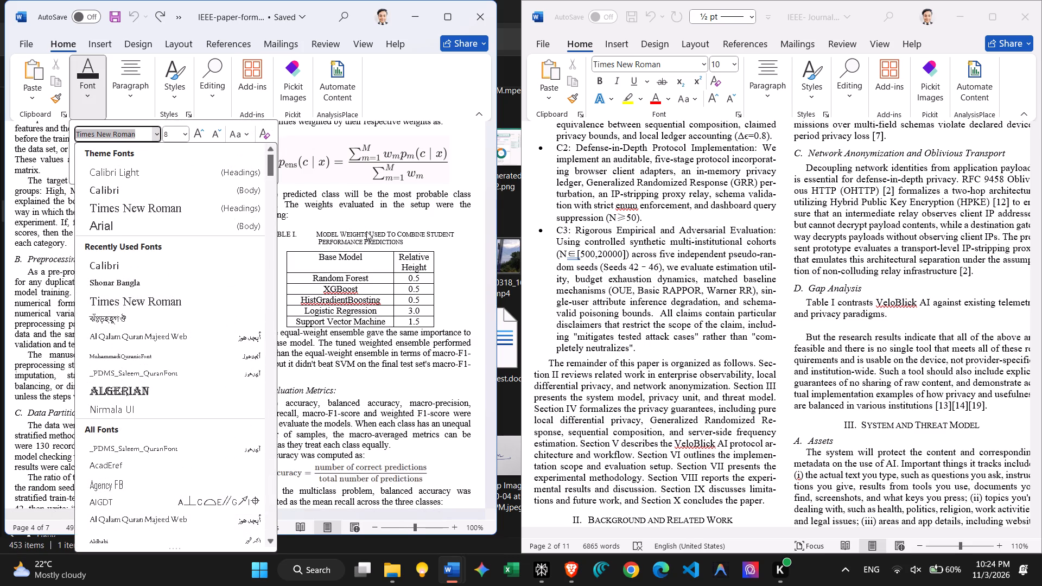
left_click(386, 236)
left_click_drag(395, 238, 365, 234)
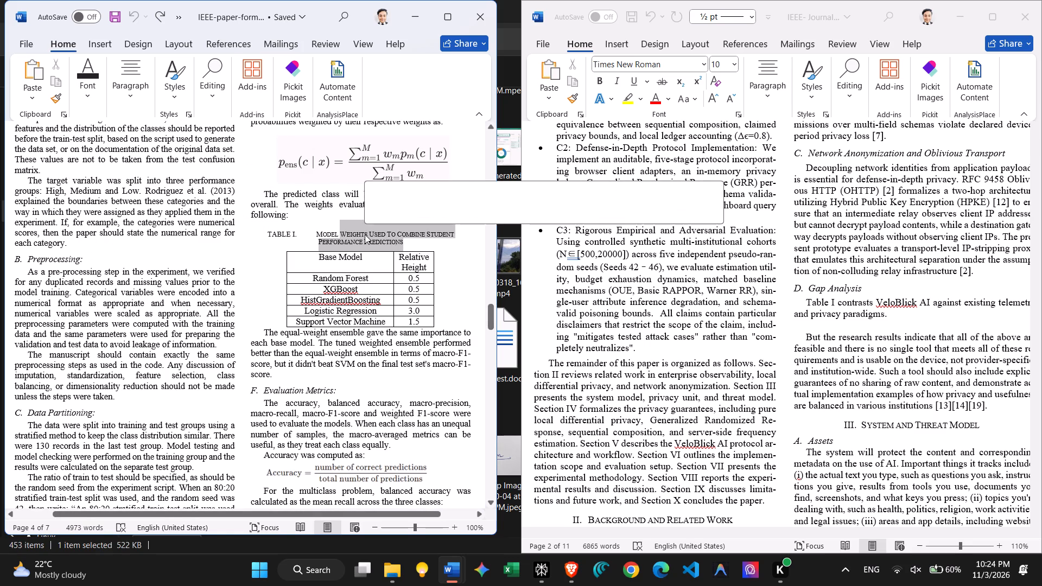
left_click(103, 104)
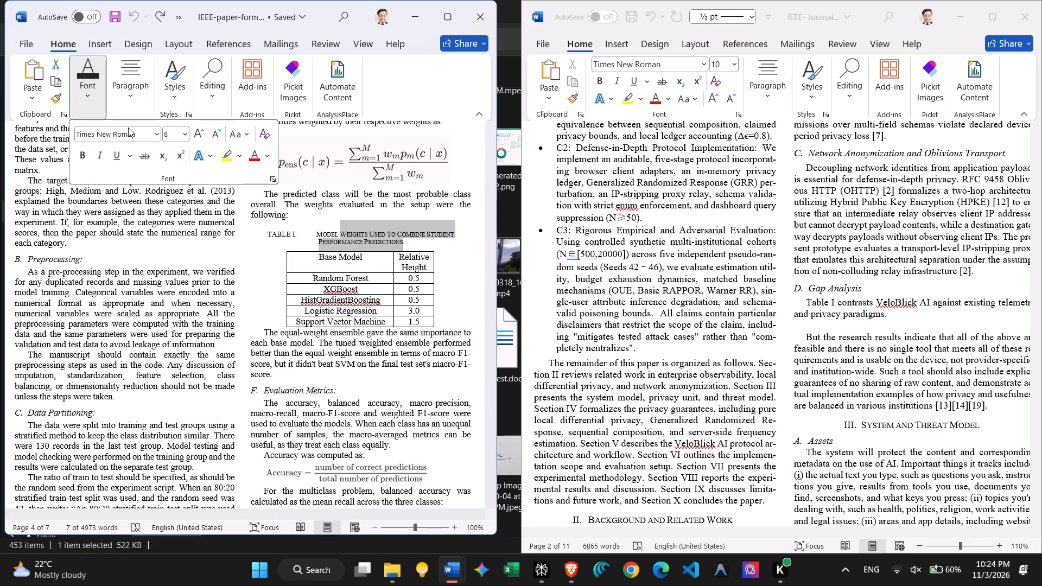
left_click(346, 390)
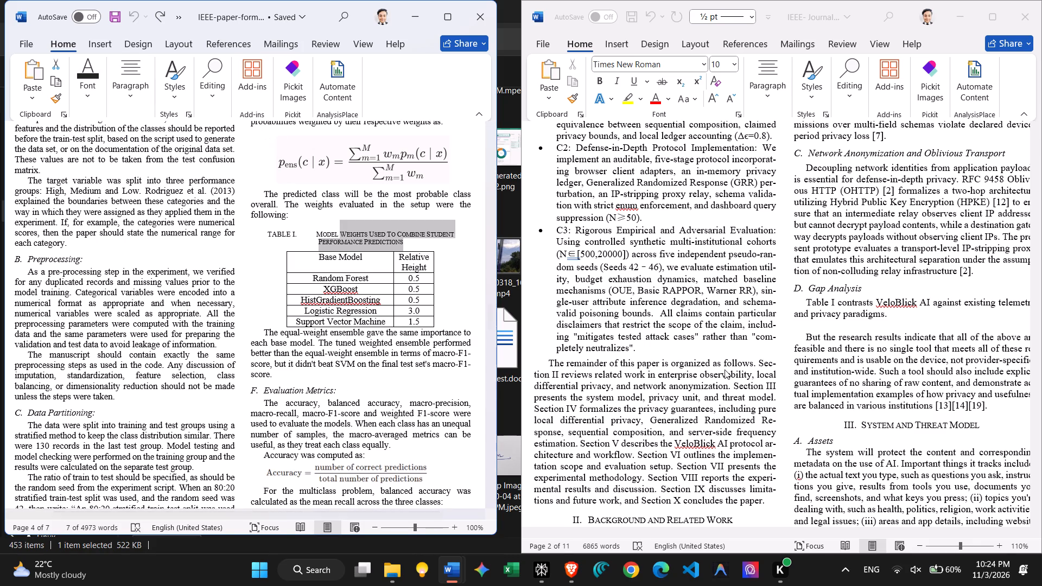
In the journal paper, add the label "TABLE I." on the empty line below the first Gap Analysis paragraph.
left_click(908, 317)
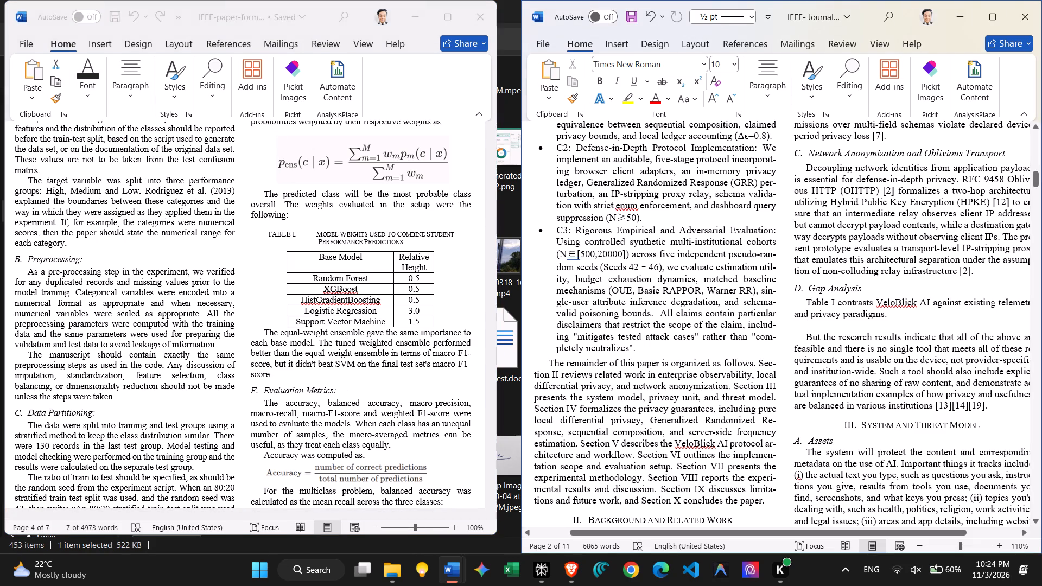
type("TABLE")
key("space")
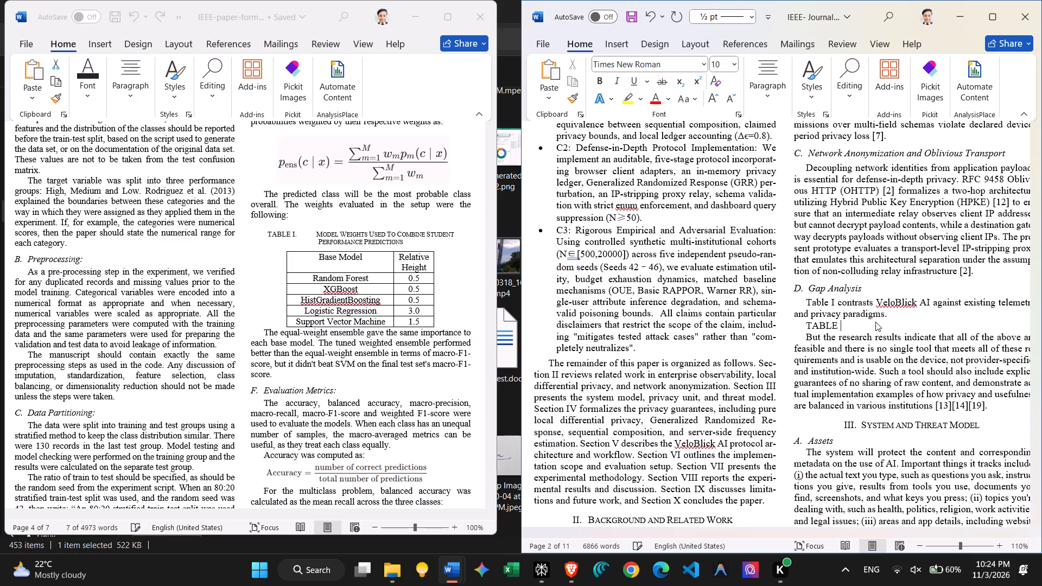
type("I.")
key("space")
Reduce the font size of the "TABLE I." label under Gap Analysis to 8 pt.
left_click_drag(859, 324, 808, 329)
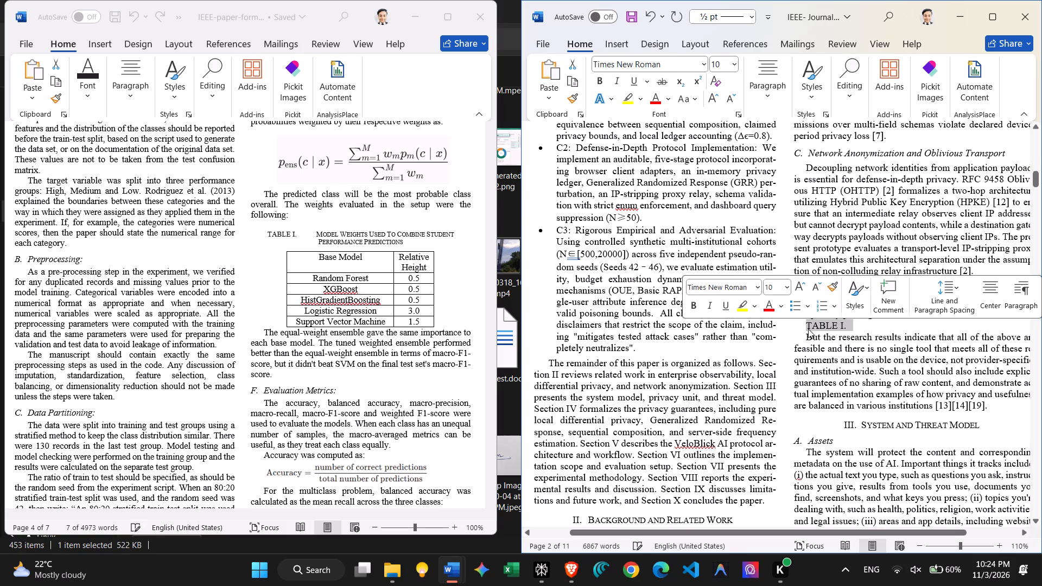
key("ctrl+shift+comma")
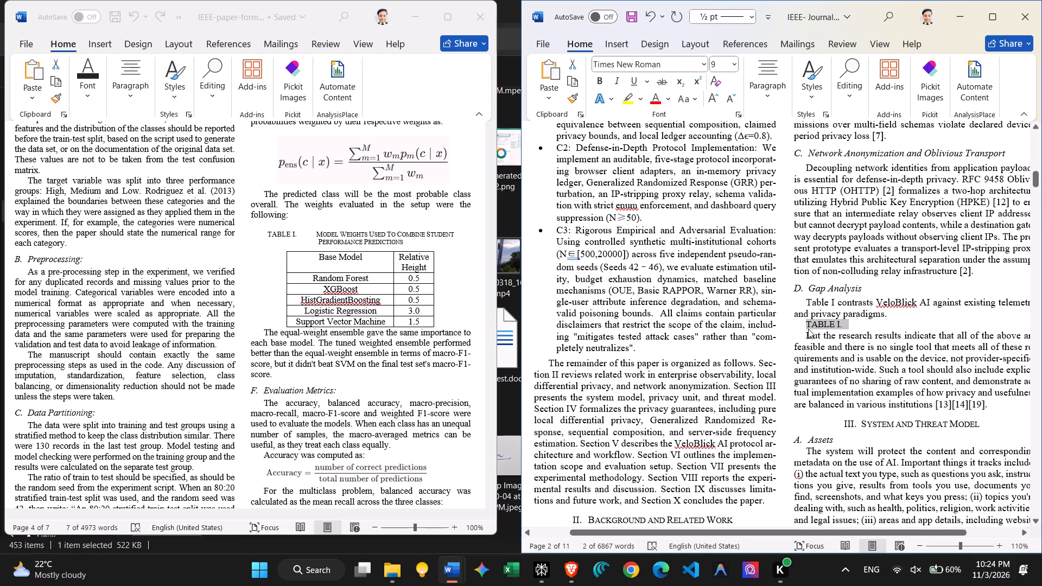
key("ctrl+shift+comma")
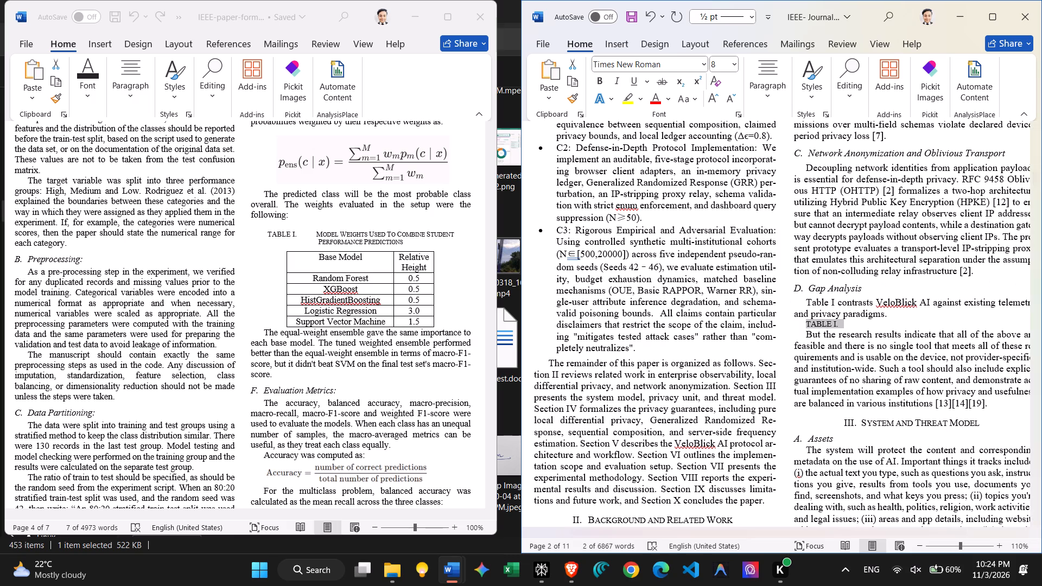
Insert a tab space after the "TABLE I." label in the Gap Analysis section.
left_click(871, 320)
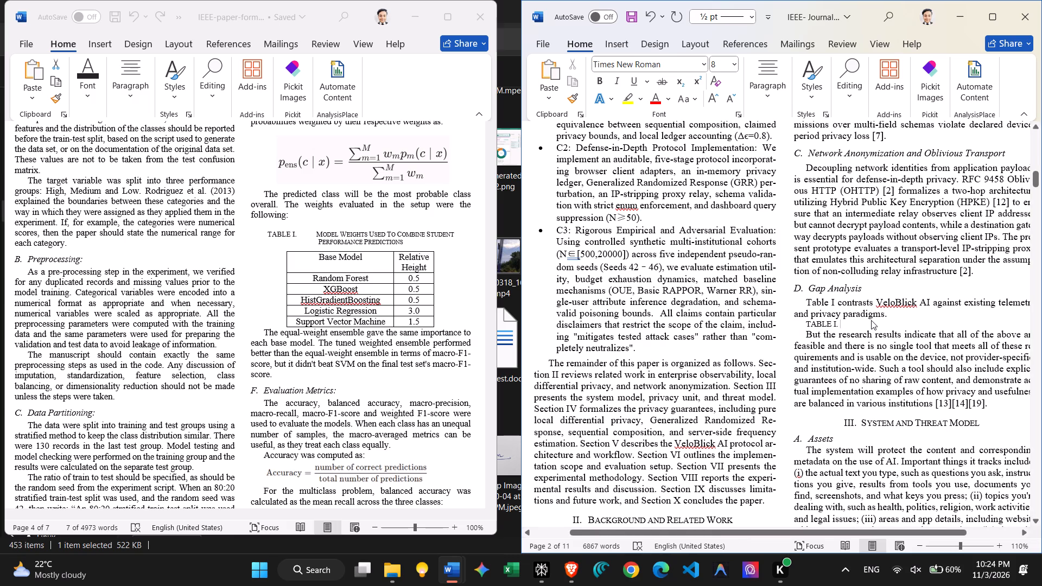
key("Tab")
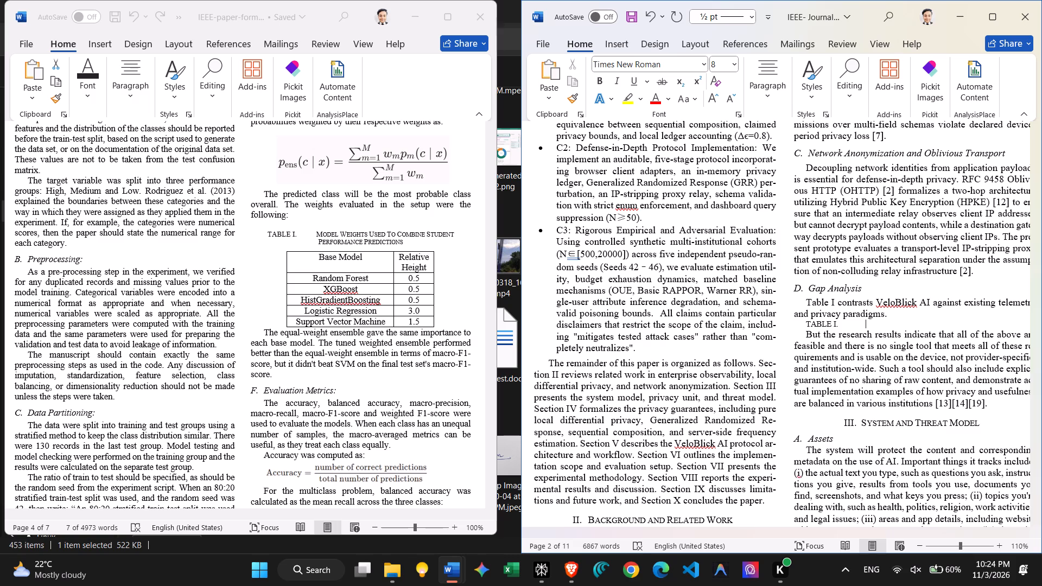
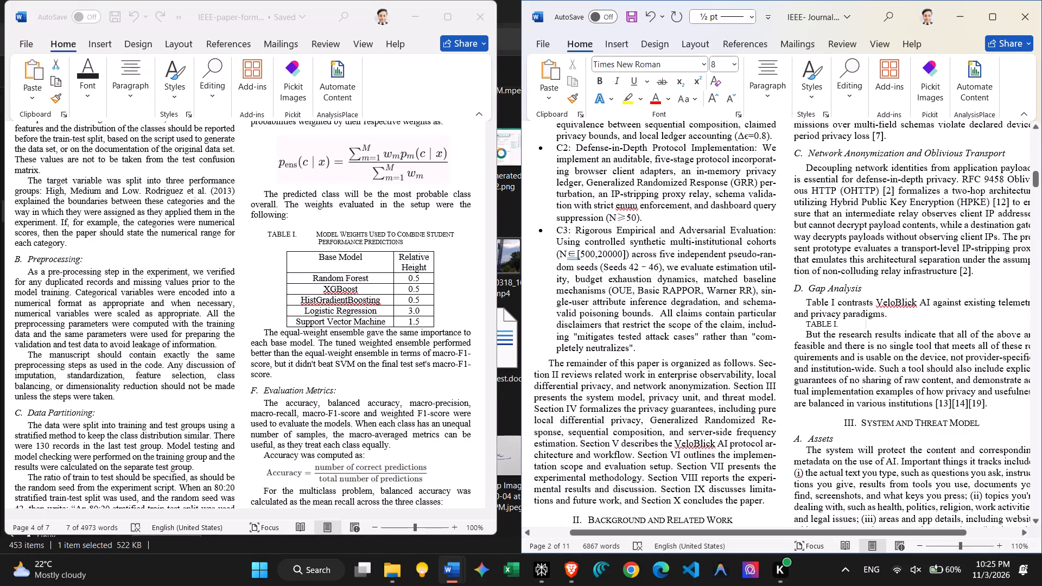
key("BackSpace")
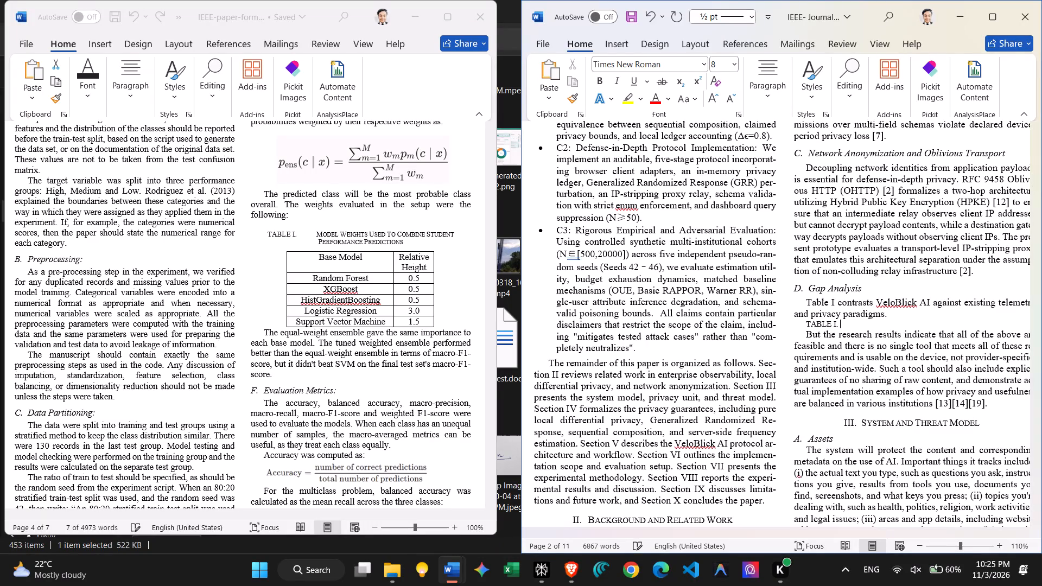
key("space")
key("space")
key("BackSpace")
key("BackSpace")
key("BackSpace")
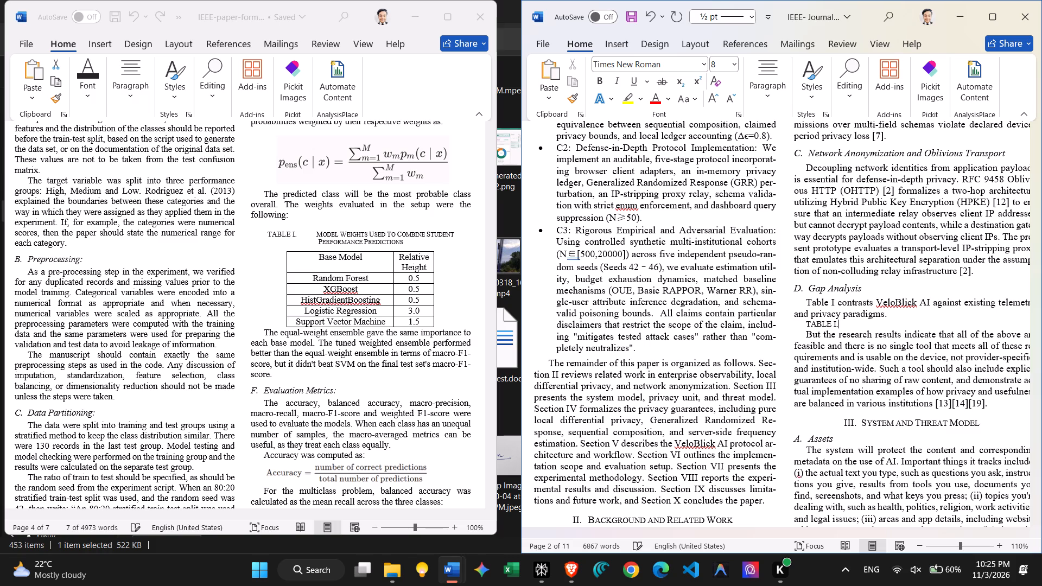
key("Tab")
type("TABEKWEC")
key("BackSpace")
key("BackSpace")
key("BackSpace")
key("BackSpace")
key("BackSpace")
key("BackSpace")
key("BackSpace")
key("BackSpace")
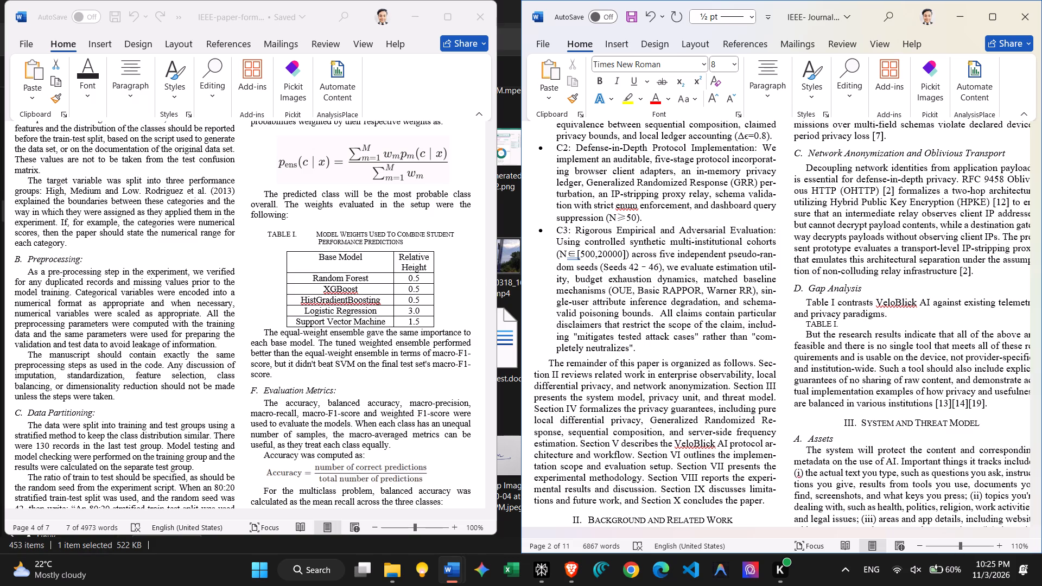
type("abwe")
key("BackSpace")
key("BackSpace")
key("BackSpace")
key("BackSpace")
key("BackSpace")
Clear the "TABLE I." label, its trailing tab and the line's indent below the first Gap Analysis paragraph.
key("BackSpace")
key("BackSpace")
key("BackSpace")
key("BackSpace")
key("BackSpace")
key("BackSpace")
key("BackSpace")
key("BackSpace")
key("BackSpace")
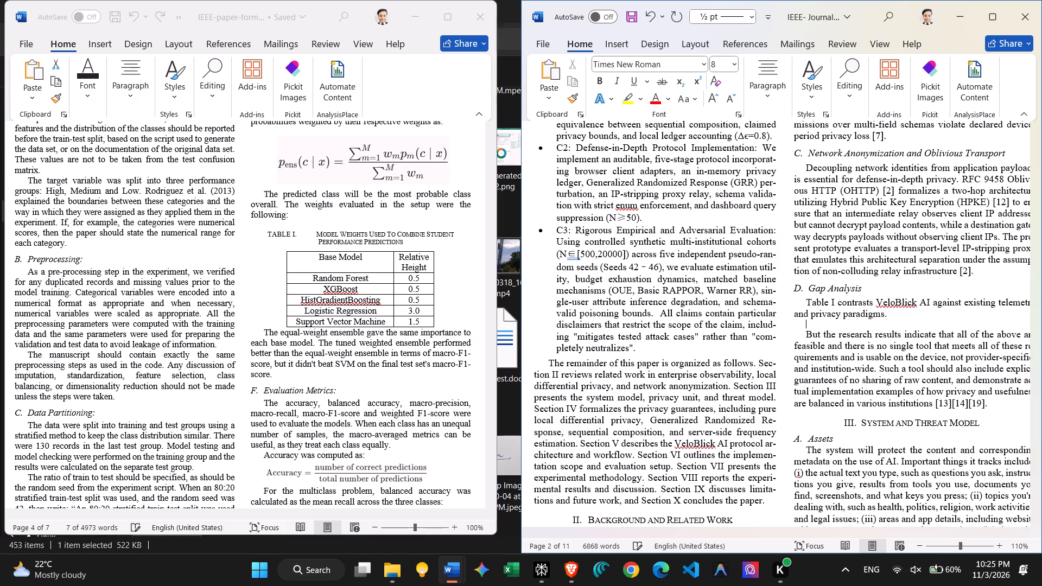
key("BackSpace")
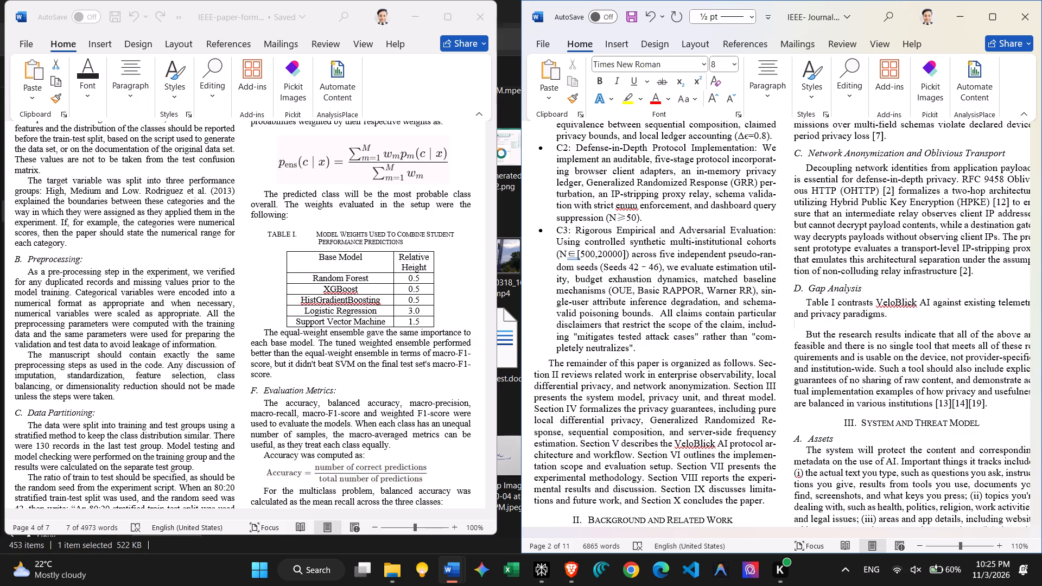
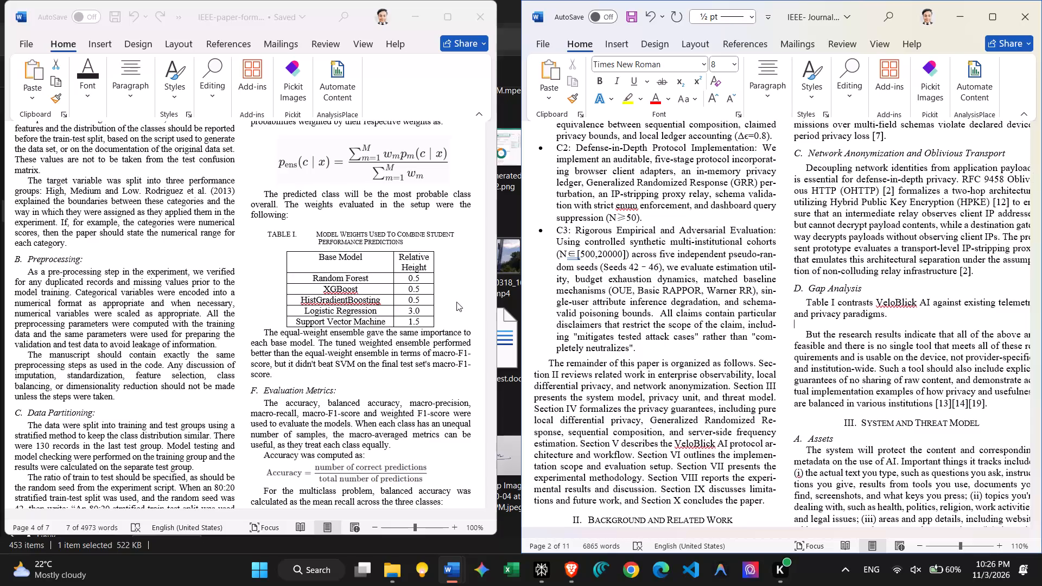
key("Print")
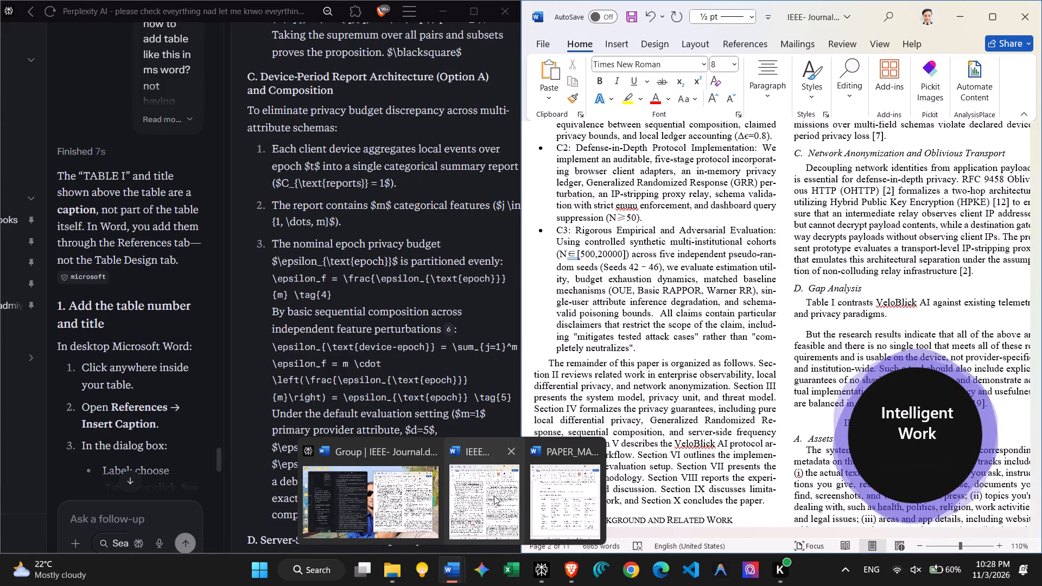
left_click(494, 495)
left_click(556, 493)
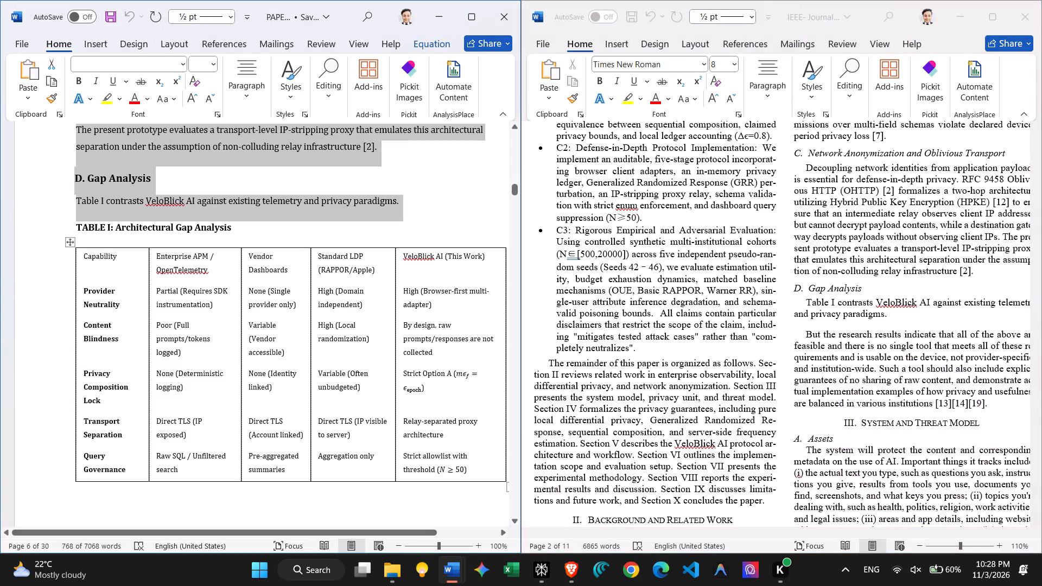
Copy the manuscript's entire Architectural Gap Analysis table and paste it into the journal paper below the first Gap Analysis paragraph.
left_click_drag(117, 248, 403, 258)
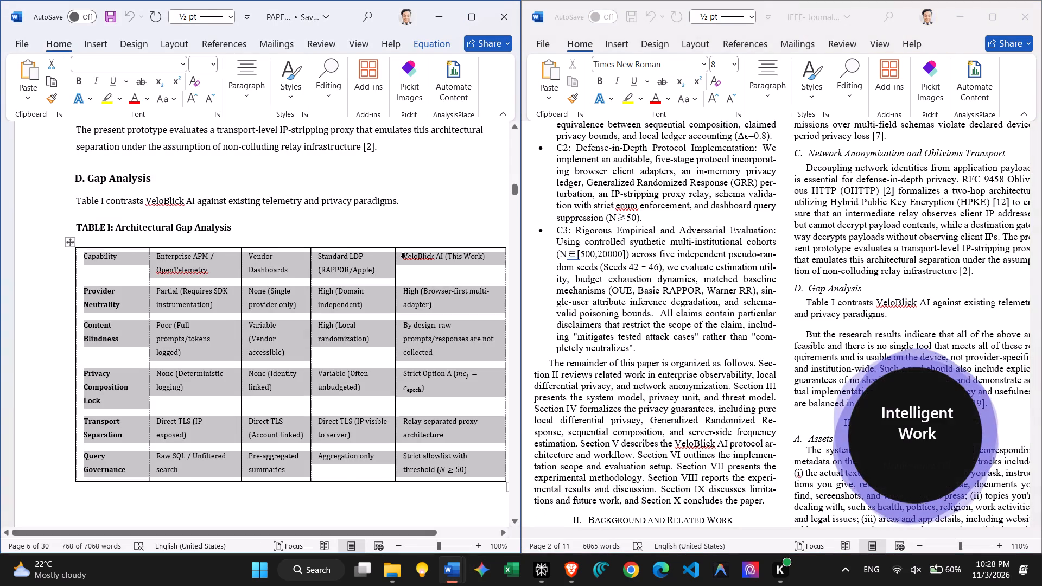
left_click_drag(403, 258, 410, 258)
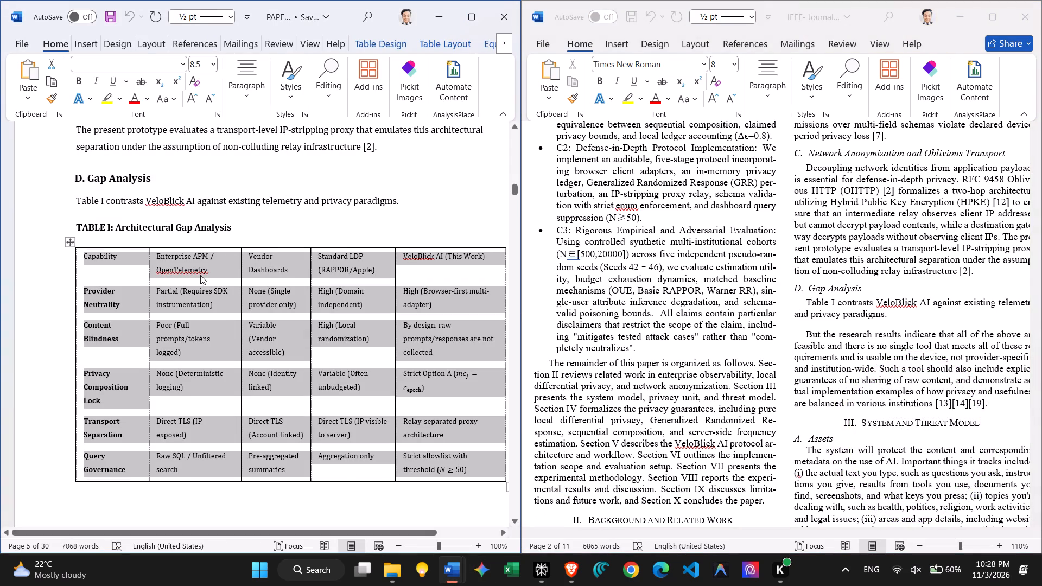
left_click(107, 260)
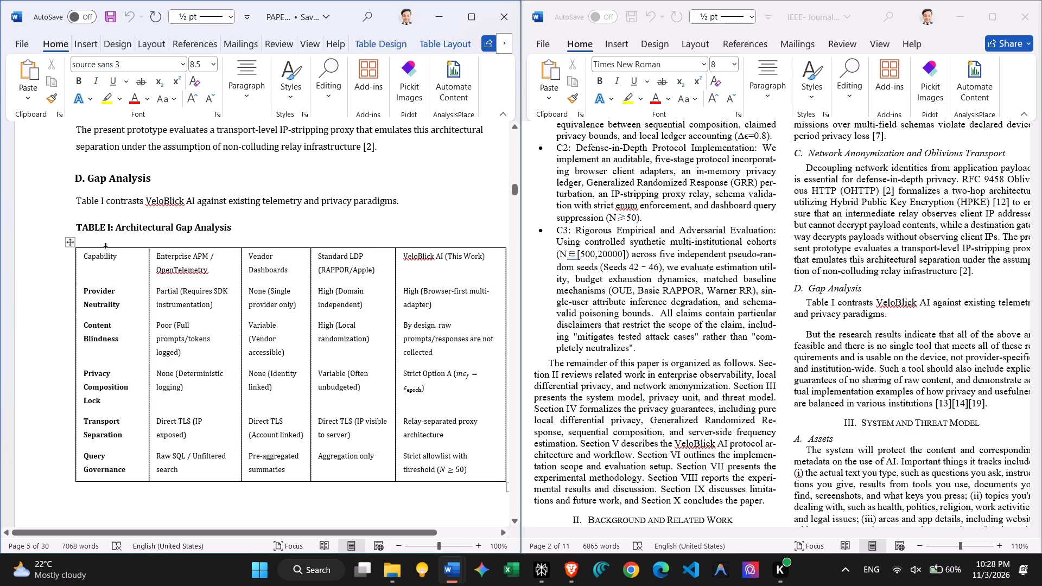
left_click_drag(105, 248, 512, 256)
key("ctrl+x")
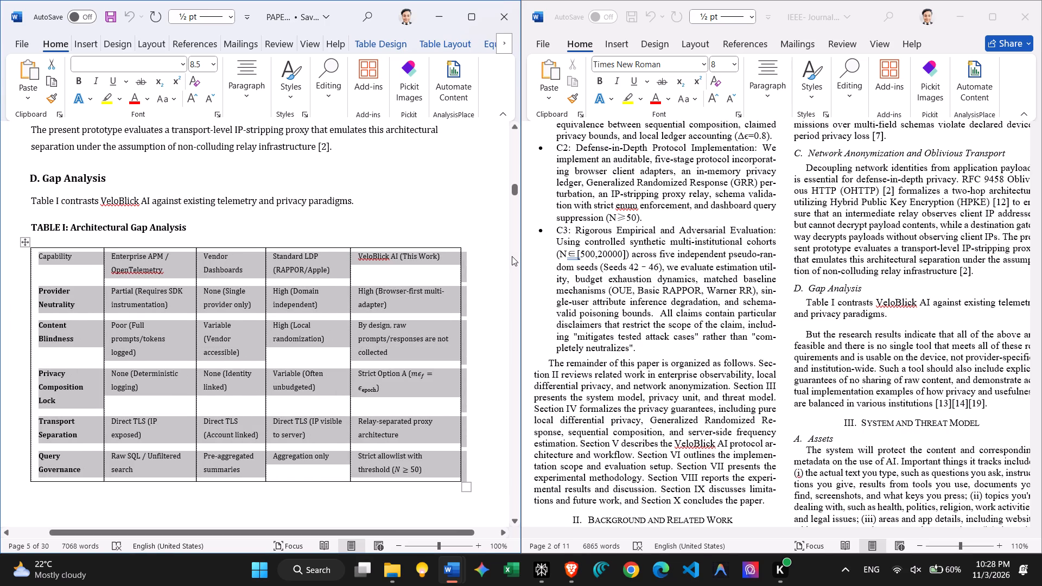
key("ctrl+z")
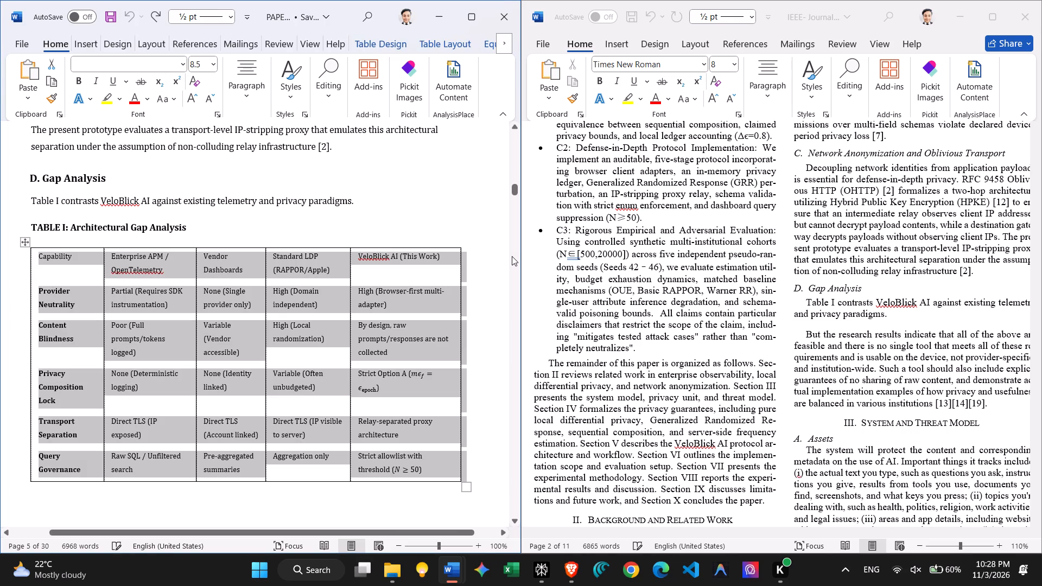
left_click(864, 320)
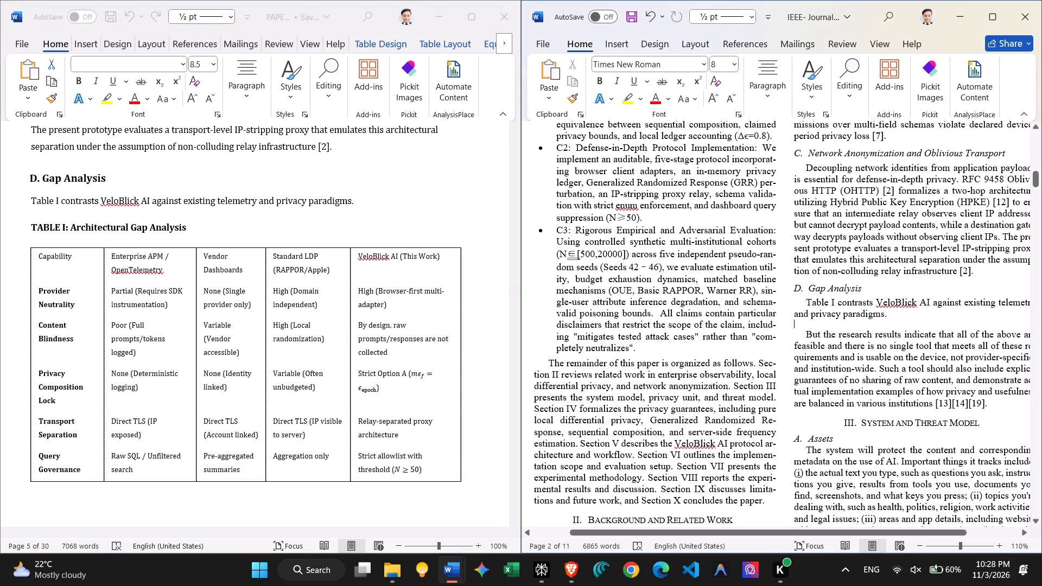
key("ctrl+v")
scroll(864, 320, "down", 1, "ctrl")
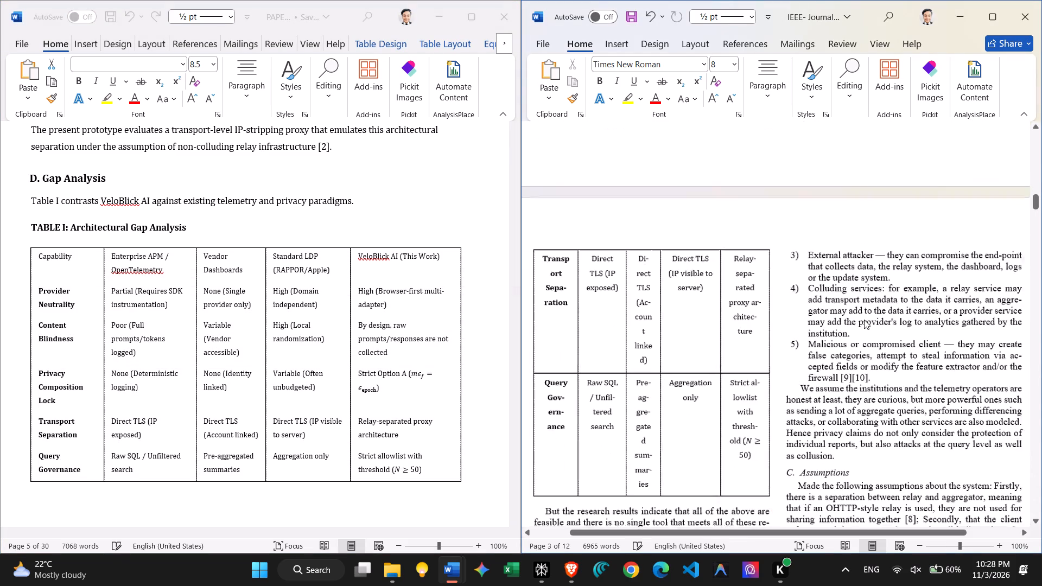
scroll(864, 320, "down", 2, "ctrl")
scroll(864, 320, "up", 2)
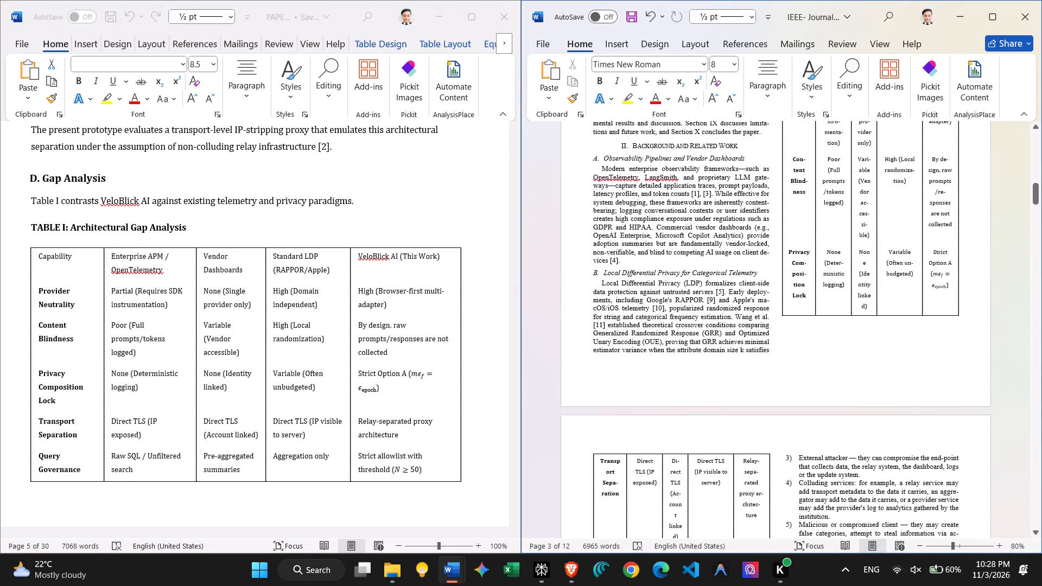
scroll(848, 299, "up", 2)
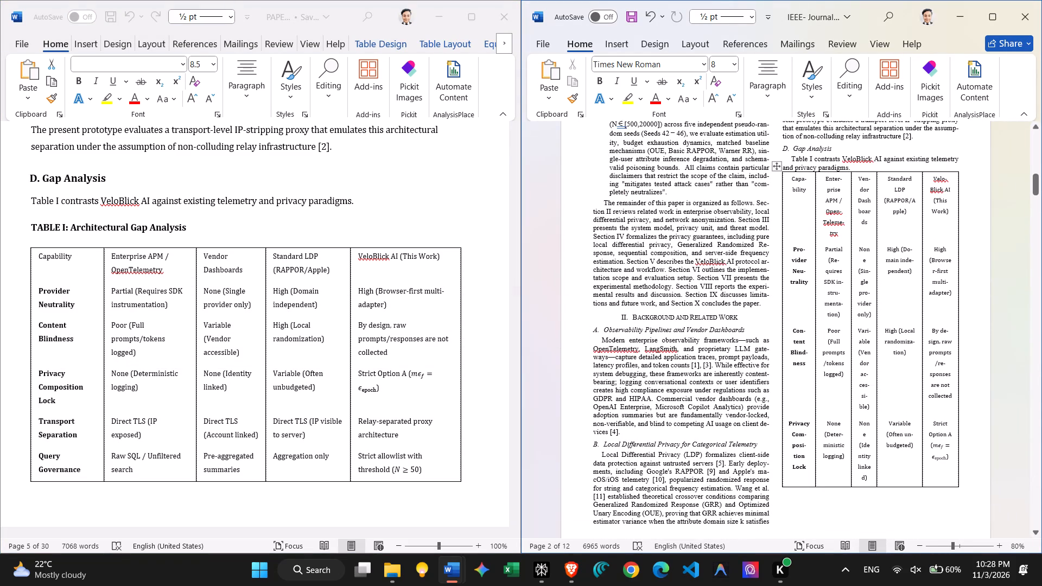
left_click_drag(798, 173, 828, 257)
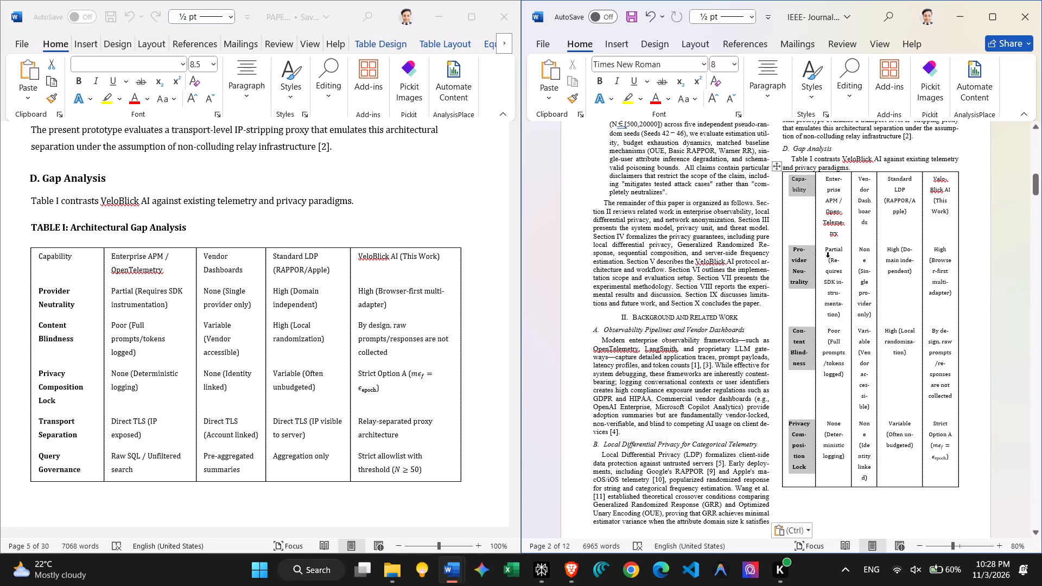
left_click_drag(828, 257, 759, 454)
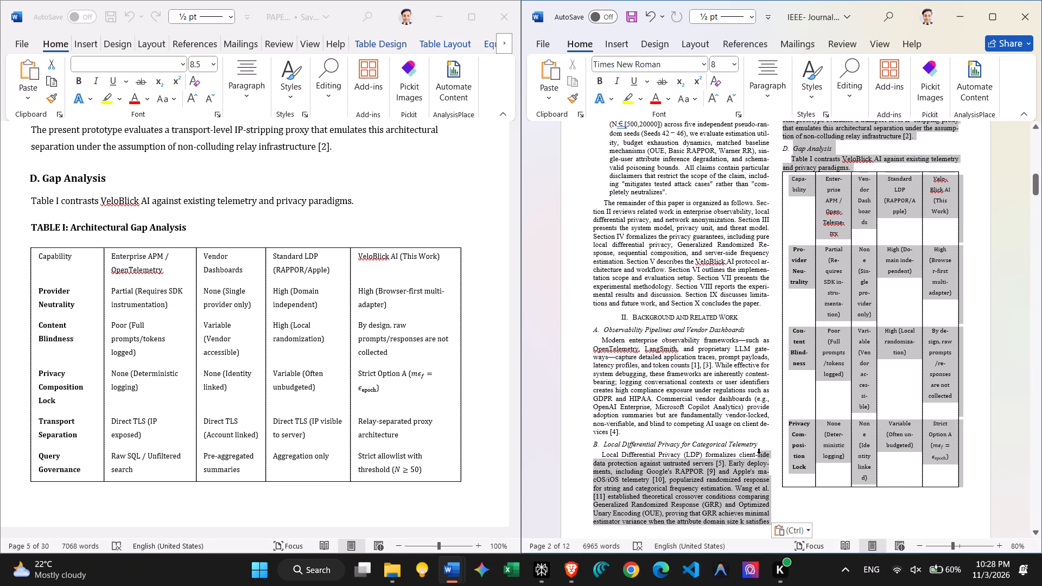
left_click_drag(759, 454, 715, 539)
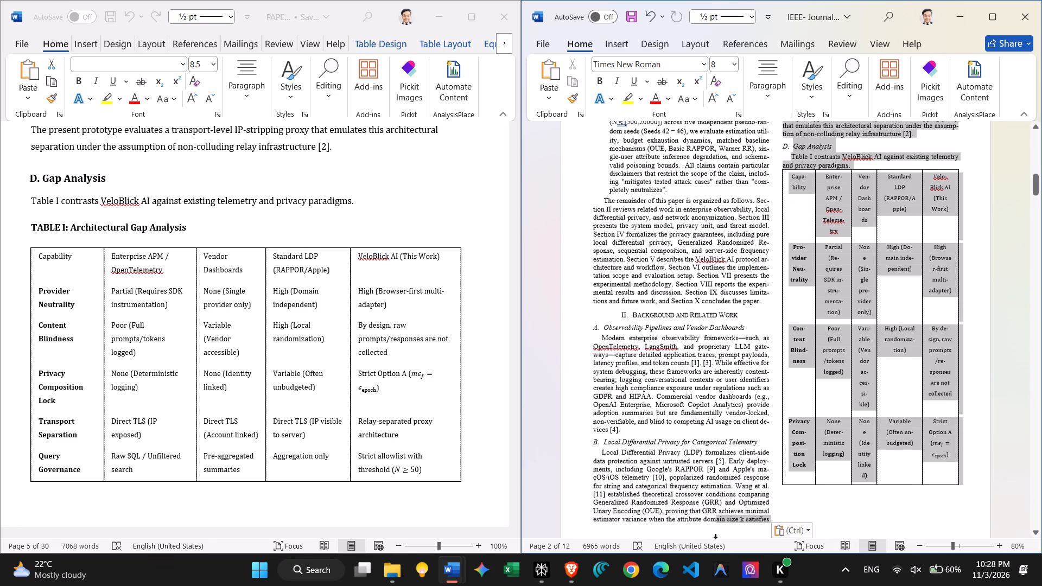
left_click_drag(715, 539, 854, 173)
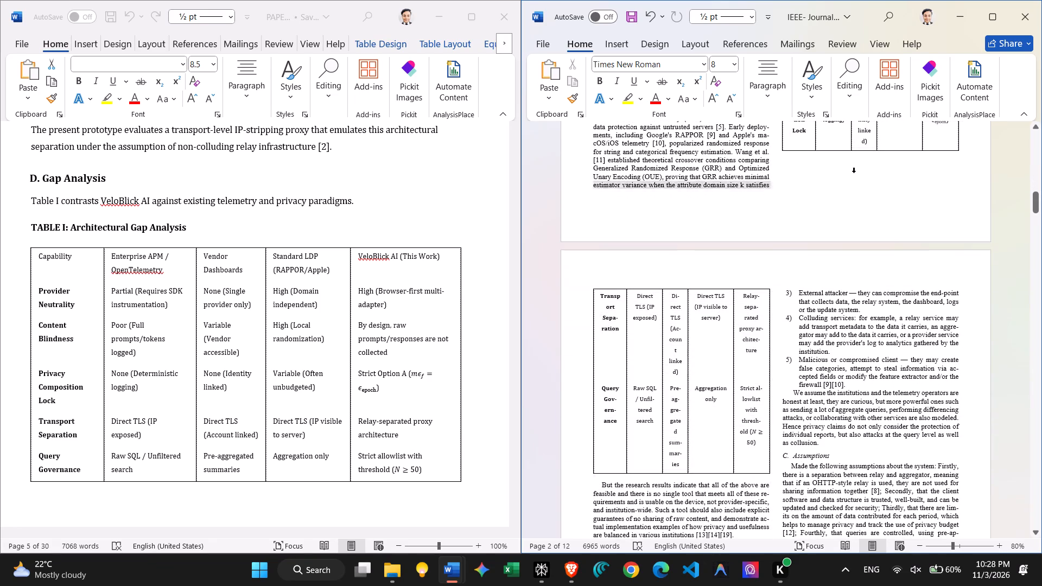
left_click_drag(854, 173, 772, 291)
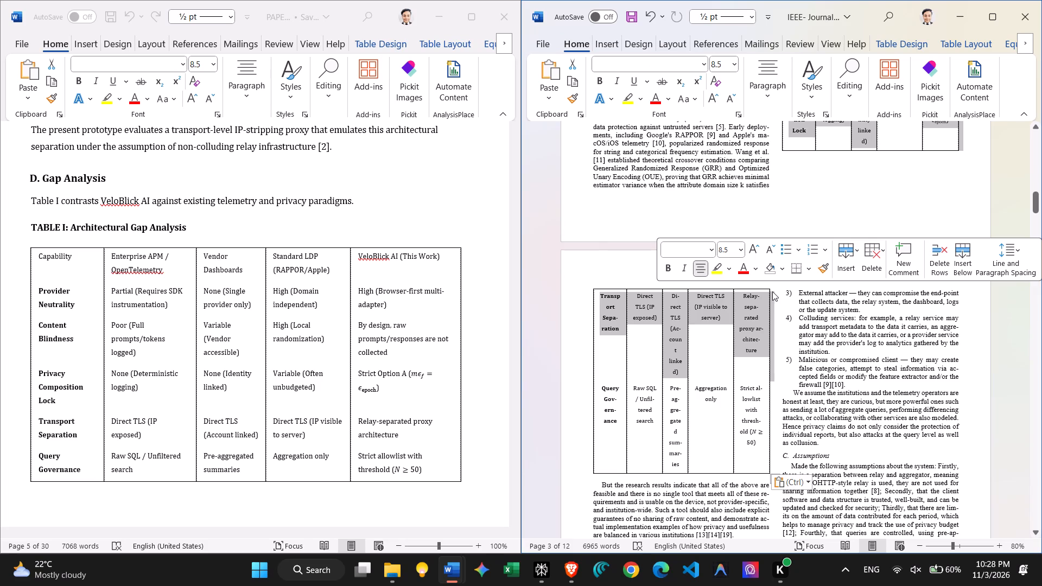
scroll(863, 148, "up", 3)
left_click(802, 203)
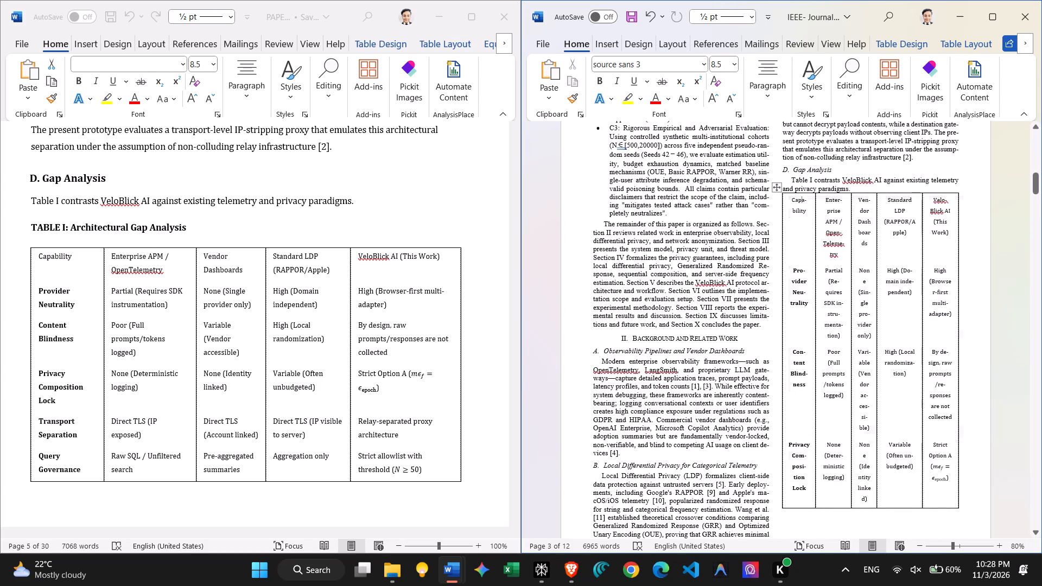
Apply all borders to the entire pasted Gap Analysis table in the journal paper, with its window maximized.
left_click_drag(801, 196, 935, 199)
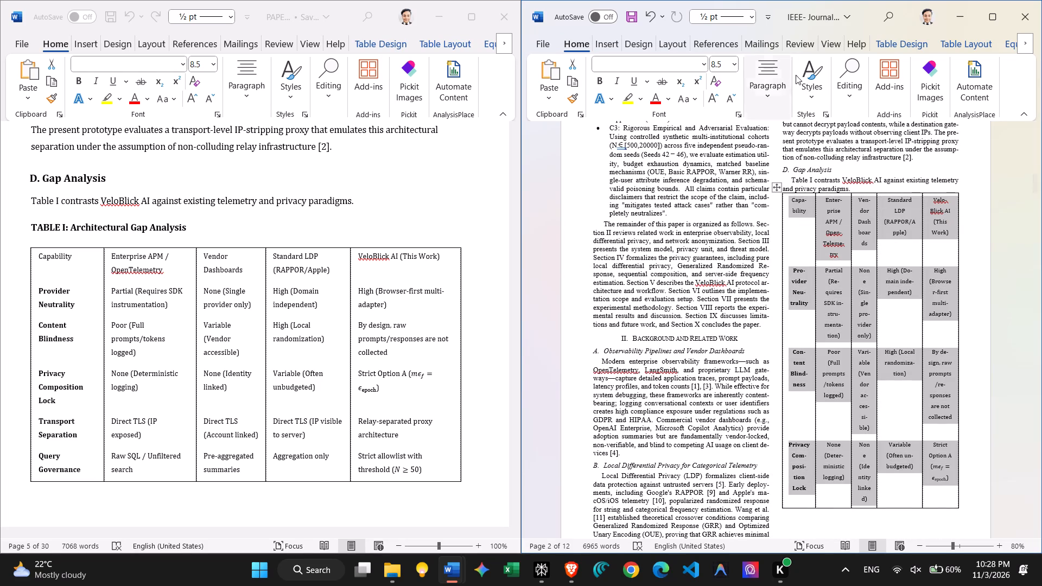
left_click(957, 41)
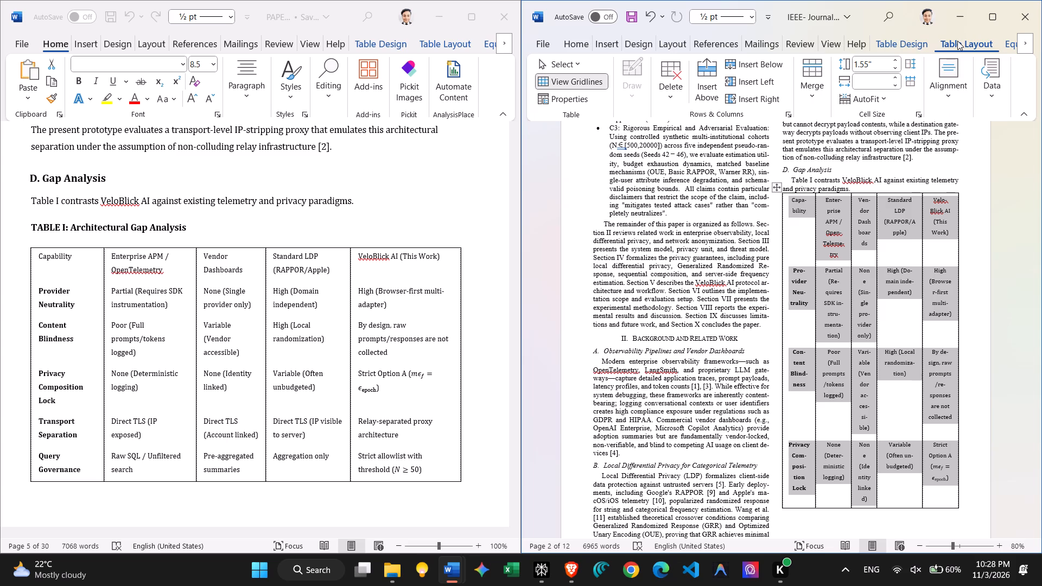
left_click(994, 15)
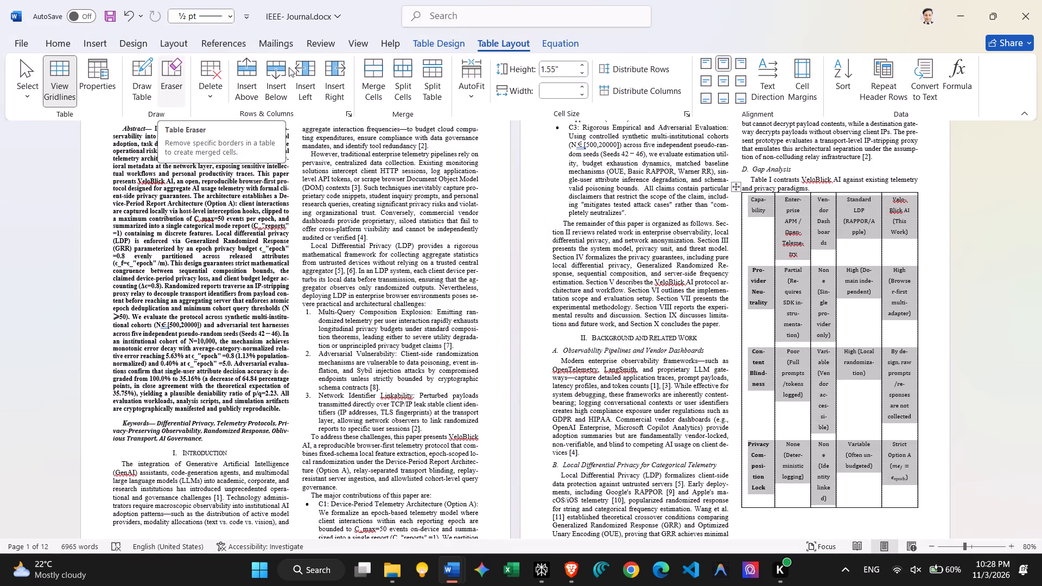
left_click(458, 42)
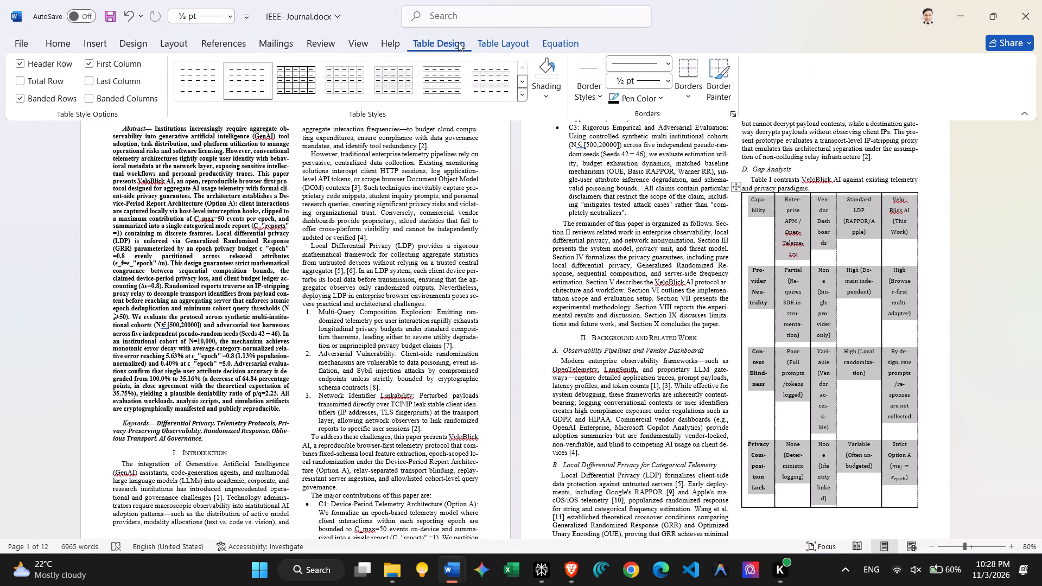
left_click(686, 94)
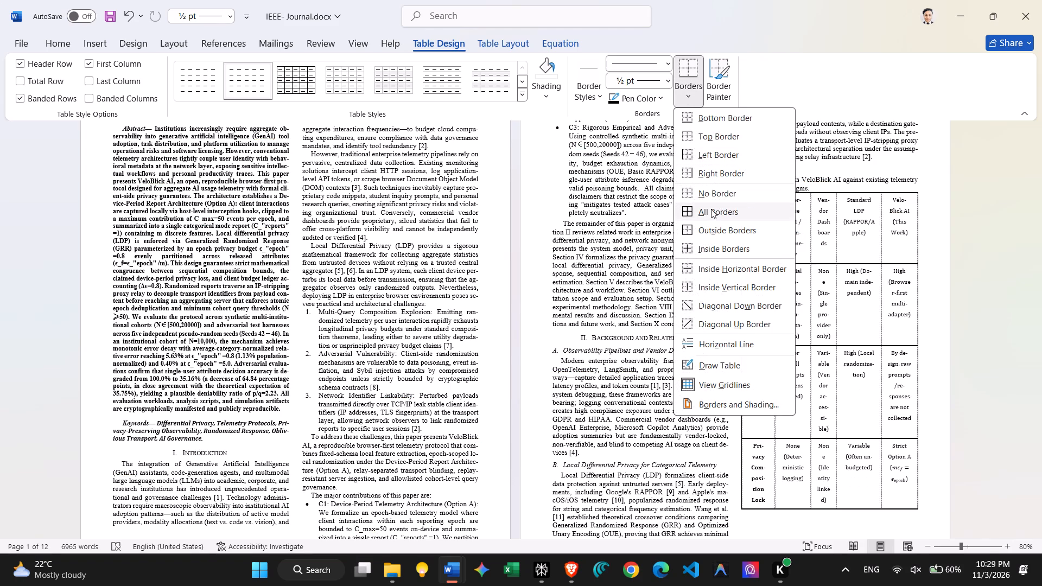
left_click(711, 209)
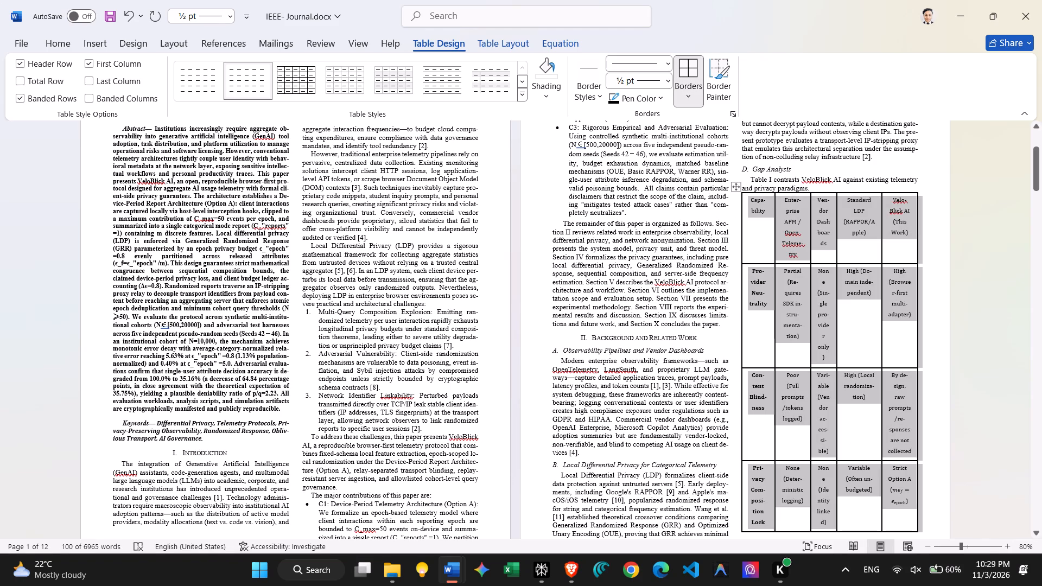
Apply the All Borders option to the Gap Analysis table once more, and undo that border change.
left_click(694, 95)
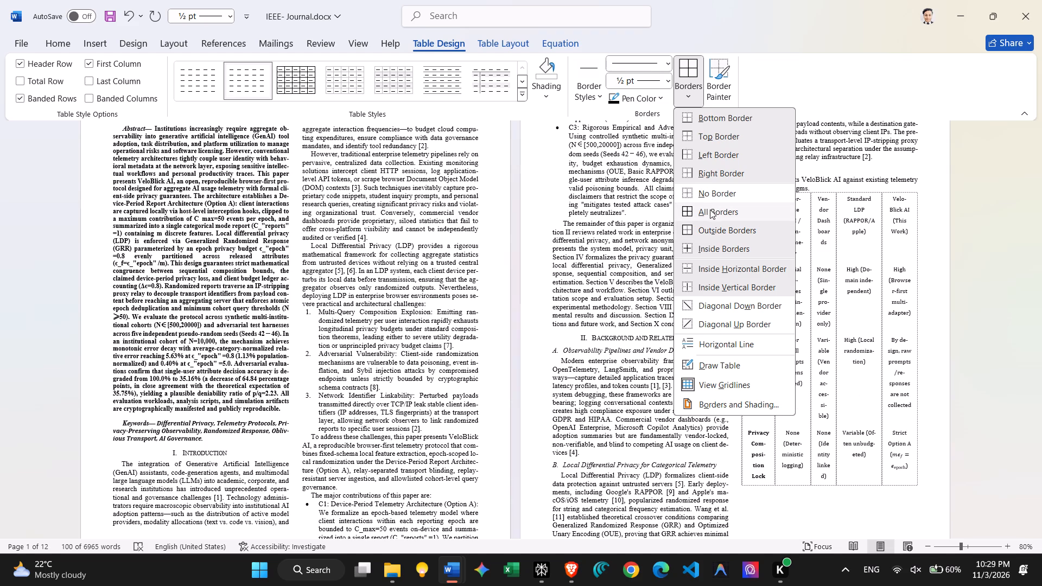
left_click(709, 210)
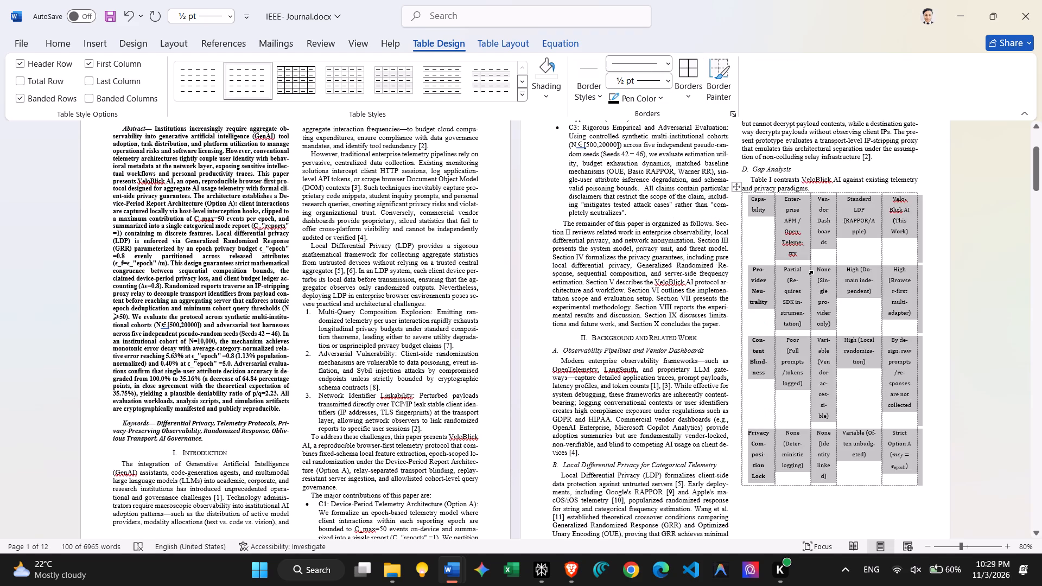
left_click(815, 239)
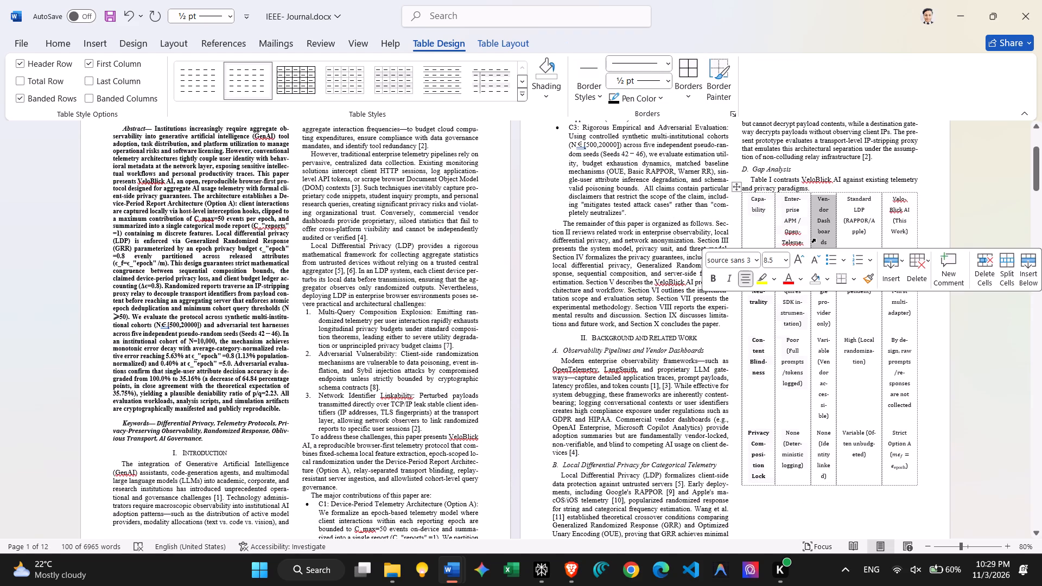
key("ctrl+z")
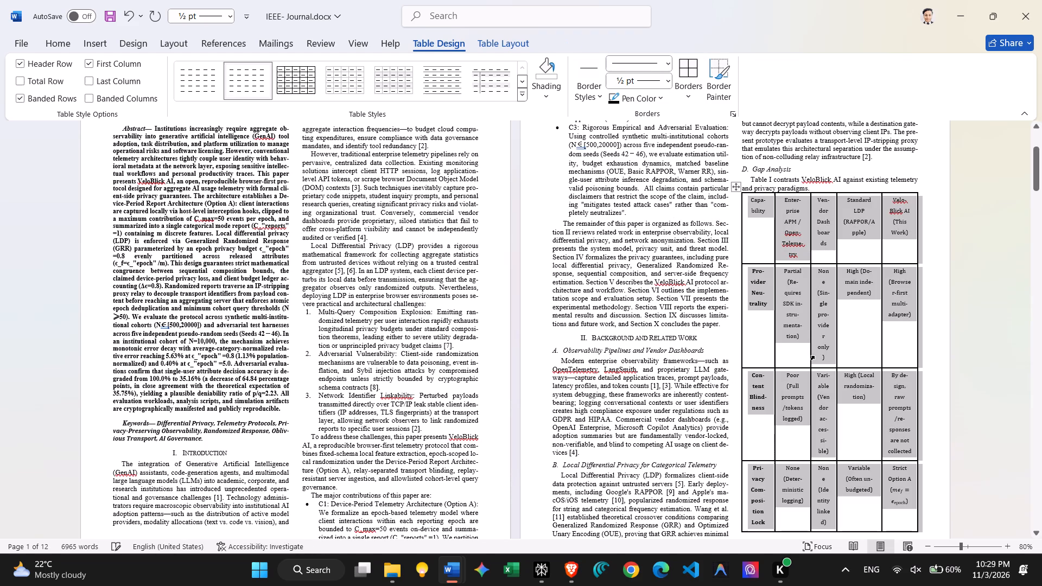
Widen the Gap Analysis table's Capability column and shift the border between the Enterprise APM and Vendor Dashboards columns slightly toward Vendor Dashboards.
left_click(814, 321)
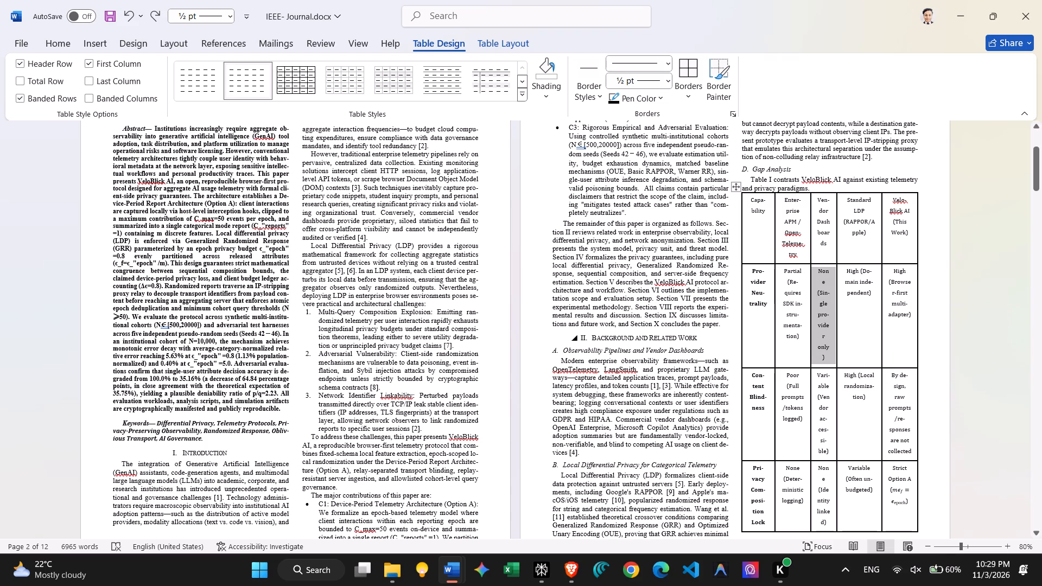
scroll(684, 340, "up", 5, "ctrl")
scroll(684, 340, "up", 1)
scroll(684, 340, "down", 1)
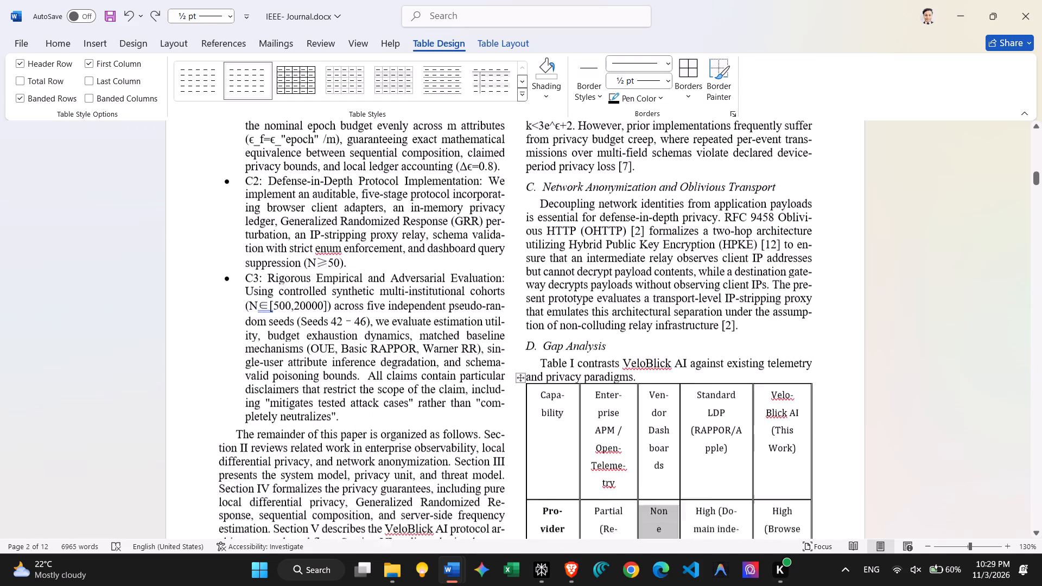
scroll(684, 340, "down", 1)
scroll(684, 340, "up", 1)
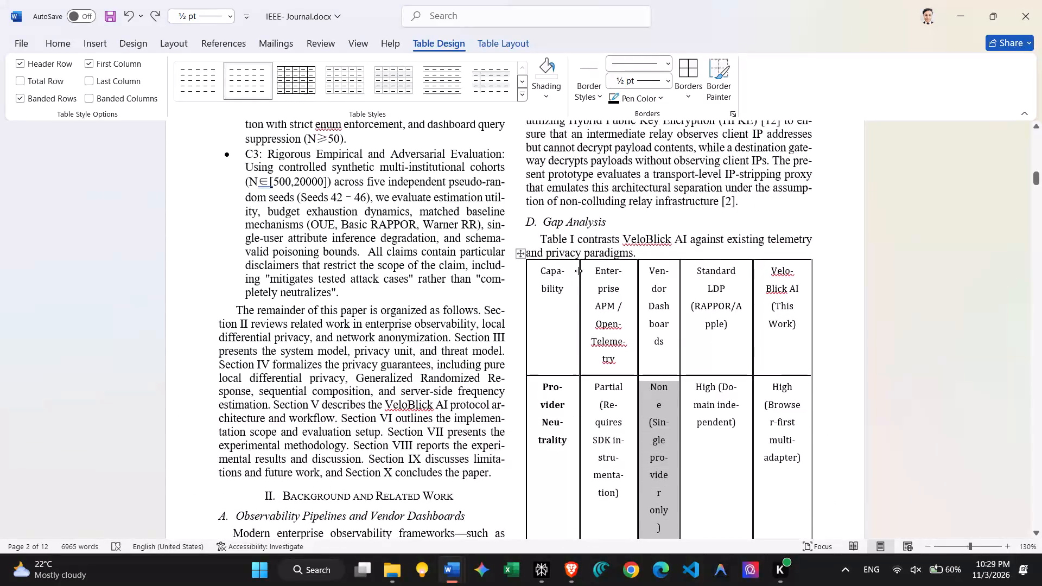
left_click_drag(579, 271, 602, 269)
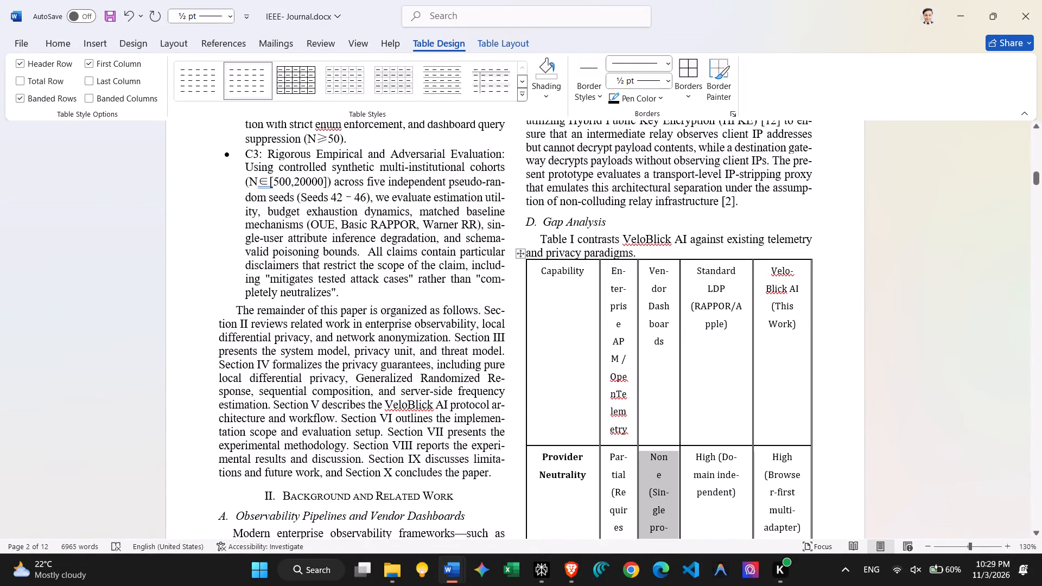
left_click_drag(555, 445, 555, 346)
left_click_drag(636, 282, 646, 285)
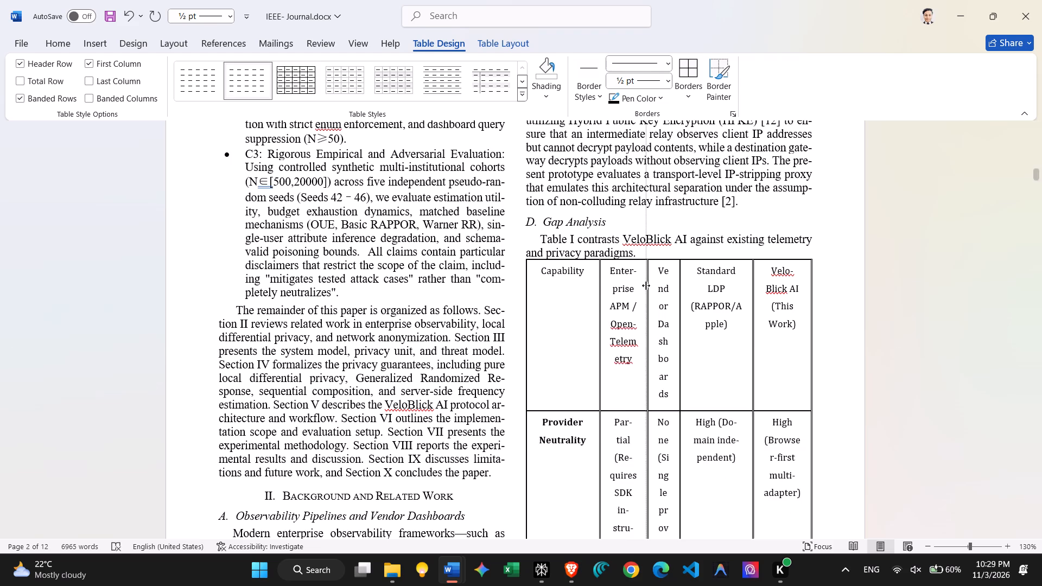
left_click_drag(646, 285, 644, 286)
Cut the table under the TABLE V Malicious Distortion Metrics caption in the Attack Mitigation Results section, leaving the caption in place.
scroll(755, 264, "down", 1)
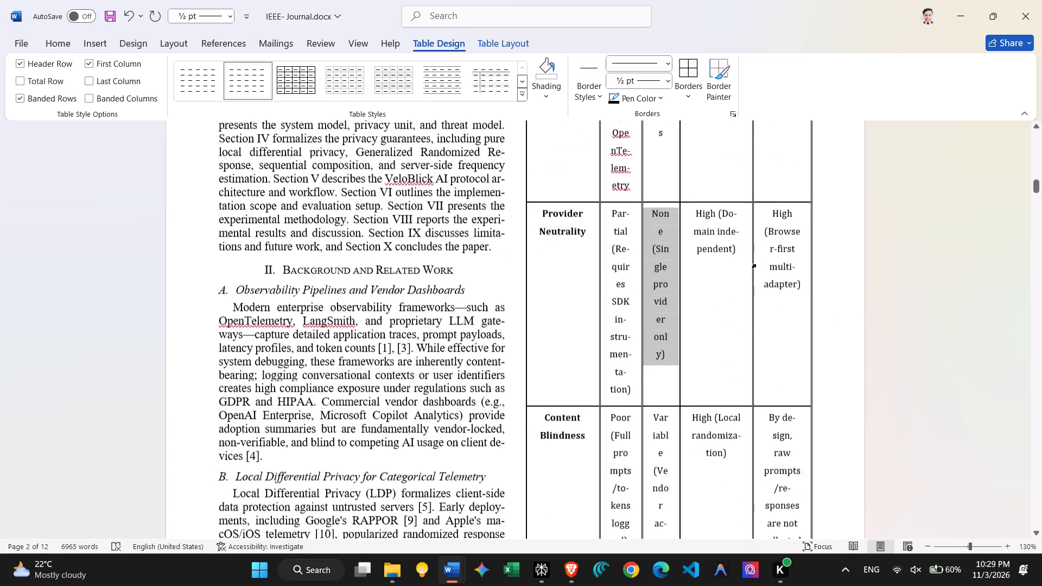
scroll(755, 264, "down", 1)
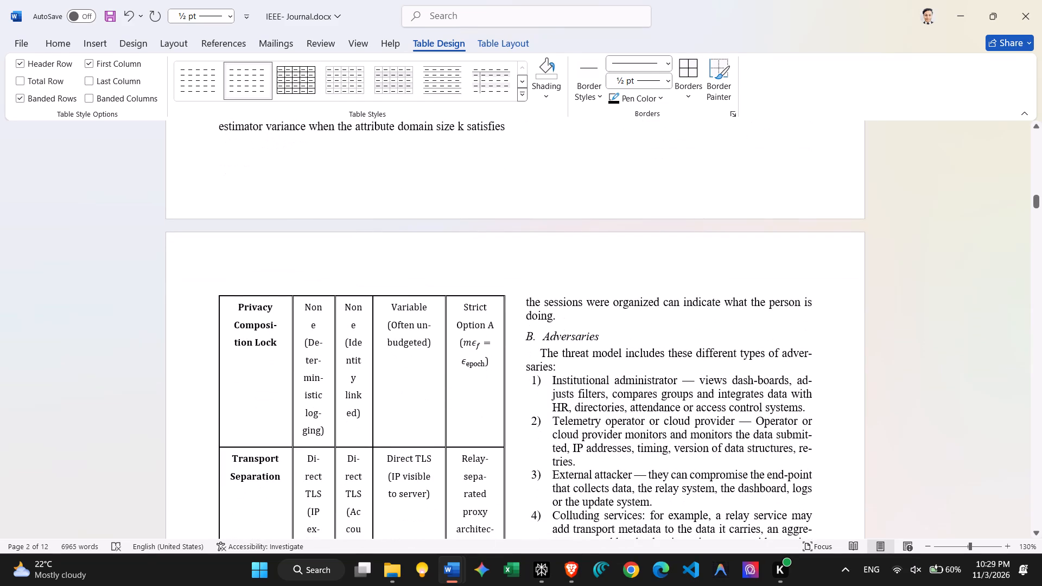
scroll(755, 264, "down", 4)
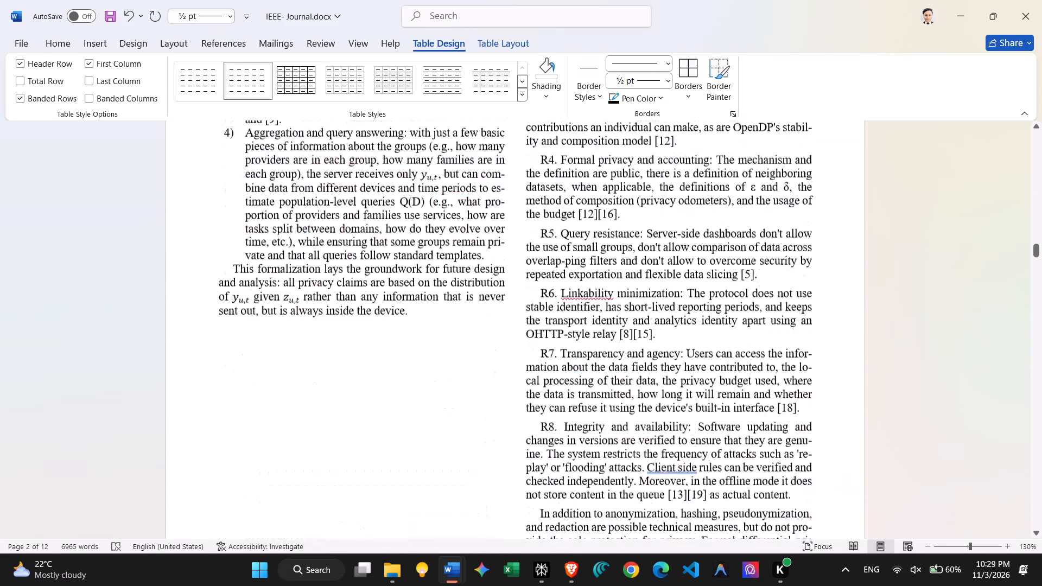
scroll(755, 264, "up", 1)
scroll(755, 264, "down", 3)
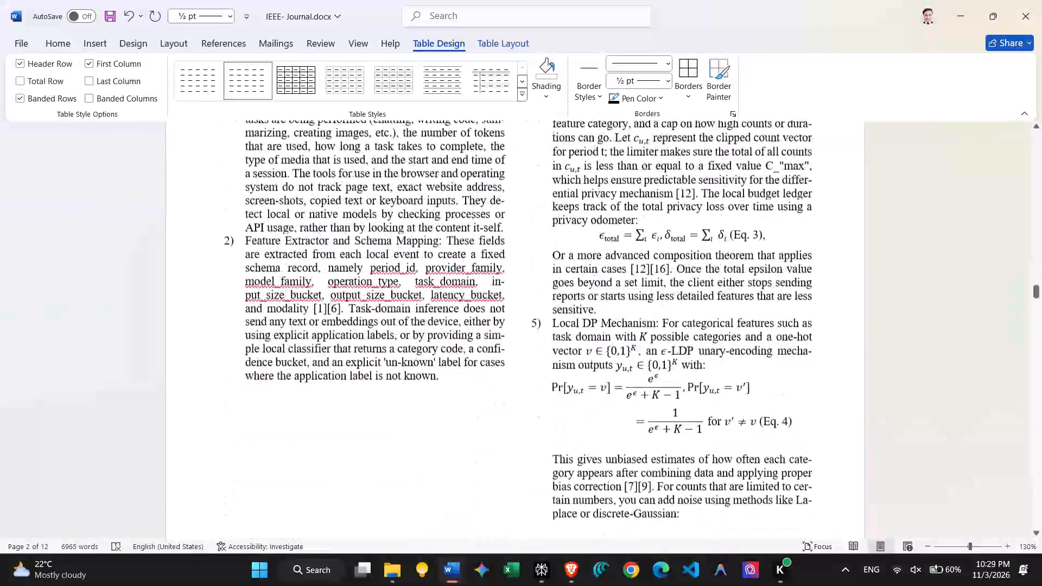
scroll(755, 264, "down", 3)
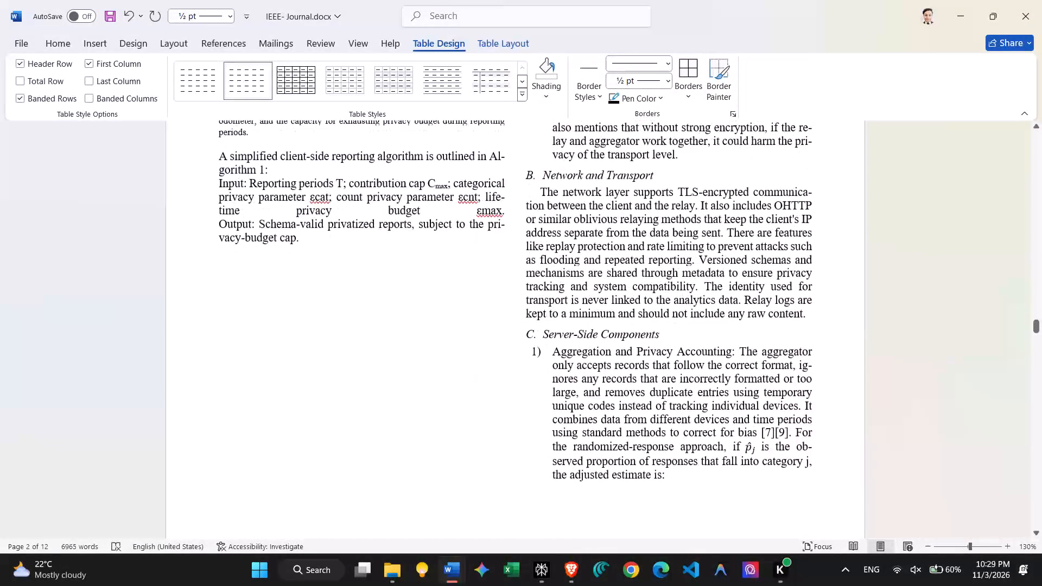
scroll(755, 264, "down", 3)
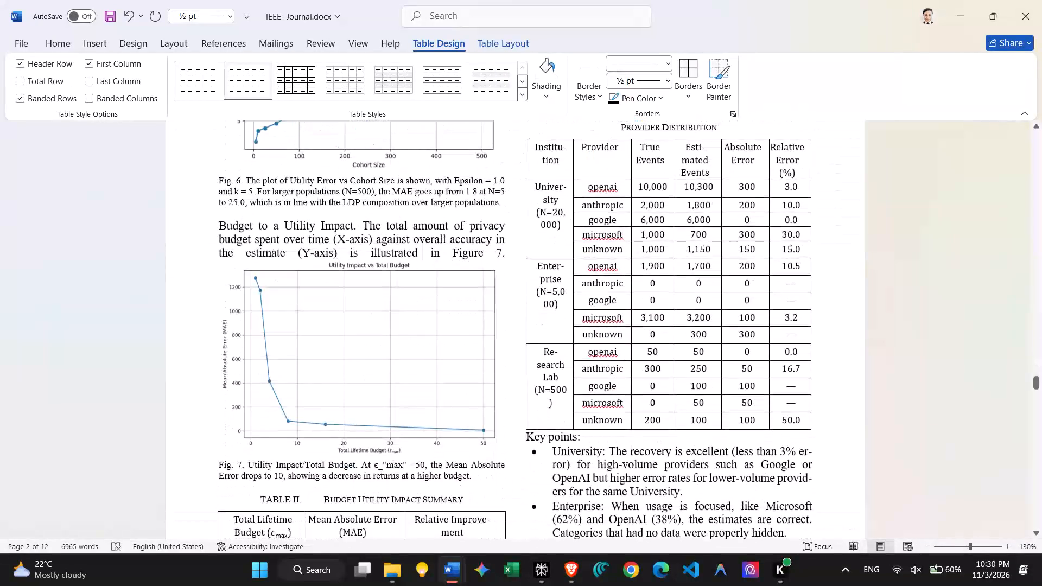
scroll(755, 264, "down", 2)
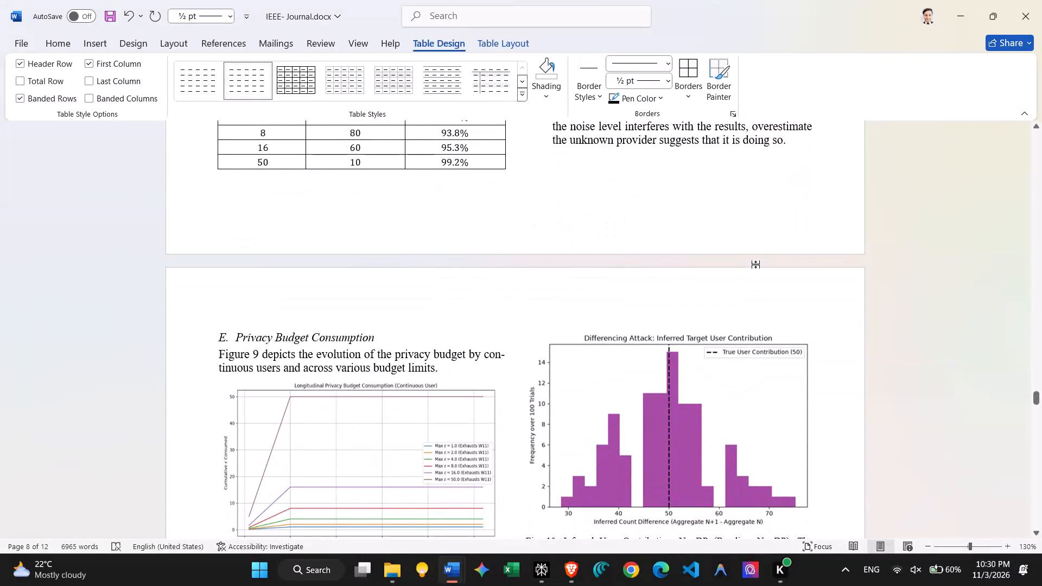
scroll(755, 264, "down", 2)
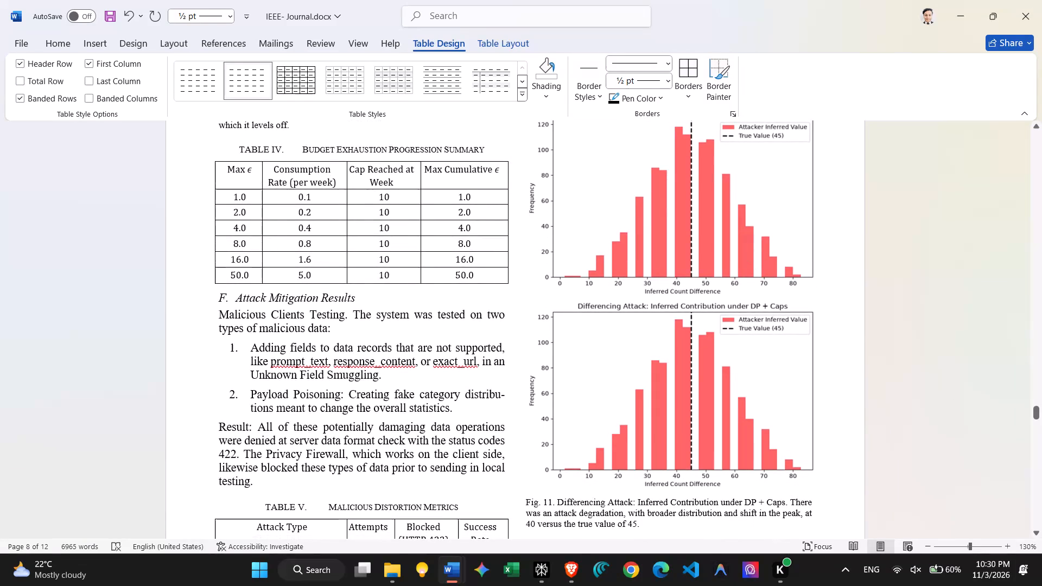
scroll(503, 148, "down", 1)
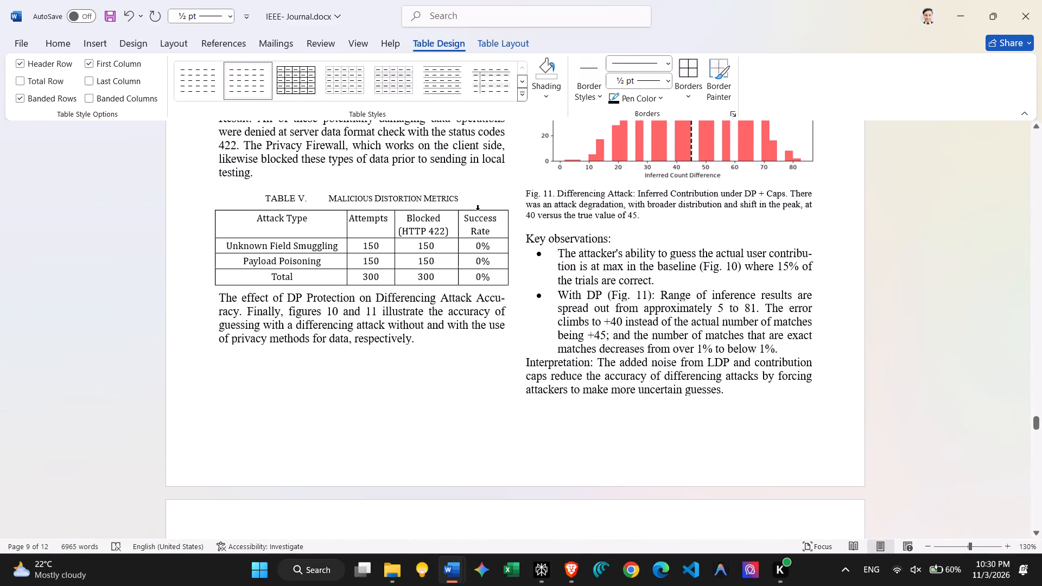
left_click_drag(478, 210, 275, 220)
key("ctrl+x")
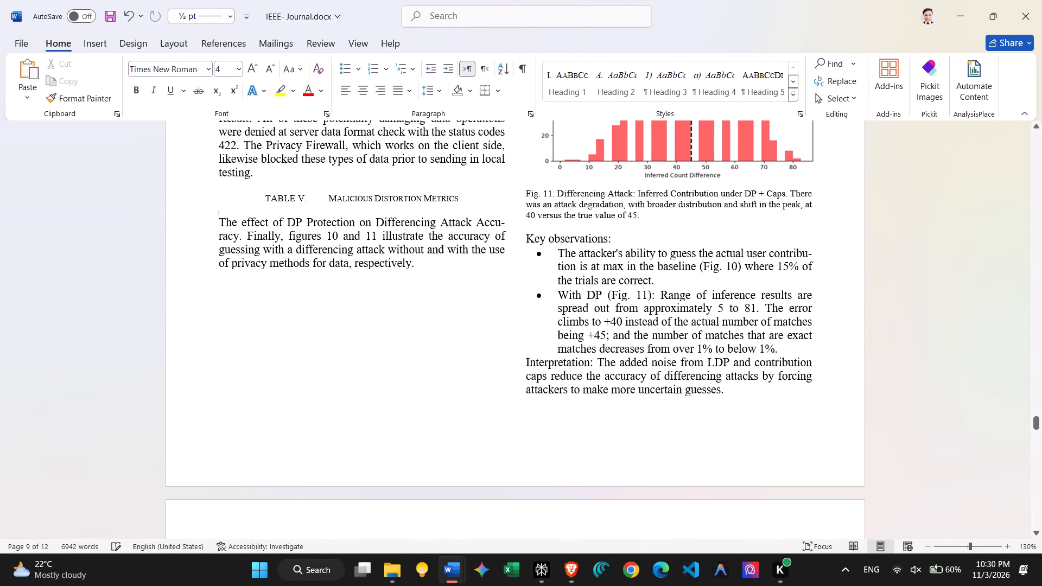
Undo the cut of the table under the TABLE V Malicious Distortion Metrics caption.
key("ctrl+z")
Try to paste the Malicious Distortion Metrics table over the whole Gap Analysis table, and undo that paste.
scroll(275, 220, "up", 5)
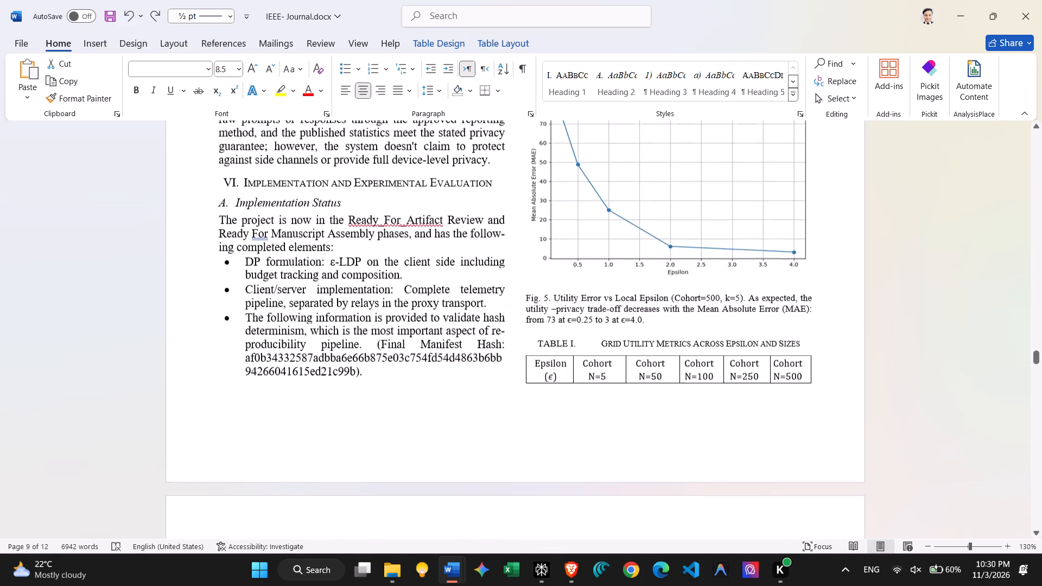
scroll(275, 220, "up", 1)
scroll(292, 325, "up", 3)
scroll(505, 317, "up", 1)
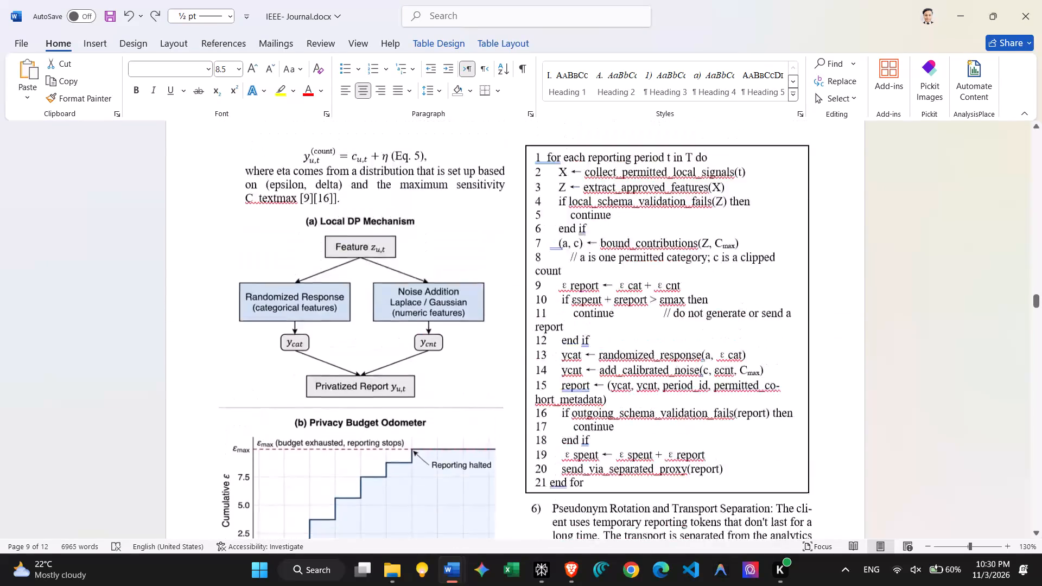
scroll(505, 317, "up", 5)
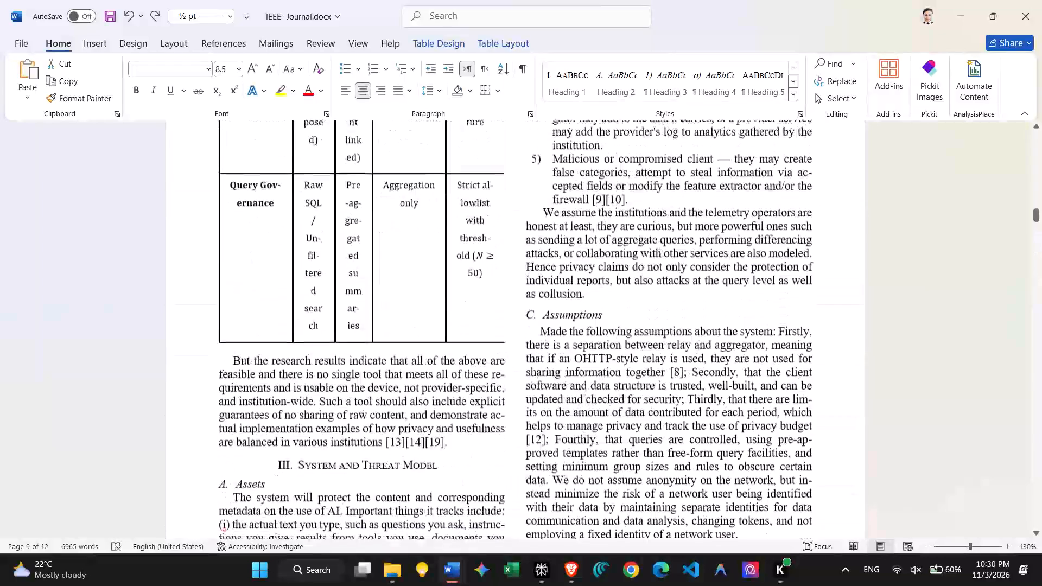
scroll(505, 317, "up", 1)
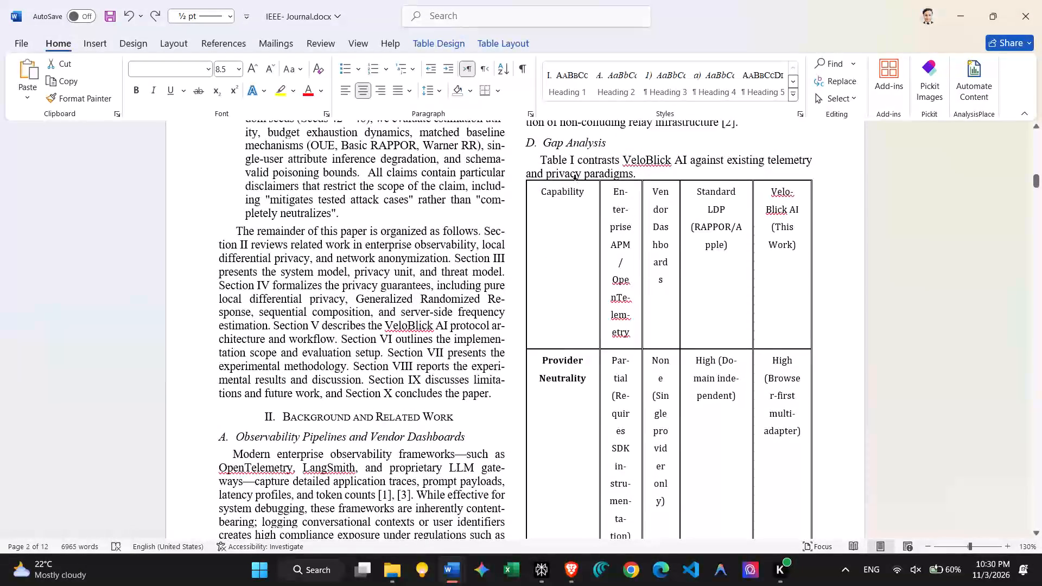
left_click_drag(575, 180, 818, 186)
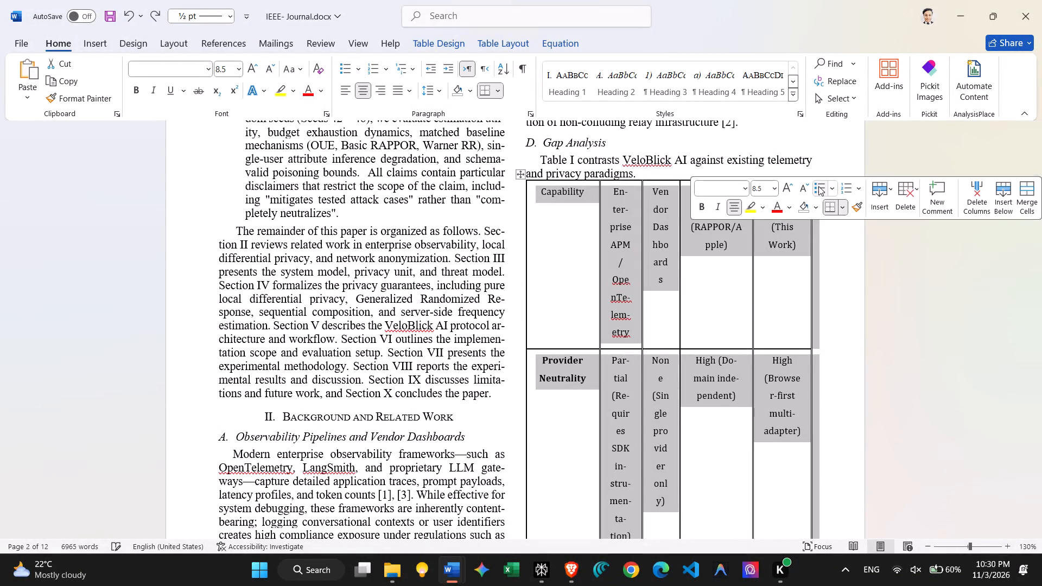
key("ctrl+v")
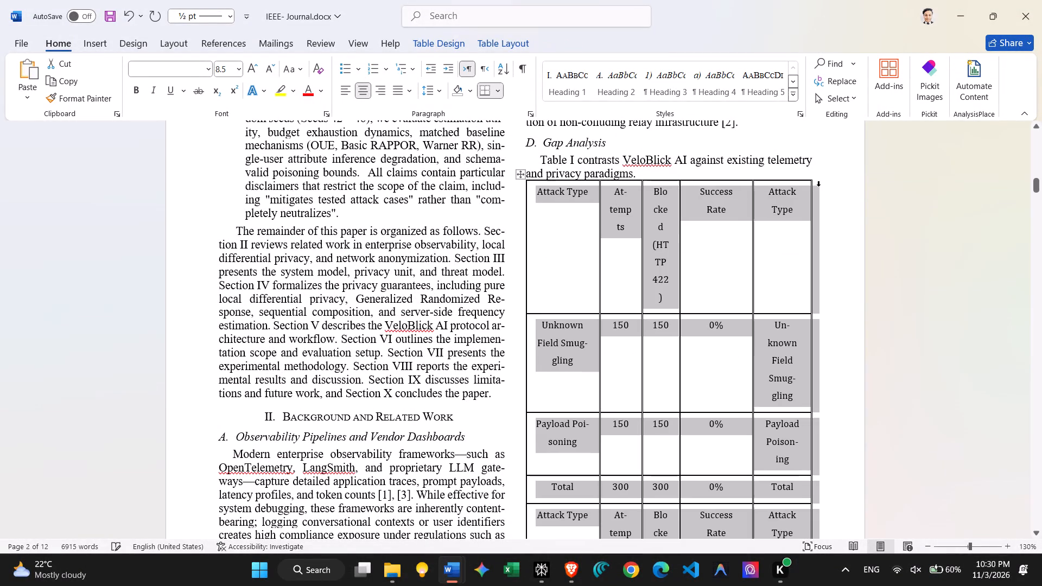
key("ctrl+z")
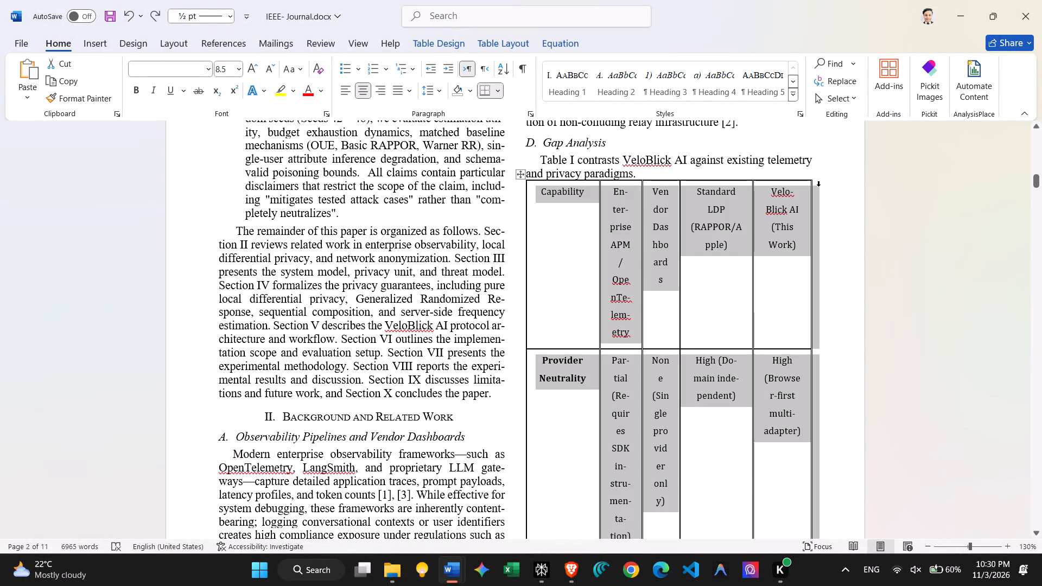
Replace the Gap Analysis table with the copied Malicious Distortion Metrics table below the section's introductory sentence, and remove the extra blank line under it.
key("BackSpace")
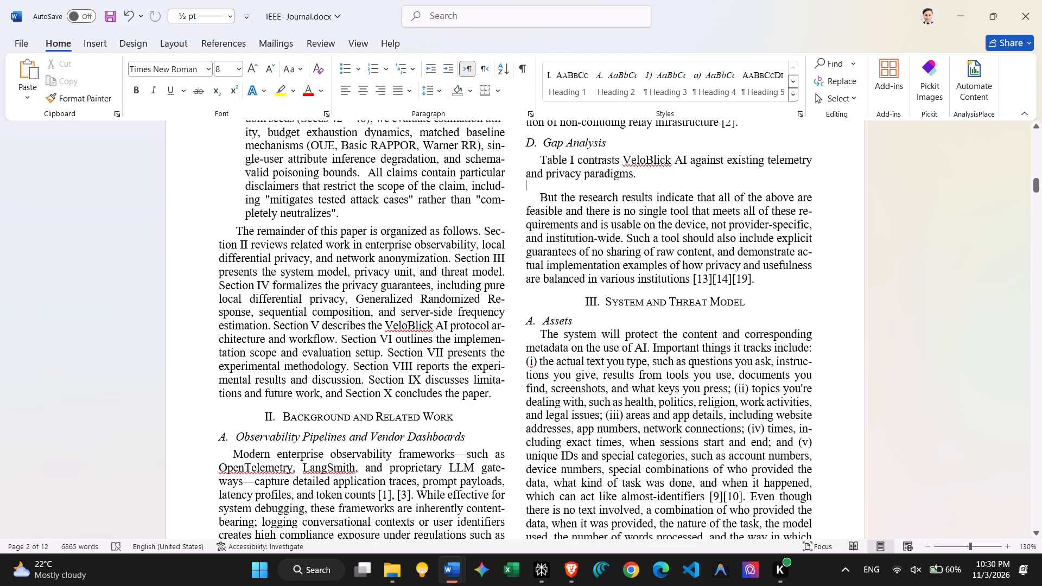
left_click(656, 173)
key("Return")
key("ctrl+v")
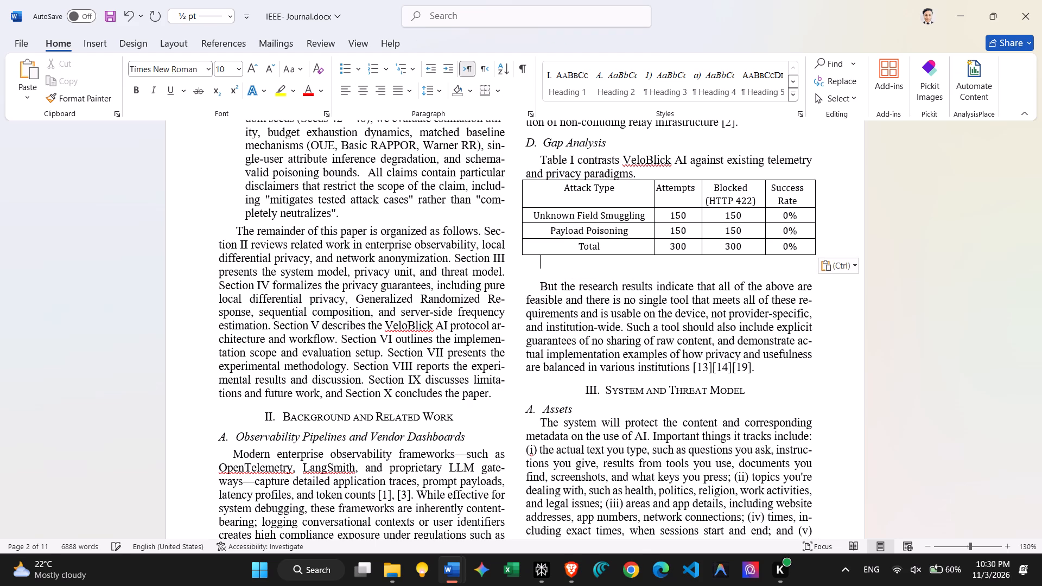
key("Right")
key("BackSpace")
key("BackSpace")
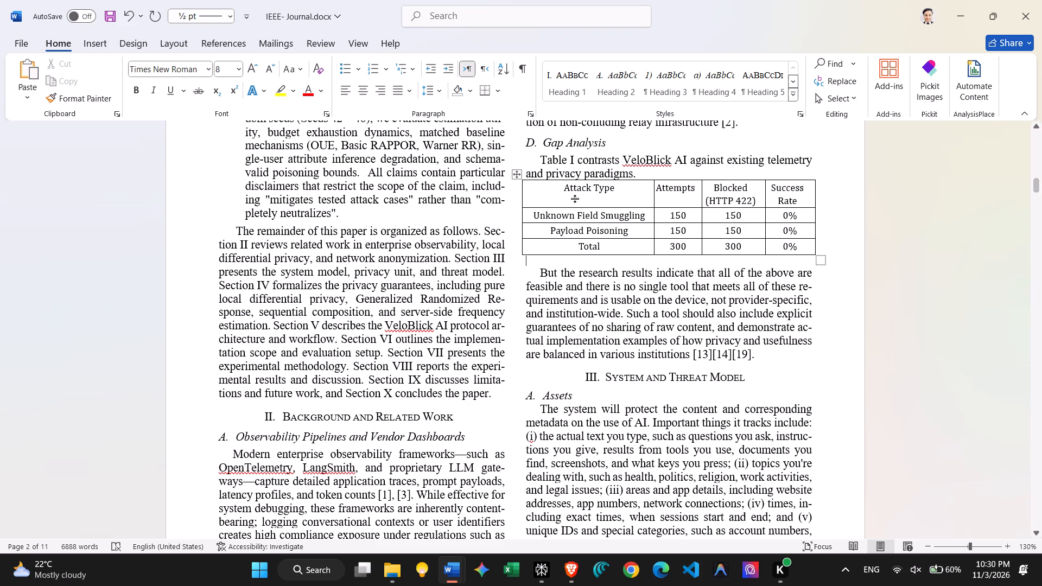
Copy the TABLE I Architectural Gap Analysis table from the PAPER manuscript and paste it over all cells of the journal's Gap Analysis table.
left_click_drag(612, 181, 731, 183)
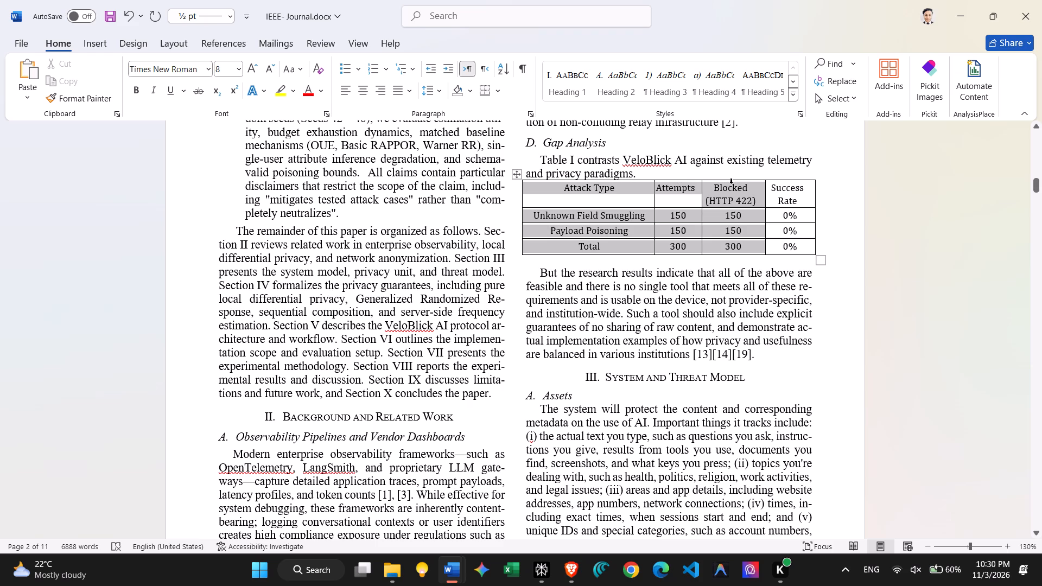
left_click_drag(731, 183, 772, 189)
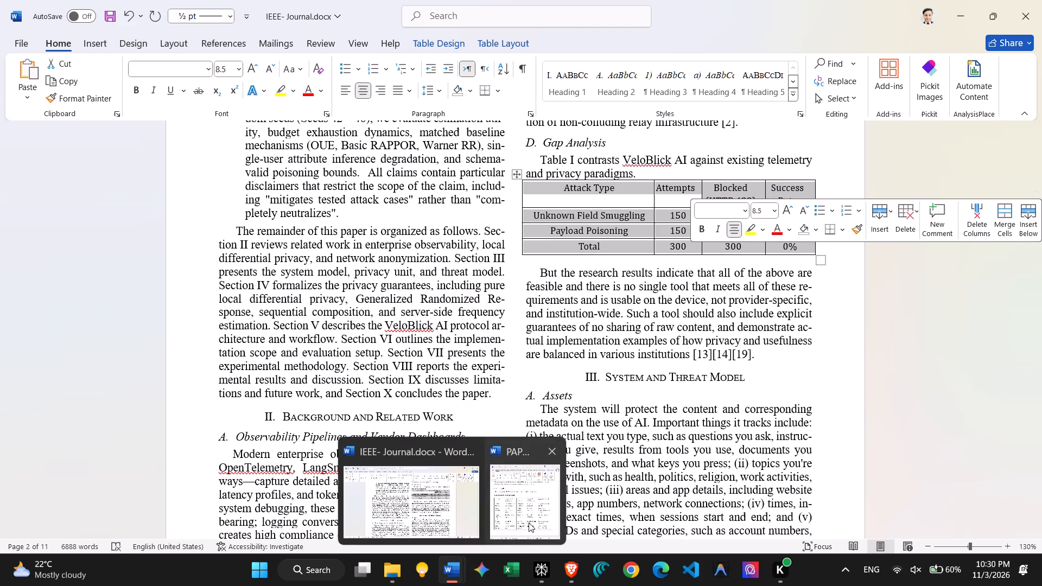
left_click(529, 523)
left_click(257, 314)
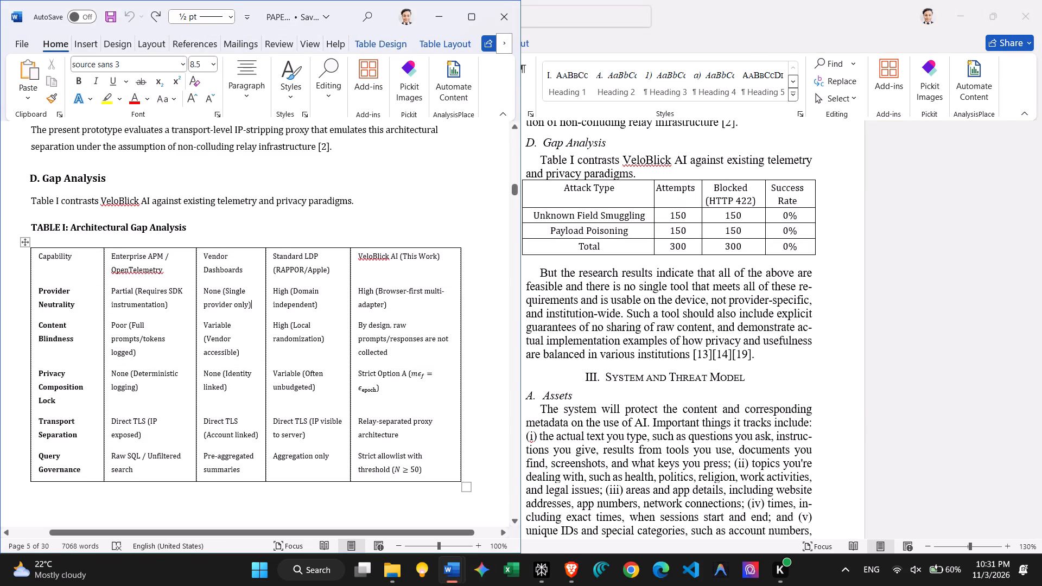
left_click_drag(73, 250, 367, 257)
key("ctrl+c")
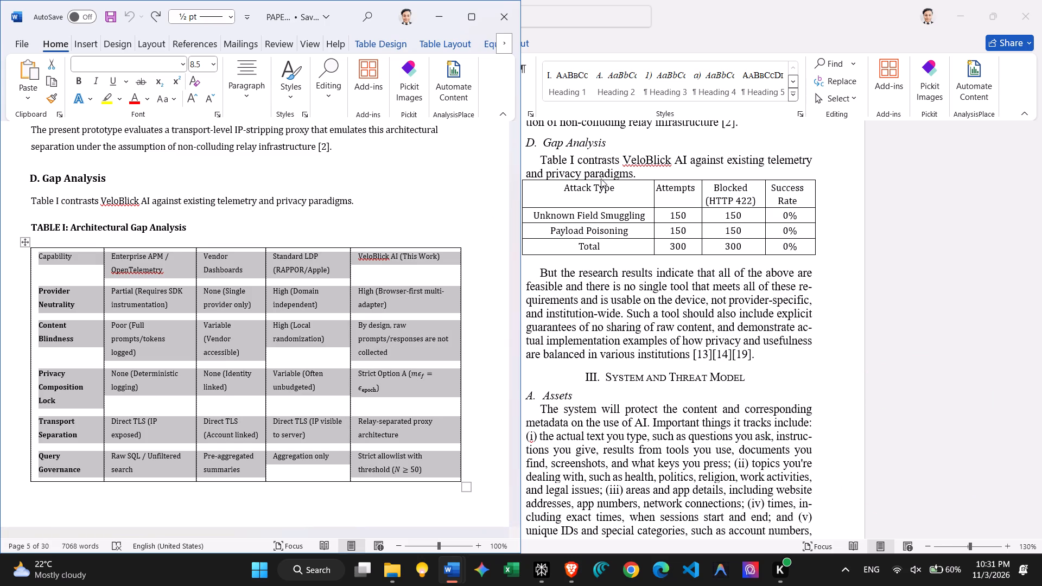
left_click(592, 185)
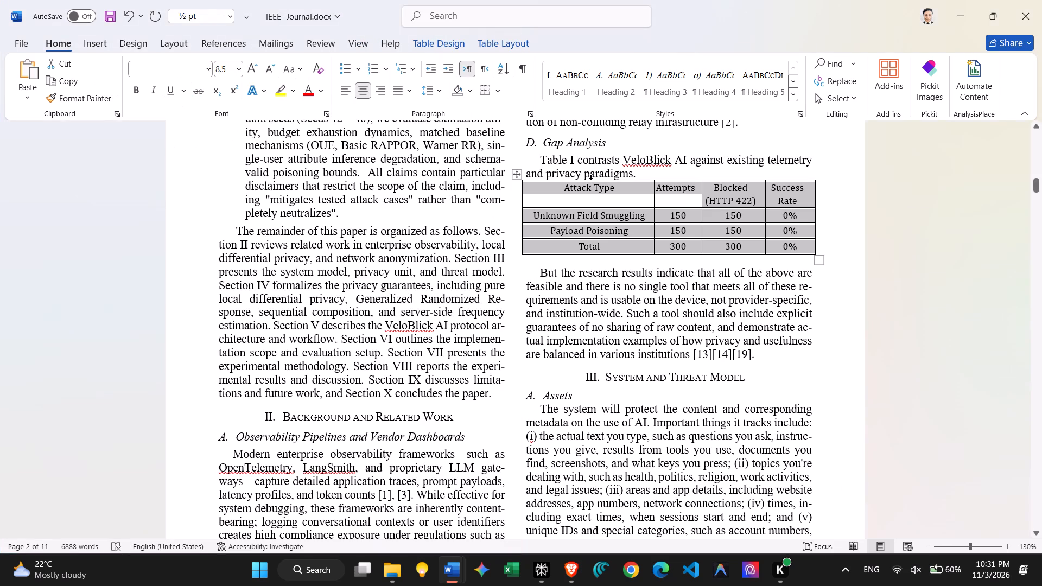
left_click_drag(590, 180, 776, 188)
key("ctrl+v")
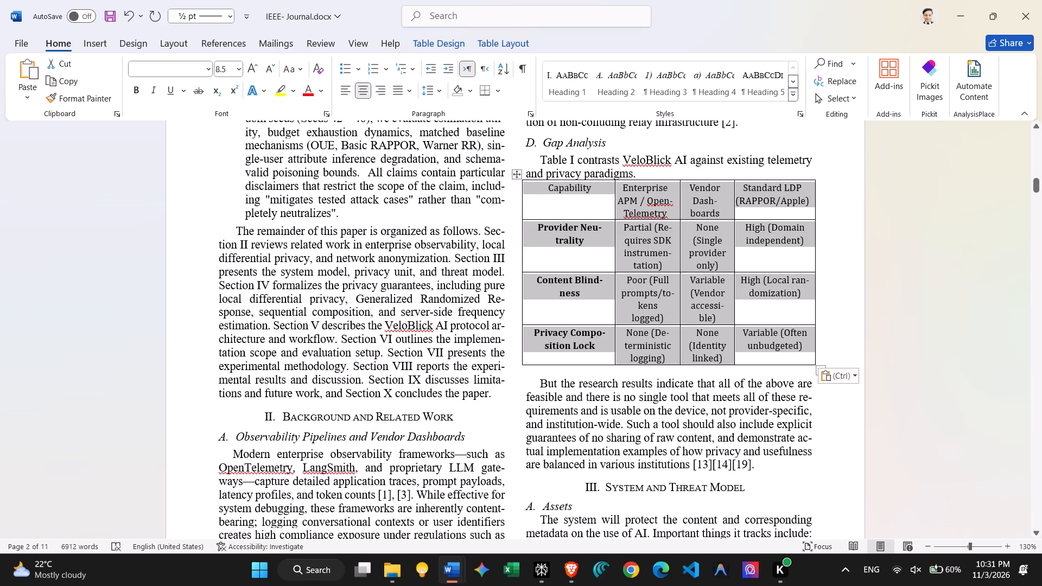
Insert two blank rows below the Privacy Composition Lock row in the journal's Gap Analysis table.
left_click(425, 526)
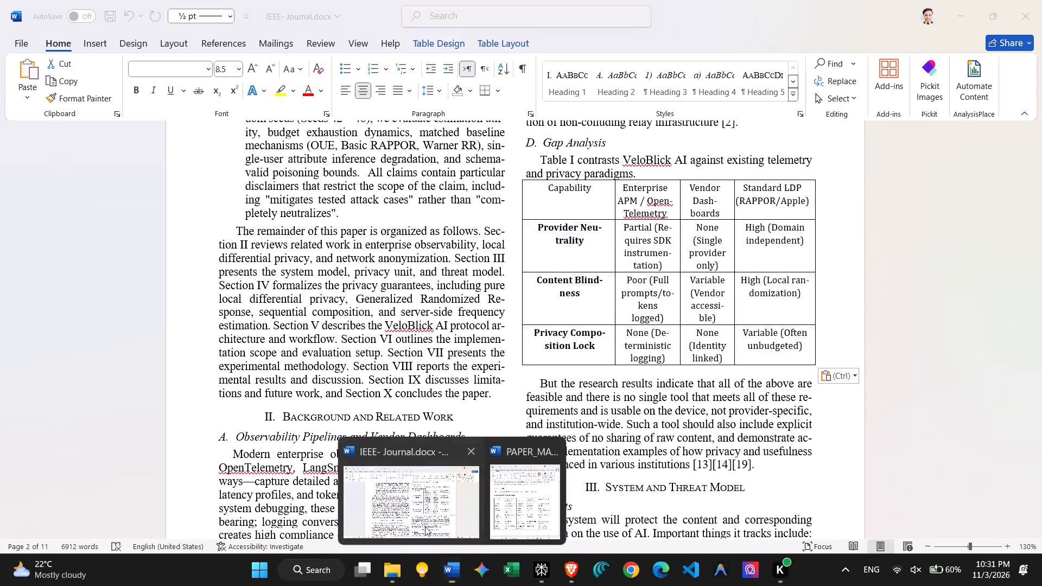
left_click(504, 524)
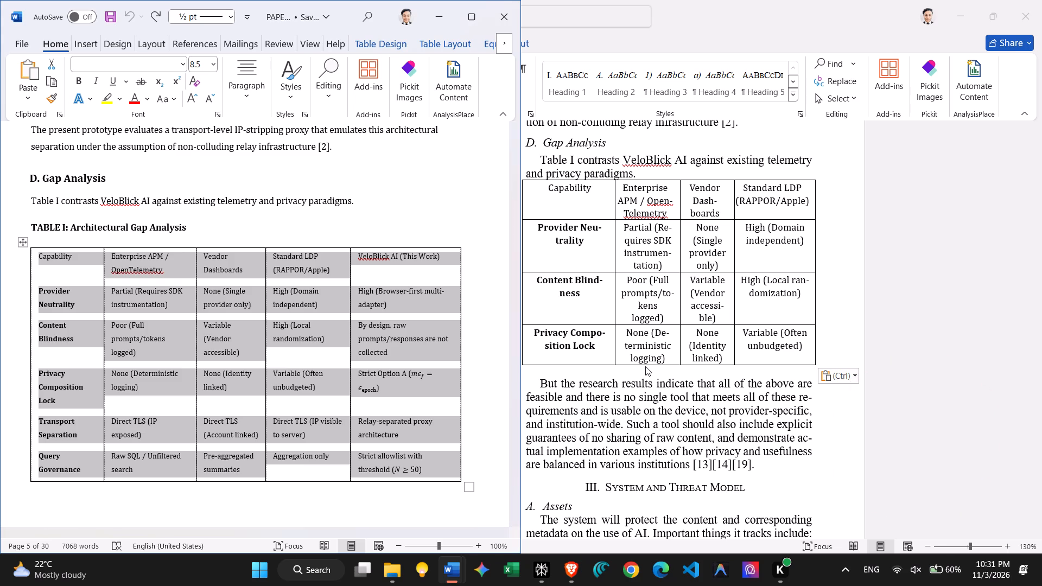
scroll(583, 360, "right", 1)
left_click(632, 360)
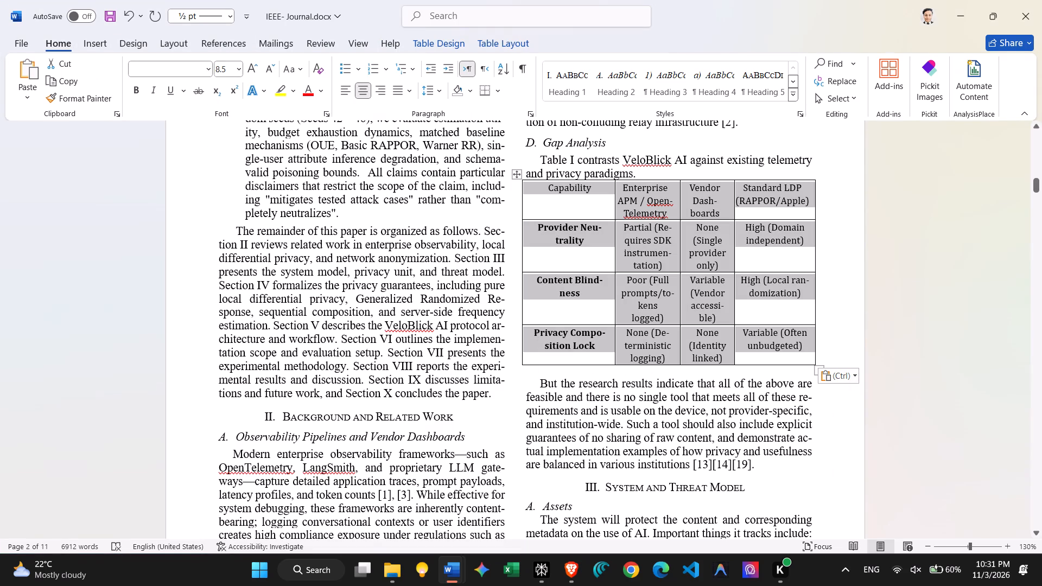
left_click(821, 332)
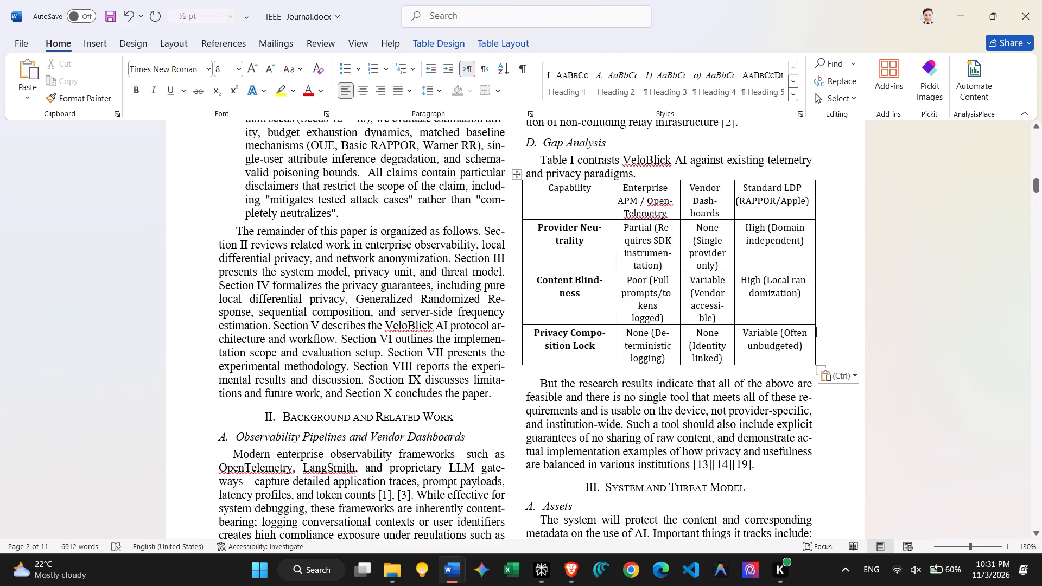
left_click(613, 340)
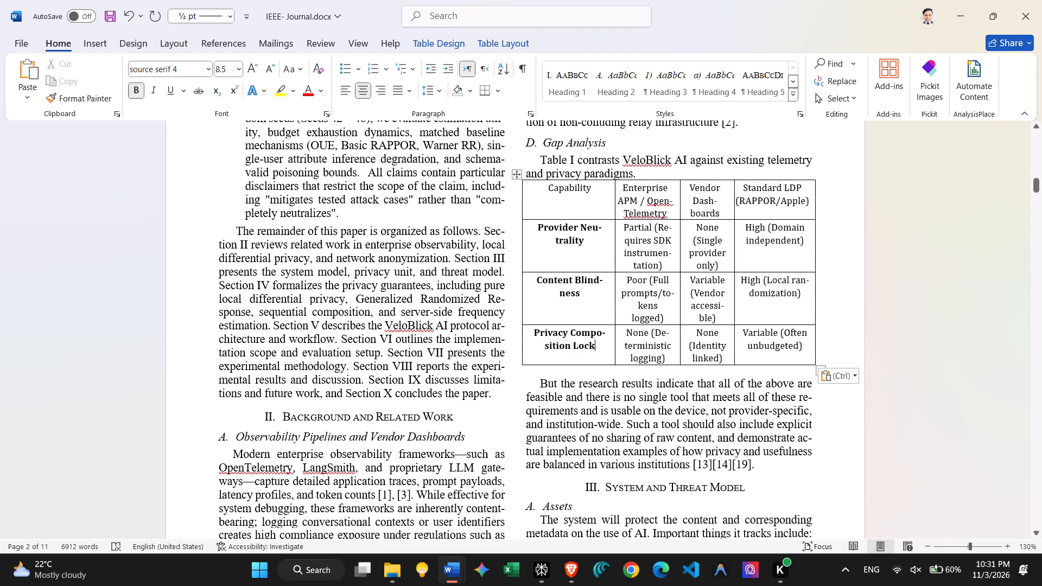
left_click(520, 342)
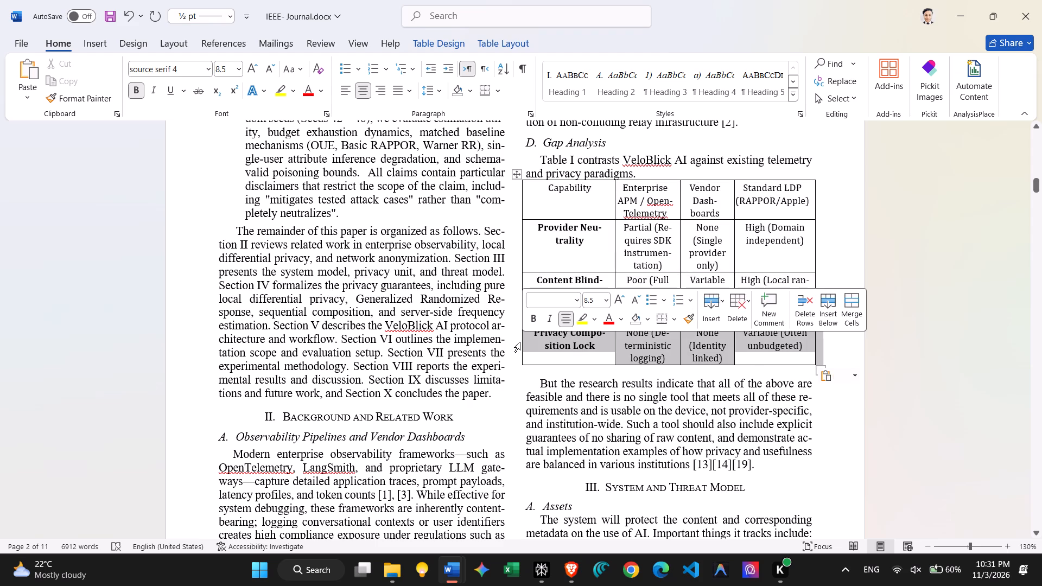
left_click(715, 319)
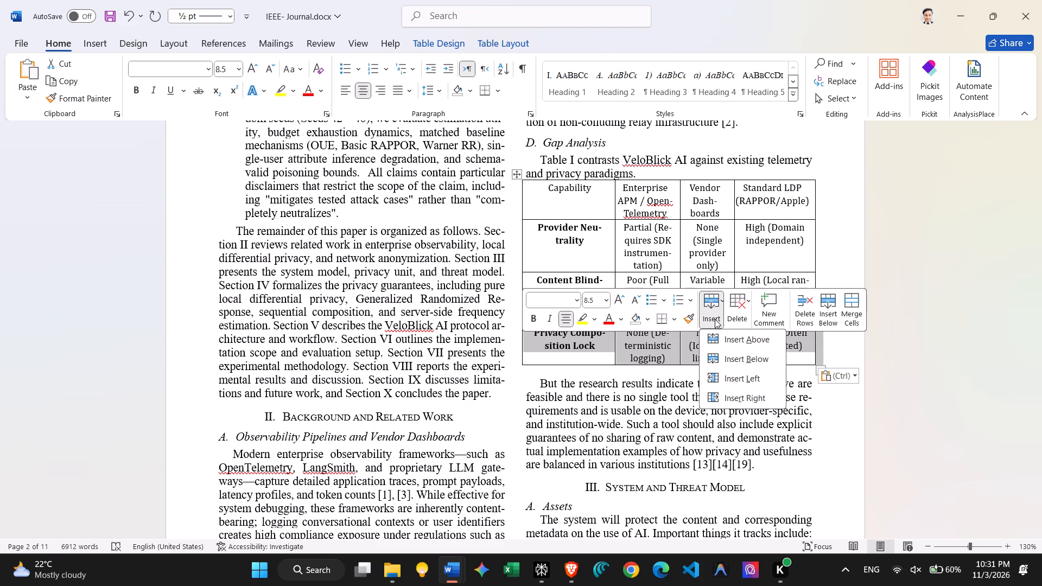
left_click(721, 353)
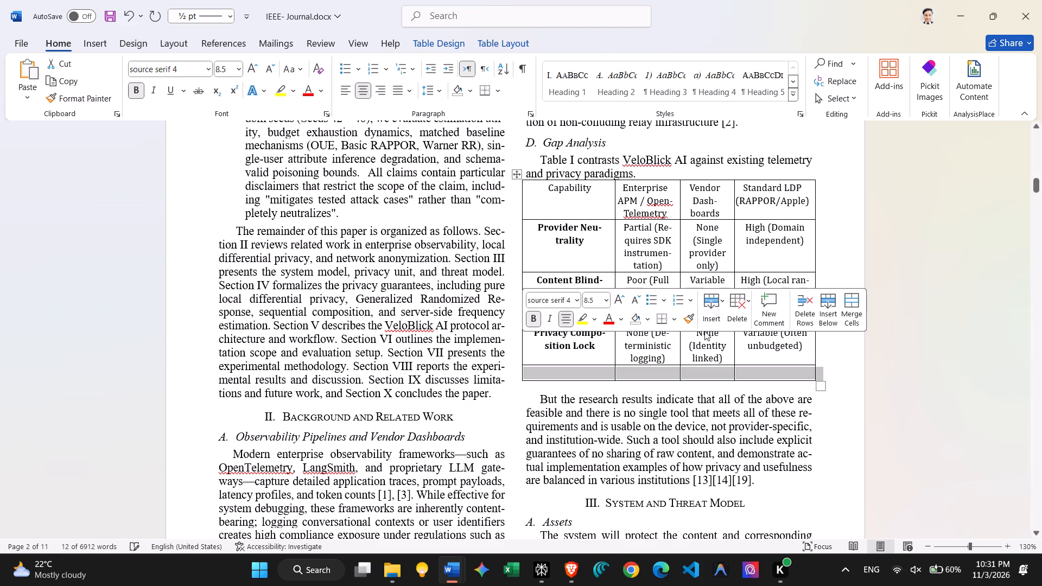
left_click(709, 320)
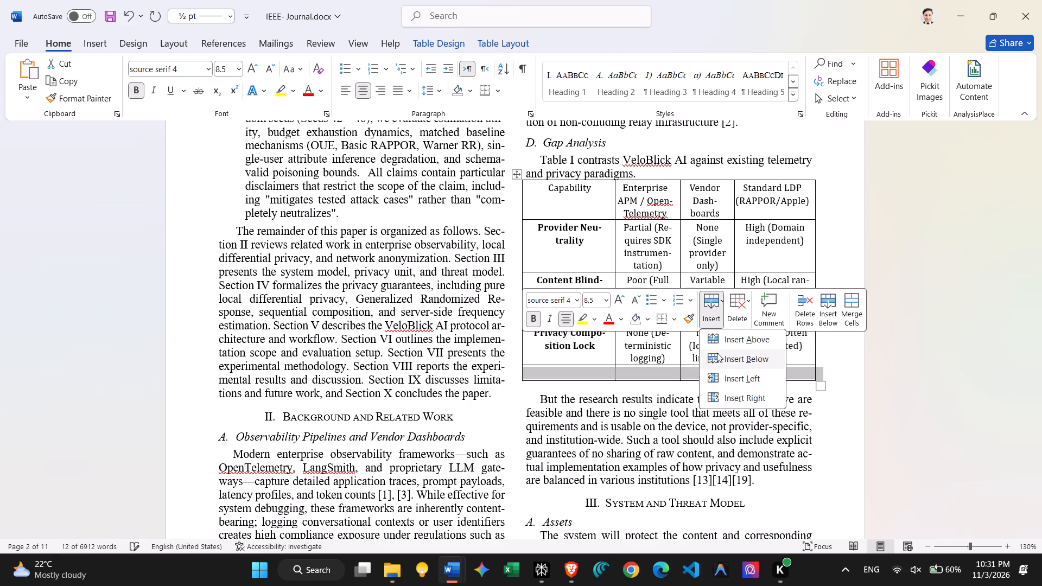
left_click(717, 351)
left_click(637, 232)
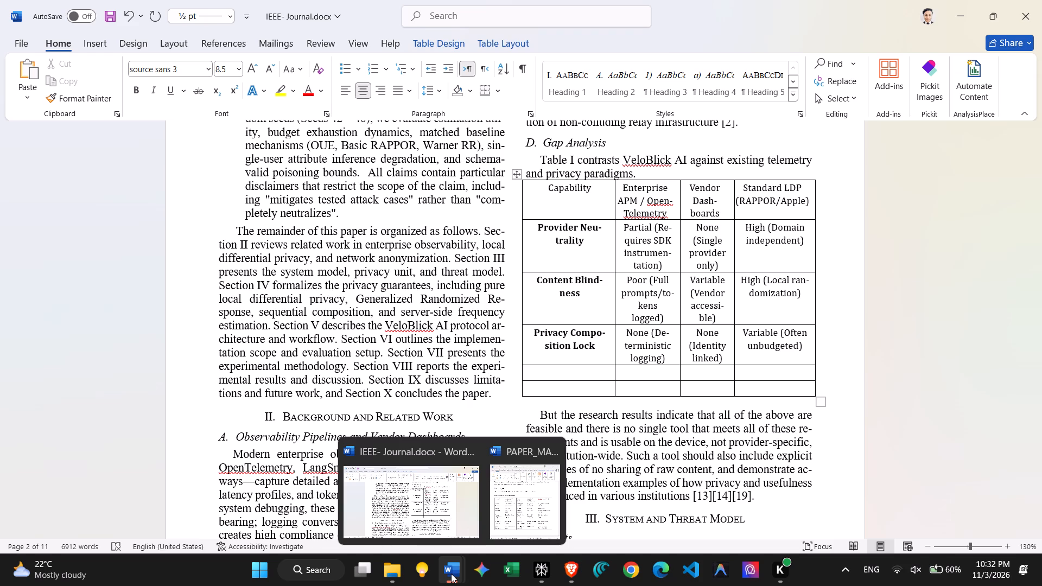
Copy the entire TABLE I Architectural Gap Analysis table from the PAPER manuscript again.
left_click(528, 503)
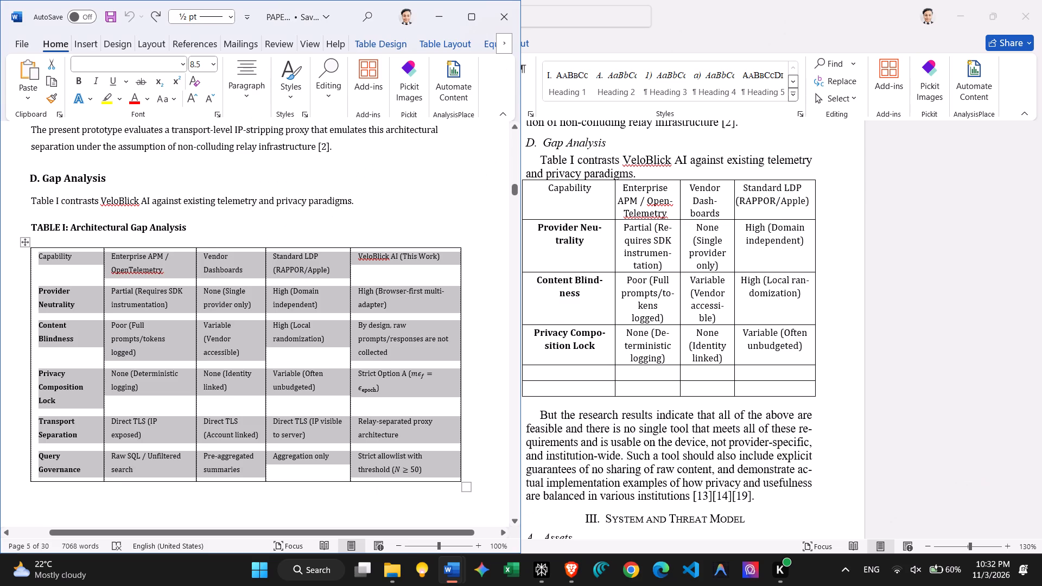
left_click(187, 234)
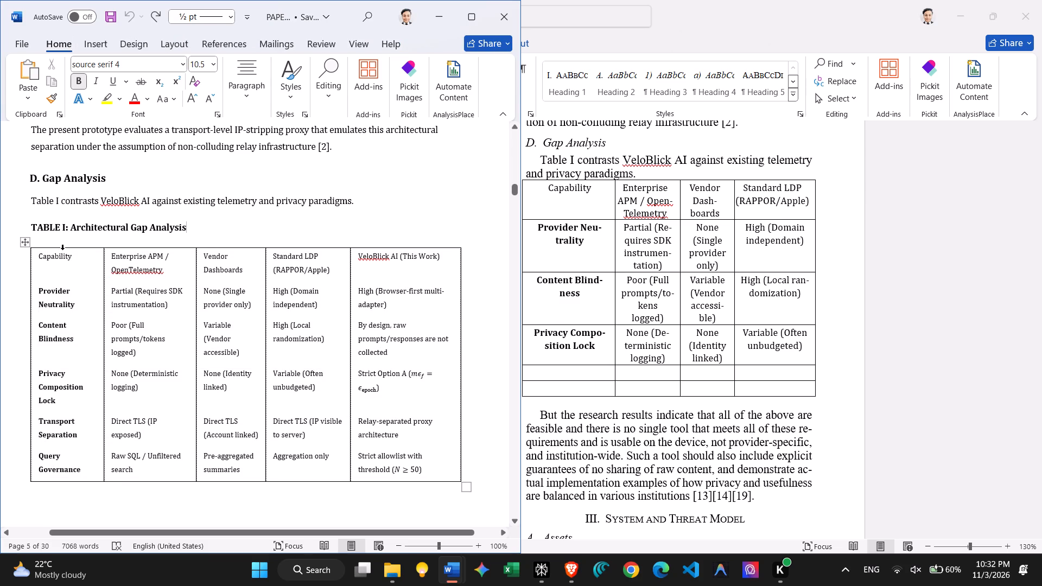
left_click_drag(62, 250, 389, 278)
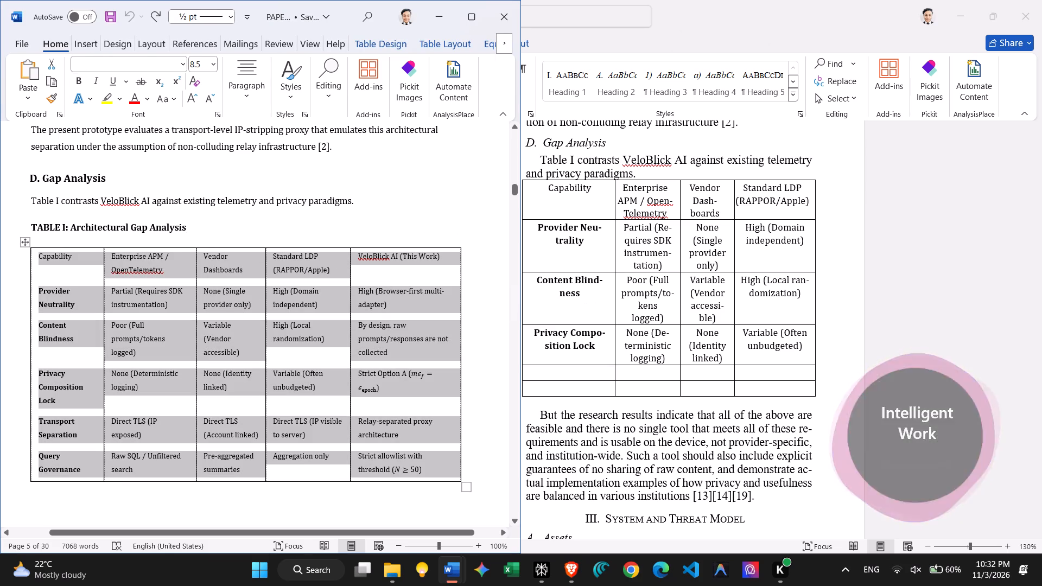
key("ctrl+c")
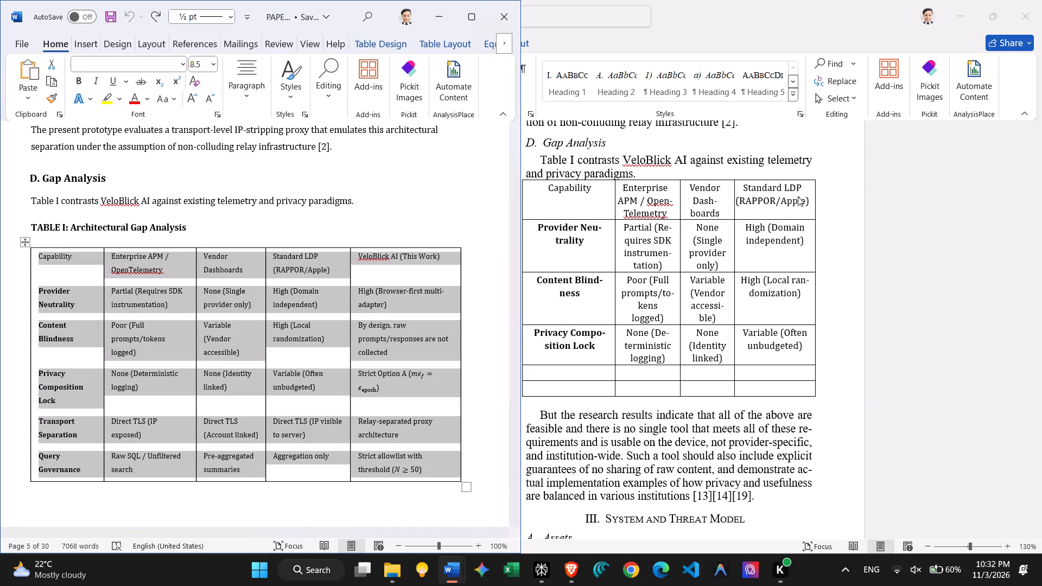
Insert a blank column after the Standard LDP (RAPPOR/Apple) column in the journal's Gap Analysis table.
left_click(816, 180)
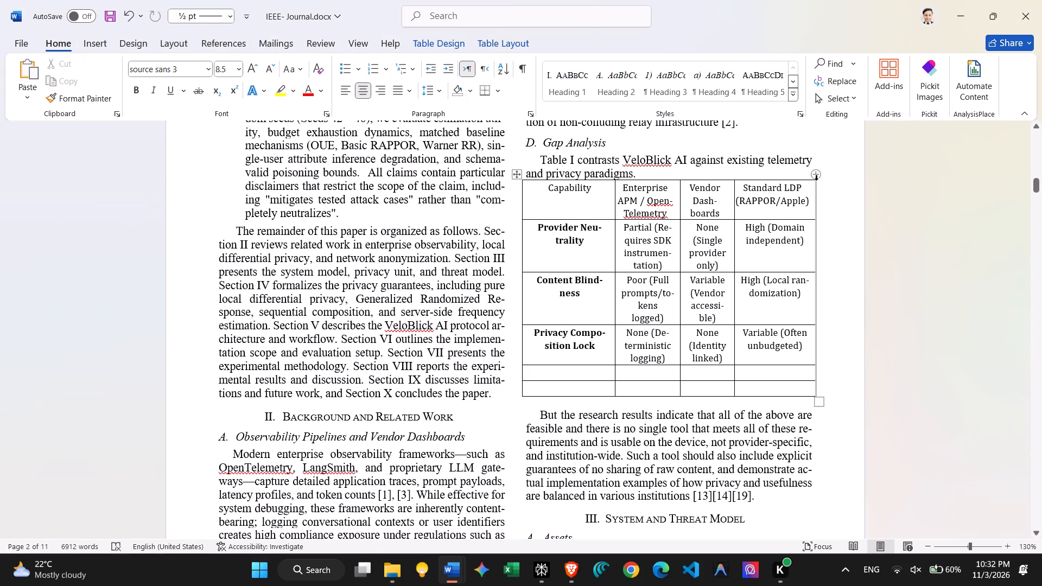
left_click(819, 175)
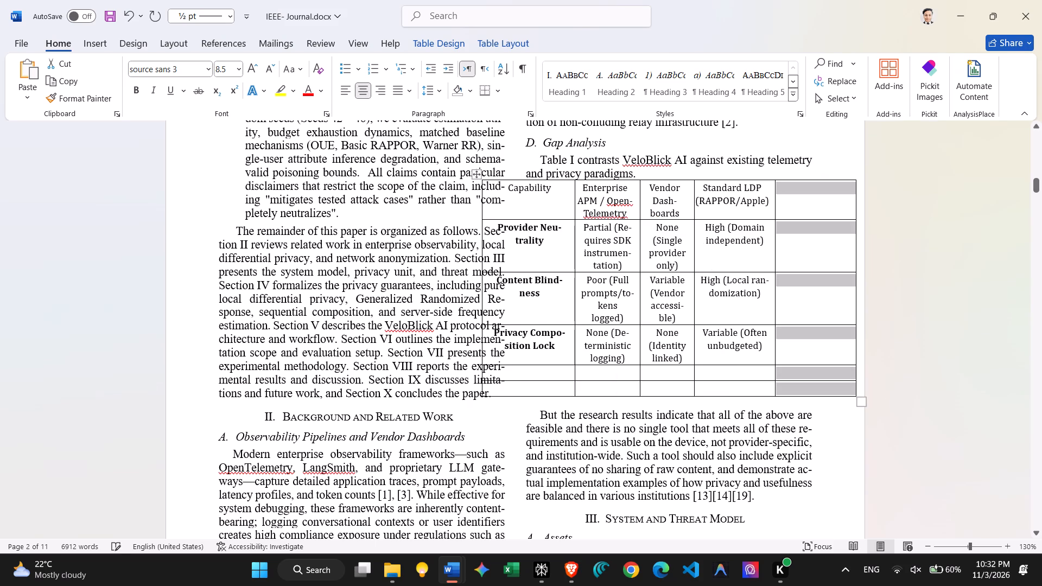
Paste the copied Architectural Gap Analysis table over all cells of the journal's Gap Analysis table, including the blank rows and column.
left_click(576, 193)
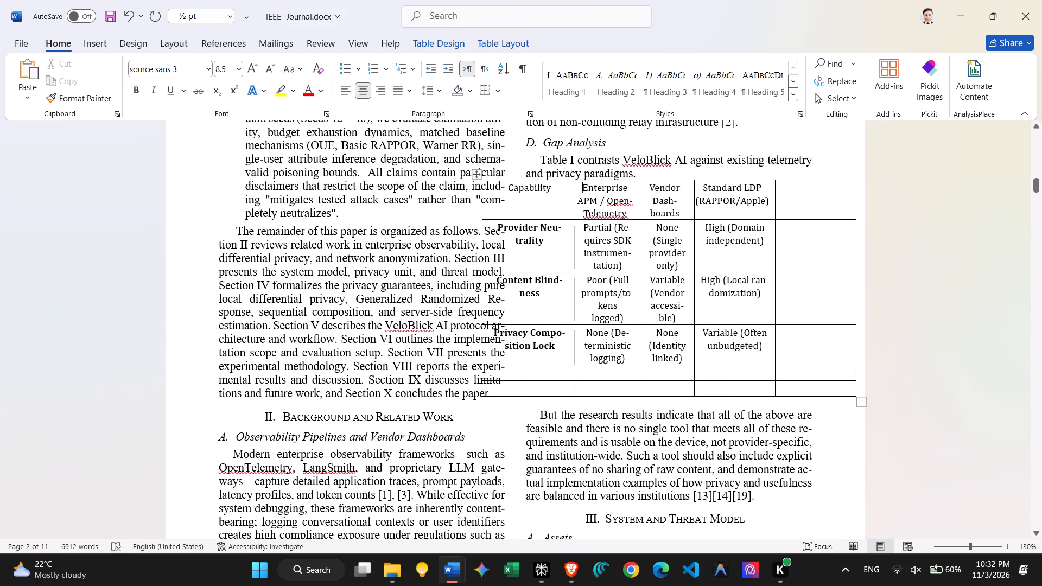
left_click_drag(525, 180, 796, 200)
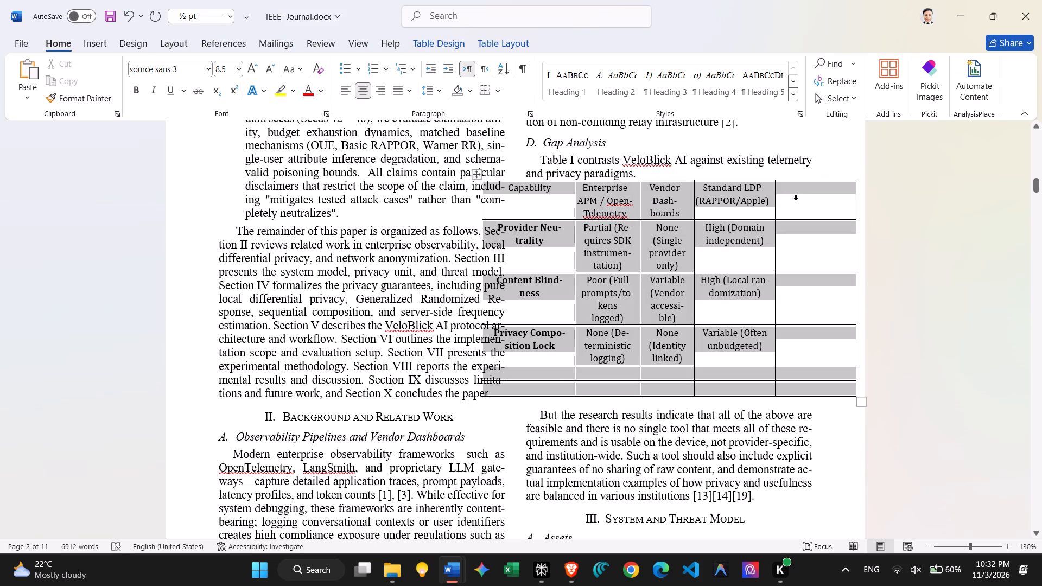
left_click_drag(796, 200, 804, 200)
key("ctrl+v")
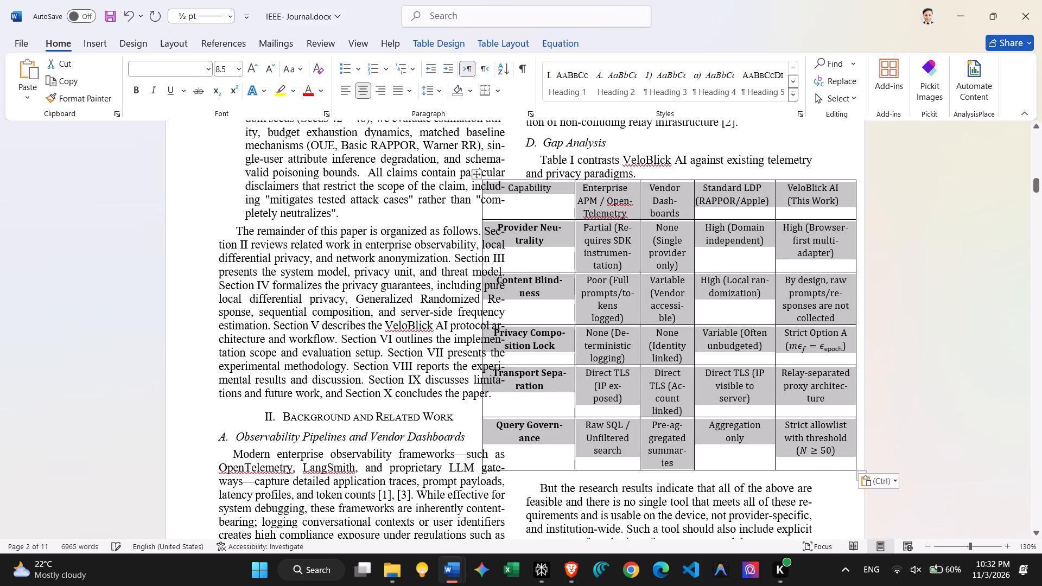
Shrink the Gap Analysis table until it fits within the width of its text column.
left_click_drag(859, 471, 802, 421)
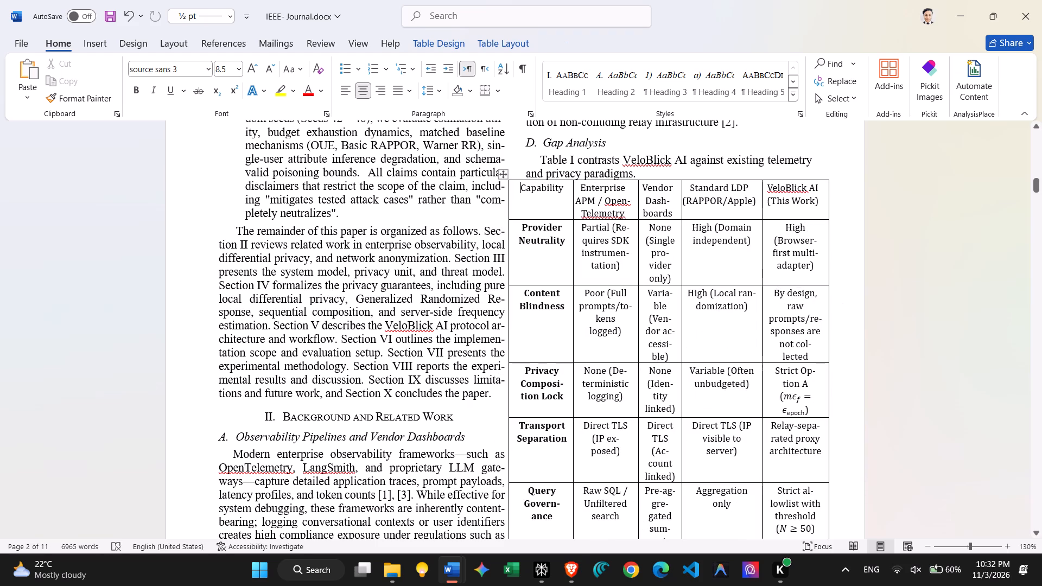
scroll(686, 361, "down", 1)
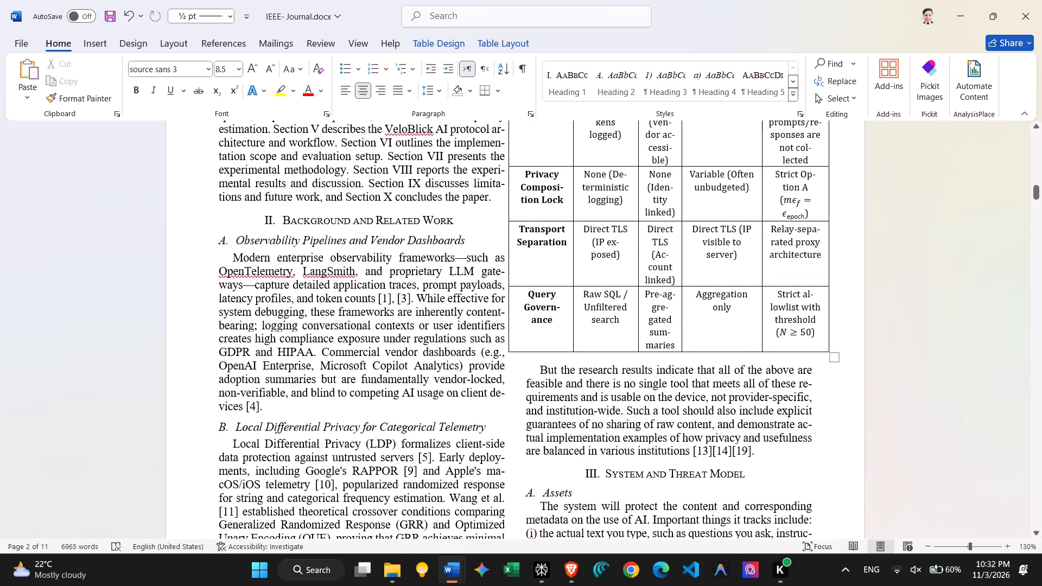
left_click_drag(836, 358, 804, 316)
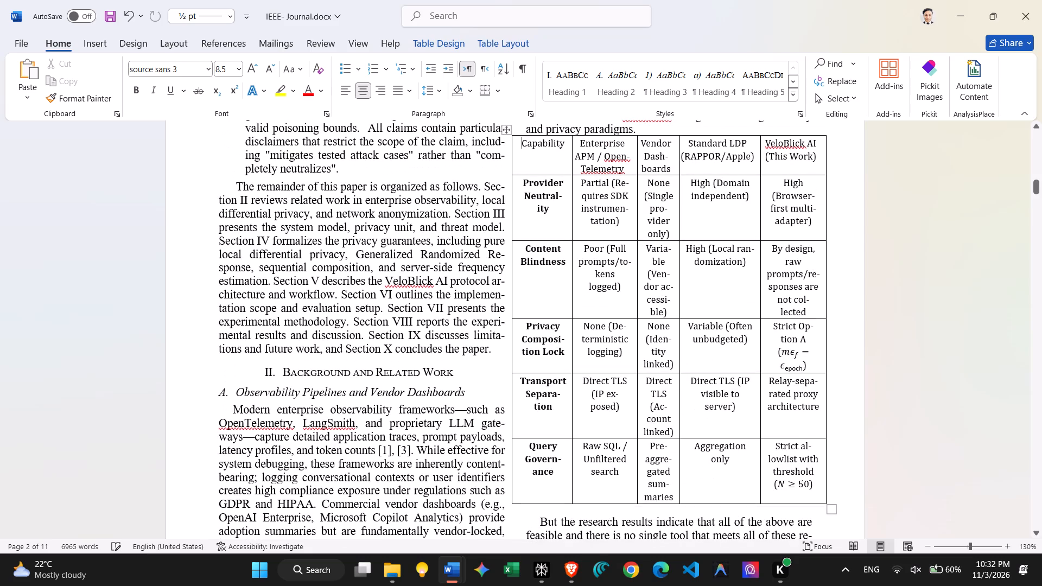
scroll(804, 316, "up", 1)
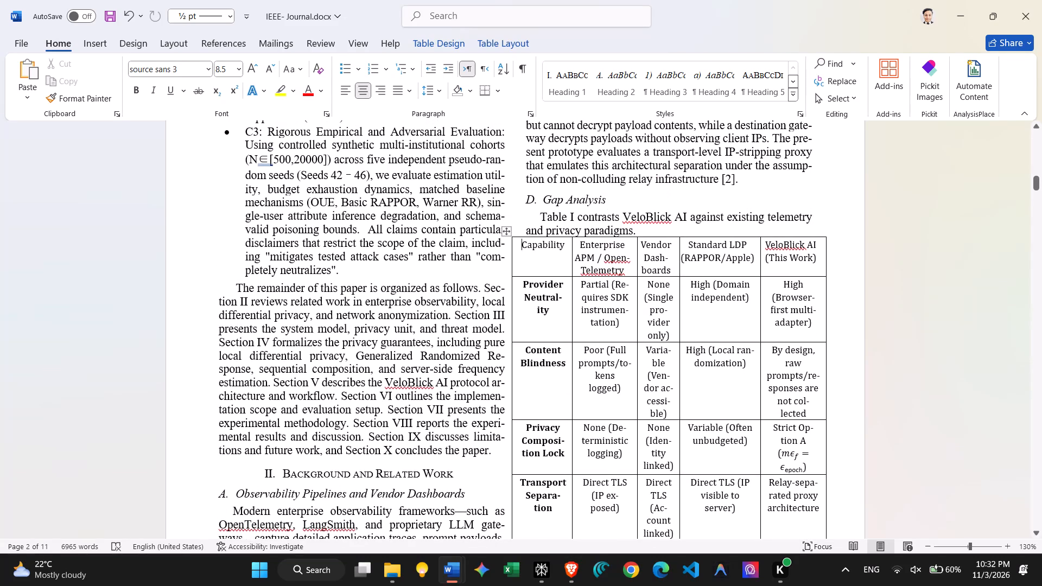
scroll(725, 308, "down", 1)
left_click_drag(835, 400, 792, 344)
scroll(792, 344, "up", 1)
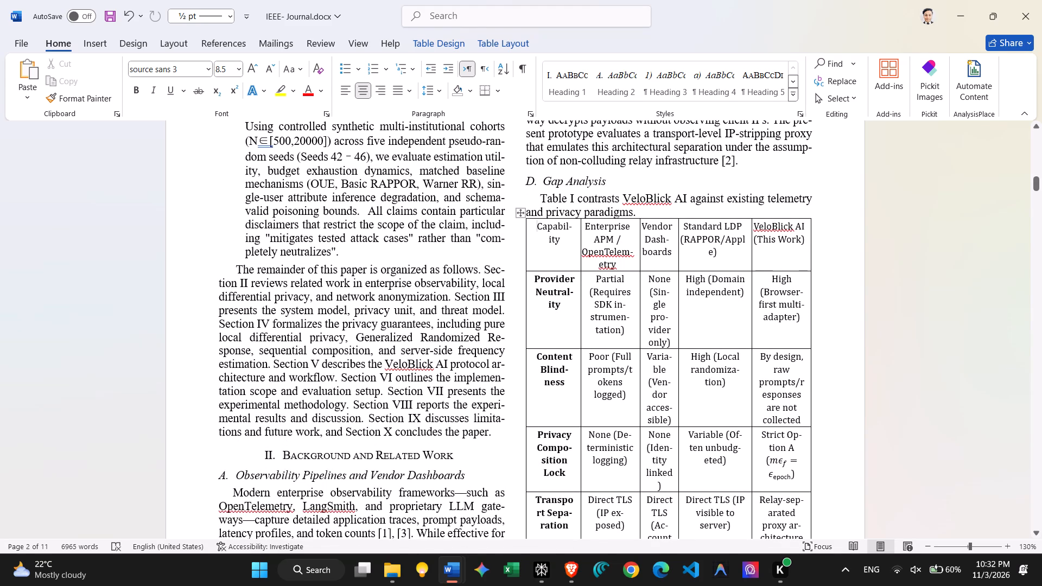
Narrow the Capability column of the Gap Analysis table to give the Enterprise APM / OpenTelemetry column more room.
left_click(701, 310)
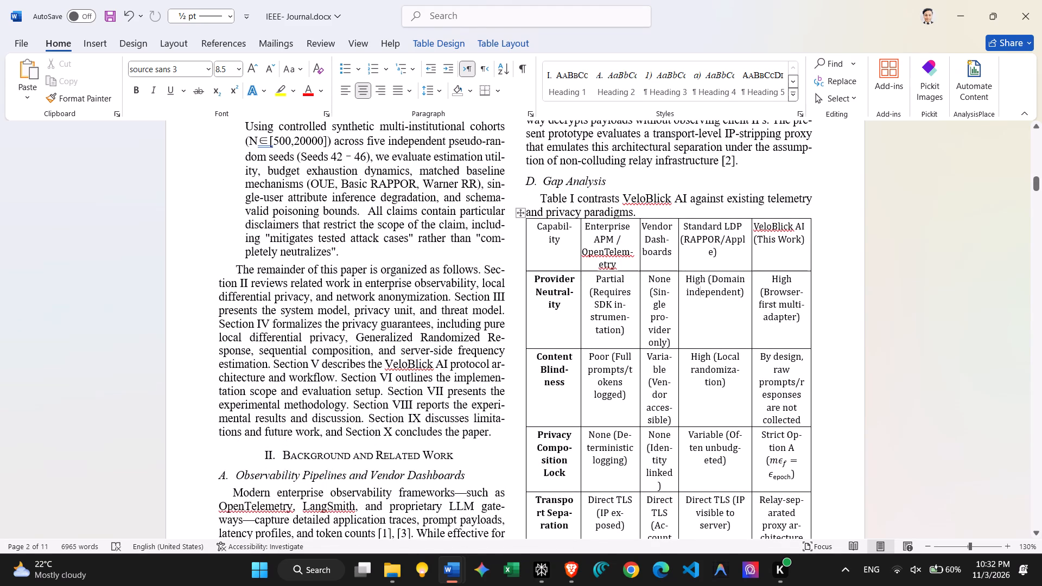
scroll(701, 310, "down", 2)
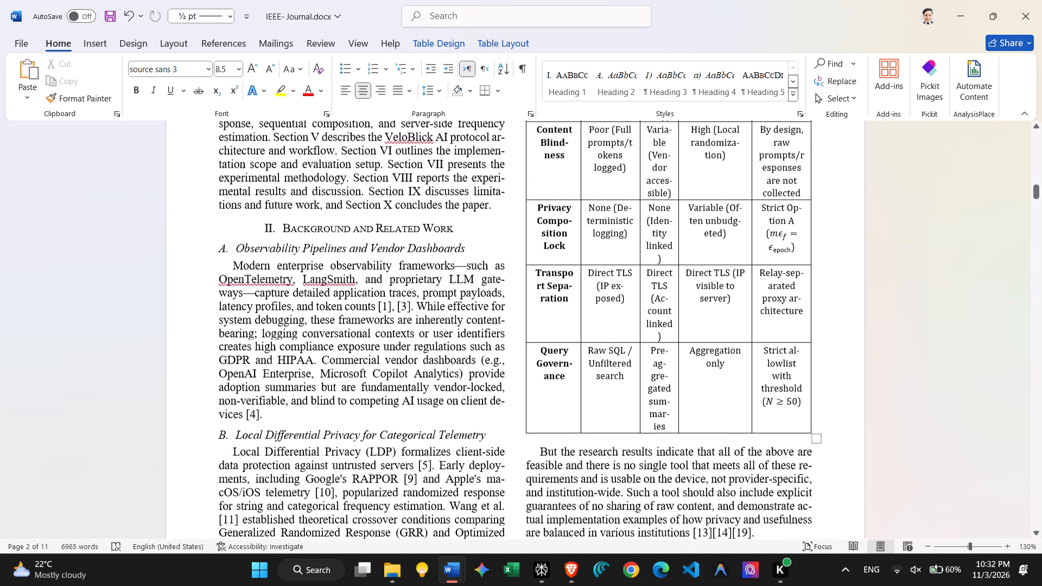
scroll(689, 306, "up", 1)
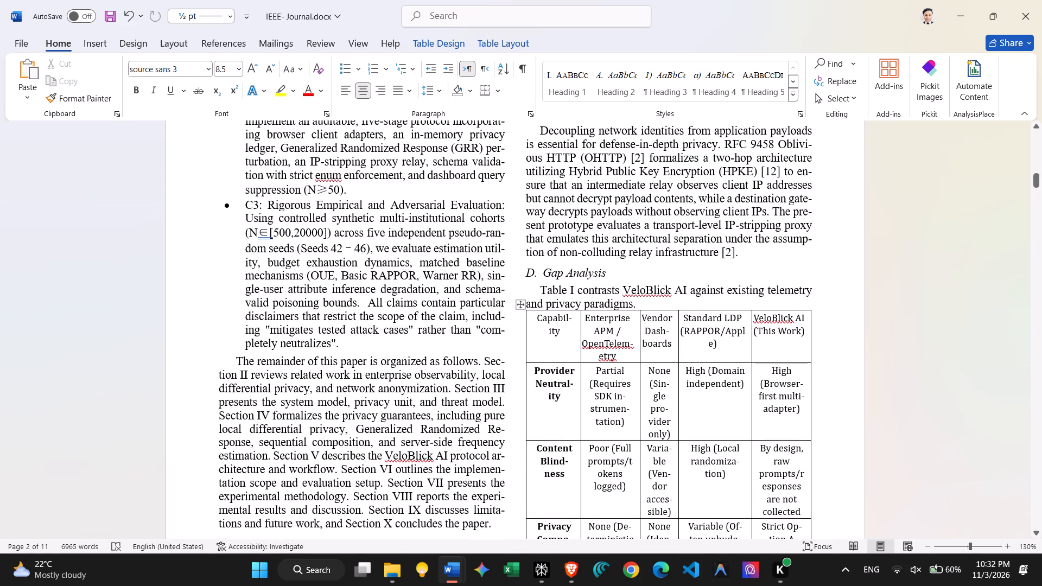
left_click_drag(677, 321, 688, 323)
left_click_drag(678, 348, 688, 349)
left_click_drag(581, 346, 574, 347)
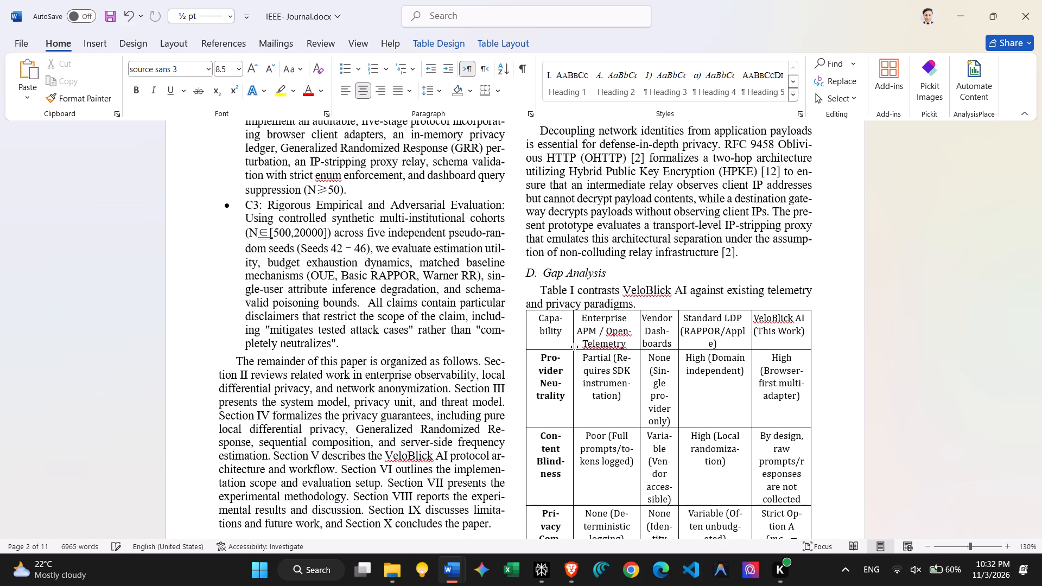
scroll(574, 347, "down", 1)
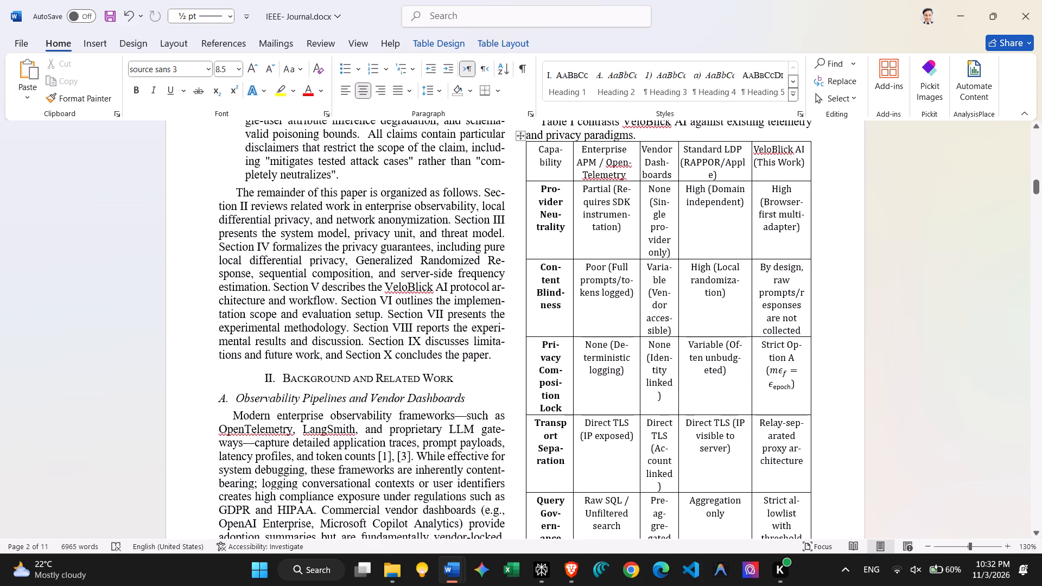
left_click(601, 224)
Set all text in the Gap Analysis table to Times New Roman at size 8.
scroll(601, 224, "down", 1)
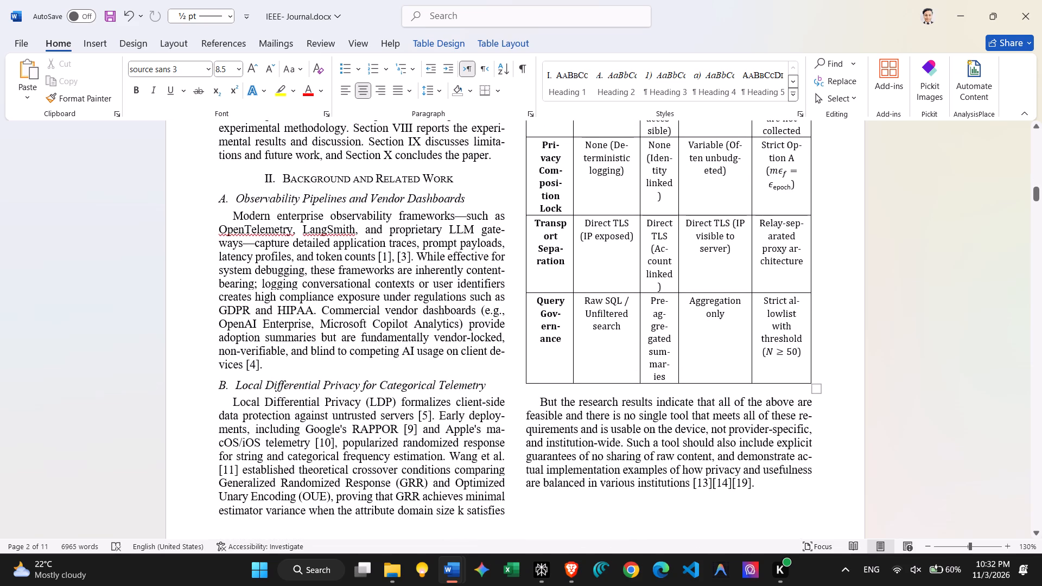
left_click_drag(798, 379, 581, 149)
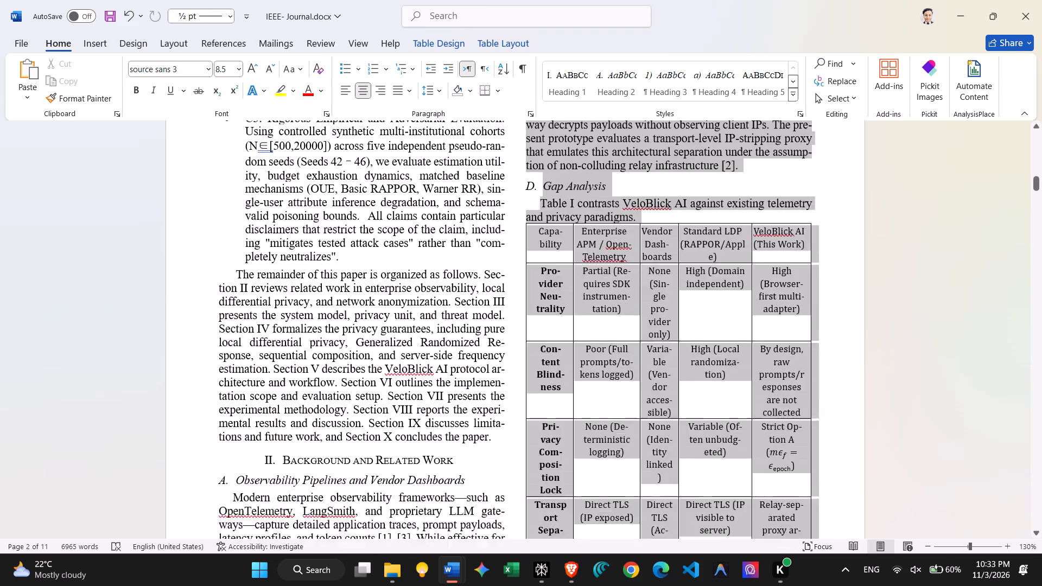
left_click_drag(581, 149, 547, 277)
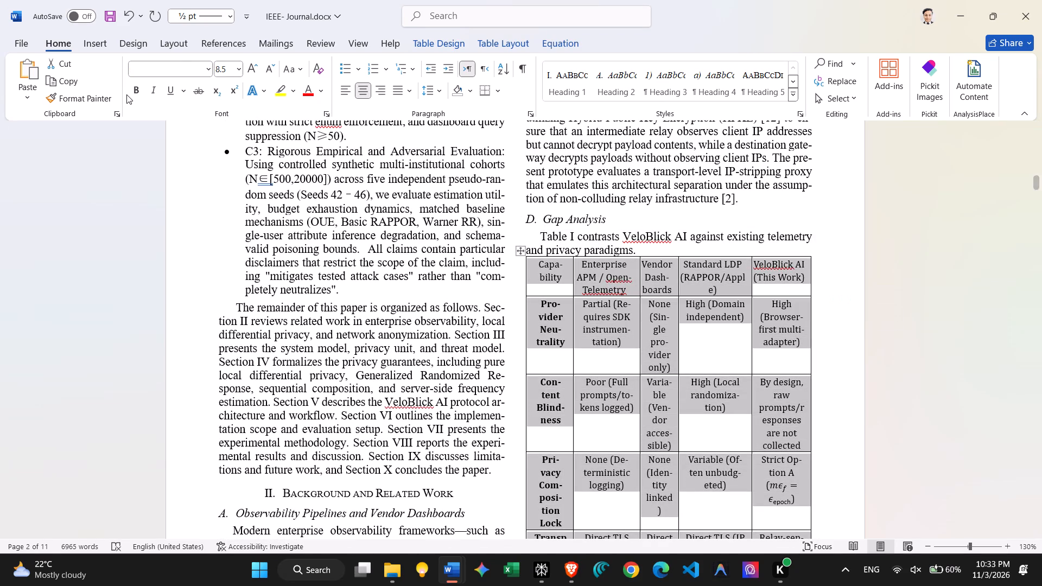
left_click(210, 71)
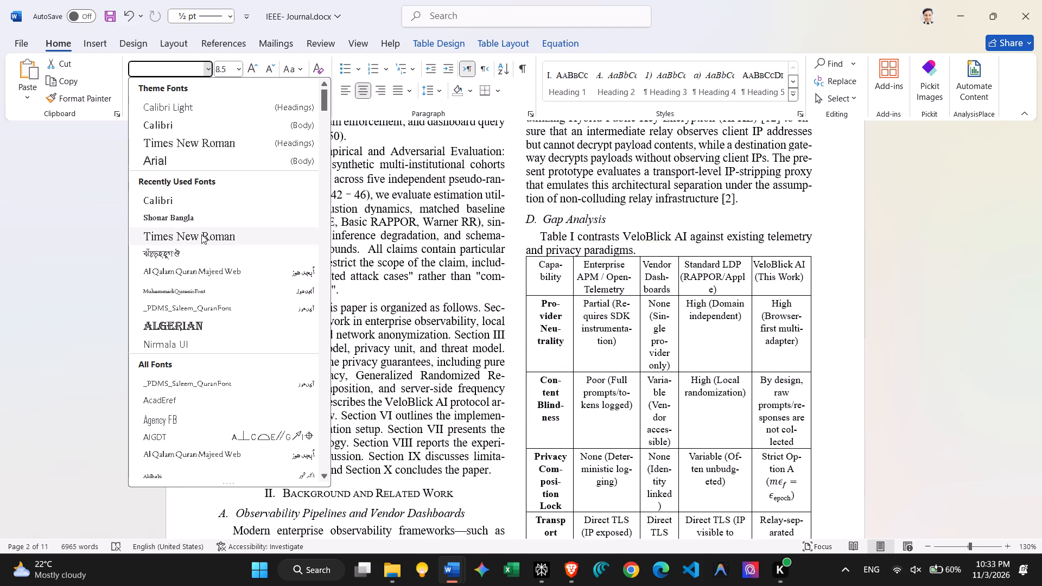
left_click(201, 234)
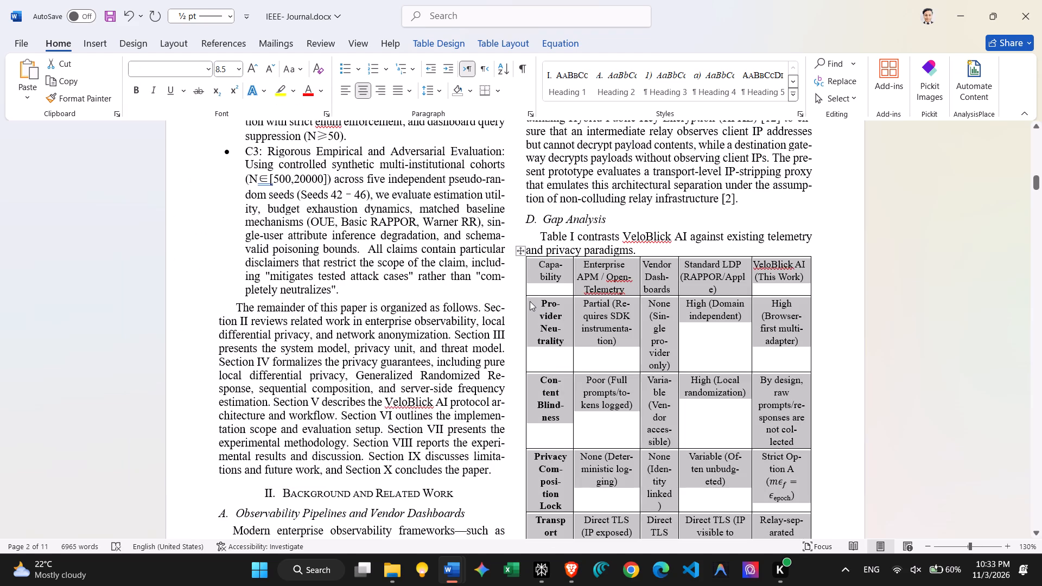
scroll(530, 301, "down", 1)
scroll(530, 301, "up", 1)
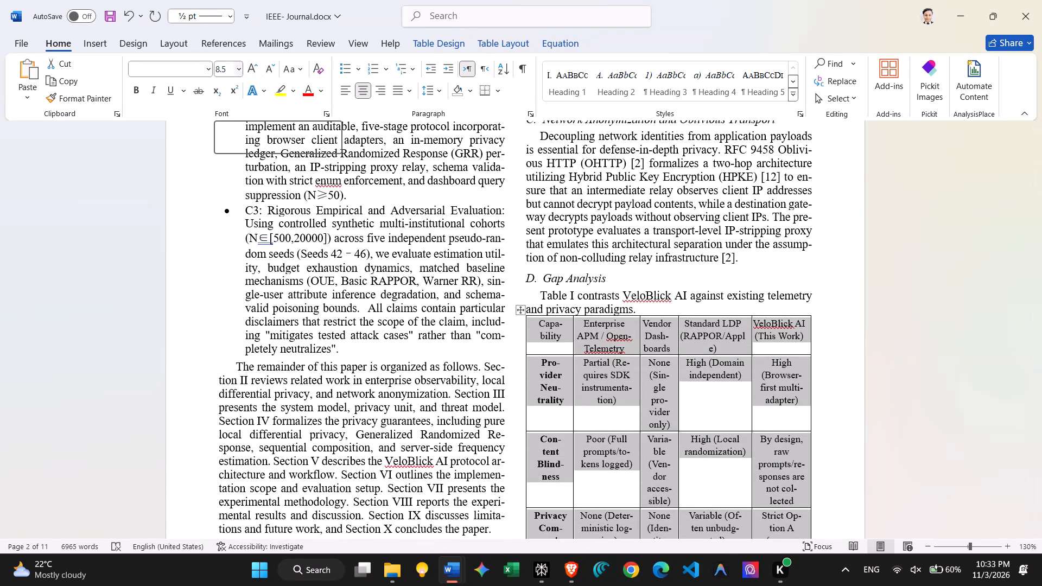
left_click(240, 70)
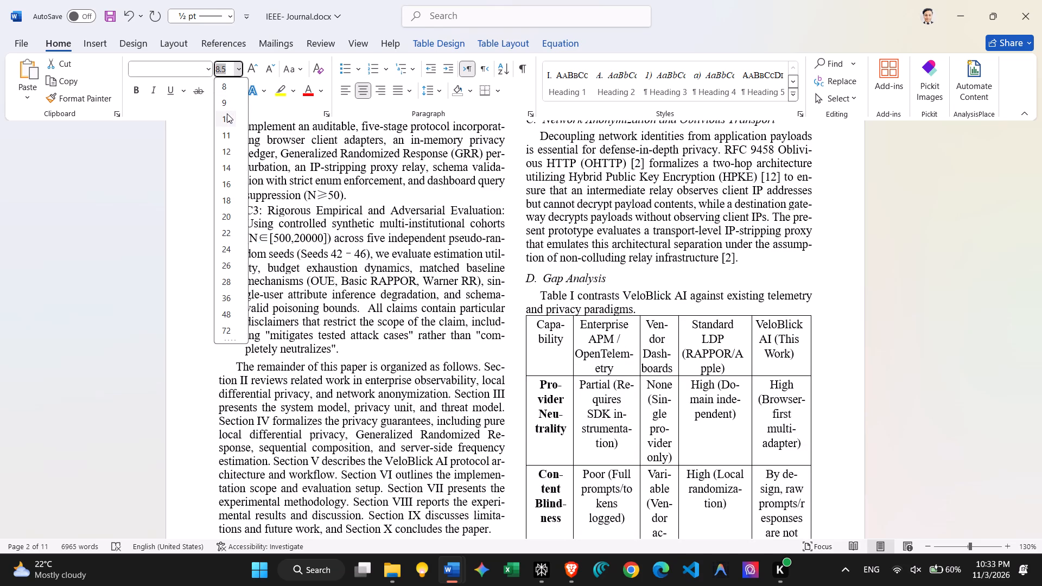
left_click(222, 88)
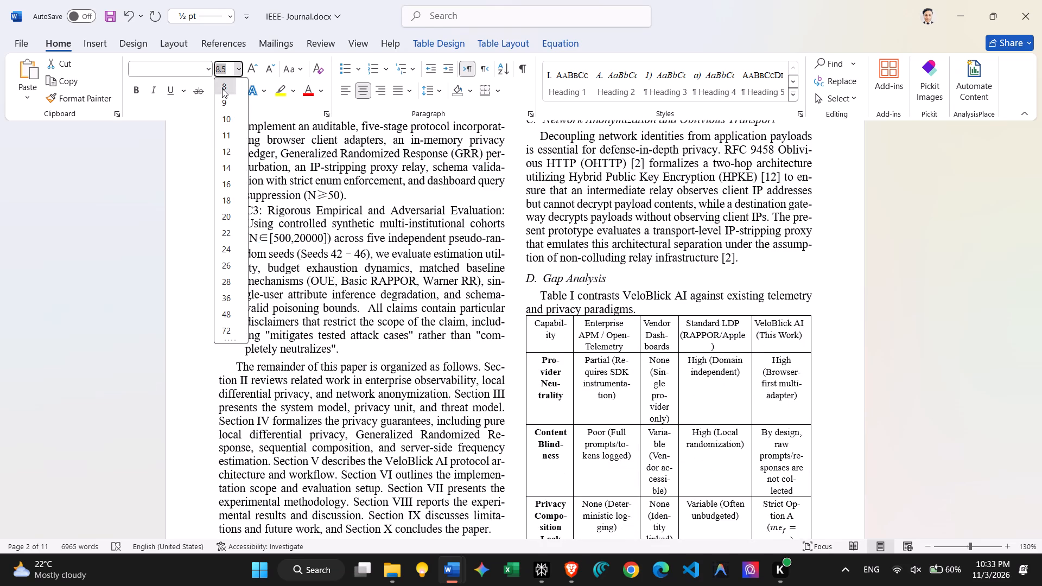
scroll(713, 415, "down", 1)
scroll(713, 415, "up", 1)
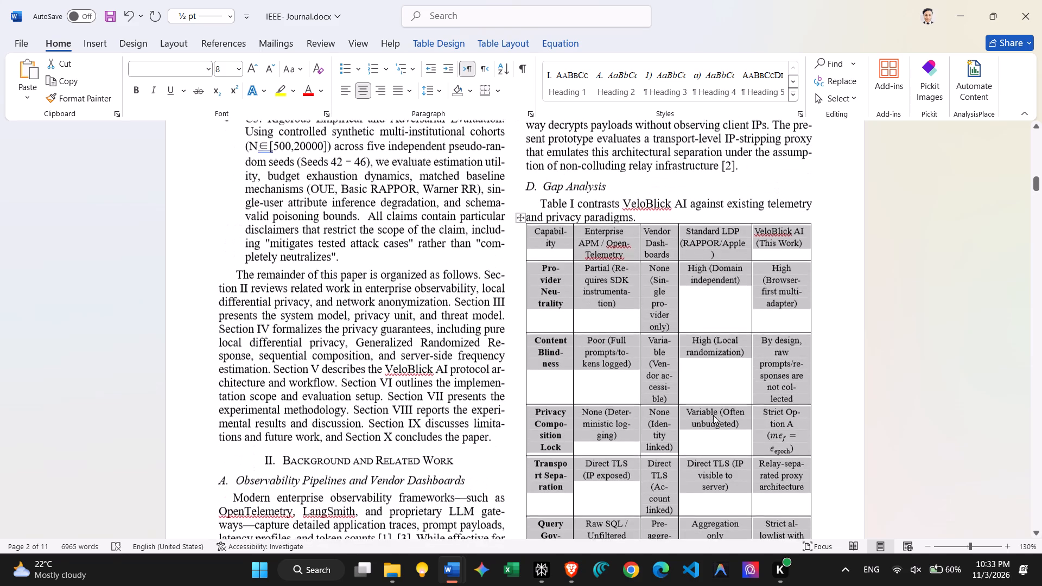
Rebalance the Gap Analysis column widths, widening VeloBlick AI at Standard LDP's expense and Capability at Enterprise APM / OpenTelemetry's expense.
left_click(666, 366)
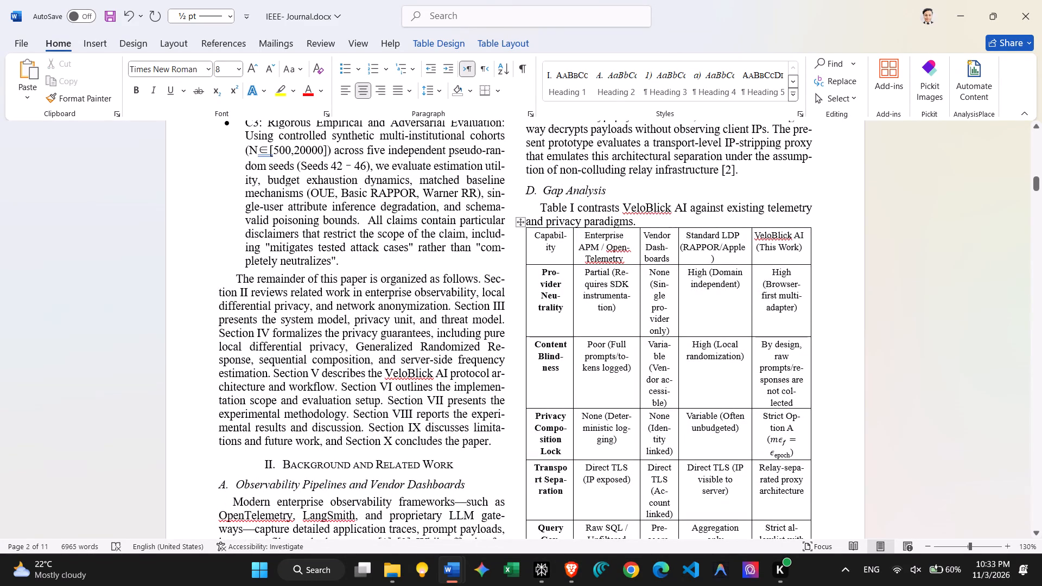
left_click_drag(638, 256, 625, 257)
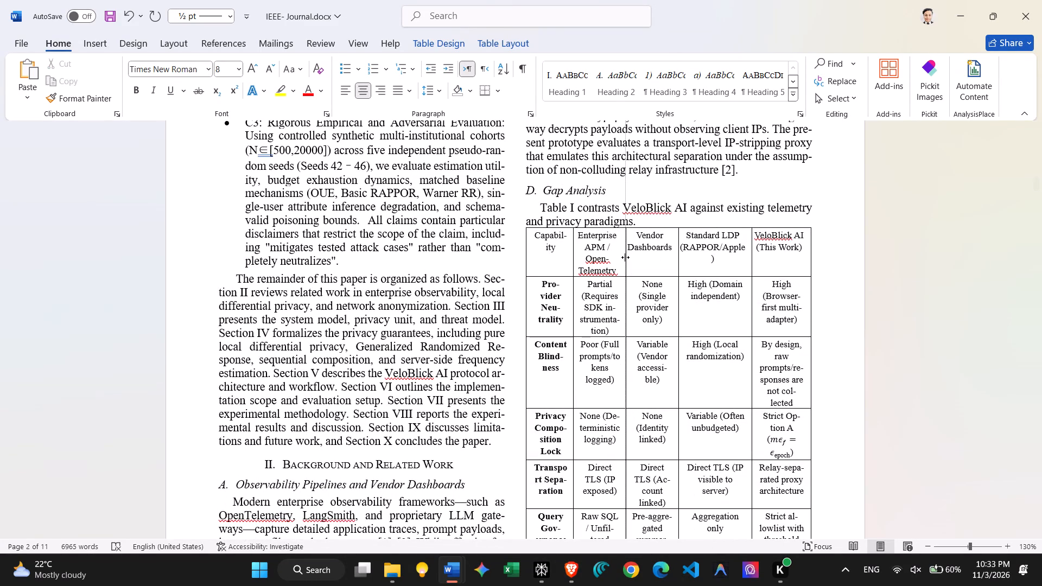
left_click_drag(625, 257, 628, 257)
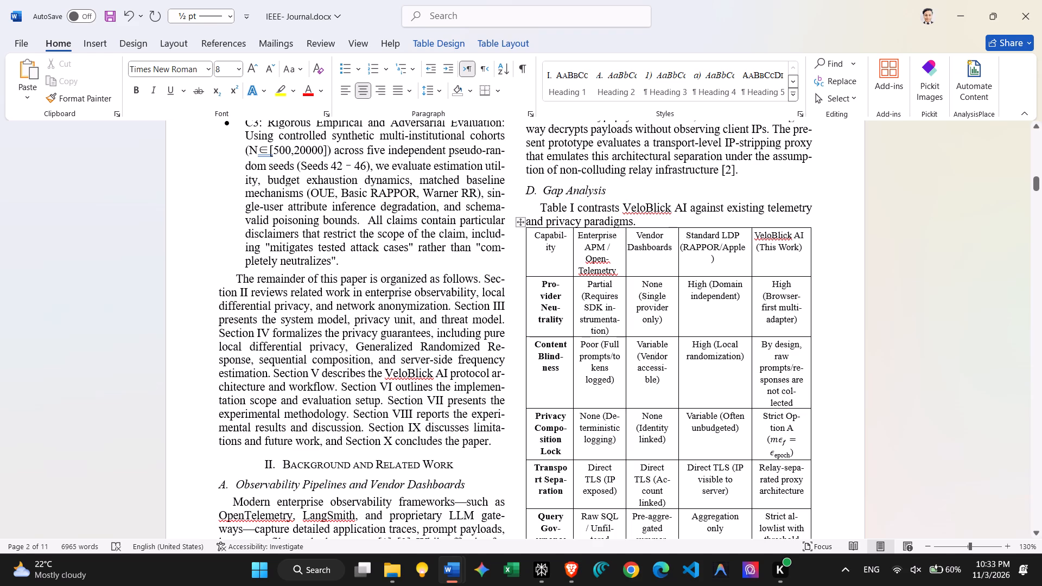
left_click_drag(752, 258, 745, 260)
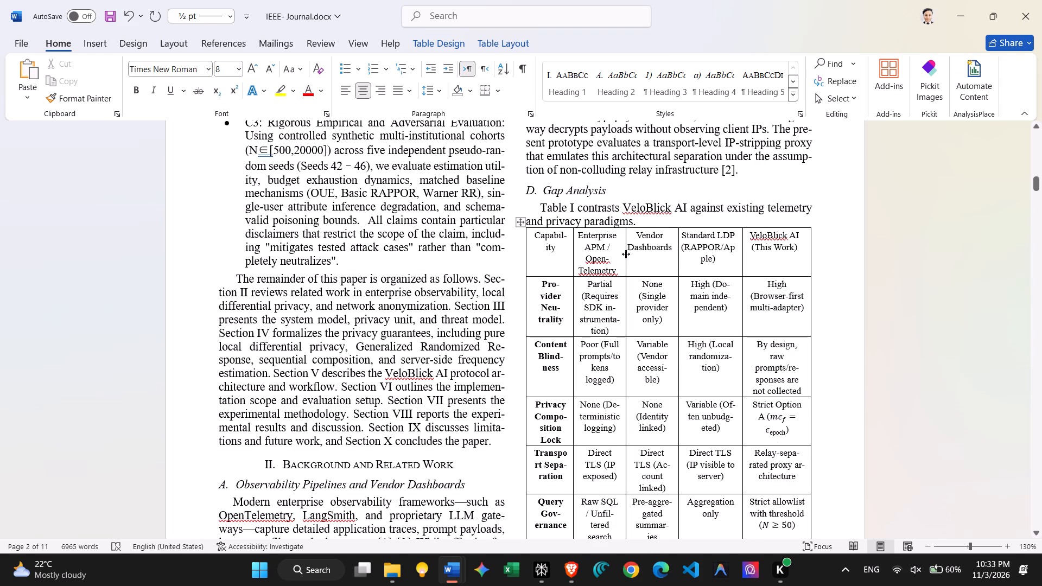
left_click_drag(624, 255, 672, 254)
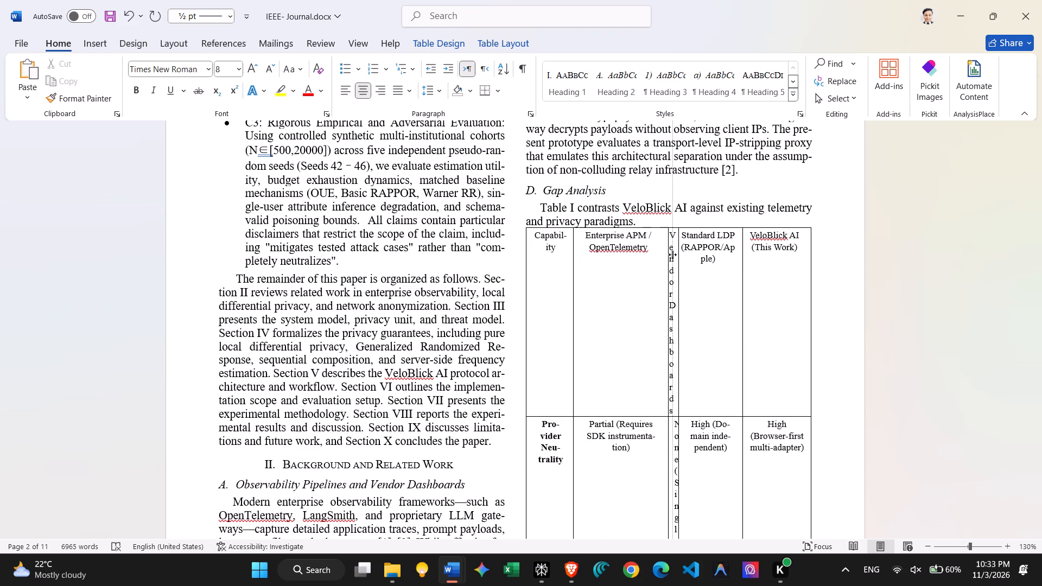
left_click_drag(672, 254, 643, 254)
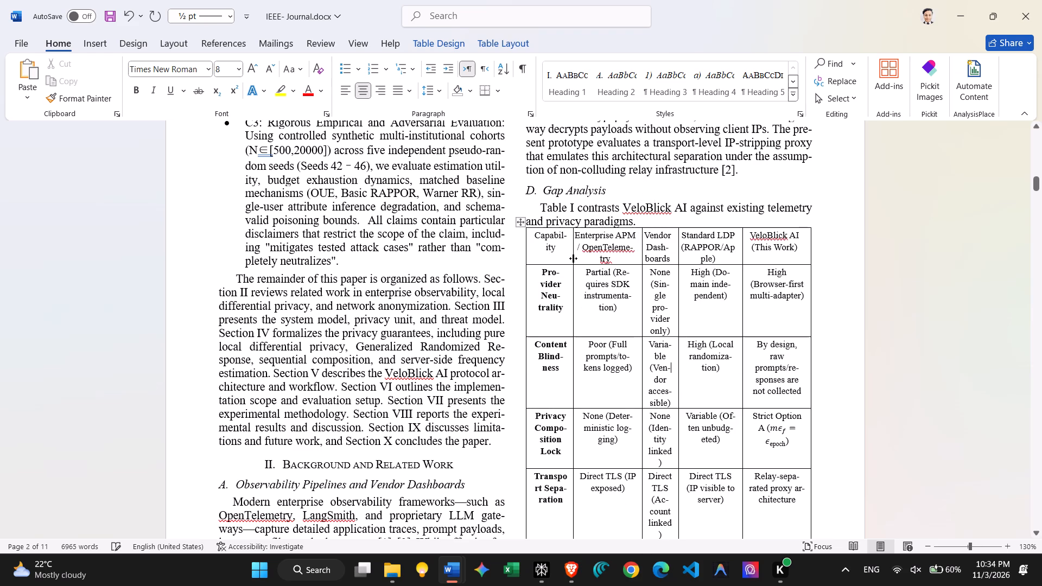
left_click_drag(573, 258, 583, 258)
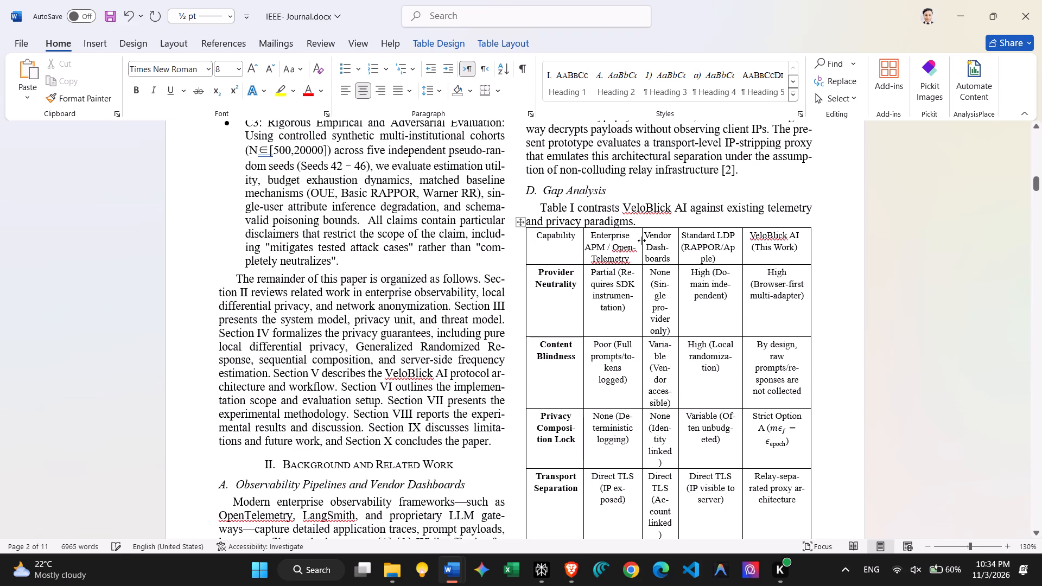
left_click(641, 240)
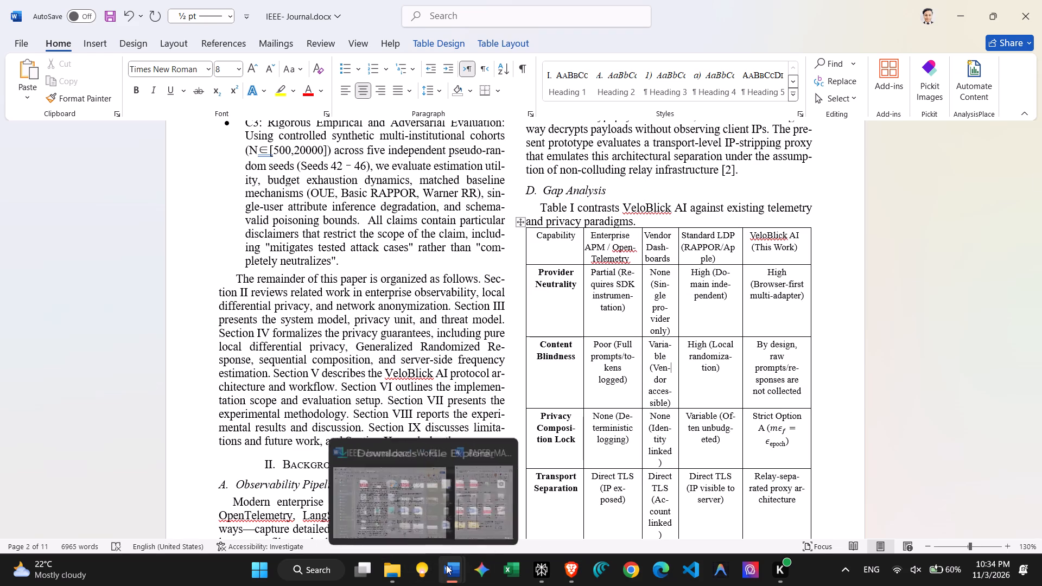
Consult the TABLE I Architectural Gap Analysis section in the PAPER manuscript and return to the journal document.
left_click(513, 500)
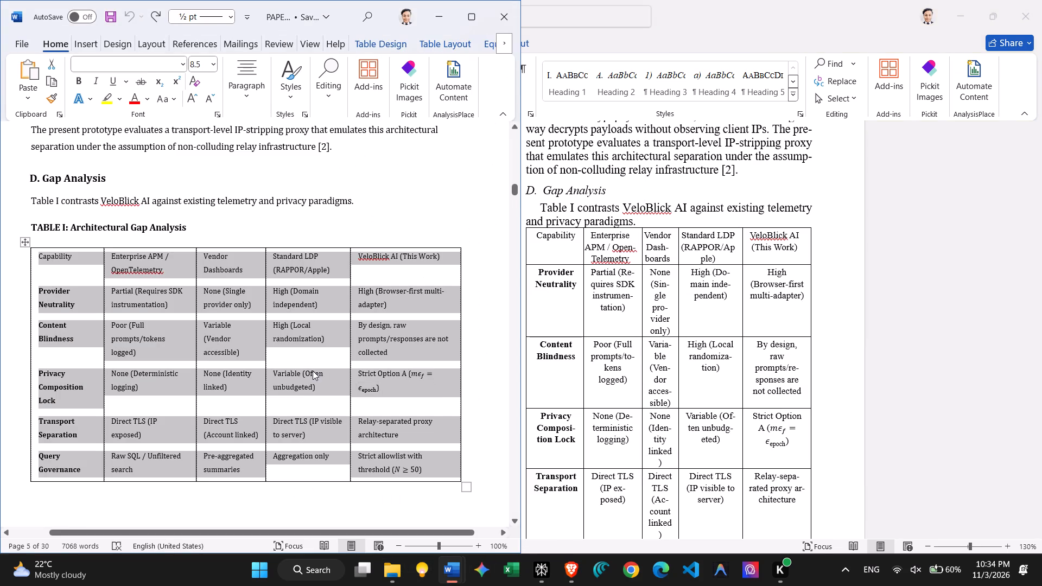
scroll(313, 371, "down", 2)
left_click(763, 307)
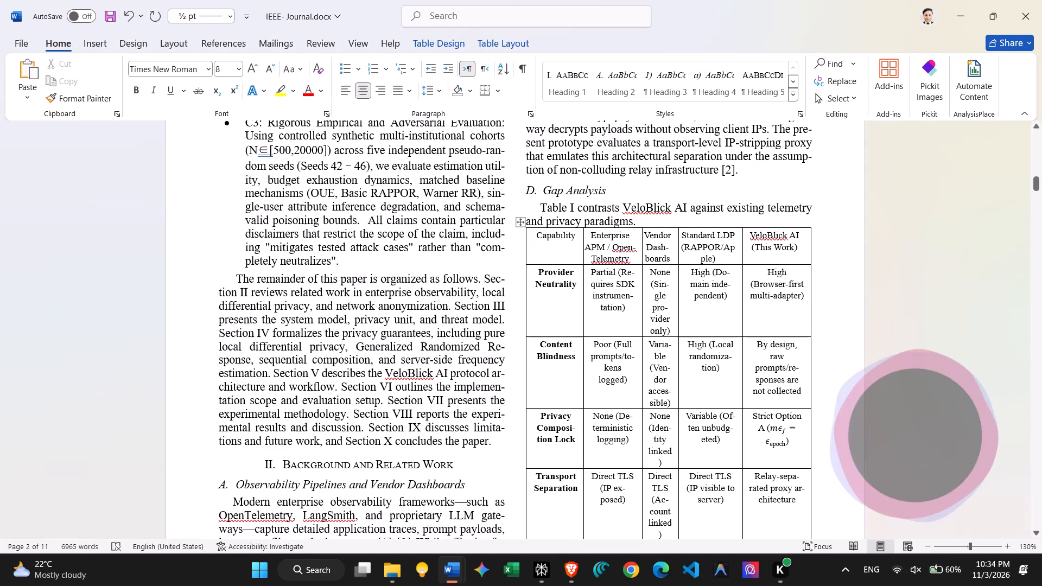
Widen the Vendor Dashboards column of the Gap Analysis table slightly at the Standard LDP column's expense.
scroll(763, 307, "down", 1)
scroll(690, 347, "up", 1)
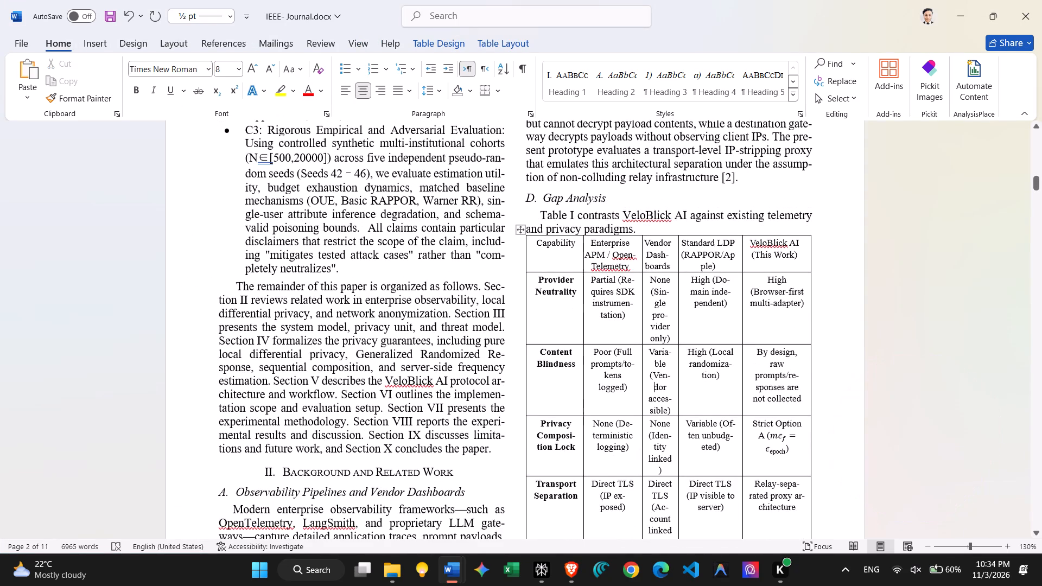
left_click_drag(678, 266, 685, 266)
Justify the text in all cells of the Gap Analysis table.
scroll(685, 266, "down", 1)
scroll(685, 266, "down", 2, "ctrl")
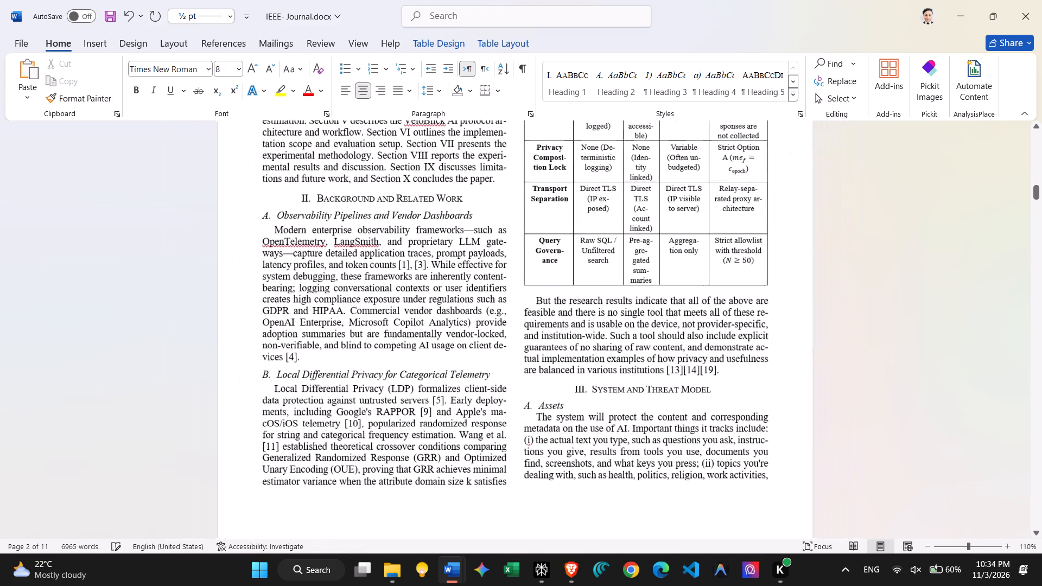
scroll(685, 266, "up", 1)
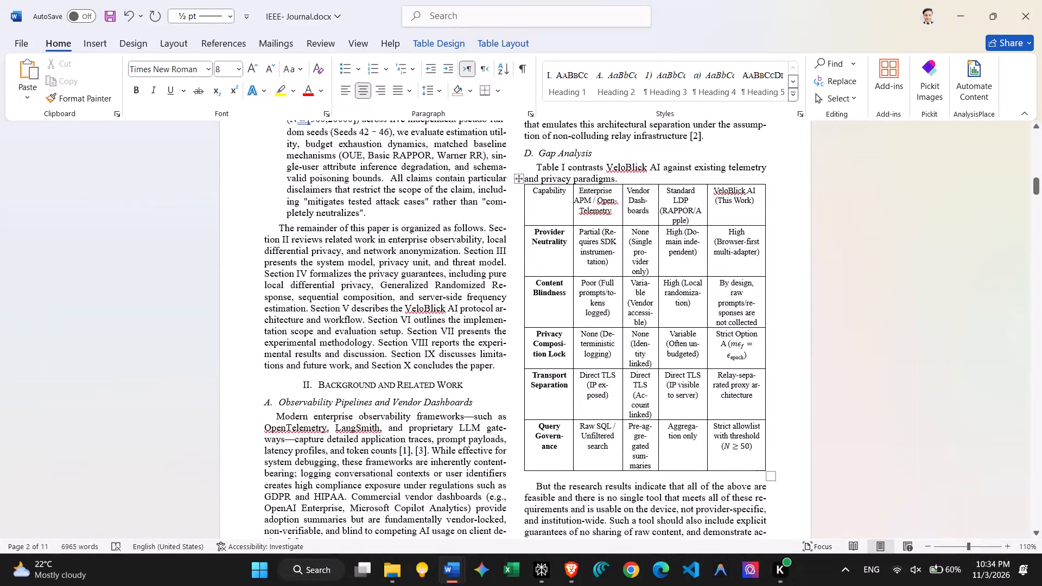
scroll(773, 480, "down", 1)
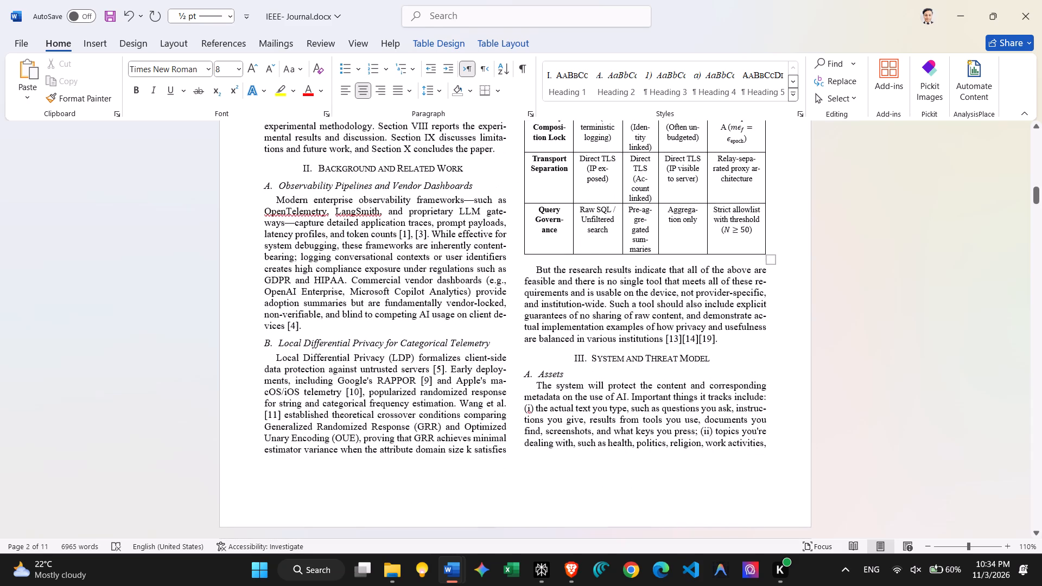
scroll(773, 480, "up", 2)
scroll(717, 438, "down", 1)
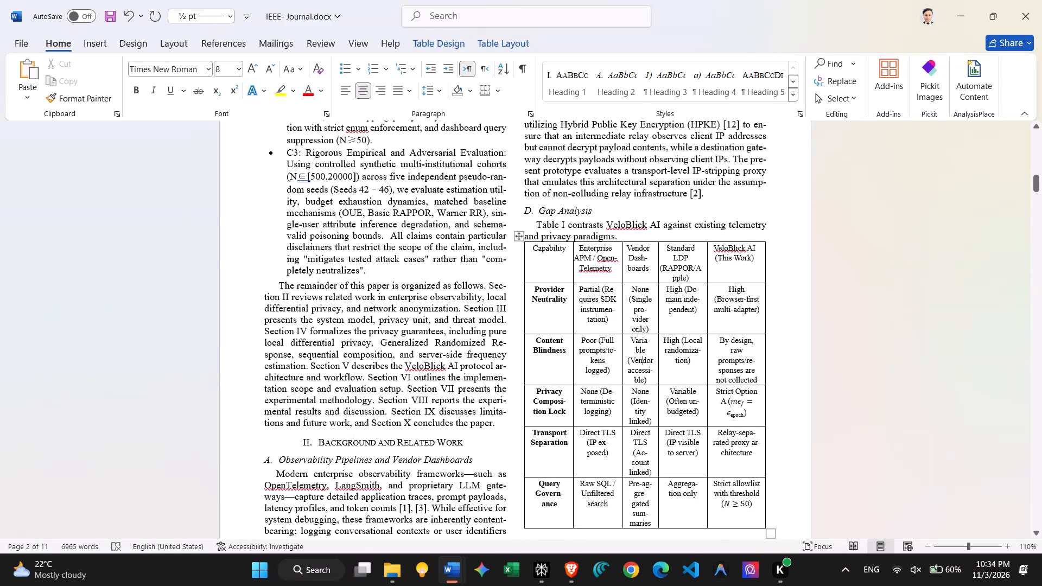
left_click_drag(759, 510, 544, 216)
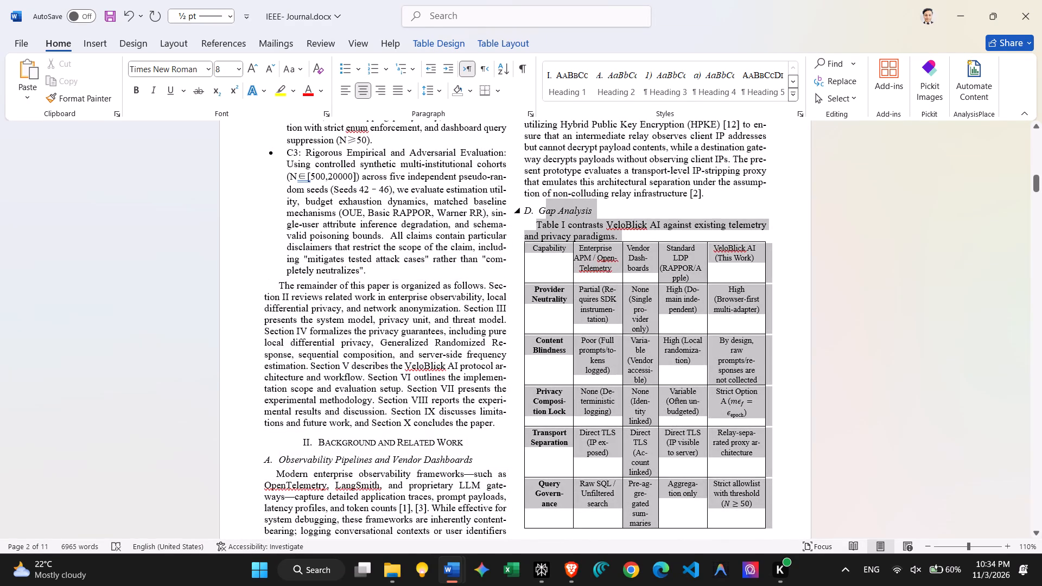
left_click_drag(544, 216, 536, 251)
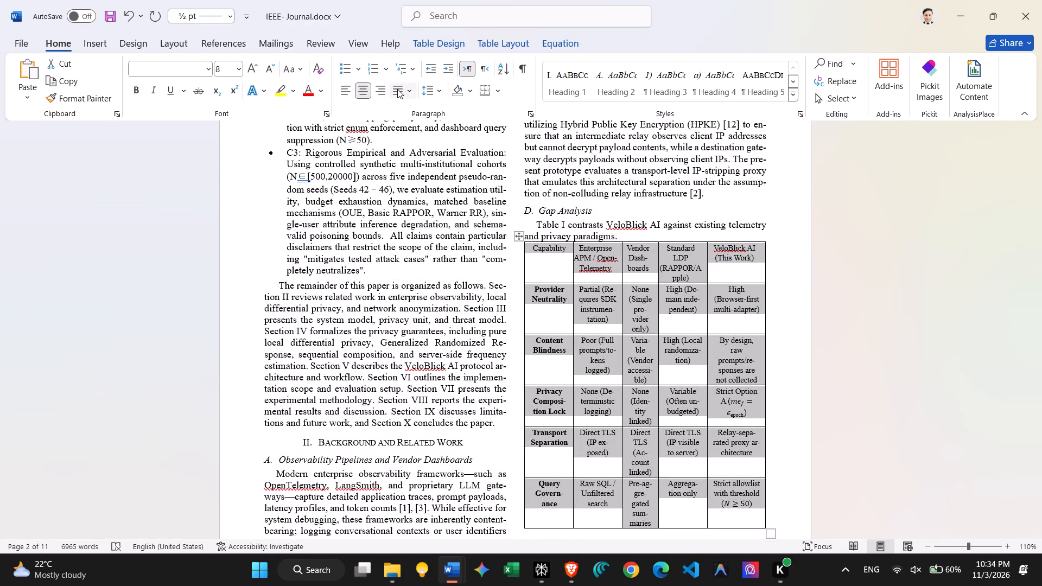
left_click(397, 89)
left_click(409, 109)
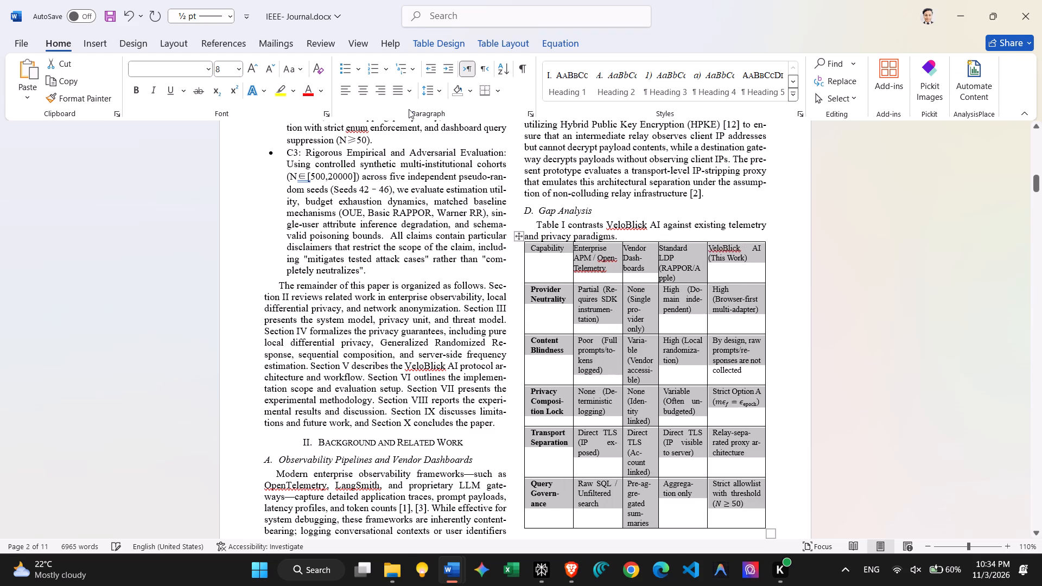
left_click(640, 322)
Rebalance the Gap Analysis columns, widening Standard LDP into VeloBlick AI and Vendor Dashboards into Standard LDP.
scroll(711, 405, "down", 1)
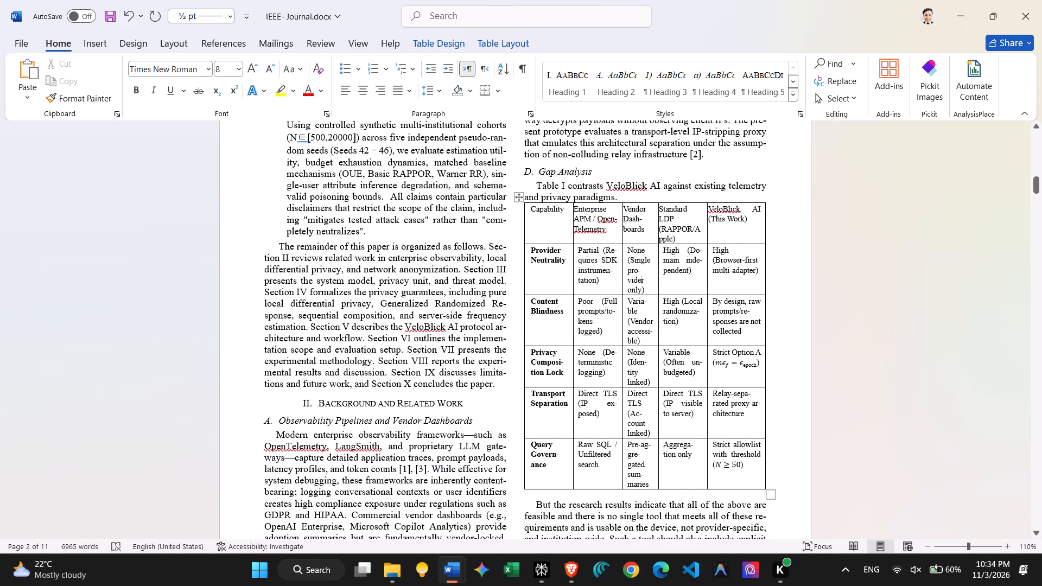
left_click_drag(706, 232, 712, 232)
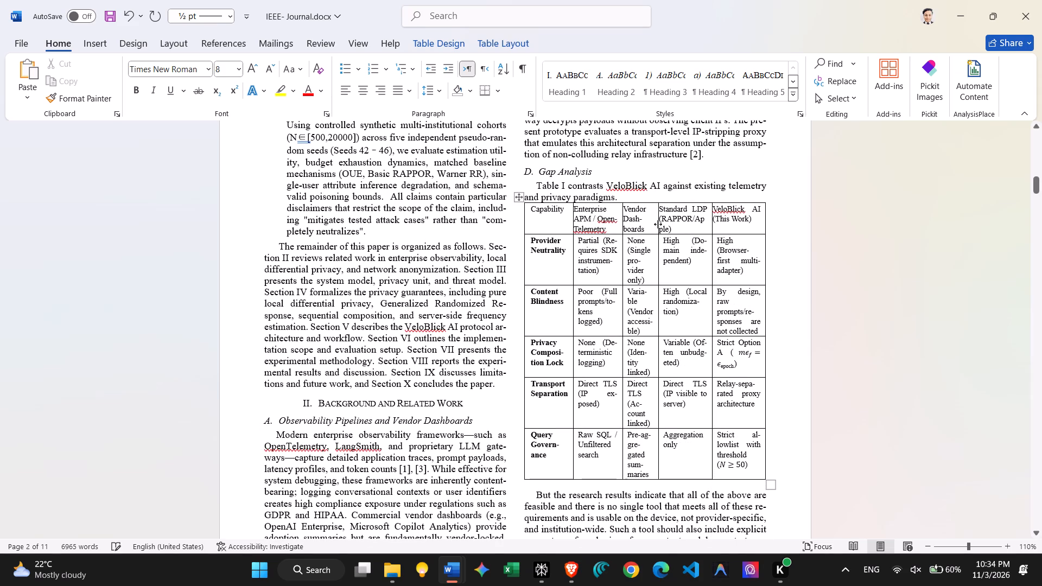
left_click_drag(658, 224, 666, 224)
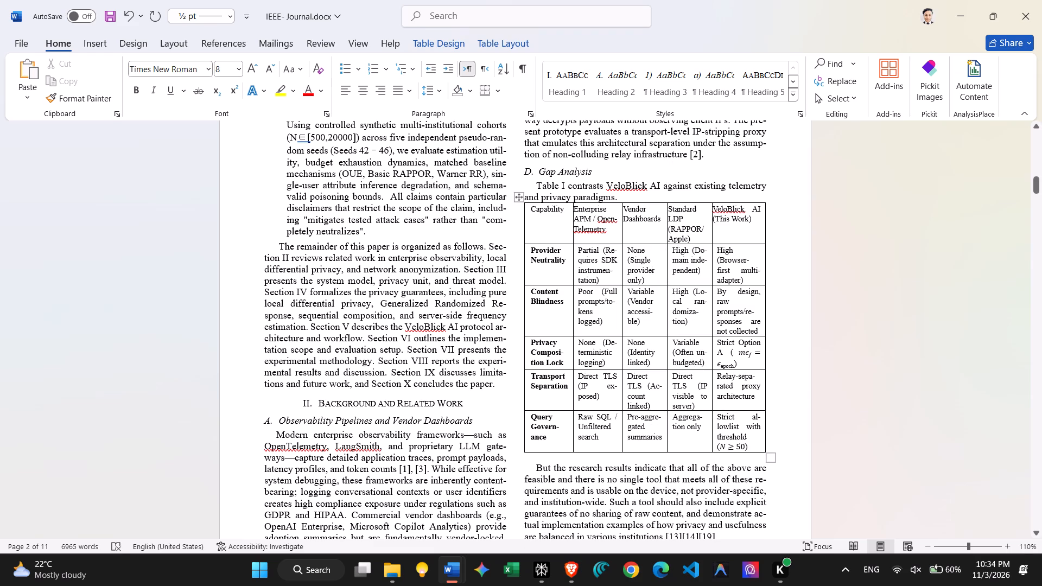
left_click(571, 234)
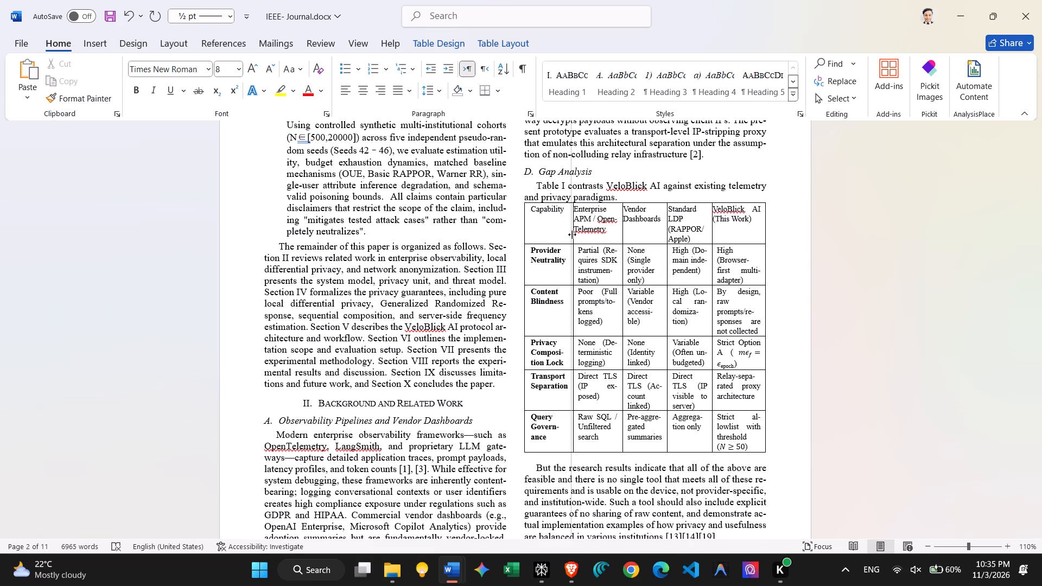
left_click(884, 352)
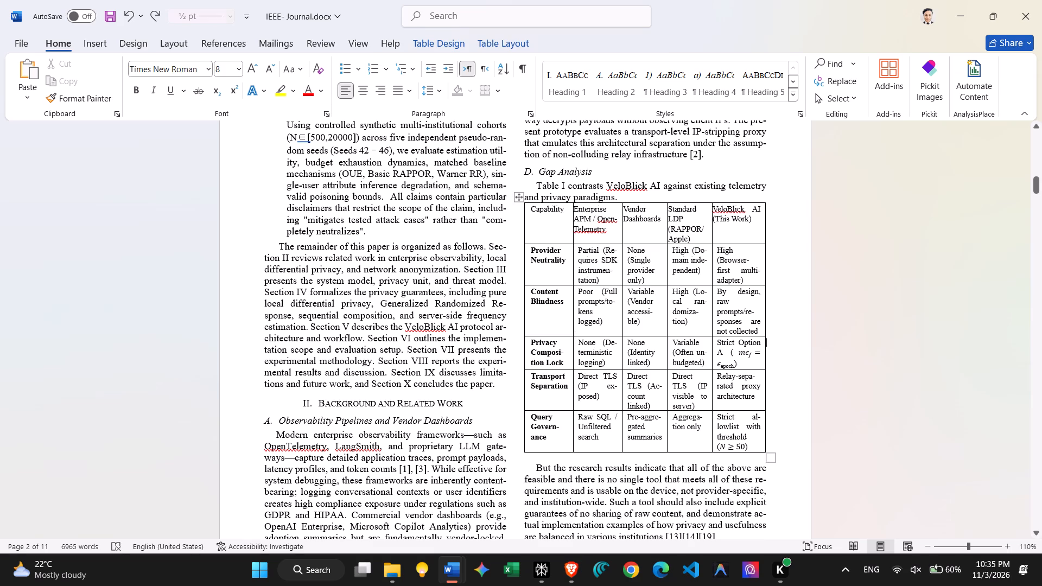
left_click(630, 354)
left_click(659, 190)
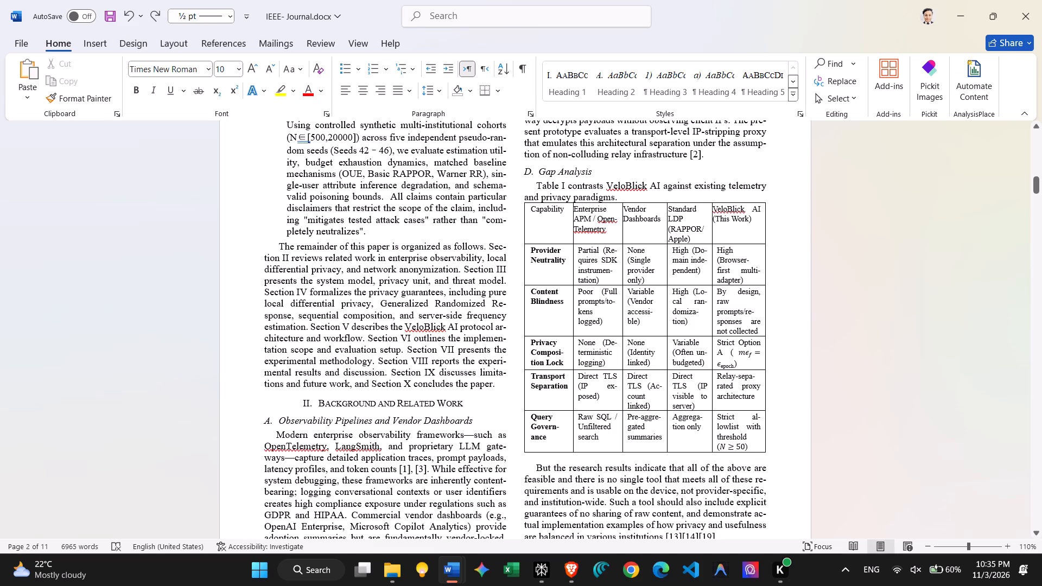
Select the entire Gap Analysis table and bring up its table layout options.
left_click_drag(532, 204, 731, 207)
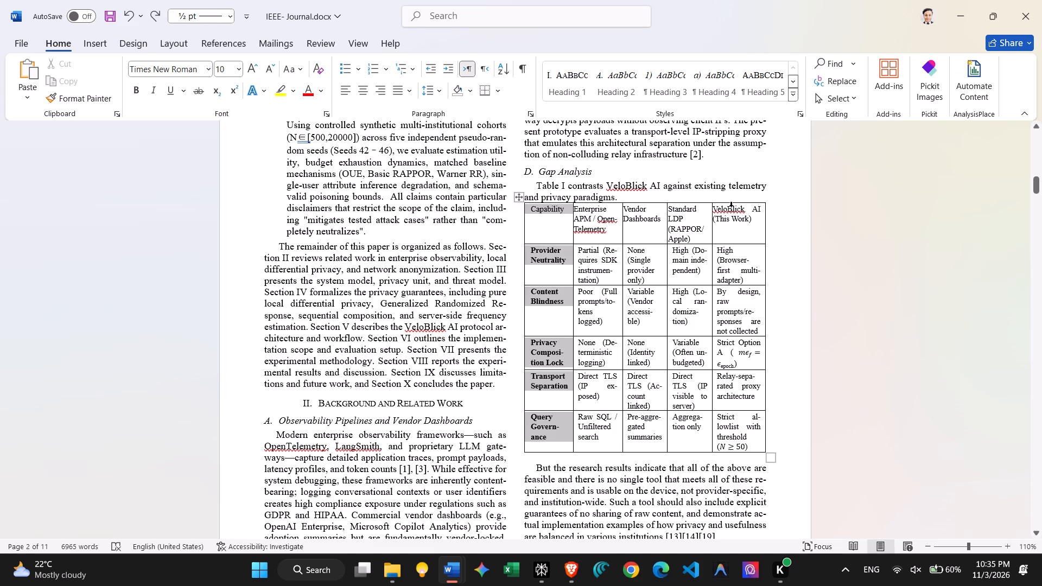
left_click_drag(731, 207, 767, 208)
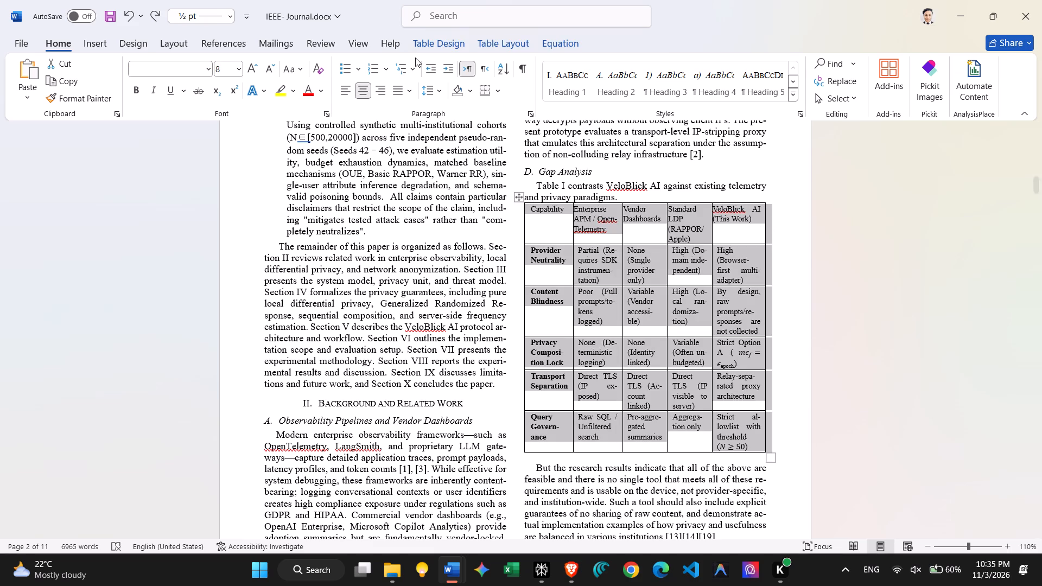
left_click(448, 48)
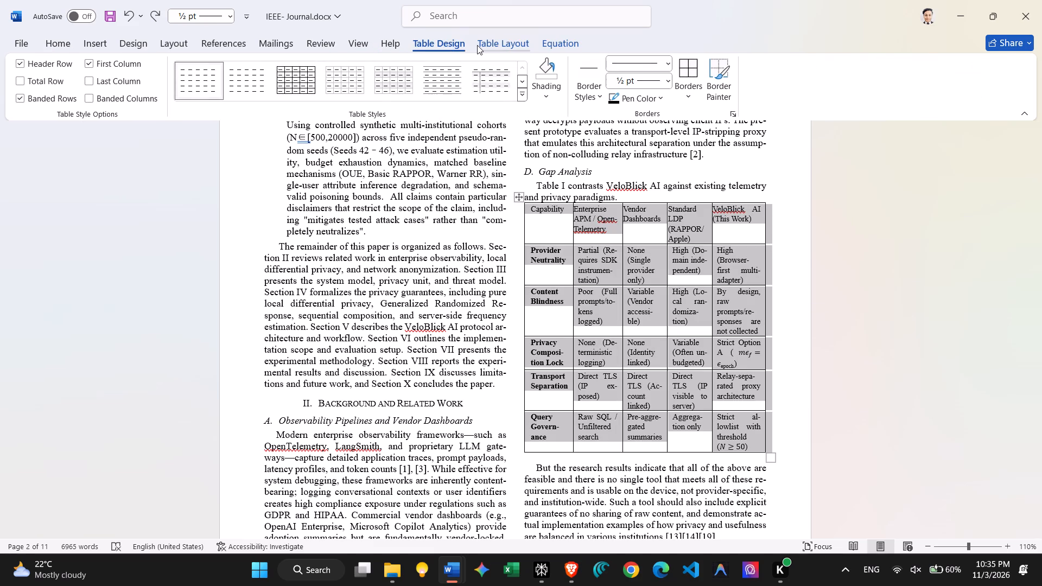
left_click(477, 45)
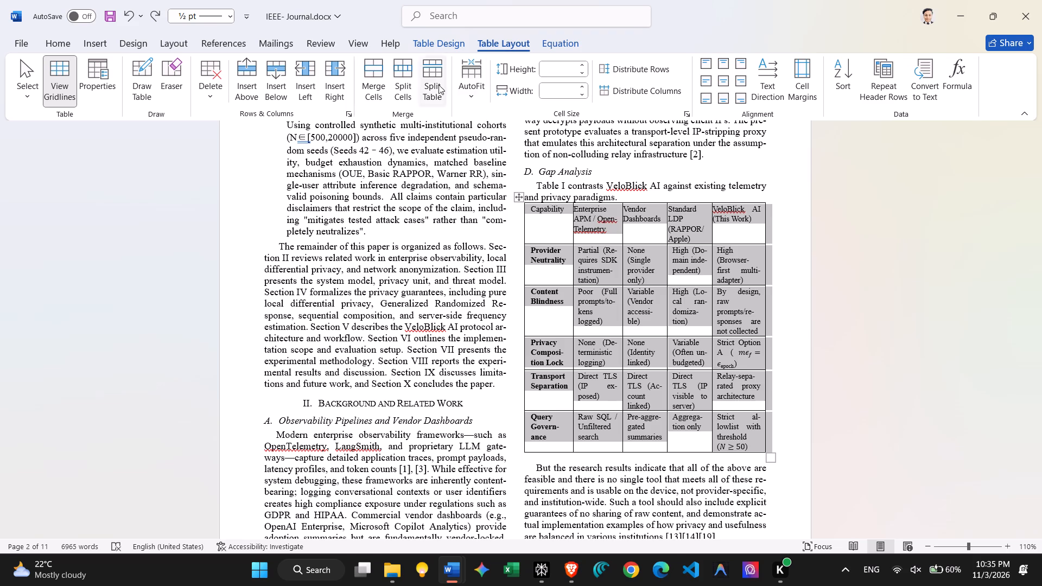
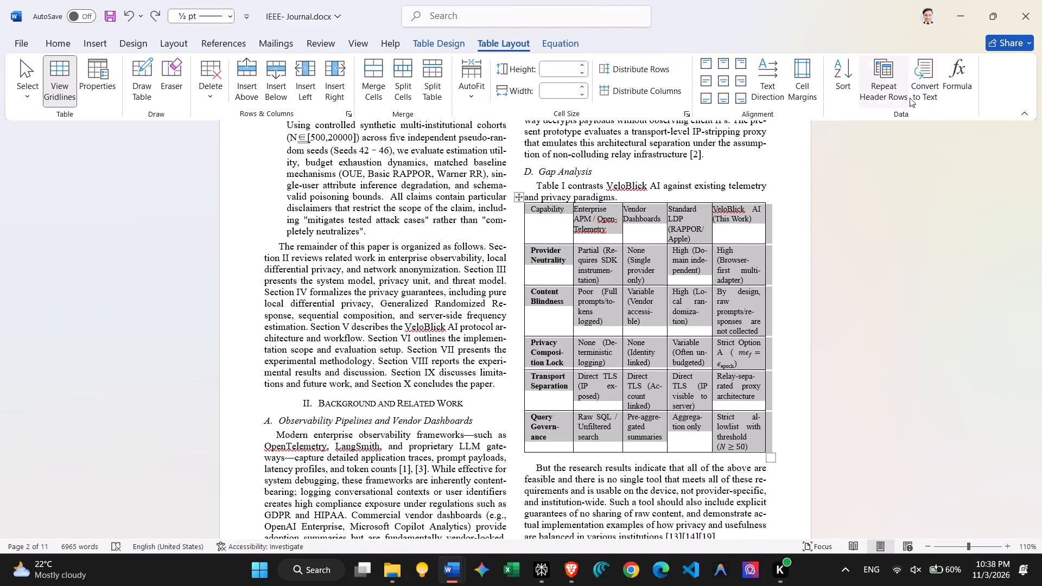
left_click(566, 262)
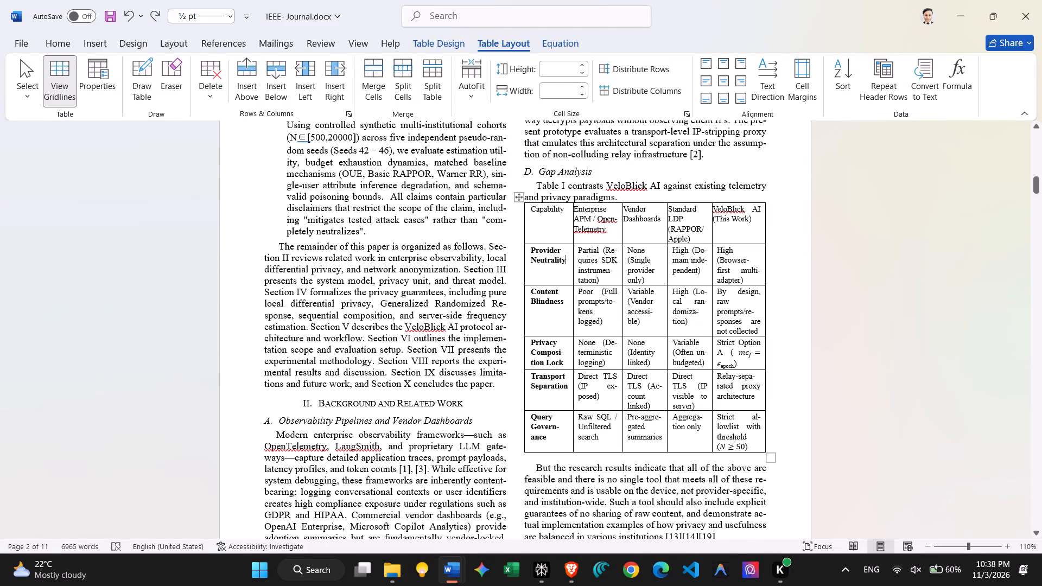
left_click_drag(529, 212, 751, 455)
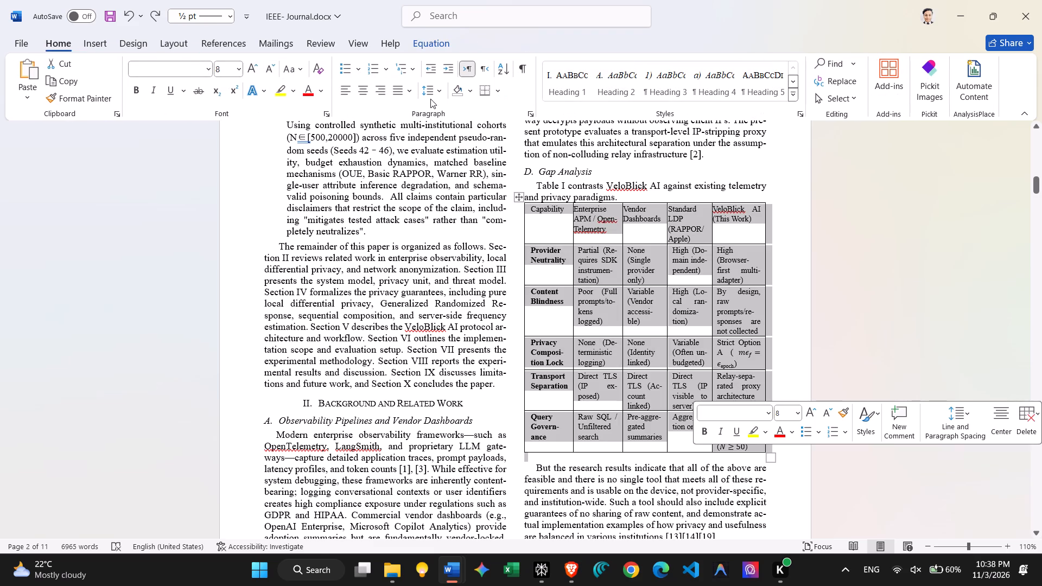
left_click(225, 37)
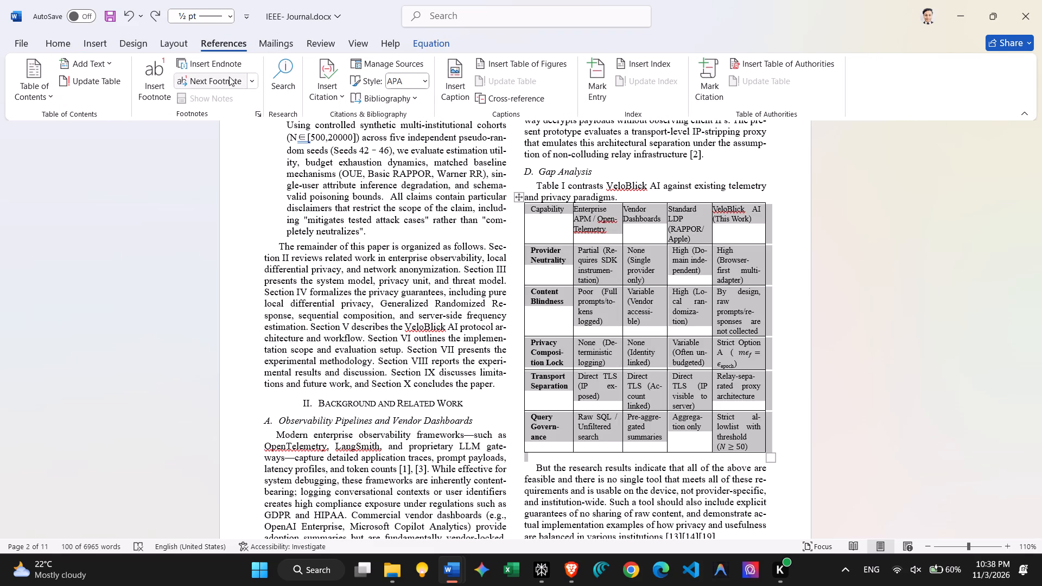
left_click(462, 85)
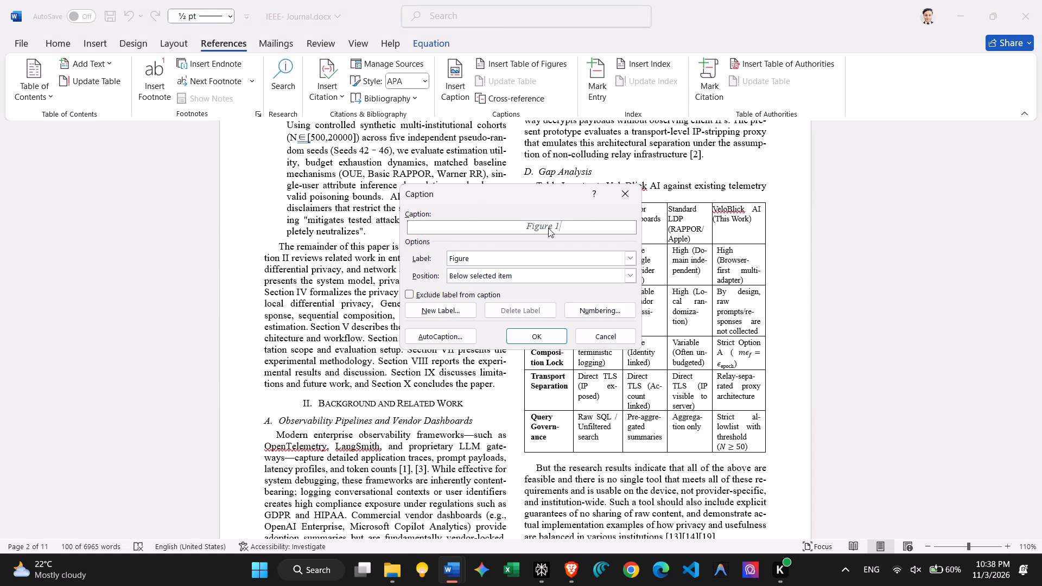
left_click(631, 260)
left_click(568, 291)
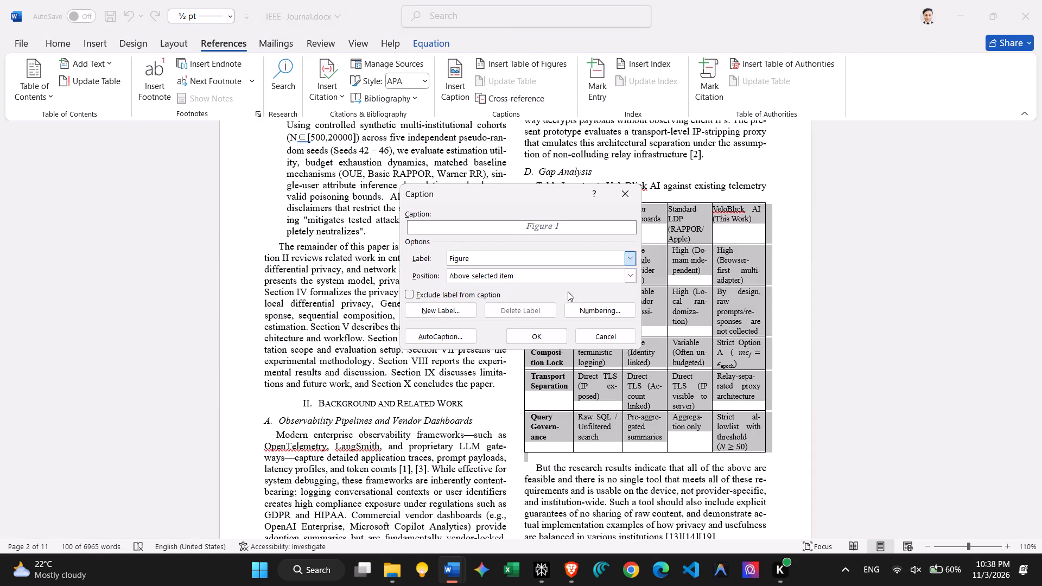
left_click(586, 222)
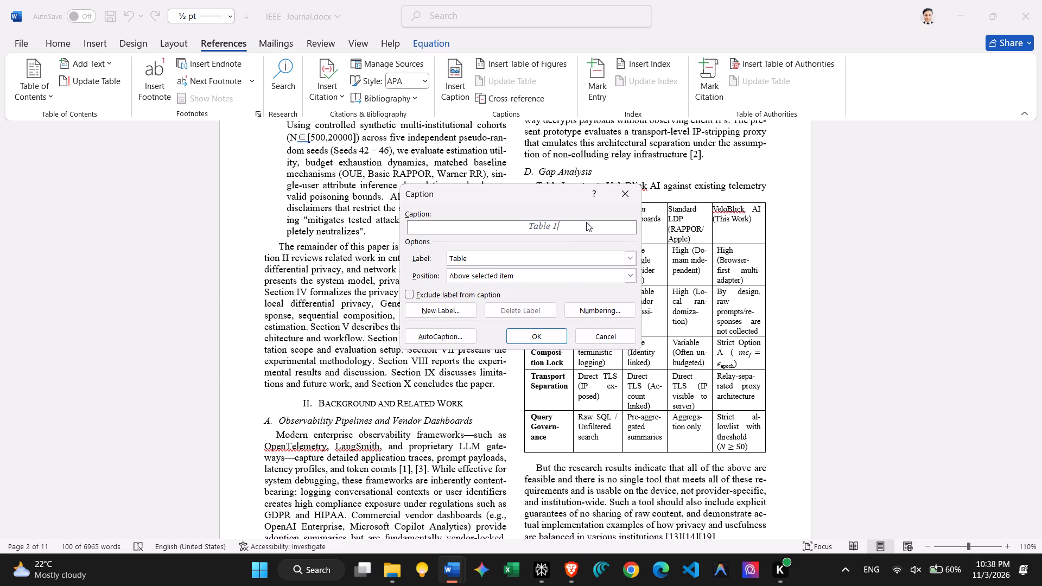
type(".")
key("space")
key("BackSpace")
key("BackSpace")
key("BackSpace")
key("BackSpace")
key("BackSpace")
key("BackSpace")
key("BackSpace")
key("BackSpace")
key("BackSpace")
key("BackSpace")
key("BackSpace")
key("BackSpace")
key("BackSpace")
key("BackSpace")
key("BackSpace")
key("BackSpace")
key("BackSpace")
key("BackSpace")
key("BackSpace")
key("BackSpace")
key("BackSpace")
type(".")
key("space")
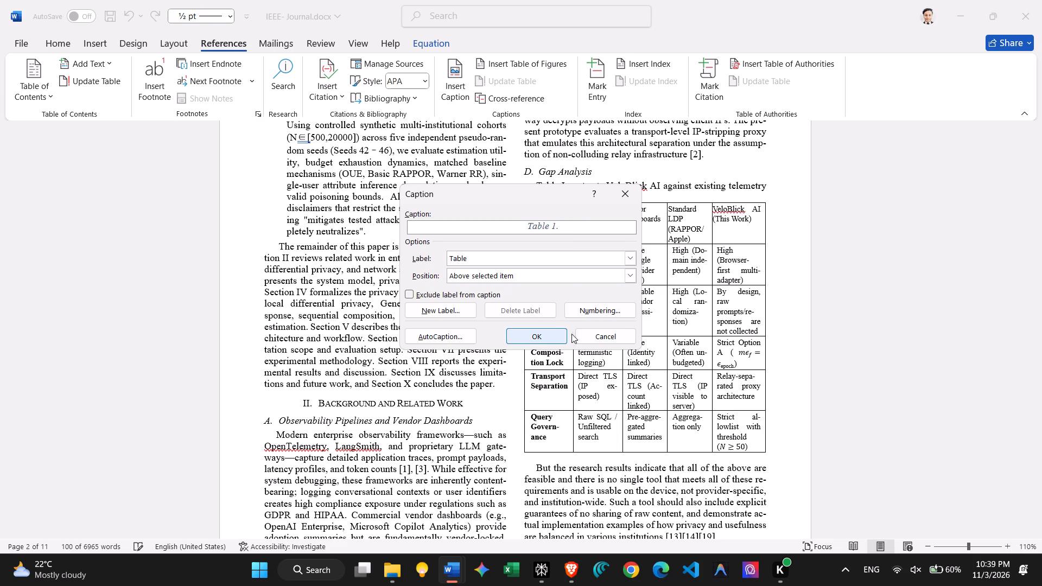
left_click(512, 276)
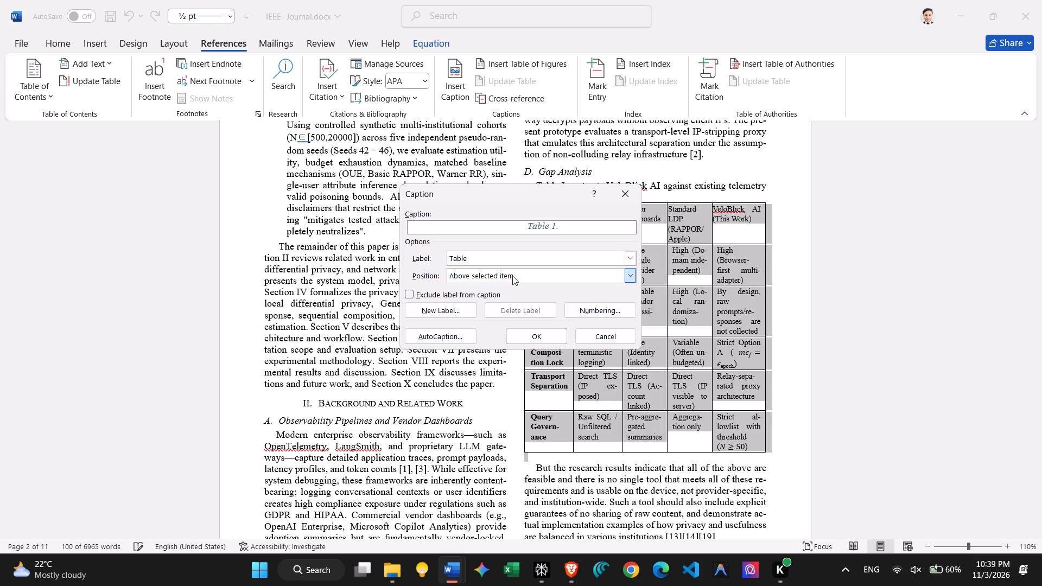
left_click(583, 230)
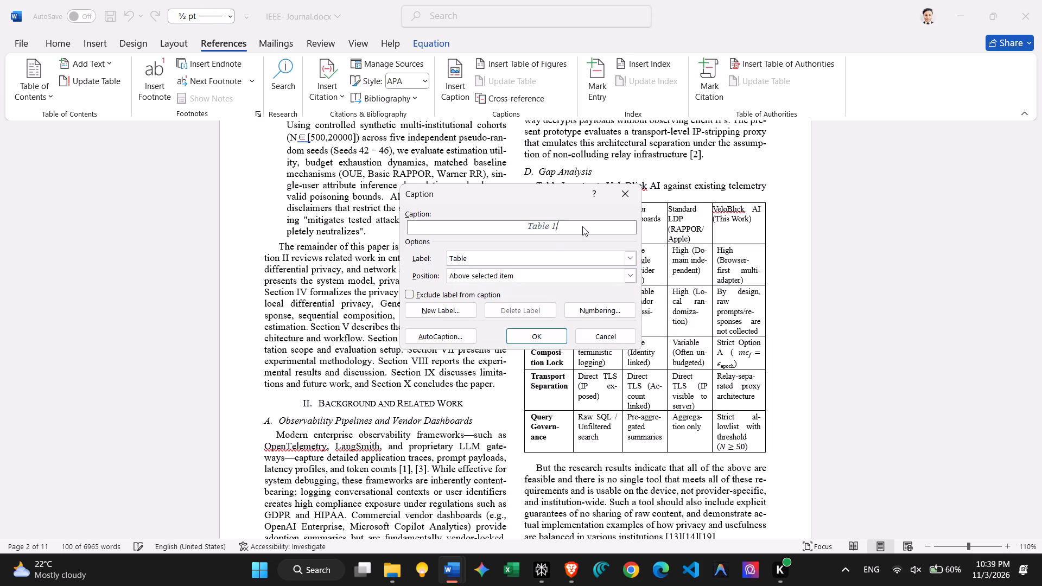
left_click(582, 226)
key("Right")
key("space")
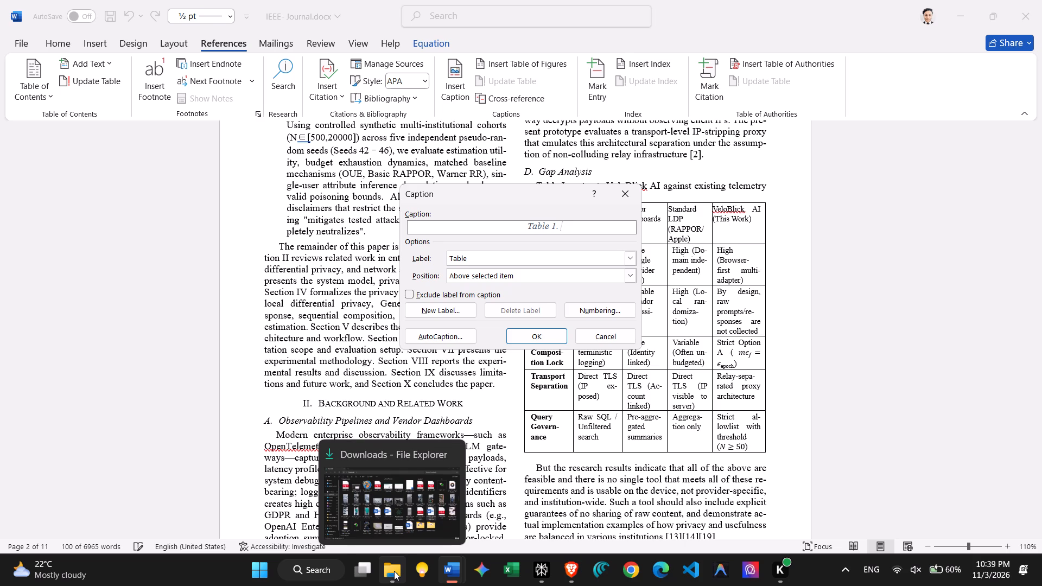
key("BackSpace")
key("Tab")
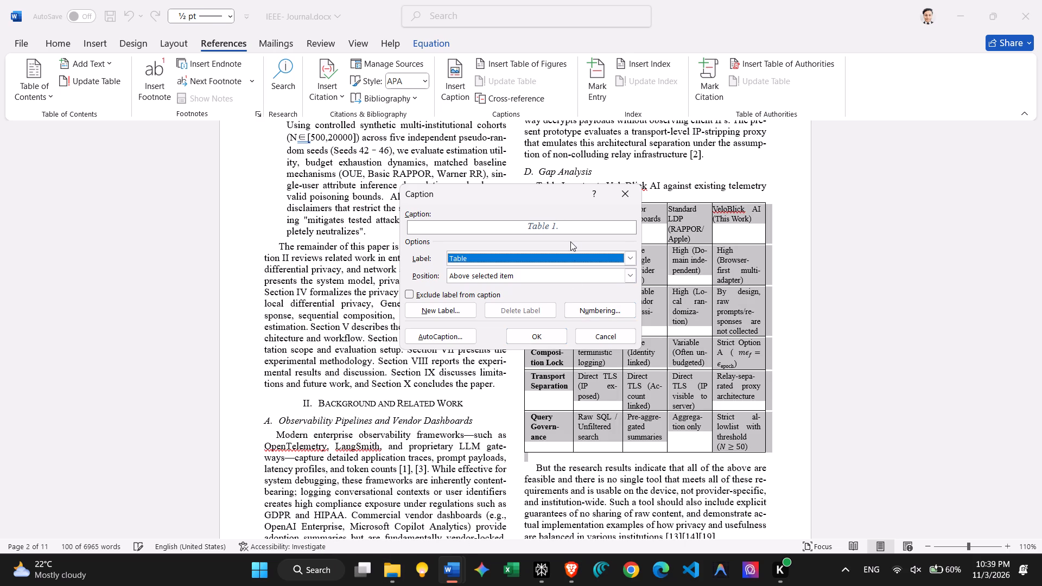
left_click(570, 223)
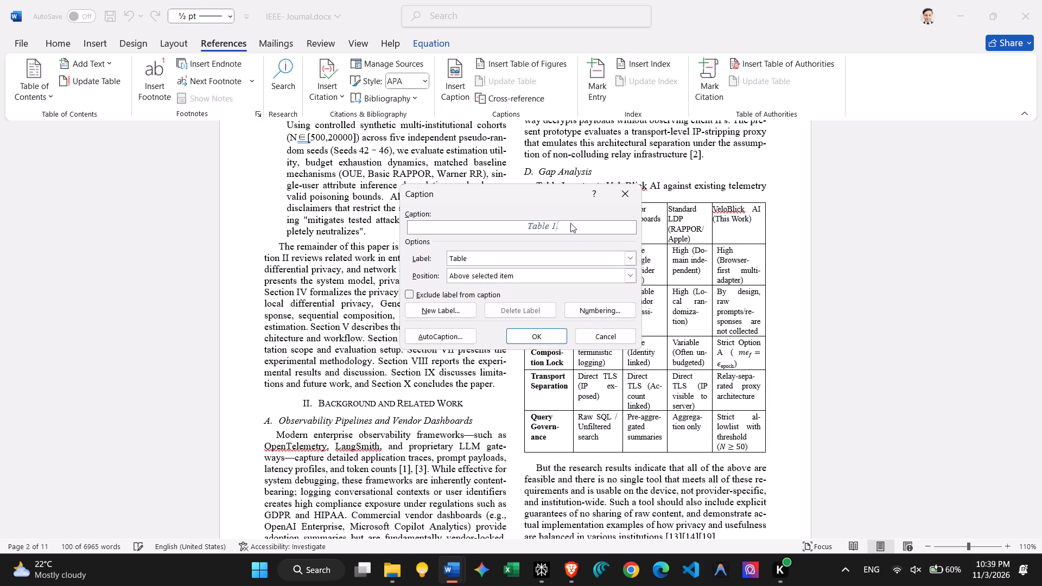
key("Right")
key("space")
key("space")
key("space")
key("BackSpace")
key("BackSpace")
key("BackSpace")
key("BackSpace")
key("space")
left_click(539, 574)
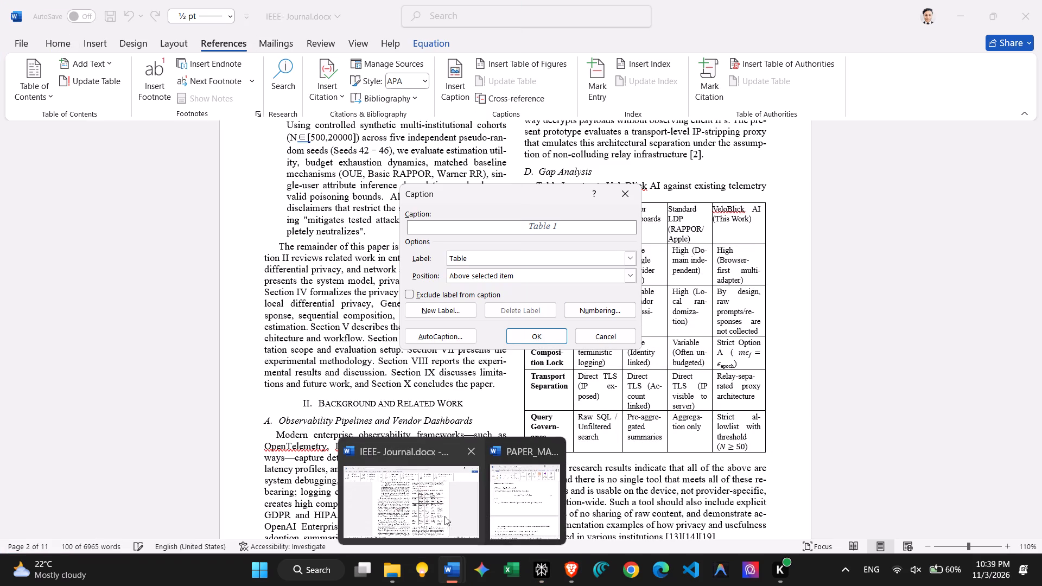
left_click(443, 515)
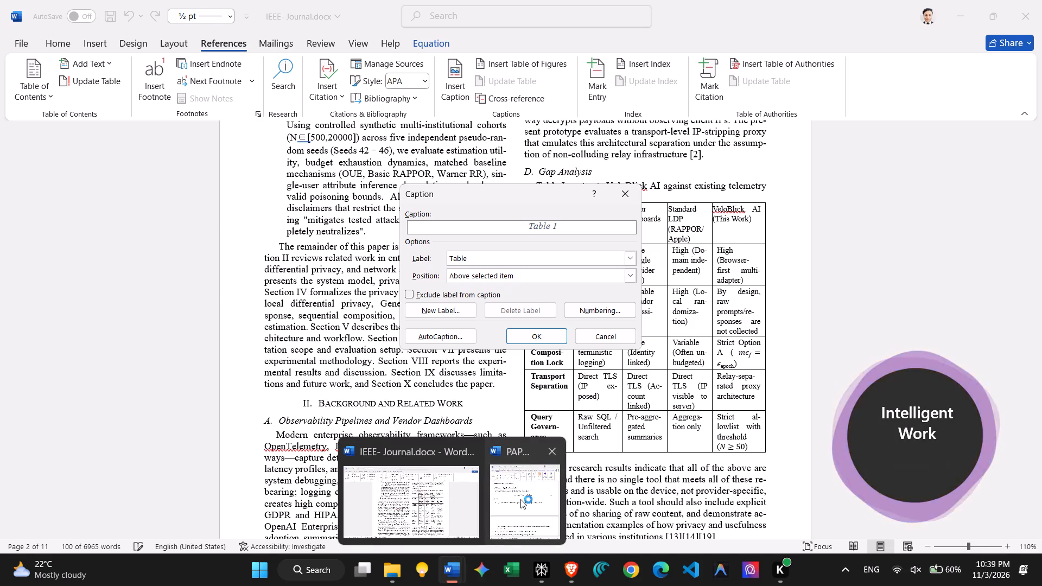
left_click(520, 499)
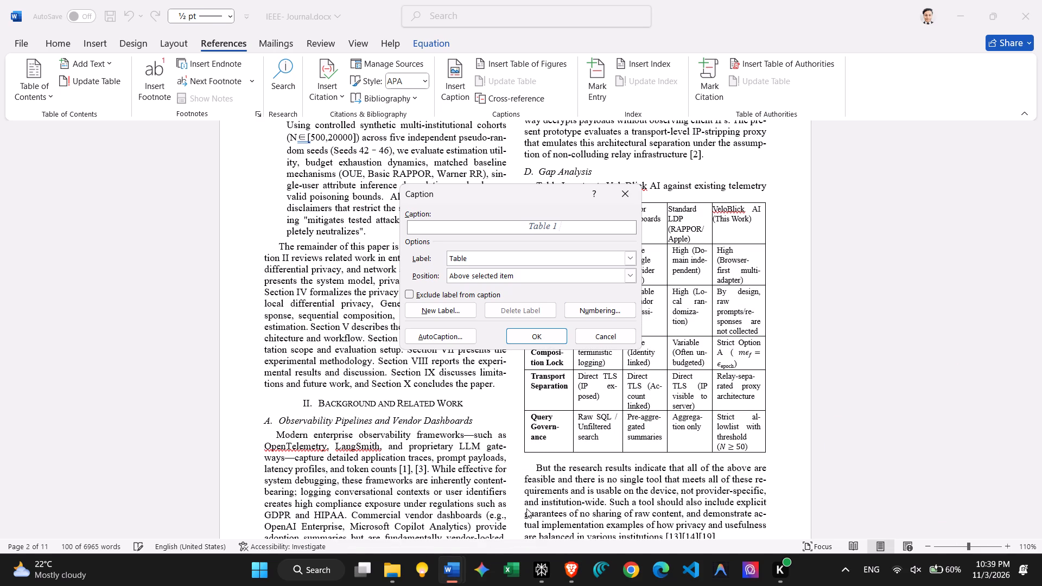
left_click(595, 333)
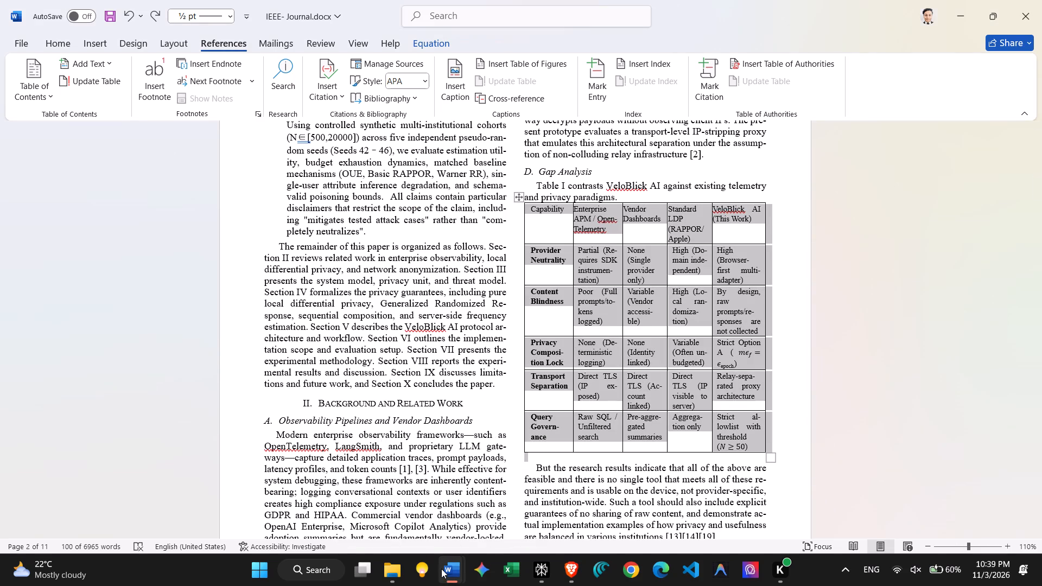
Switch to the source manuscript document in Word and locate the title above its Gap Analysis table.
left_click(504, 508)
scroll(213, 273, "up", 1)
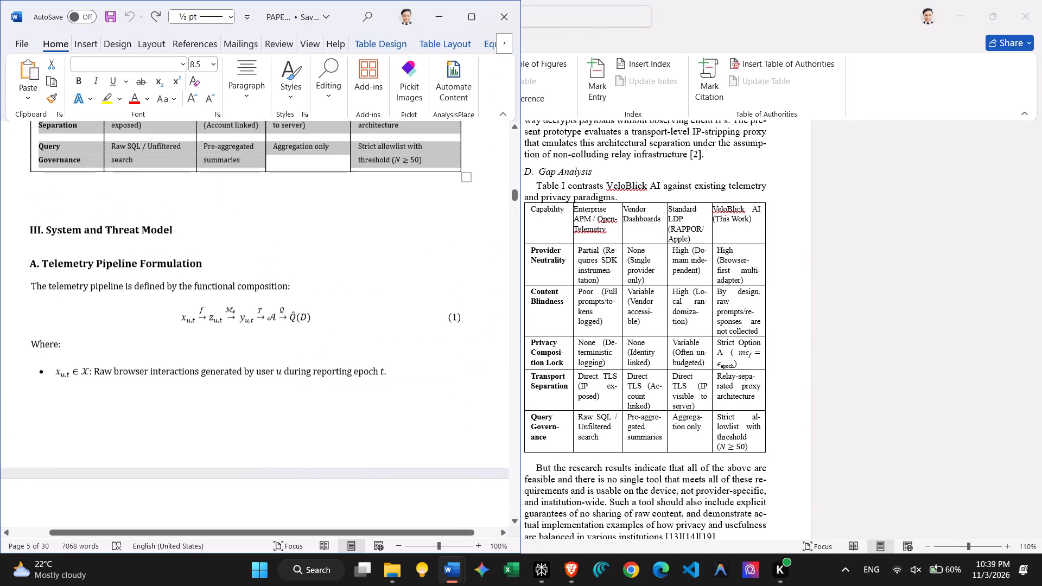
scroll(206, 271, "up", 1)
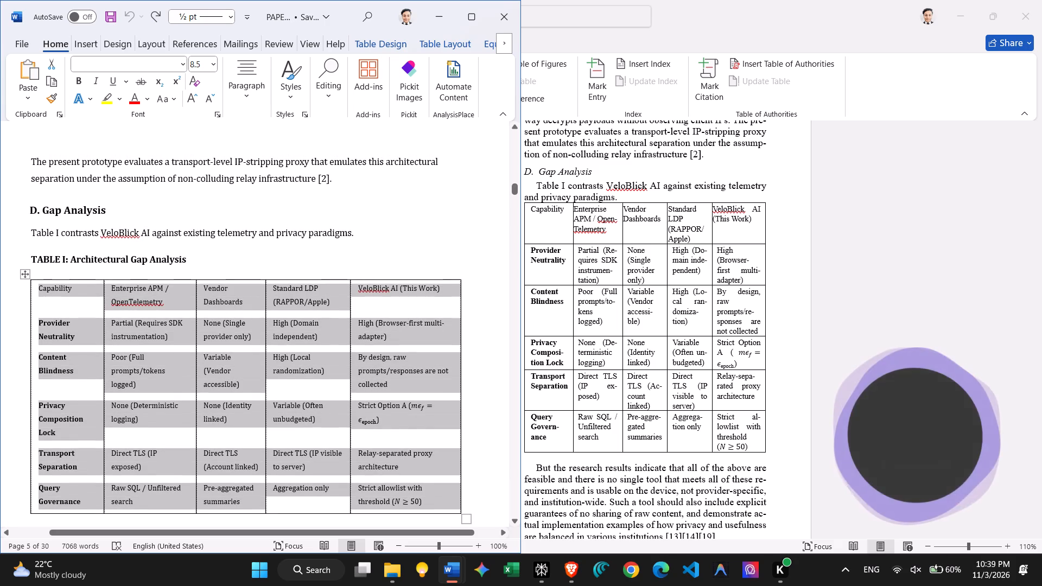
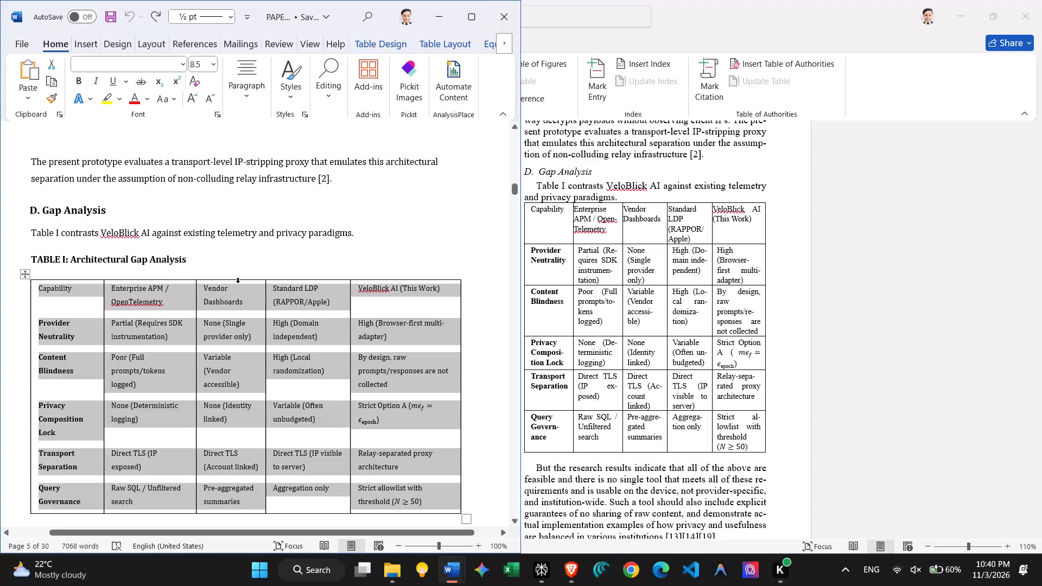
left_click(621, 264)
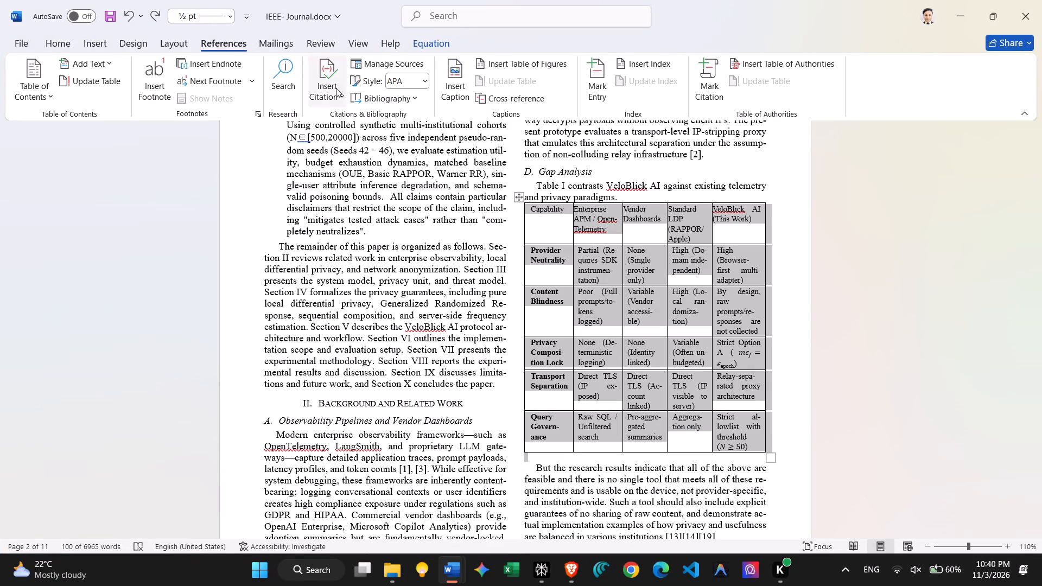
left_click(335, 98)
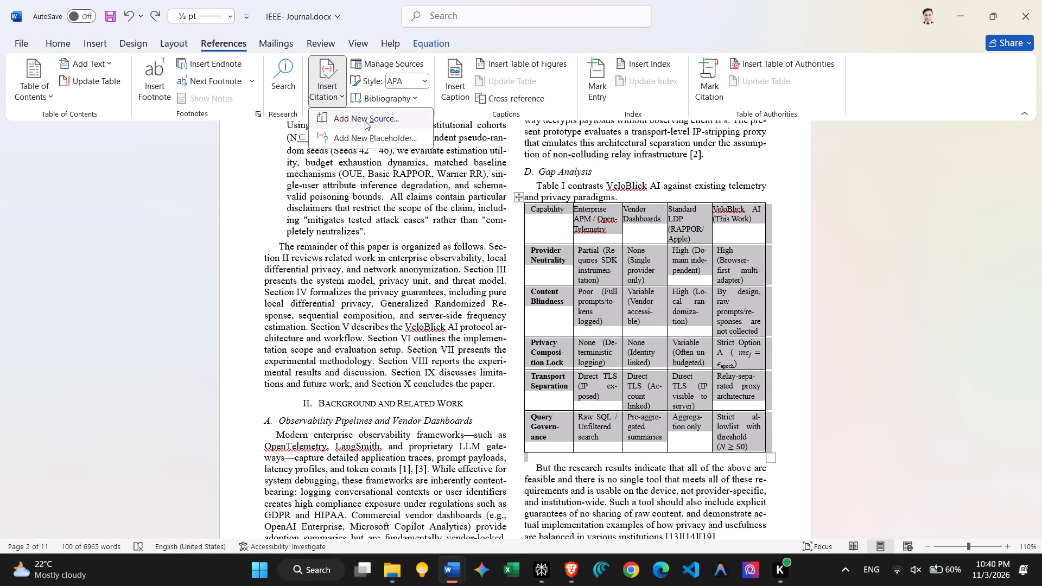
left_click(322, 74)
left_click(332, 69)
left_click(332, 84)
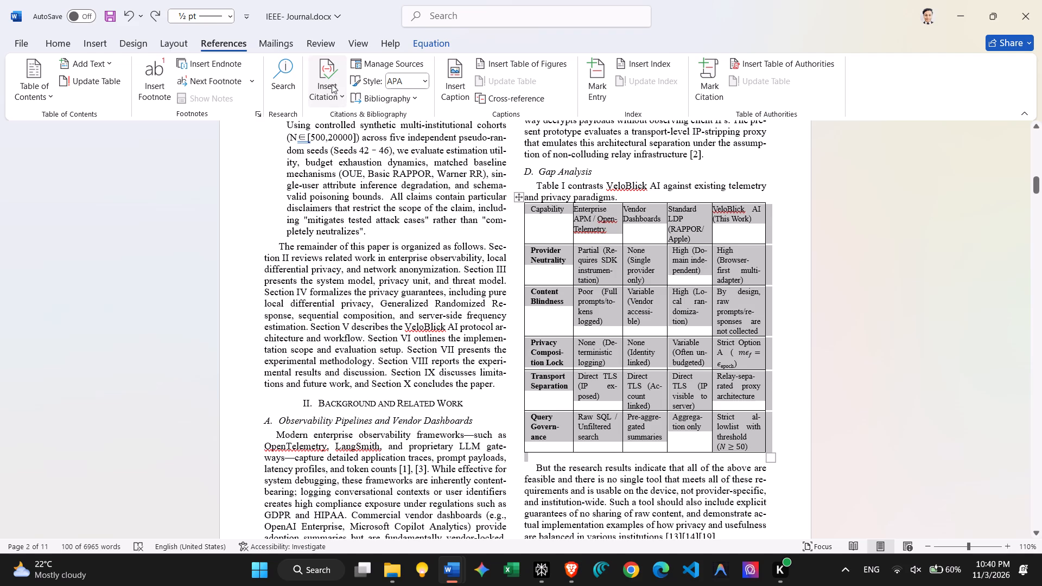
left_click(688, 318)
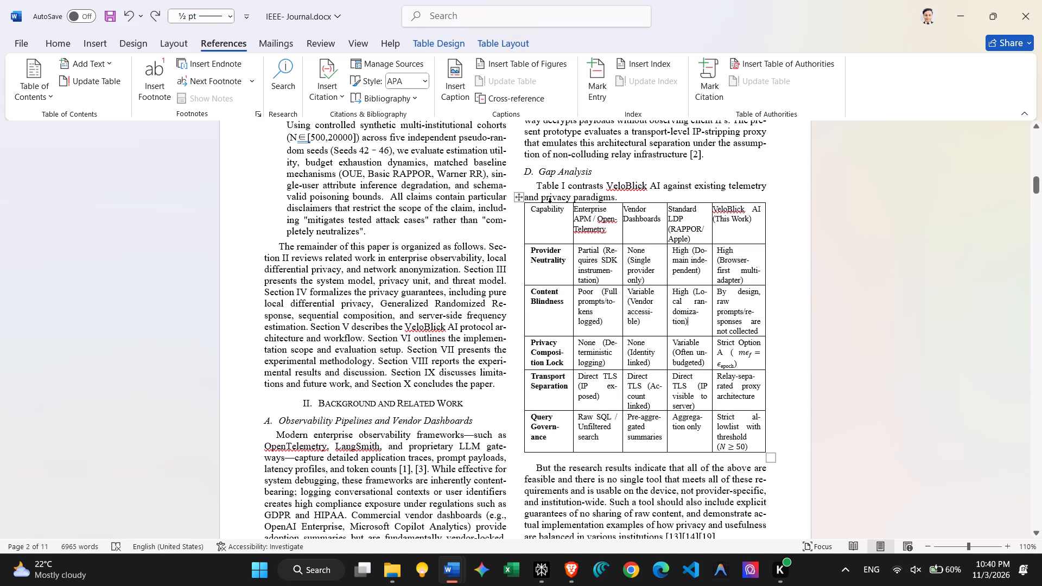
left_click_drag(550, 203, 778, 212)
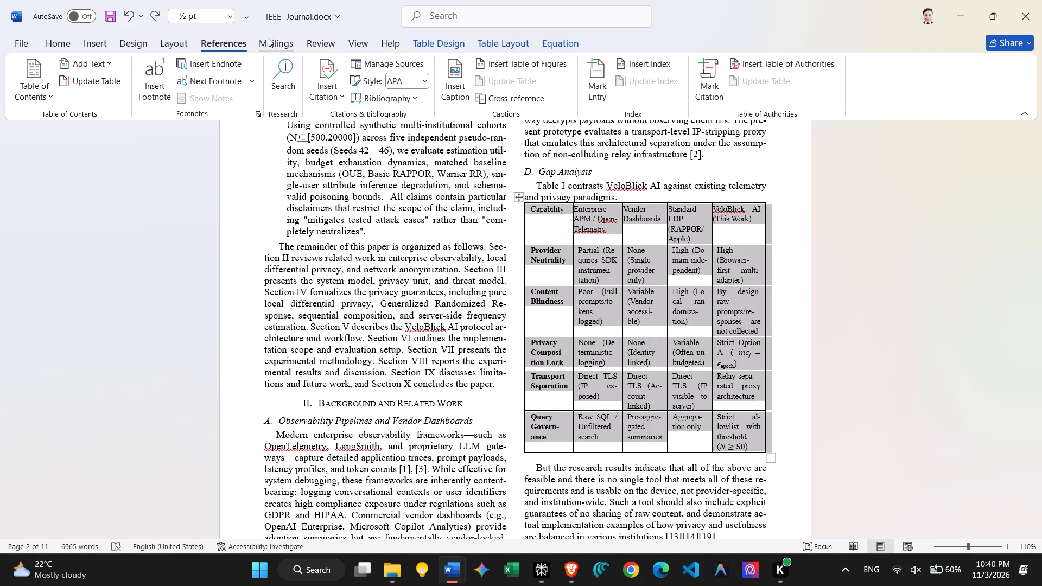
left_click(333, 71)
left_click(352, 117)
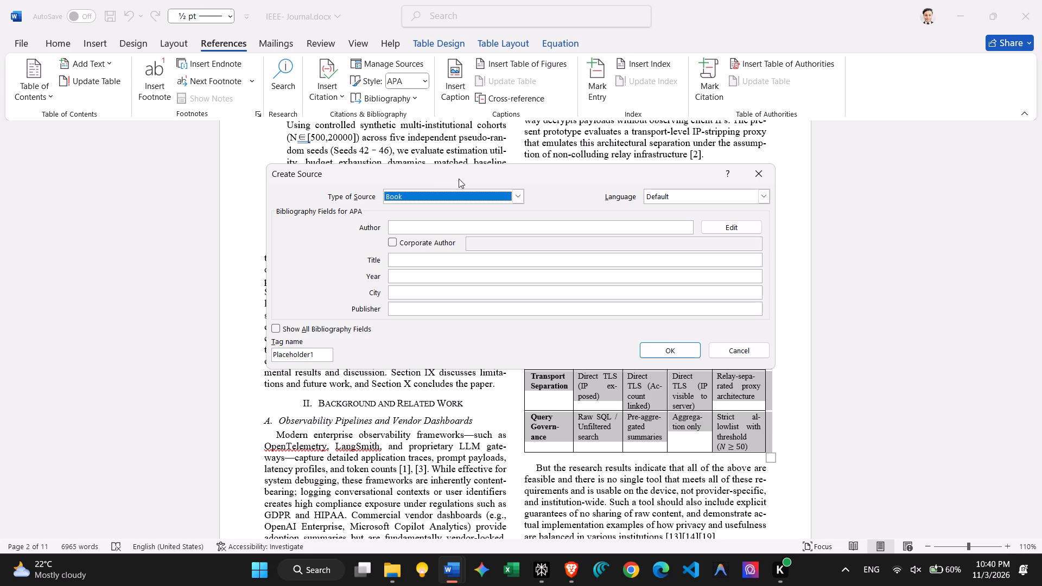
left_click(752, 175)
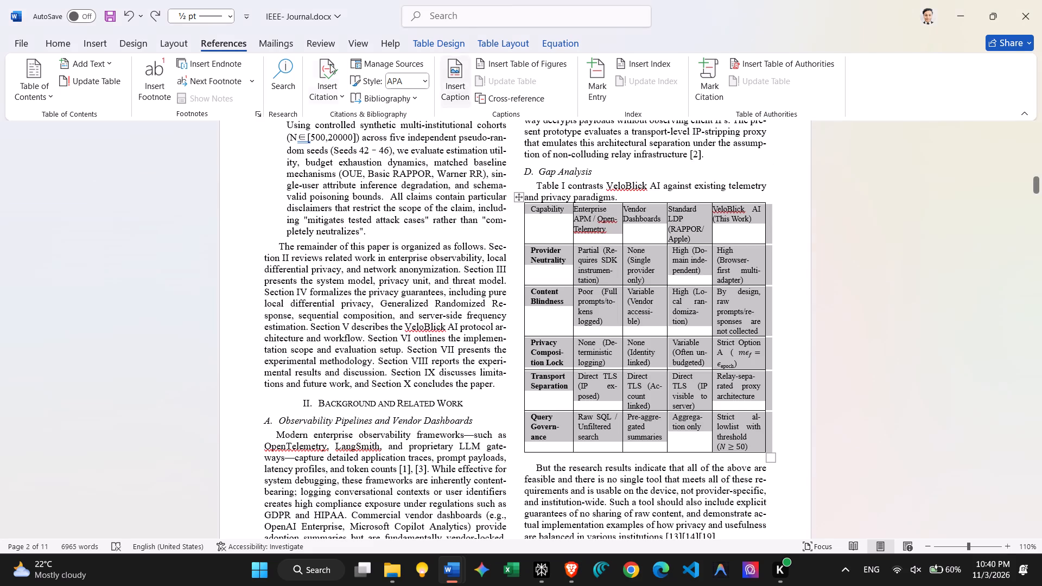
Insert the caption "Table 1. Architectural Gap Analysis" above the selected Gap Analysis table, using the Table label.
left_click(284, 41)
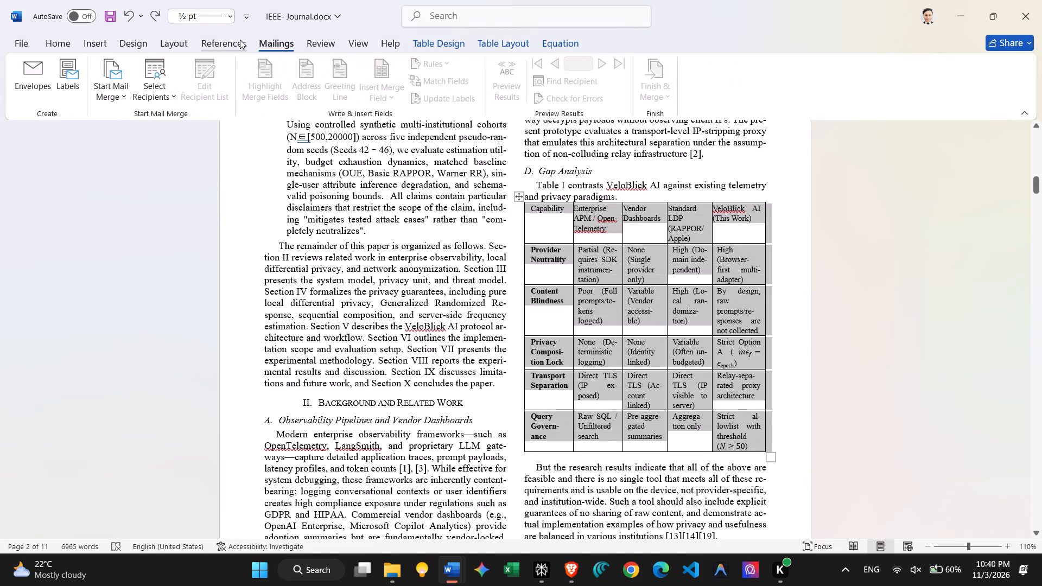
left_click(240, 40)
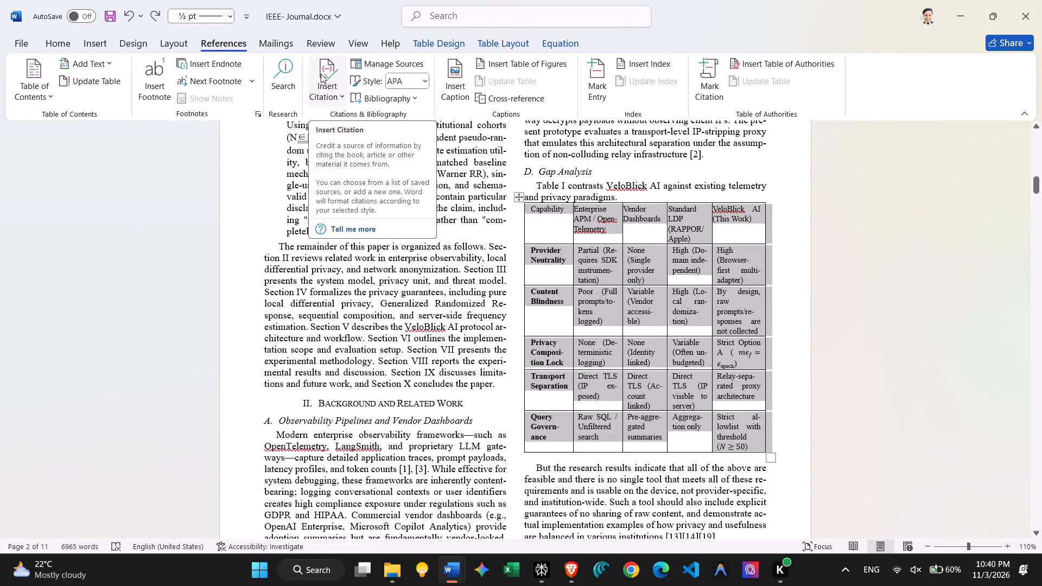
left_click(454, 75)
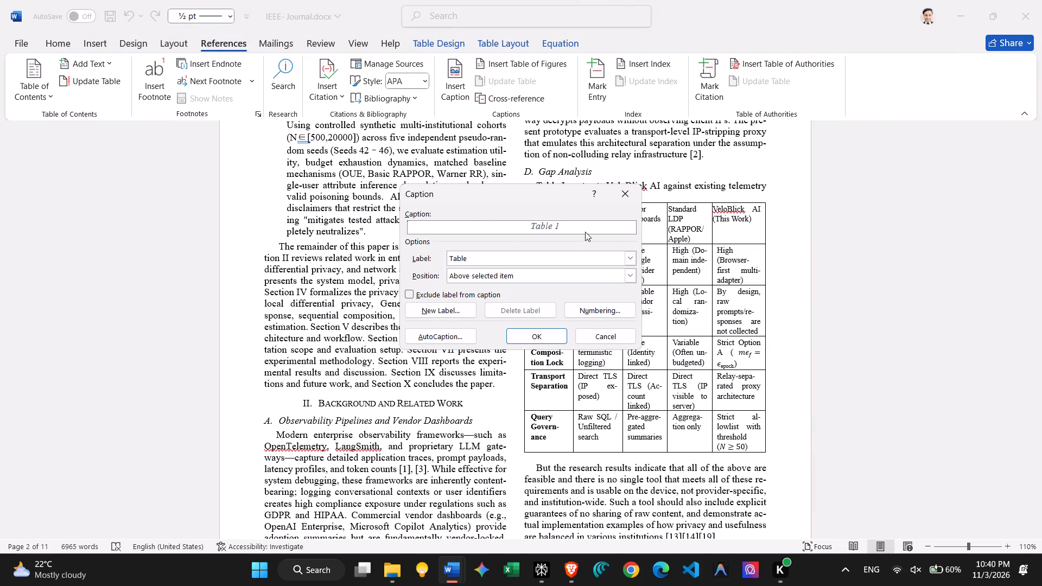
type(".")
key("space")
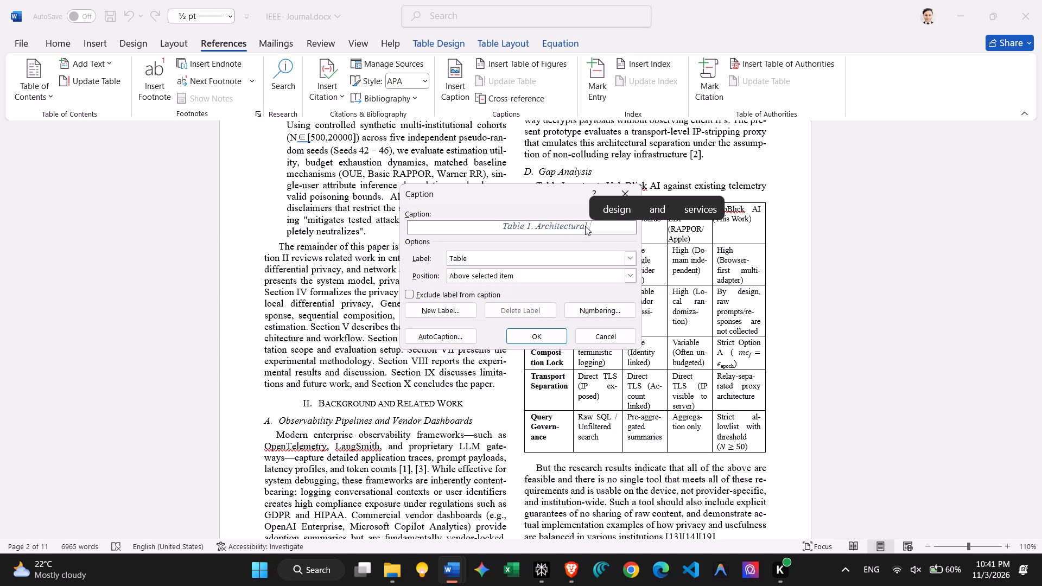
type("Gap")
key("space")
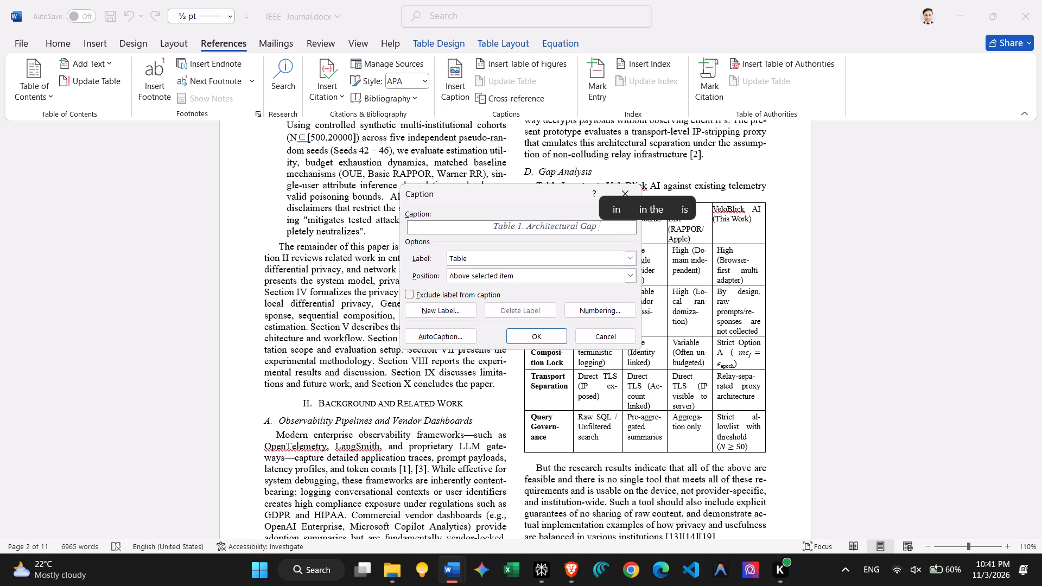
type("Analysis")
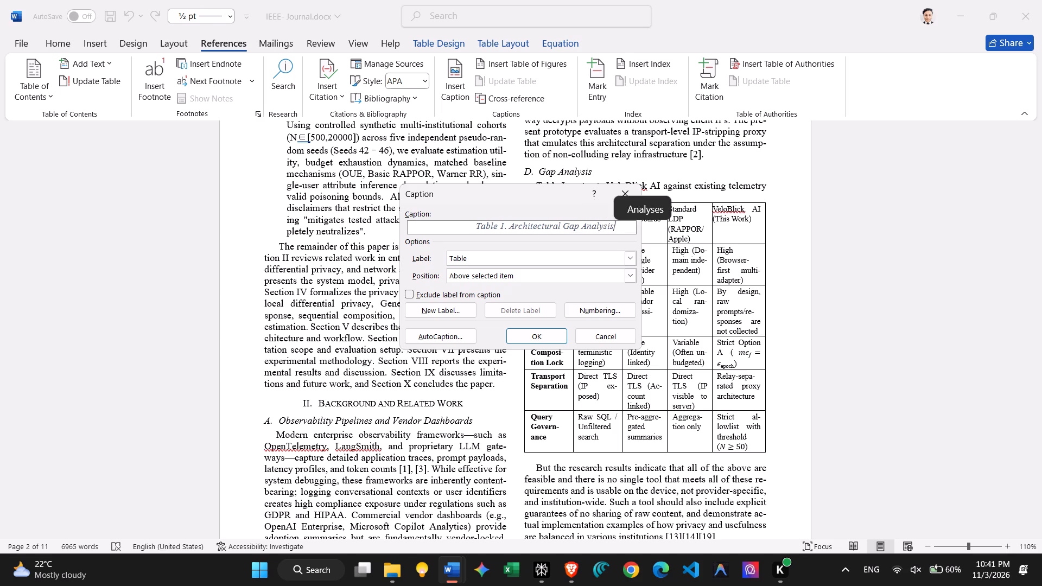
key("Return")
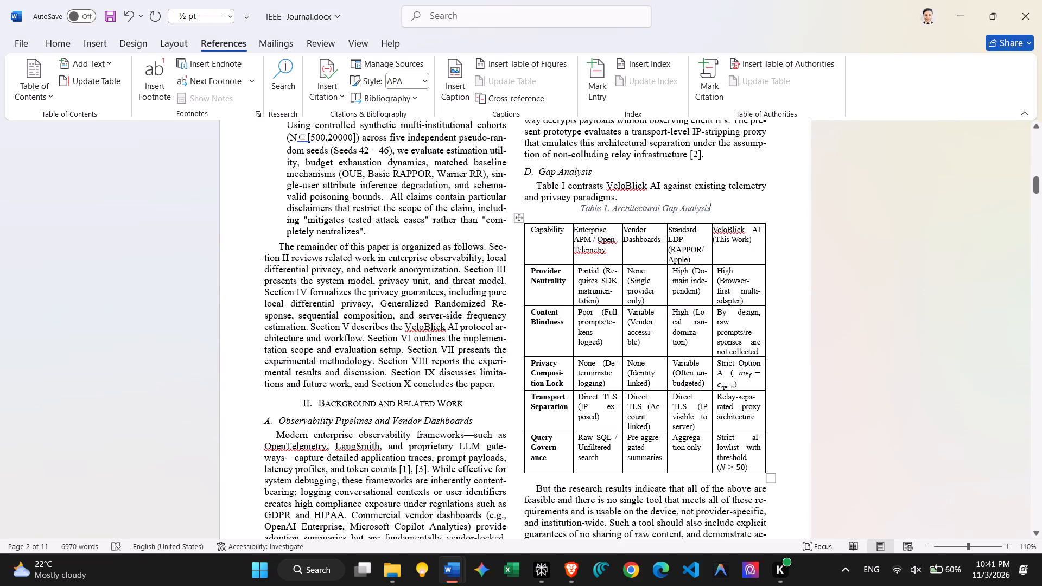
Convert the whole Architectural Gap Analysis caption to uppercase, keeping its font size at 9.
left_click_drag(723, 205, 580, 216)
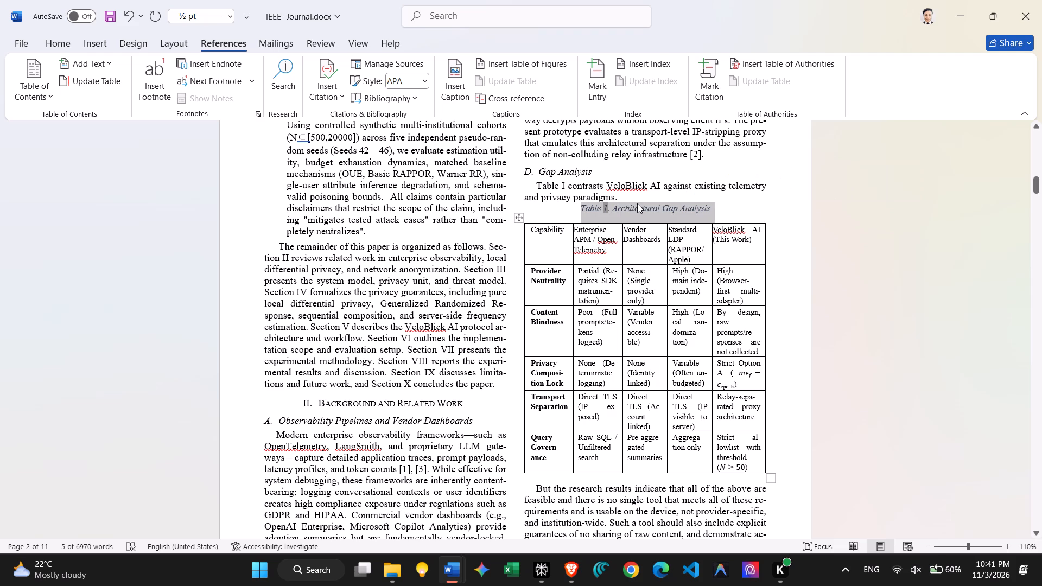
left_click(79, 47)
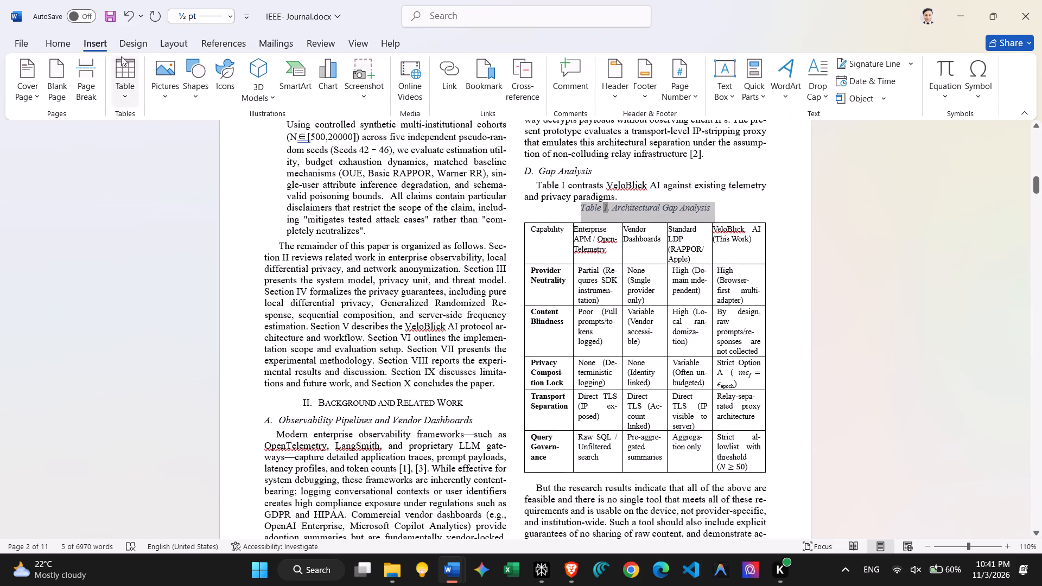
left_click(63, 41)
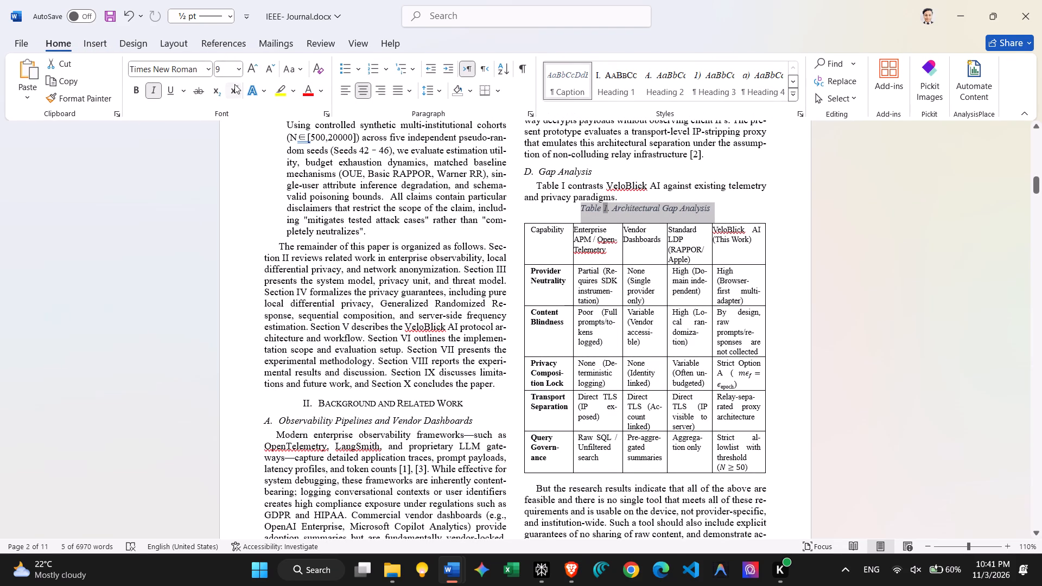
left_click(258, 67)
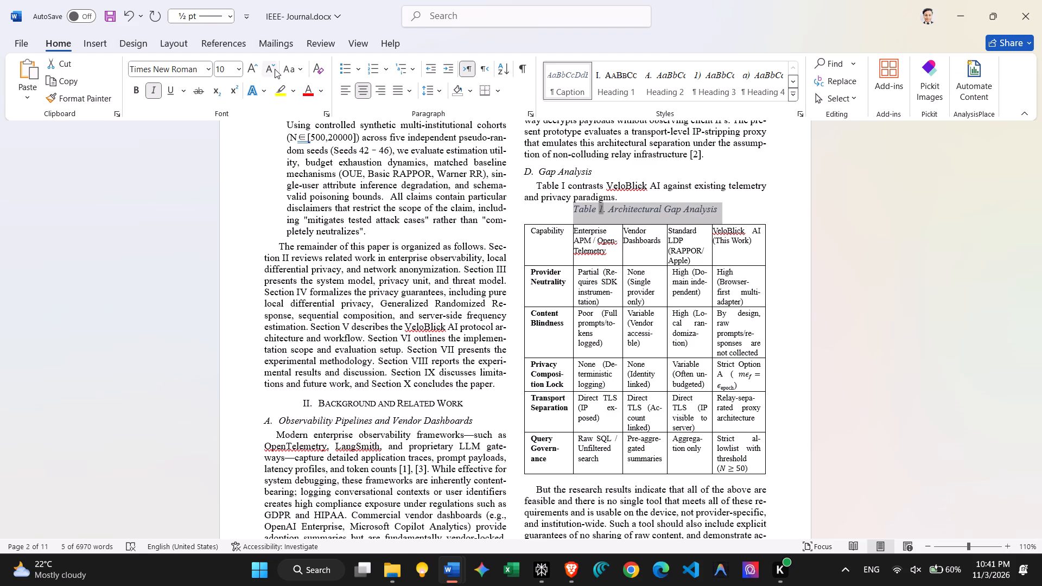
left_click(275, 69)
left_click(293, 69)
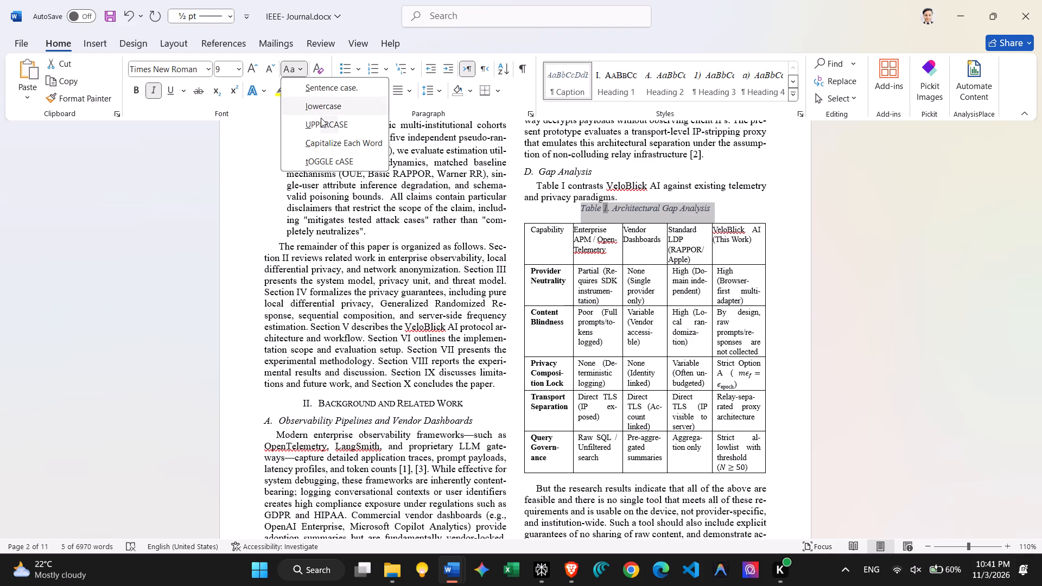
left_click(321, 118)
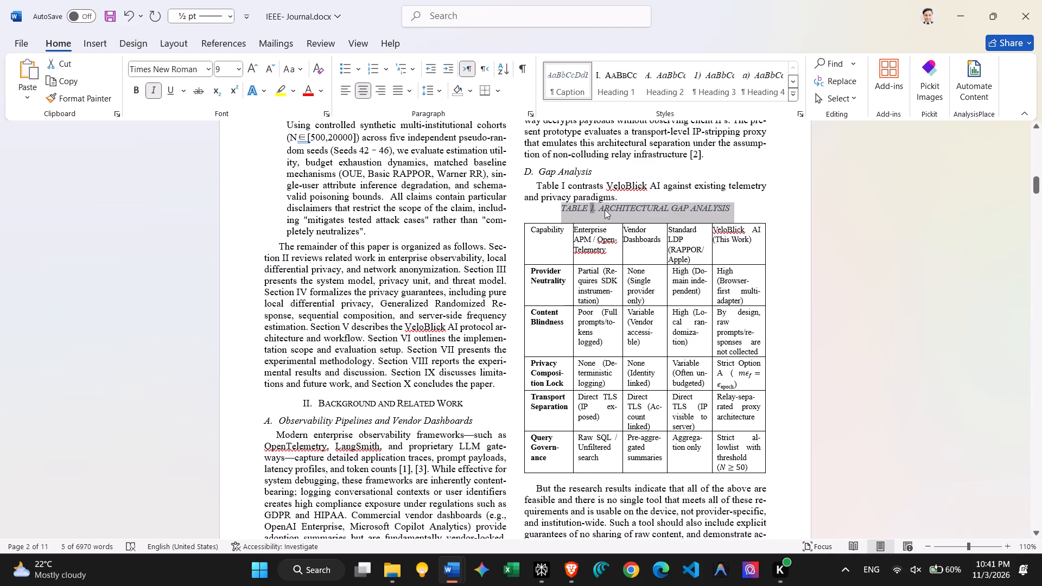
left_click(605, 209)
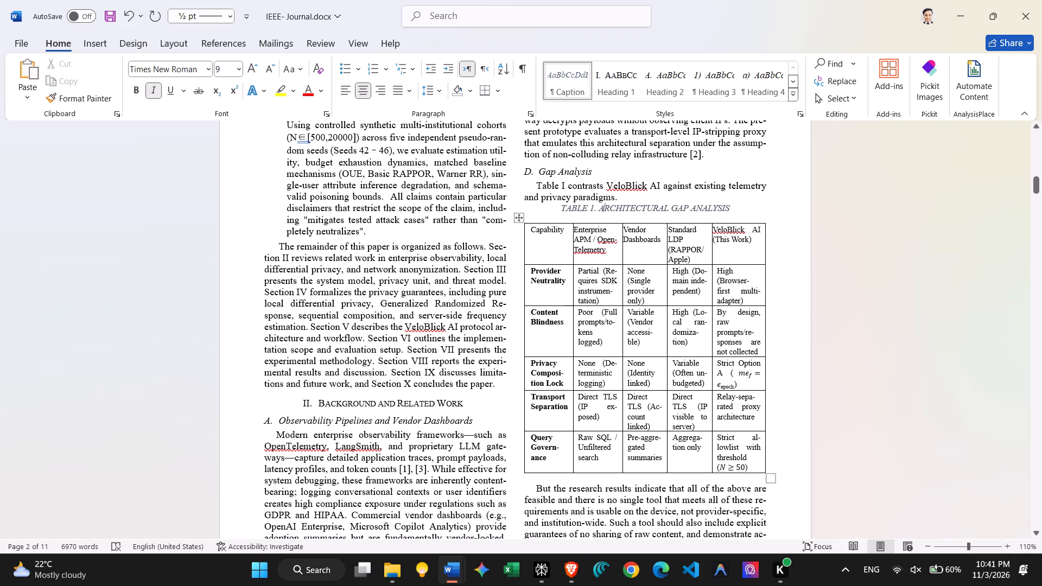
Find the existing Table IV caption, Budget Exhaustion Progression Summary, and examine its font and paragraph formatting.
scroll(584, 345, "down", 12)
scroll(584, 345, "up", 1)
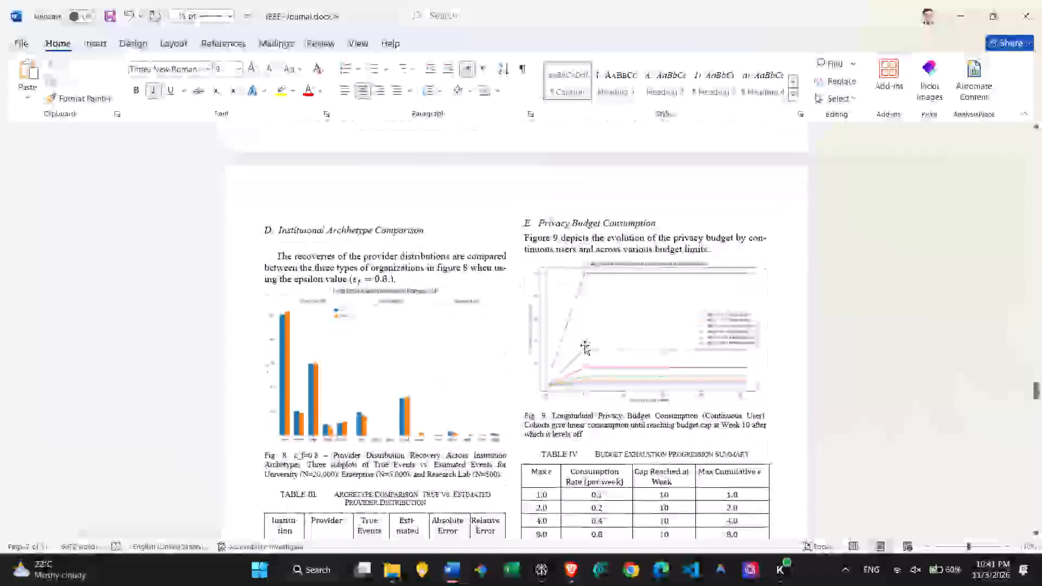
left_click(682, 449)
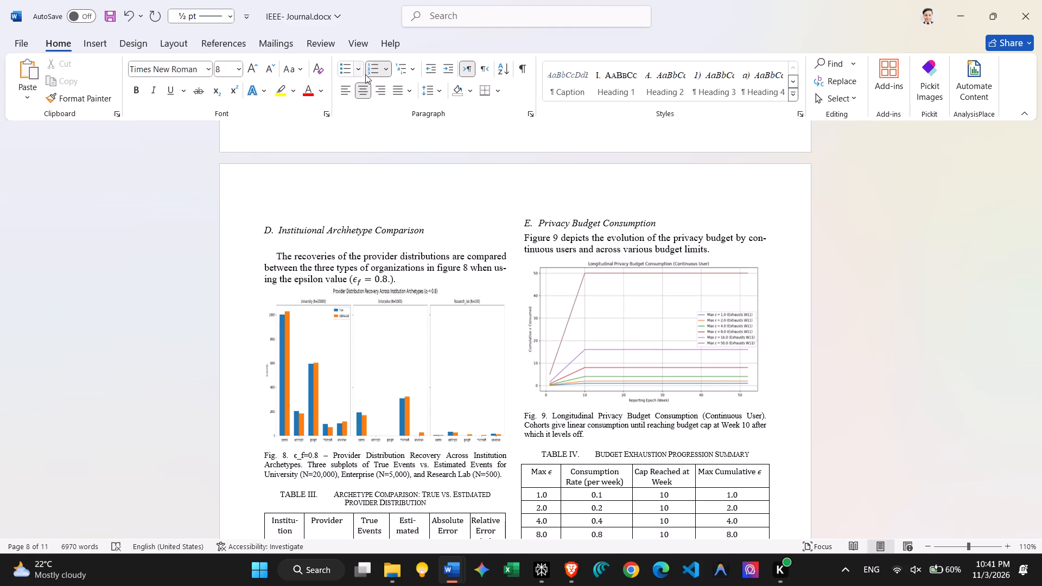
left_click(218, 43)
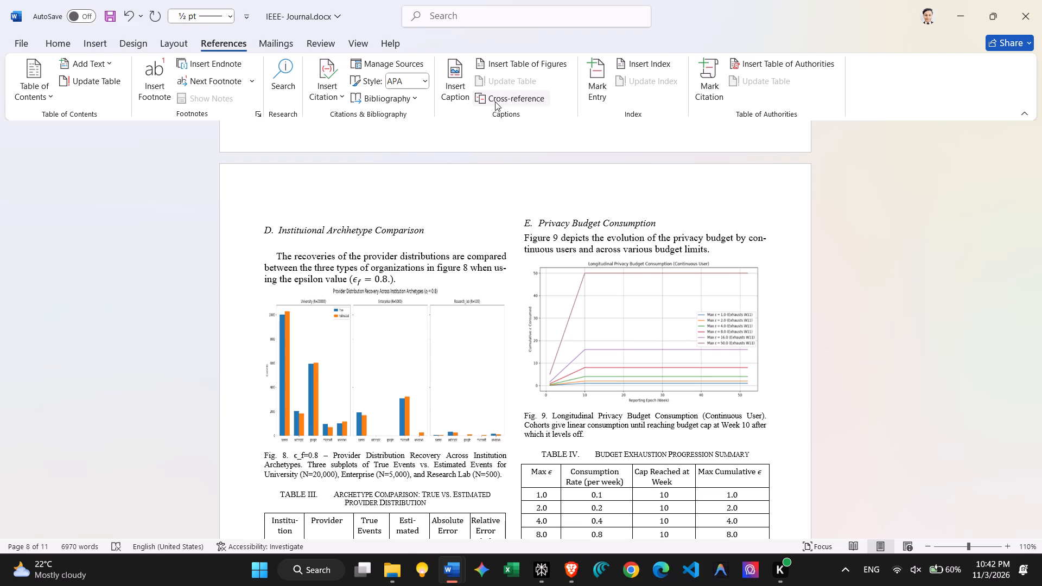
Return to the Architectural Gap Analysis caption above the Gap Analysis table and select its full text.
scroll(522, 277, "up", 10)
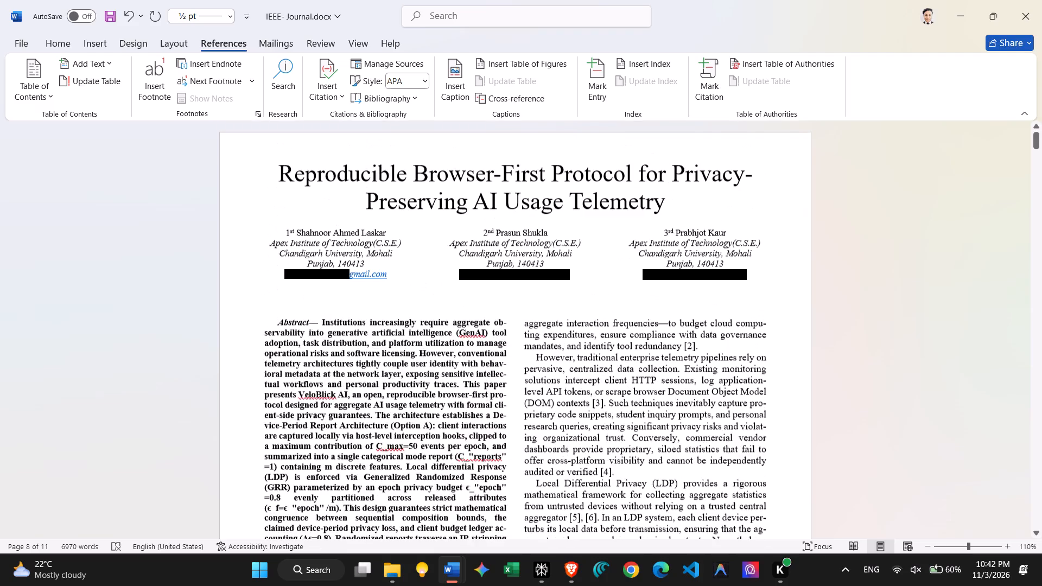
scroll(522, 277, "down", 3)
scroll(522, 277, "up", 1)
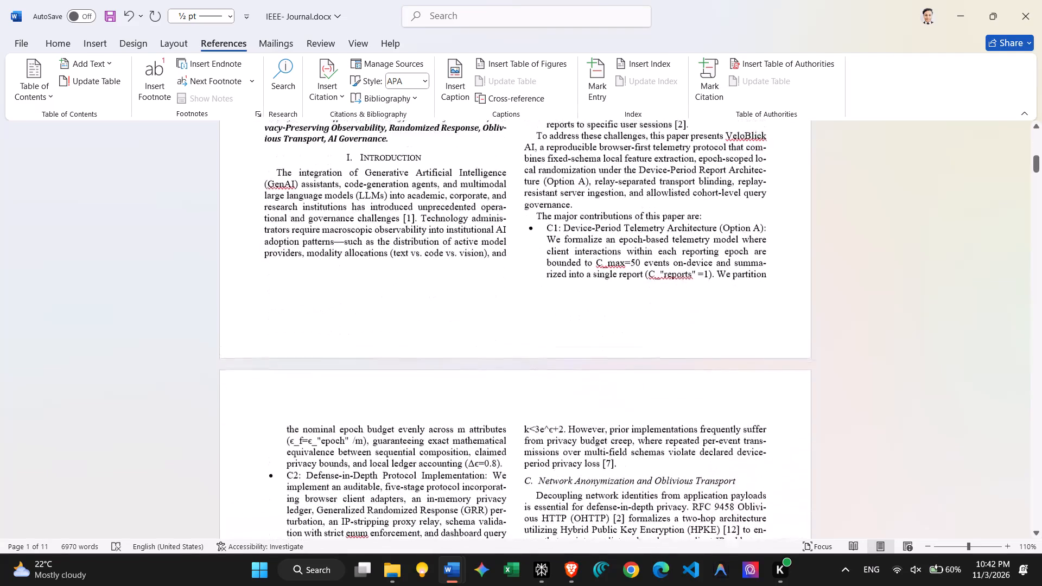
scroll(522, 277, "up", 1)
right_click(522, 277)
scroll(522, 277, "down", 3)
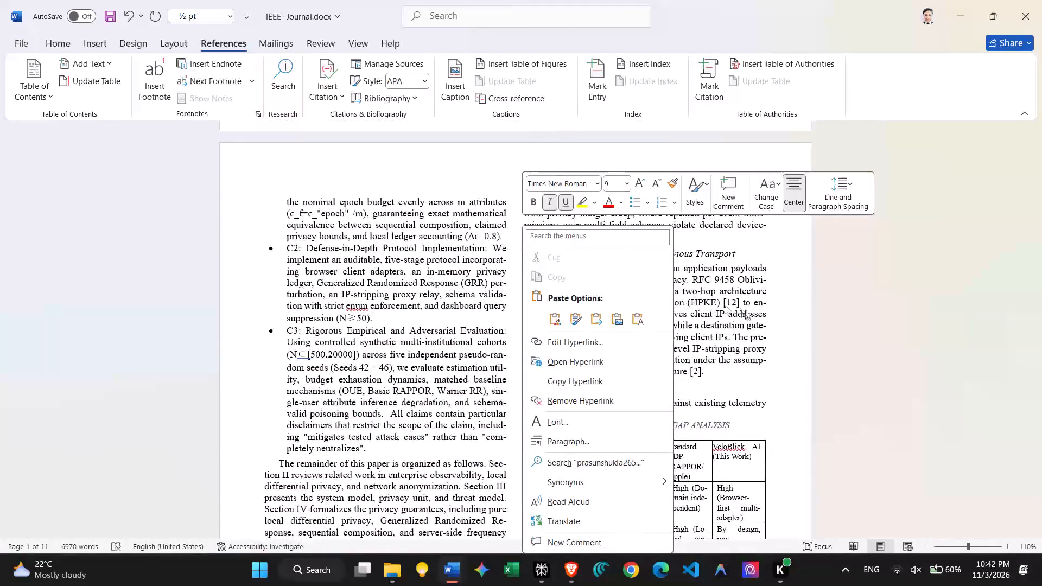
left_click(745, 310)
scroll(669, 394, "down", 4)
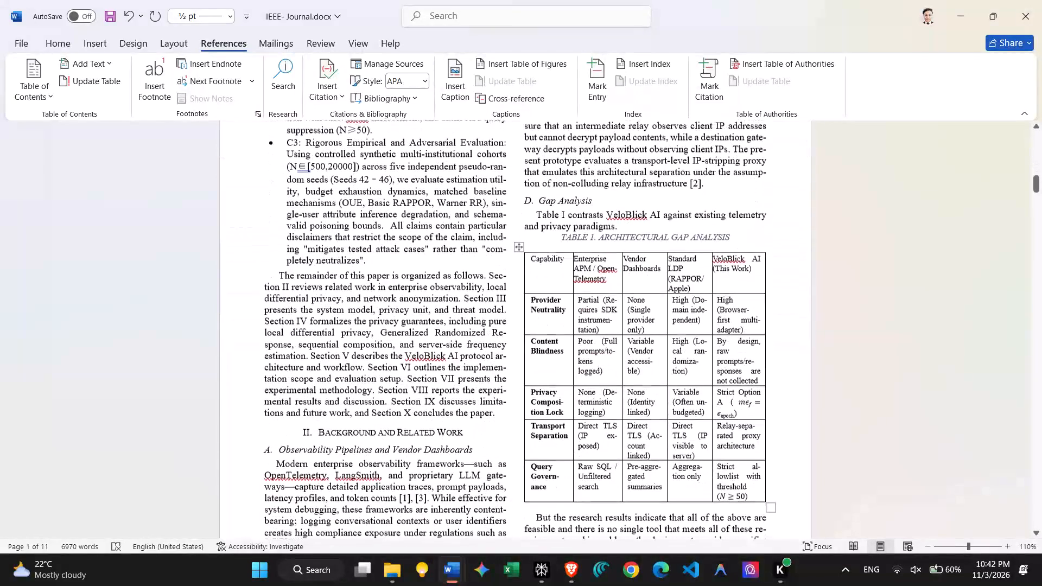
left_click_drag(740, 232, 575, 240)
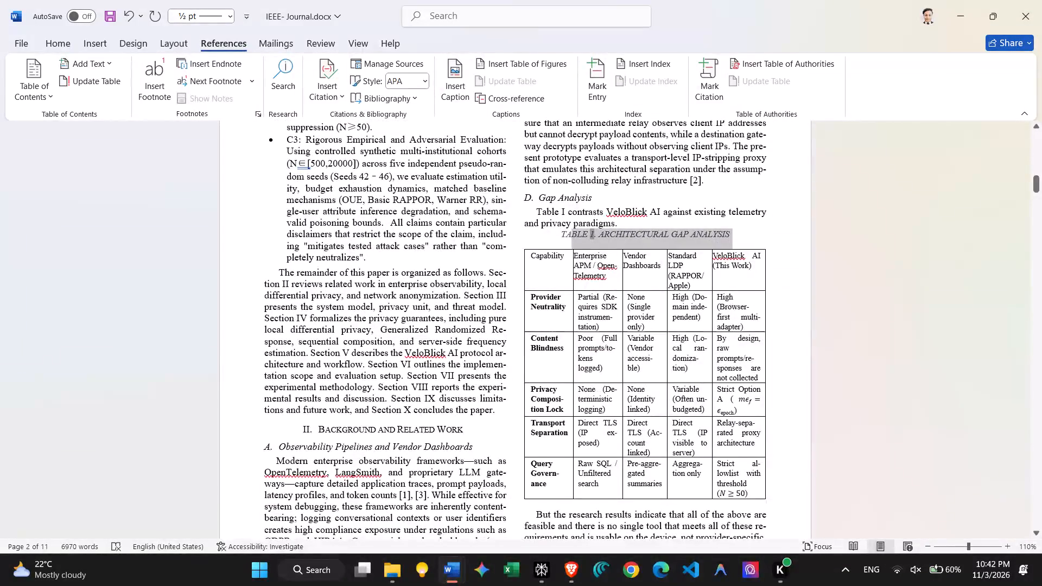
left_click_drag(575, 240, 564, 240)
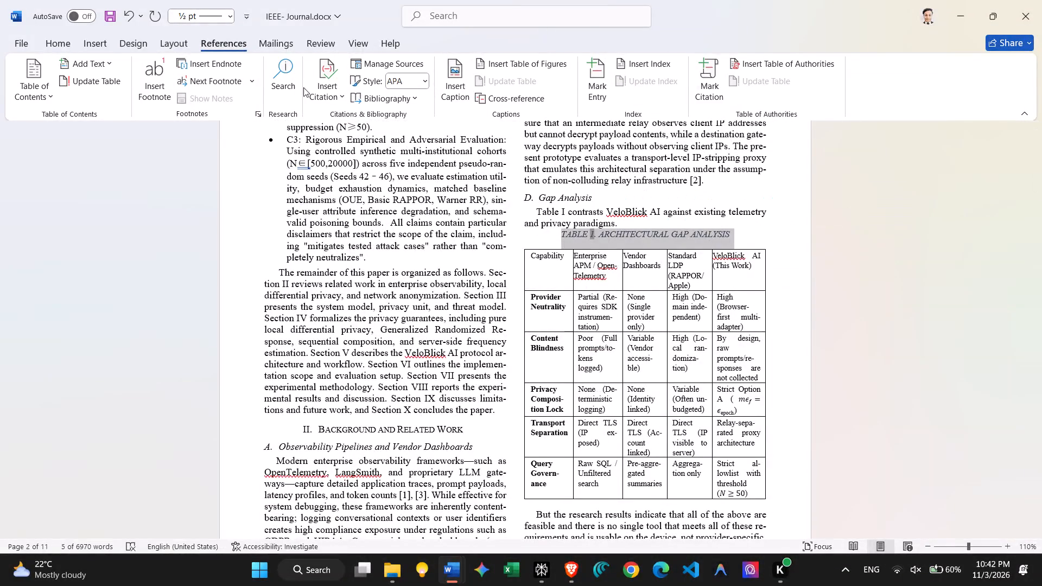
Using the Table V caption, Malicious Distortion Metrics, as reference, set the Architectural Gap Analysis caption to font size 8 and remove its italics.
scroll(427, 381, "down", 13)
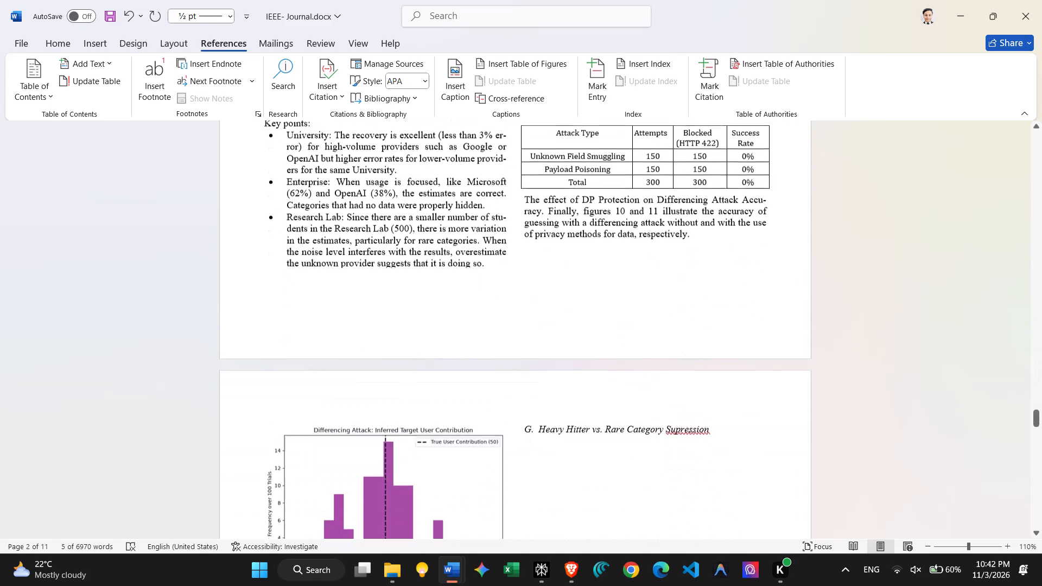
scroll(427, 381, "up", 1)
left_click(650, 225)
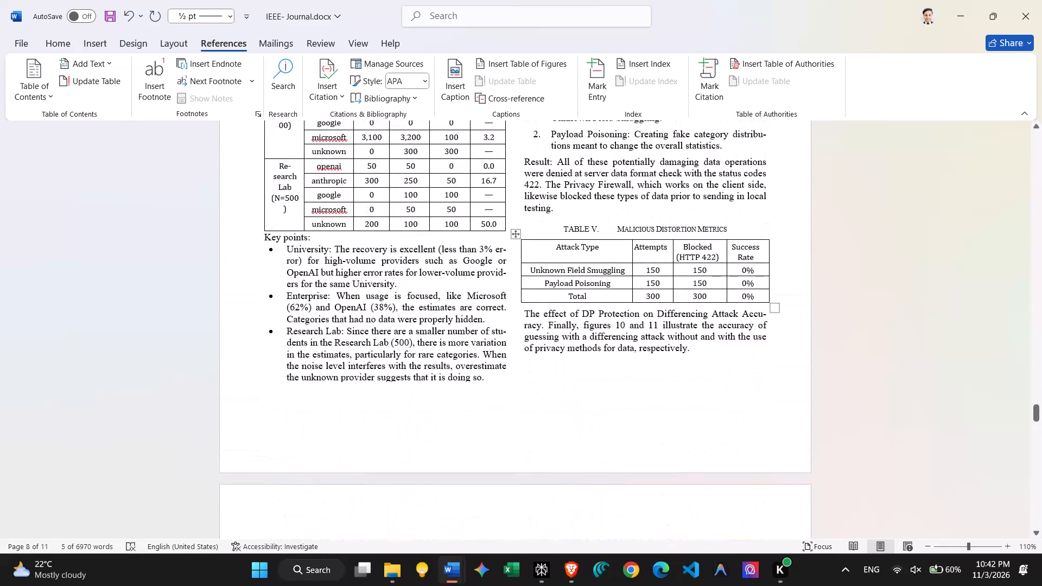
left_click(60, 50)
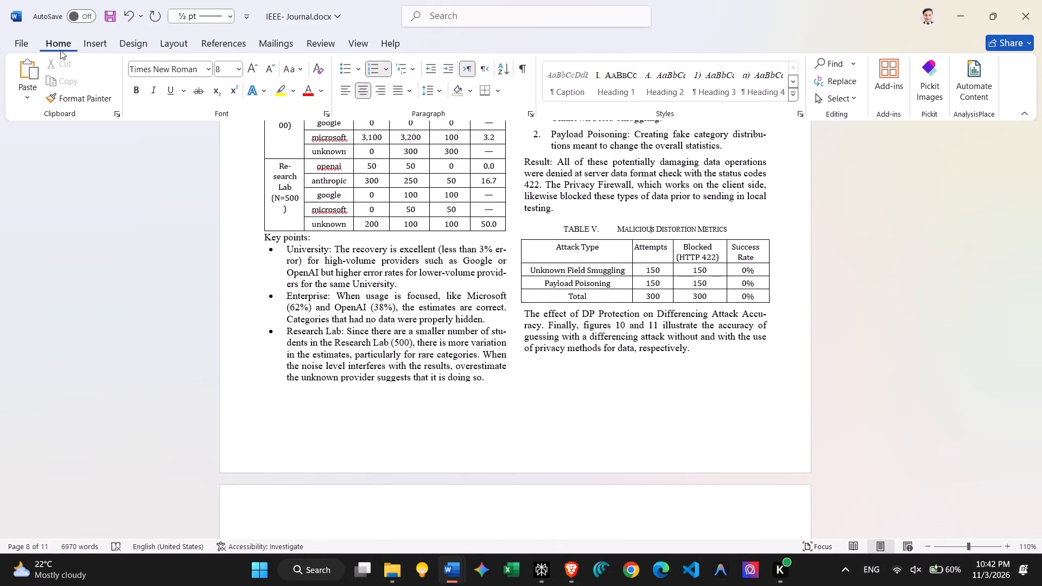
scroll(460, 357, "up", 12)
scroll(460, 357, "down", 1)
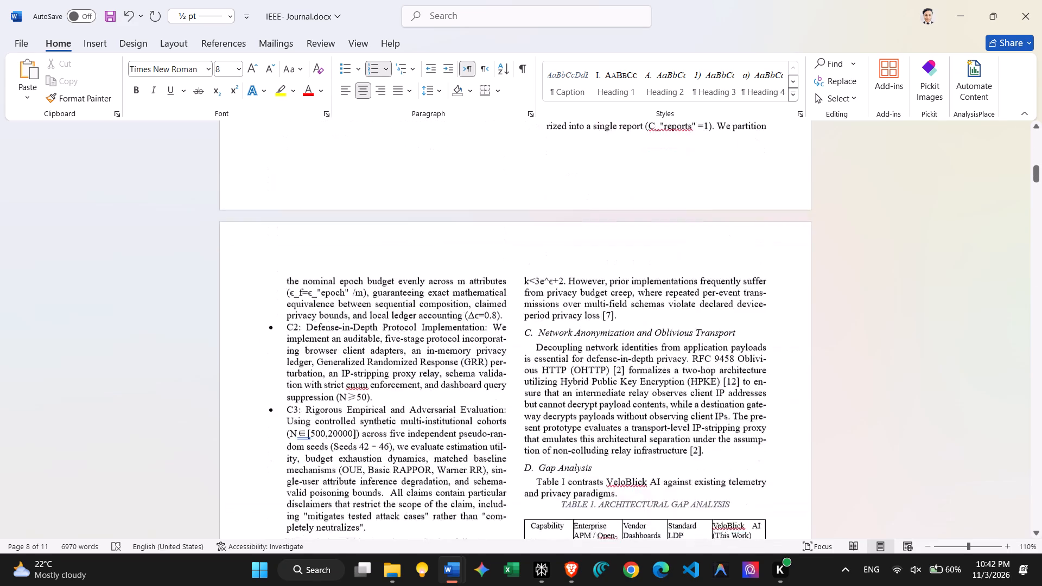
scroll(460, 357, "down", 2)
left_click_drag(744, 234, 560, 243)
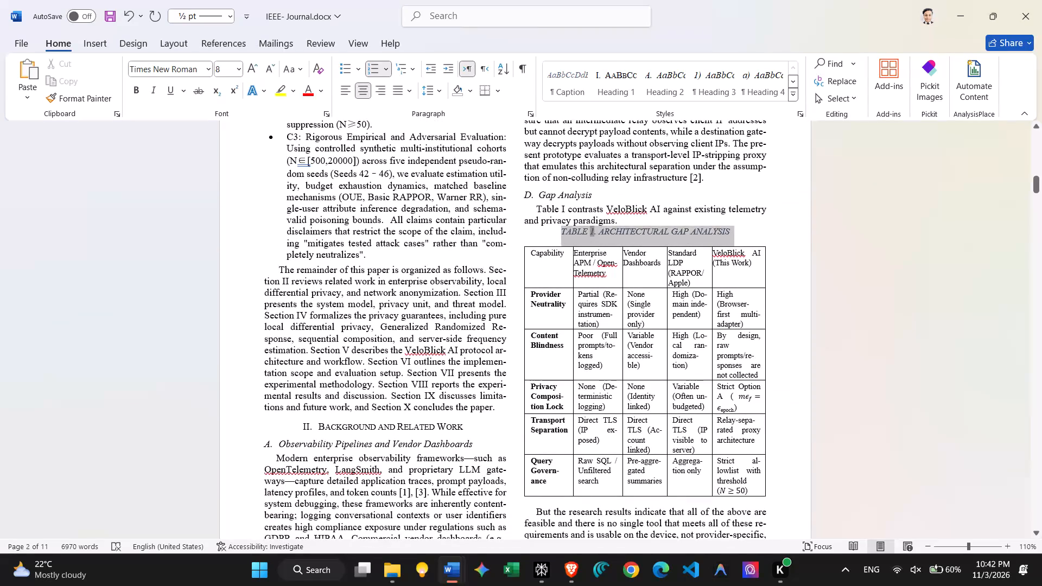
left_click_drag(560, 243, 557, 243)
left_click(238, 69)
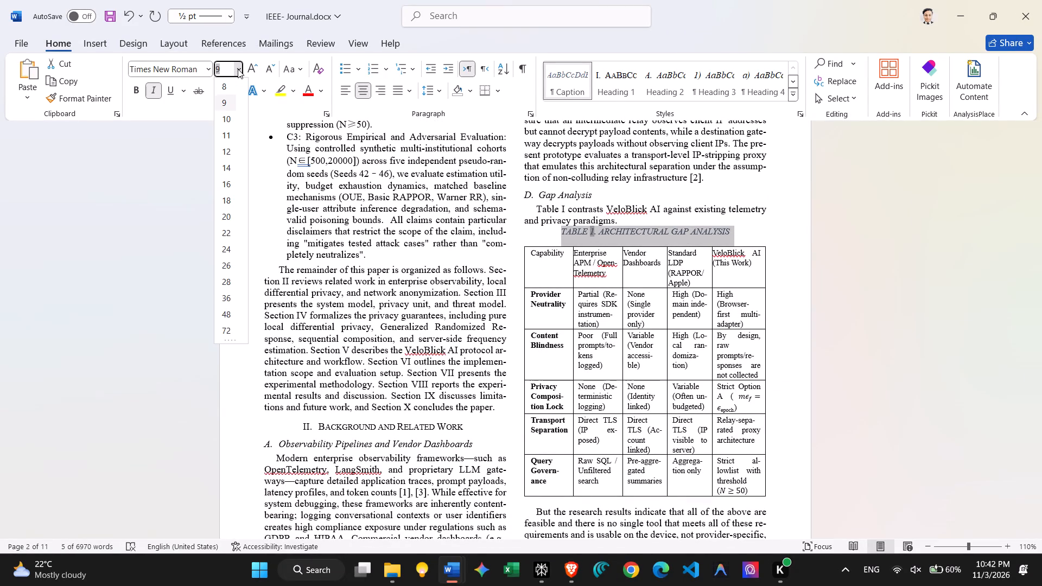
left_click(236, 85)
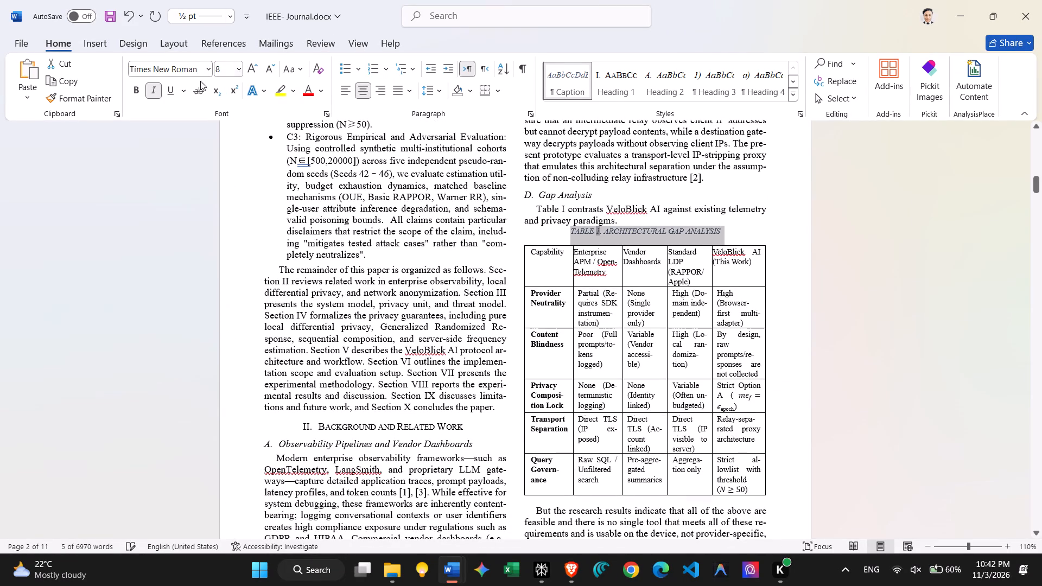
left_click(155, 95)
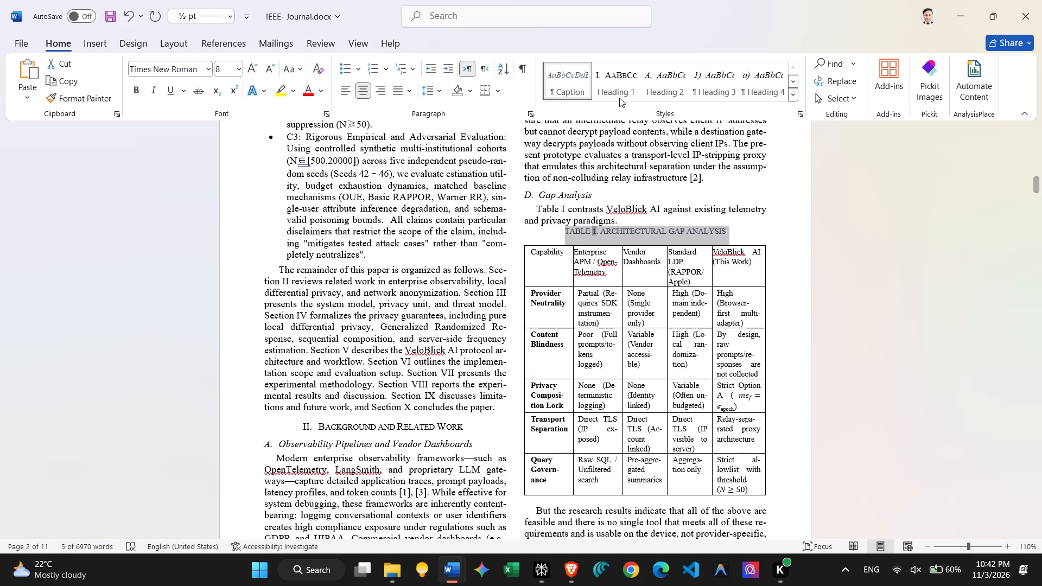
Open the full gallery of text styles for the selected Architectural Gap Analysis caption.
left_click(796, 95)
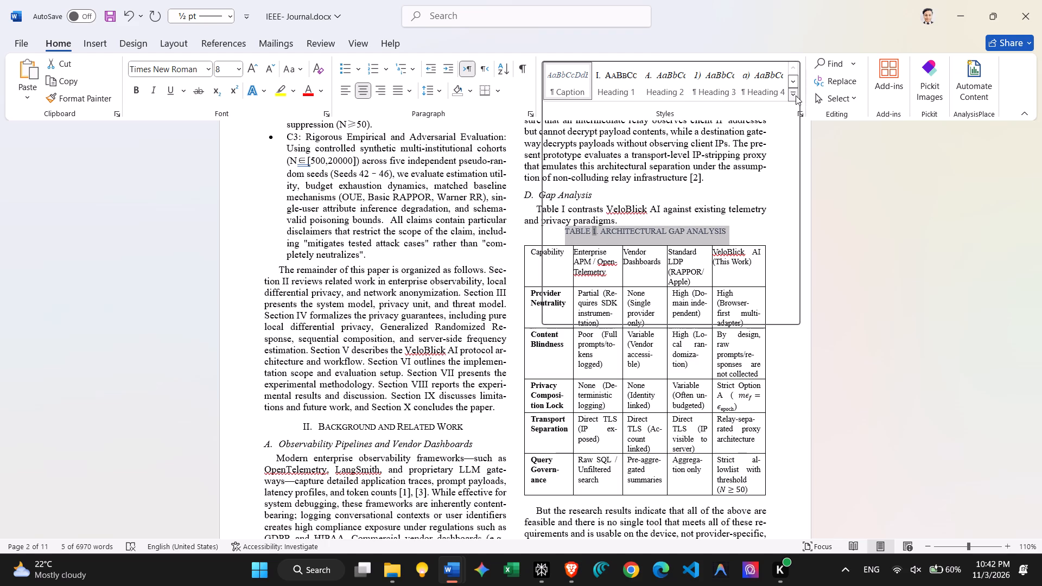
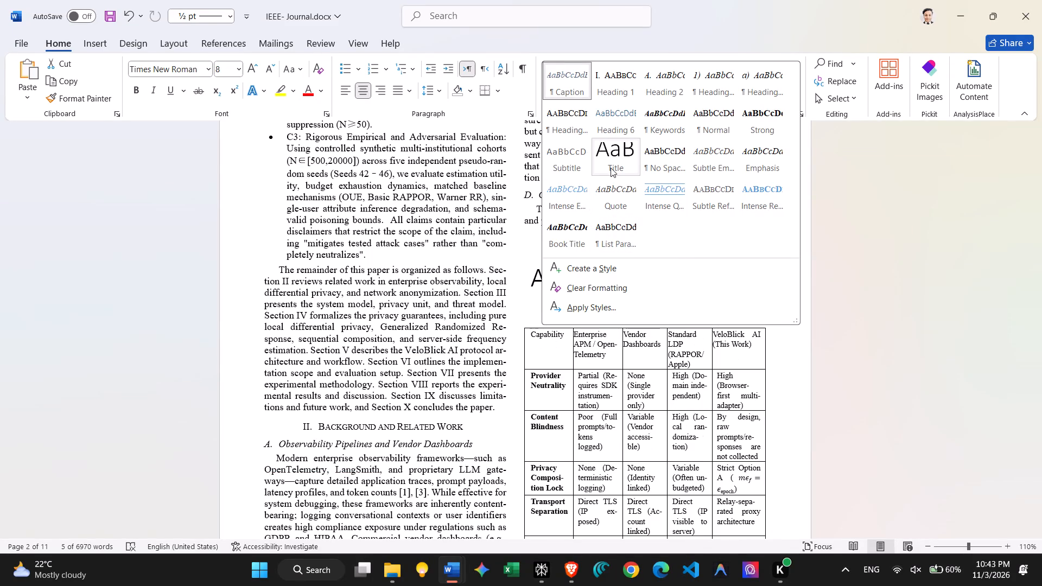
Apply the Heading 1 style to the selected Architectural Gap Analysis caption and reduce its font size to 8.
left_click(602, 77)
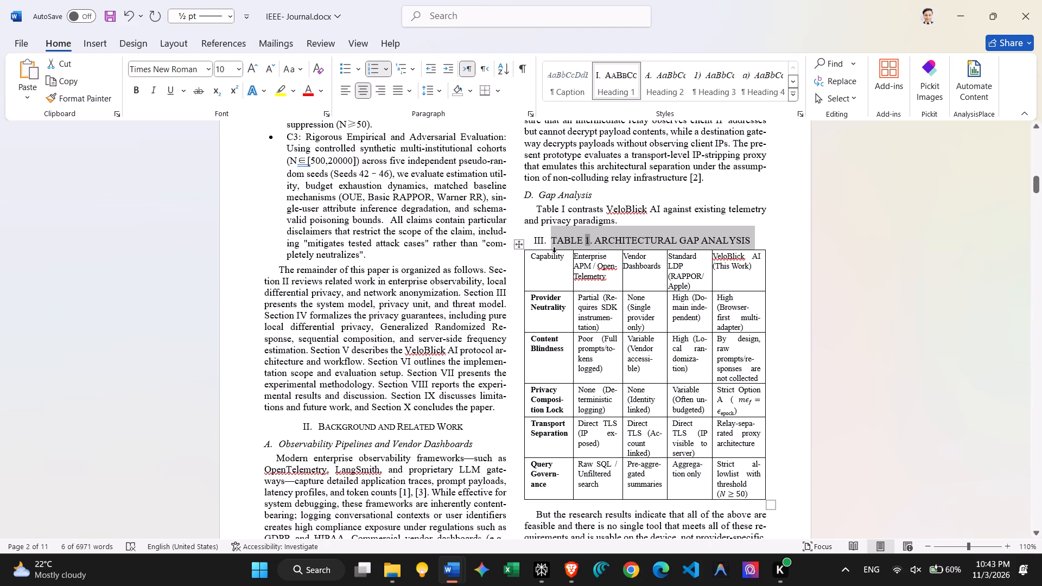
left_click(92, 42)
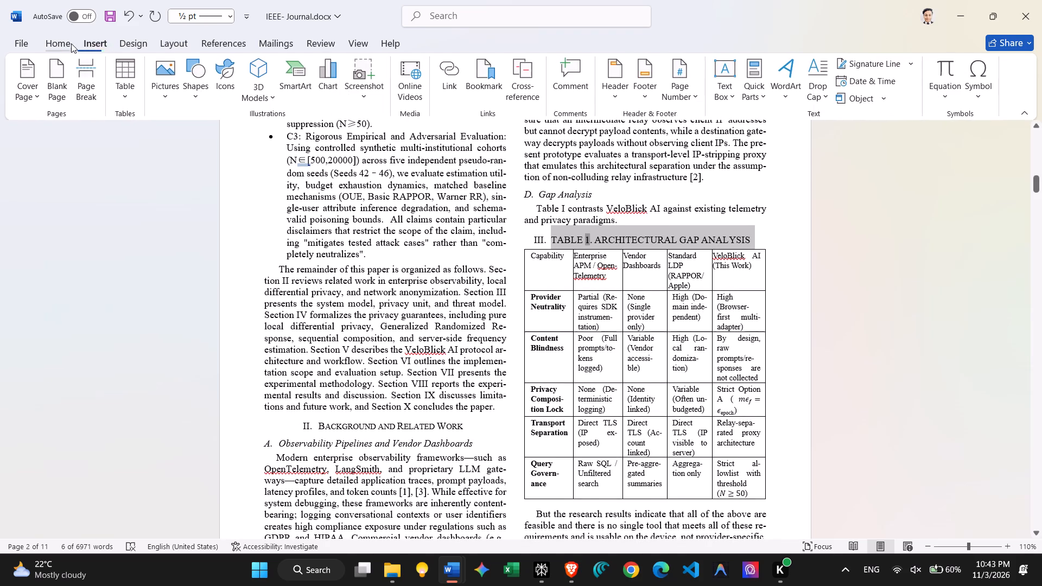
left_click(71, 43)
double_click(263, 72)
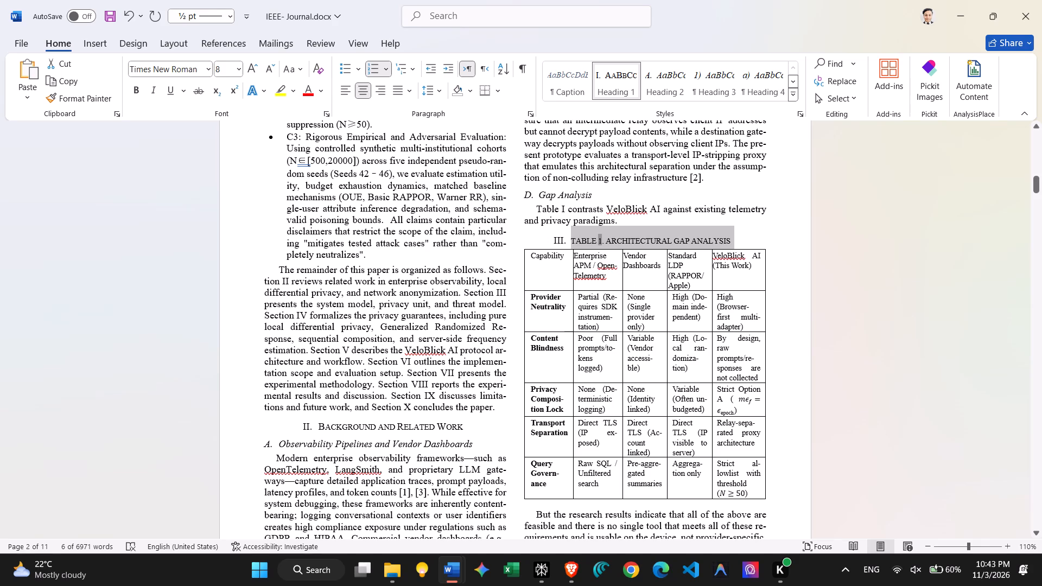
Remove the automatic section number III from the Architectural Gap Analysis caption and centre the caption above its table.
left_click(653, 237)
left_click(570, 241)
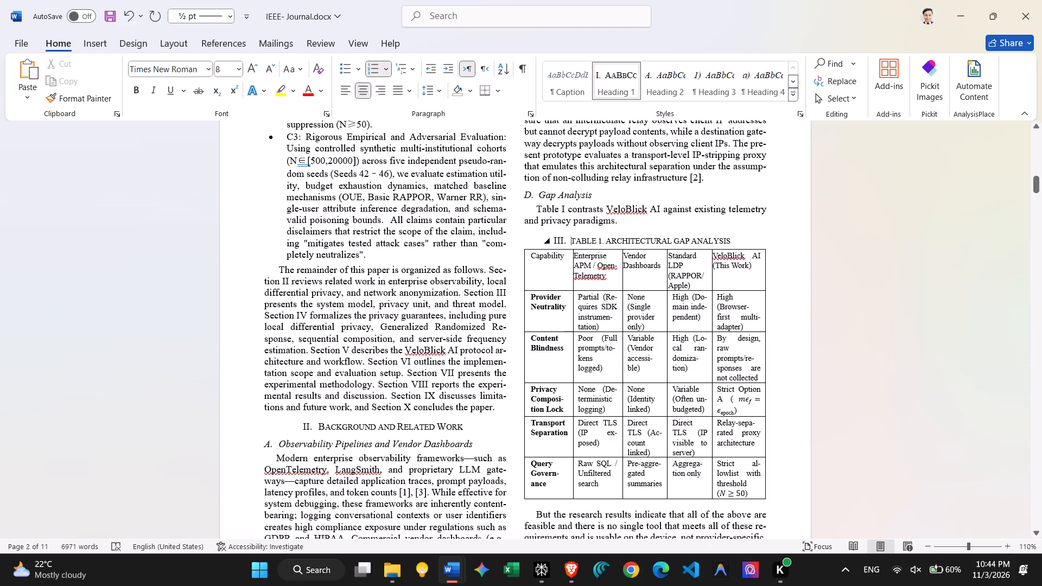
key("BackSpace")
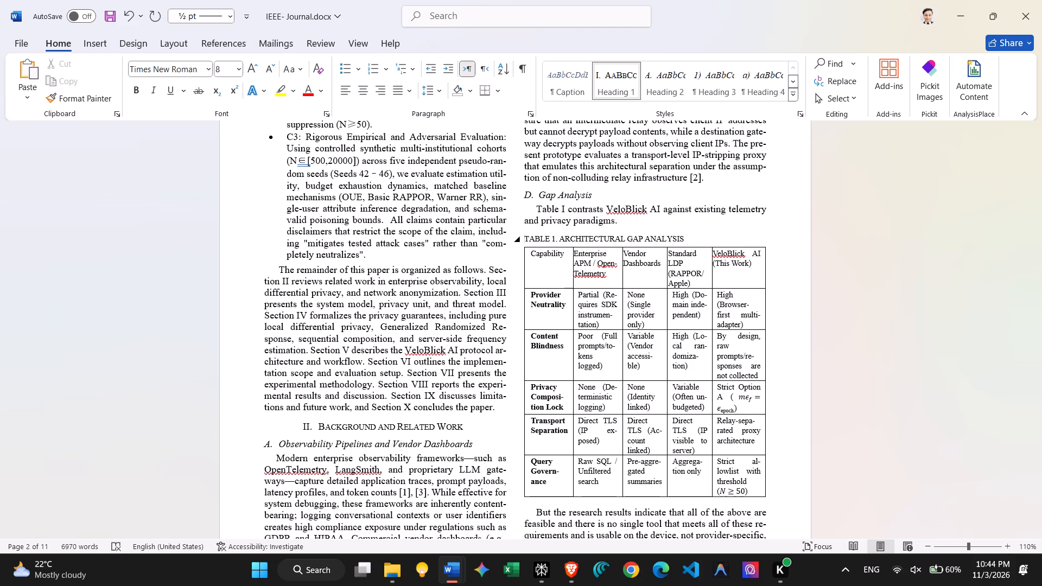
left_click(364, 90)
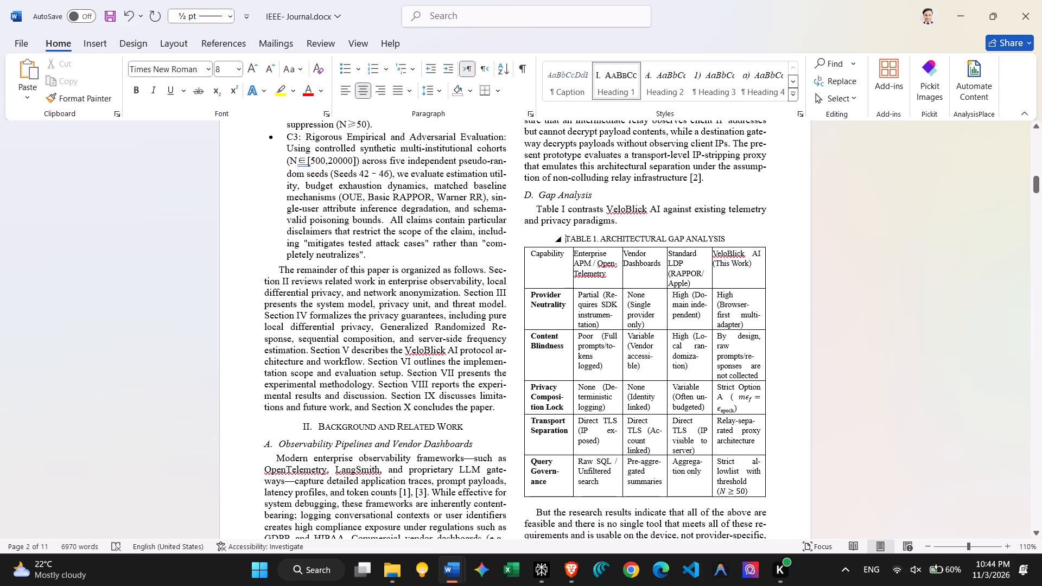
Replace the table number 1 in the Architectural Gap Analysis caption with the Roman numeral I.
left_click(596, 241)
key("BackSpace")
key("i")
Widen the gap between "TABLE I." and "ARCHITECTURAL GAP ANALYSIS" in the caption to about eleven spaces.
key("Right")
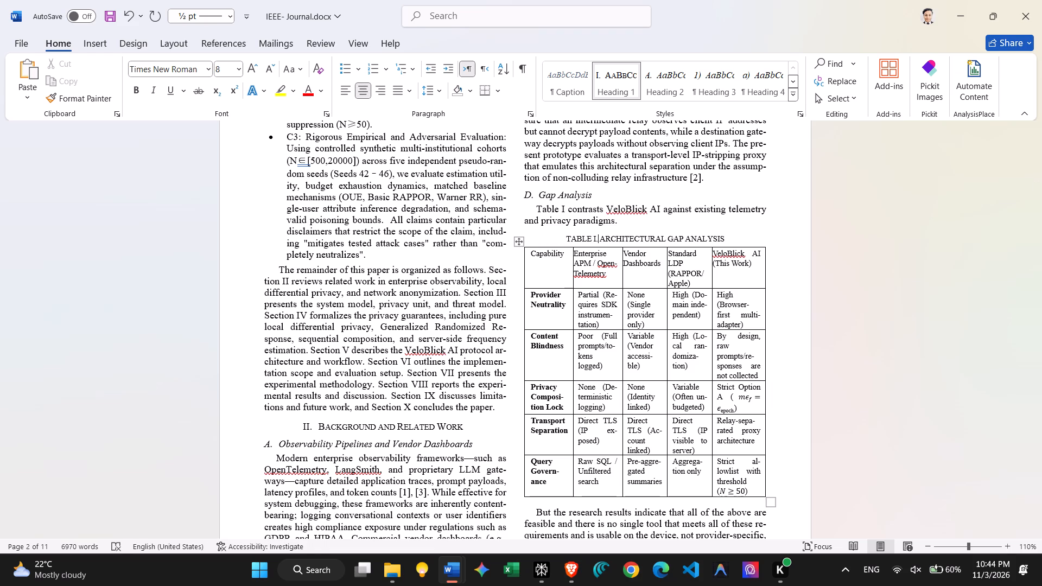
key("Right")
key("Left")
key("Right")
key("BackSpace")
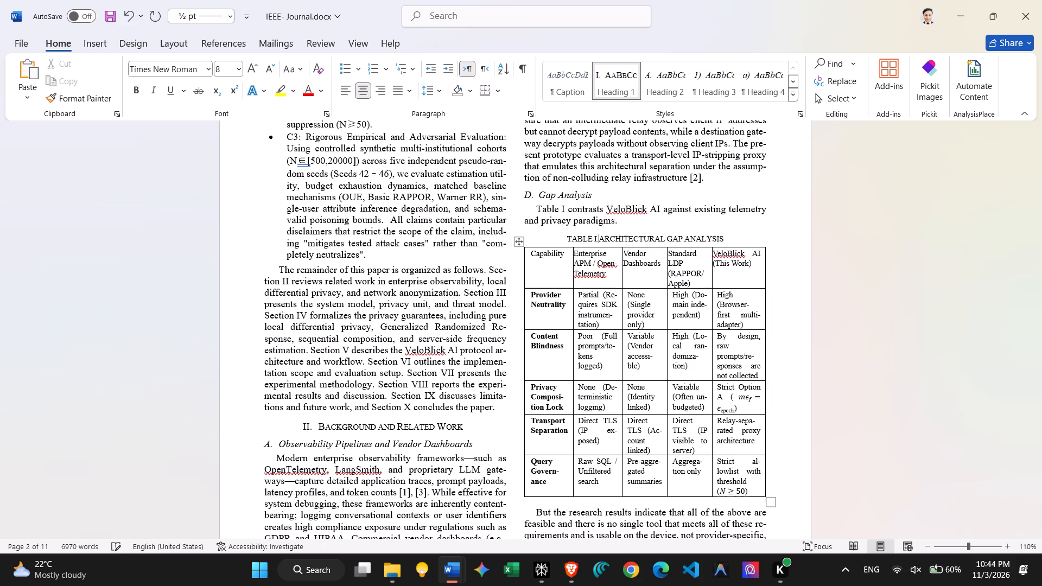
key("Tab")
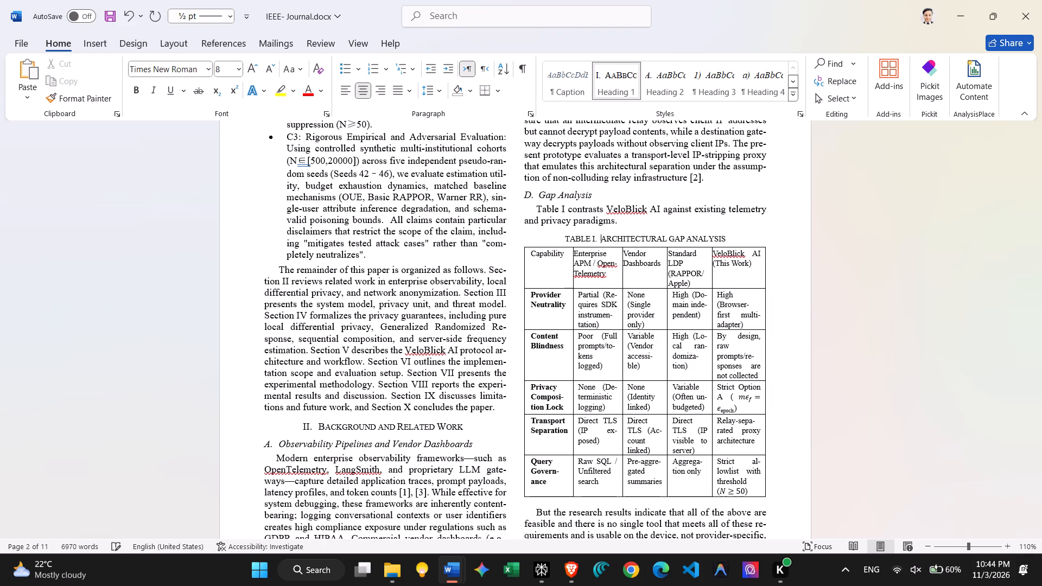
key("Tab")
key("BackSpace")
key("BackSpace")
key("Tab")
key("BackSpace")
key("space")
key("Tab")
key("Tab")
key("BackSpace")
key("BackSpace")
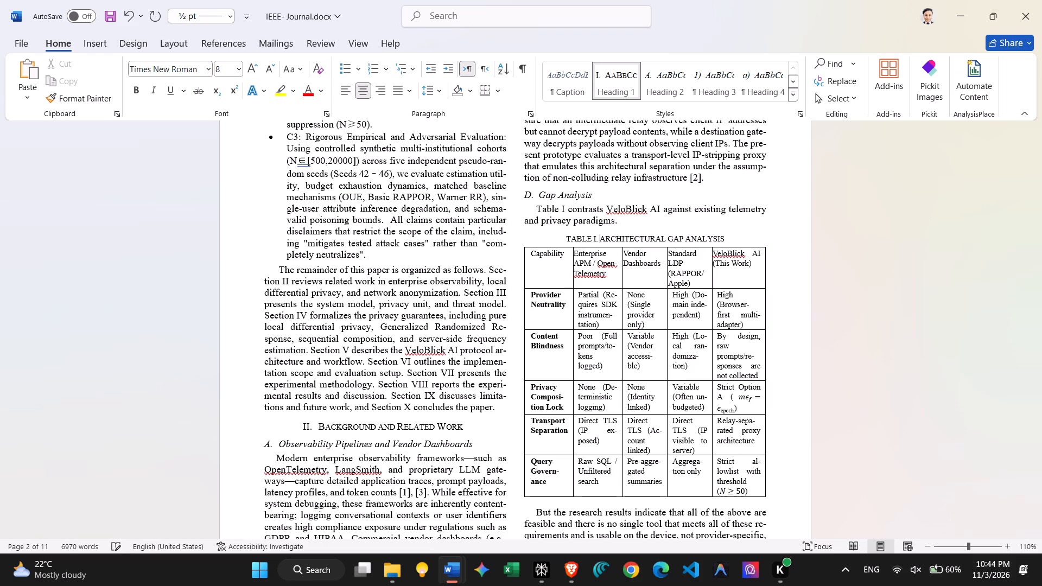
key("BackSpace")
key("space")
key("space")
key("space")
key("space")
key("space")
key("space")
key("space")
key("space")
key("space")
key("space")
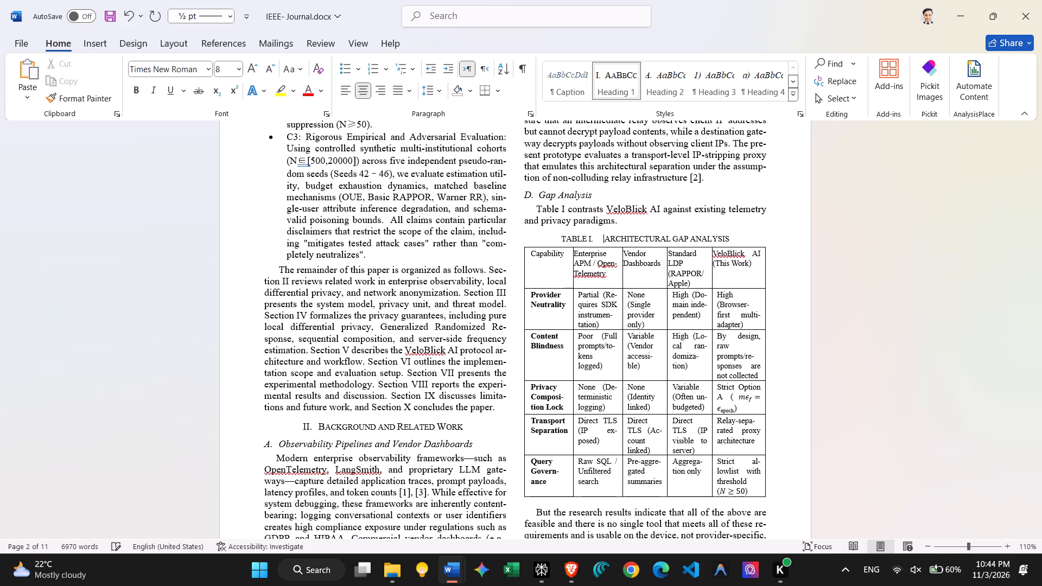
key("space")
key("space")
key("space")
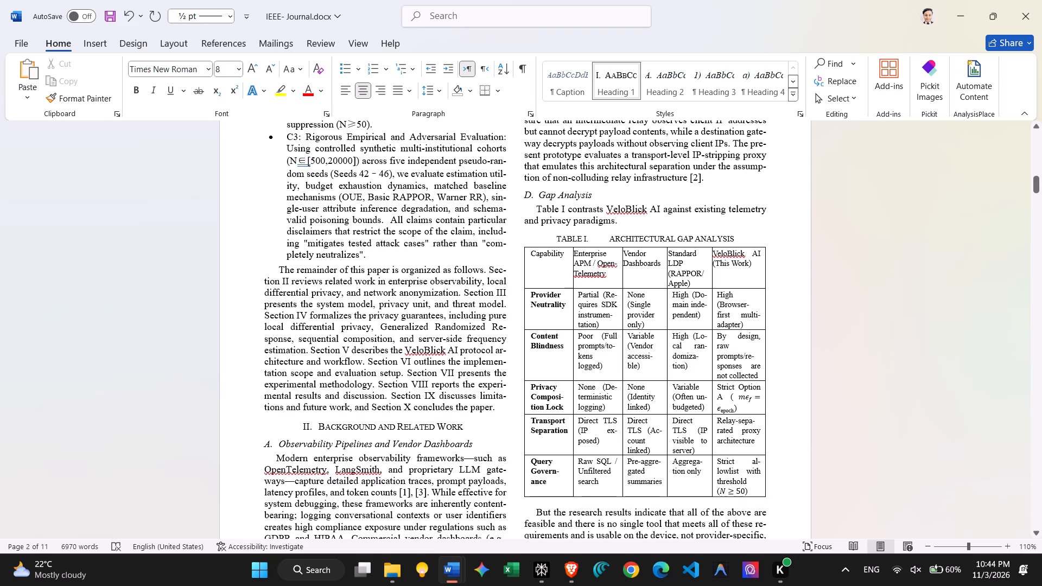
key("BackSpace")
key("BackSpace")
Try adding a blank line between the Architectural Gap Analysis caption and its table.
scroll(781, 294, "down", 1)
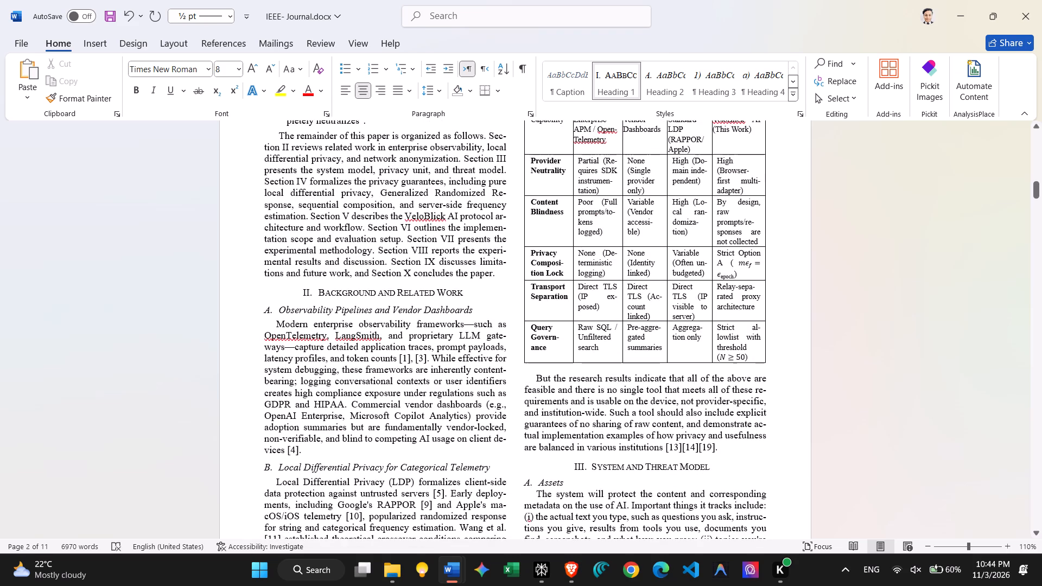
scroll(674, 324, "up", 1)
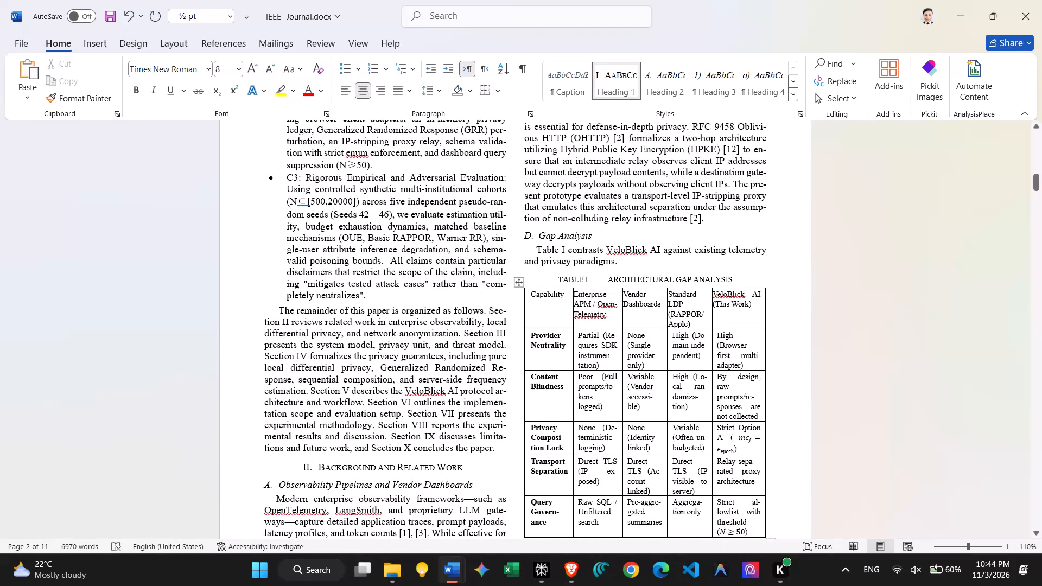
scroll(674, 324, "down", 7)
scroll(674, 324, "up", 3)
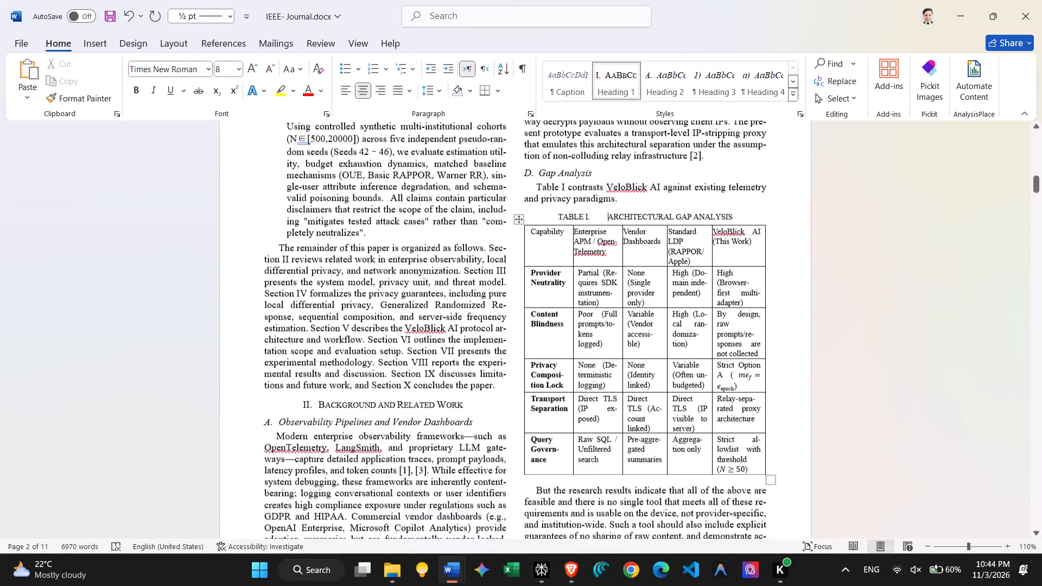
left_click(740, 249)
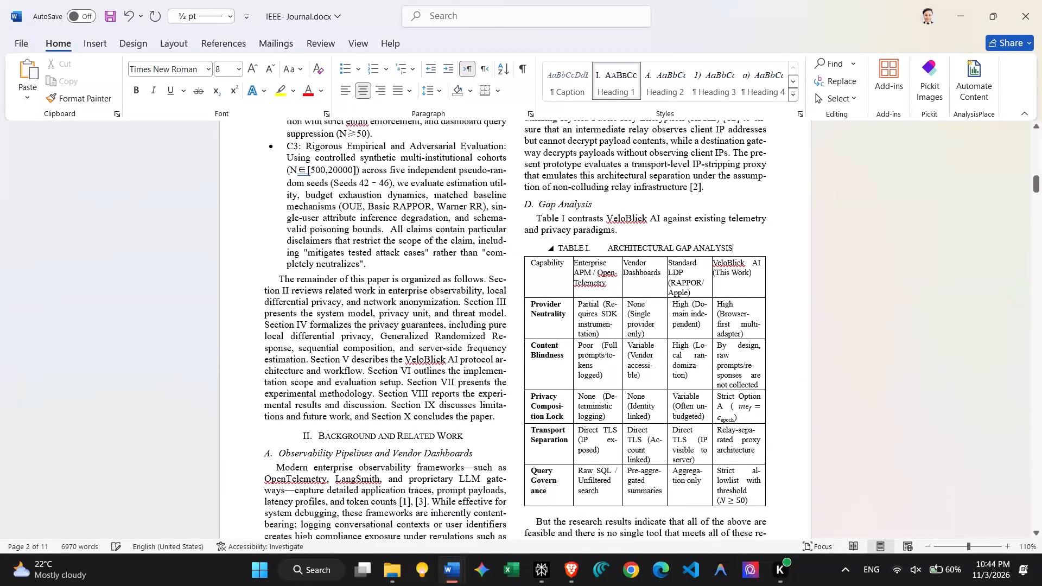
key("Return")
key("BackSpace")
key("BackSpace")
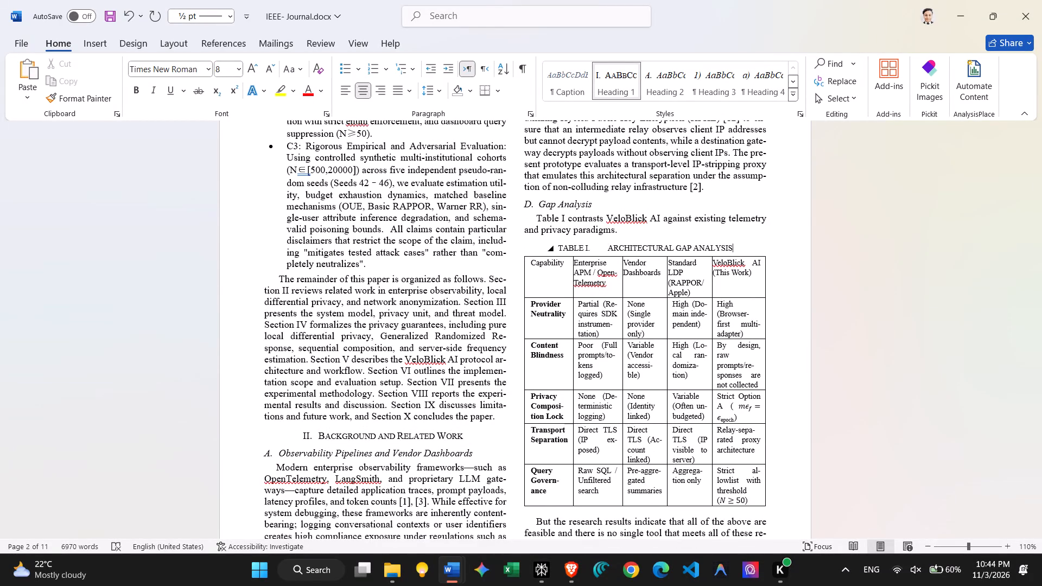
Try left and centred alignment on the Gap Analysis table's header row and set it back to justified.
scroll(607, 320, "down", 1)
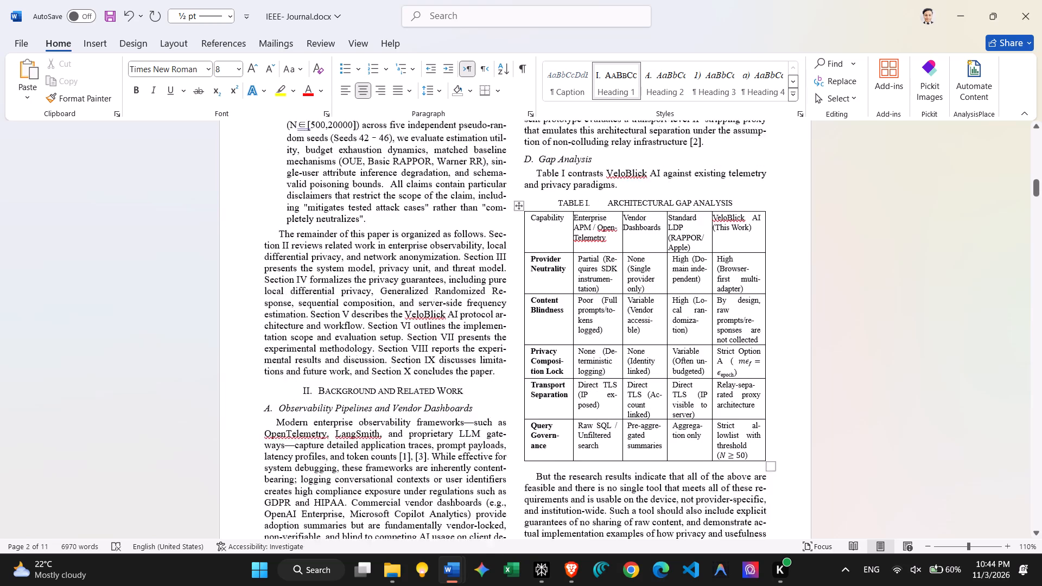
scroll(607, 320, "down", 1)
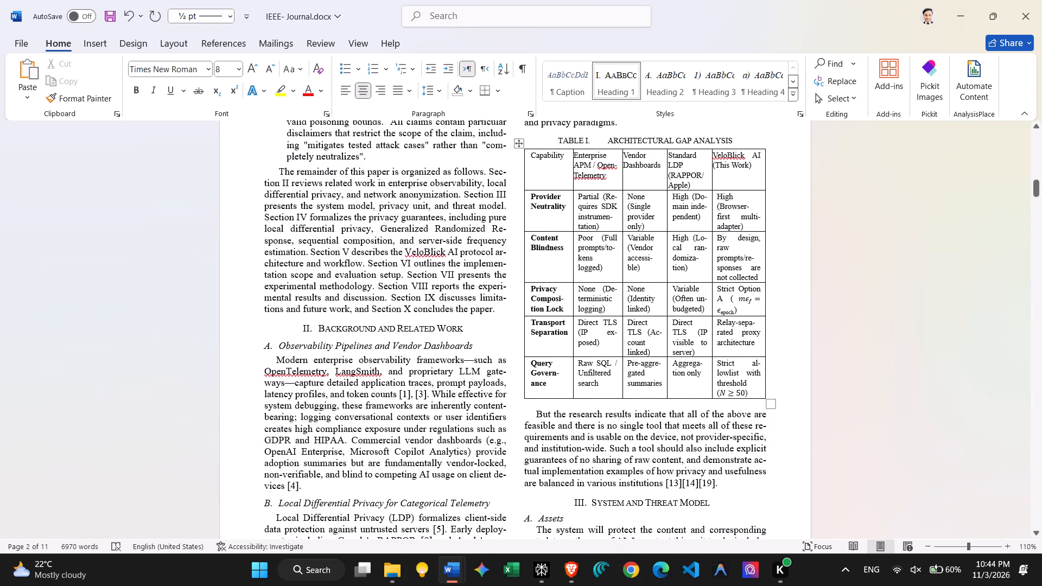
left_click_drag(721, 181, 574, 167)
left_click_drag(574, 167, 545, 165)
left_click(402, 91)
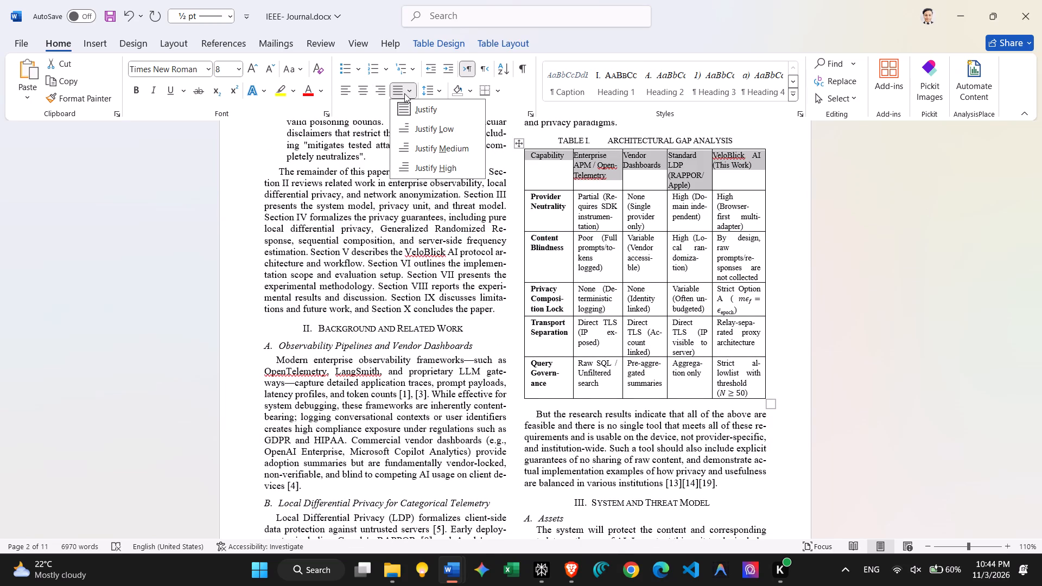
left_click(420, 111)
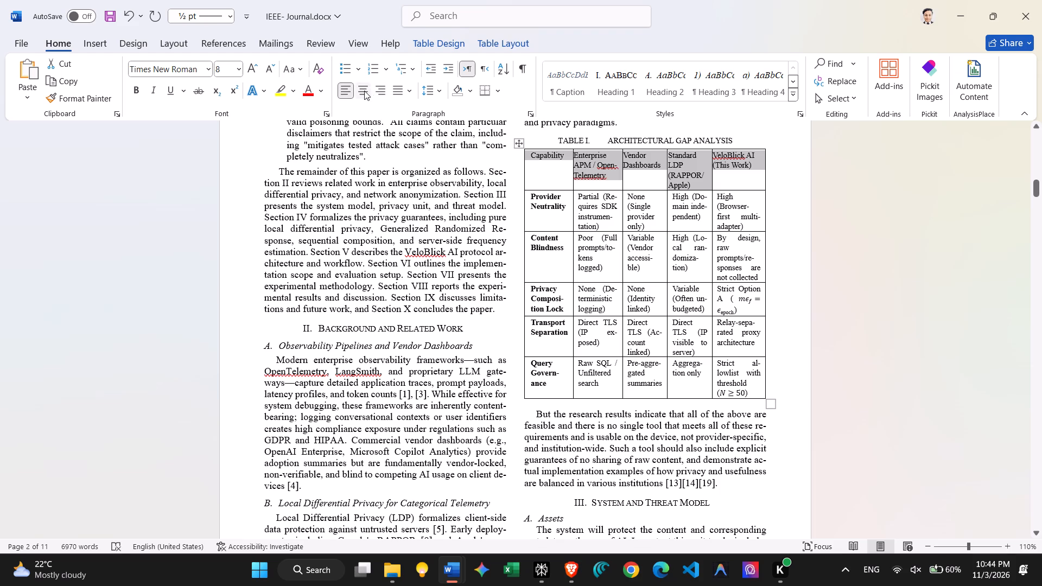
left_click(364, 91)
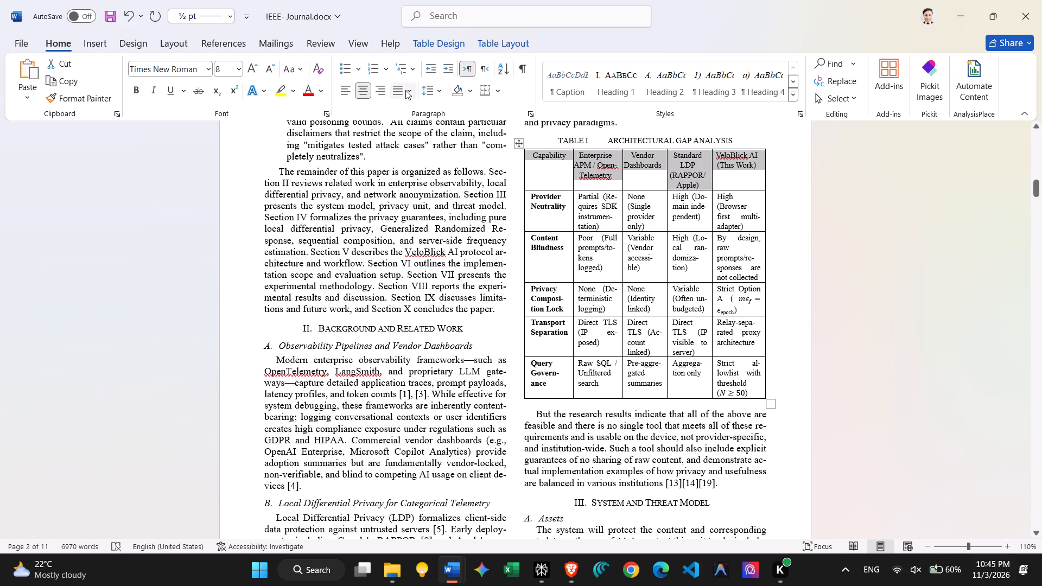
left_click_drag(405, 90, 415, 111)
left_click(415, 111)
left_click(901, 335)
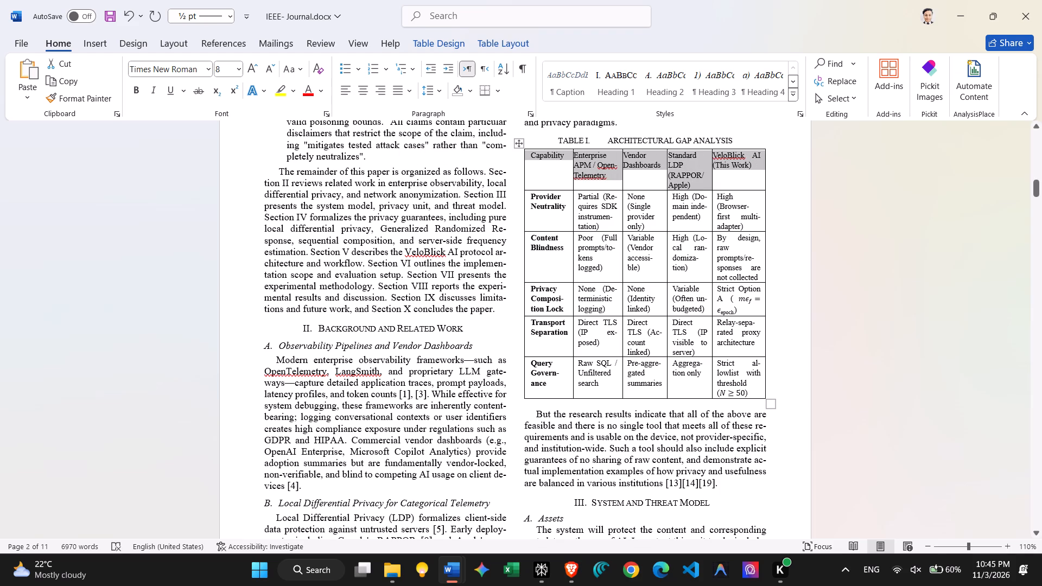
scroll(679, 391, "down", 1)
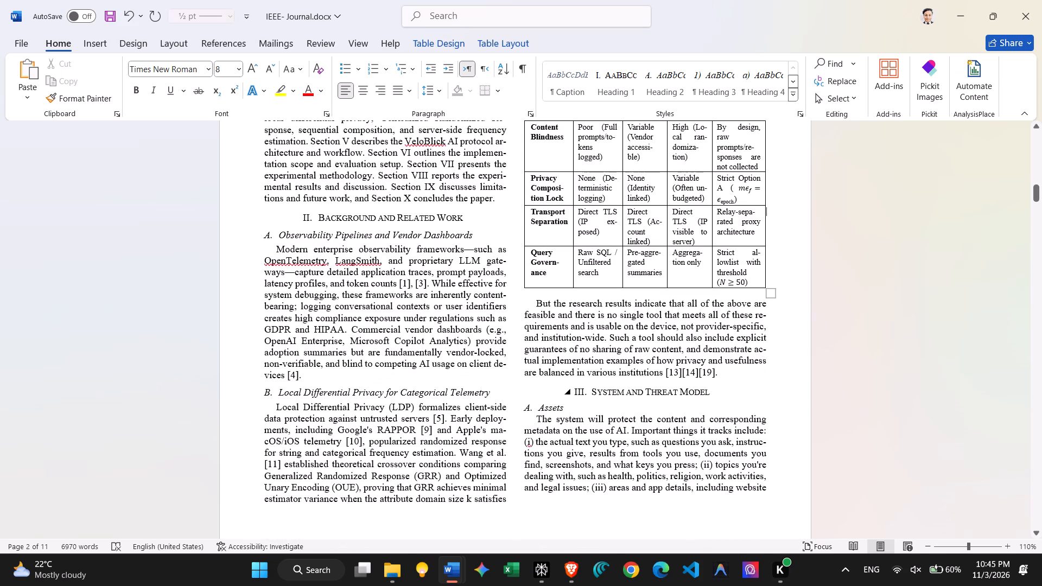
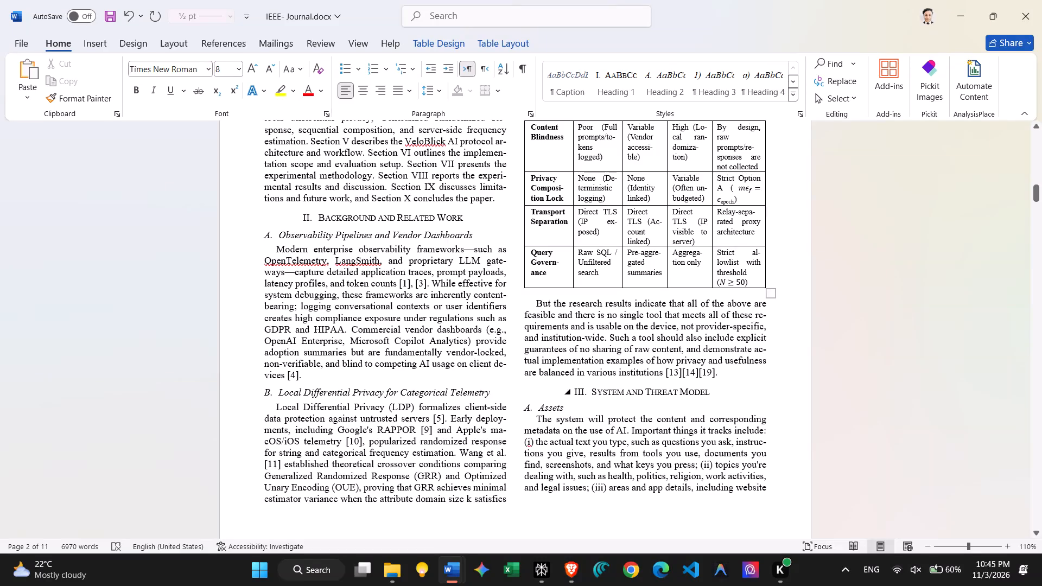
Delete the paragraph starting "But the research results indicate" between the Gap Analysis table and the System and Threat Model heading.
left_click_drag(716, 373, 550, 305)
key("BackSpace")
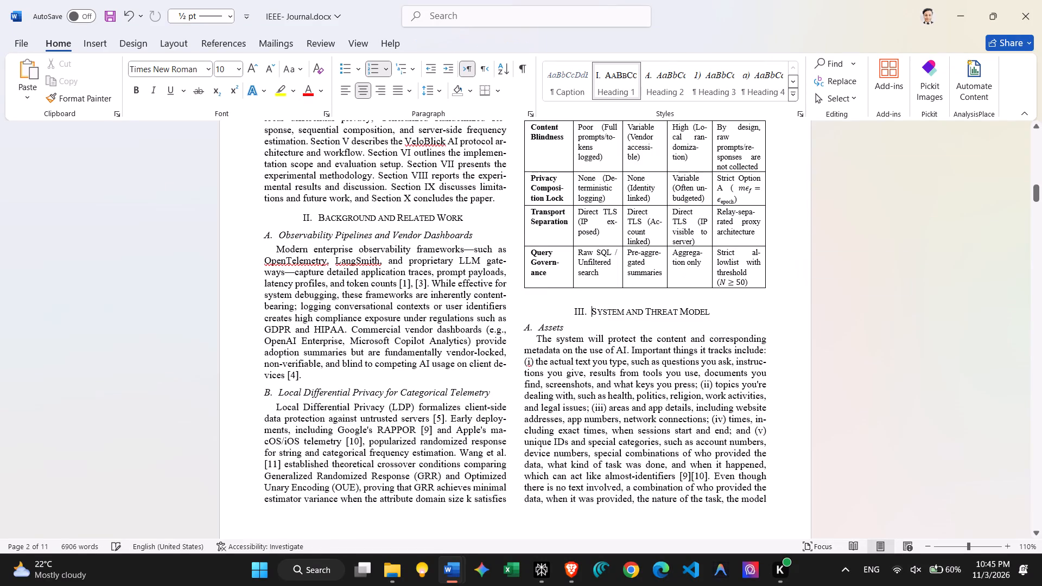
Remove the empty line above the System and Threat Model heading and re-enter its numbering as "III.".
left_click(595, 296)
key("Right")
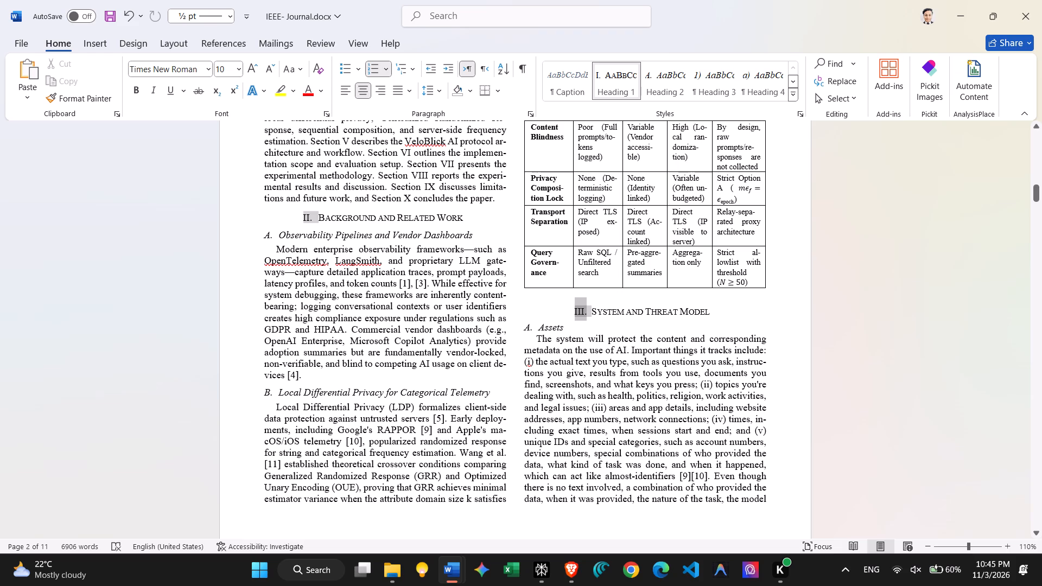
key("BackSpace")
key("BackSpace")
key("BackSpace")
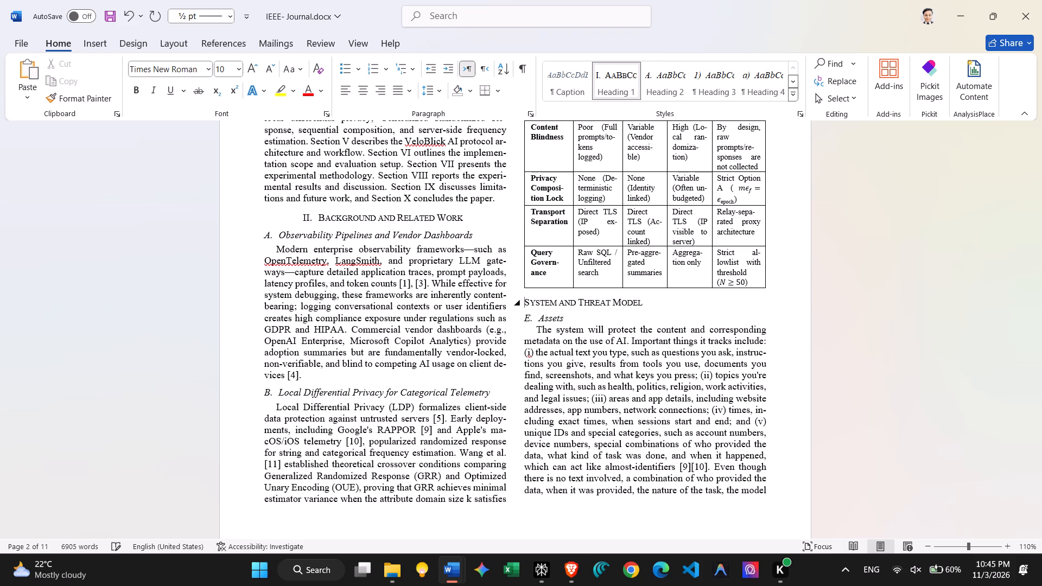
type("III.")
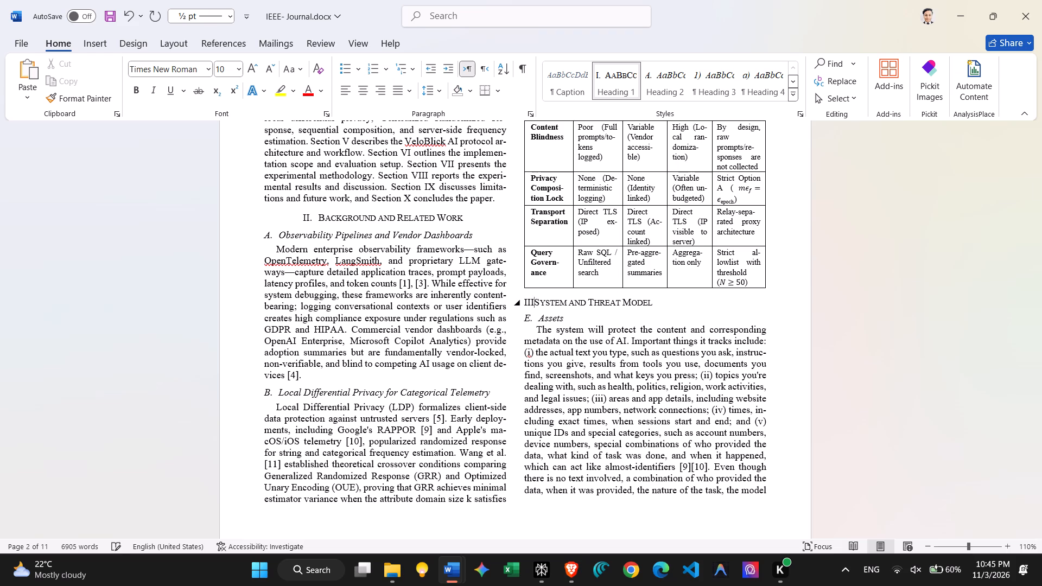
key("space")
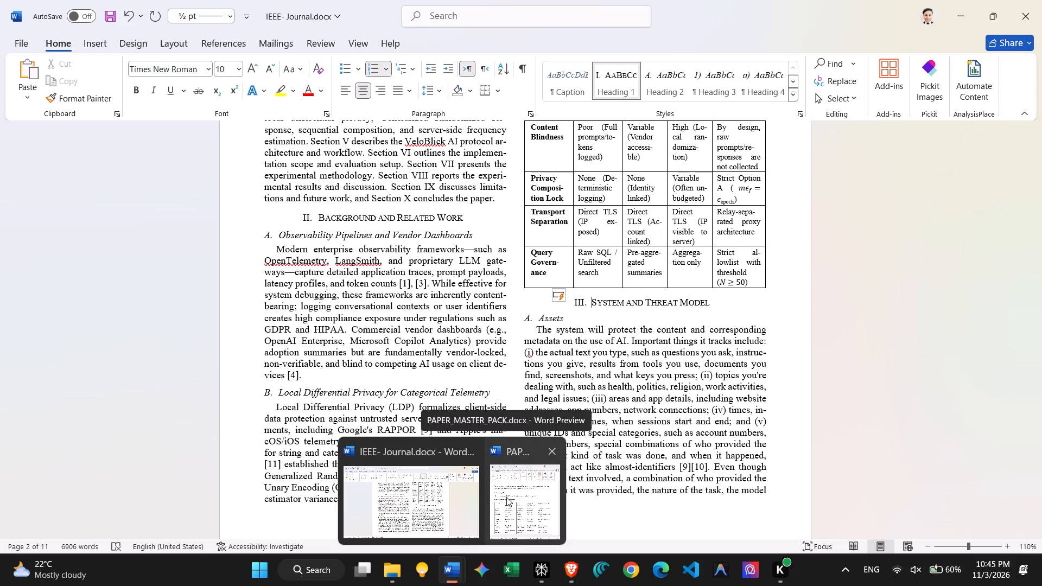
Switch to the PAPER_MASTER_PACK.docx document.
left_click(506, 497)
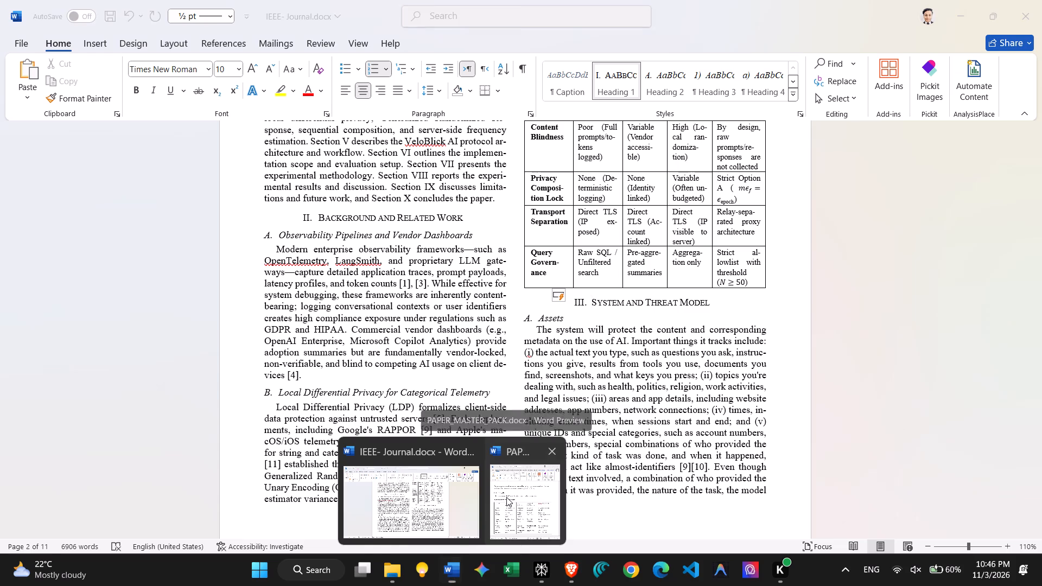
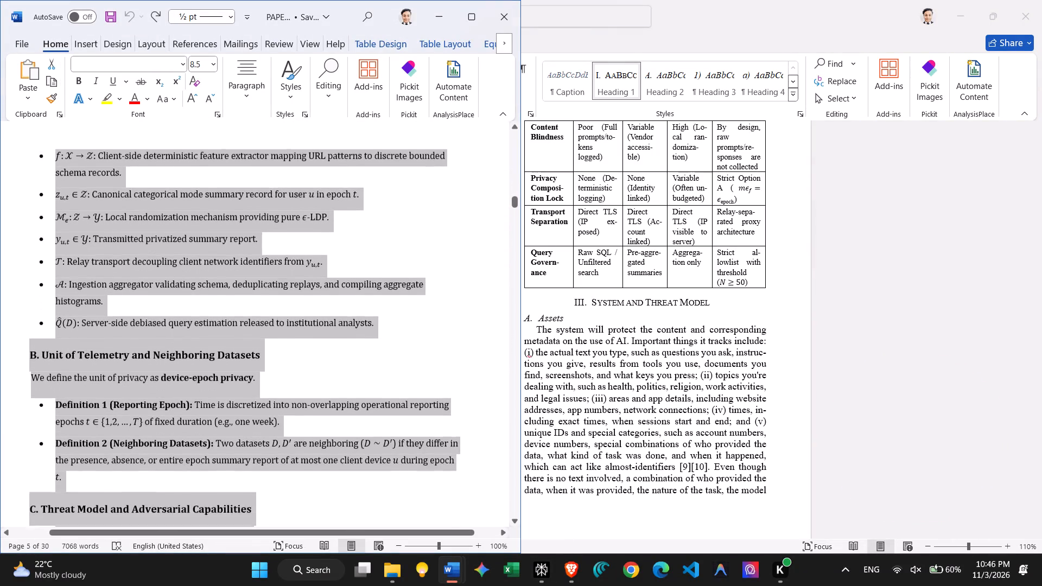
Extend the selection through the end of "D. Stage 4: Relay-Separated Transport Blinding", stopping before the Table II caption, and copy it.
left_click_drag(253, 533, 263, 562)
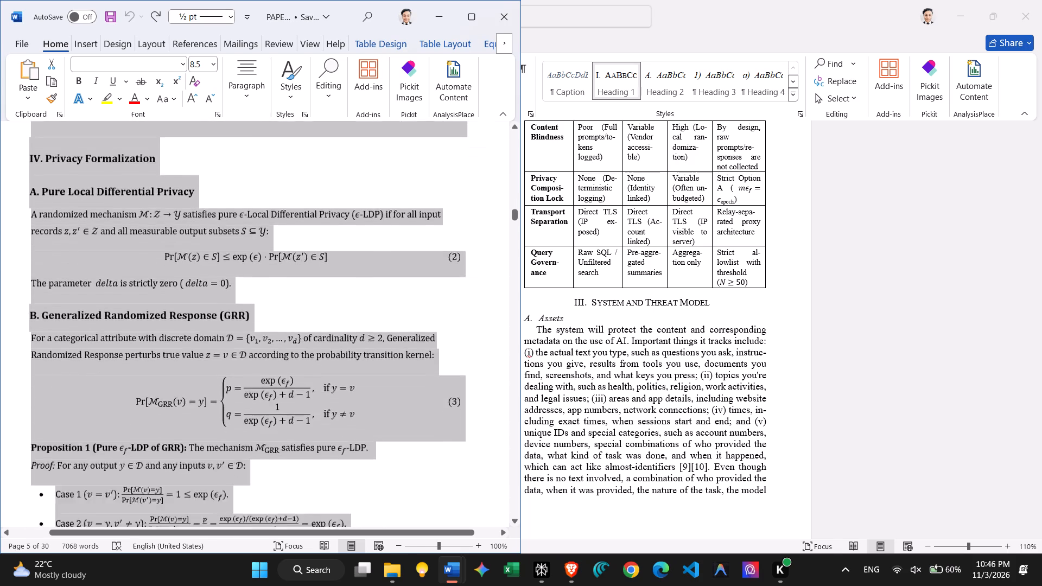
left_click_drag(263, 562, 275, 550)
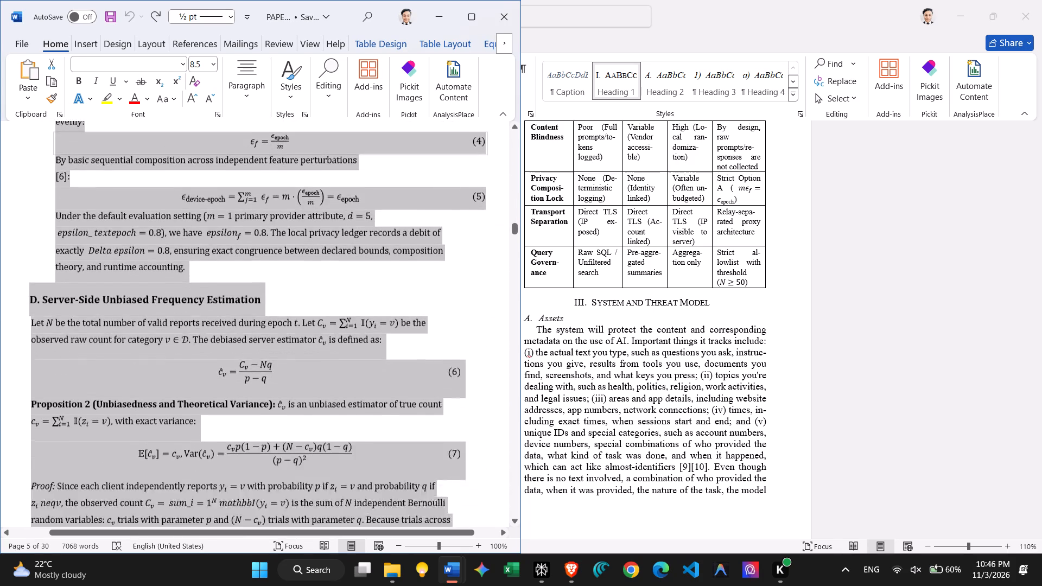
left_click_drag(275, 550, 276, 540)
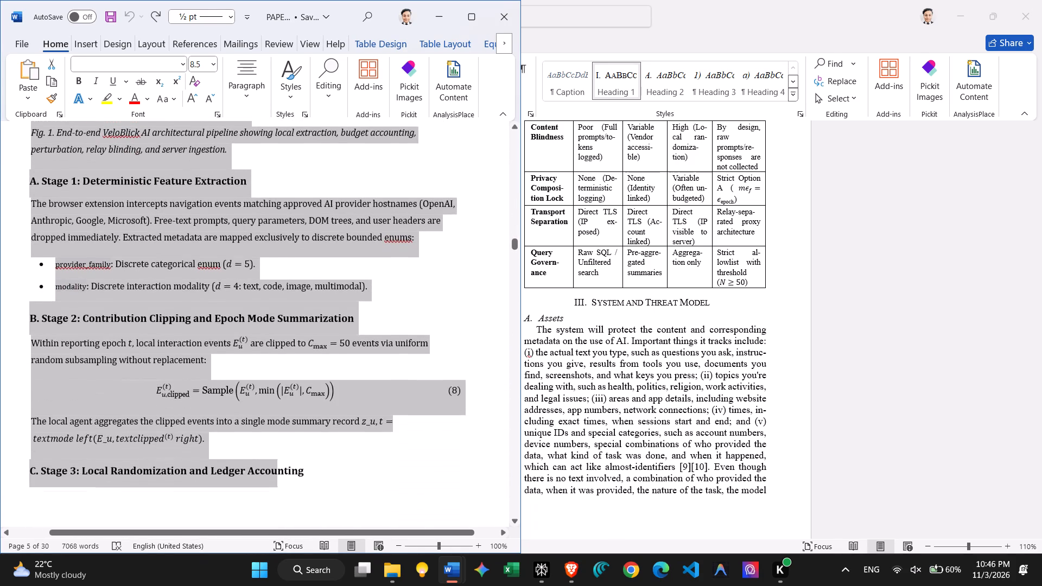
left_click_drag(276, 540, 268, 487)
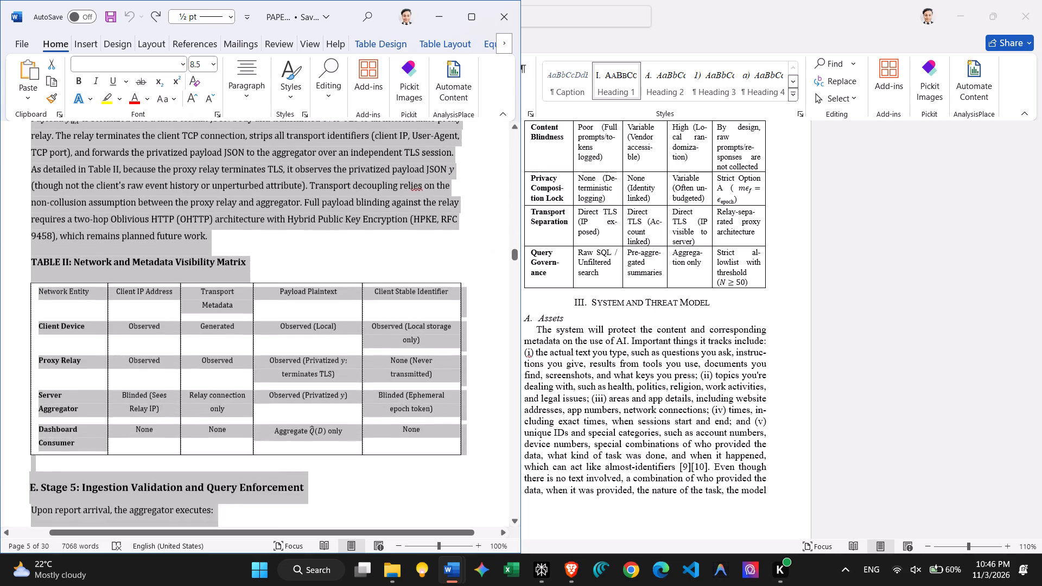
left_click_drag(268, 487, 217, 229)
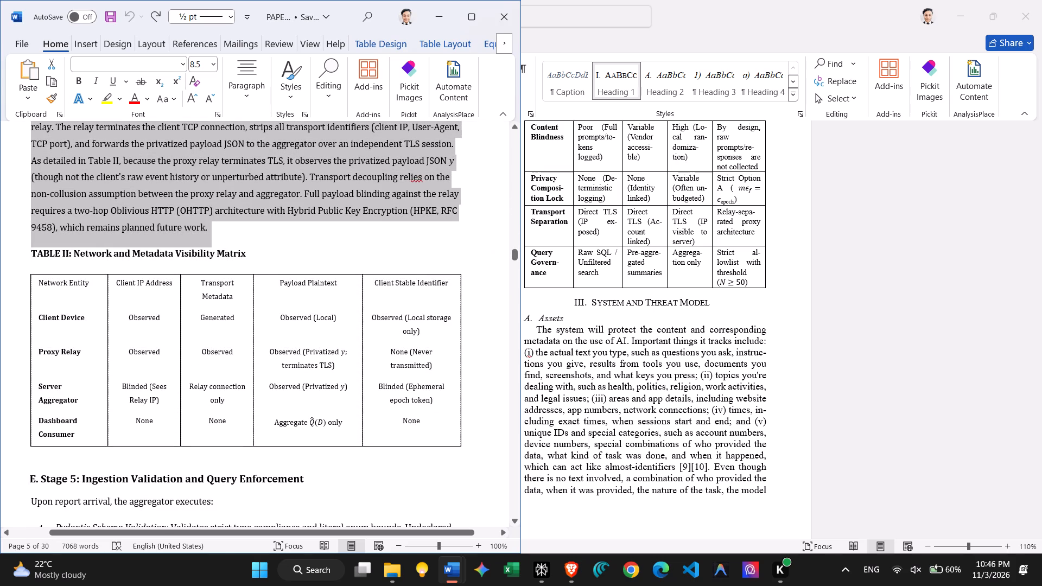
key("ctrl+c")
Review the selected Protocol Architecture and Workflow text, from Section V's opening through Stage 4 and the TABLE II caption.
scroll(217, 229, "up", 1)
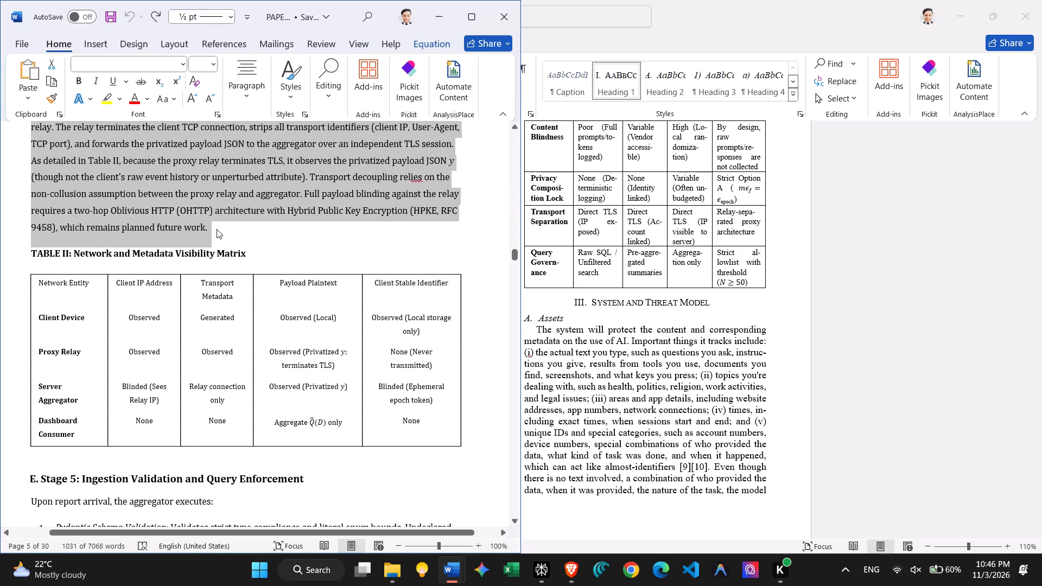
scroll(217, 229, "up", 1)
scroll(217, 229, "down", 1)
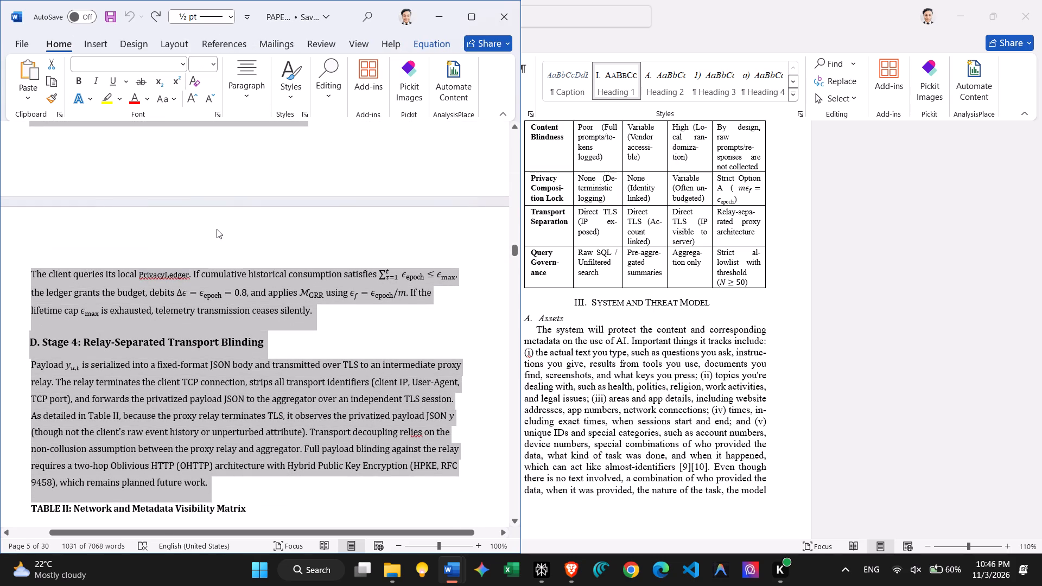
scroll(217, 229, "up", 2)
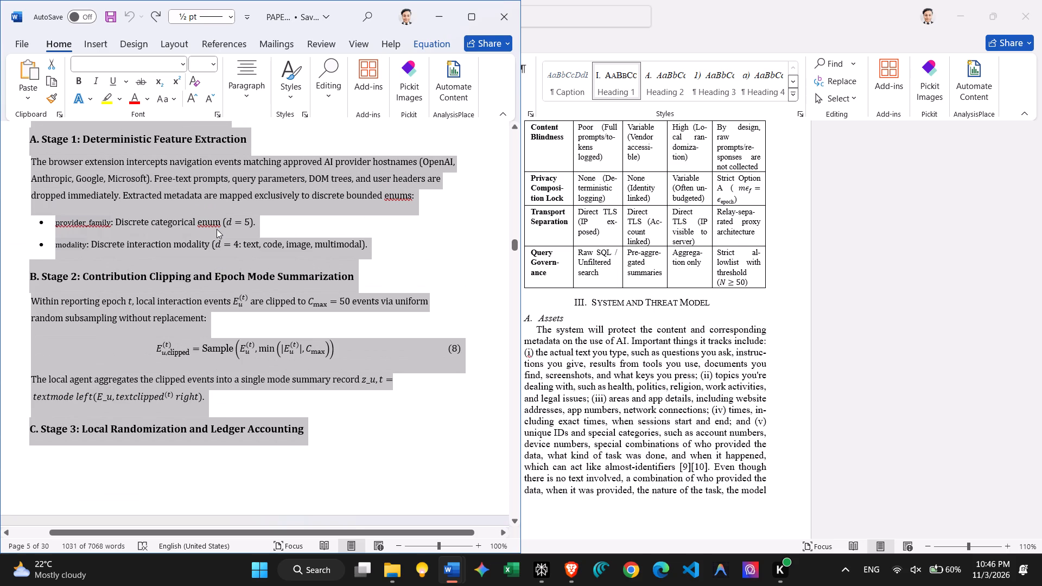
scroll(217, 229, "down", 2)
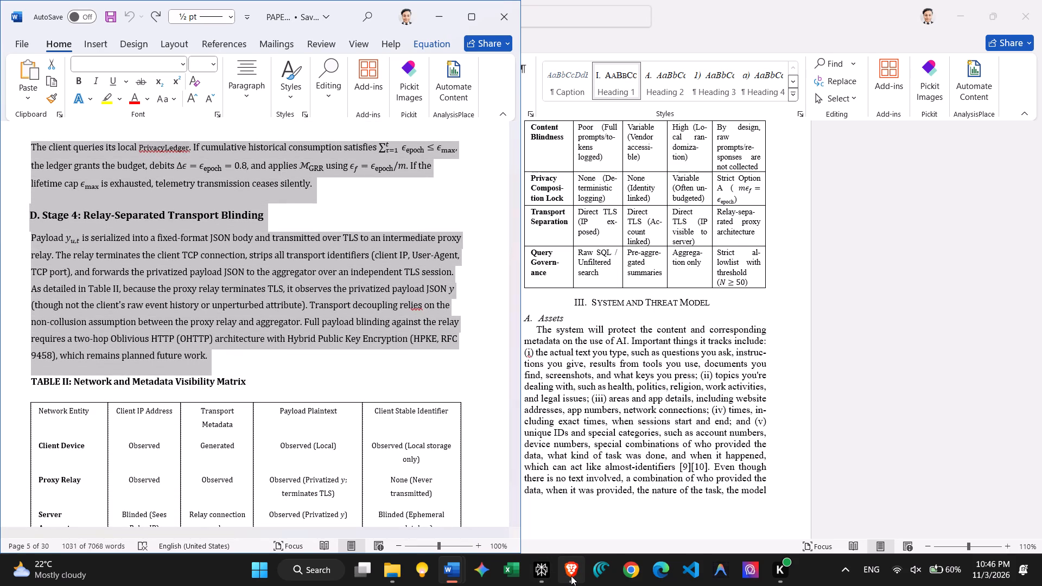
scroll(295, 364, "up", 3)
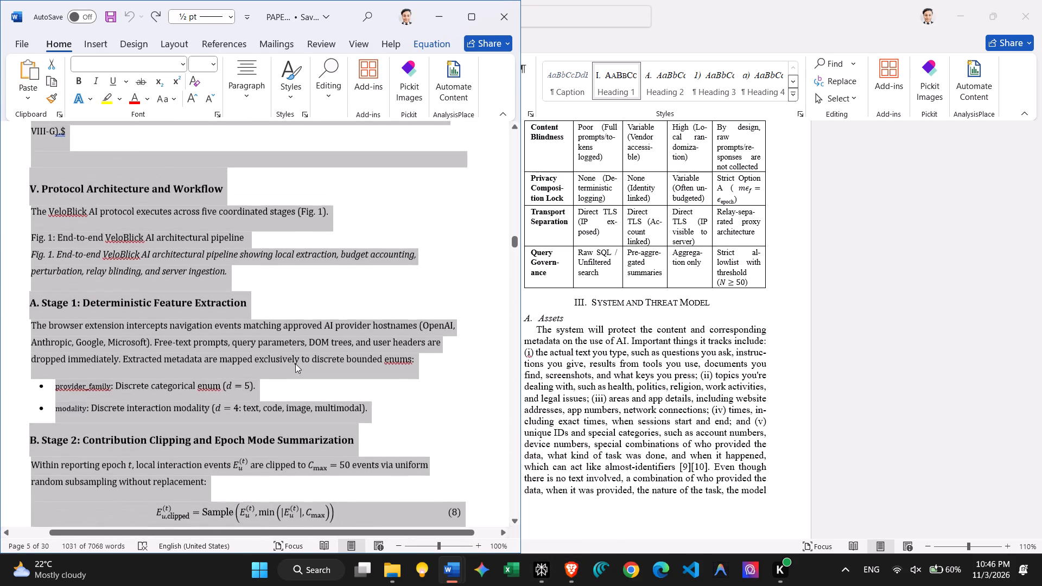
scroll(295, 364, "up", 1)
scroll(295, 364, "down", 3)
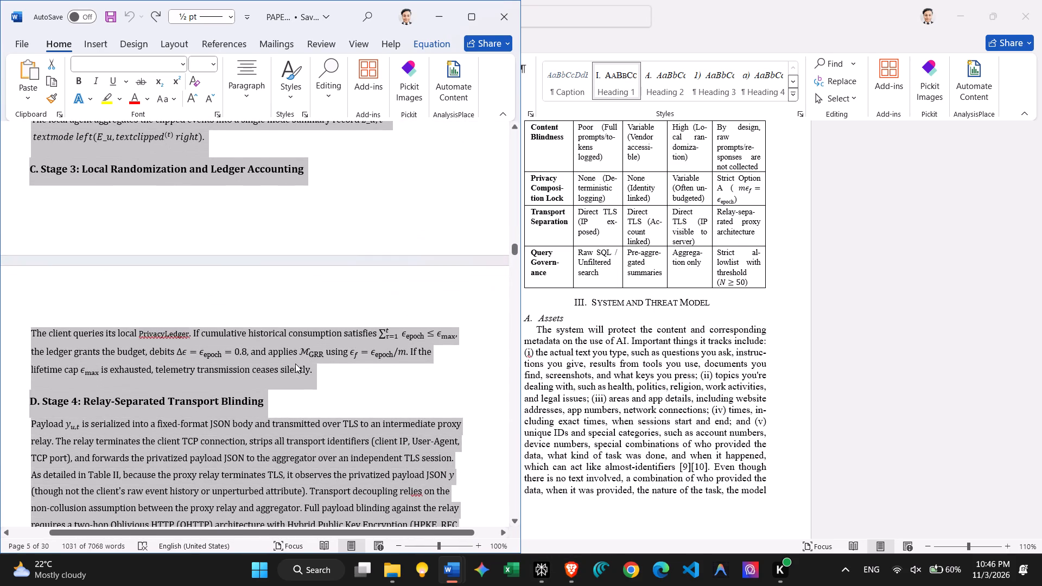
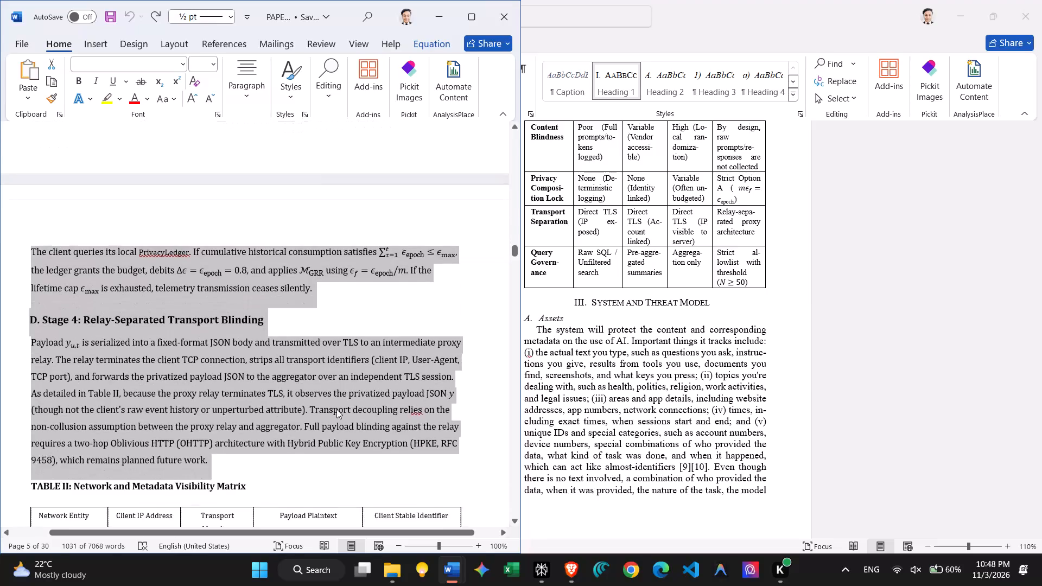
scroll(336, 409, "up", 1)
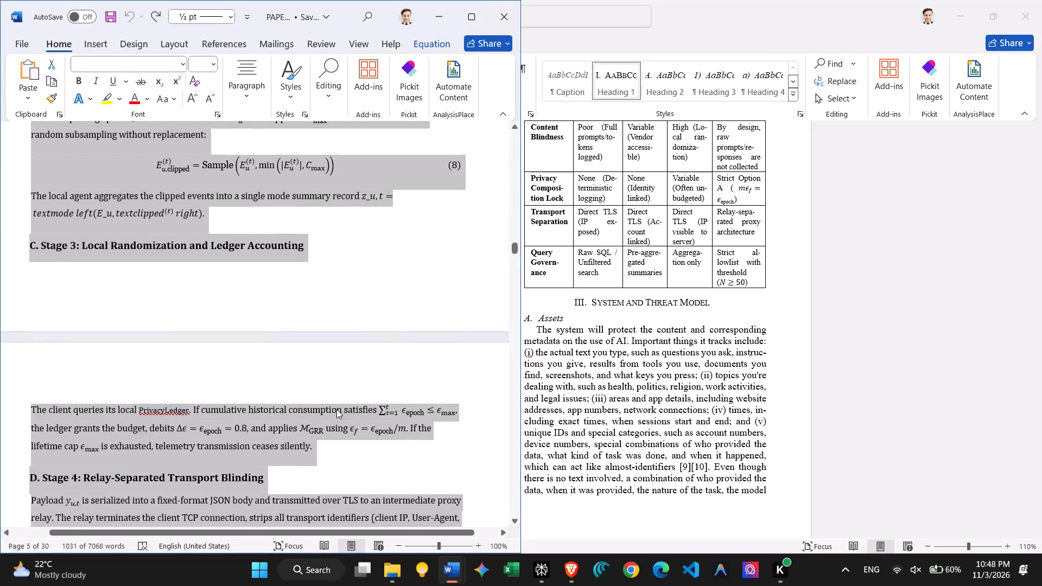
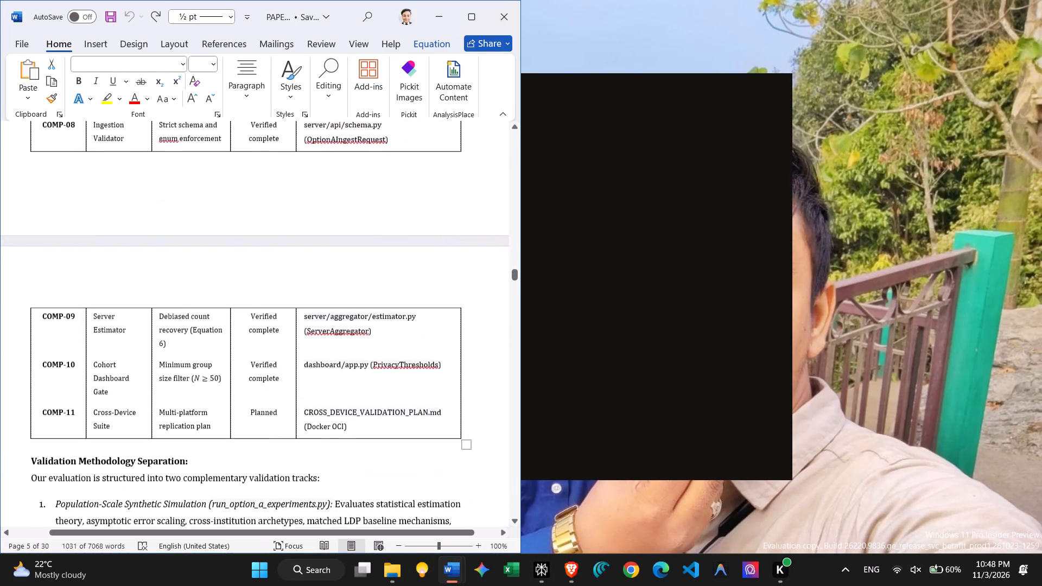
Look through the rest of the manuscript, from the component table and evaluation results through the Conclusion to the References.
scroll(366, 348, "down", 4)
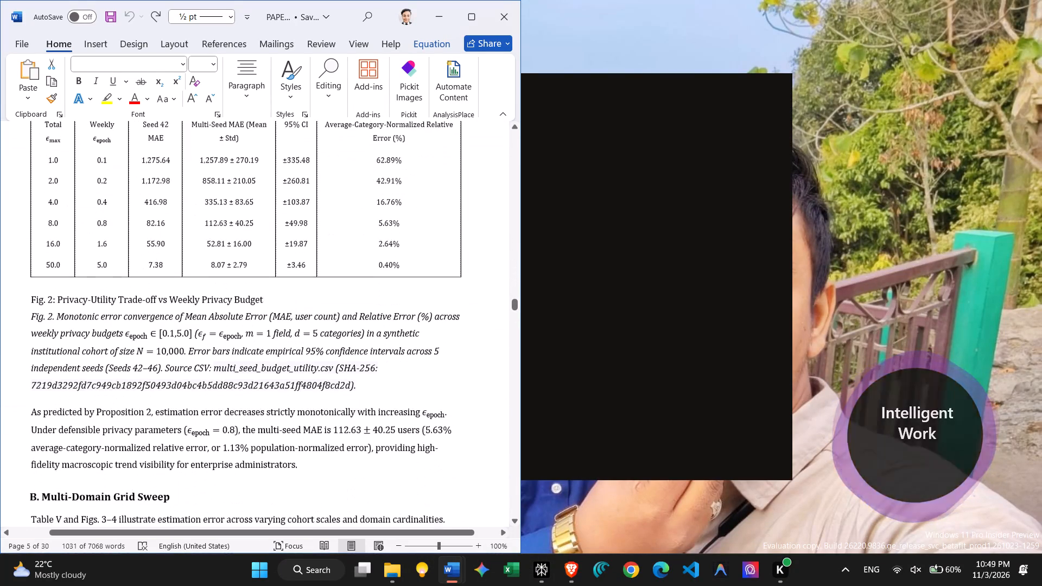
scroll(366, 348, "down", 3)
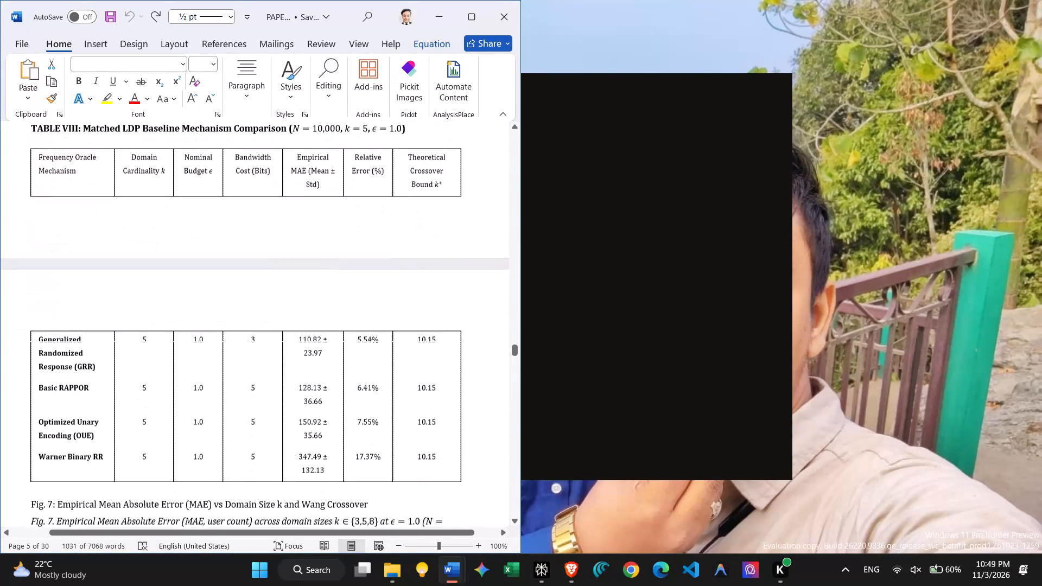
scroll(366, 348, "down", 7)
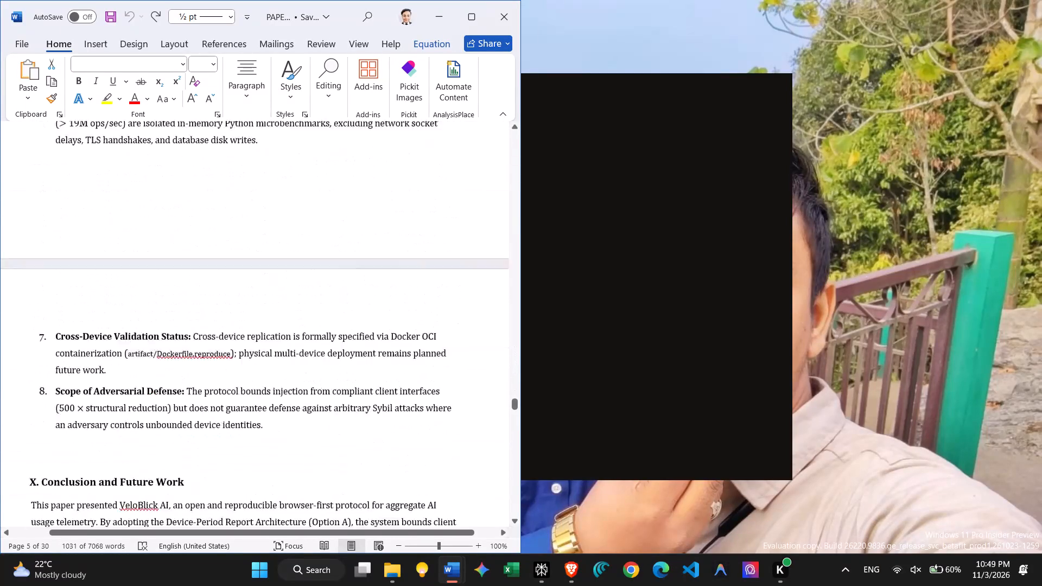
scroll(366, 348, "down", 4)
scroll(366, 348, "up", 1)
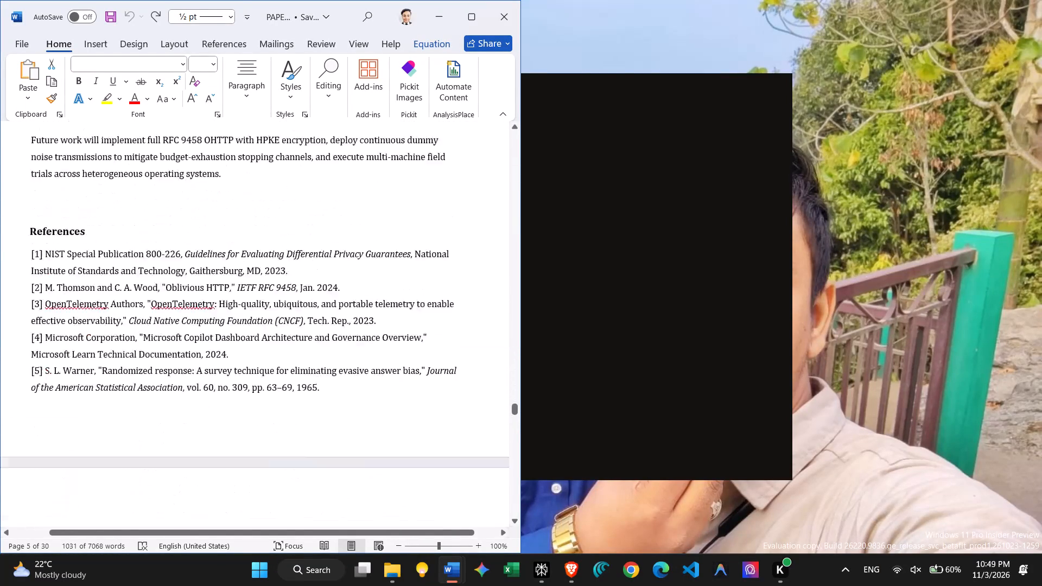
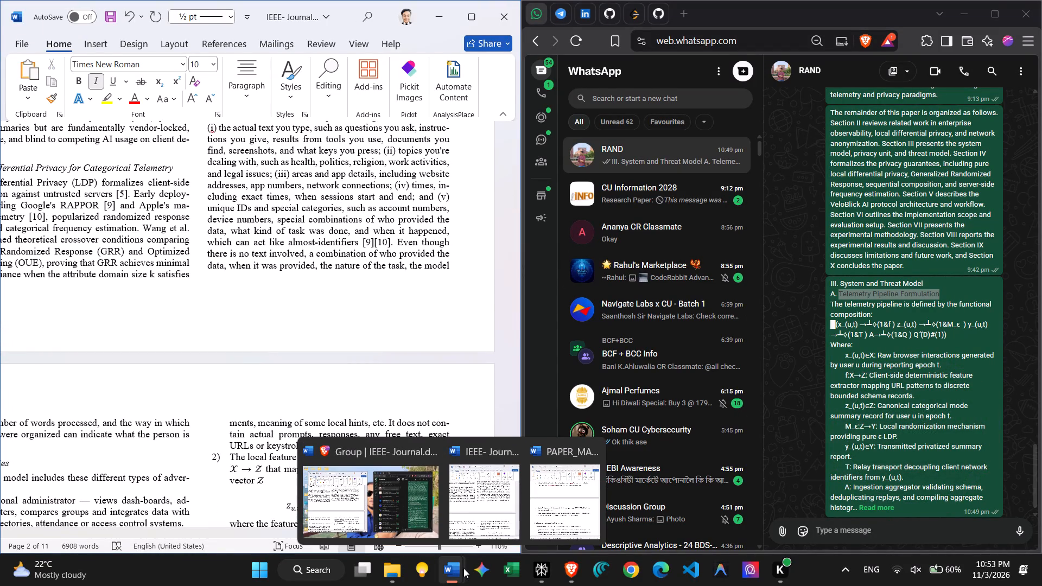
Switch from the IEEE journal paper to the PAPER_MASTER_PACK document.
left_click(578, 477)
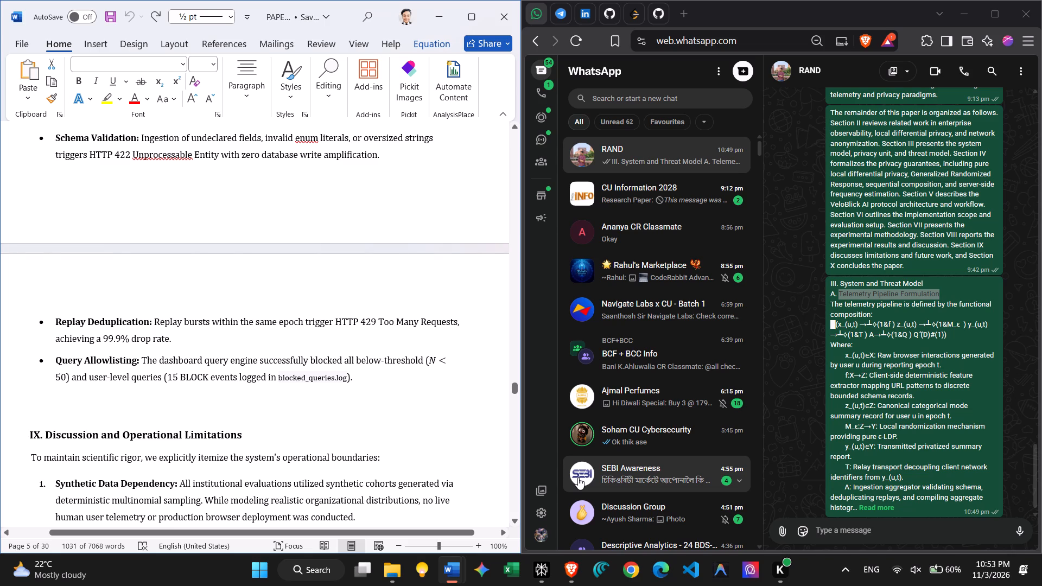
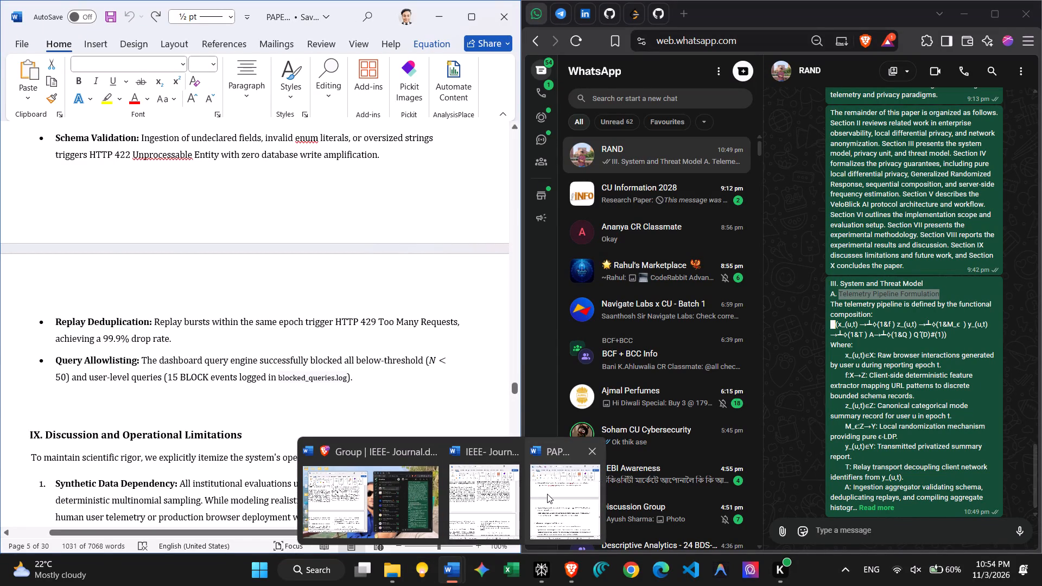
Arrange the IEEE journal document side by side with the PAPER_MASTER_PACK document.
left_click(499, 501)
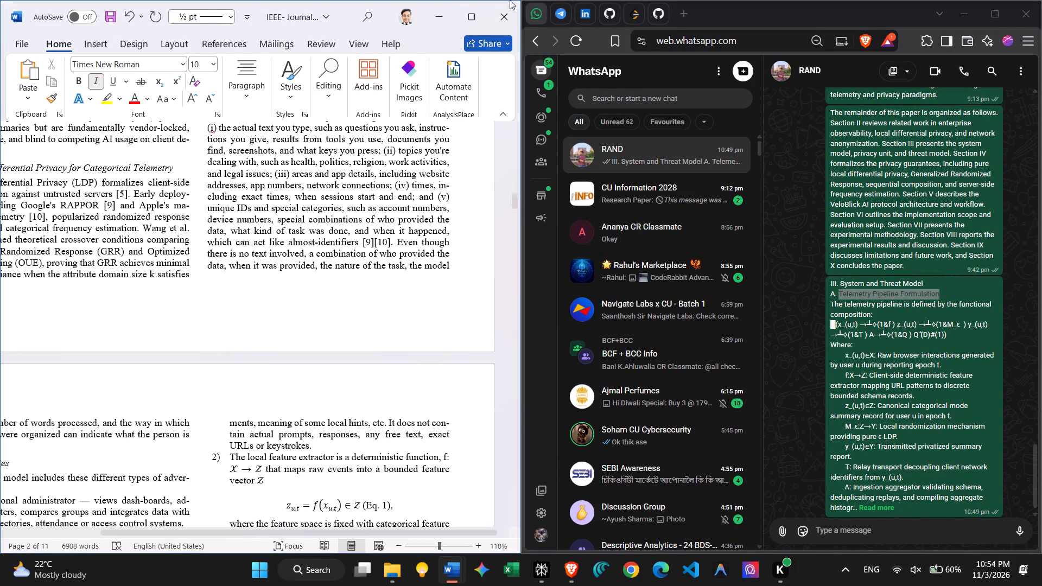
left_click(420, 44)
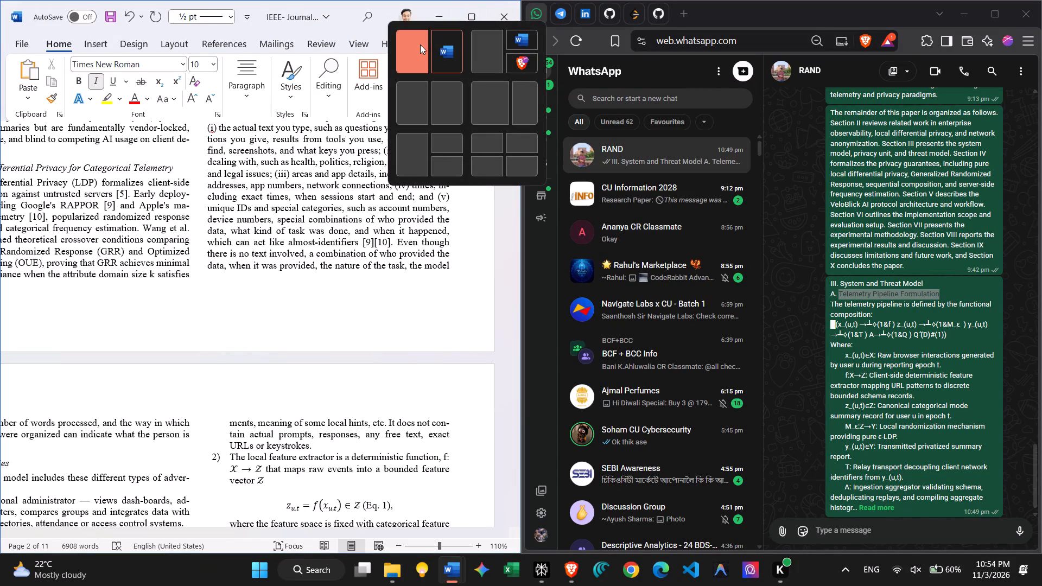
Try to cut equation (1) from section III.A, Telemetry Pipeline Formulation, in the PAPER_MASTER_PACK document.
scroll(621, 309, "up", 1)
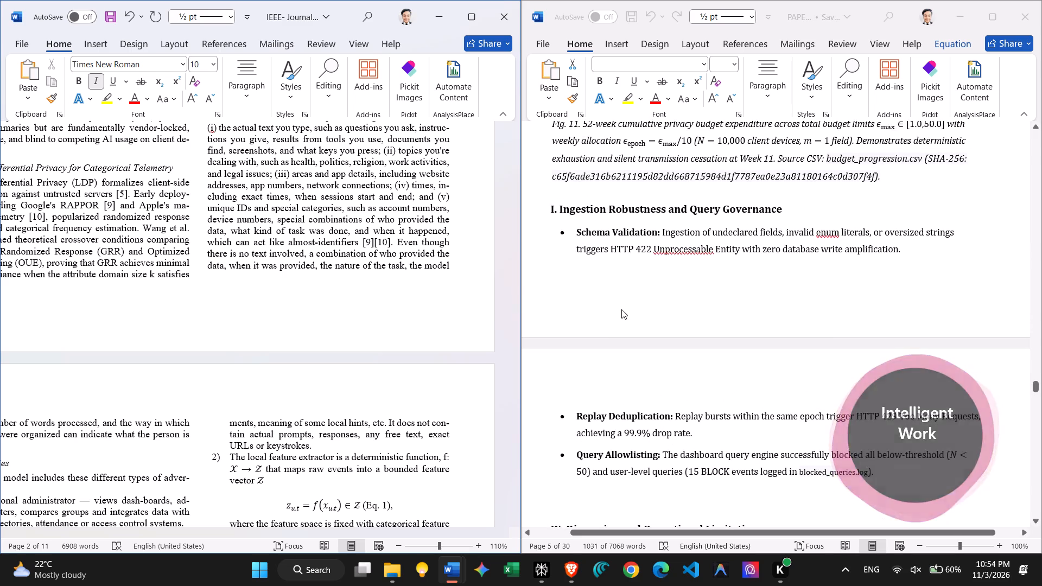
scroll(621, 309, "up", 3)
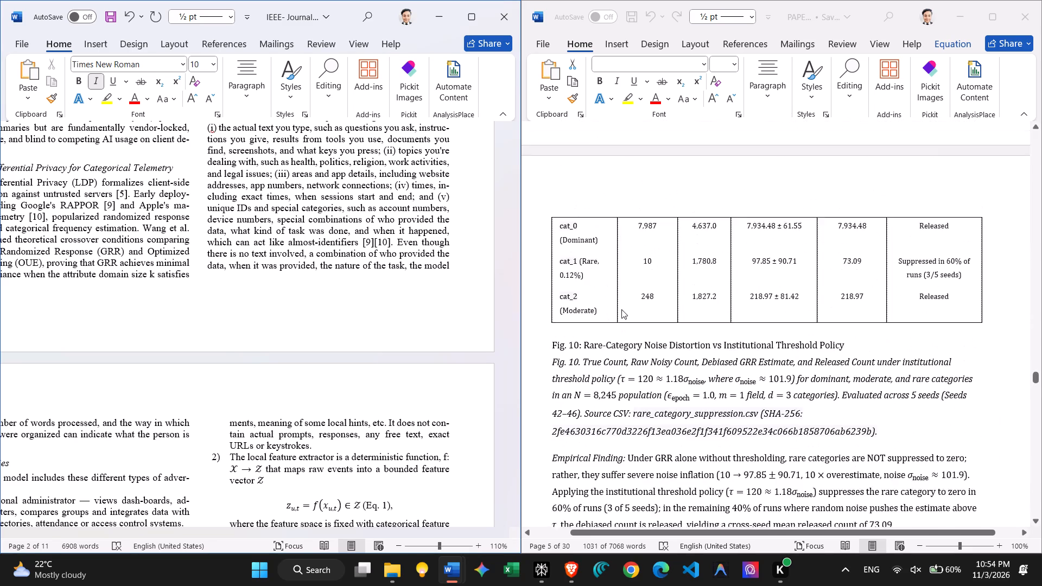
scroll(621, 309, "up", 1)
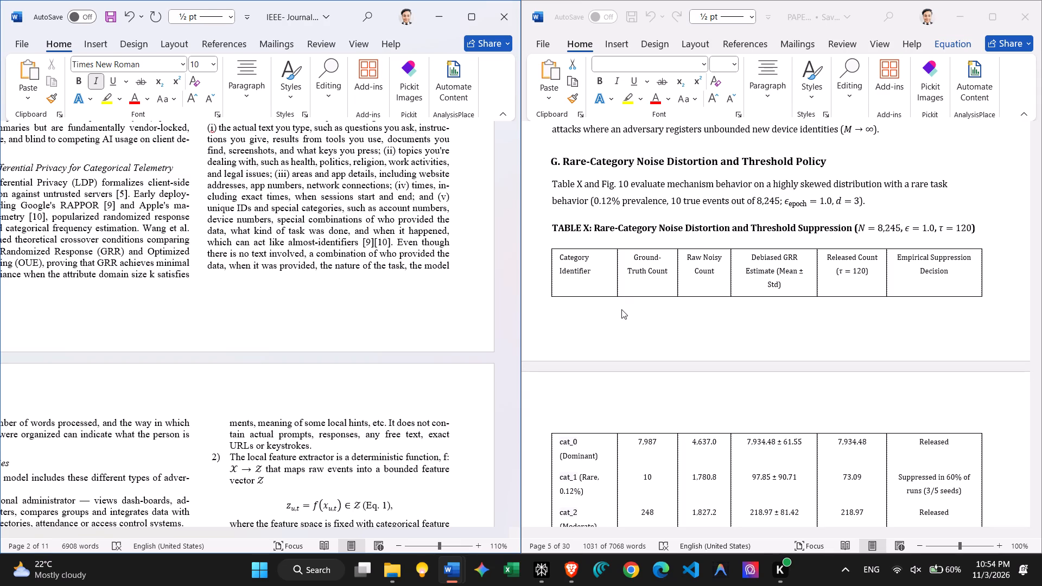
scroll(621, 309, "up", 3)
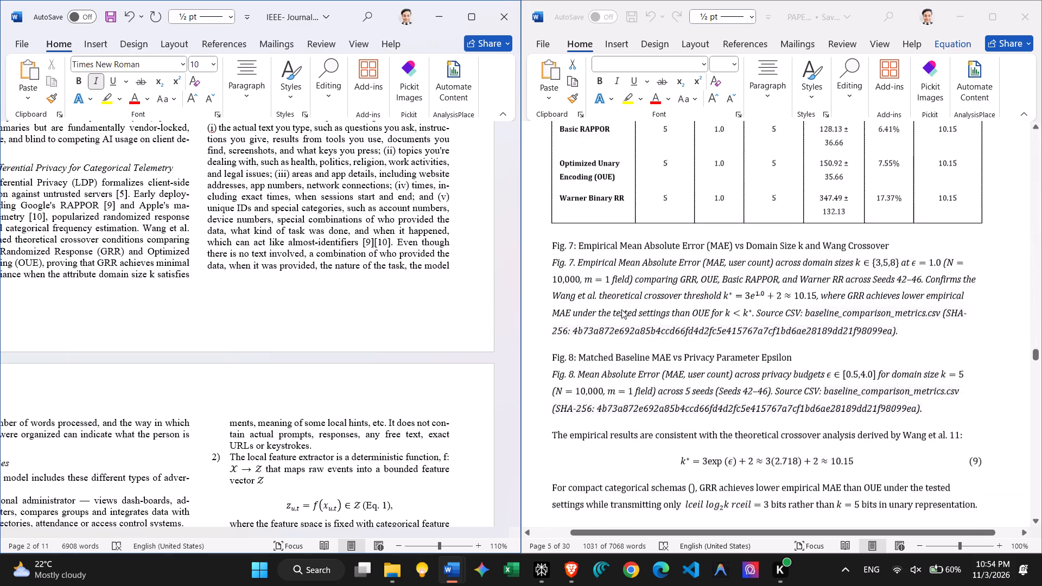
scroll(621, 309, "up", 7)
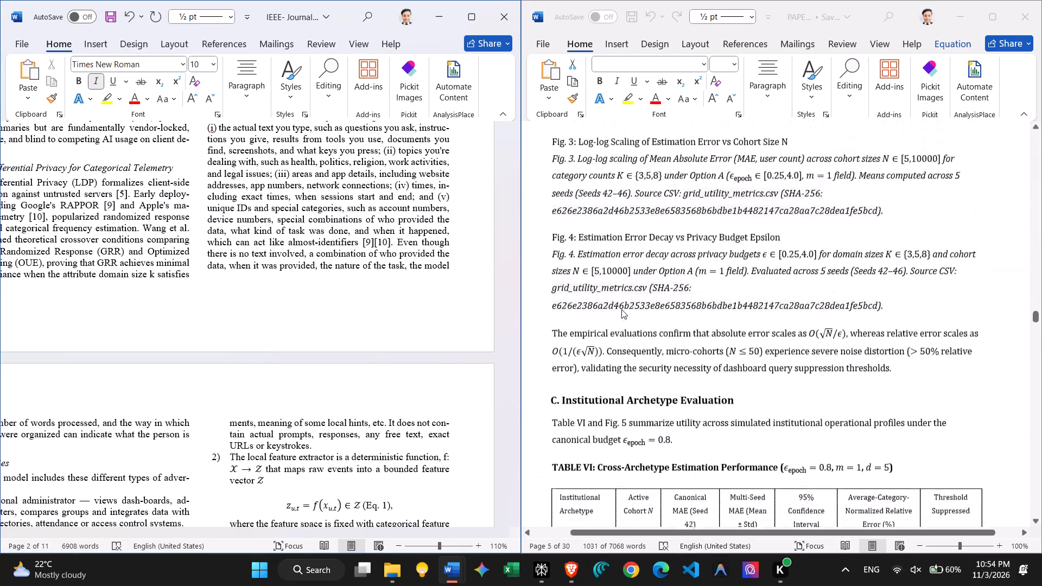
scroll(621, 309, "up", 4)
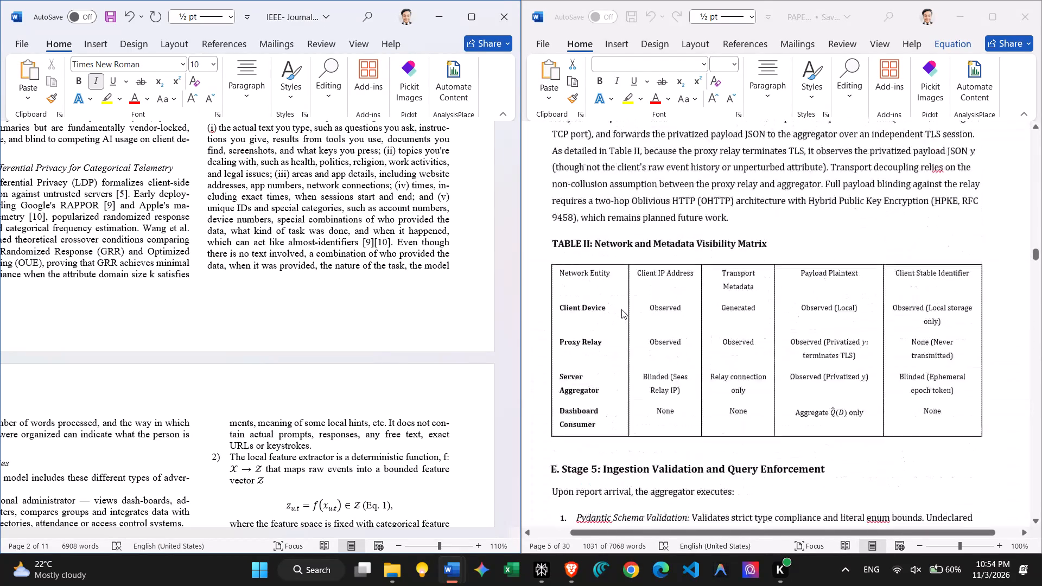
scroll(621, 309, "up", 4)
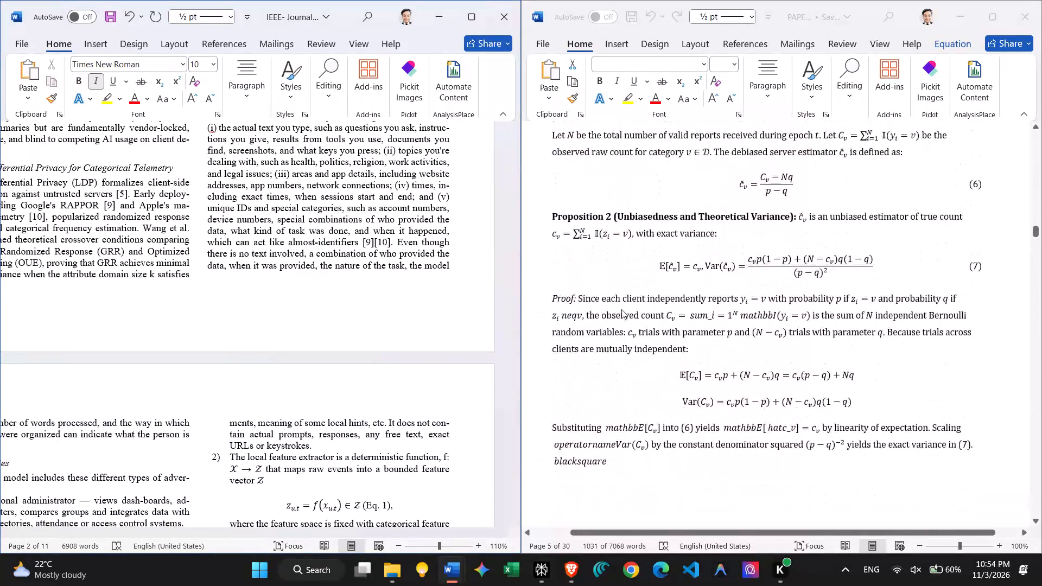
scroll(621, 309, "up", 3)
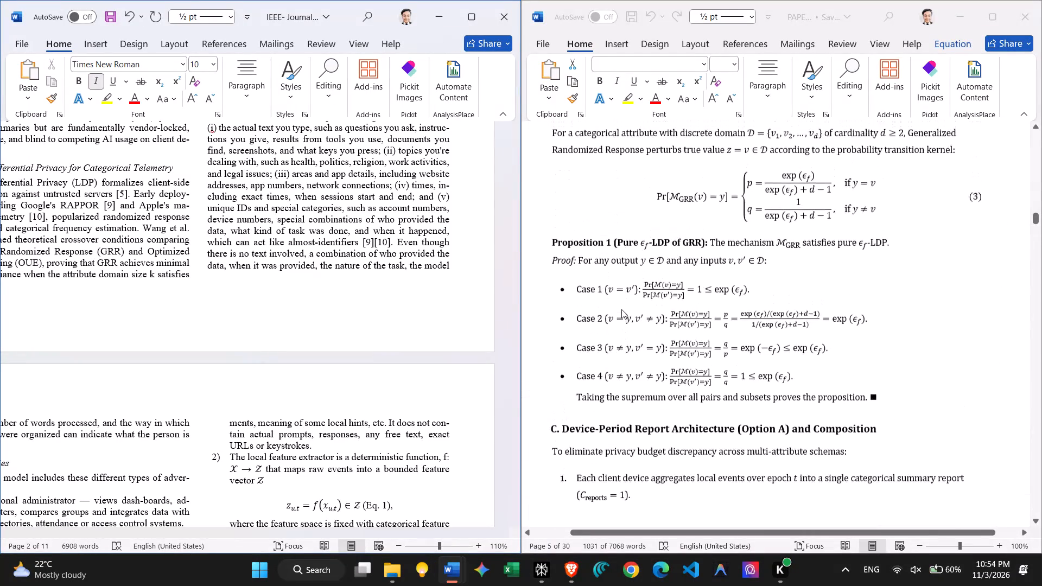
scroll(621, 309, "up", 1)
scroll(621, 309, "down", 1)
scroll(621, 309, "up", 1)
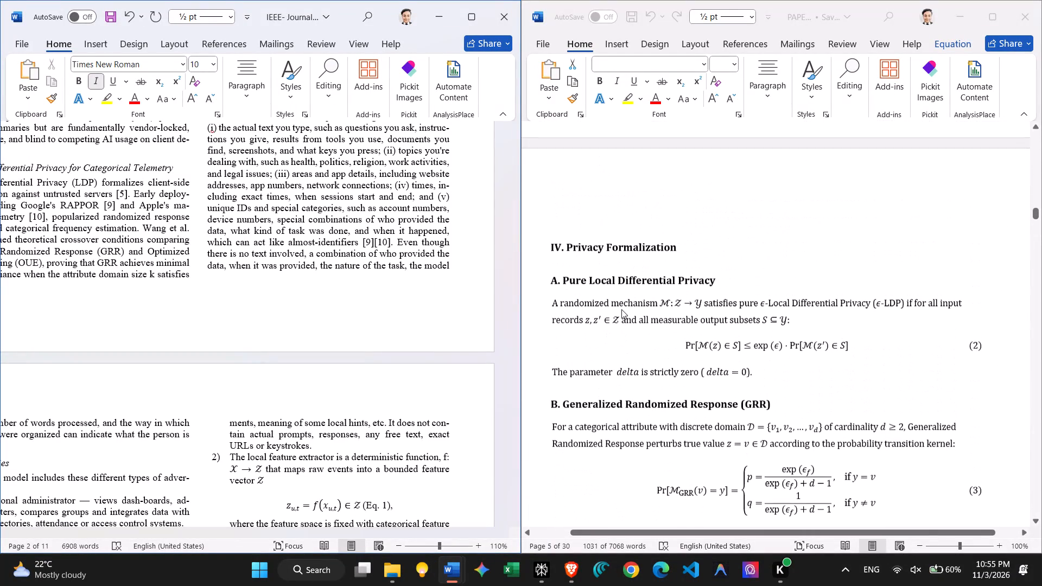
scroll(621, 309, "up", 4)
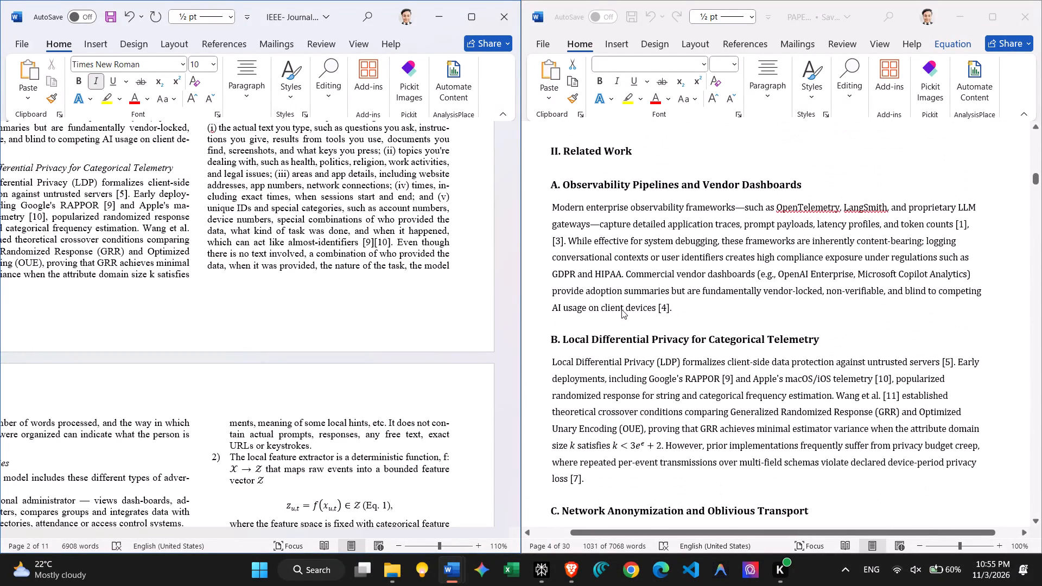
scroll(621, 309, "down", 5)
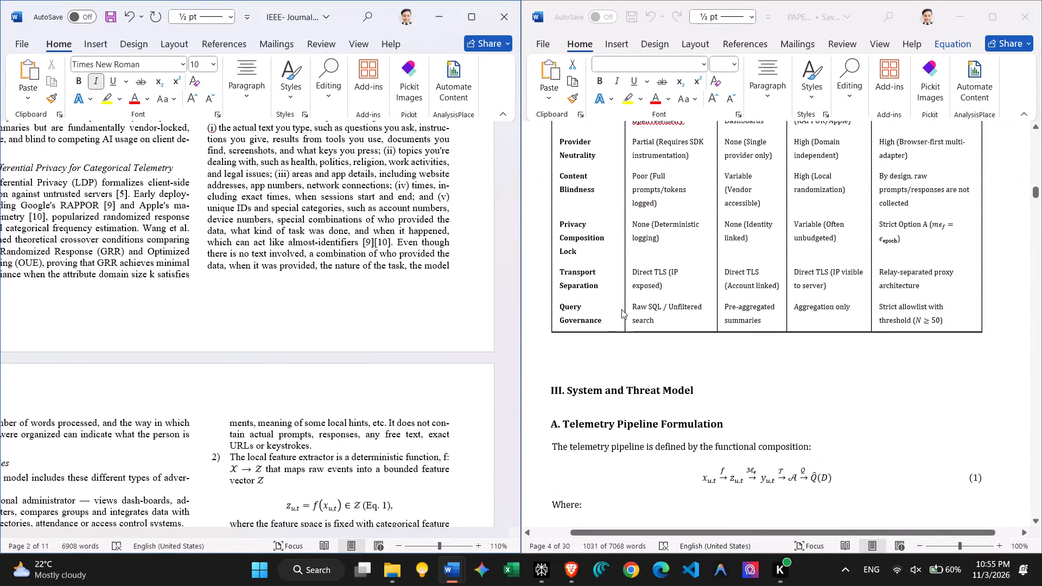
scroll(621, 309, "down", 1)
scroll(621, 309, "up", 1)
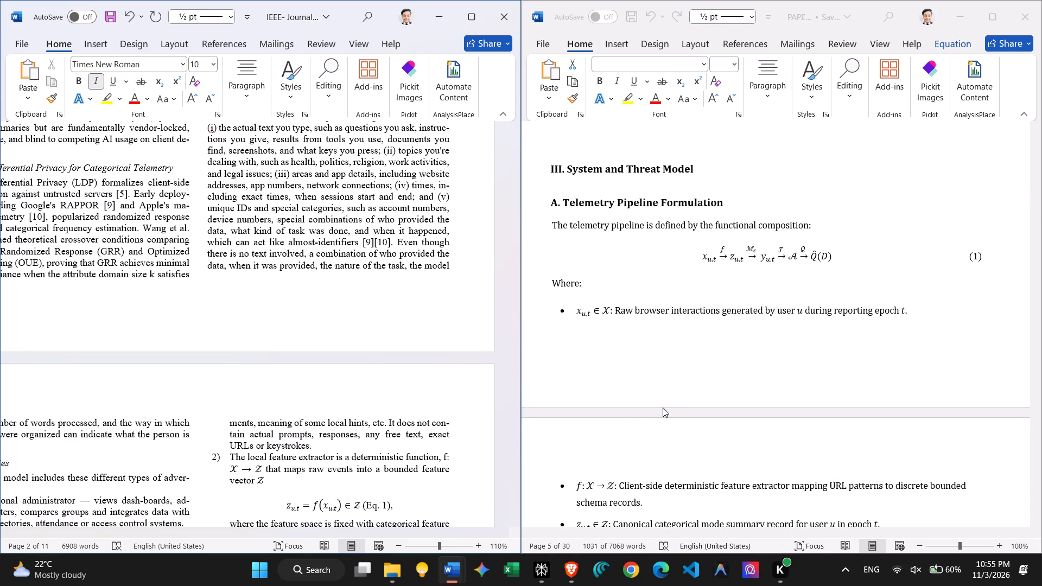
left_click(700, 251)
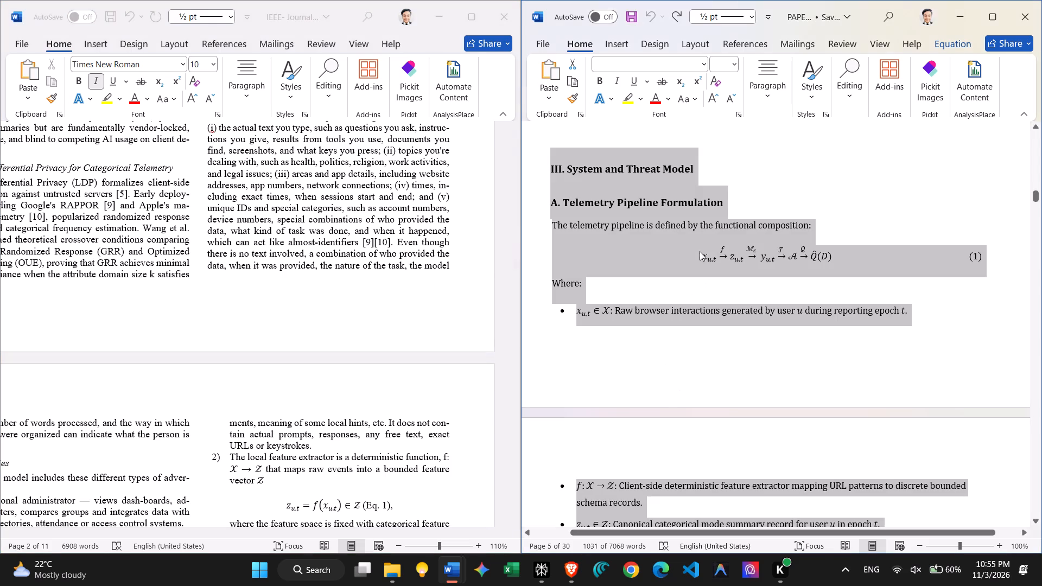
left_click(809, 254)
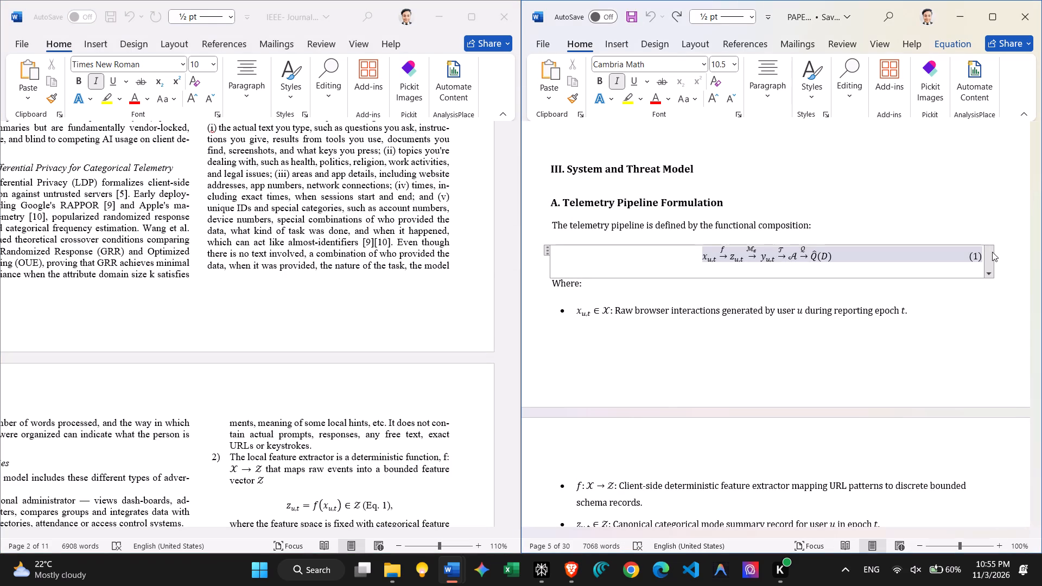
key("ctrl+x")
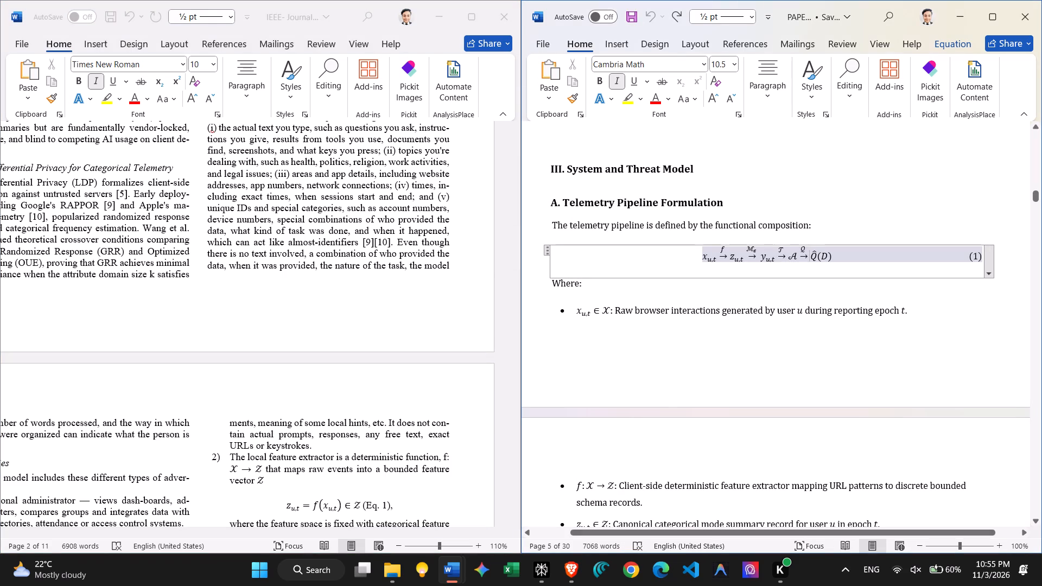
key("ctrl+x")
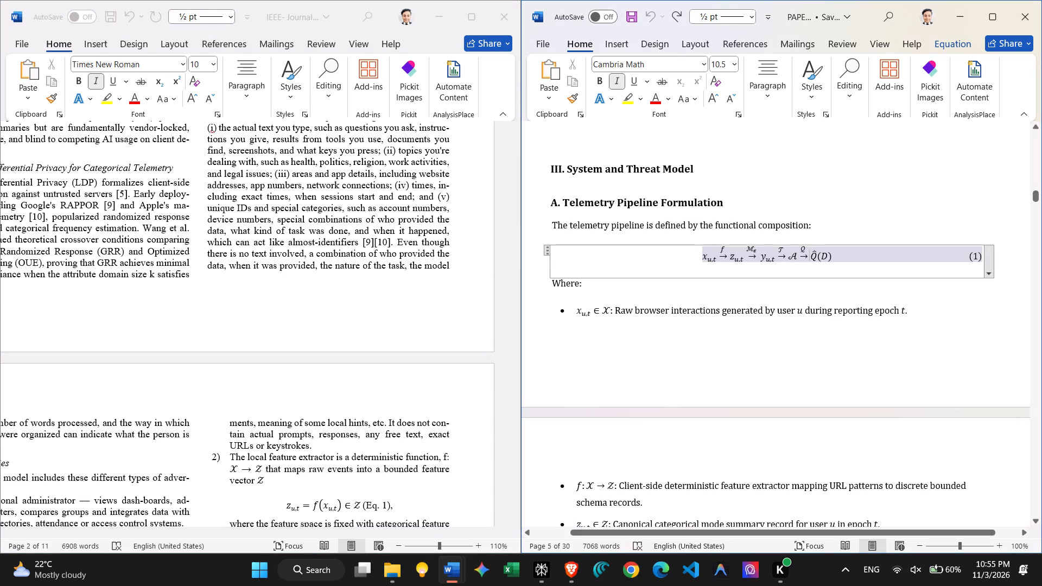
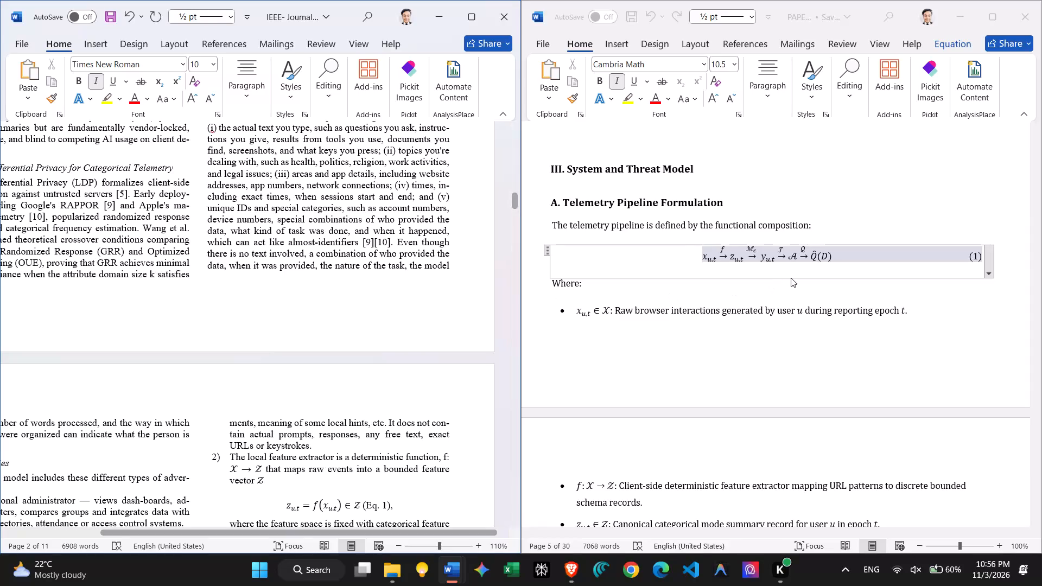
Cut equation (1) from section III.A of the PAPER_MASTER_PACK document, then undo its removal from the source.
left_click(796, 277)
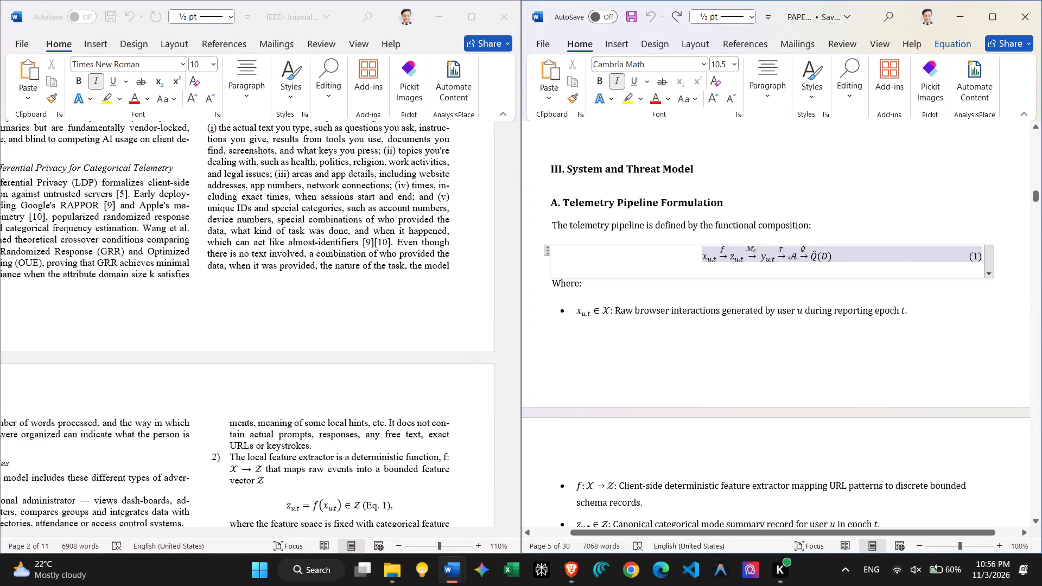
left_click(876, 323)
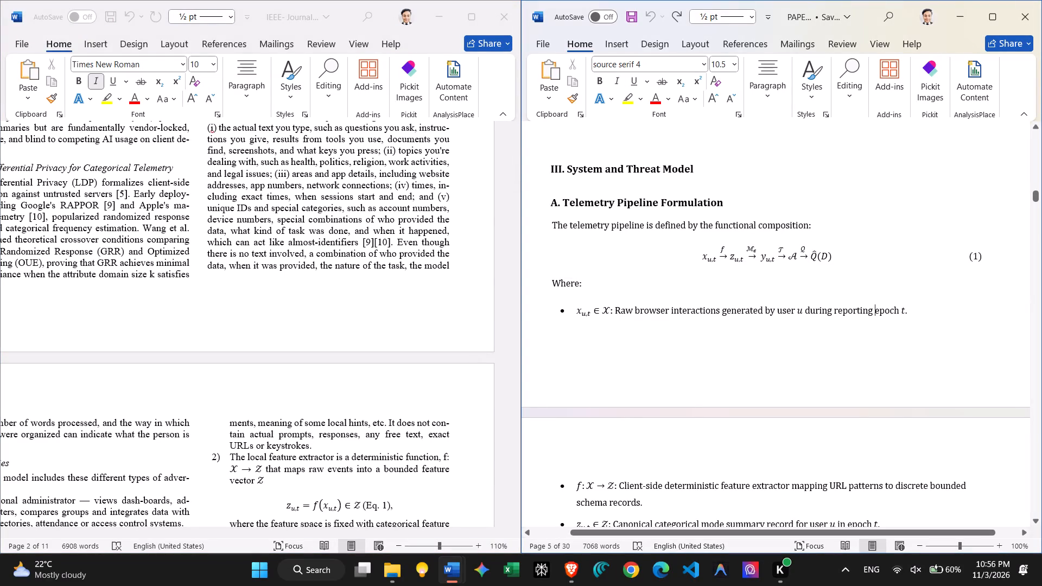
left_click_drag(1002, 260, 739, 261)
key("ctrl+x")
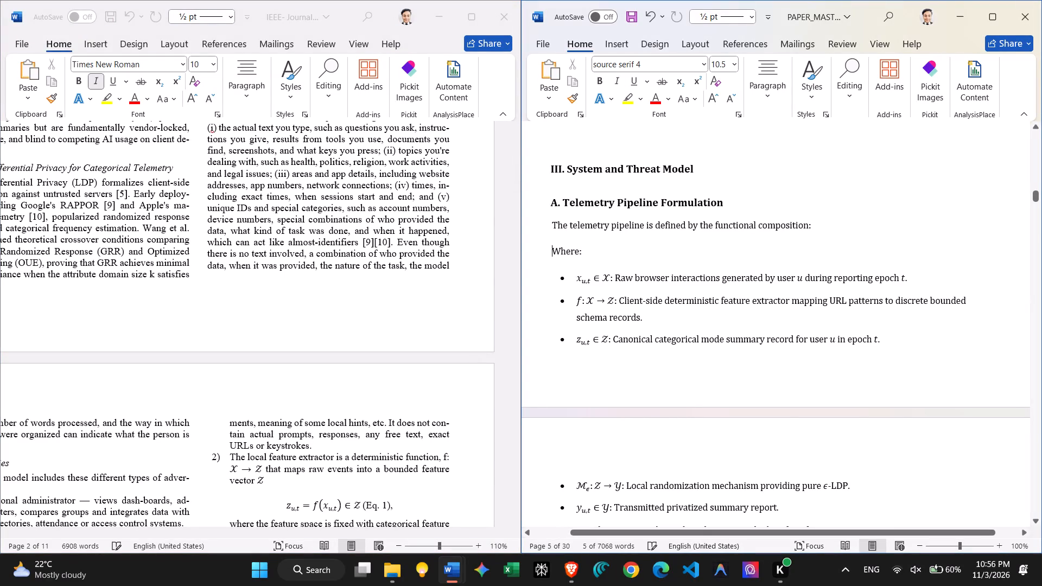
key("ctrl+c")
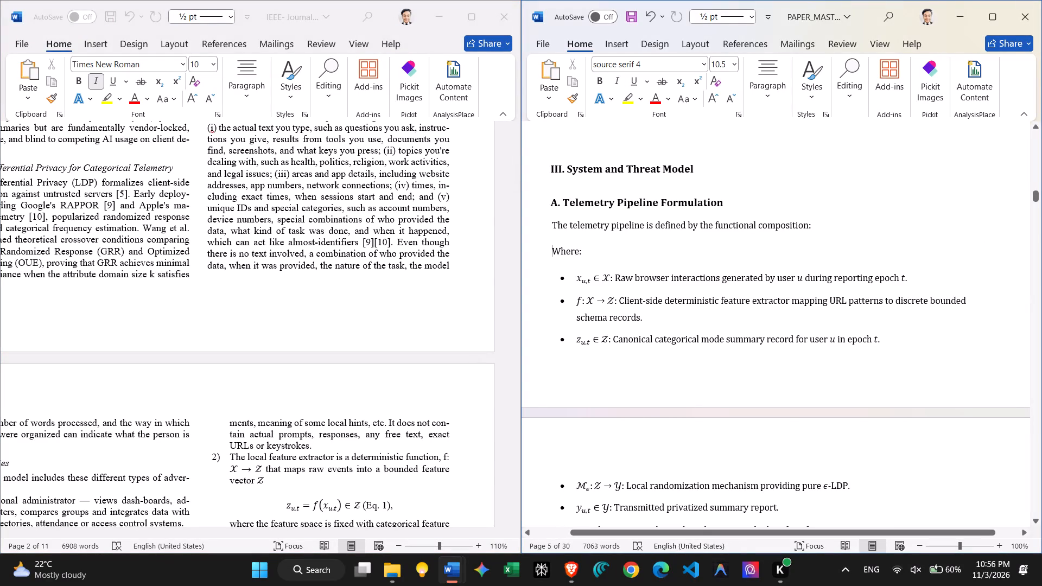
key("ctrl+z")
Examine section III.A, Telemetry Pipeline Formulation, across the page break in the IEEE journal document for where equation (1) belongs.
scroll(263, 281, "up", 1)
scroll(263, 281, "down", 1)
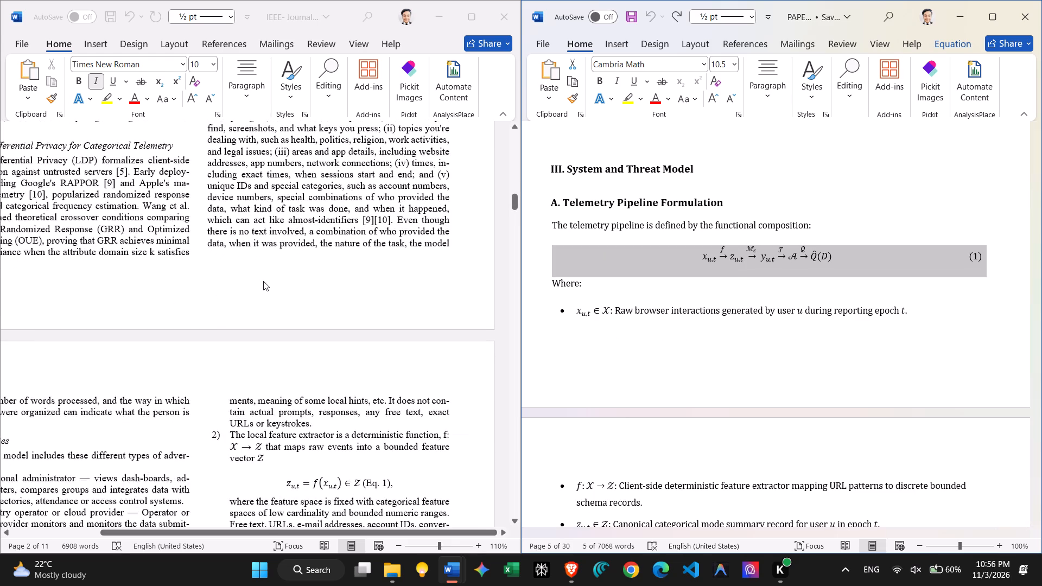
scroll(263, 281, "up", 1)
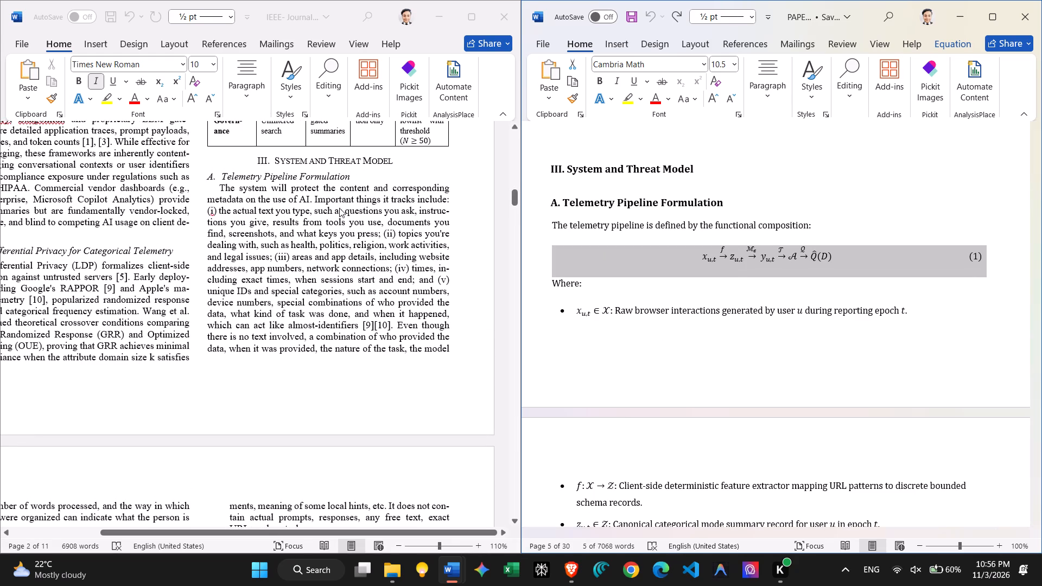
scroll(349, 265, "down", 1)
scroll(349, 265, "right", 1)
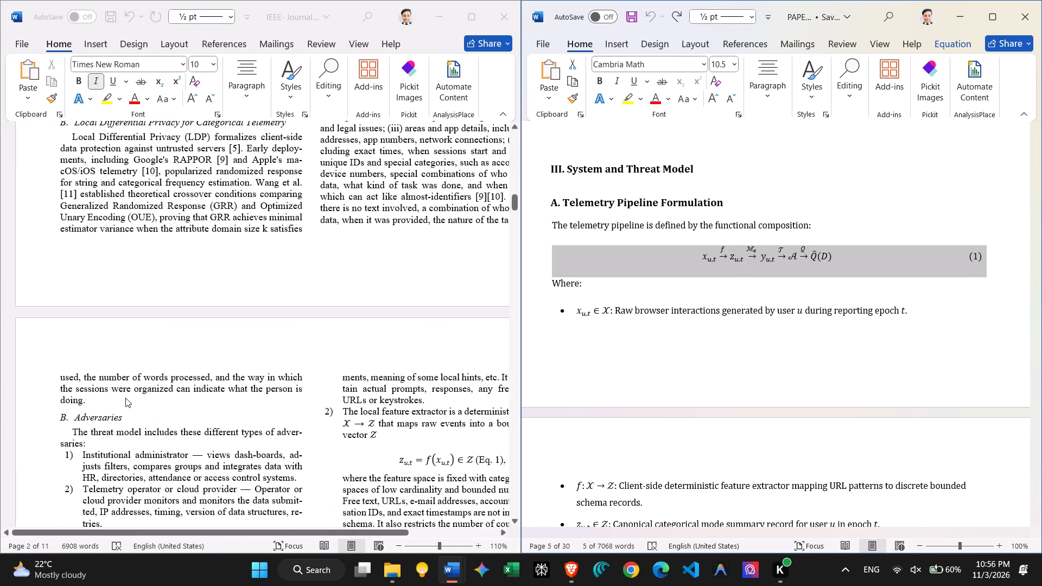
Paste equation (1) on a new line after the paragraph ending "what the person is doing.", above the B. Adversaries heading in the IEEE journal document.
left_click(125, 398)
left_click(114, 404)
key("Return")
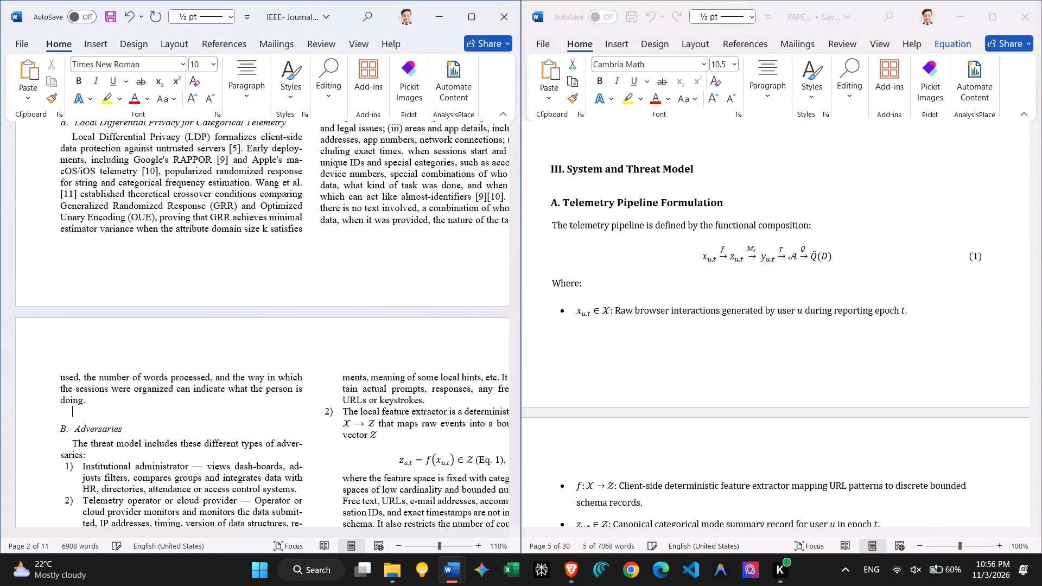
key("ctrl+v")
key("BackSpace")
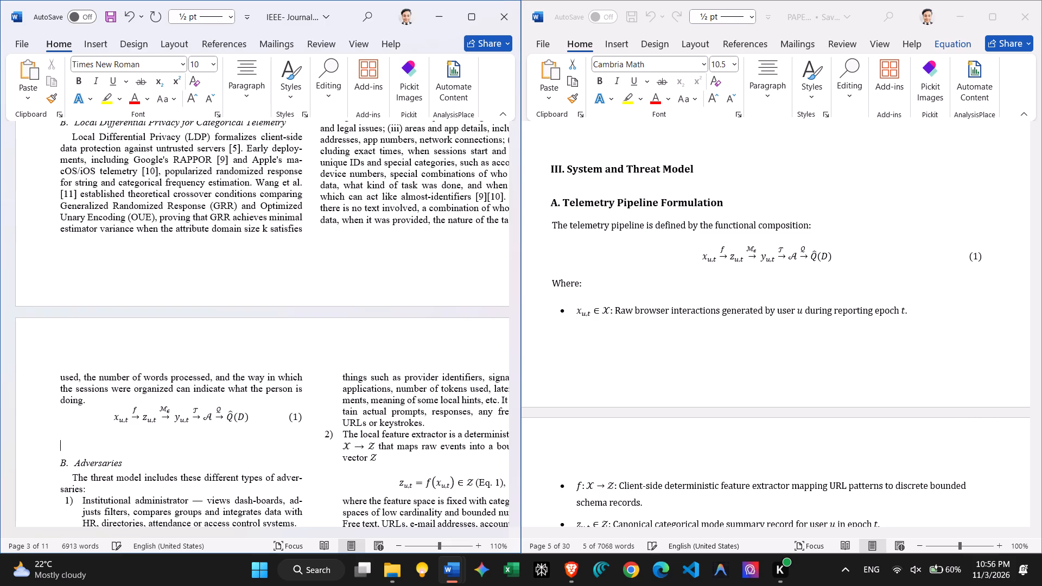
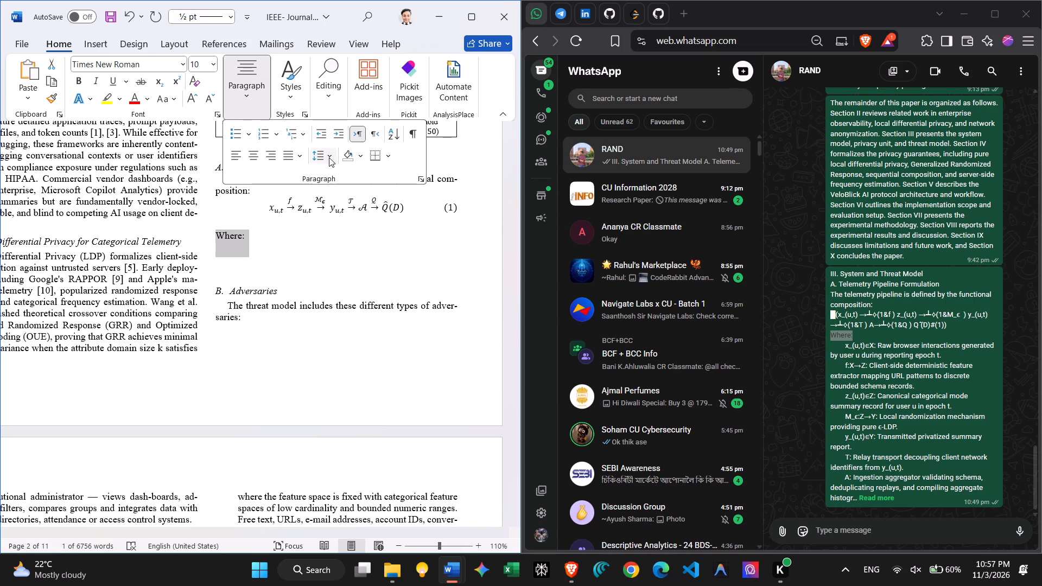
left_click(329, 157)
left_click(338, 177)
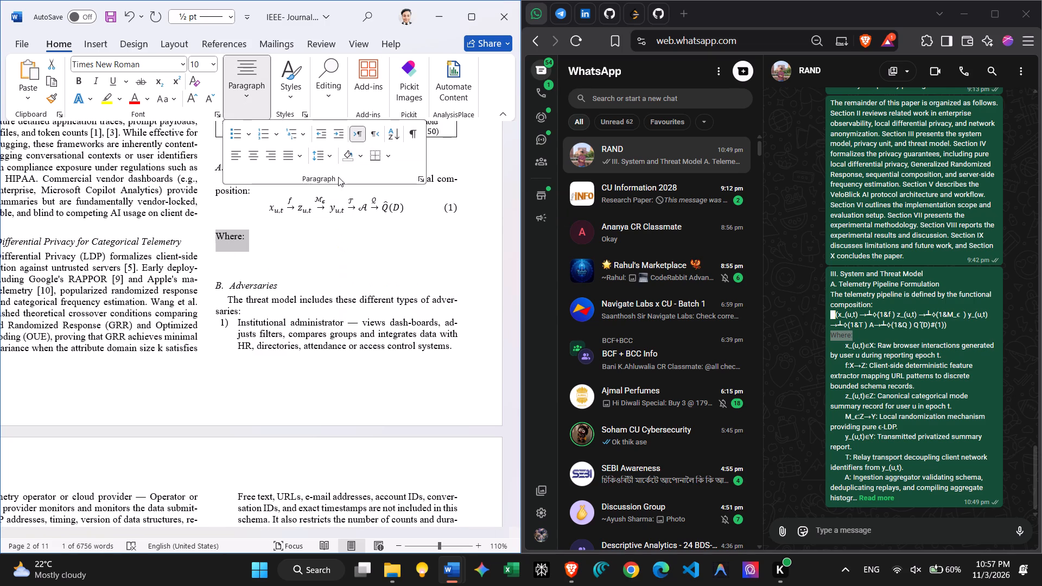
left_click(331, 152)
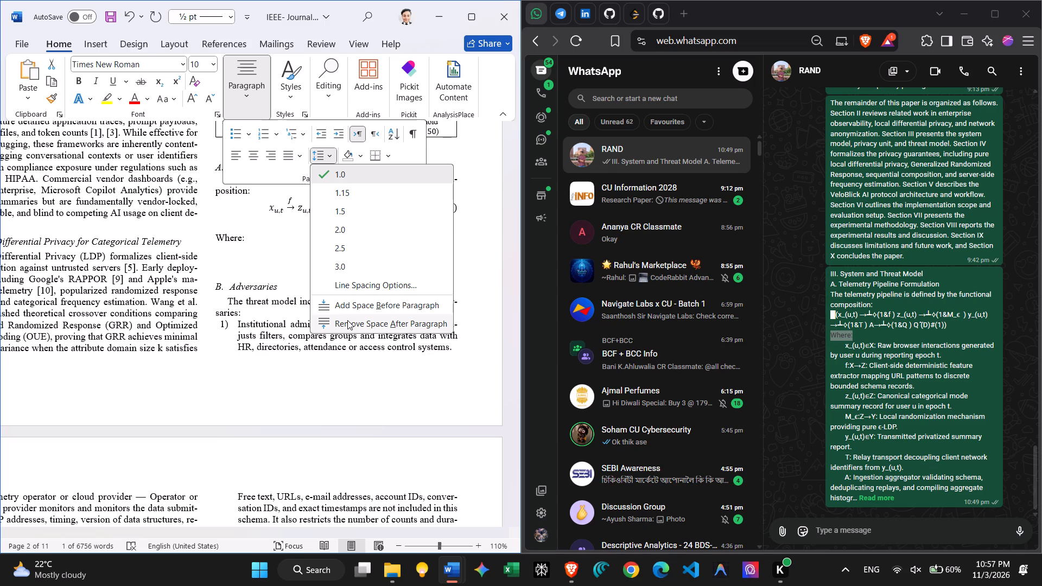
left_click(347, 322)
left_click(233, 263)
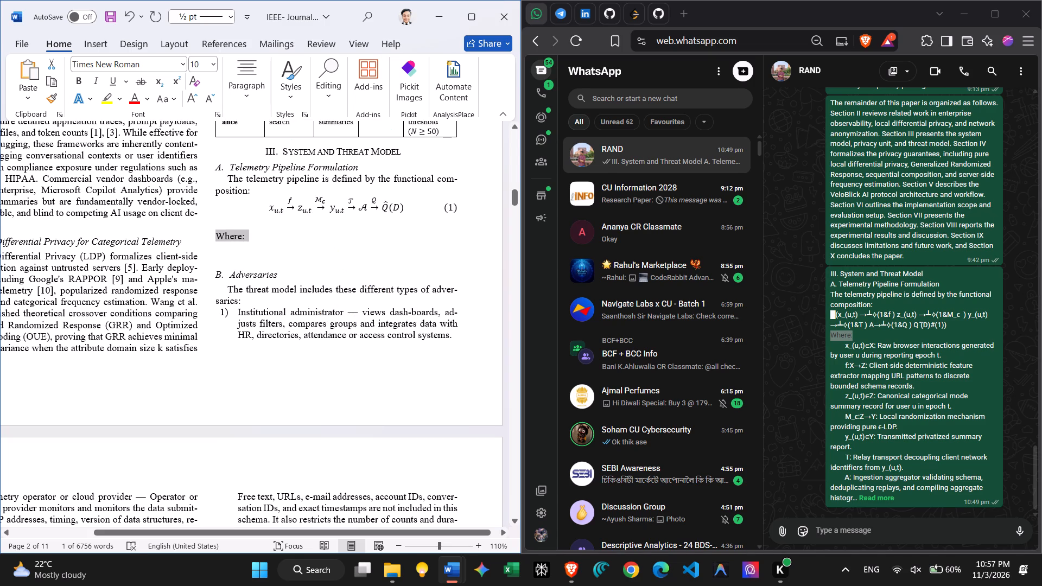
Place the insertion point below "Where:" and switch to section III.A of the PAPER_MASTER_PACK document.
left_click(228, 237)
left_click(247, 225)
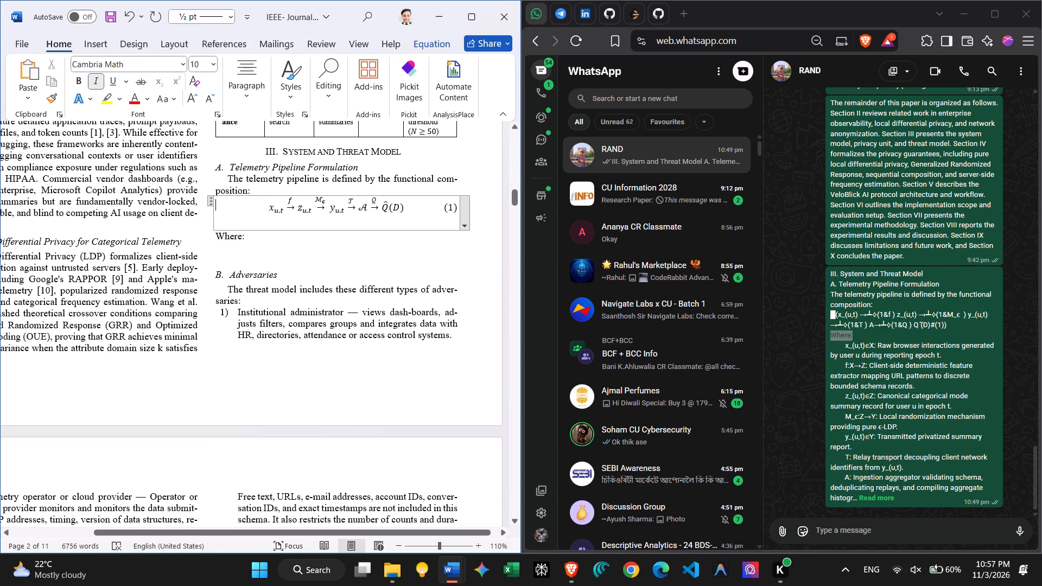
left_click(257, 239)
left_click(240, 246)
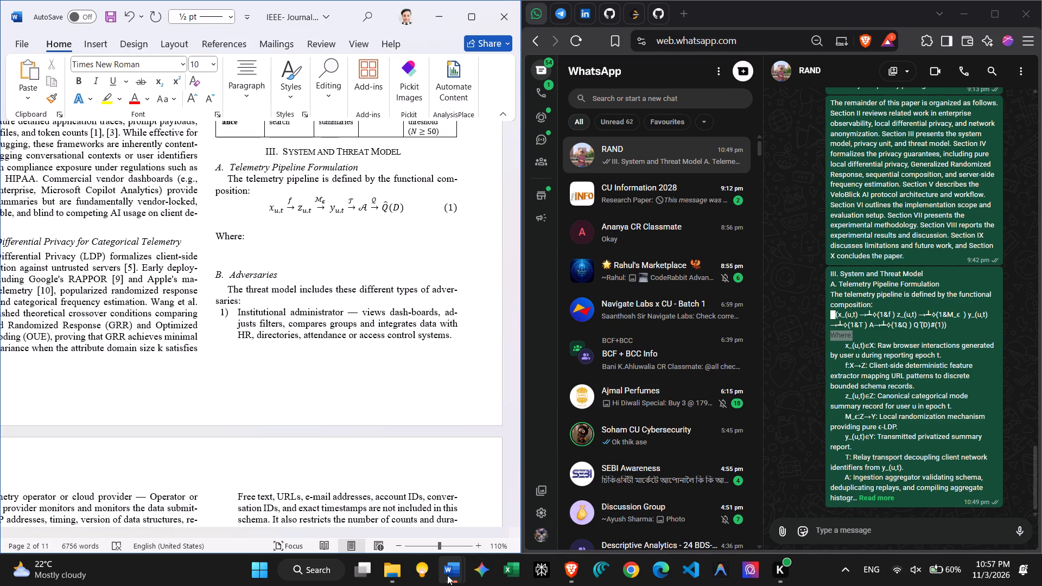
left_click(558, 499)
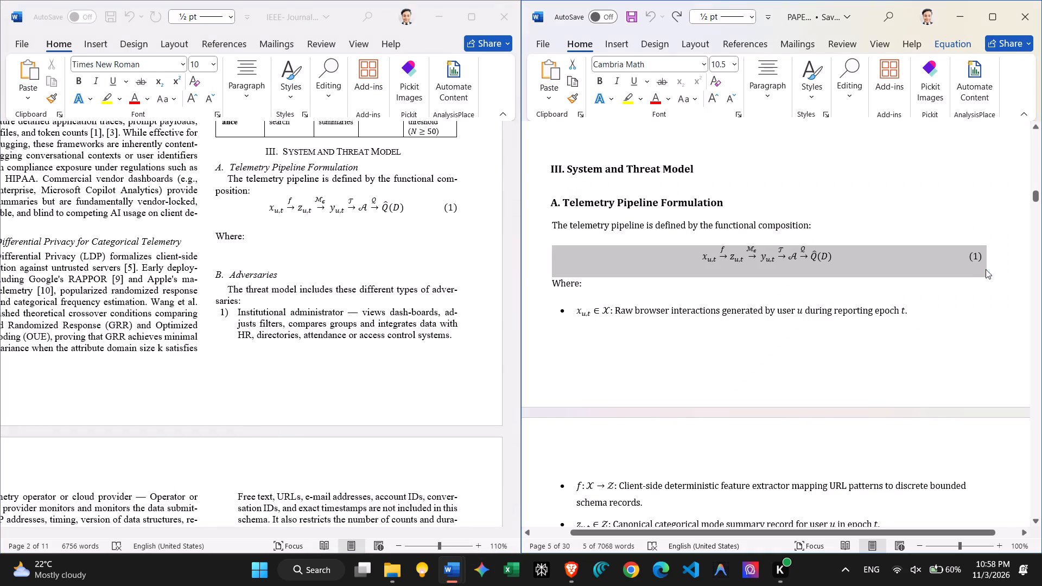
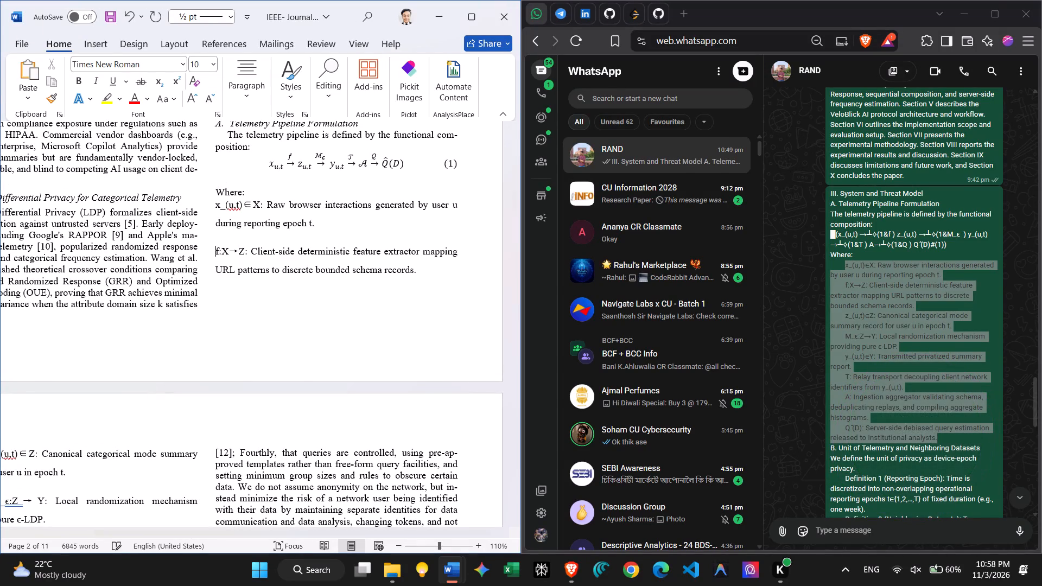
Rejoin the f:X→Z definition with the line above and split it onto its own line again.
key("BackSpace")
key("Return")
Set the definitions under "Where:", from x_(u,t) through Q̂(D), to the Times New Roman font.
left_click_drag(210, 205, 20, 458)
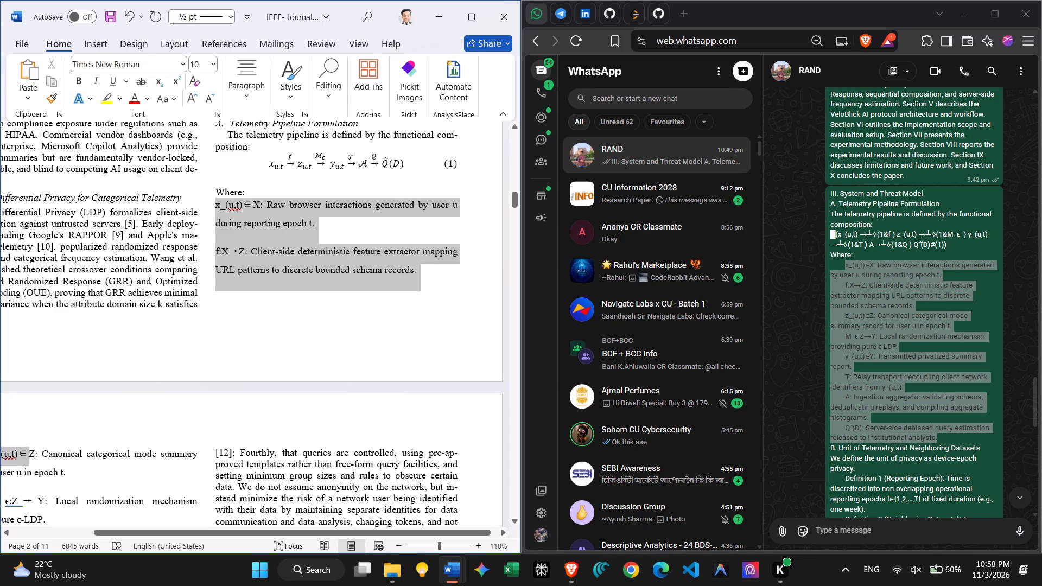
left_click_drag(20, 458, 140, 548)
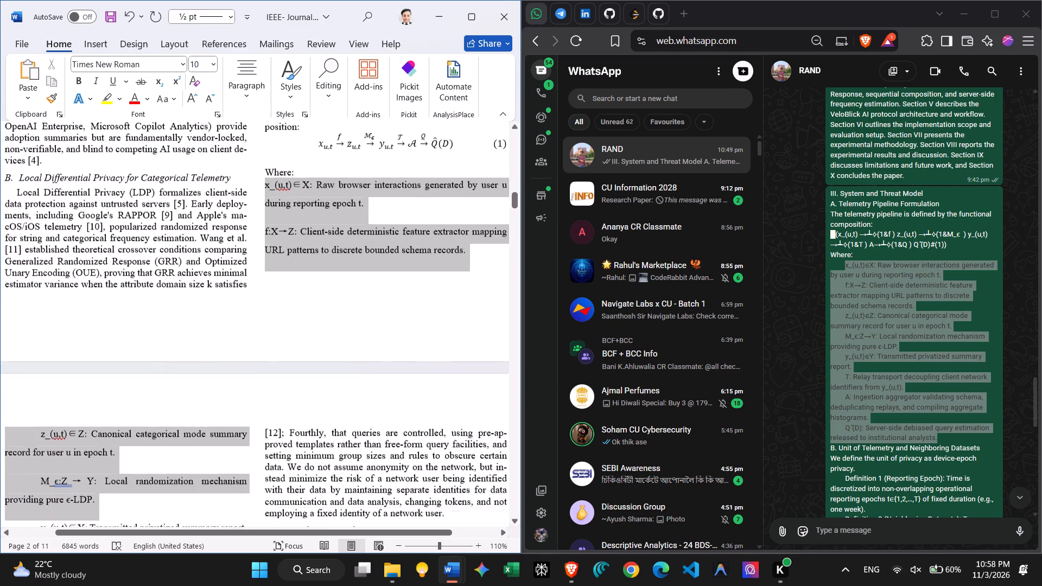
left_click_drag(140, 548, 120, 401)
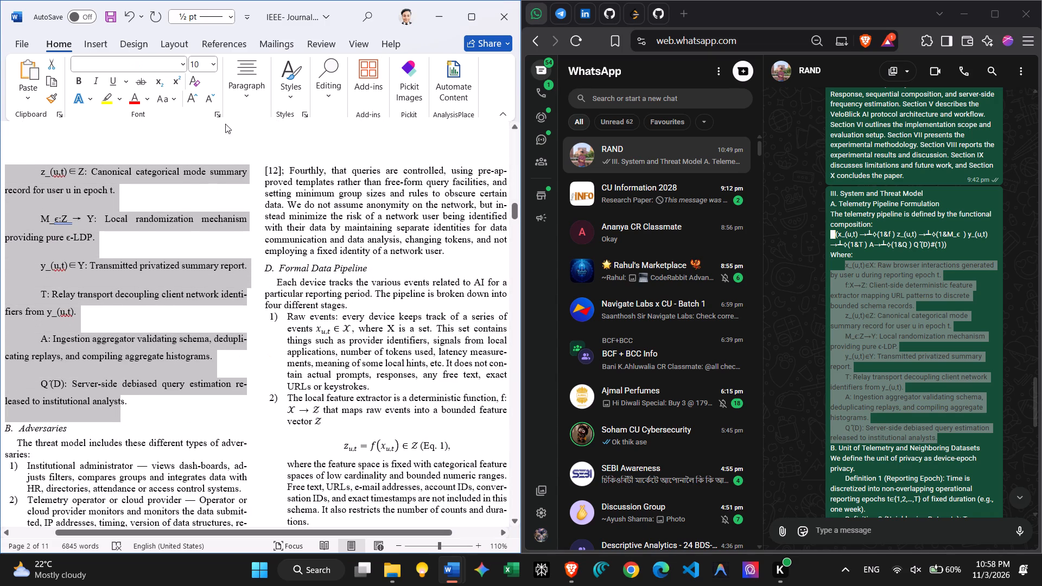
left_click(143, 414)
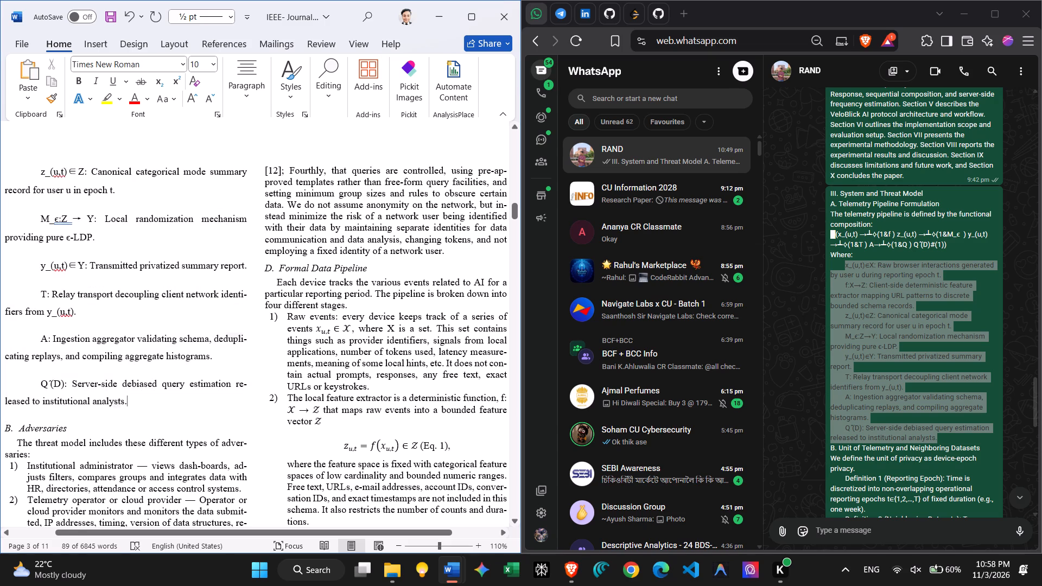
left_click_drag(143, 414, 270, 96)
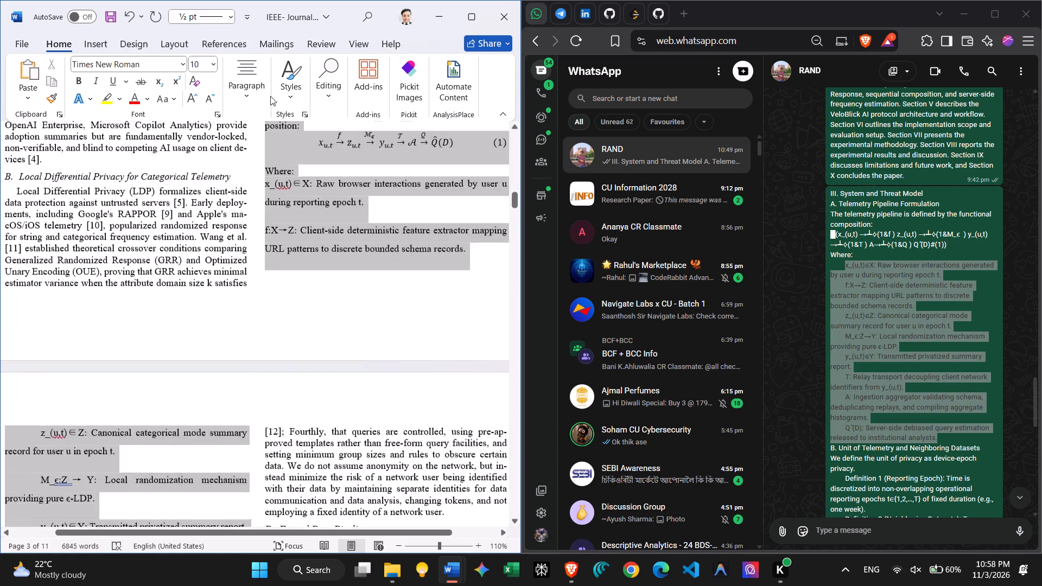
left_click_drag(270, 96, 265, 265)
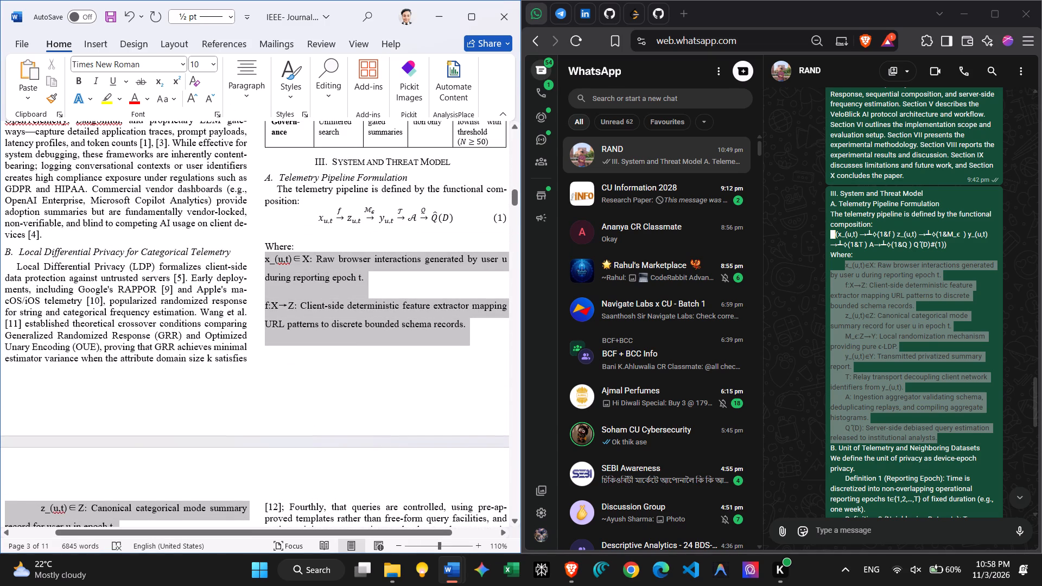
left_click(180, 63)
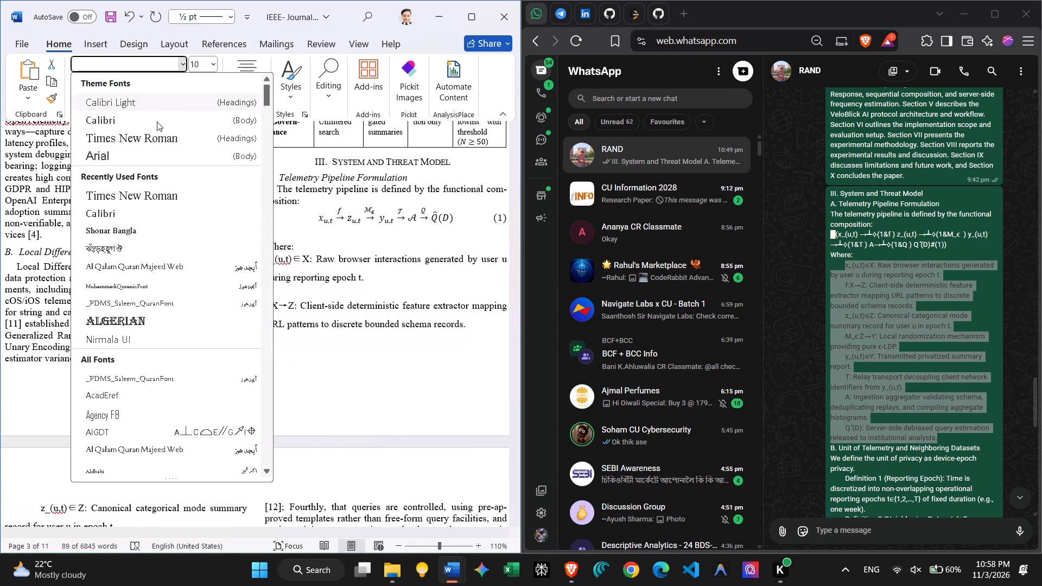
left_click(138, 195)
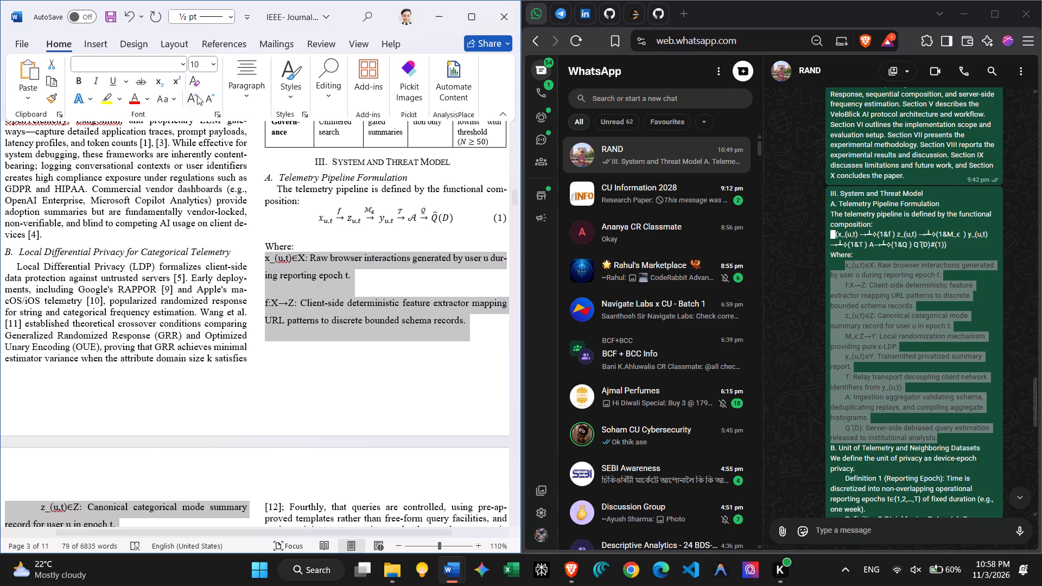
Tighten the line and paragraph spacing of the telemetry pipeline definitions under equation (1).
left_click(245, 101)
left_click(331, 159)
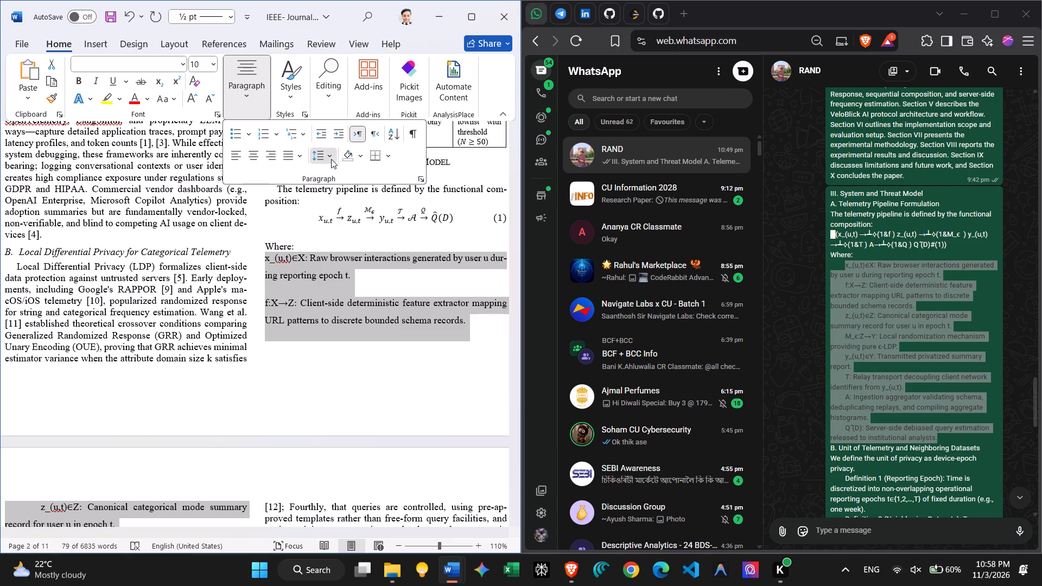
Reduce the line spacing of the definitions under "Where:" and remove the extra space between their paragraphs.
left_click(332, 182)
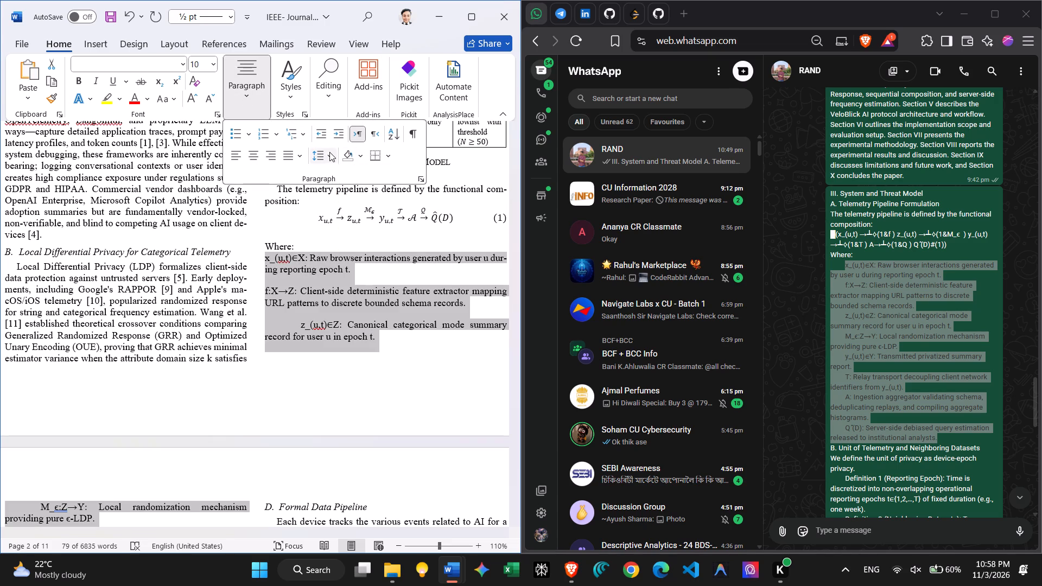
left_click(329, 152)
left_click(345, 322)
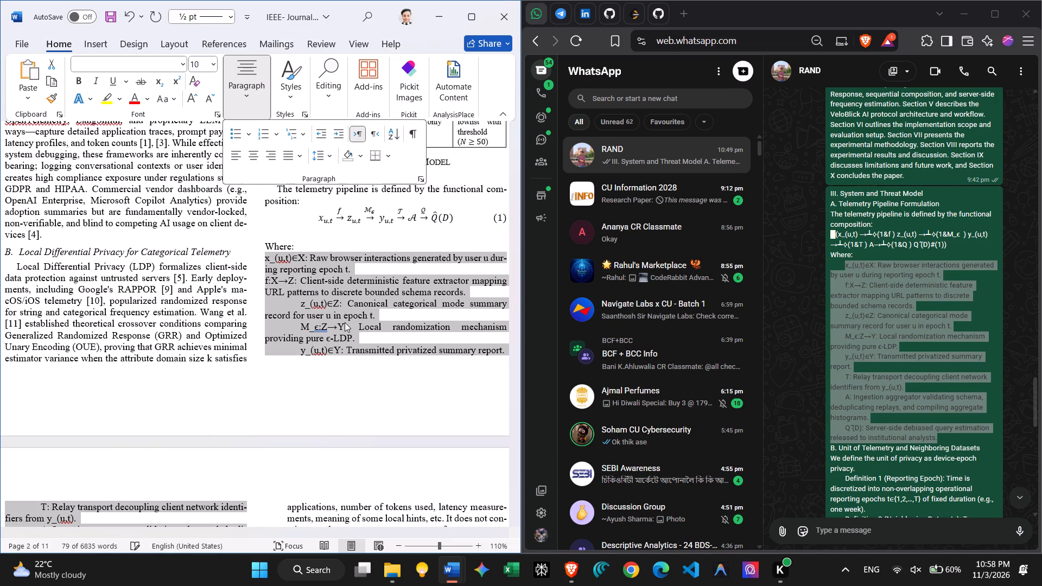
left_click(381, 311)
left_click(319, 297)
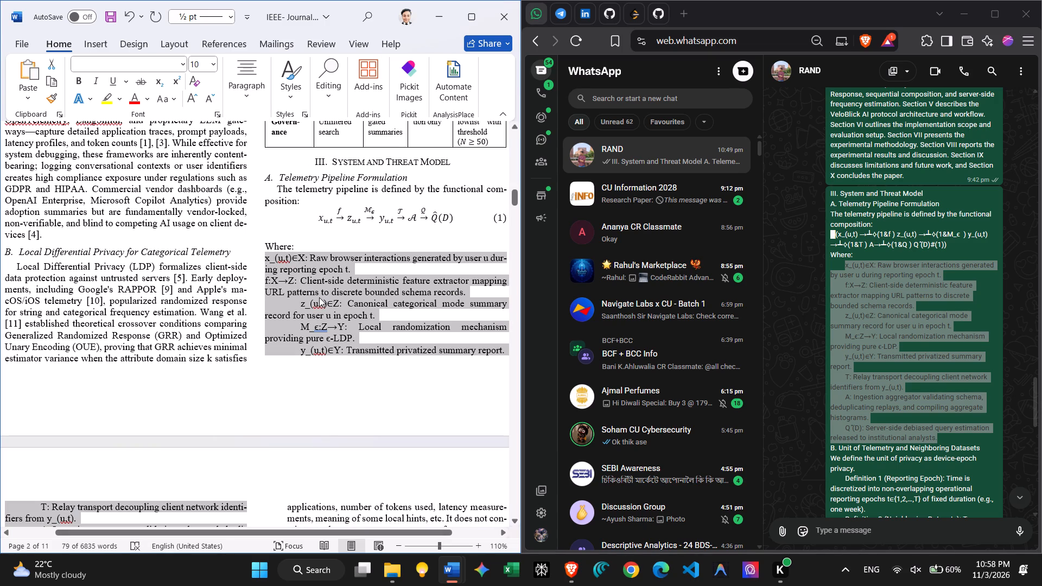
Turn the x_(u,t)∈X definition under "Where:" into a bullet point and compare it with the paper's earlier bulleted list.
left_click(265, 259)
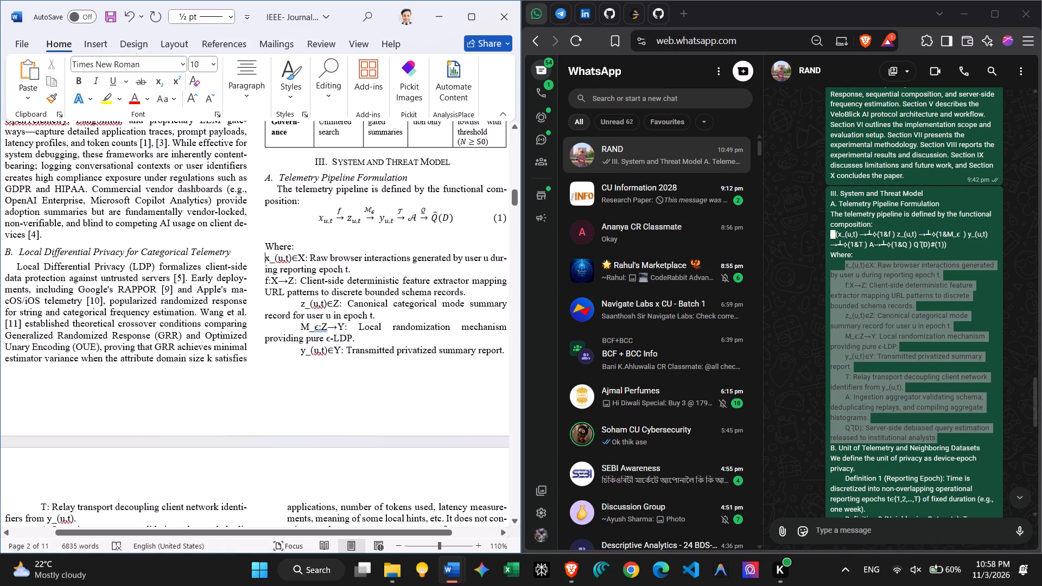
left_click_drag(252, 97, 234, 129)
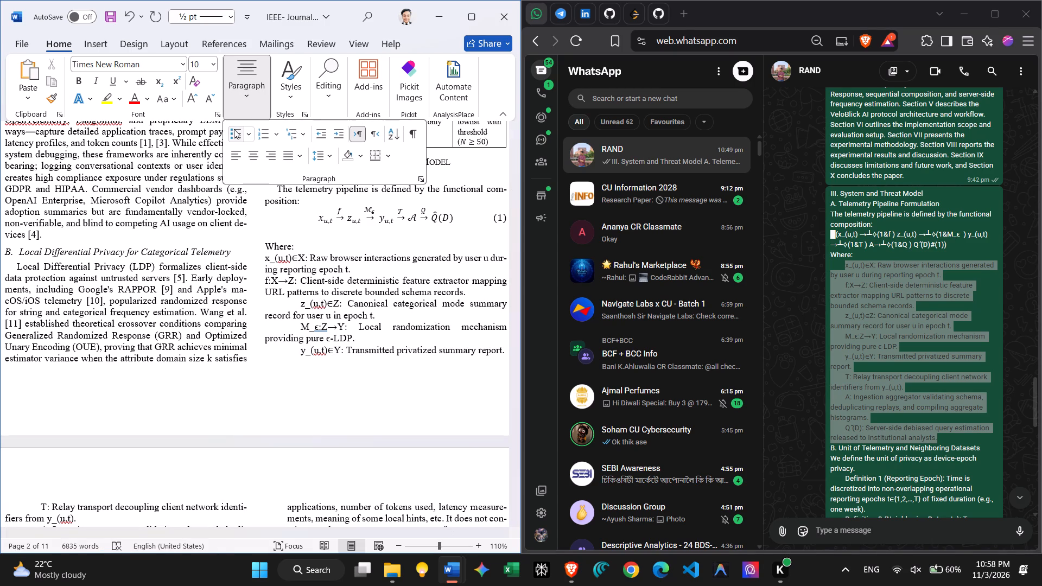
left_click(234, 129)
scroll(264, 252, "up", 1)
scroll(264, 252, "down", 3, "ctrl")
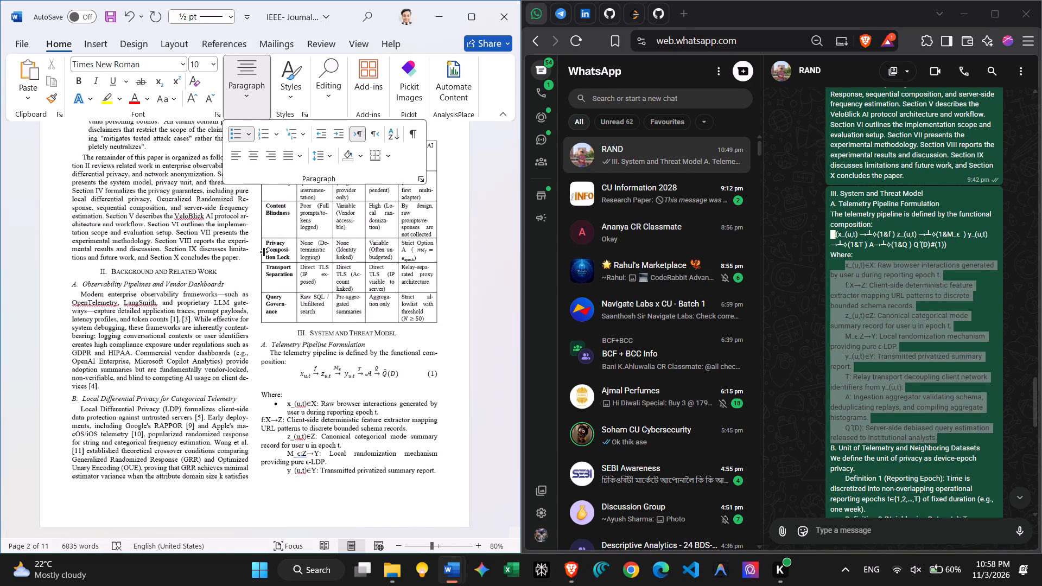
scroll(264, 252, "up", 1)
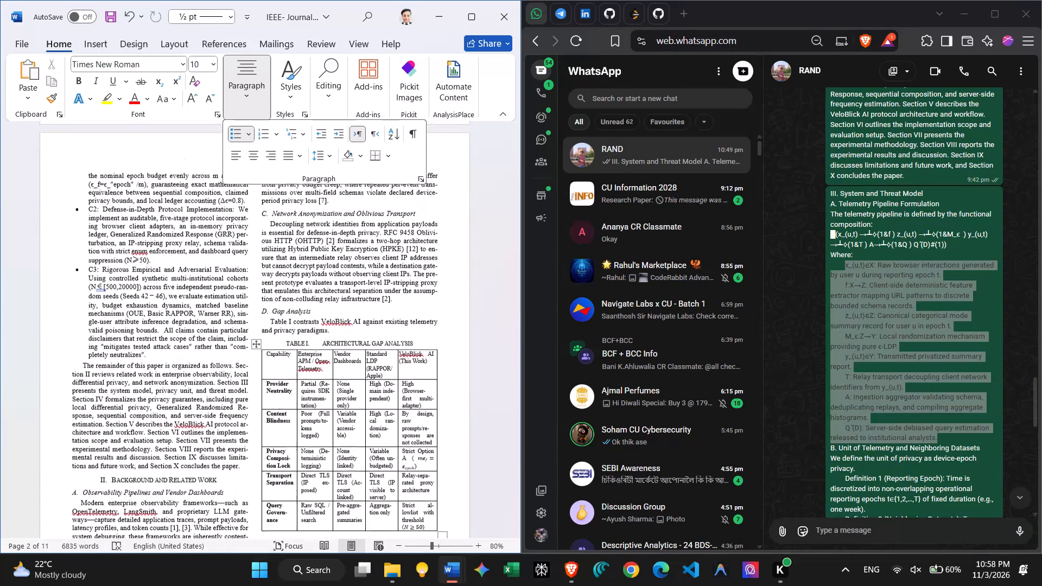
scroll(264, 252, "down", 1)
scroll(270, 391, "down", 1)
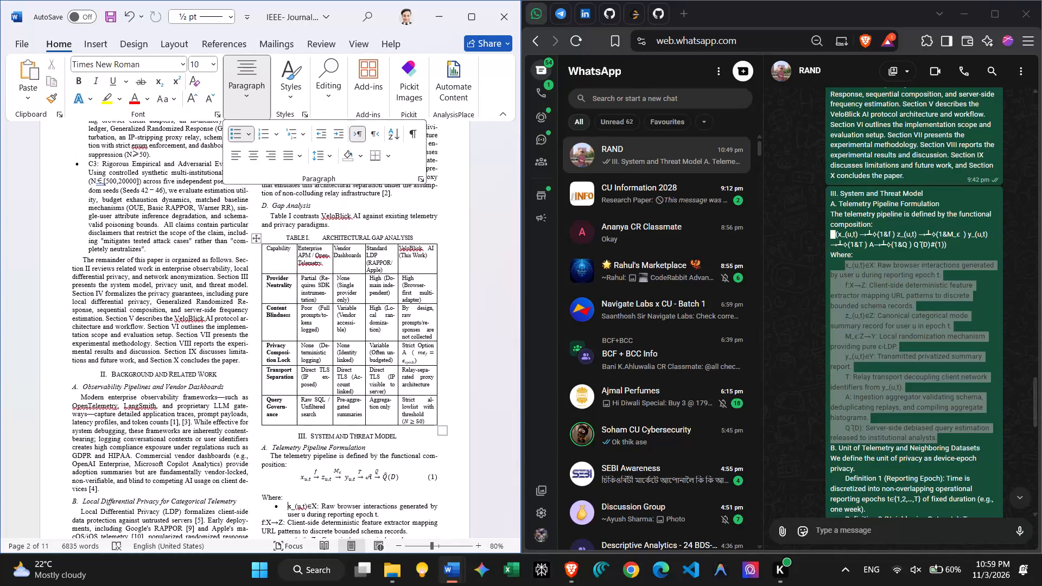
scroll(270, 391, "down", 1)
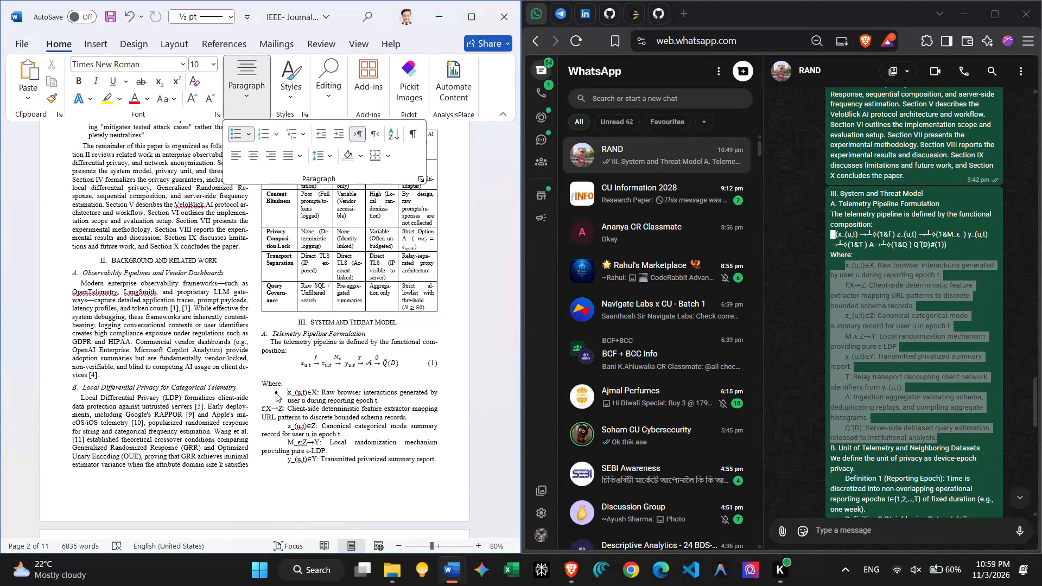
left_click(276, 393)
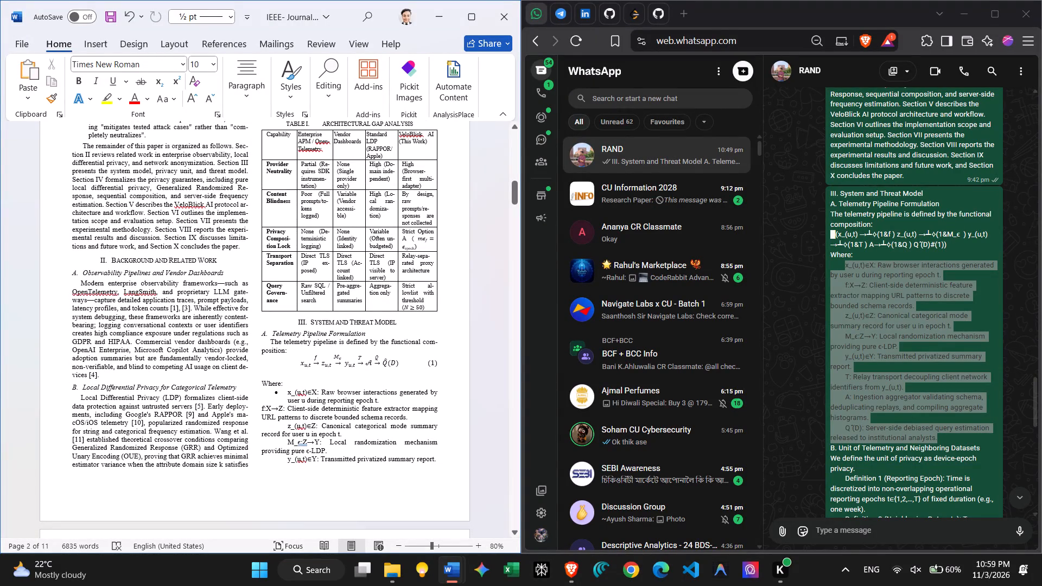
Make the f:X→Z definition its own bullet, matching the x_(u,t) bullet above it.
left_click_drag(279, 393, 270, 393)
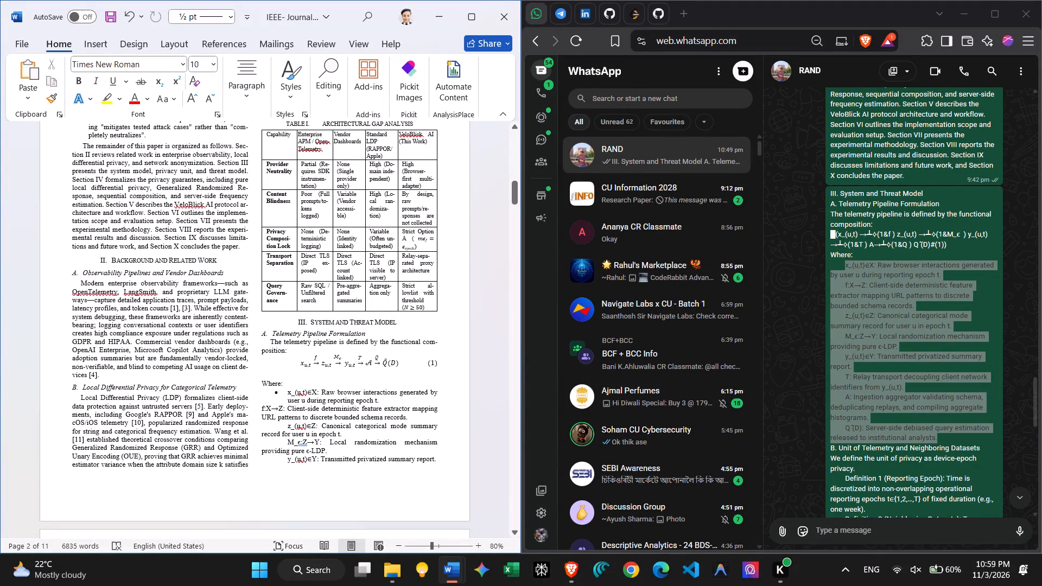
left_click(276, 392)
left_click_drag(276, 392, 262, 392)
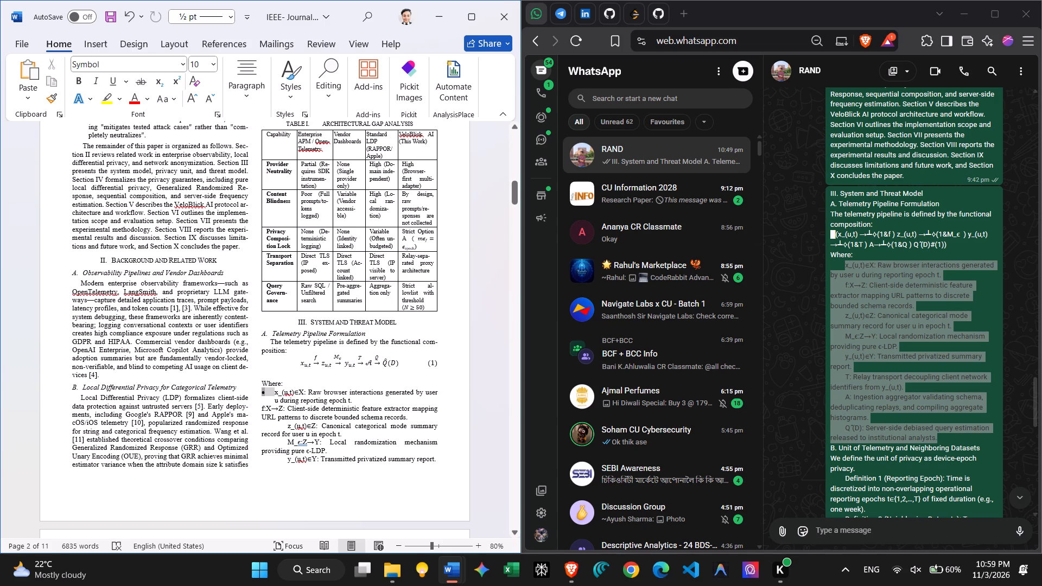
scroll(282, 400, "up", 6, "ctrl")
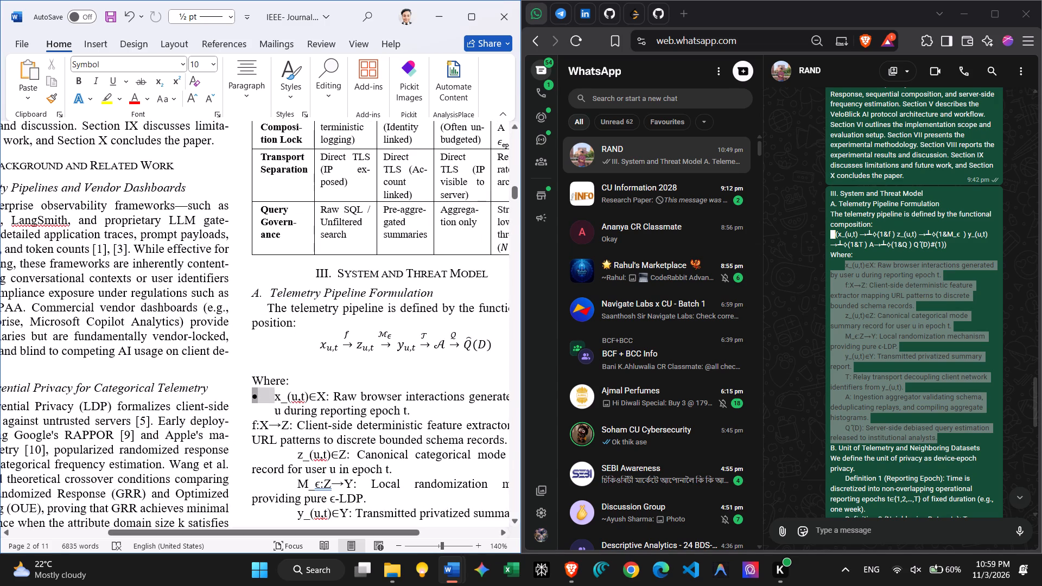
left_click(251, 430)
key("BackSpace")
key("Return")
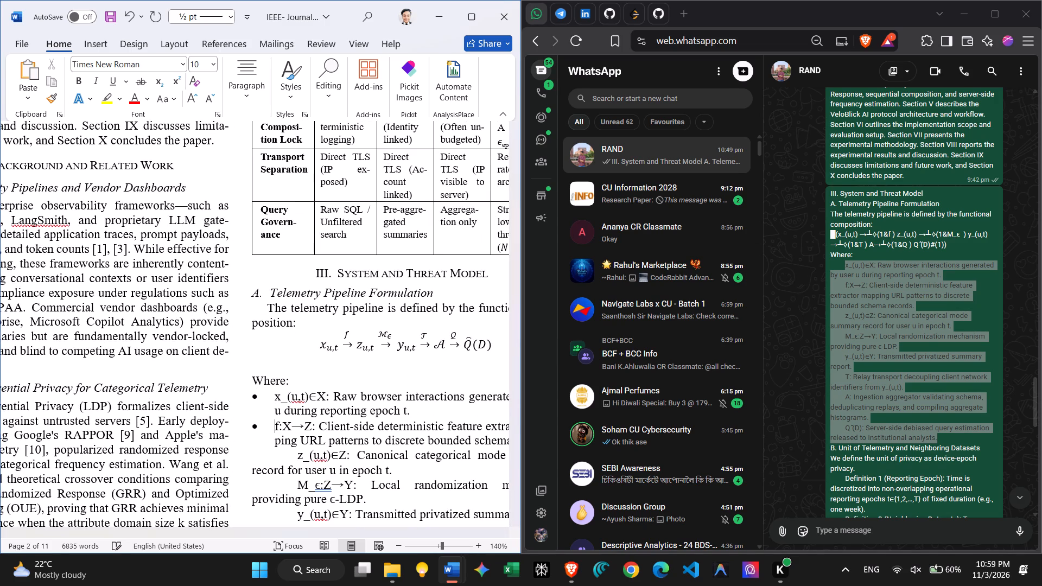
Make the z_(u,t)∈Z definition a separate bullet in the same list, removing its first-line indent.
key("Down")
key("Down")
key("Right")
key("Left")
key("BackSpace")
key("BackSpace")
key("Return")
Make the M_ϵ:Z→Y local randomization definition a separate bullet in the list.
key("Down")
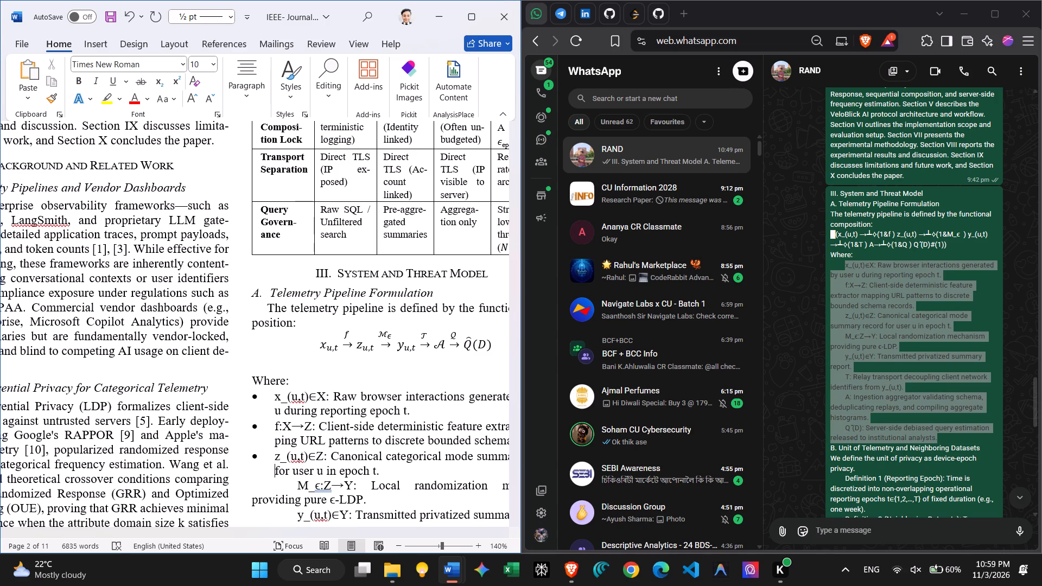
key("Right")
key("Down")
key("BackSpace")
key("BackSpace")
key("Return")
Make the y_(u,t)∈Y privatized summary definition a separate bullet in the list.
key("Down")
key("Down")
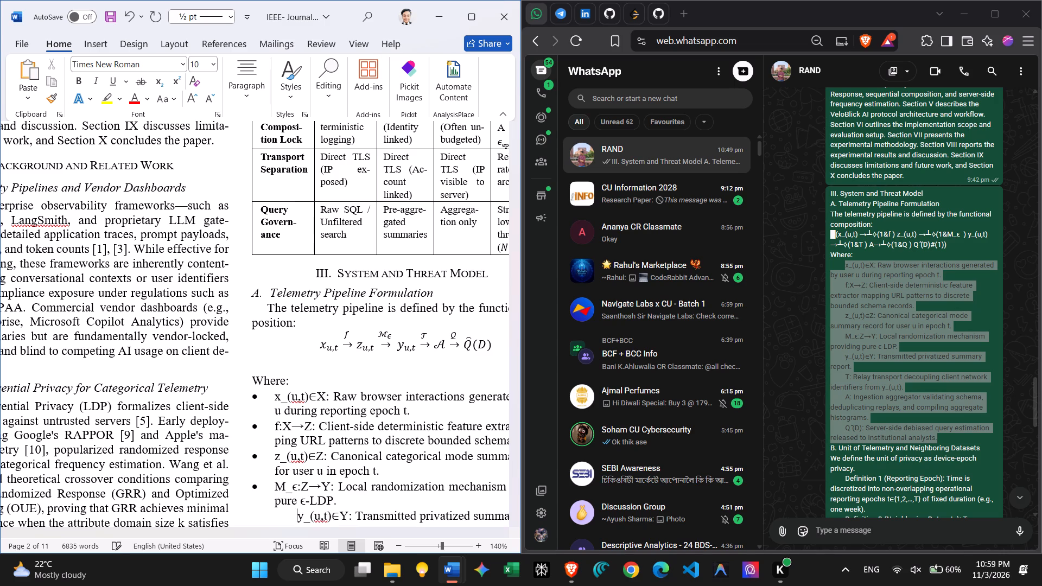
key("BackSpace")
key("BackSpace")
key("Return")
Continue the bulleted list on the following page with the T relay transport definition as its own bullet.
scroll(251, 430, "down", 1)
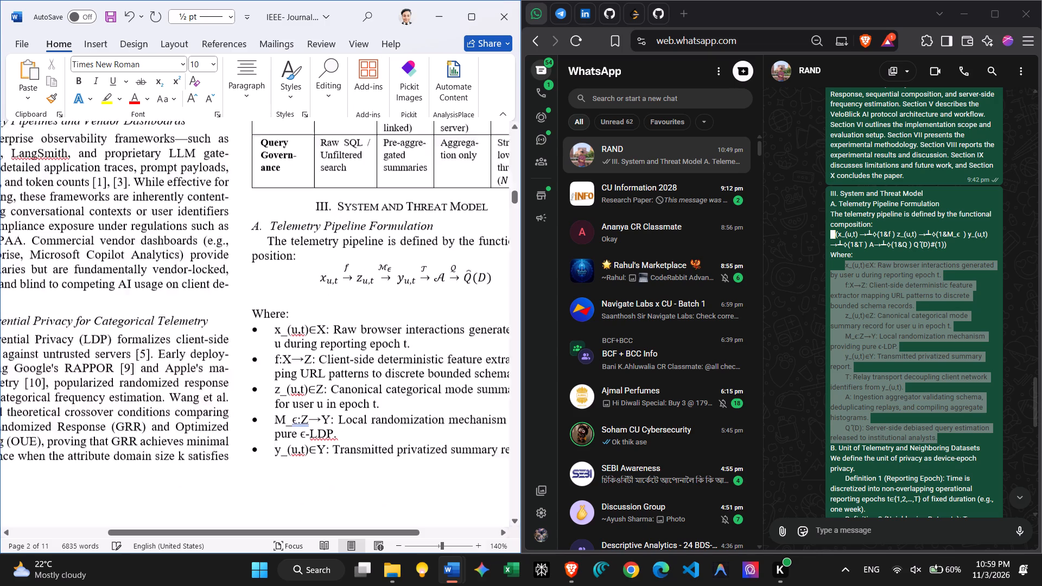
scroll(251, 430, "down", 1)
scroll(245, 323, "right", 1)
scroll(245, 323, "down", 1)
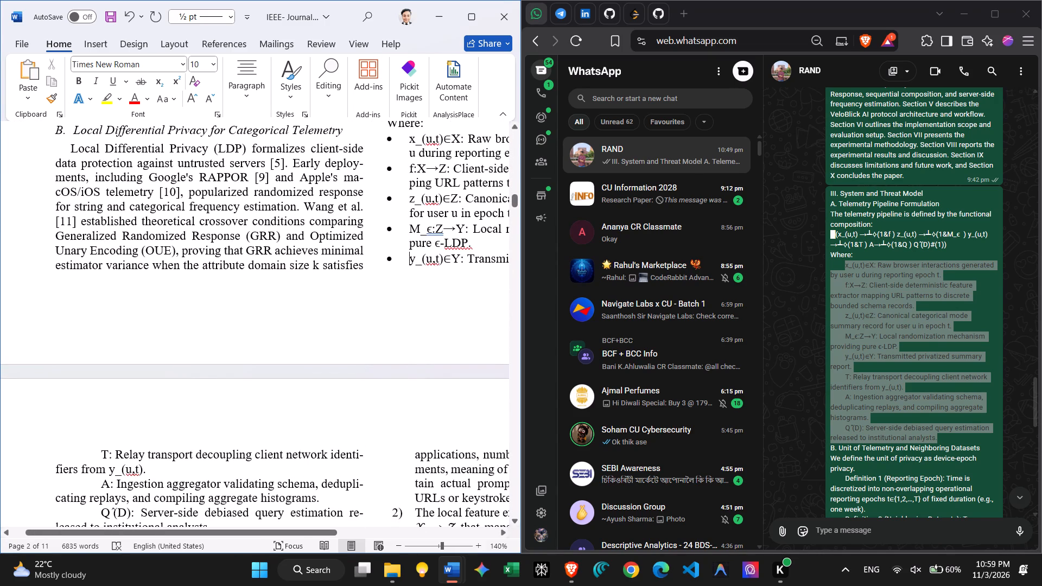
left_click(100, 456)
key("BackSpace")
key("BackSpace")
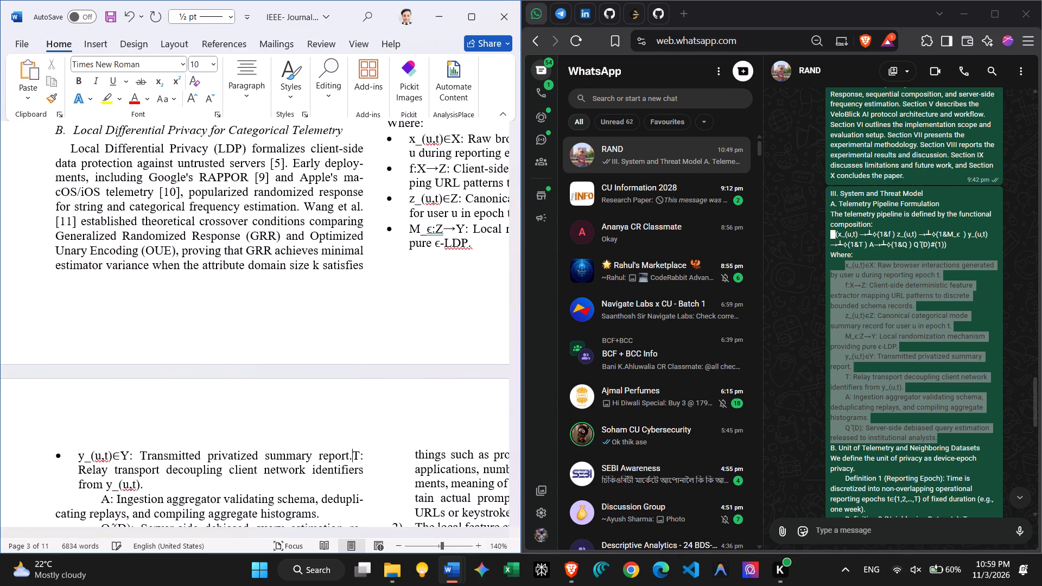
key("Return")
Make the A ingestion aggregator definition a separate bullet below the T definition.
key("Down")
key("Right")
key("Right")
key("Down")
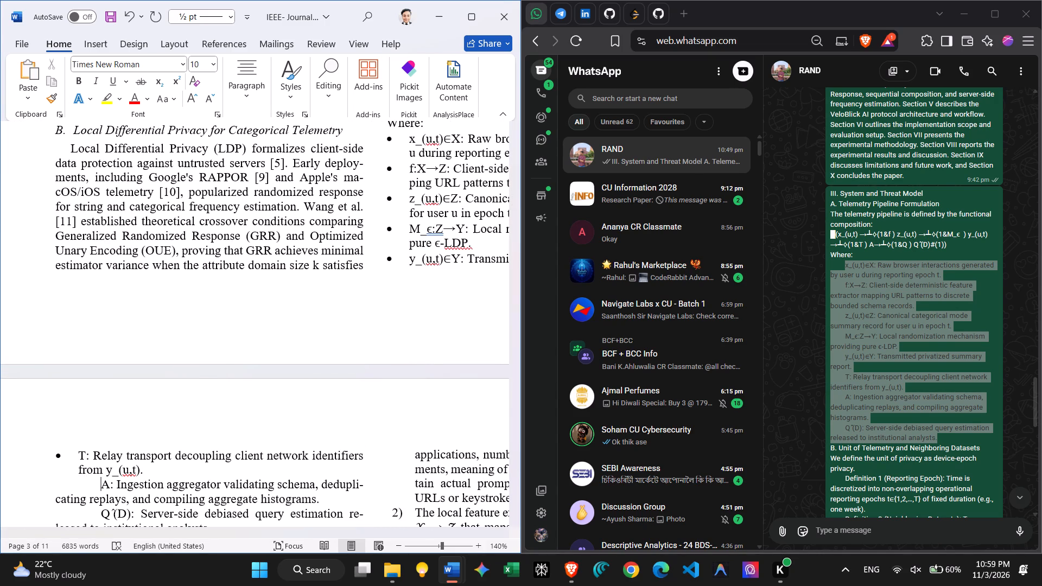
key("Right")
key("Left")
key("BackSpace")
key("BackSpace")
key("Return")
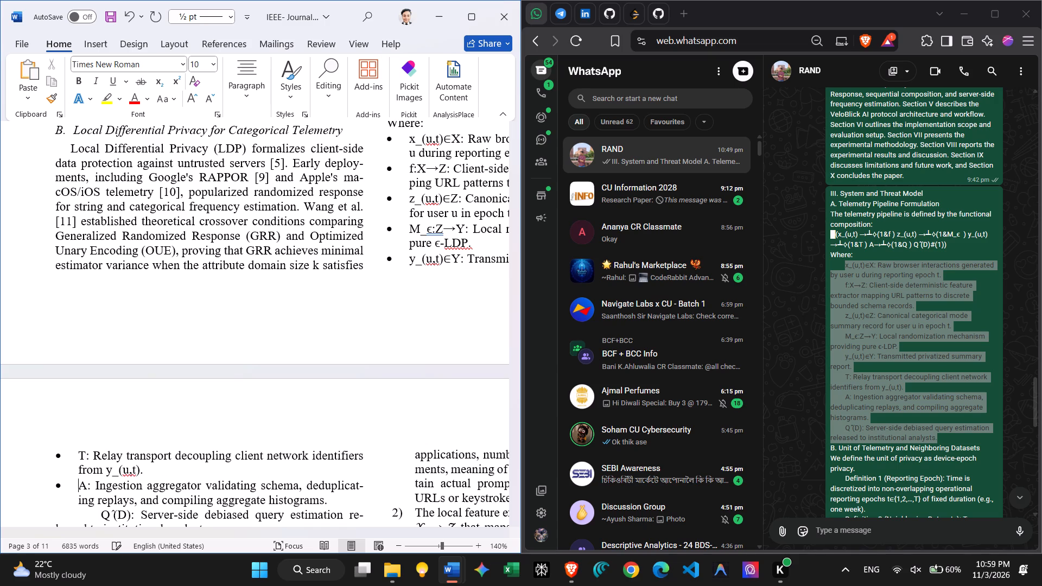
Join the Q̂(D) query estimation definition onto the A bullet to bring it into the bulleted list.
key("Down")
key("Down")
key("BackSpace")
key("BackSpace")
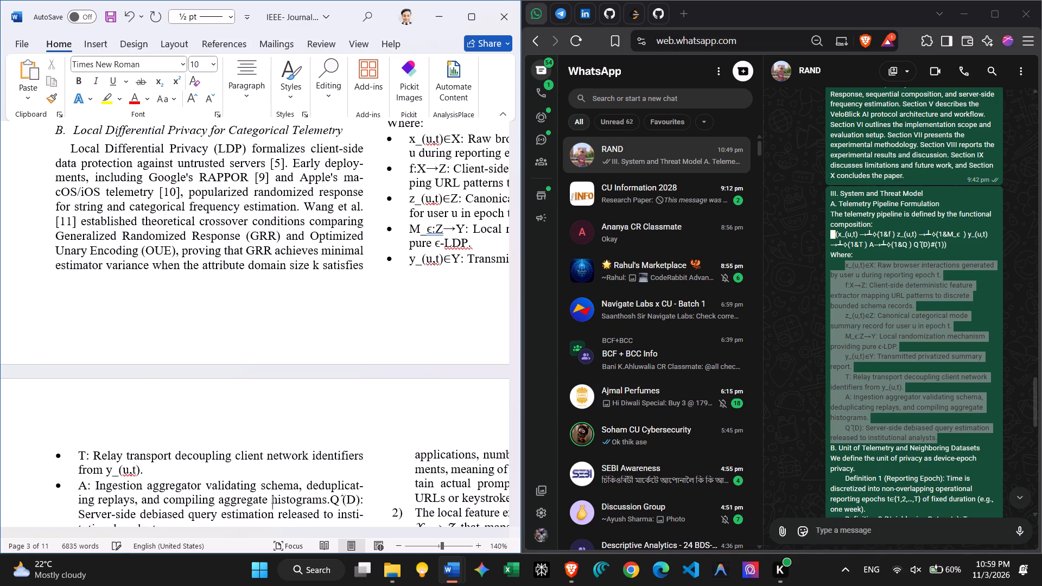
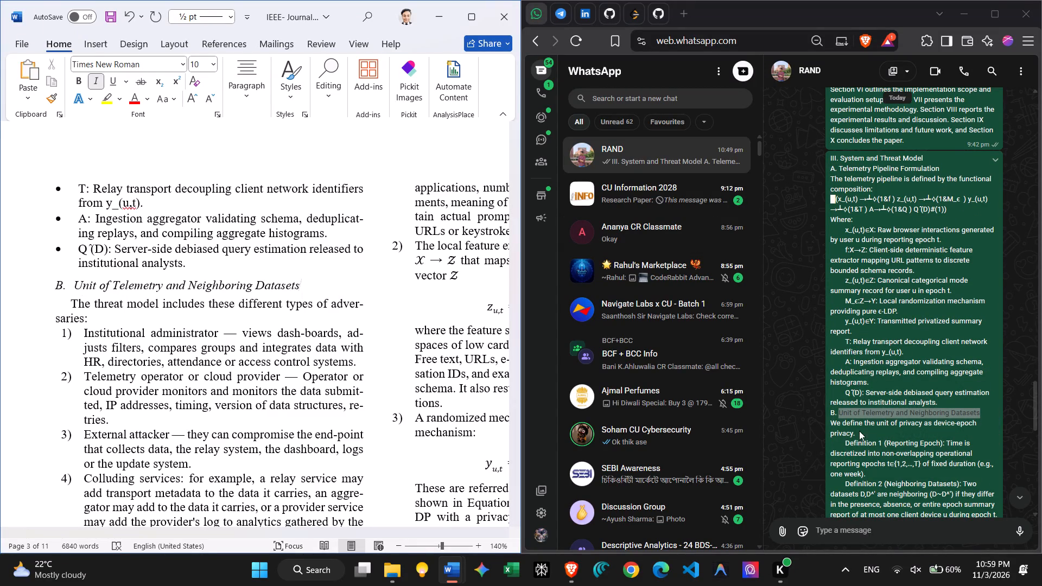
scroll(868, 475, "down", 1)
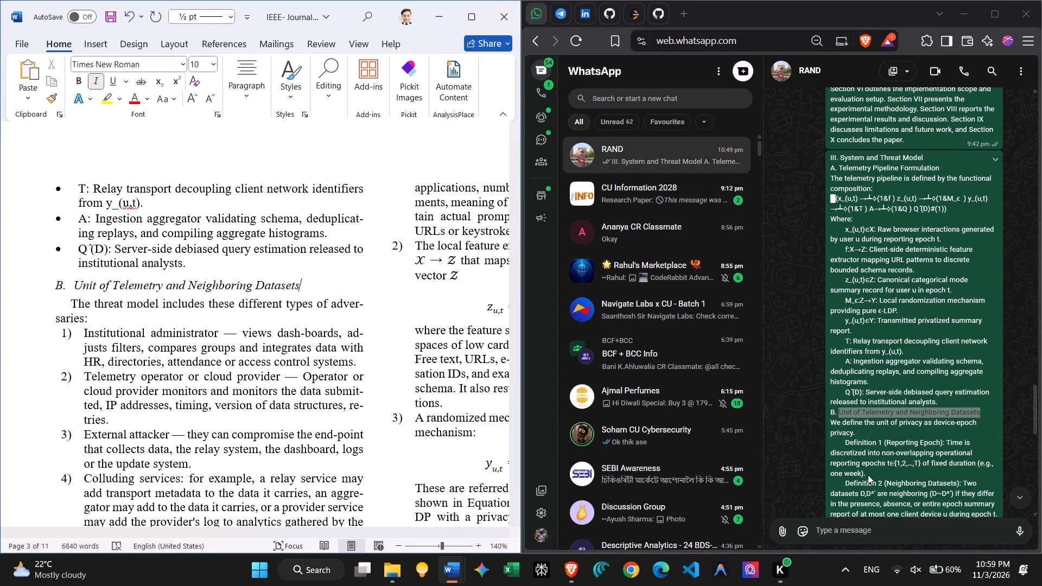
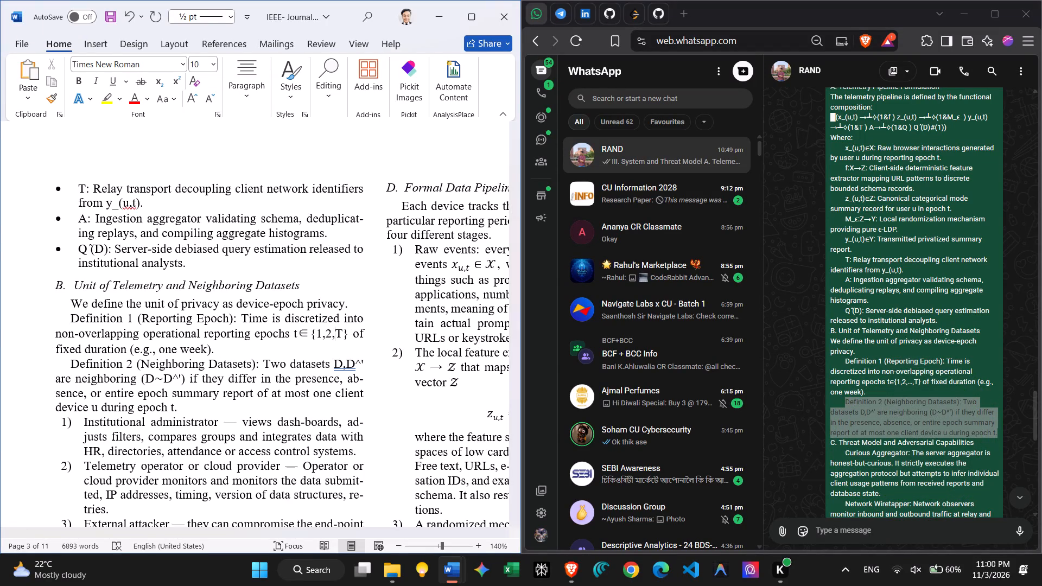
Complete the epoch set in Definition 1 so it reads t∈{1,2,…,T}.
type("...")
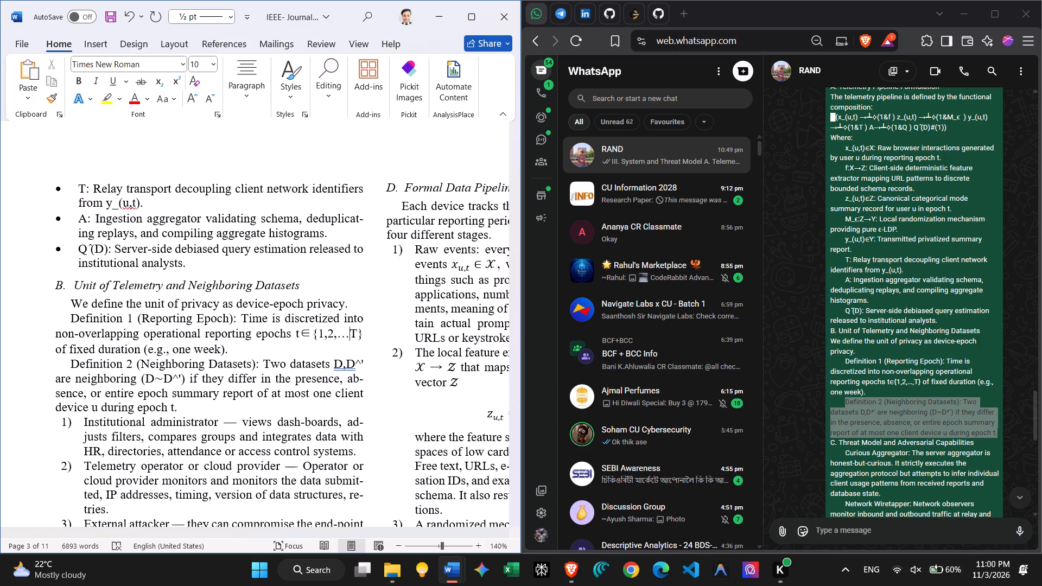
key("comma")
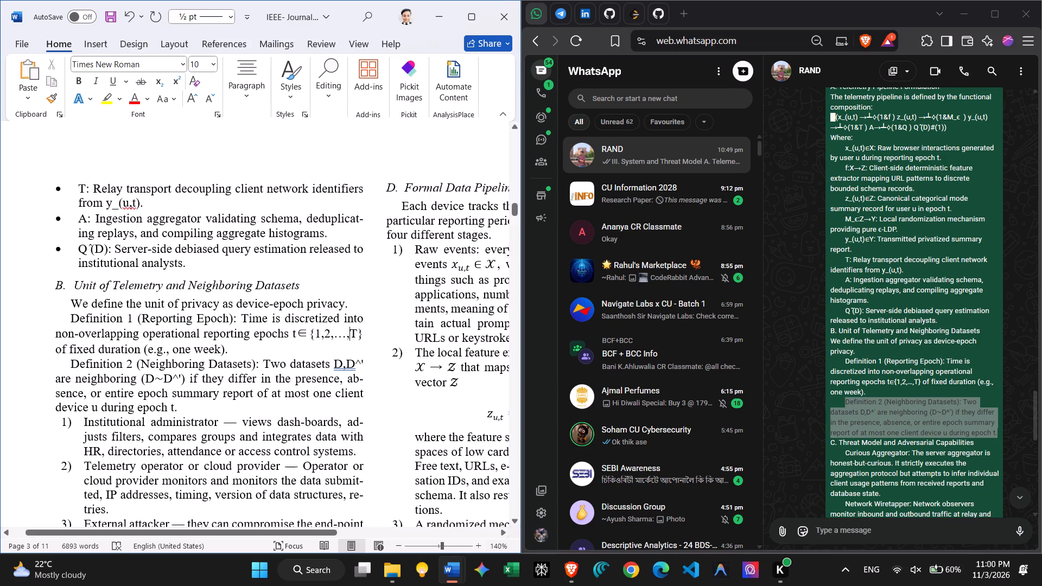
Select the old numbered list starting at Institutional administrator through the closing paragraph ending "as well as collusion." before Section C, Assumptions.
scroll(197, 396, "down", 1)
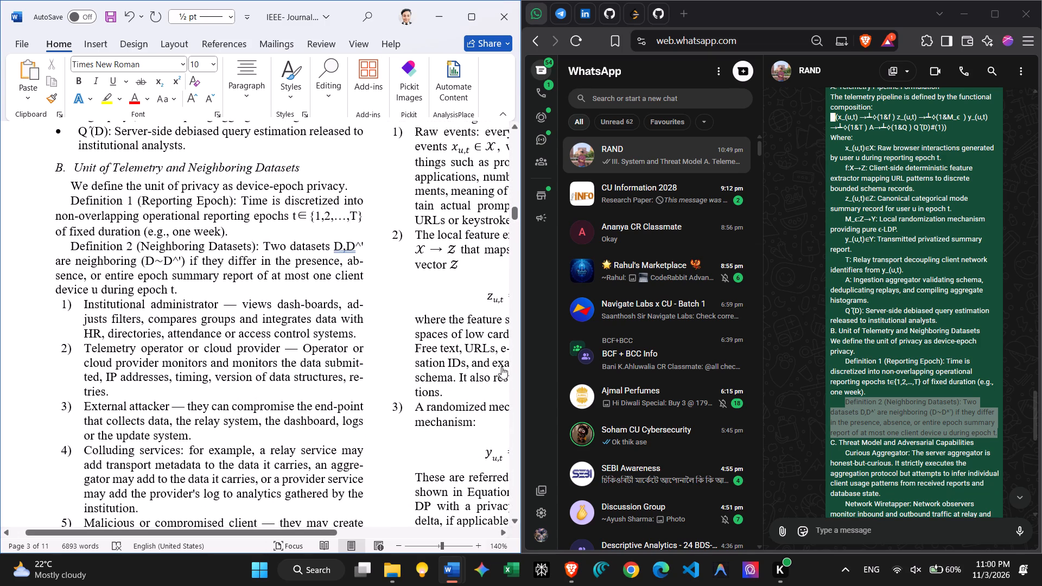
scroll(96, 267, "down", 1)
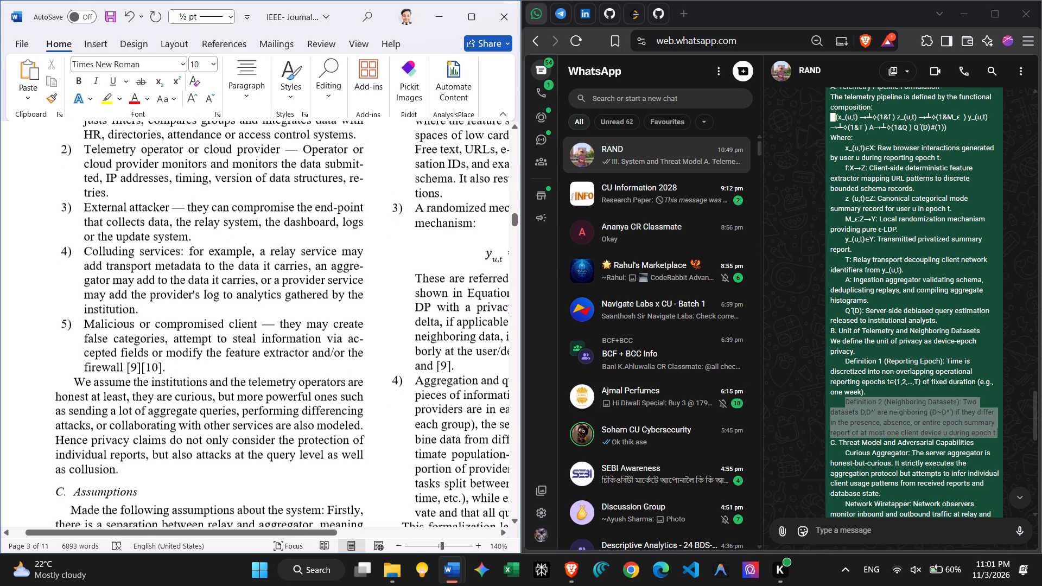
left_click_drag(123, 473, 128, 160)
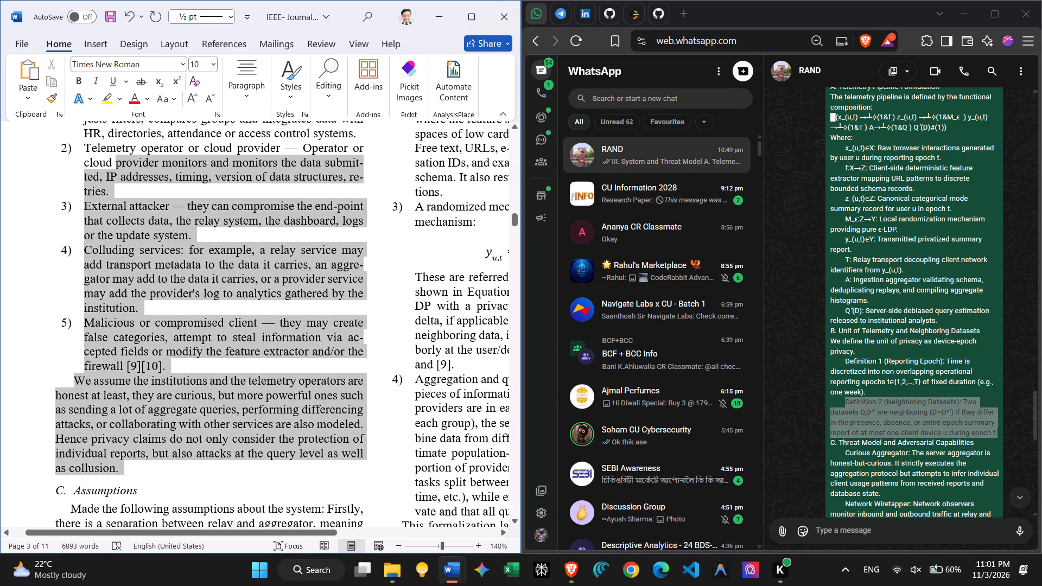
left_click_drag(128, 160, 80, 167)
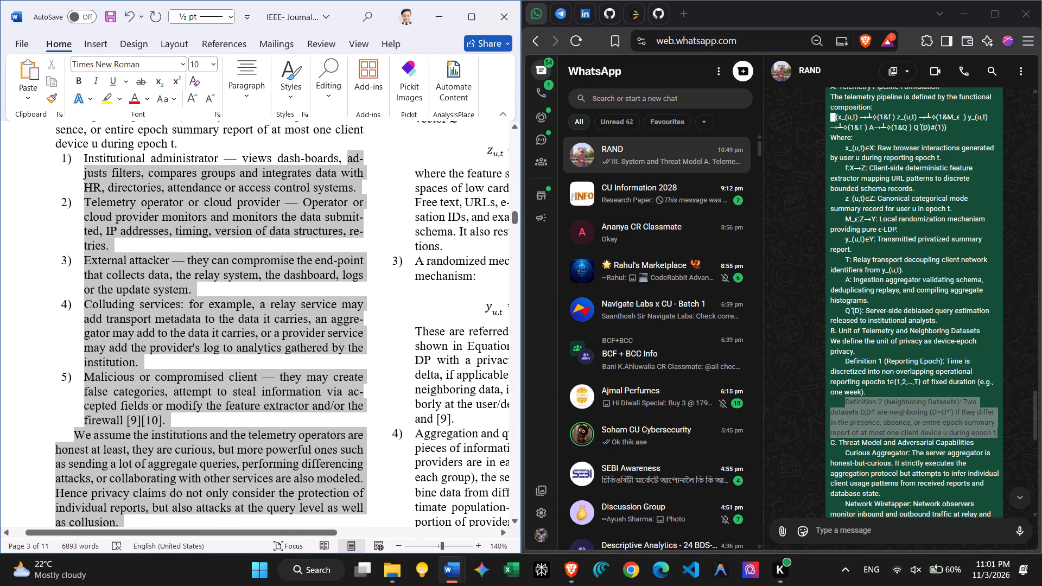
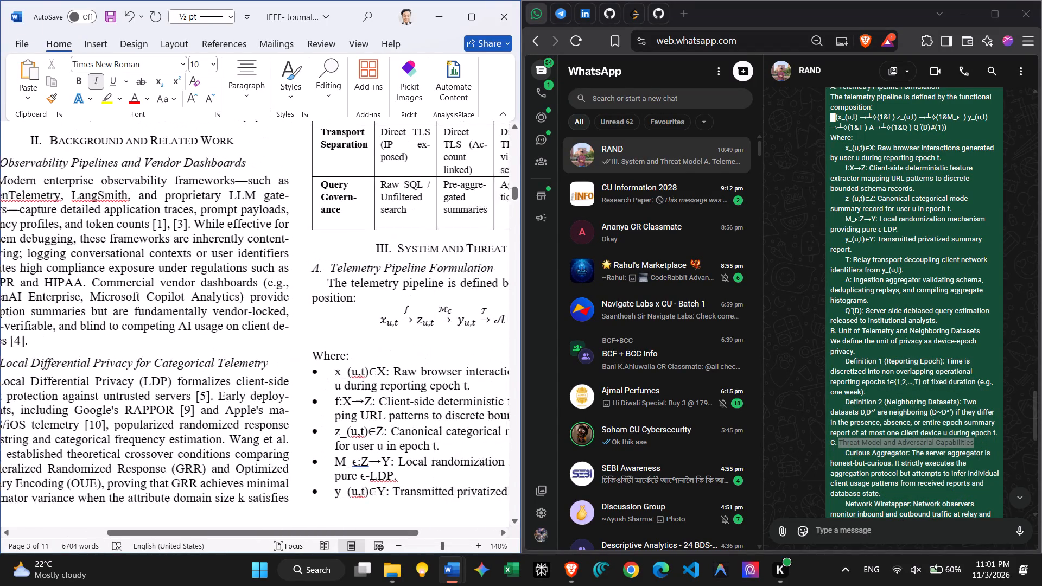
Remove the extra paragraph spacing between equation (1) and the "Where:" line in Section III.A, Telemetry Pipeline Formulation.
scroll(144, 233, "left", 1)
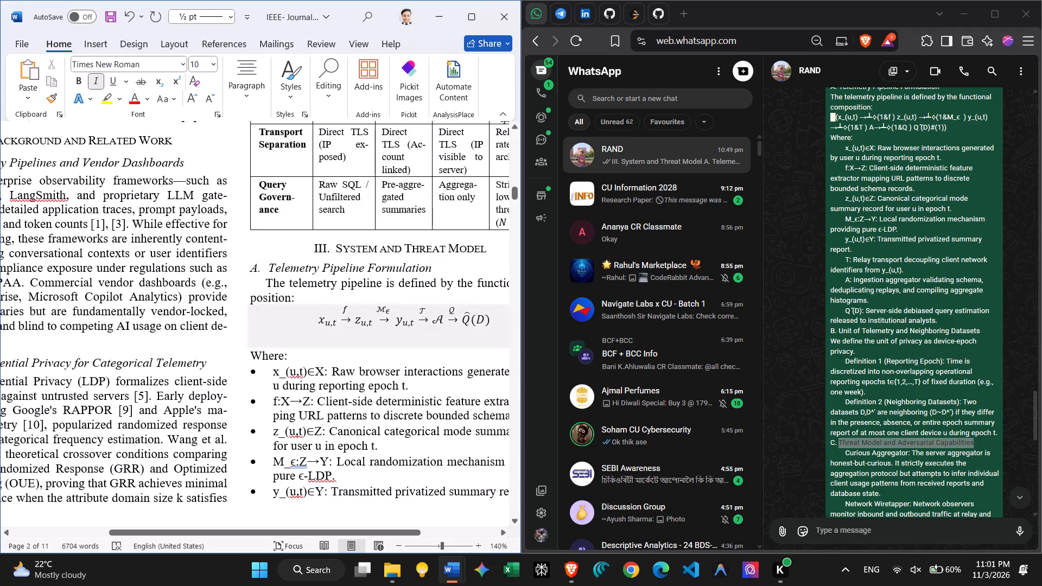
left_click(333, 339)
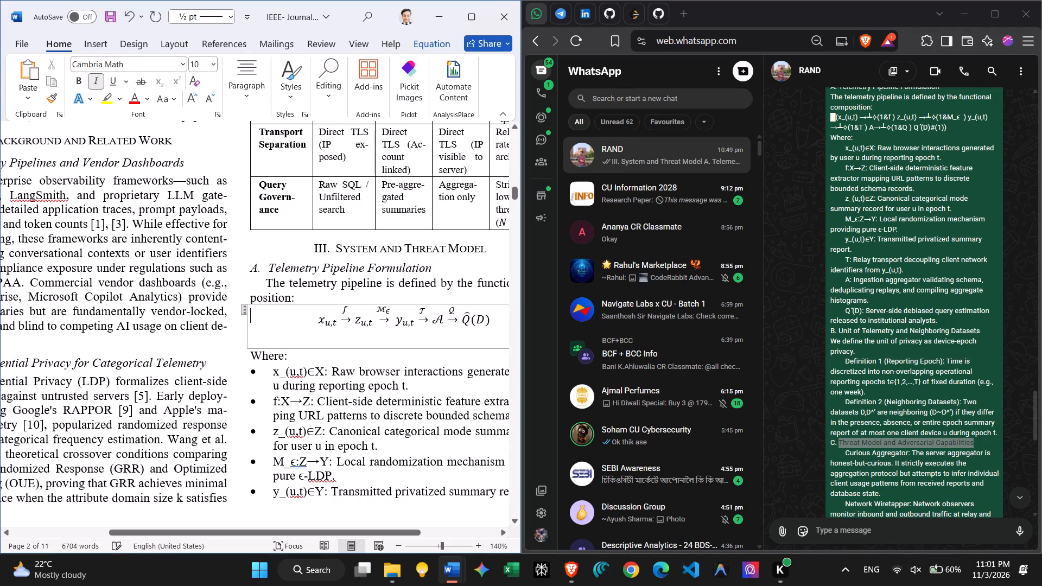
left_click(333, 339)
scroll(333, 339, "left", 1)
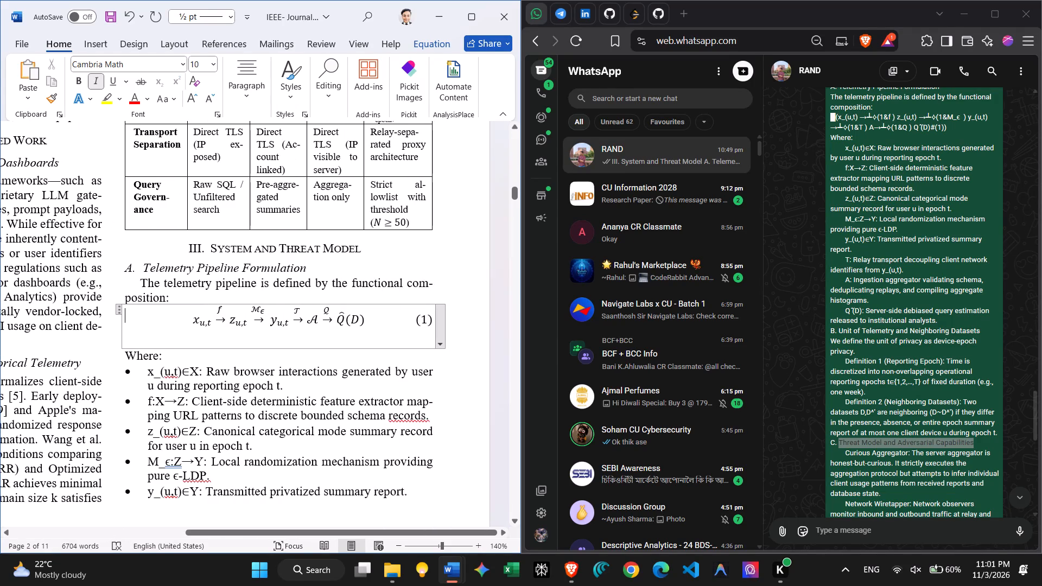
left_click(402, 340)
double_click(402, 340)
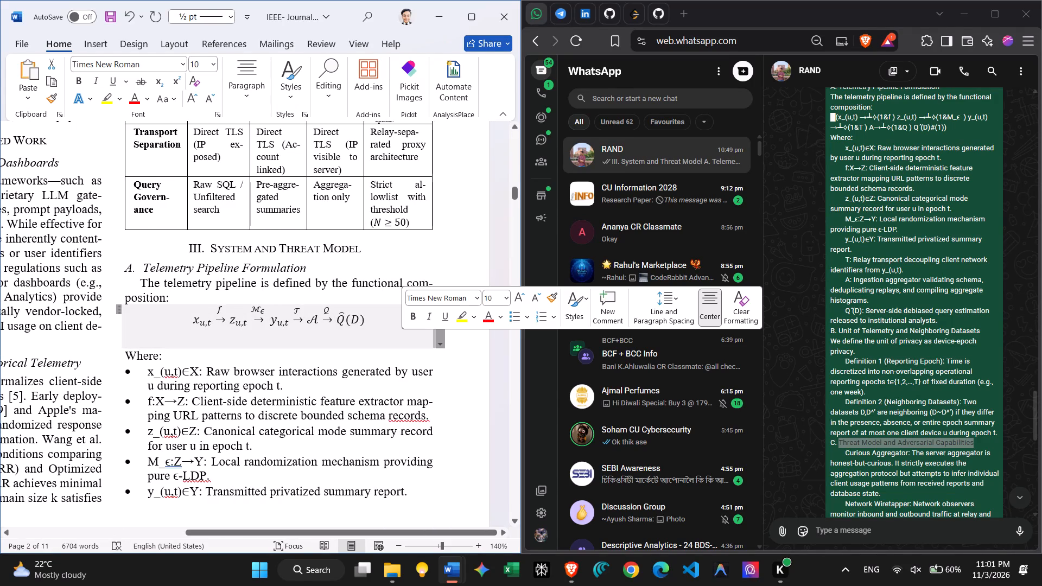
left_click(252, 103)
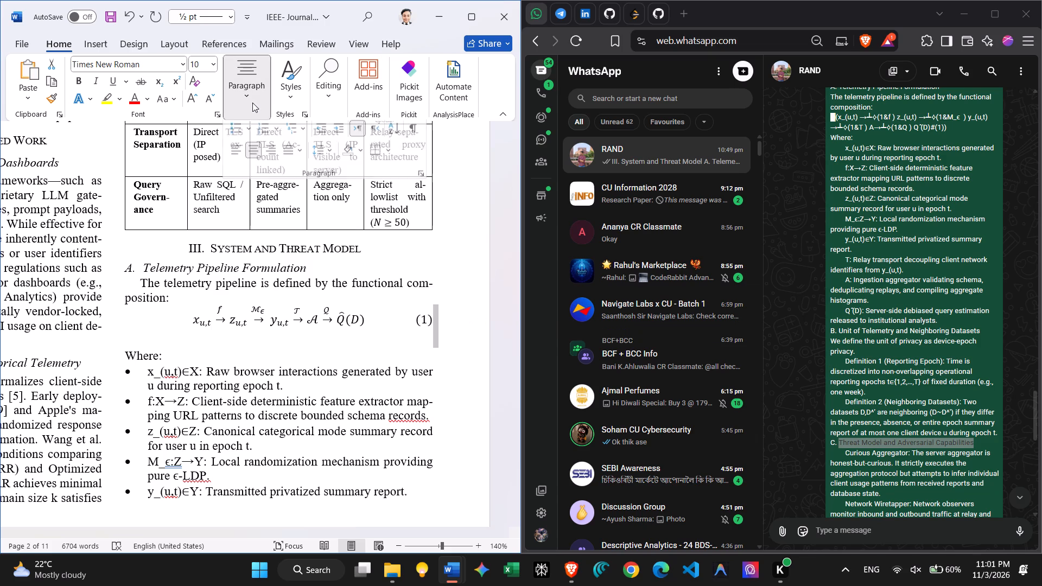
Remove the paragraph spacing after equation (1) and reduce the equation's line spacing so the "Where:" line sits closer below it.
left_click(329, 158)
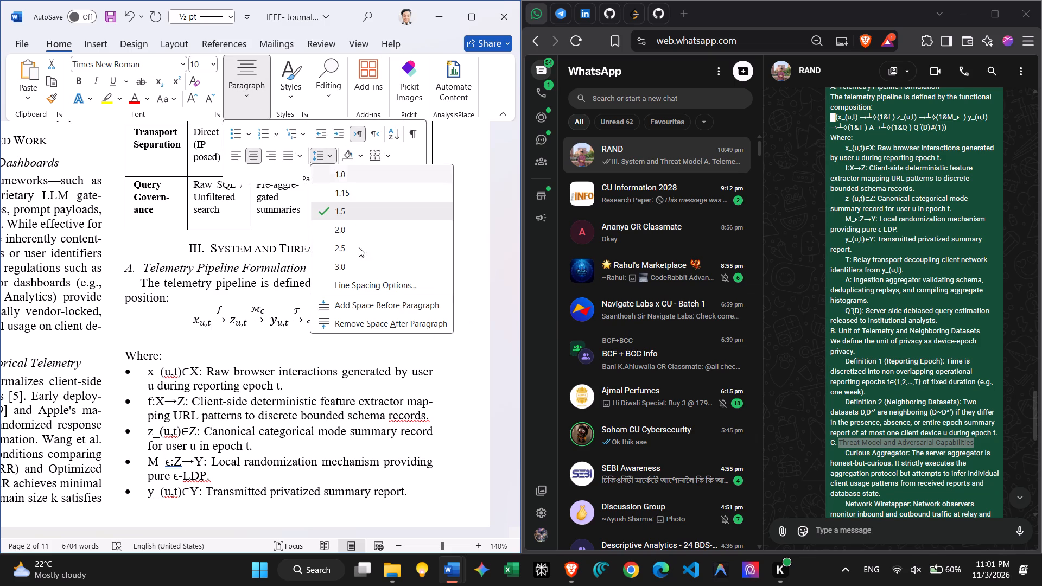
left_click(356, 326)
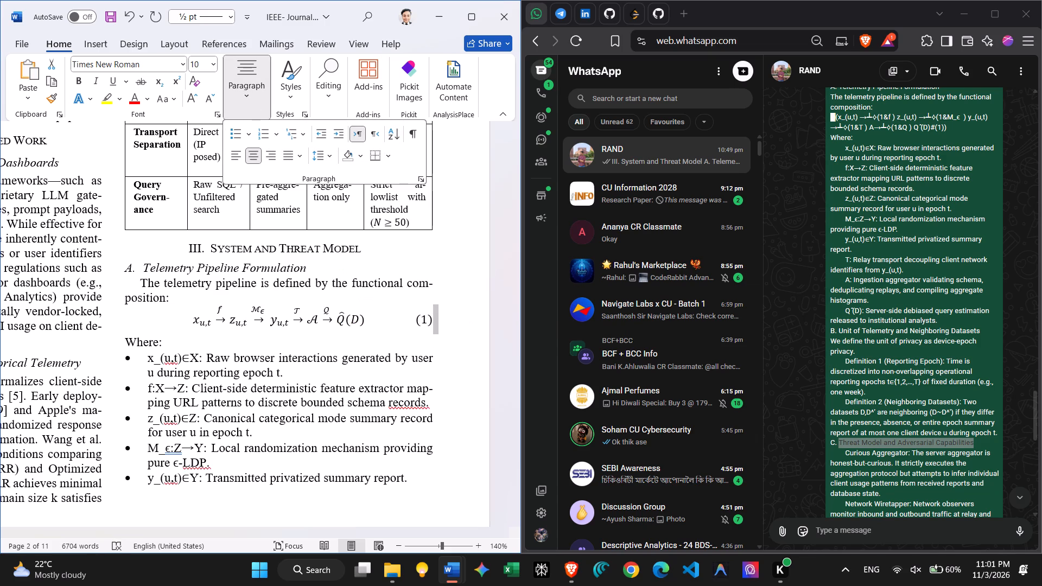
left_click(248, 106)
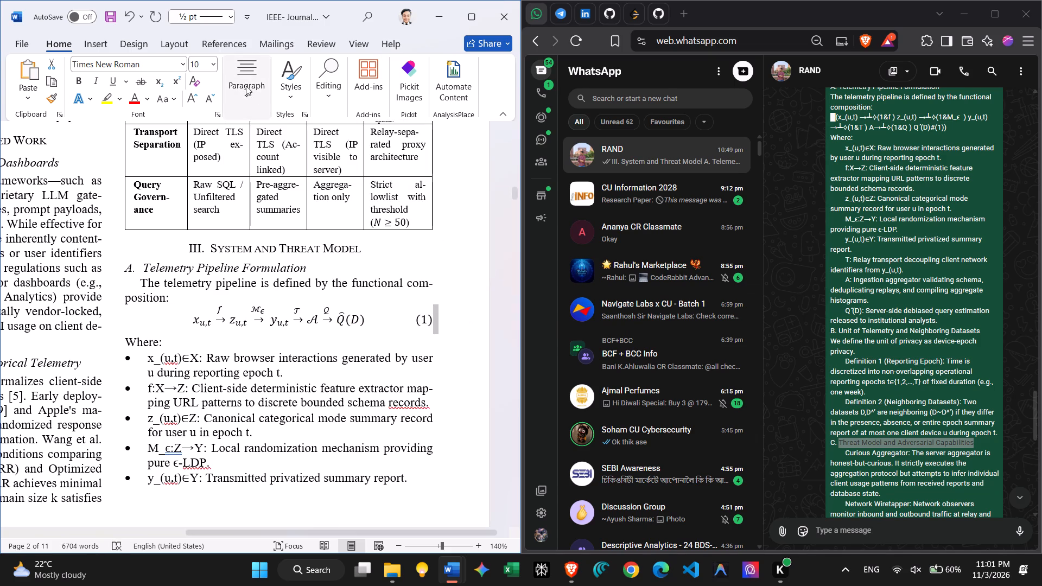
left_click(244, 92)
left_click(326, 155)
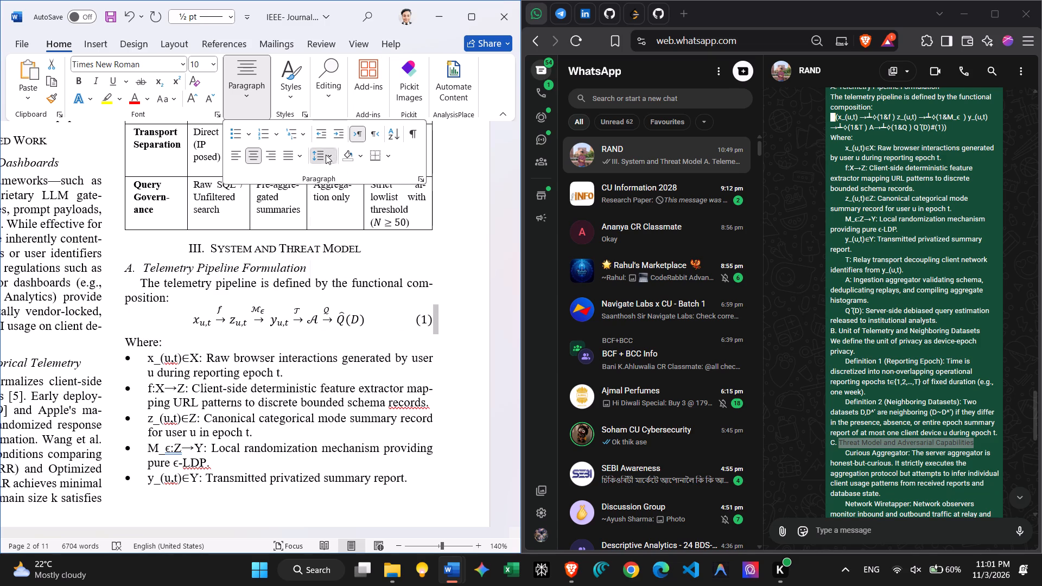
left_click(338, 182)
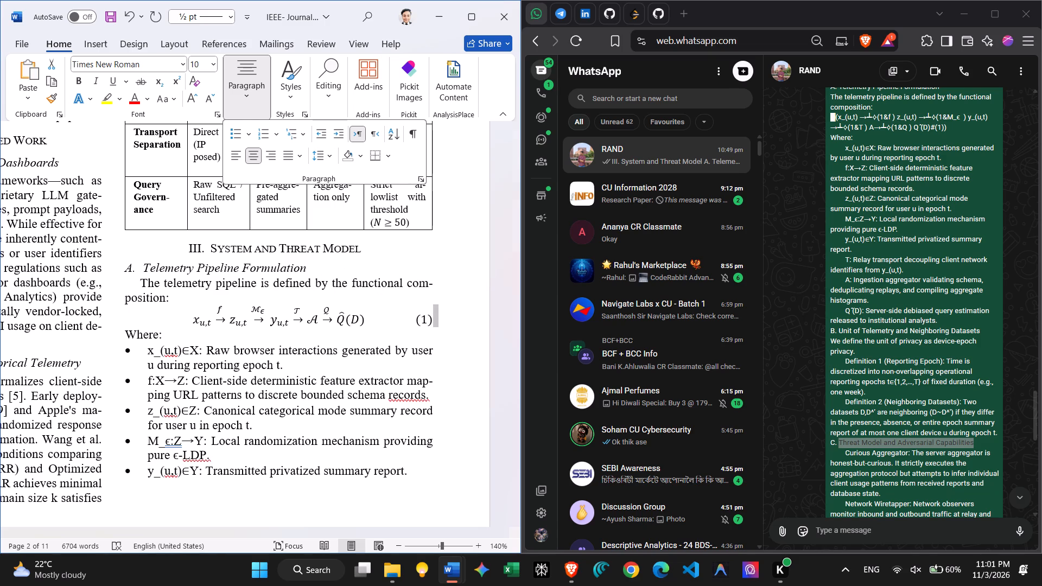
left_click(302, 361)
Replace the punctuation after "discrete bounded schema records" in the f:X→Z bullet with a plain period.
scroll(302, 361, "down", 1)
scroll(302, 361, "down", 2, "ctrl")
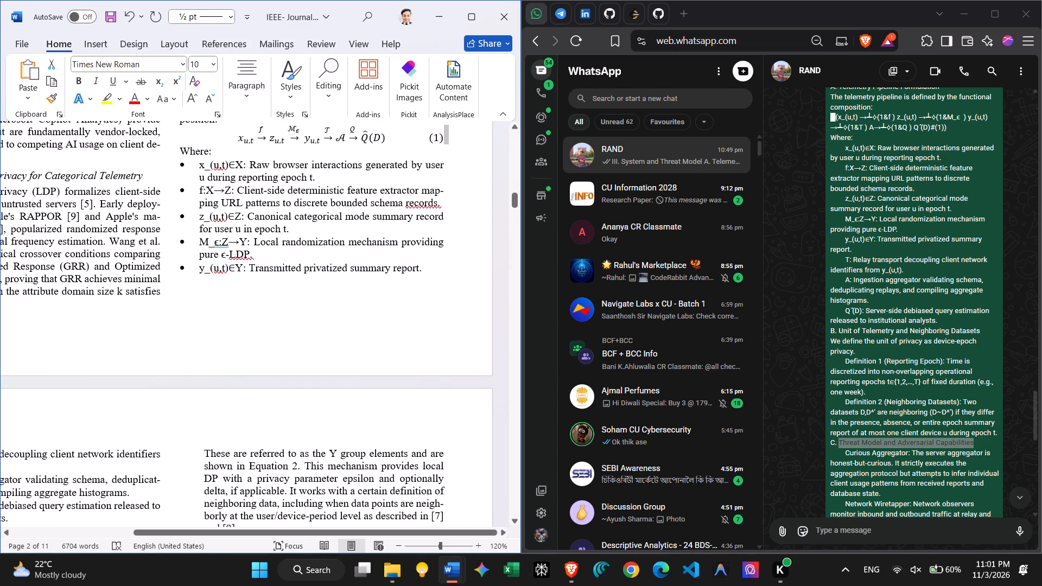
scroll(422, 279, "up", 3, "ctrl")
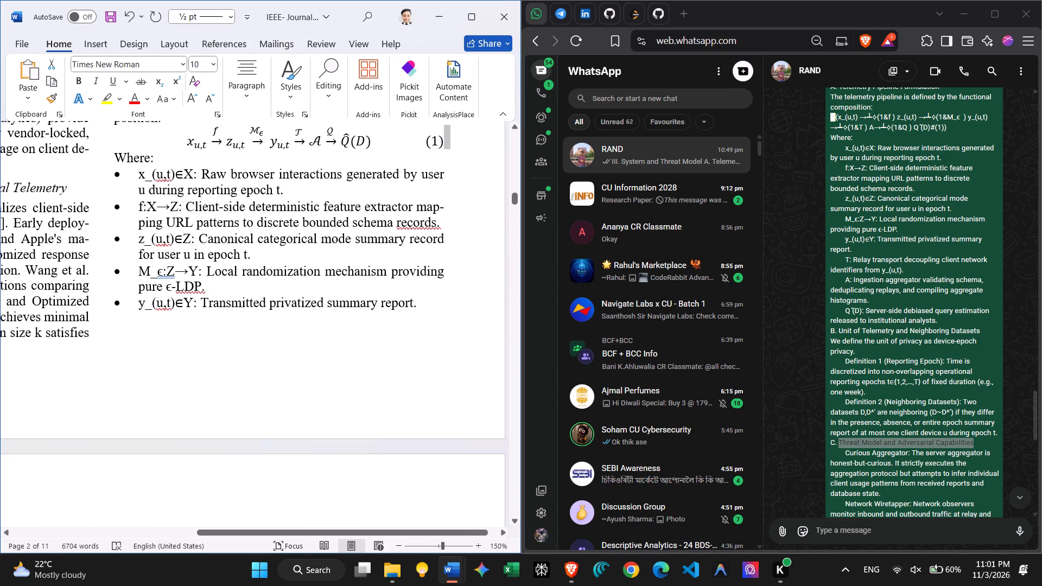
left_click(439, 222)
key("BackSpace")
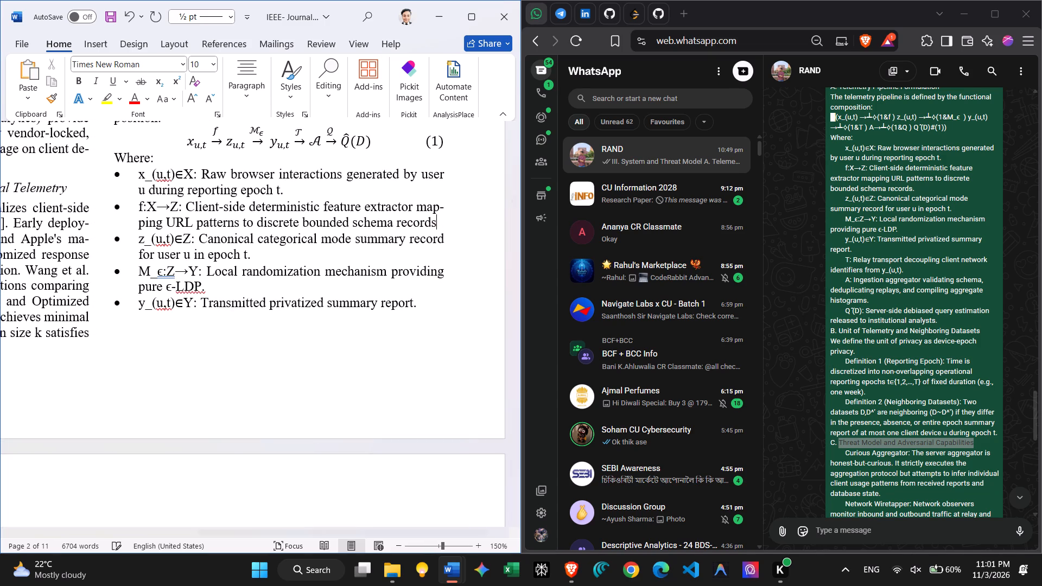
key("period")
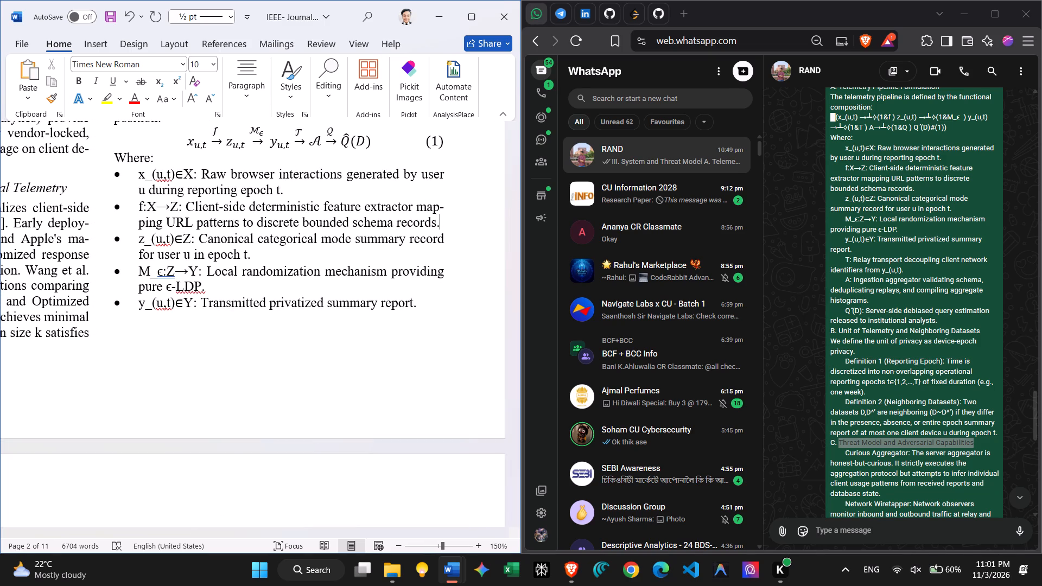
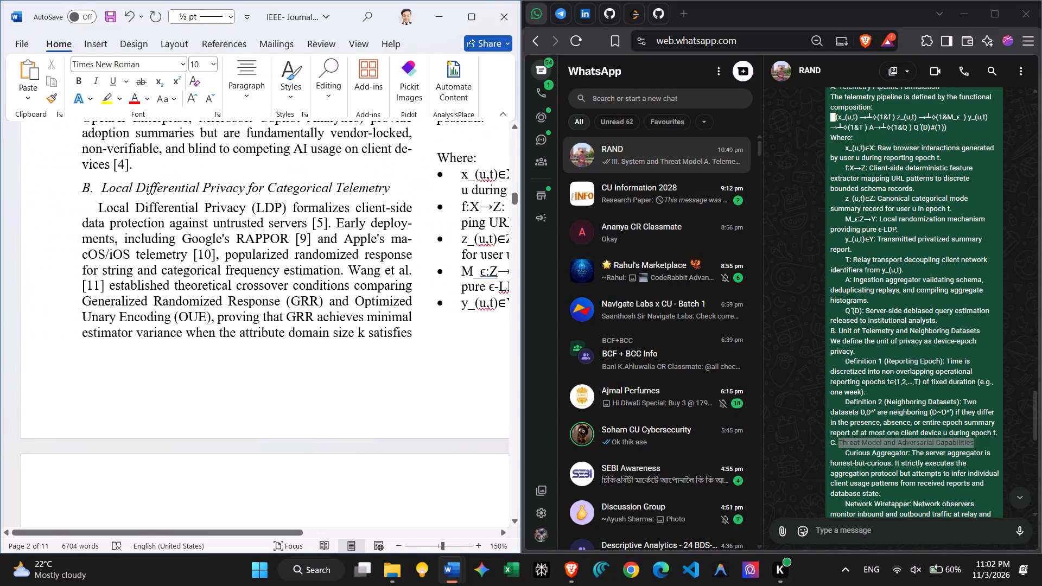
Replace the plain-text x_(u,t)∈X: label in the journal paper's "Where:" list with the formatted math expression copied from the PAPER_MASTER document.
scroll(180, 316, "down", 2)
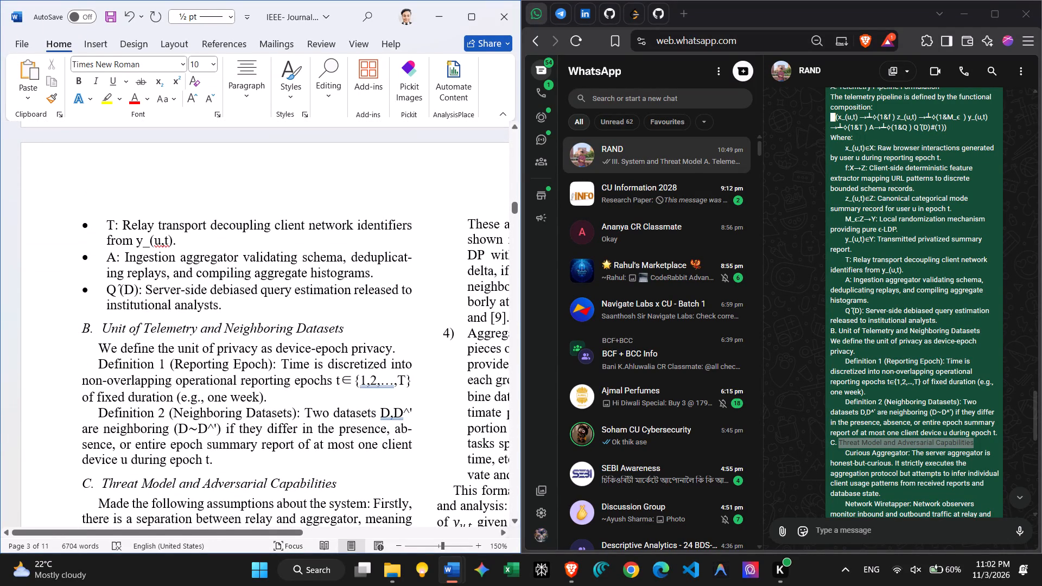
scroll(174, 241, "up", 1)
scroll(174, 241, "left", 1)
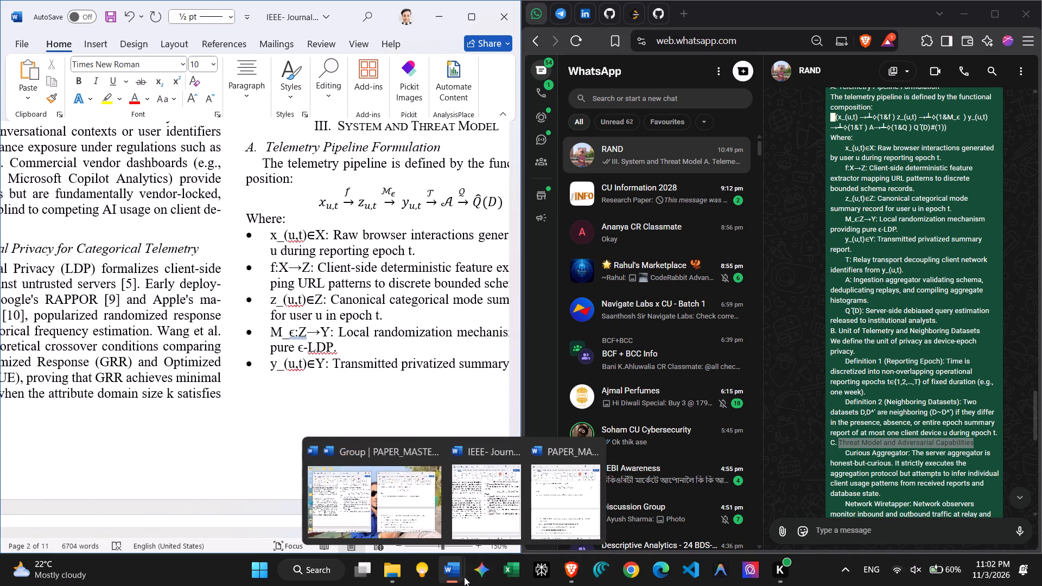
left_click(570, 497)
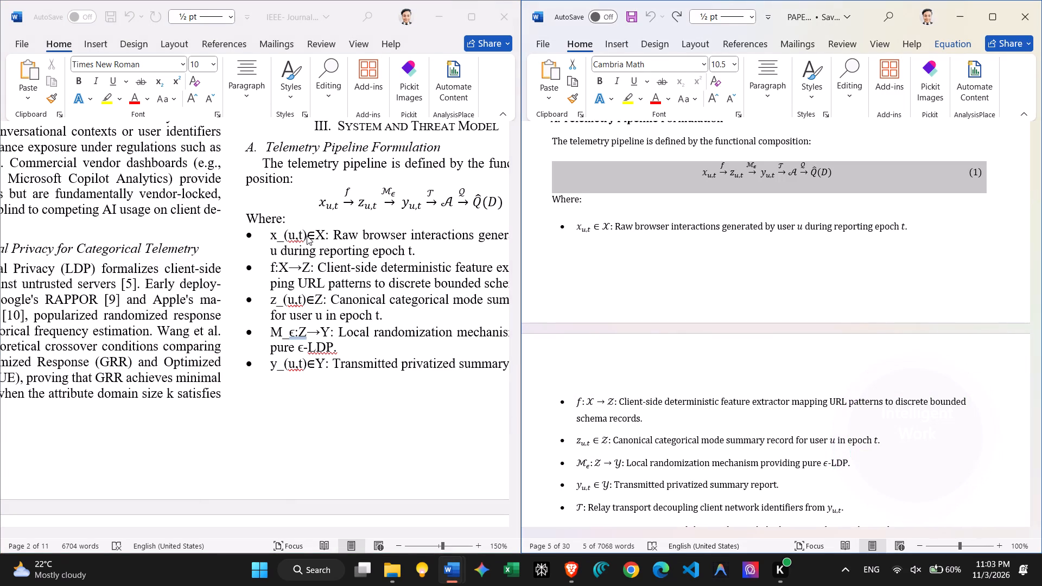
left_click(609, 222)
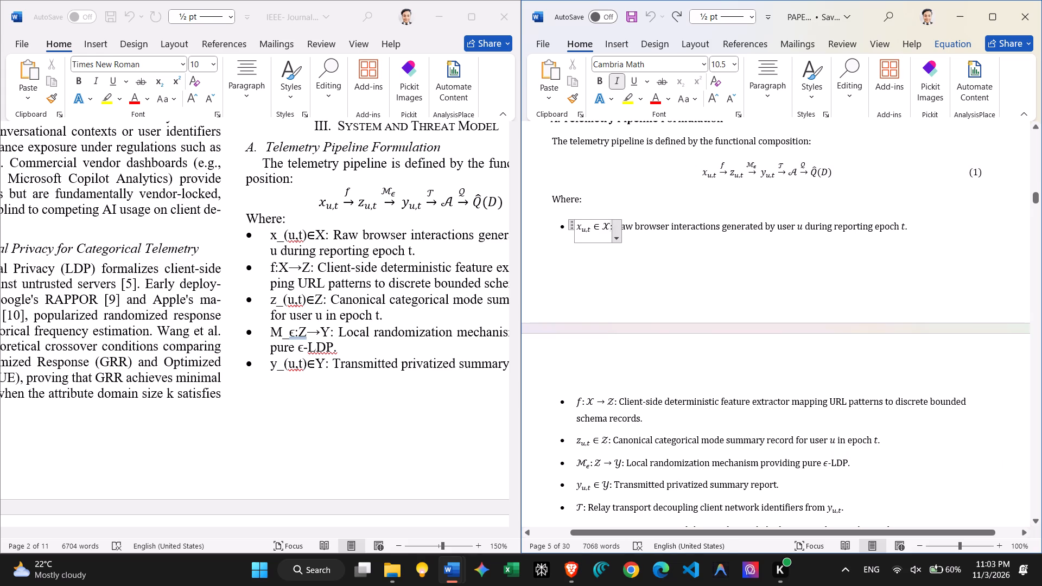
key("ctrl+a")
left_click(609, 226)
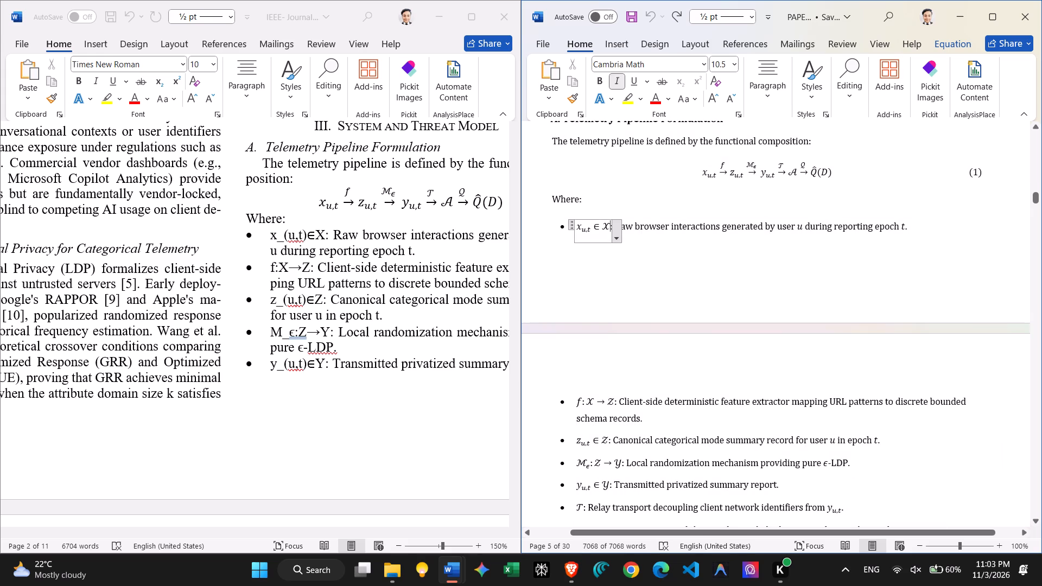
left_click(625, 270)
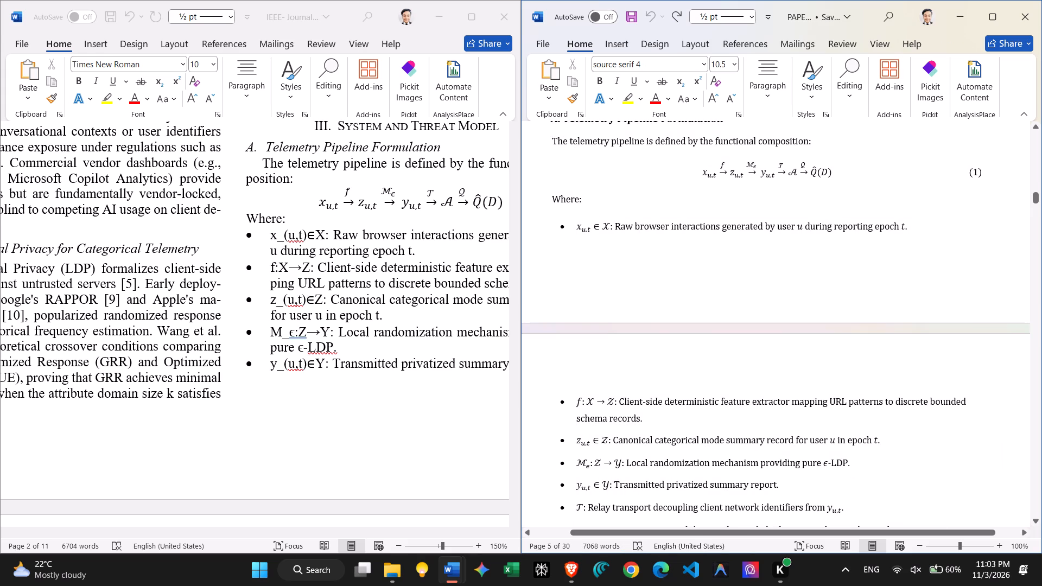
left_click_drag(613, 230, 581, 229)
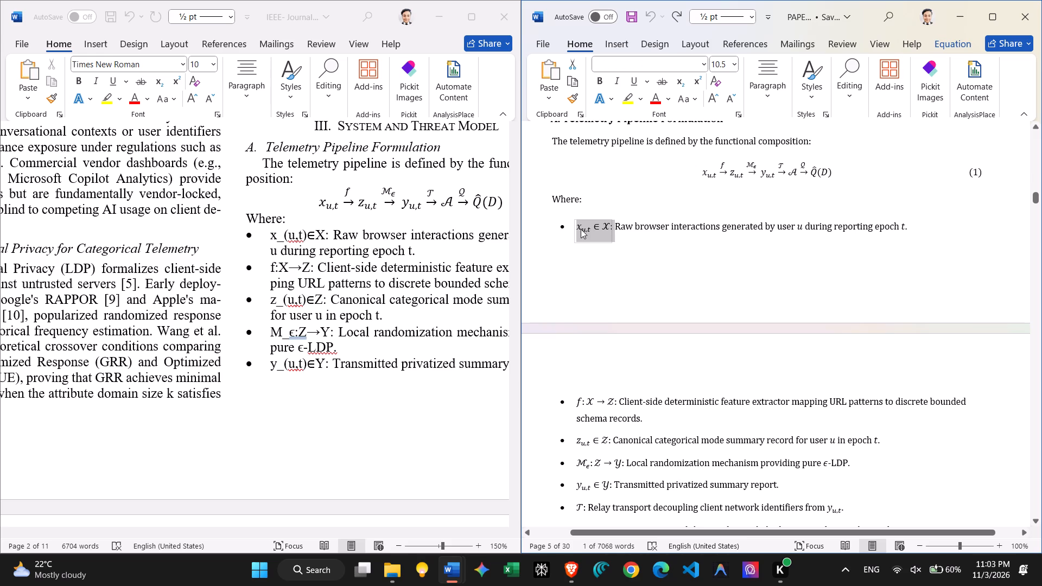
key("ctrl+c")
left_click(326, 235)
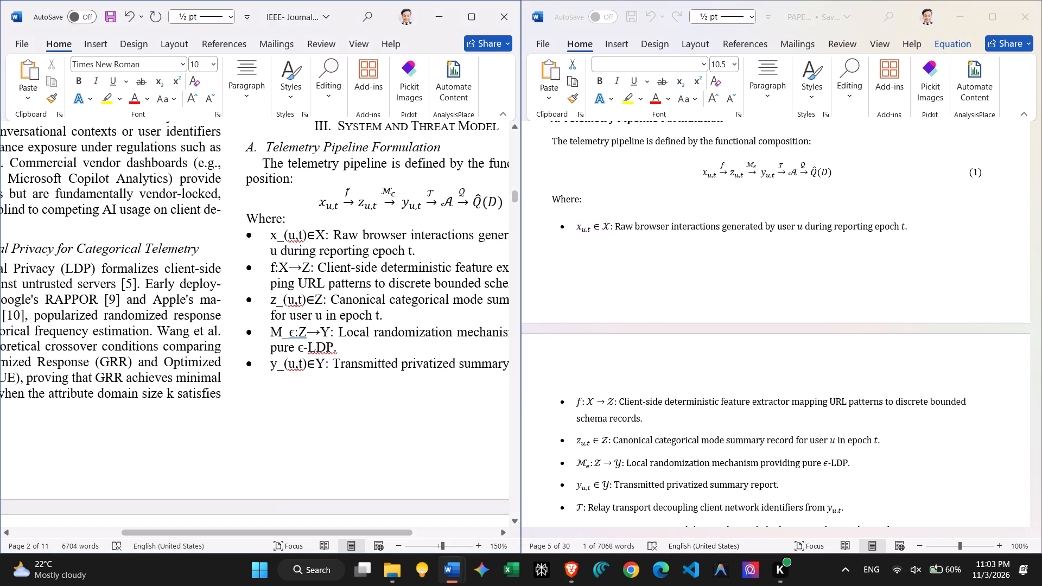
left_click_drag(329, 235, 269, 238)
key("ctrl+v")
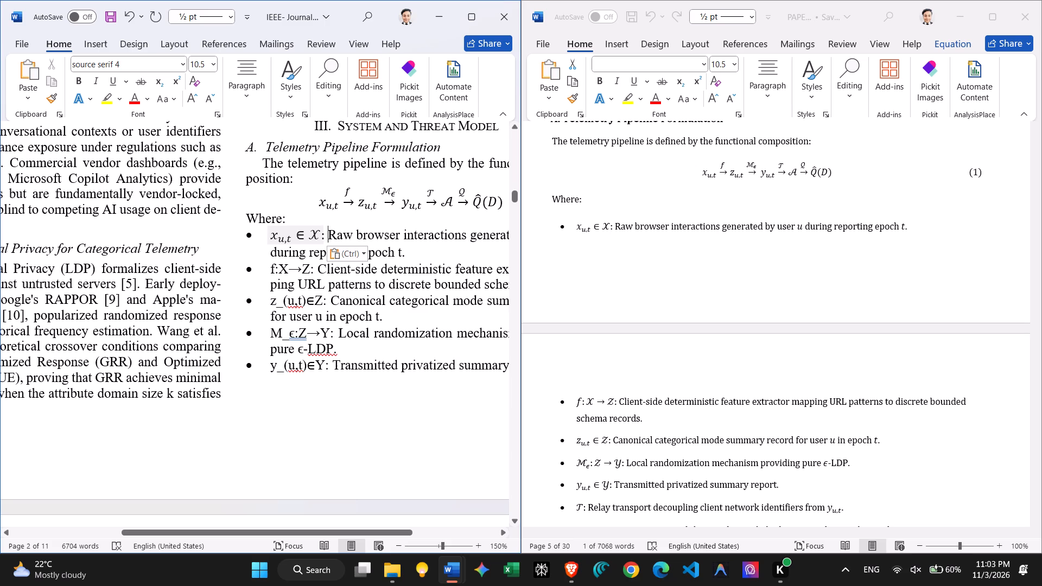
Set the font size of the pasted x_(u,t)∈X: expression in the first "Where:" bullet to 10.
left_click_drag(324, 234, 283, 237)
left_click(215, 64)
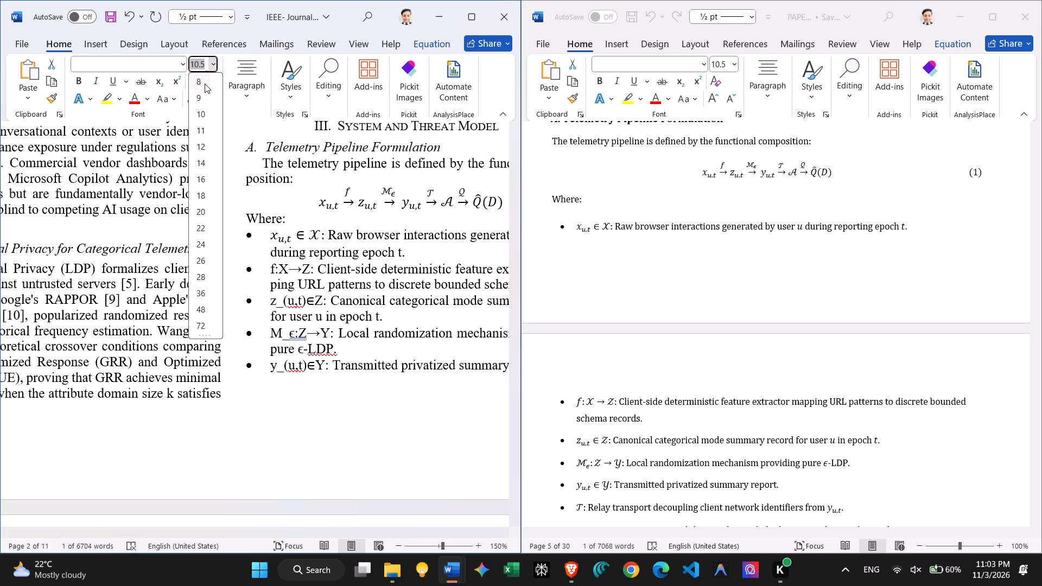
left_click(204, 110)
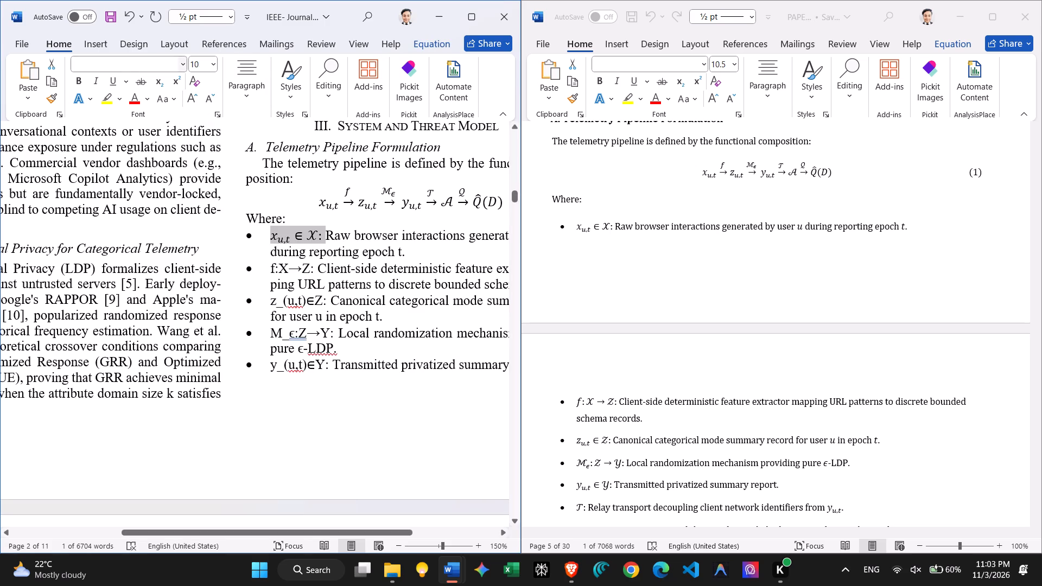
Replace the plain-text f:X→Z: label in the journal paper's second bullet with the formatted math expression from the PAPER_MASTER document.
left_click(618, 404)
left_click_drag(618, 404, 580, 405)
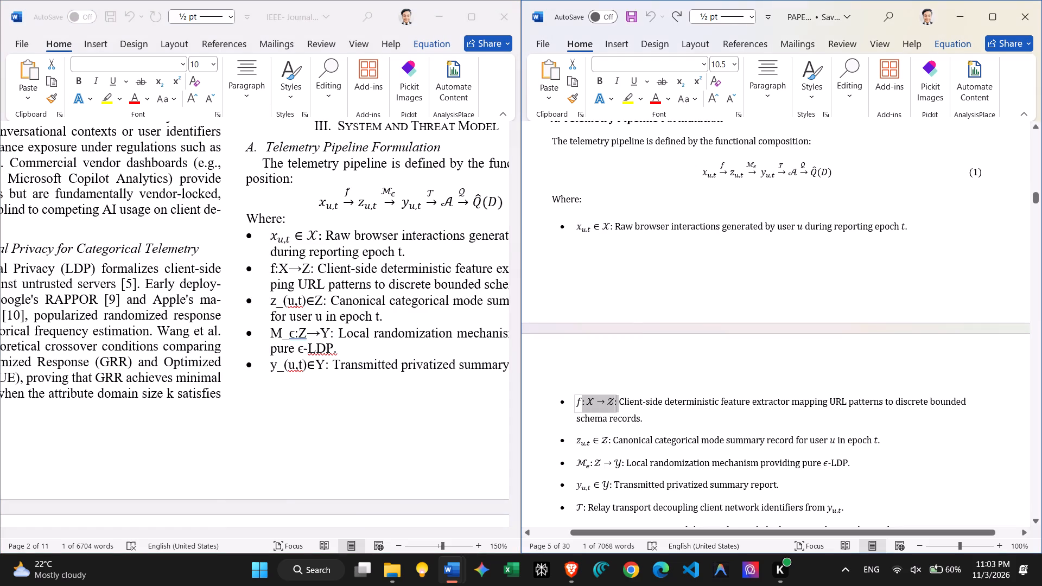
left_click_drag(580, 405, 575, 404)
key("ctrl+c")
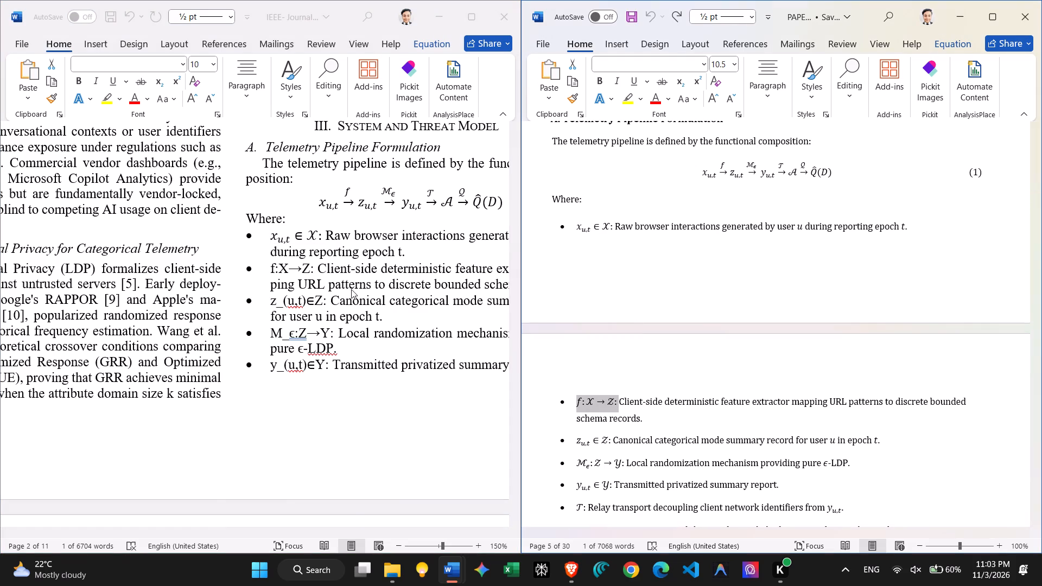
left_click(317, 269)
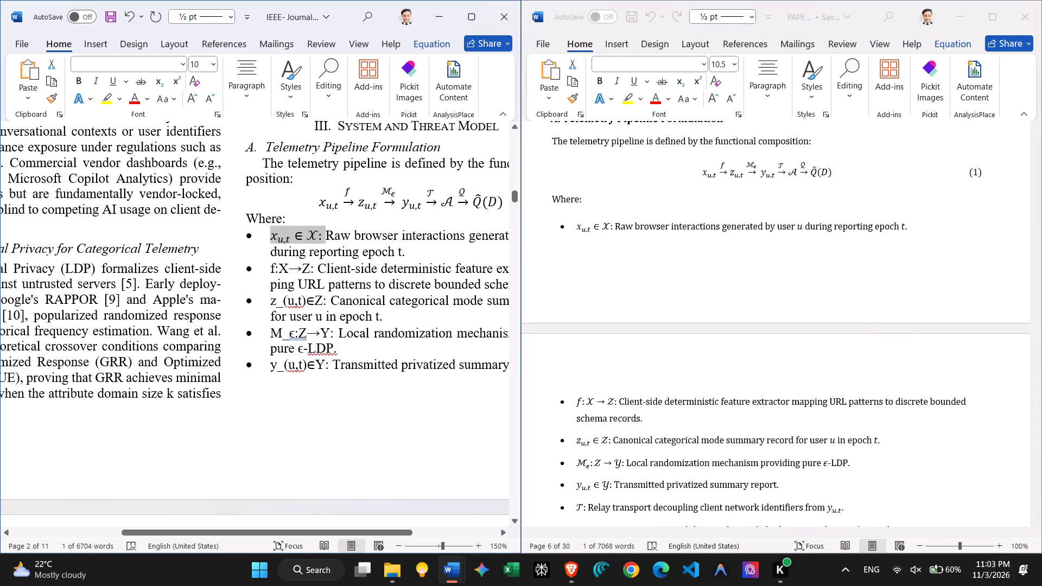
left_click_drag(315, 272, 272, 272)
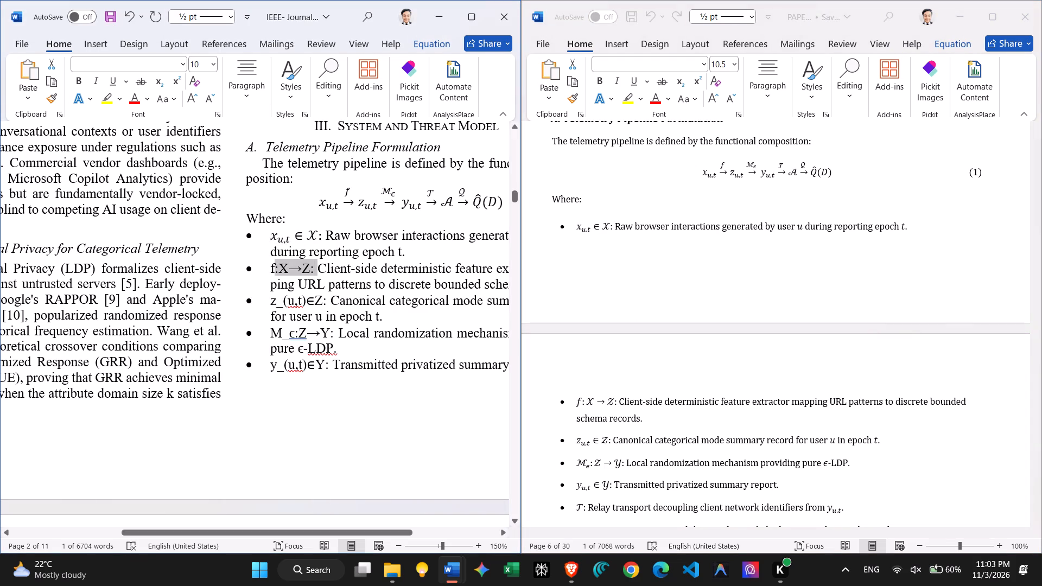
left_click_drag(272, 272, 270, 272)
key("ctrl+v")
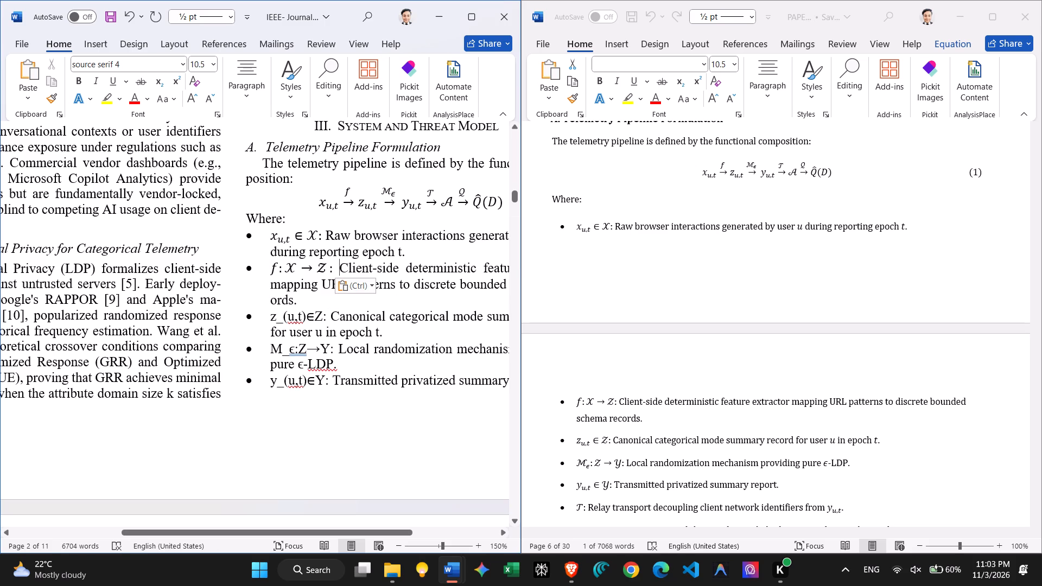
Replace the plain-text z_(u,t)∈Z: label in the journal paper's third bullet with its formatted math expression from the PAPER_MASTER document.
scroll(646, 452, "down", 1)
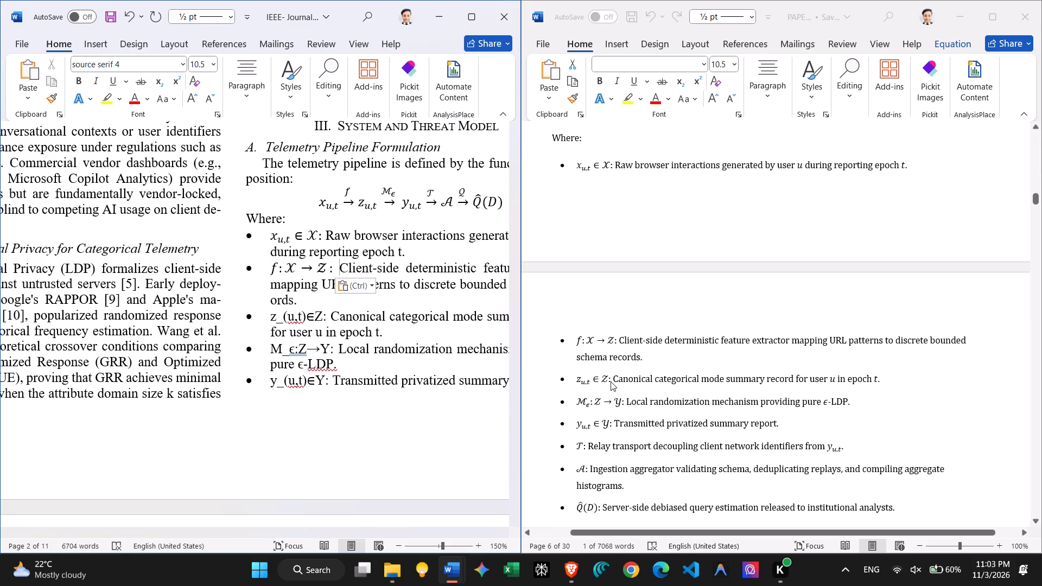
left_click(611, 380)
left_click_drag(611, 380, 574, 381)
key("ctrl+c")
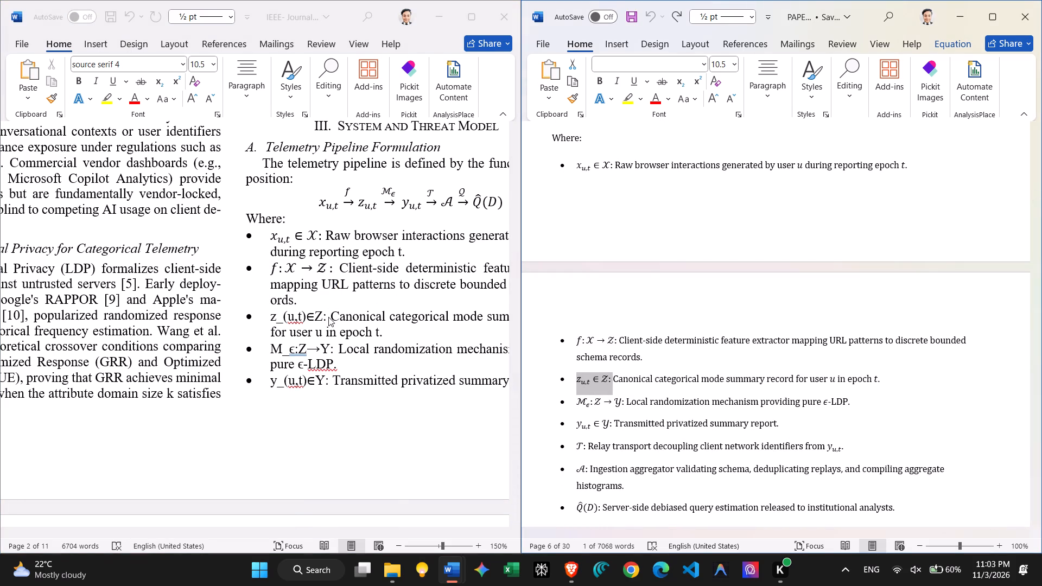
left_click(328, 317)
left_click_drag(328, 317, 267, 316)
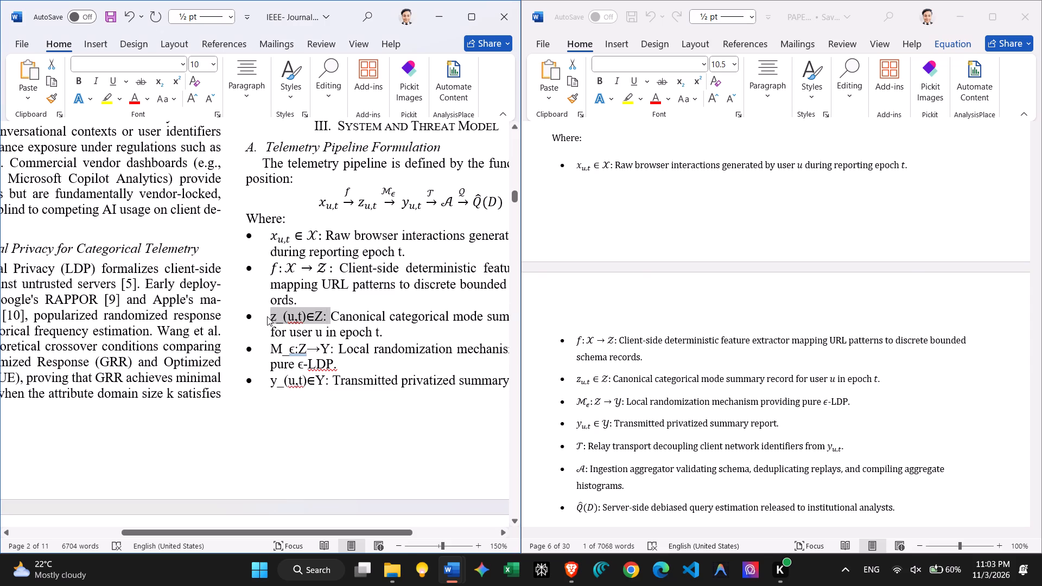
key("ctrl+v")
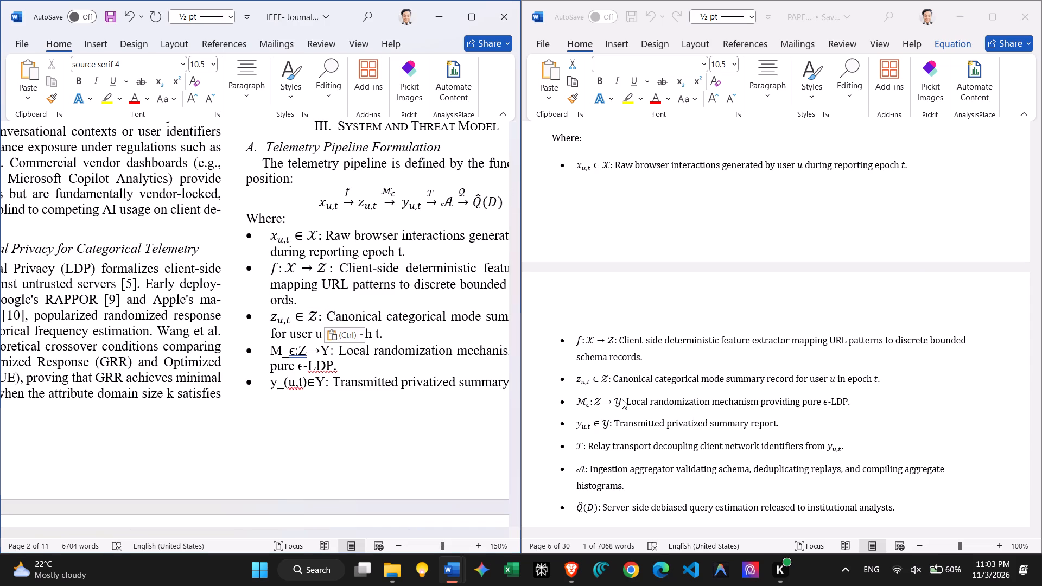
Replace the plain-text M_ϵ:Z→Y: label in the journal paper's fourth bullet with its formatted math expression from the PAPER_MASTER document.
left_click(622, 399)
left_click_drag(624, 400, 577, 402)
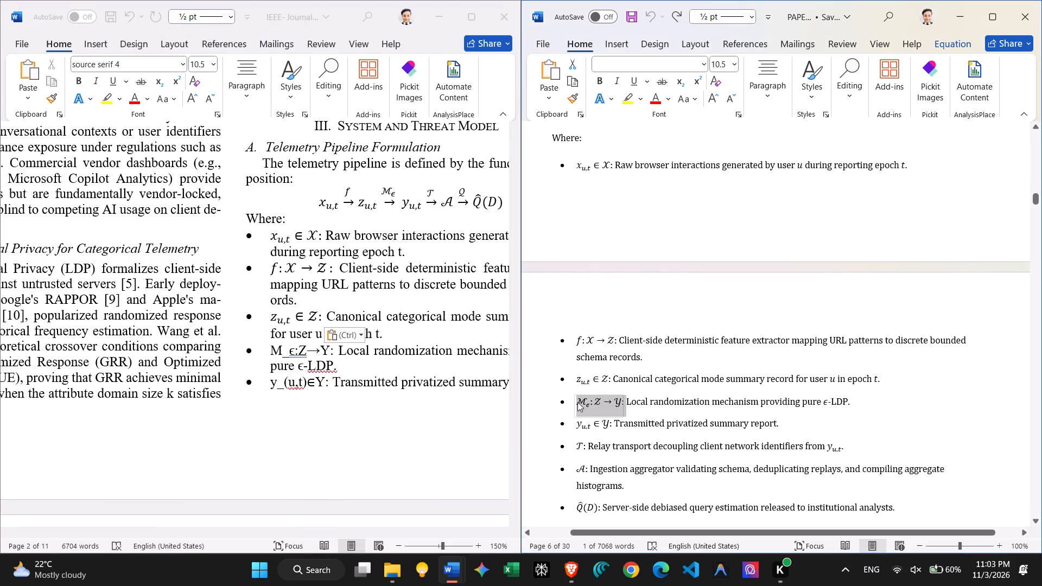
key("ctrl+c")
left_click(324, 315)
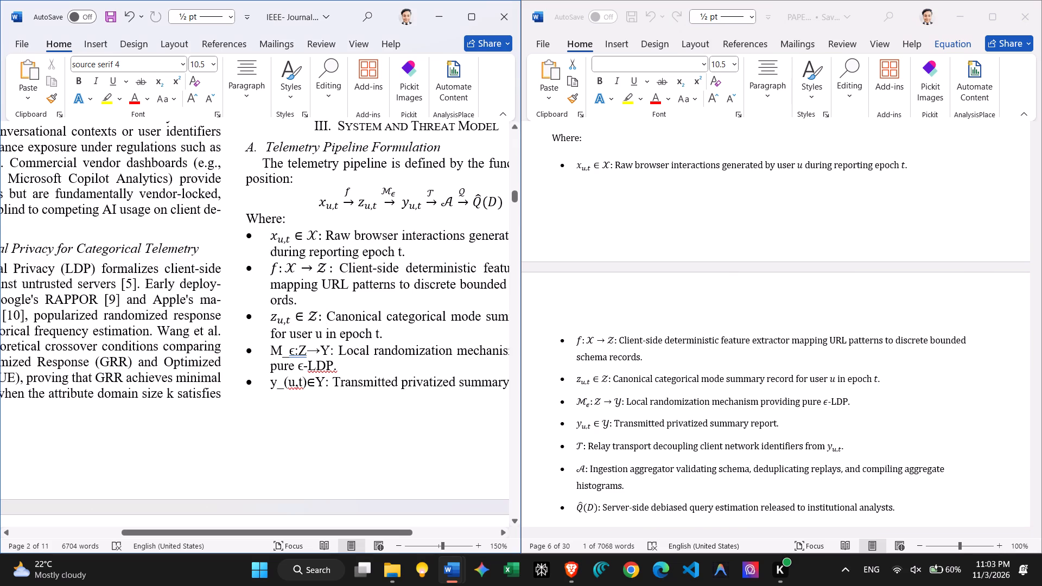
left_click_drag(334, 355, 272, 356)
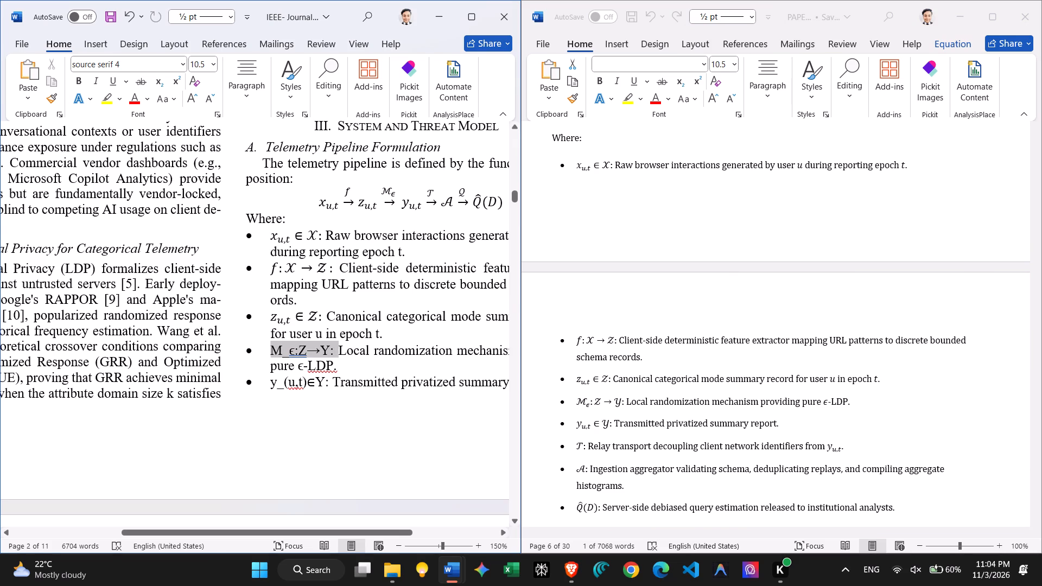
left_click_drag(272, 356, 271, 356)
key("ctrl+v")
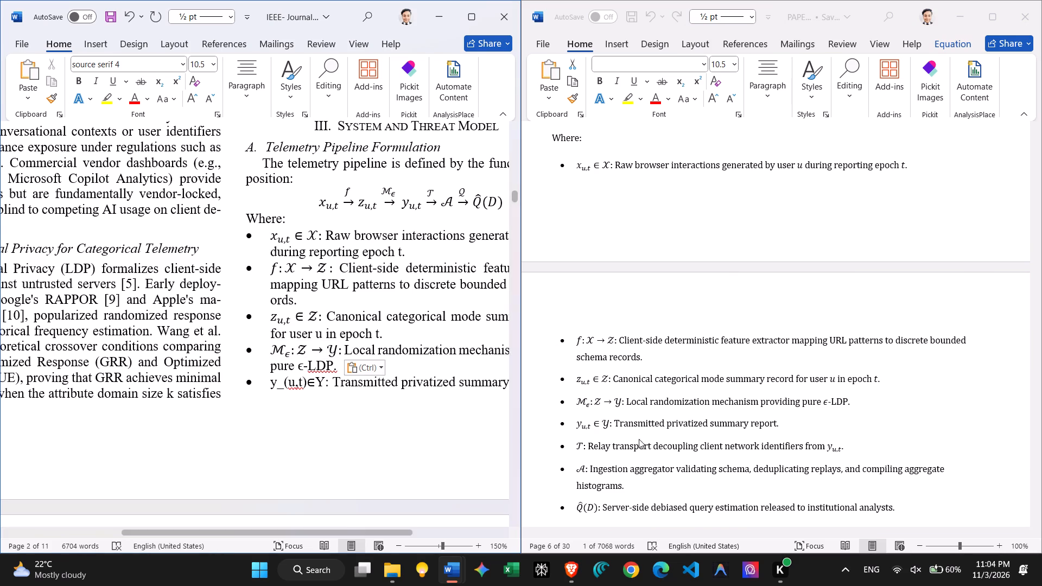
Replace the plain-text y_(u,t)∈Y: label in the journal paper's fifth bullet with its formatted math expression from the PAPER_MASTER document.
scroll(641, 439, "down", 1)
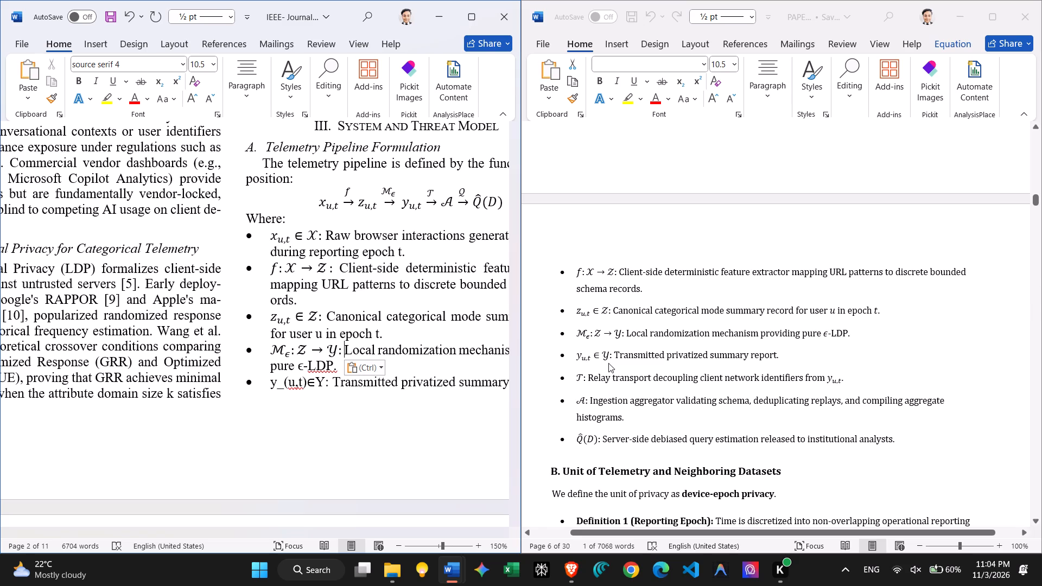
left_click(613, 353)
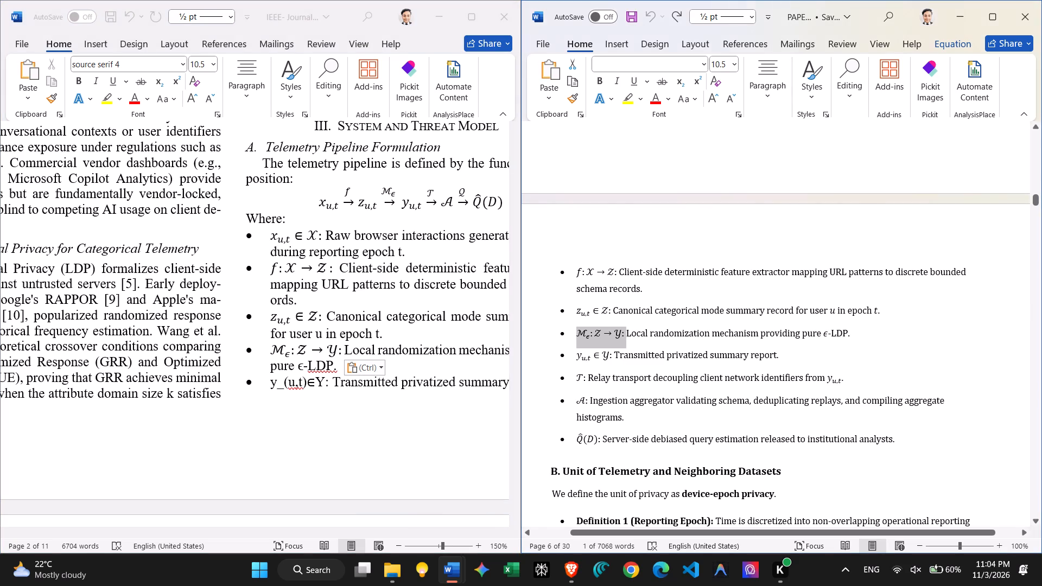
left_click_drag(613, 353, 576, 355)
key("ctrl+c")
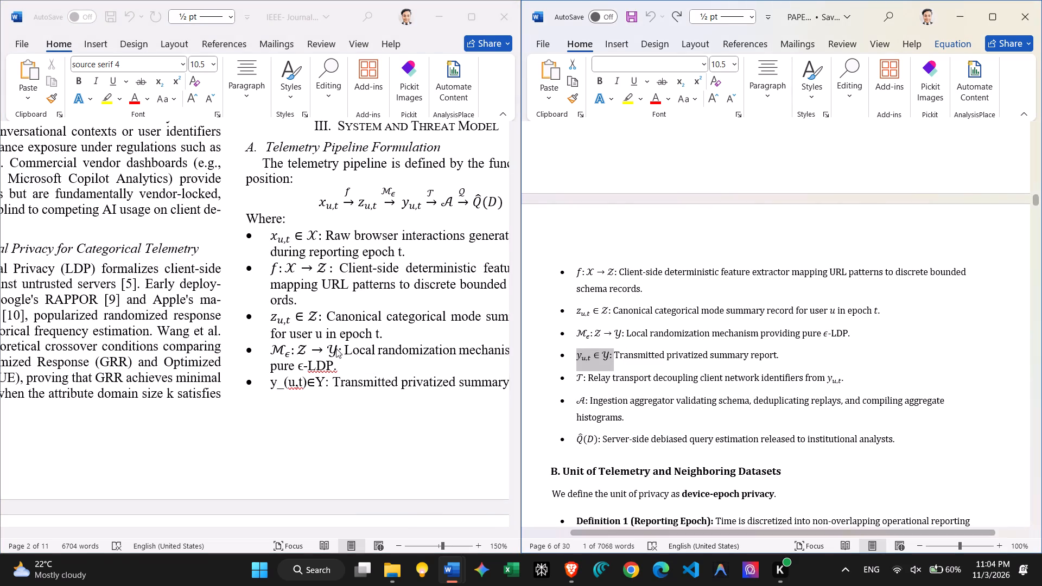
left_click(328, 381)
left_click_drag(328, 384, 268, 387)
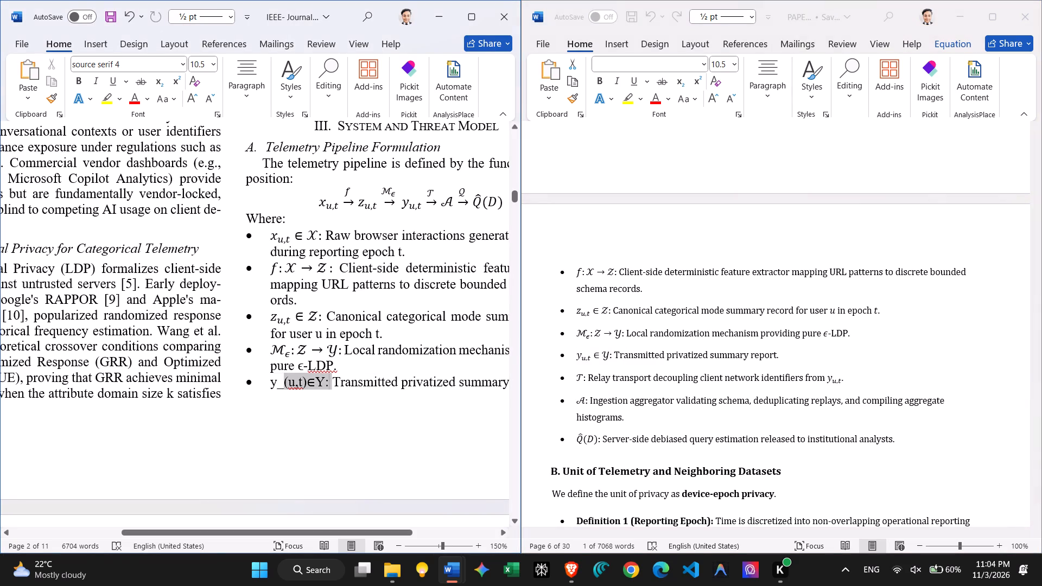
left_click_drag(268, 387, 266, 387)
key("ctrl+v")
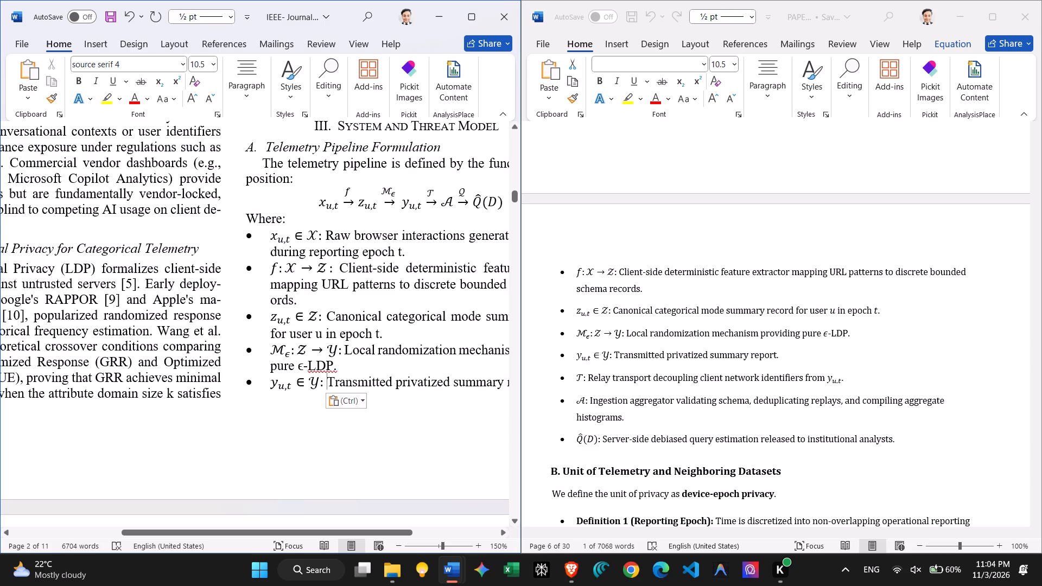
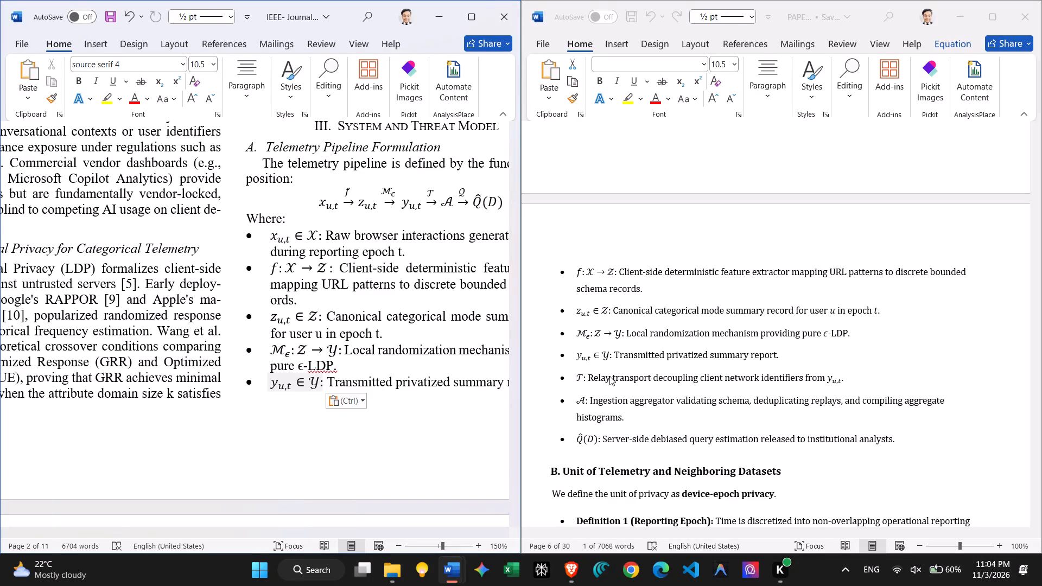
Replace the plain-text T: label in the journal paper's Relay transport bullet with its formatted math expression from the PAPER_MASTER document.
left_click(584, 377)
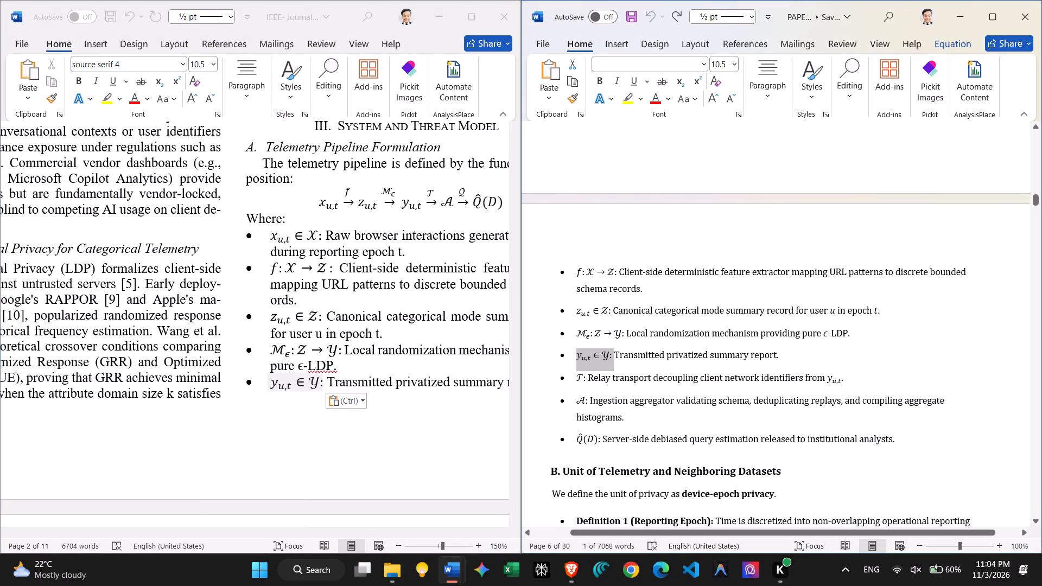
left_click_drag(587, 378, 575, 378)
key("ctrl+c")
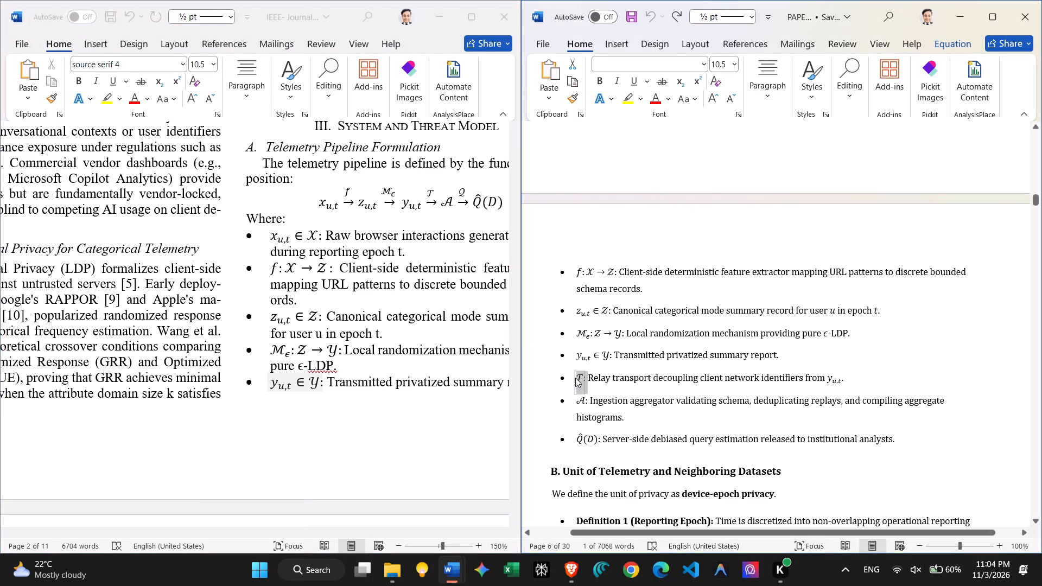
scroll(328, 402, "down", 1)
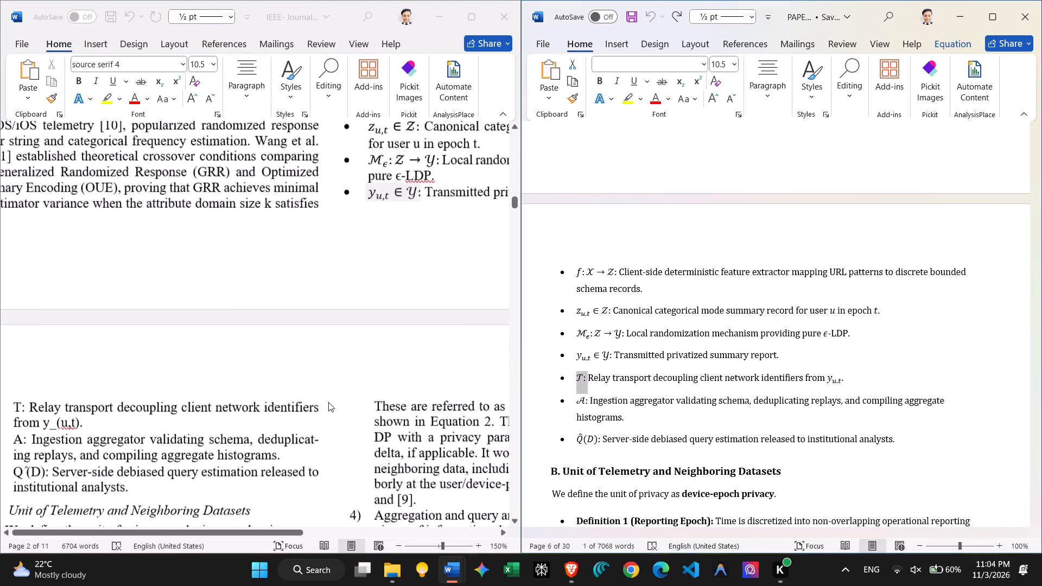
scroll(328, 402, "down", 1)
left_click(119, 405)
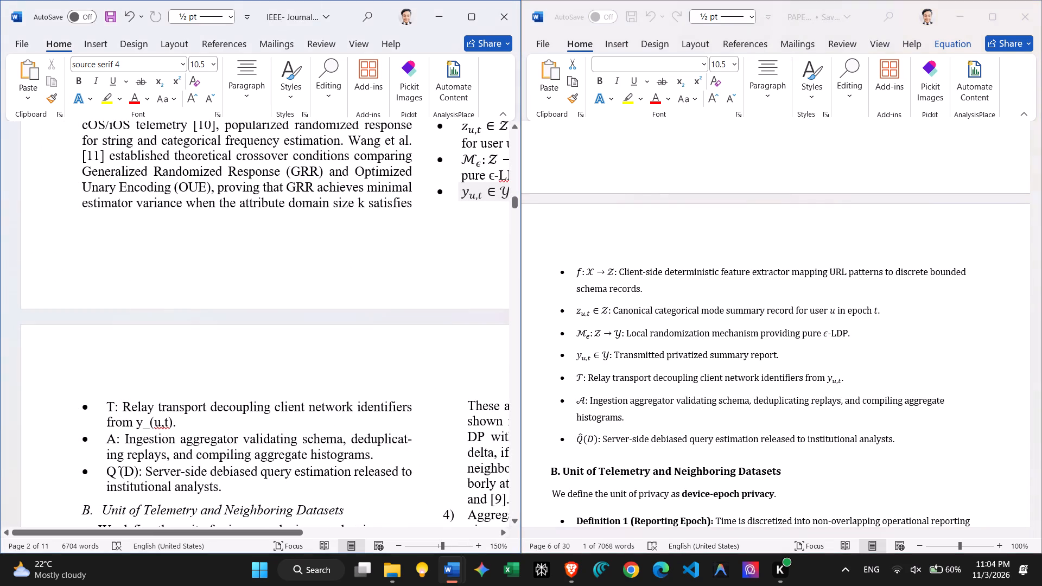
left_click_drag(119, 405, 109, 405)
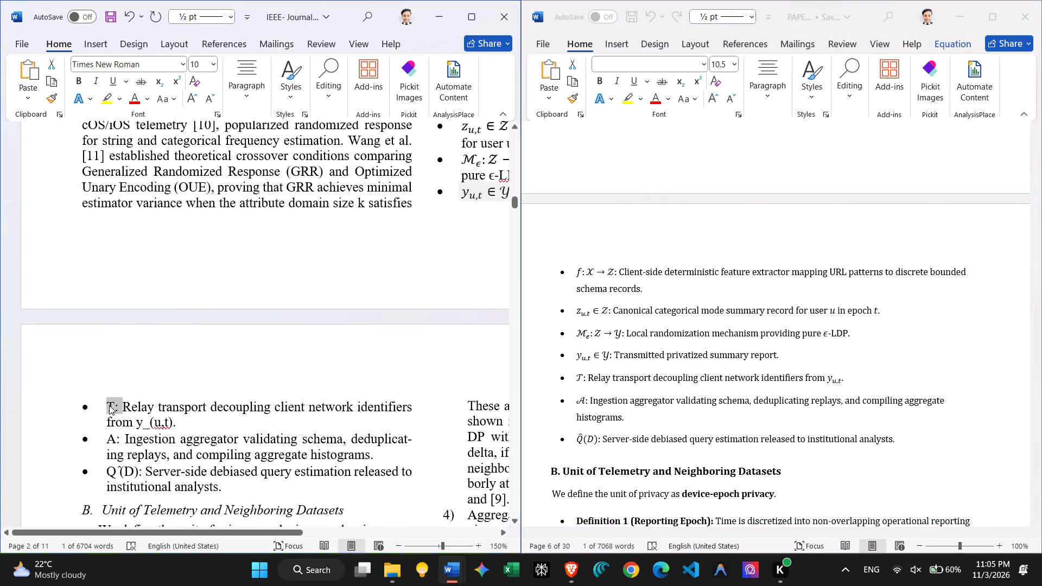
key("ctrl+v")
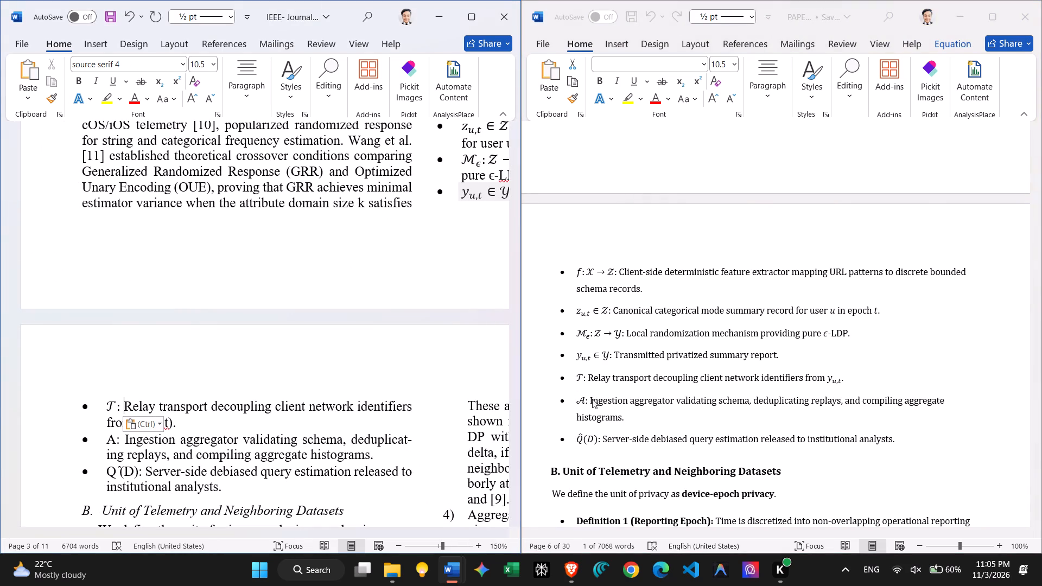
Replace the plain-text A: label in the Ingestion aggregator bullet with its formatted math expression from the PAPER_MASTER document.
left_click(587, 402)
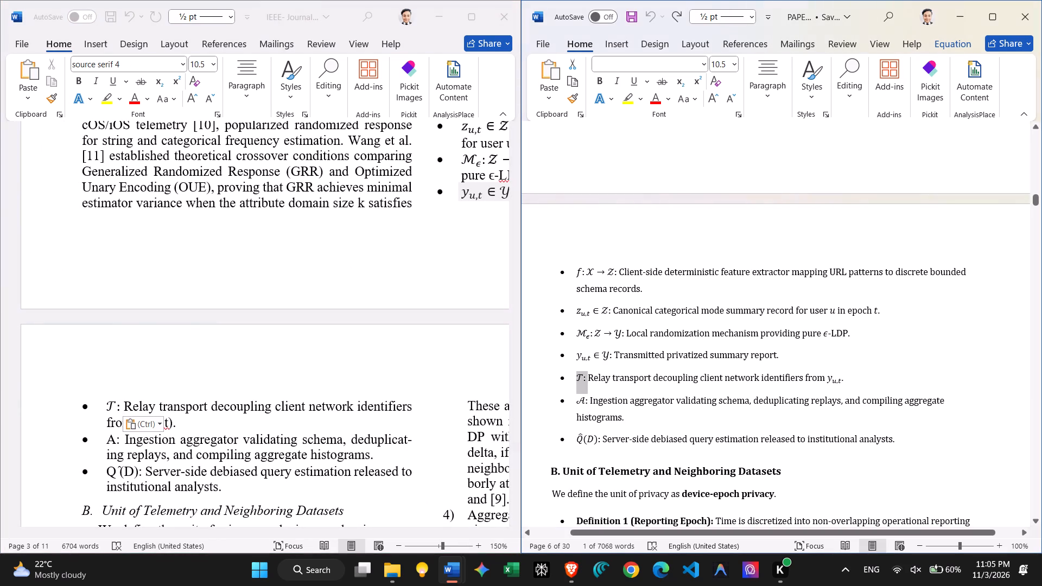
left_click_drag(589, 402, 577, 402)
key("ctrl+c")
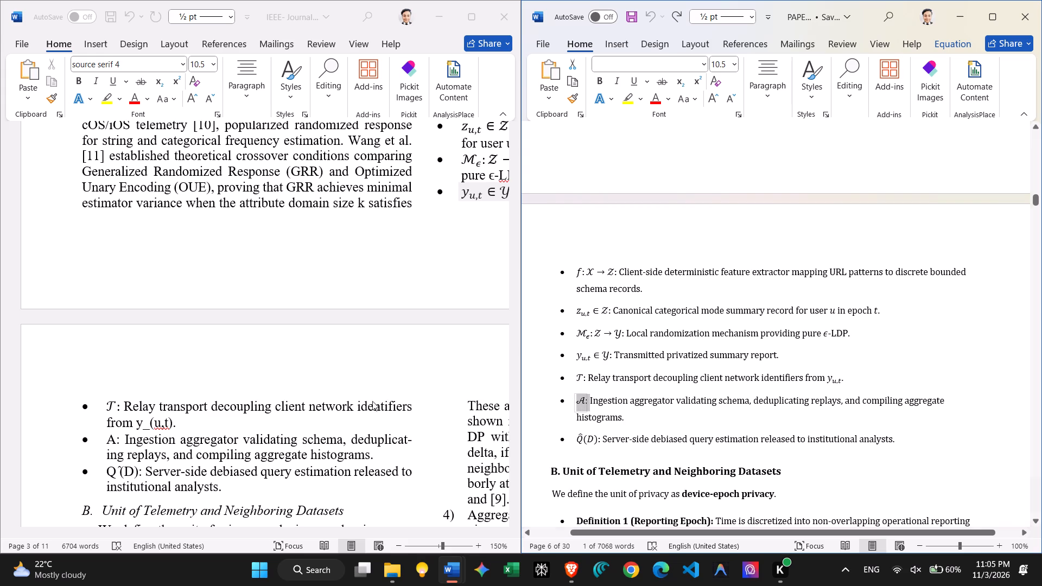
left_click(123, 437)
left_click_drag(123, 437, 101, 439)
key("ctrl+v")
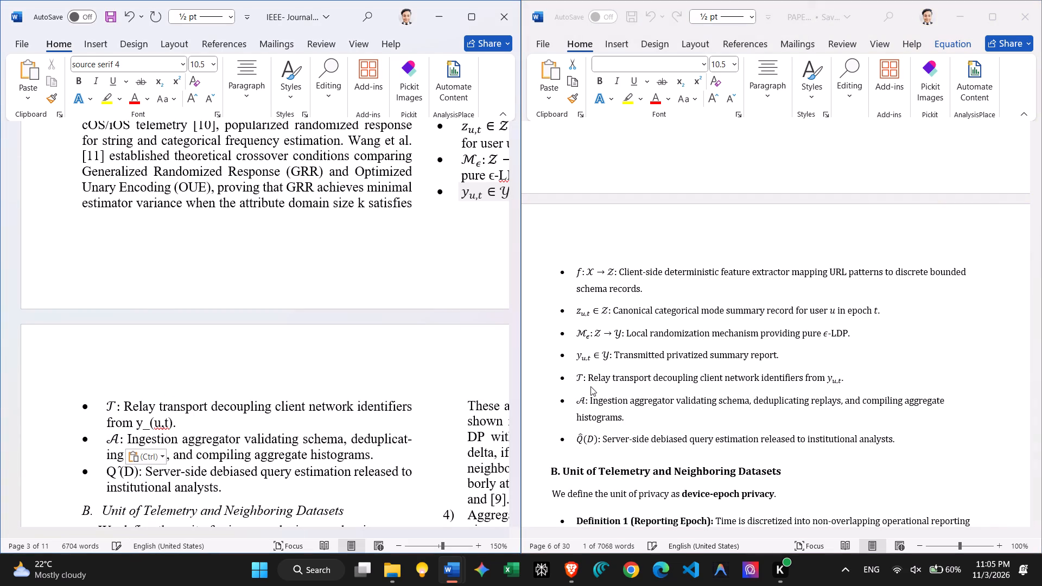
Replace the plain-text Q ̂(D): label in the Server-side debiased query bullet with its formatted math expression from the PAPER_MASTER document.
left_click(601, 441)
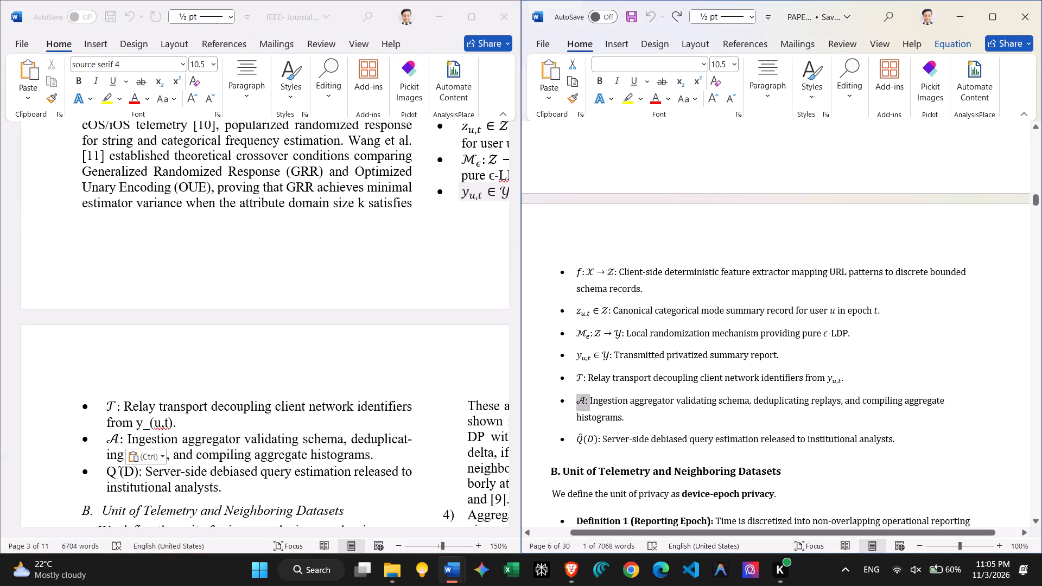
left_click_drag(601, 441, 573, 444)
key("ctrl+c")
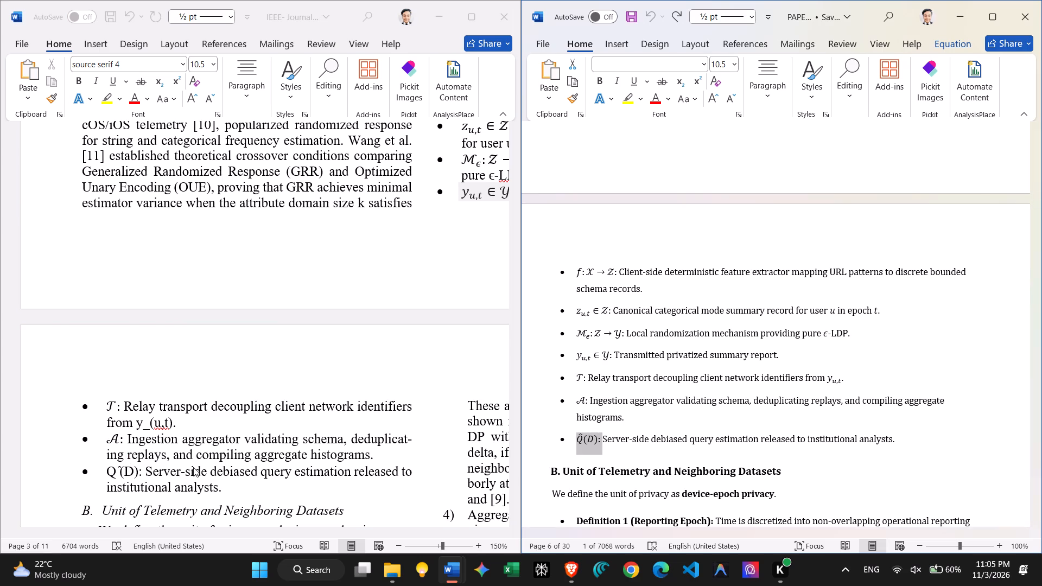
left_click(142, 469)
left_click_drag(142, 471, 101, 476)
key("ctrl+v")
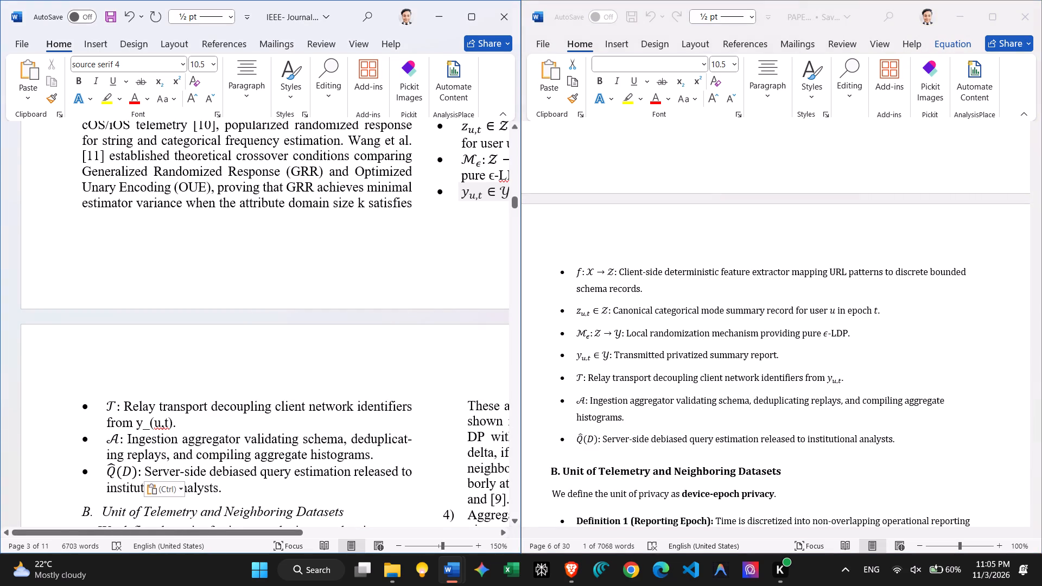
Set the font size of the f:X→Z: expression in the journal paper's second bullet to 10.
scroll(250, 410, "up", 1)
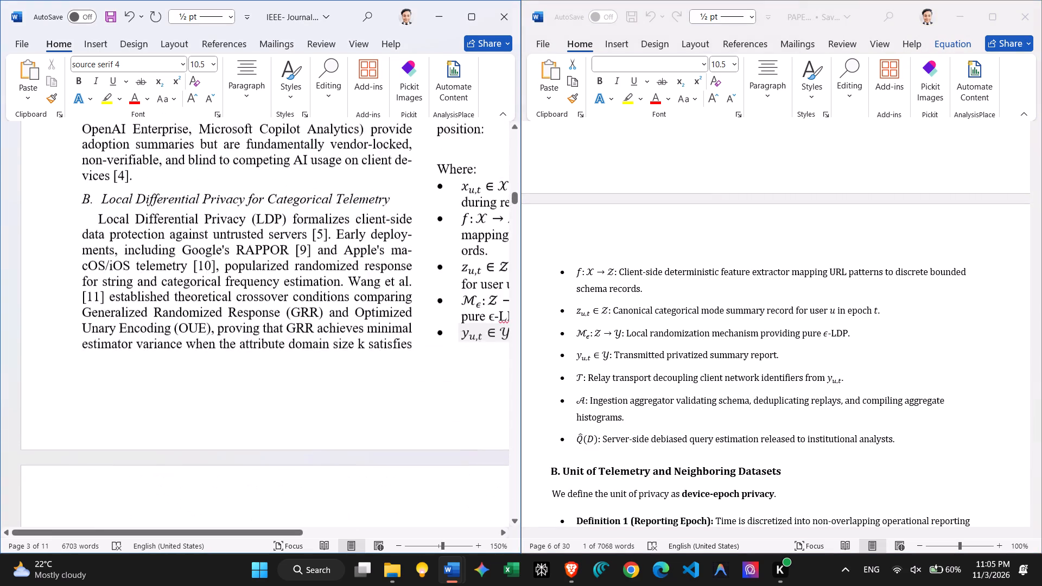
scroll(250, 410, "up", 1)
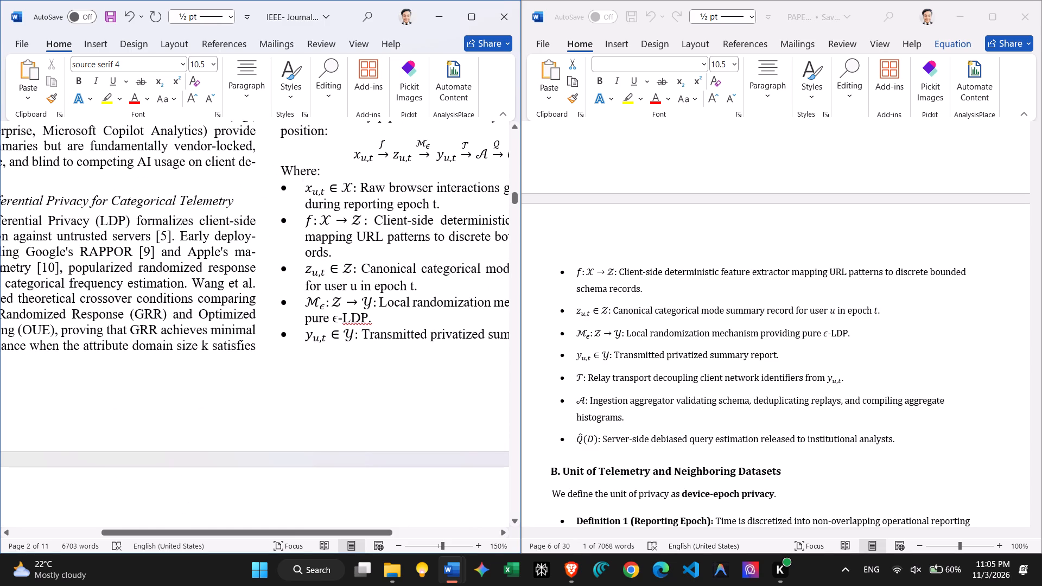
left_click_drag(300, 190, 340, 190, "ctrl")
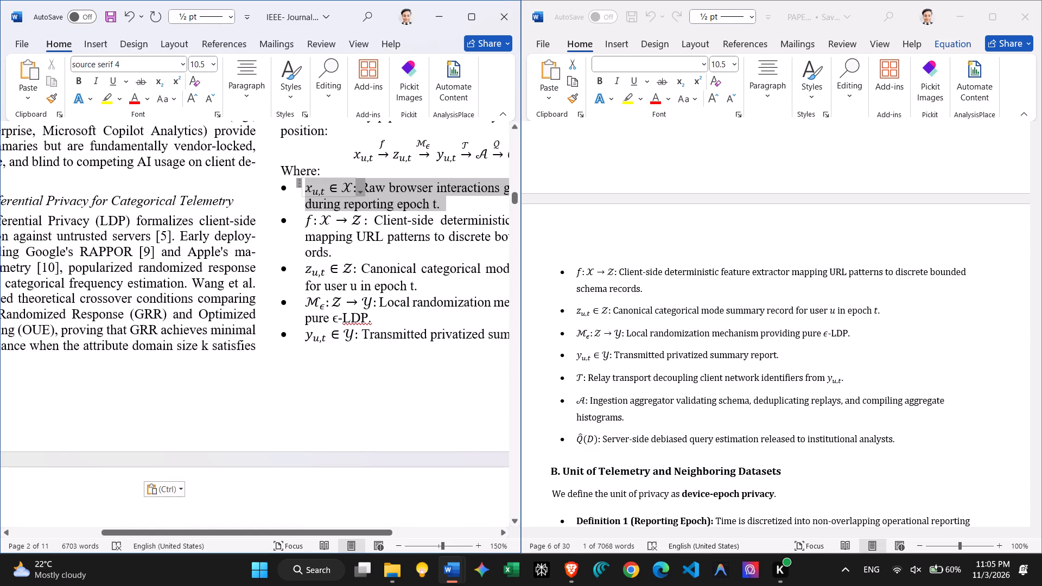
left_click_drag(340, 190, 342, 190, "ctrl")
left_click(453, 229)
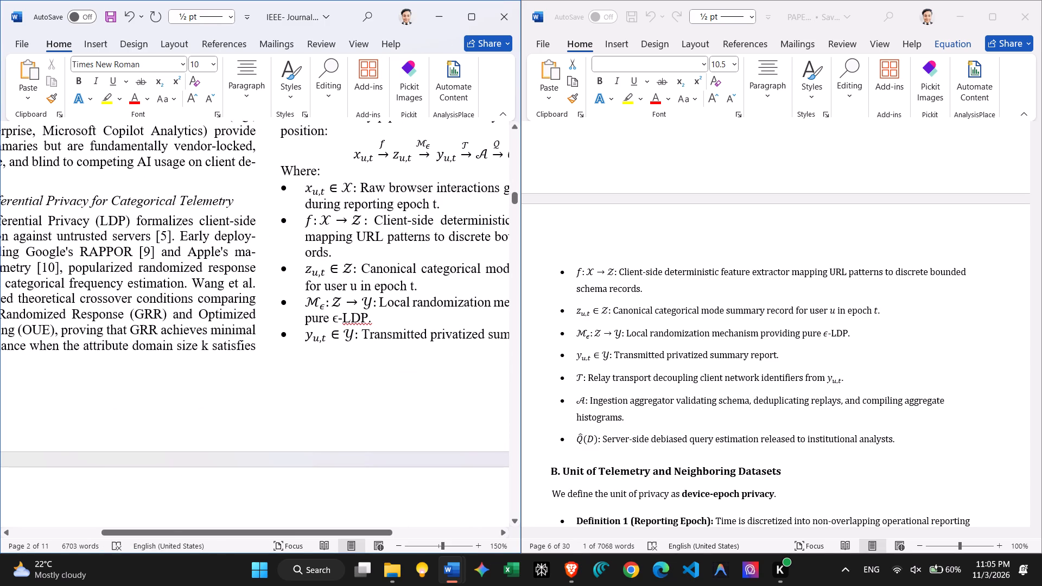
left_click_drag(357, 187, 329, 188, "ctrl")
left_click(441, 211)
left_click_drag(368, 219, 304, 221)
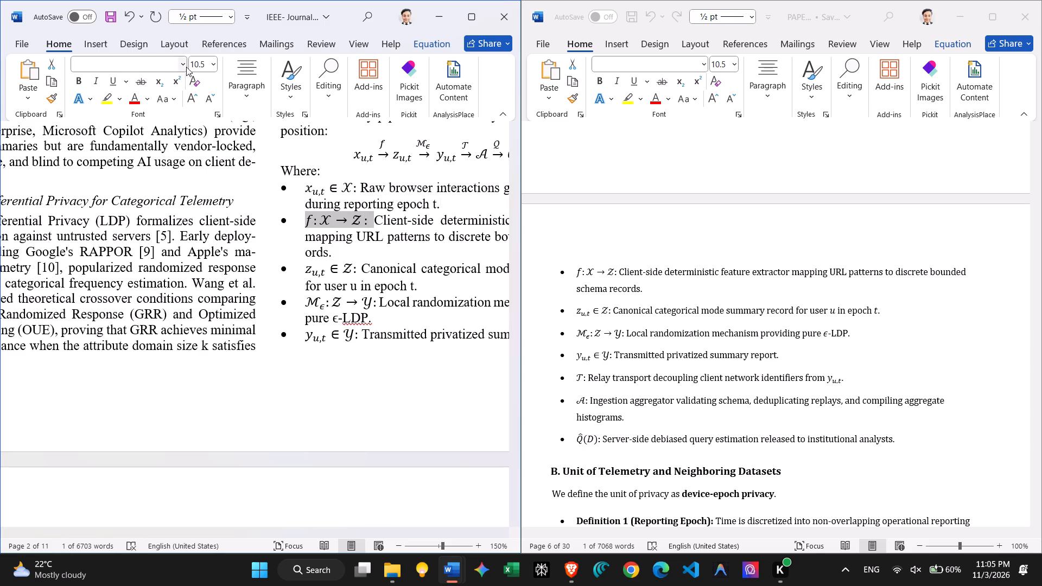
left_click(211, 94)
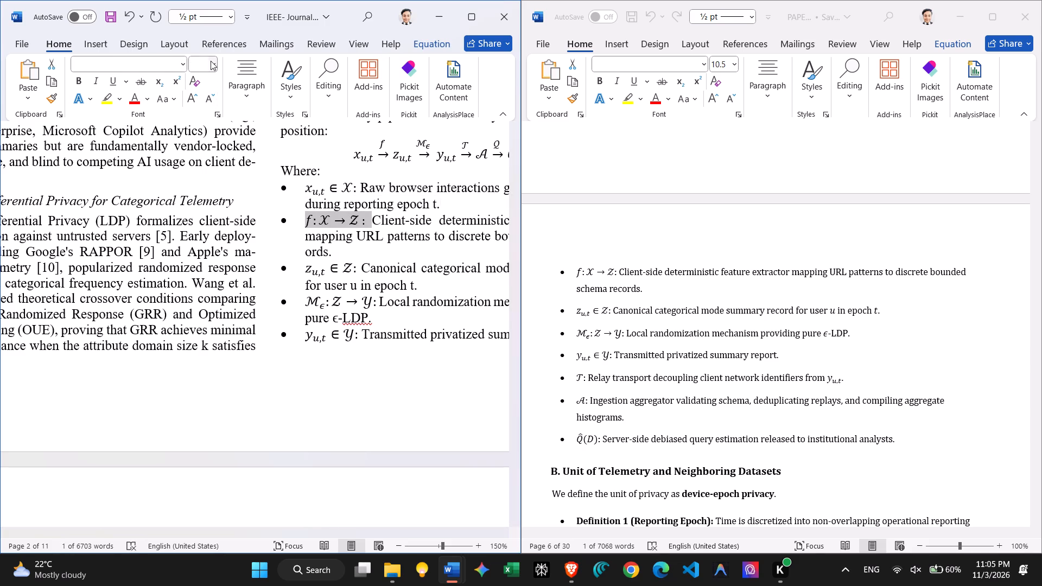
left_click(211, 61)
left_click(202, 111)
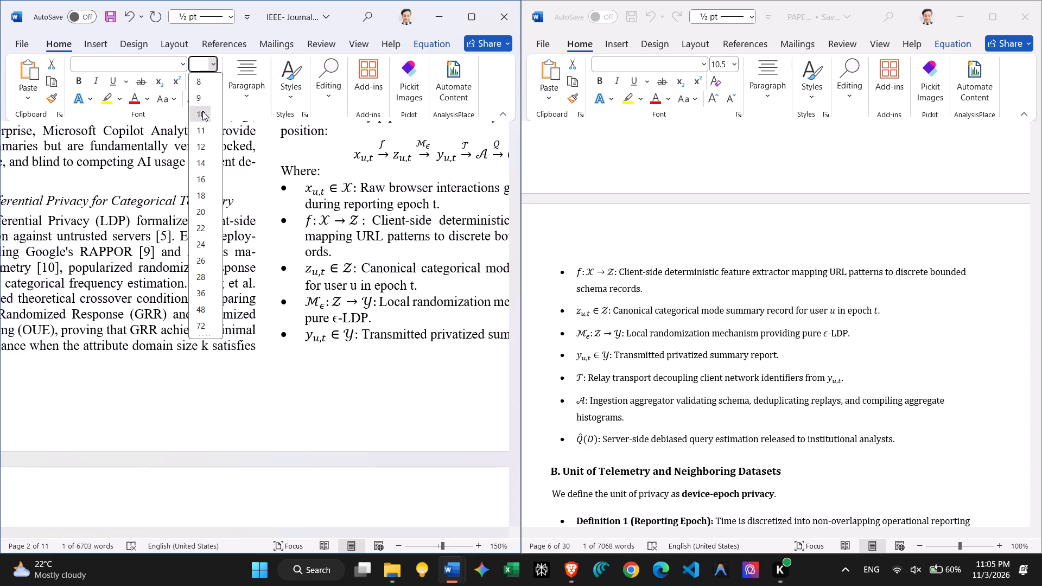
Set the font size of the z_(u,t)∈Z: expression in the journal paper's third bullet to 10.
left_click_drag(359, 265, 319, 268)
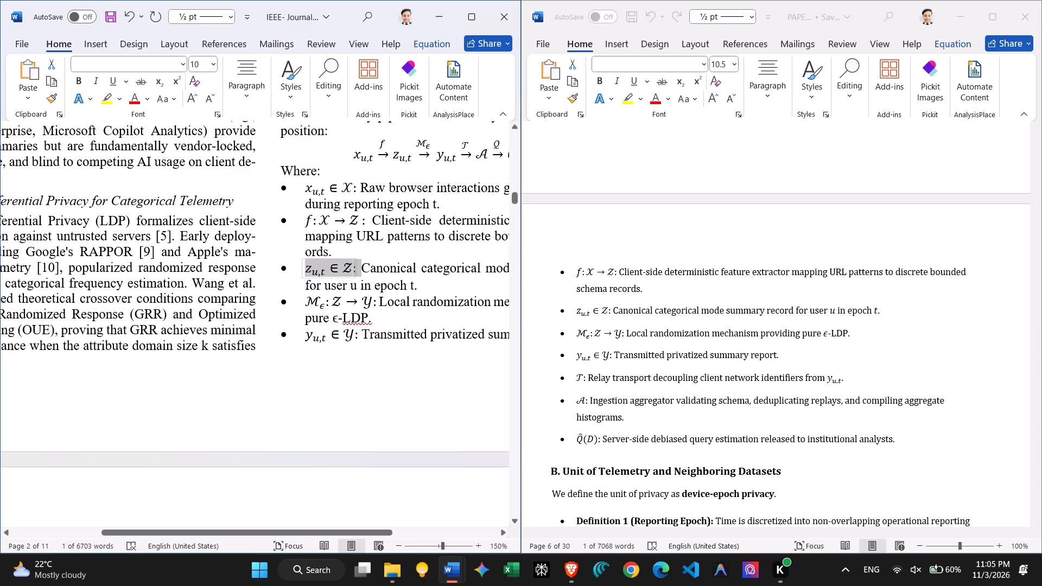
left_click_drag(319, 268, 310, 268)
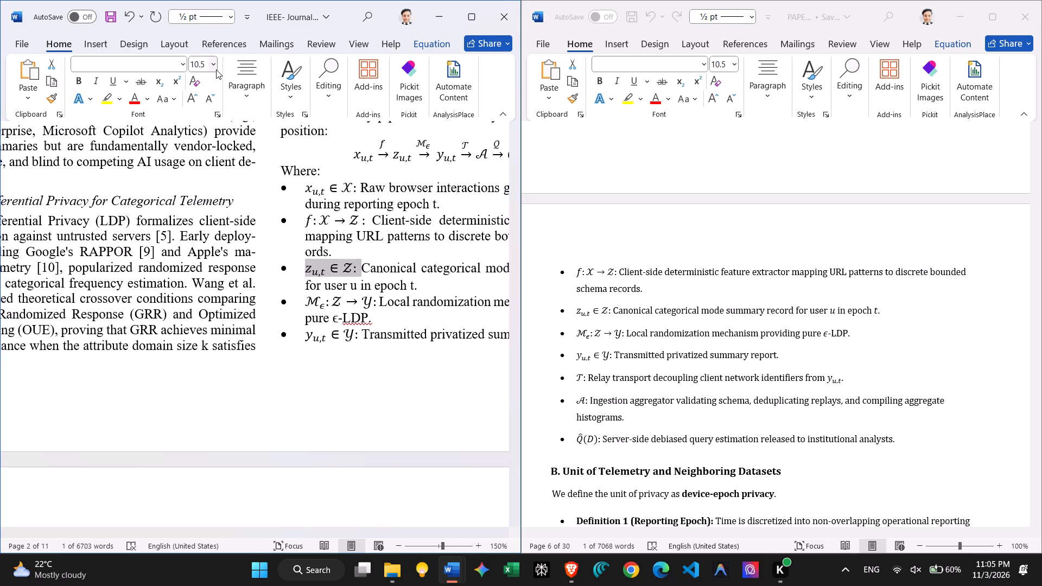
left_click(216, 69)
left_click(203, 110)
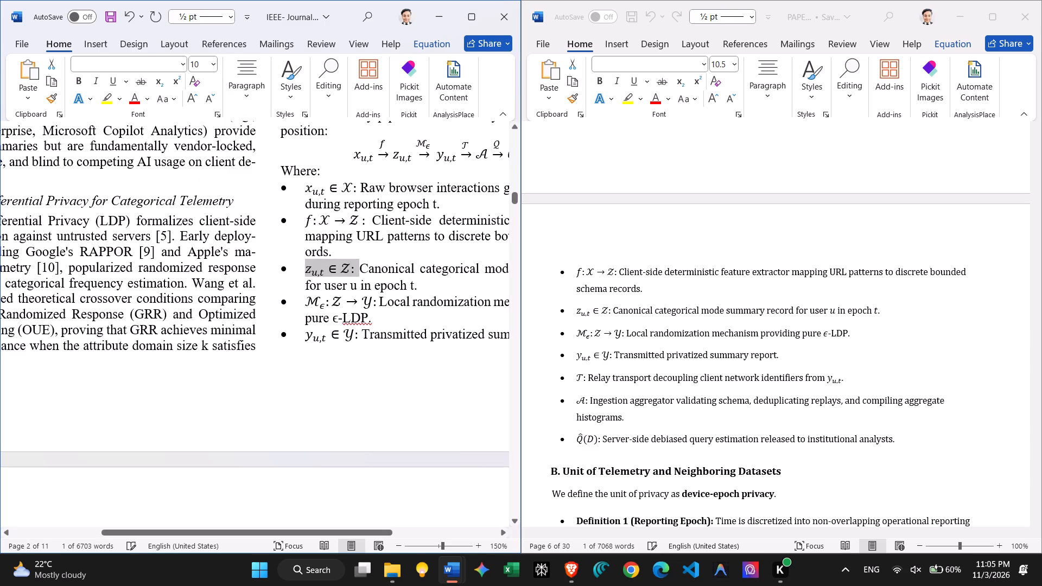
Apply the Times New Roman font to the f:X→Z: expression in the journal paper's second bullet.
left_click_drag(365, 216, 323, 221)
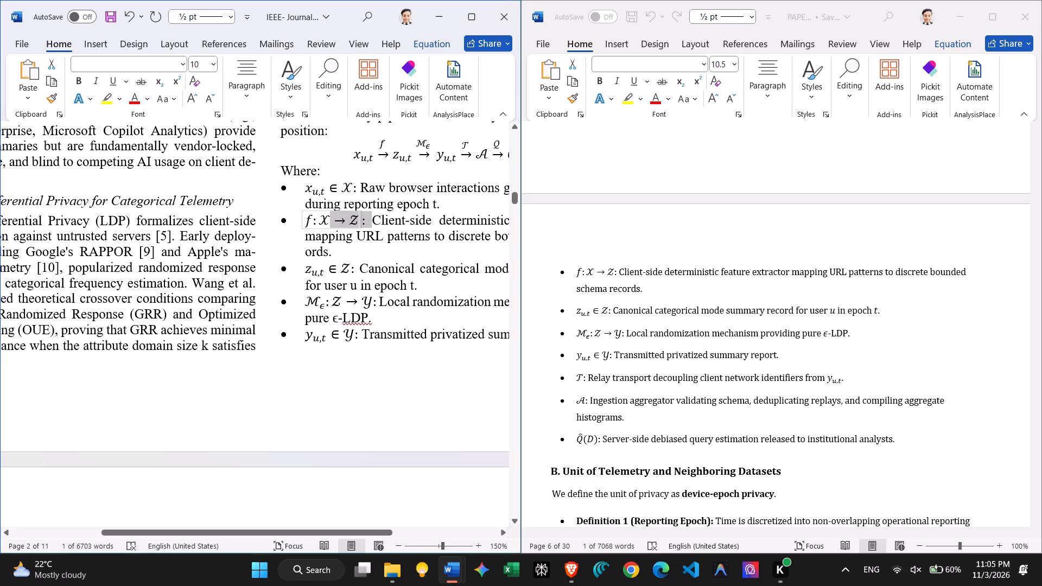
left_click_drag(323, 221, 304, 223)
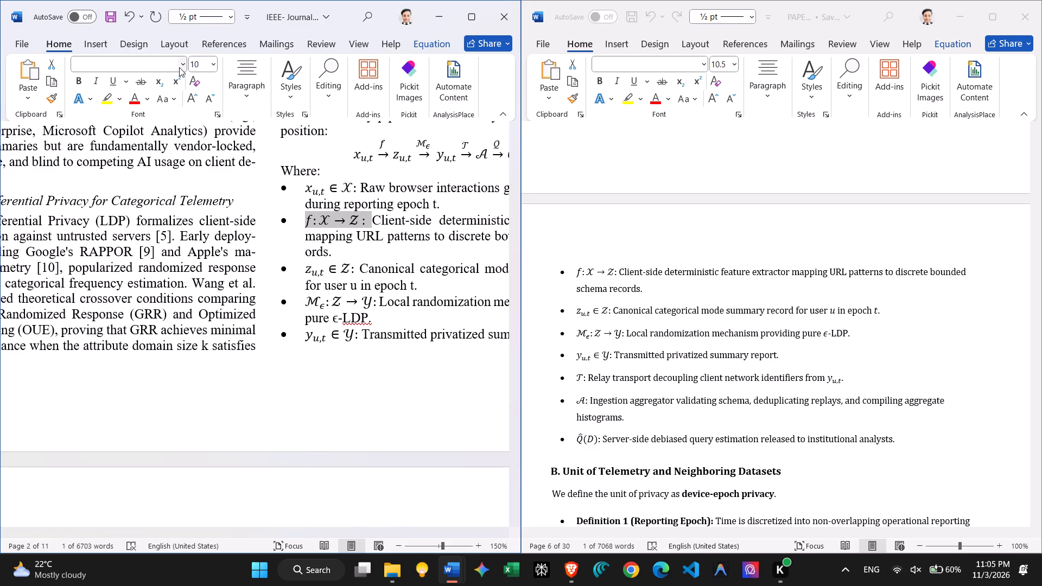
left_click(179, 67)
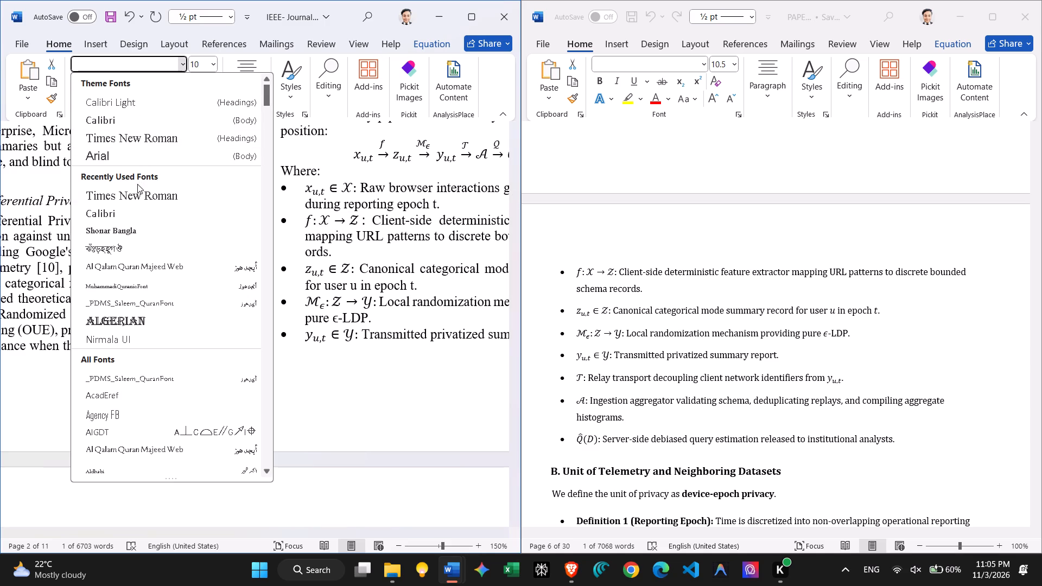
left_click(137, 188)
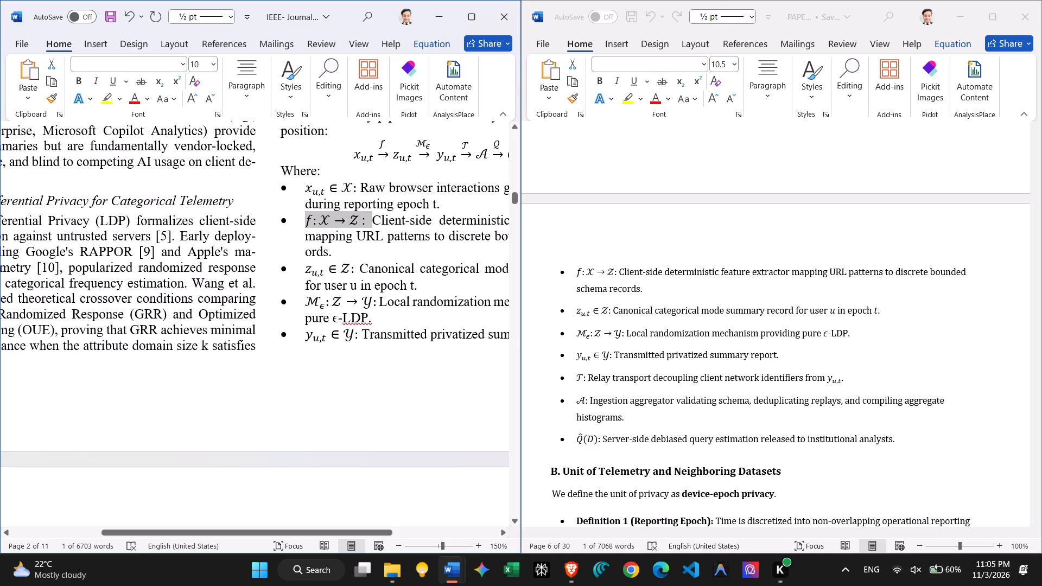
Check the font formatting of the z_(u,t)∈Z: and M_ϵ:Z→Y: expressions in the third and fourth bullets.
left_click_drag(357, 273, 339, 273)
left_click_drag(339, 273, 315, 273)
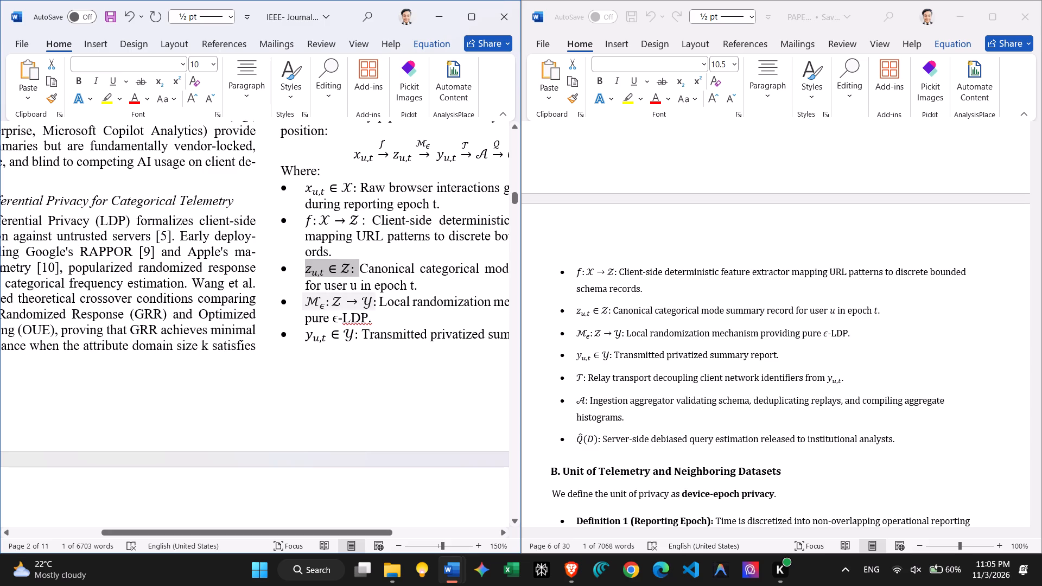
left_click_drag(376, 303, 314, 303)
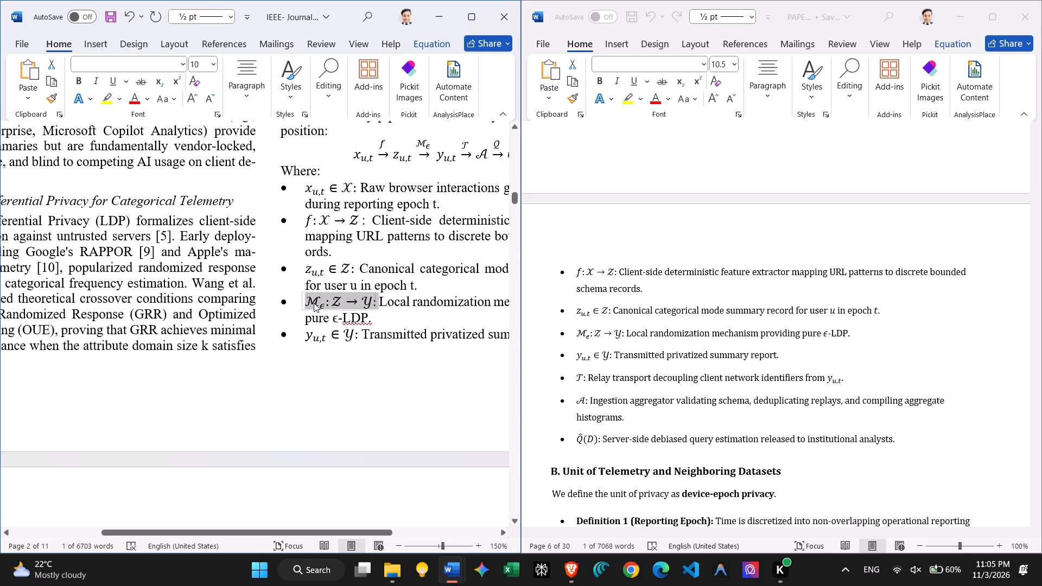
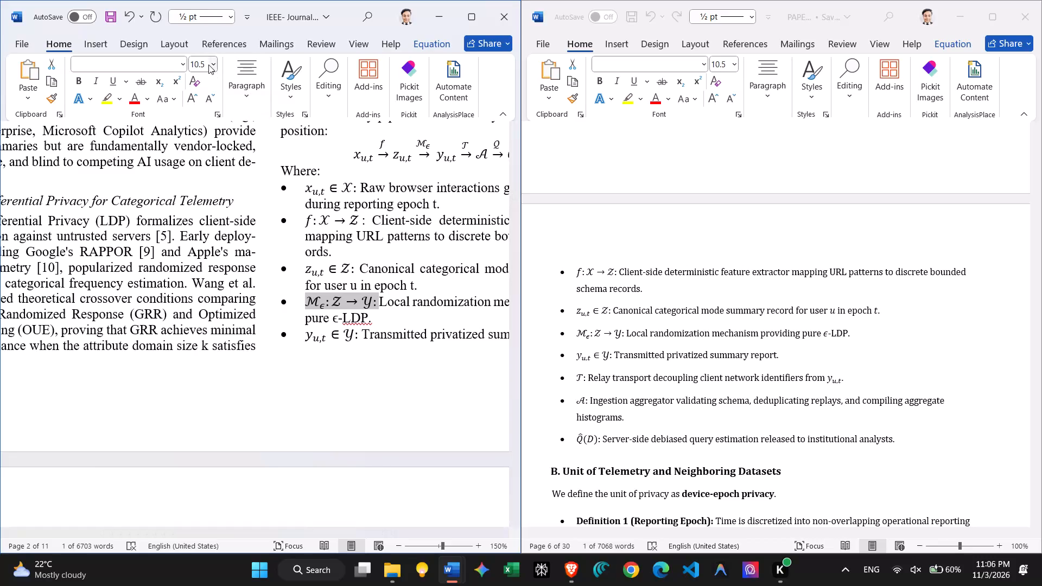
Set the font size of the selected M_ϵ:Z→Y: expression in the journal paper's fourth bullet to 10.
left_click(211, 65)
left_click(204, 112)
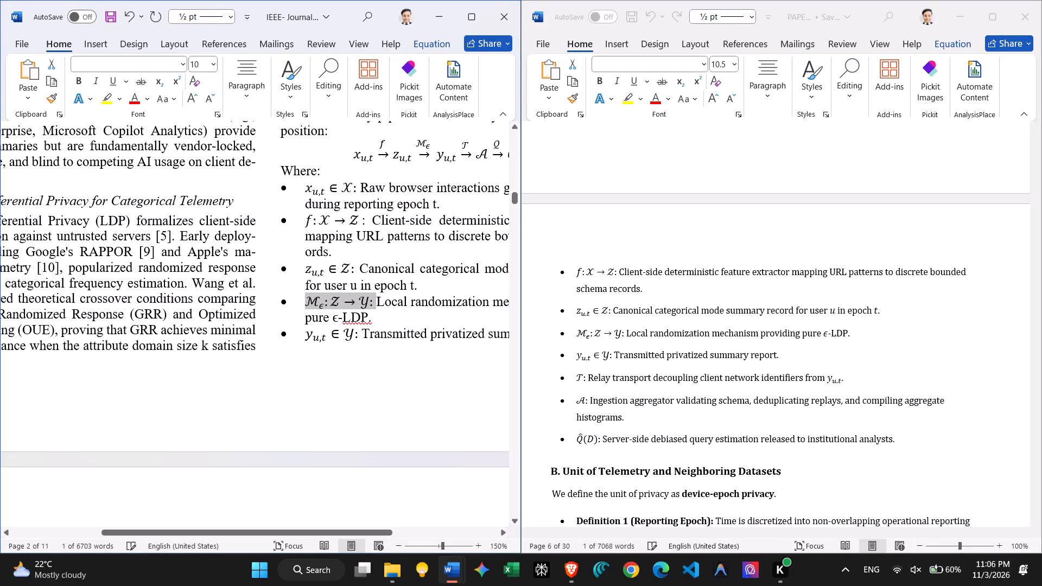
Set the font size of the y_(u,t)∈Y: expression in the journal paper's fifth bullet to 10.
left_click_drag(358, 334, 311, 336)
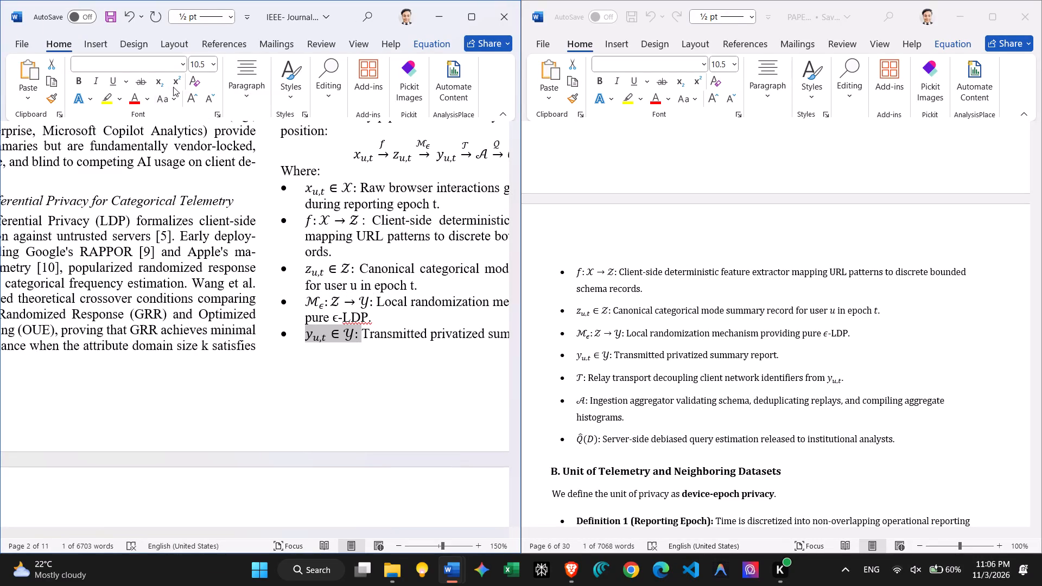
left_click_drag(211, 66, 196, 119)
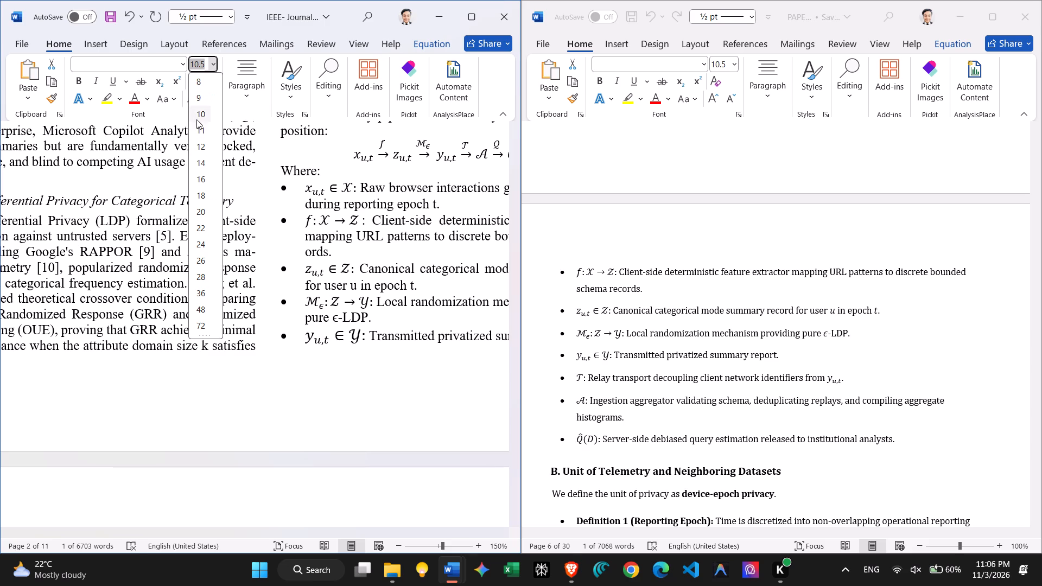
left_click_drag(196, 119, 196, 119)
left_click(196, 119)
scroll(299, 269, "left", 1)
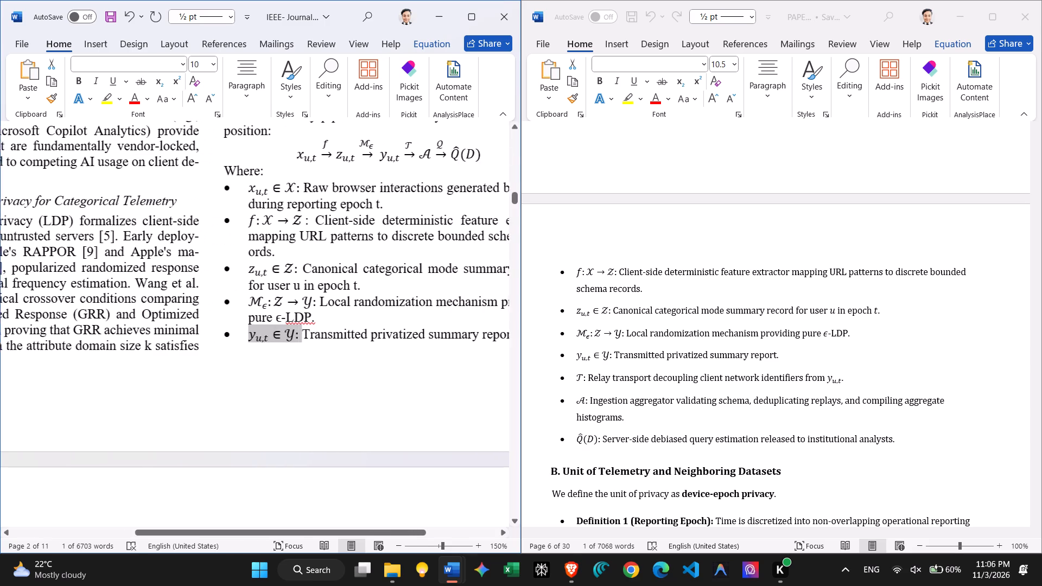
scroll(299, 269, "left", 1)
scroll(299, 269, "right", 1)
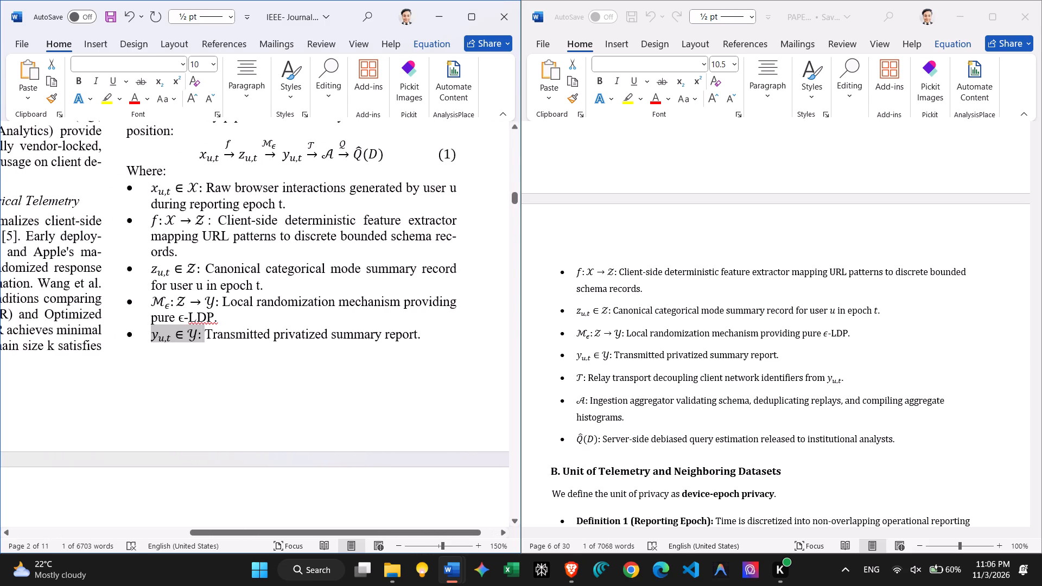
scroll(332, 302, "right", 1)
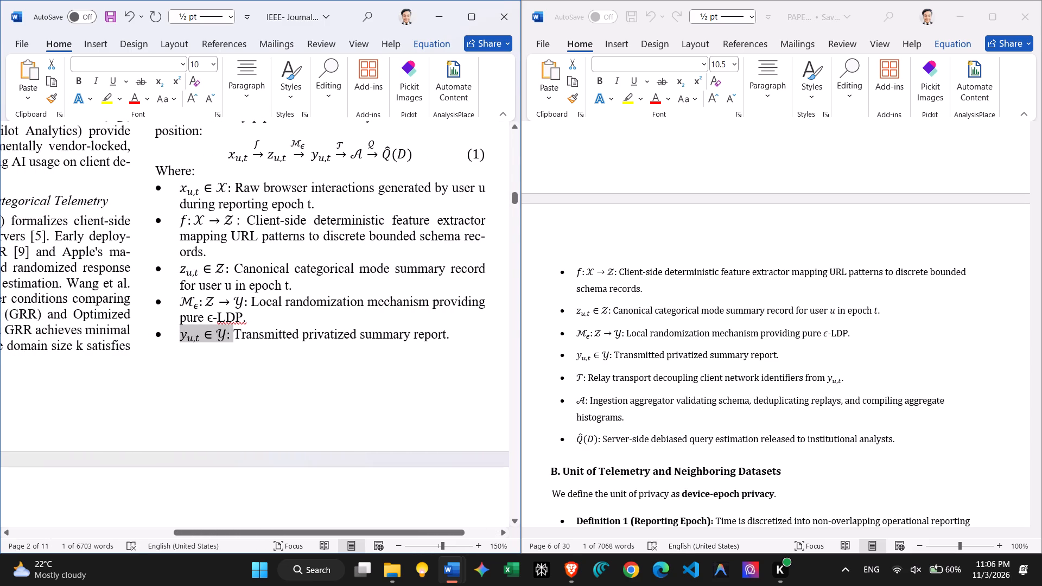
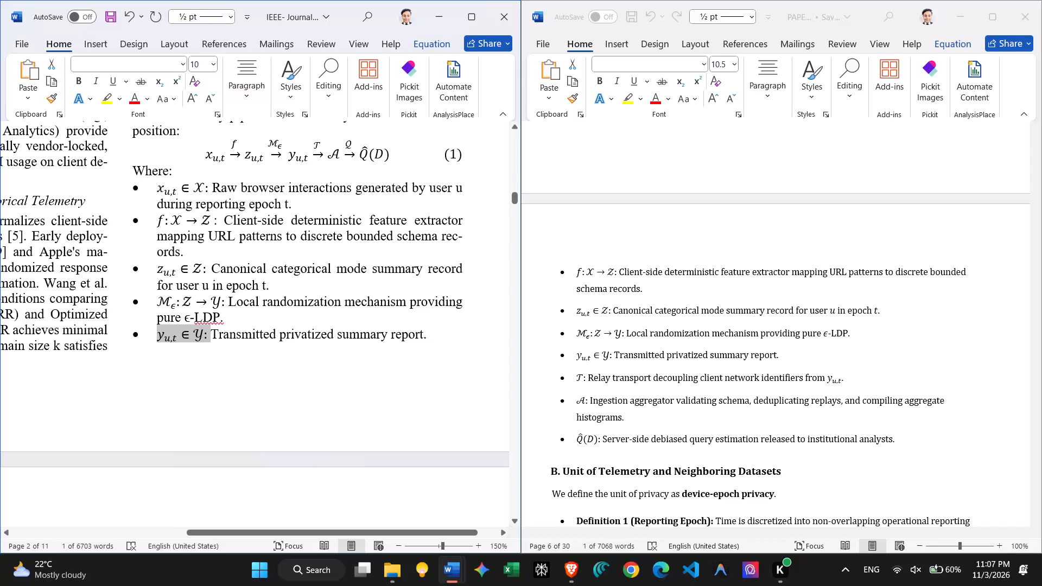
Replace the plain-text y_(u,t) in the journal paper's 𝒯 relay transport bullet with the formatted expression copied from the same bullet in PAPER_MASTER.
scroll(294, 310, "down", 1)
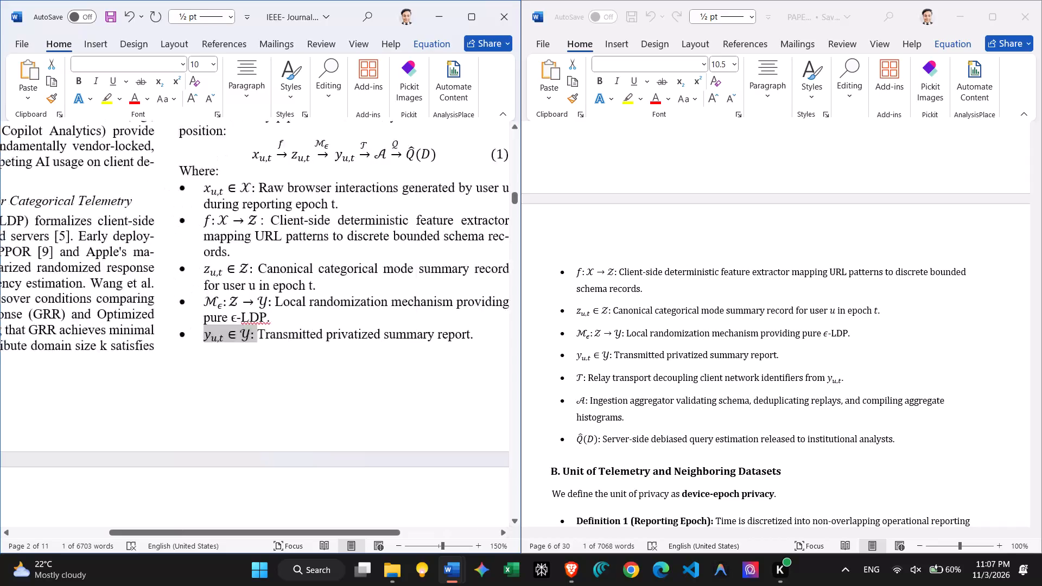
scroll(294, 310, "down", 1)
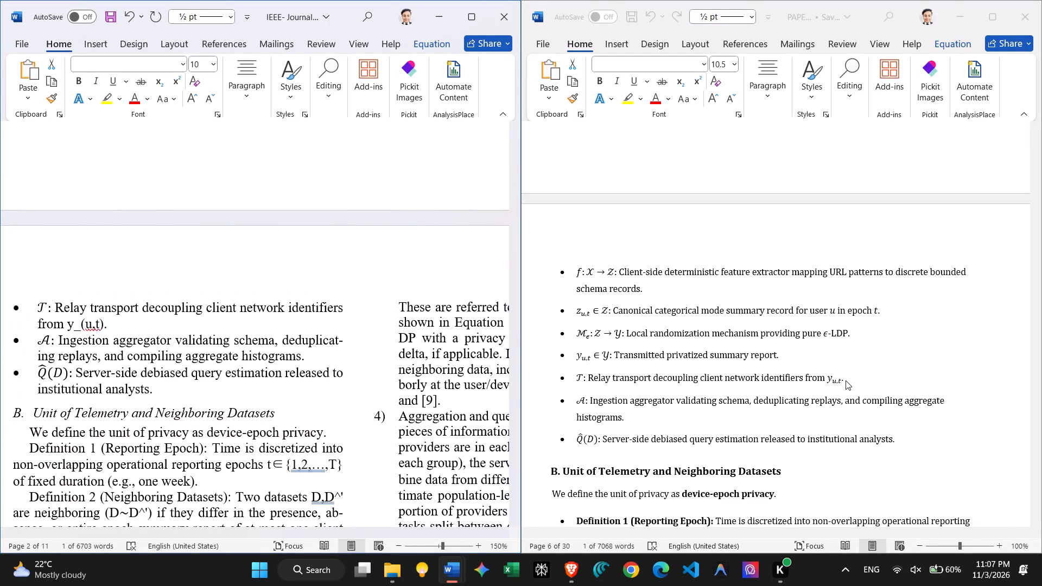
left_click_drag(846, 380, 829, 382)
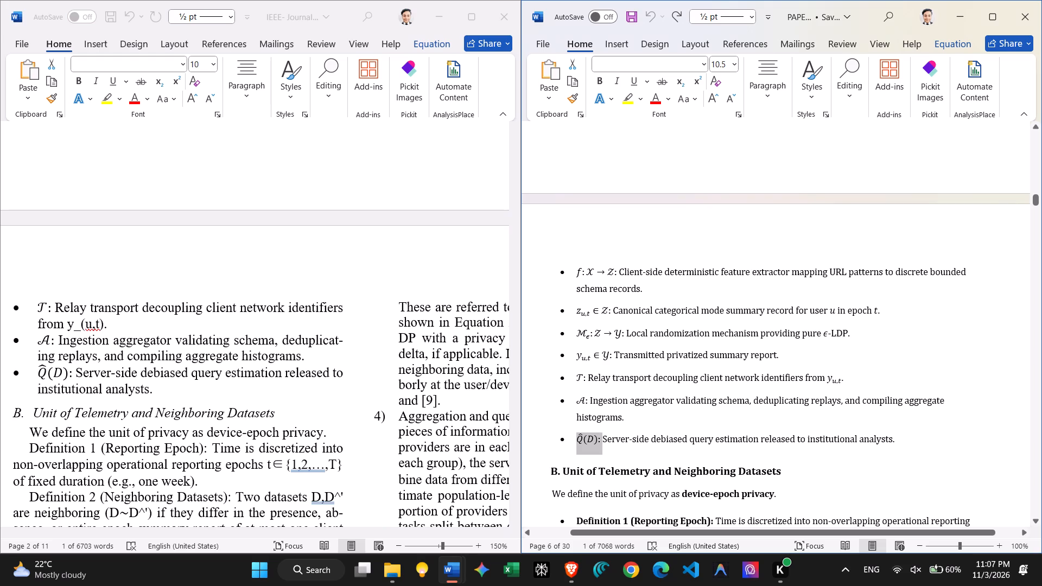
left_click_drag(853, 378, 833, 381)
key("ctrl+c")
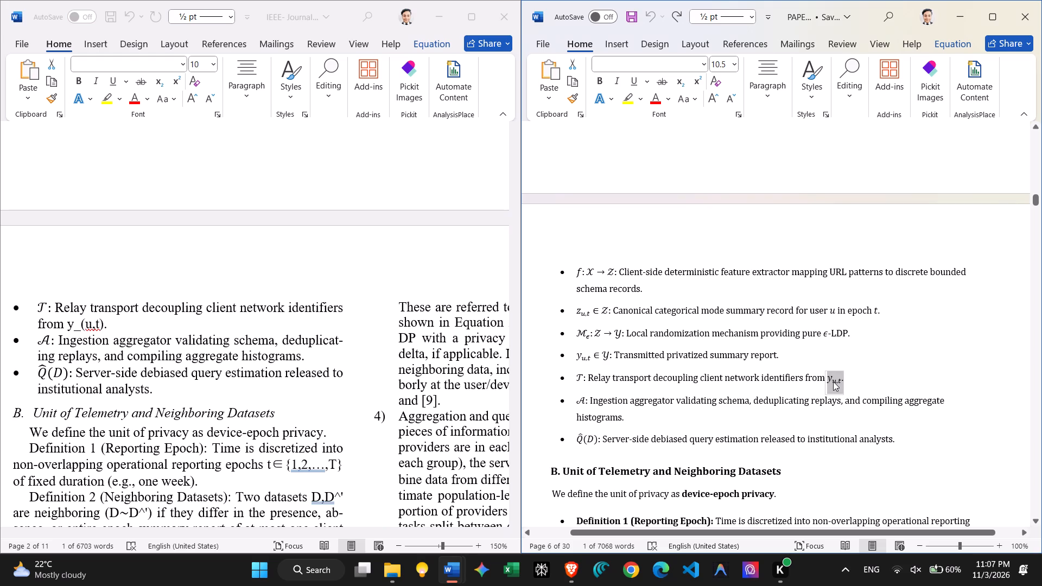
left_click(107, 323)
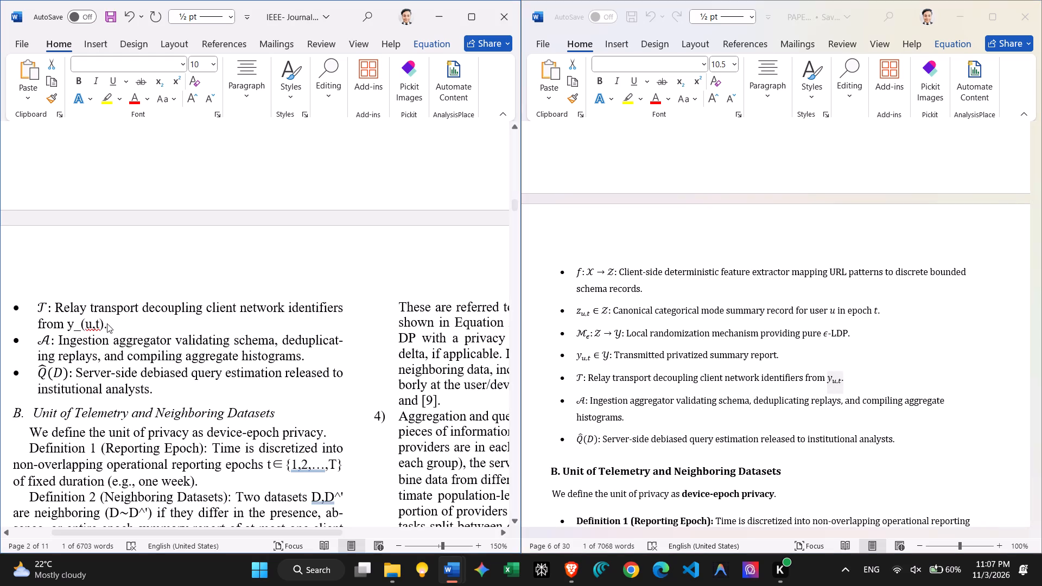
left_click_drag(107, 325, 68, 326)
key("ctrl+v")
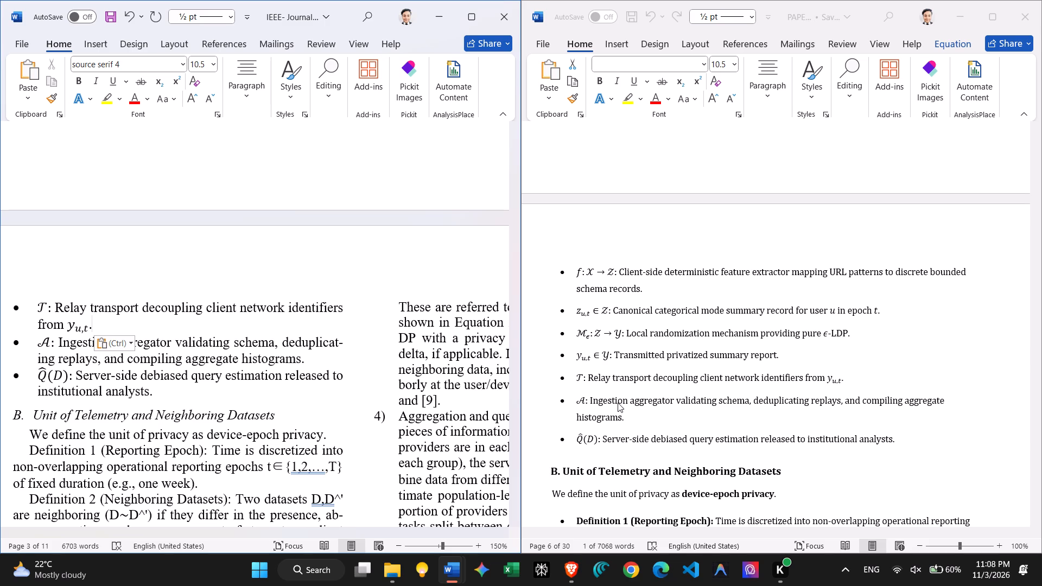
left_click(274, 436)
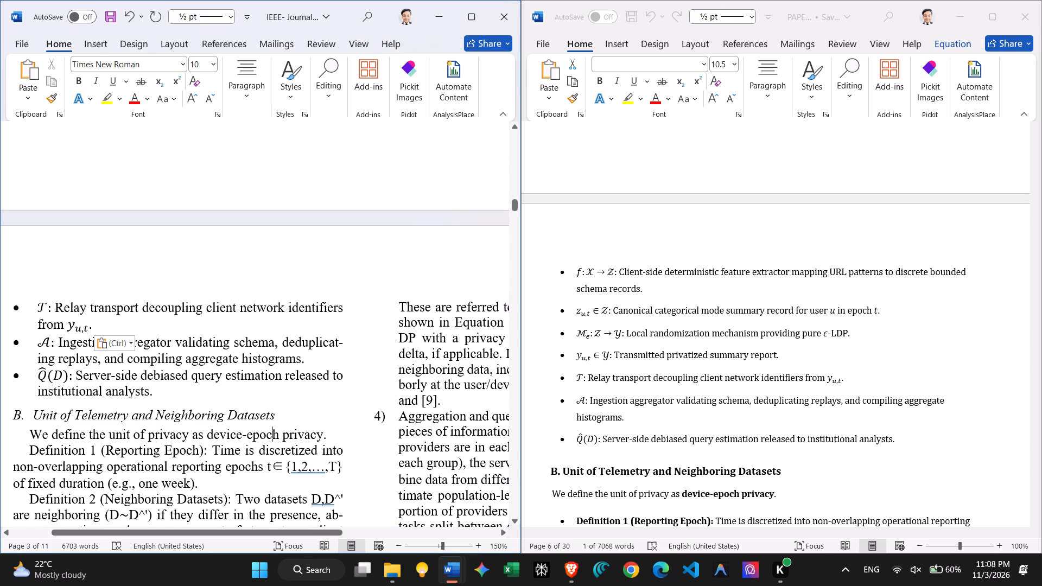
Compare Section B, Unit of Telemetry and Neighboring Datasets, in the journal paper with the same section in PAPER_MASTER.
scroll(183, 385, "down", 1)
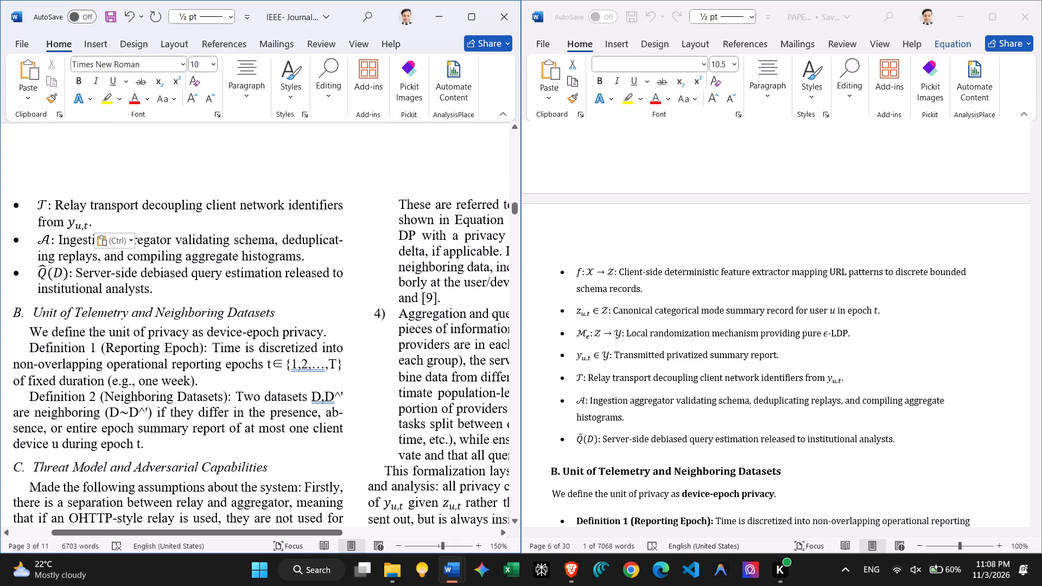
scroll(160, 386, "down", 1, "ctrl")
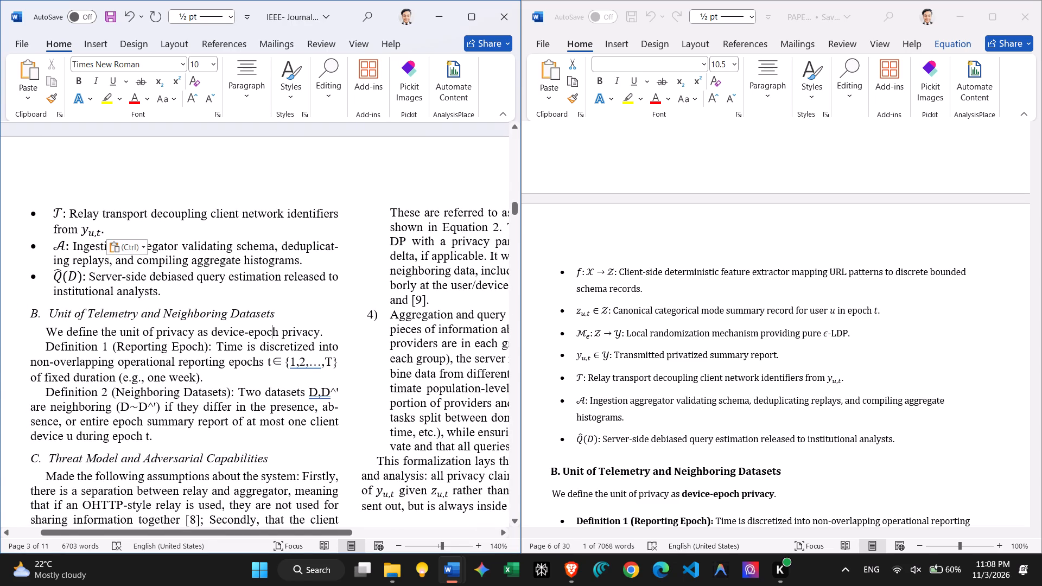
scroll(703, 402, "down", 1)
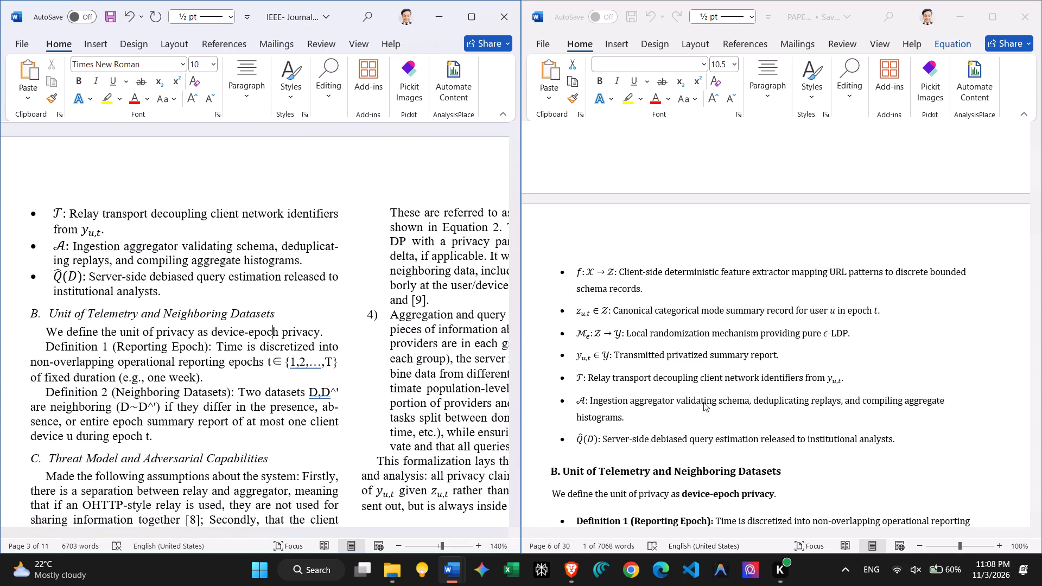
Review the Definition 1 and Definition 2 bullets under Unit of Telemetry and Neighboring Datasets in PAPER_MASTER.
scroll(703, 402, "down", 1)
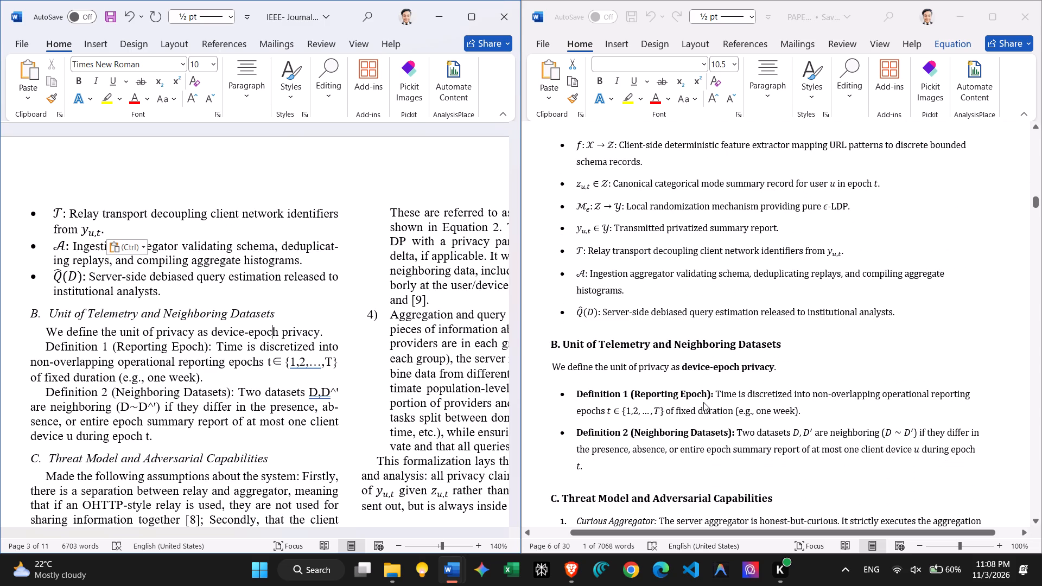
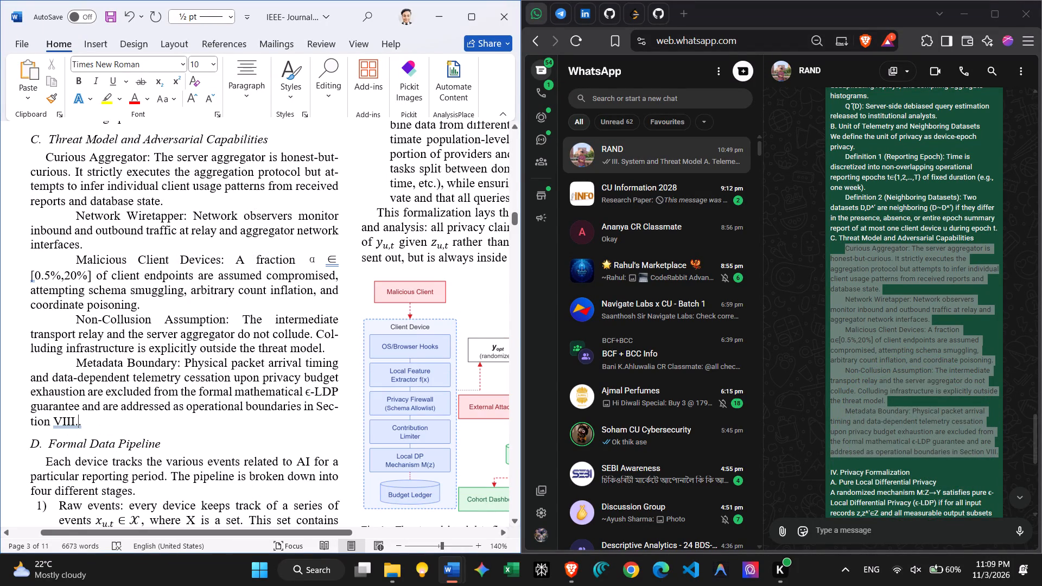
Delete the stray trailing character after "Section VIII" at the end of the journal paper's Metadata Boundary paragraph.
key("BackSpace")
Remove the first-line indent from the Curious Aggregator paragraph in Section C of the journal paper.
left_click(200, 290)
scroll(200, 290, "up", 1)
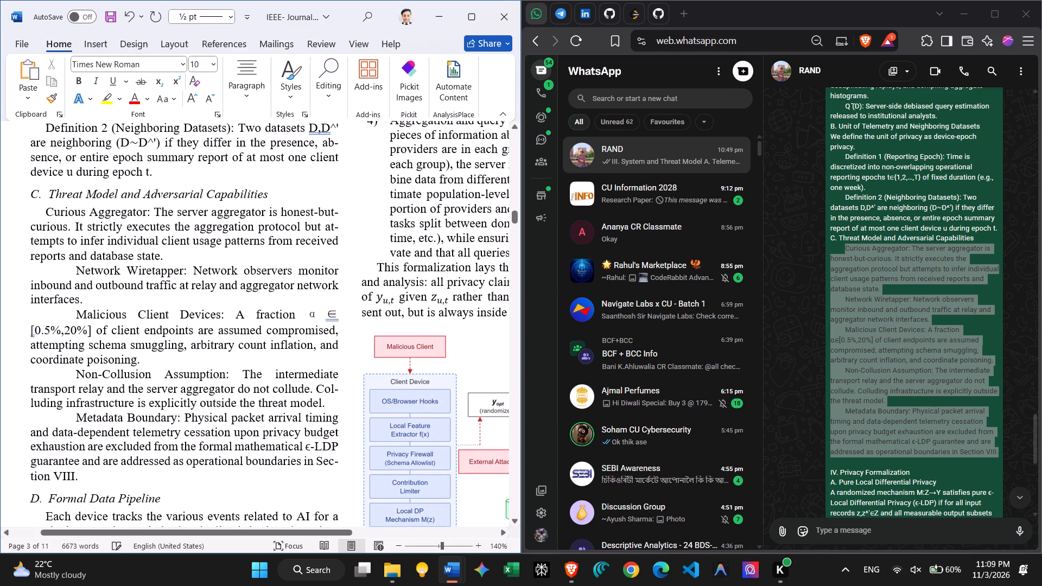
left_click(47, 214)
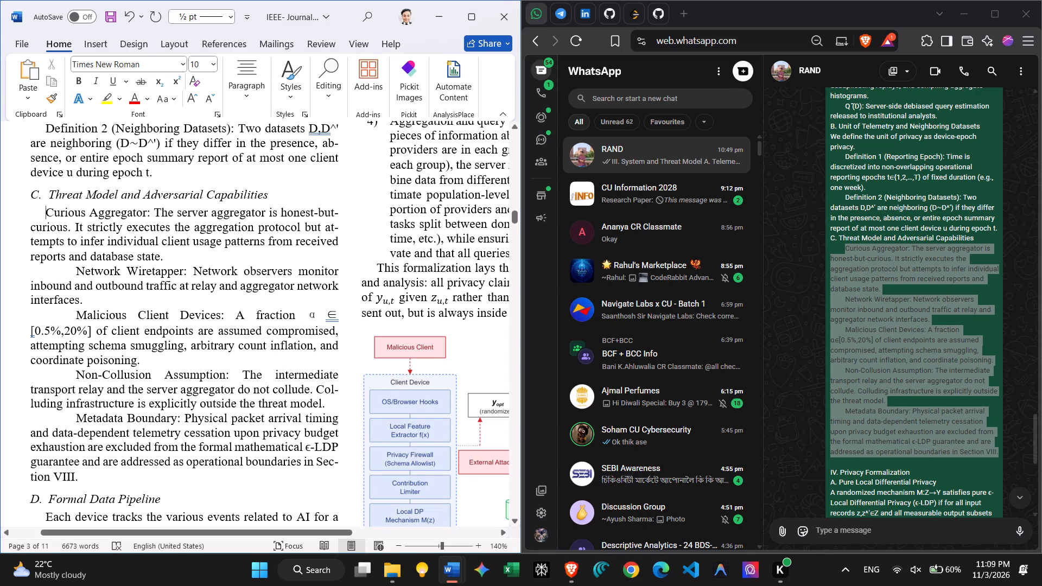
key("BackSpace")
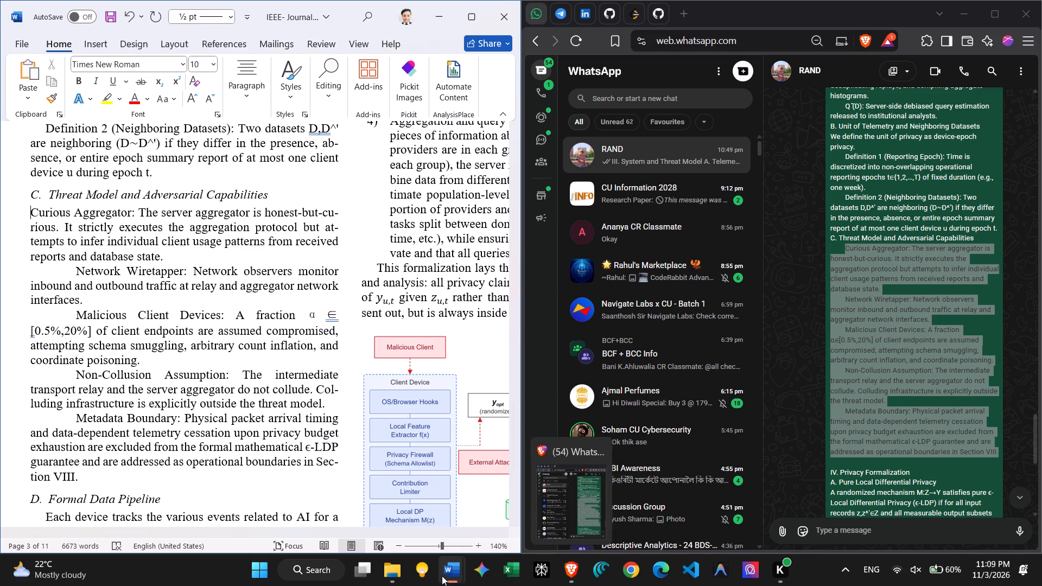
Bring up PAPER_MASTER's Section C beside the journal paper and place the cursor before Curious Aggregator in the journal paper.
left_click(333, 507)
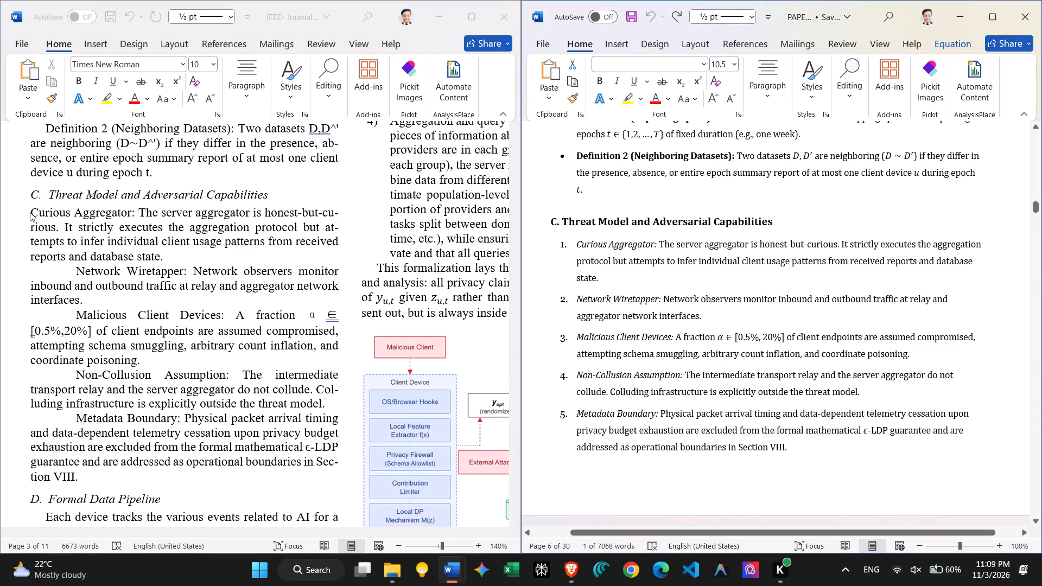
left_click(32, 213)
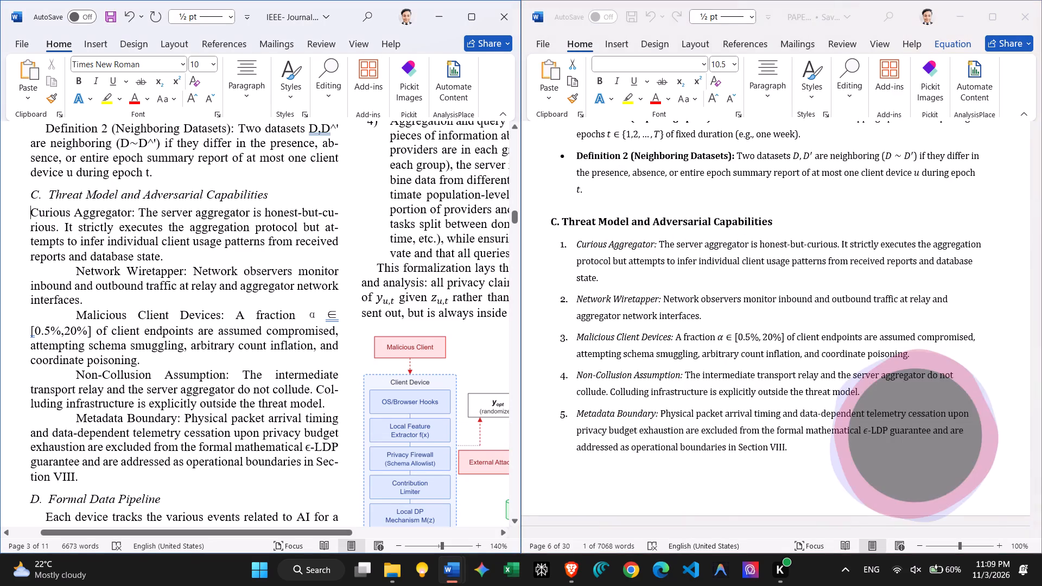
Format the Curious Aggregator paragraph in the journal paper's Section C as a numbered list item in the 1., 2., 3. format.
left_click(30, 213)
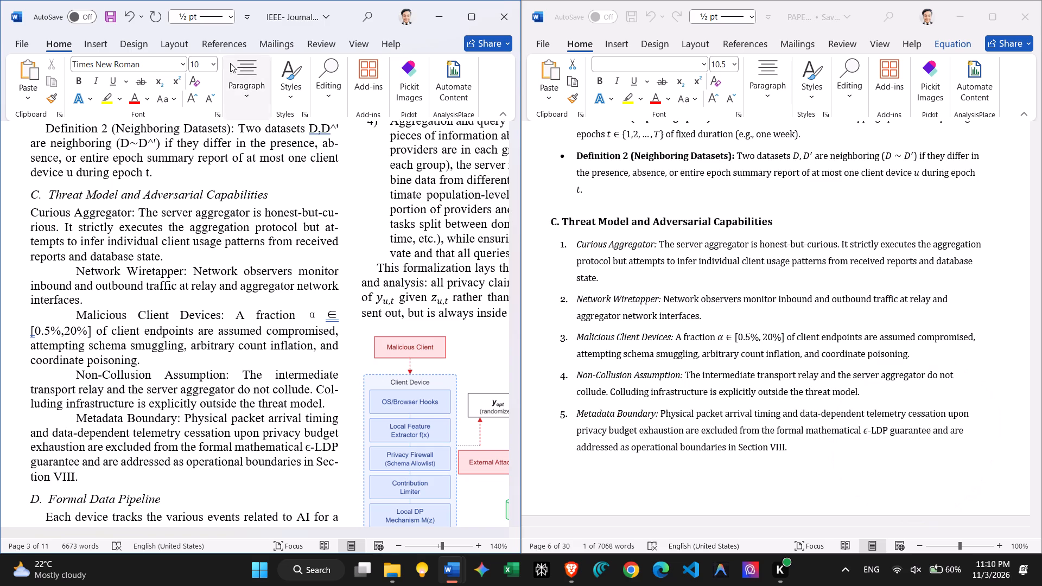
left_click(241, 93)
left_click(245, 139)
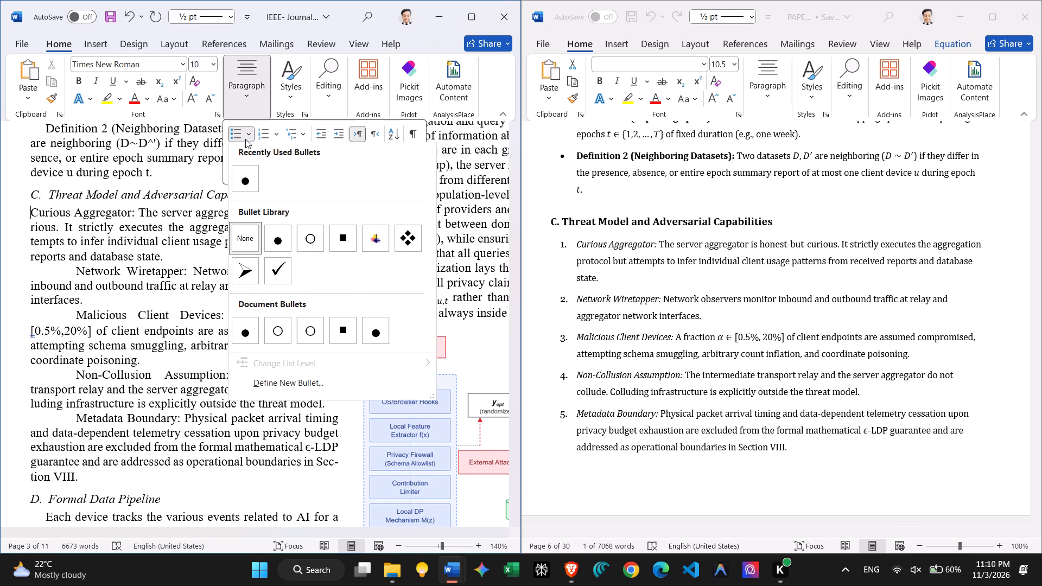
left_click(278, 135)
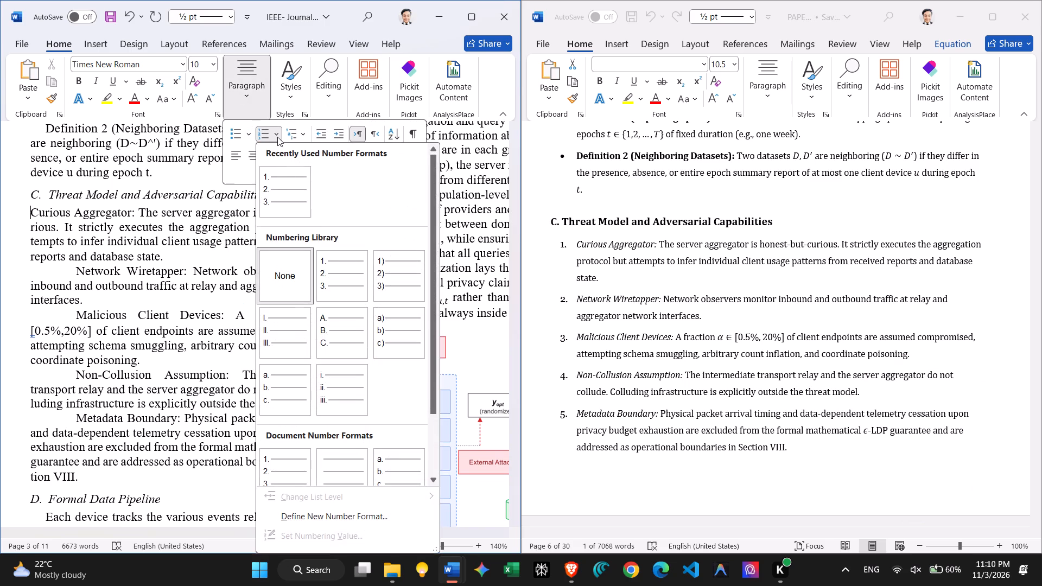
left_click(272, 174)
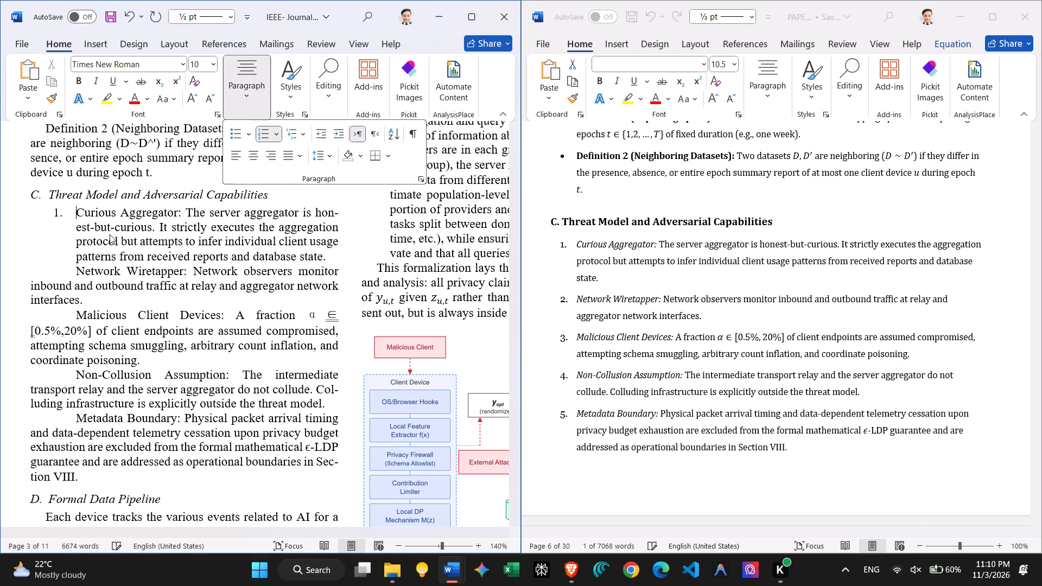
Reduce the indent of the Curious Aggregator list item so its number sits closer to the column's left margin.
left_click(59, 213)
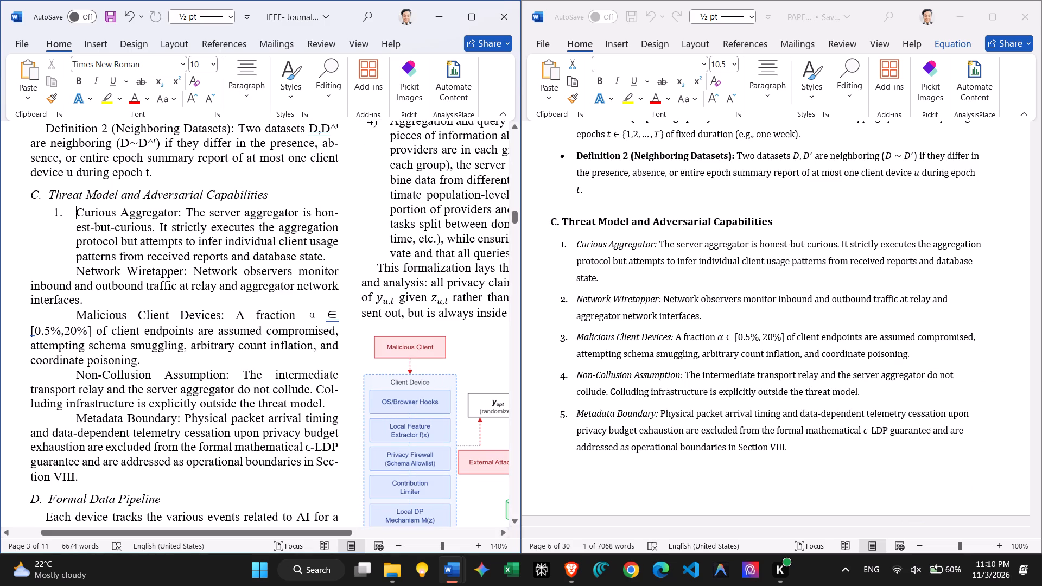
left_click(59, 213)
left_click_drag(59, 213, 38, 214)
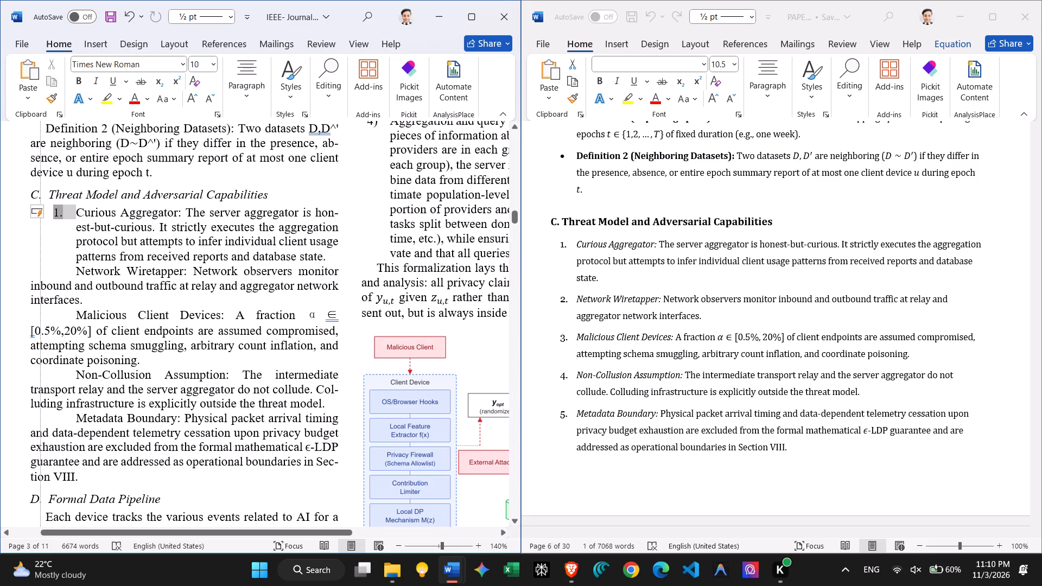
left_click_drag(38, 214, 37, 213)
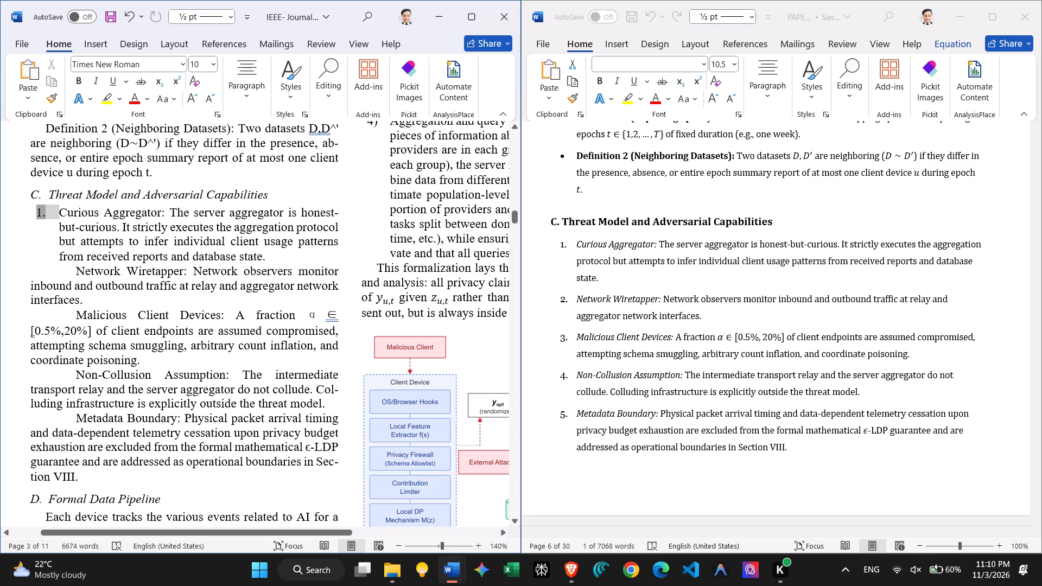
left_click(56, 246)
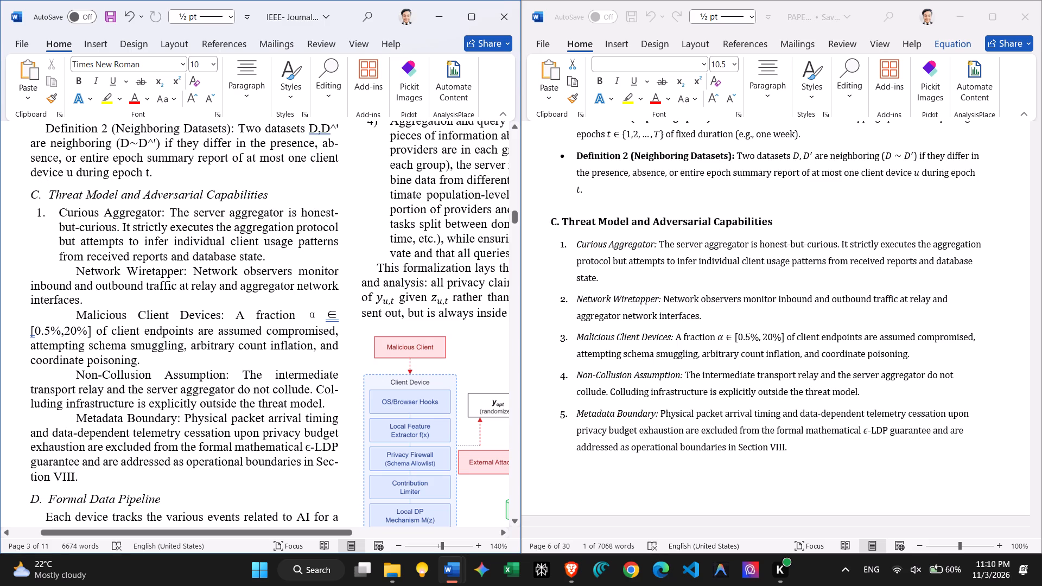
Make the Network Wiretapper paragraph item 2 of the numbered list, removing its leading indent.
left_click(74, 273)
key("BackSpace")
key("BackSpace")
key("BackSpace")
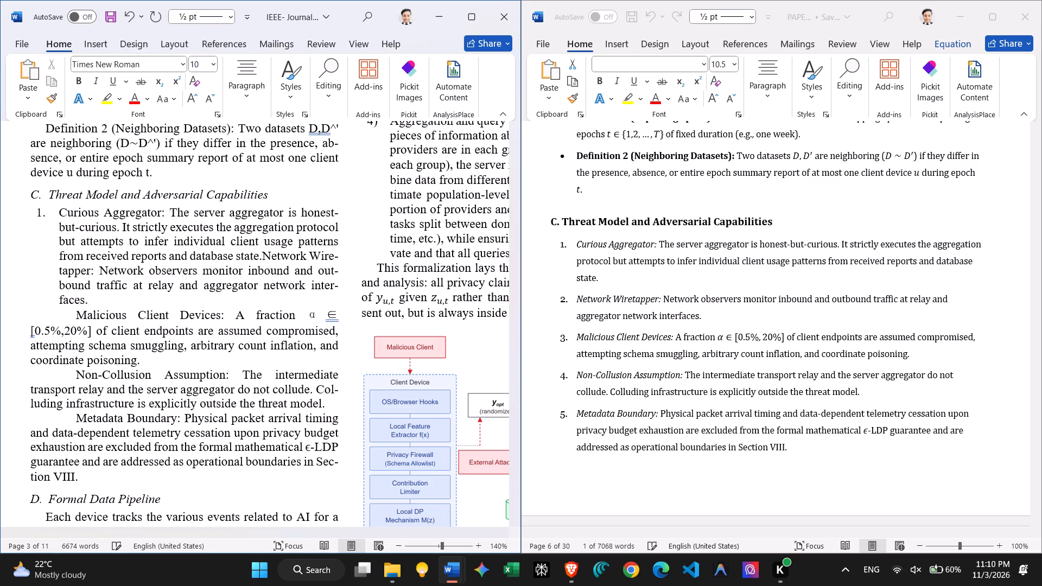
key("Return")
Make the Malicious Client Devices paragraph item 3 of the numbered list, removing its leading indent.
key("Down")
key("Down")
key("Down")
key("Right")
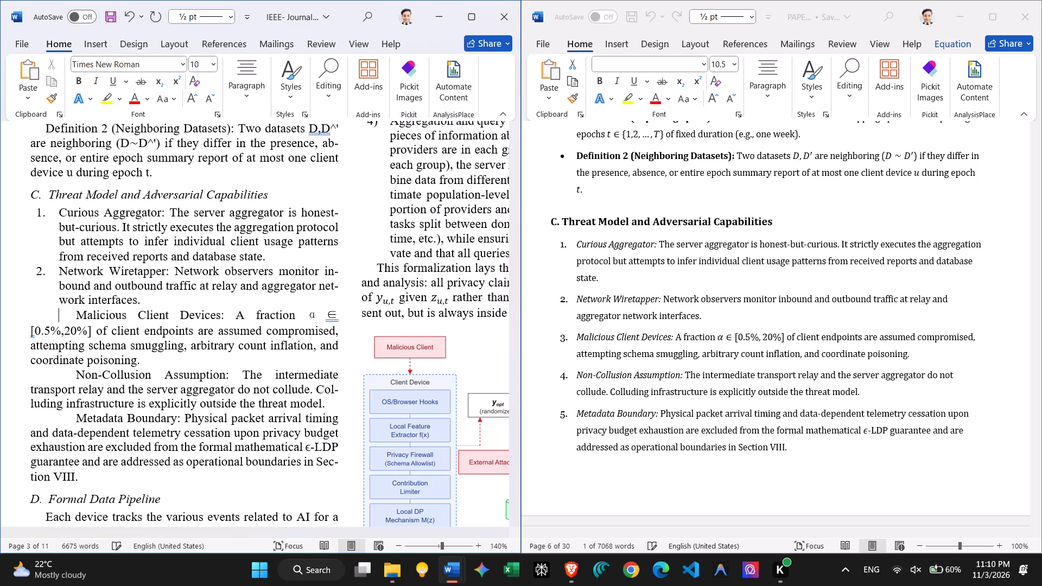
key("BackSpace")
key("BackSpace")
key("BackSpace")
key("Up")
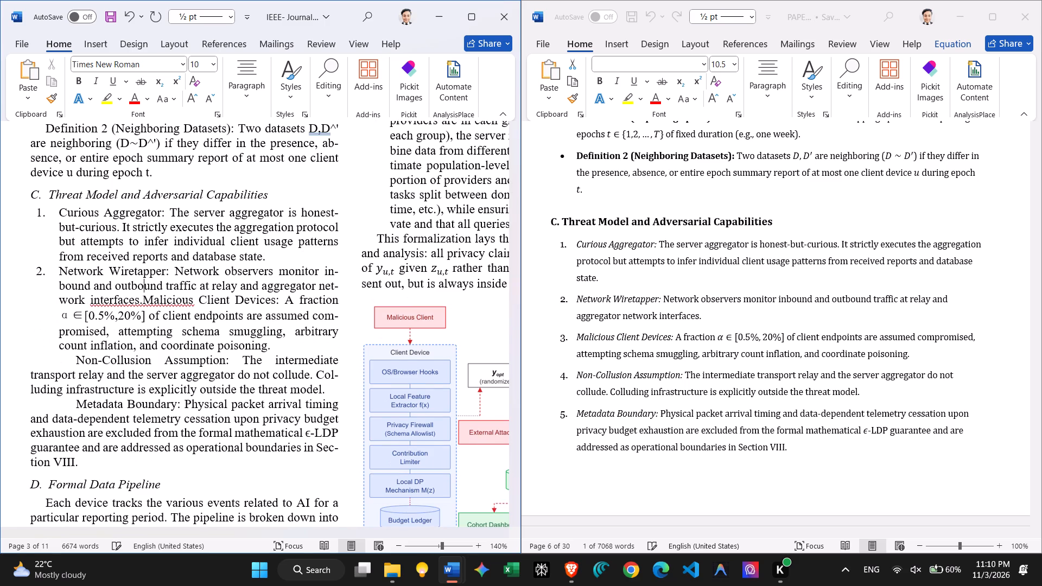
key("Down")
key("Return")
Make the Non-Collusion Assumption paragraph item 4 of the numbered list, removing its leading indent.
key("Down")
key("Down")
key("Down")
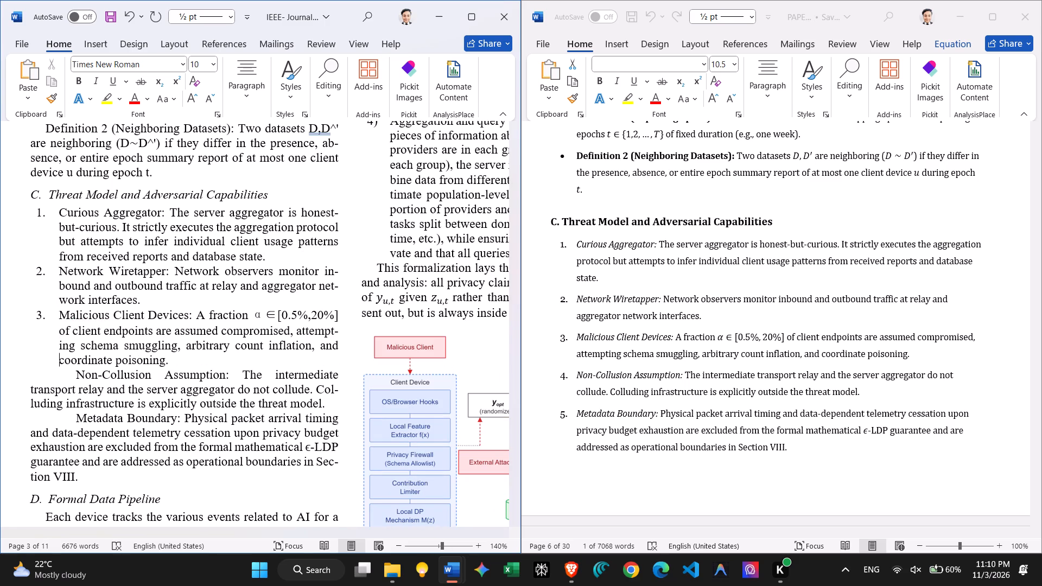
key("Down")
key("Right")
key("Right")
key("Left")
key("BackSpace")
key("BackSpace")
key("BackSpace")
key("Return")
Make the Metadata Boundary paragraph item 5 of the numbered list, removing its leading indent.
key("Down")
key("Down")
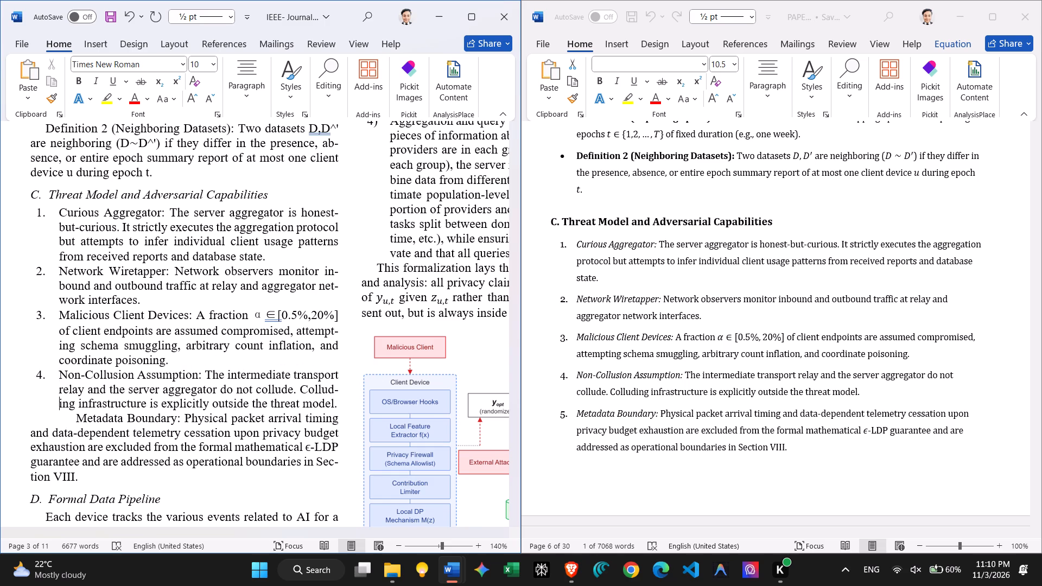
key("Right")
key("Down")
key("BackSpace")
key("BackSpace")
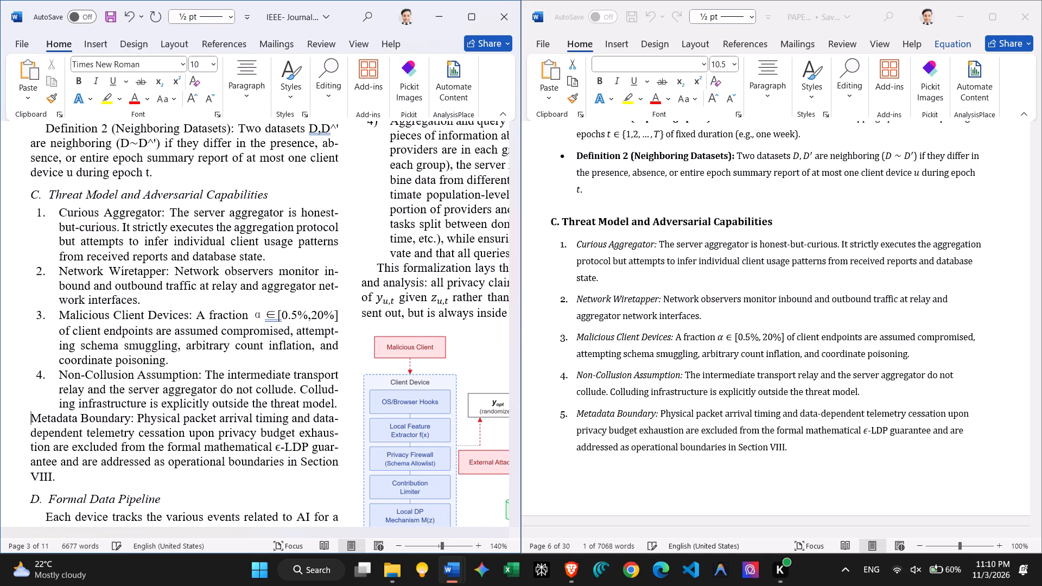
key("BackSpace")
key("Up")
key("Down")
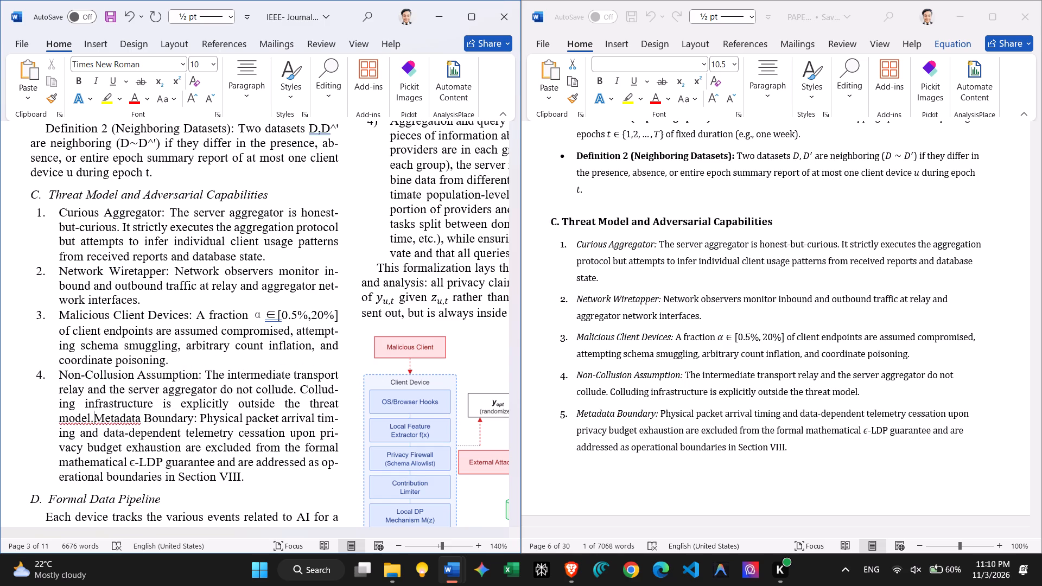
key("Return")
key("Down")
key("Down")
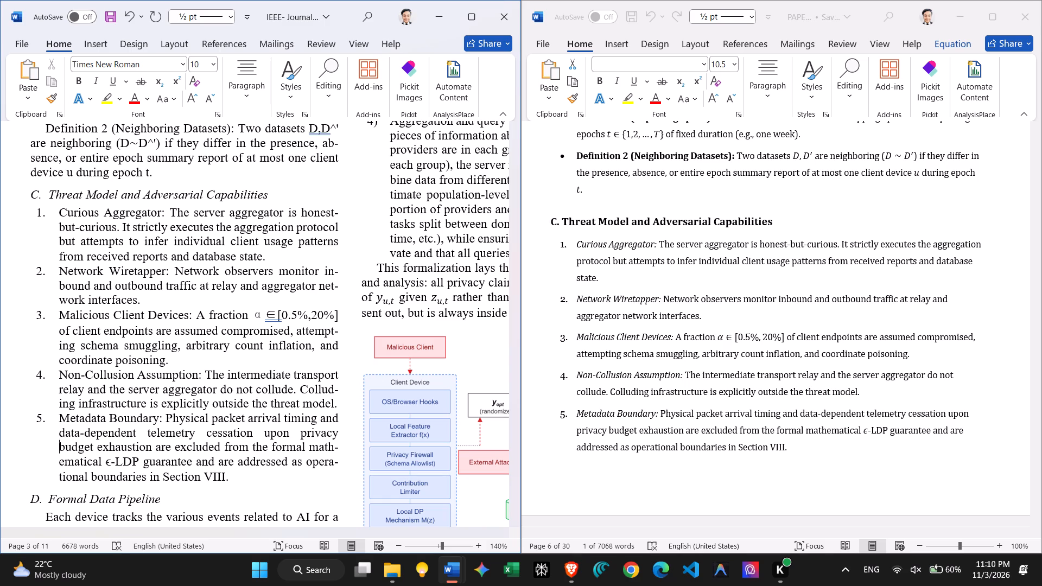
key("Down")
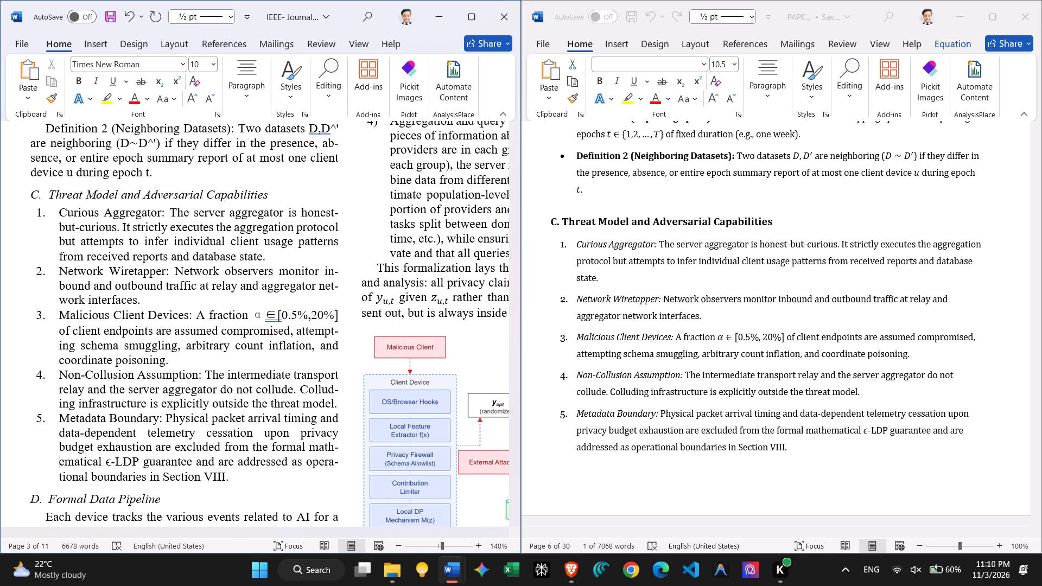
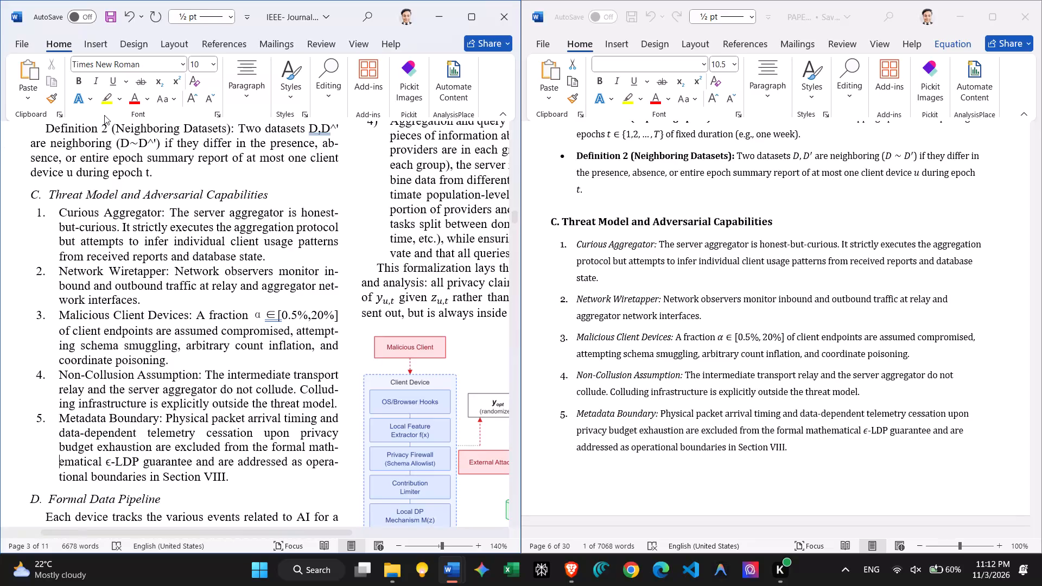
Delete the stray carets in the Definition 2 paragraph so its expressions read (D~D') and D,D'.
left_click(154, 143)
key("BackSpace")
key("Up")
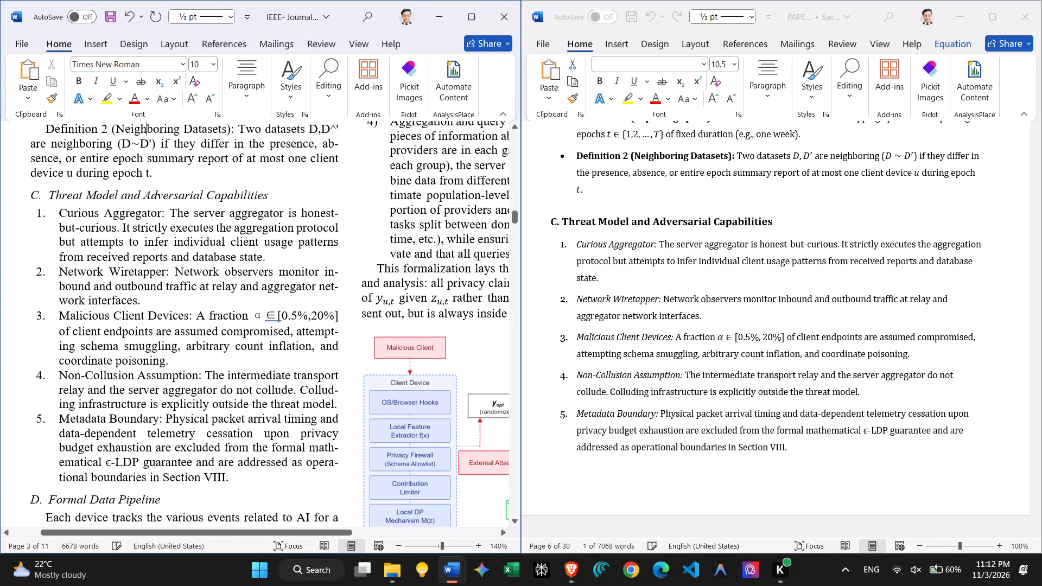
key("Right")
key("Right")
key("Right")
key("Right")
key("Right")
key("Right")
key("Right")
key("Right")
key("Right")
key("Right")
key("Right")
key("Right")
key("Right")
key("Right")
key("Right")
key("Right")
key("Right")
key("Right")
key("Right")
key("Right")
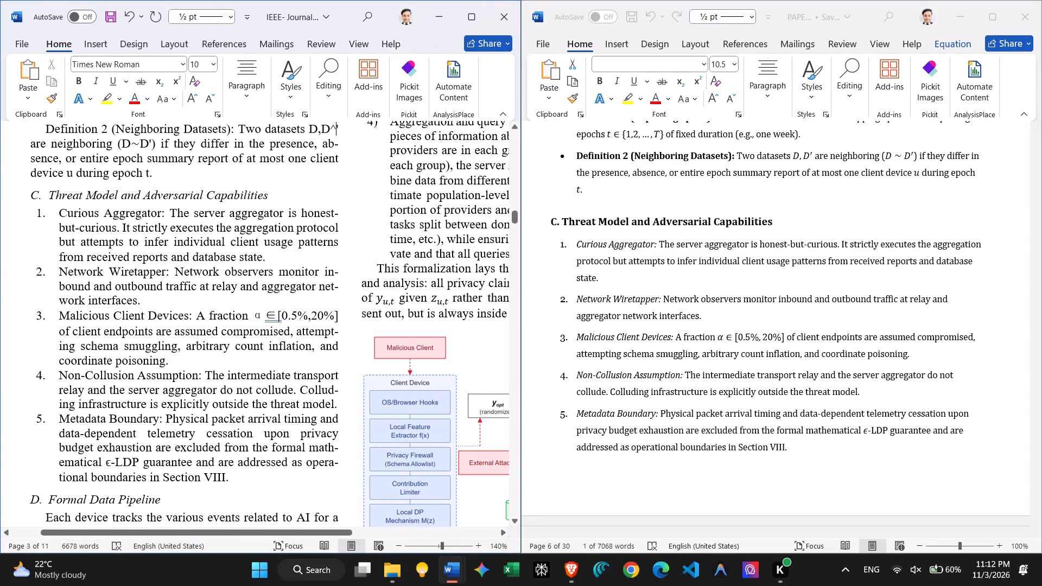
key("BackSpace")
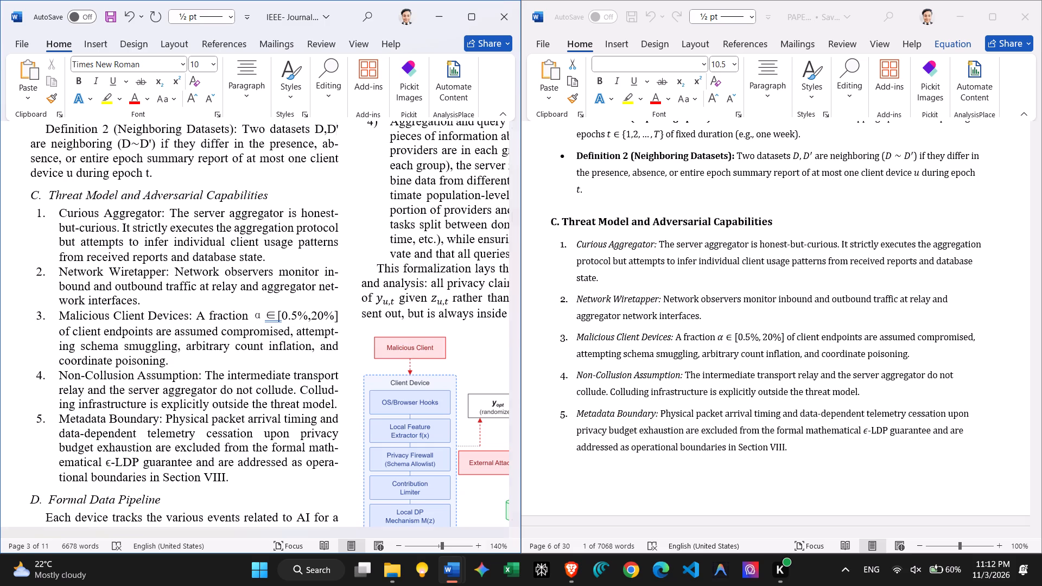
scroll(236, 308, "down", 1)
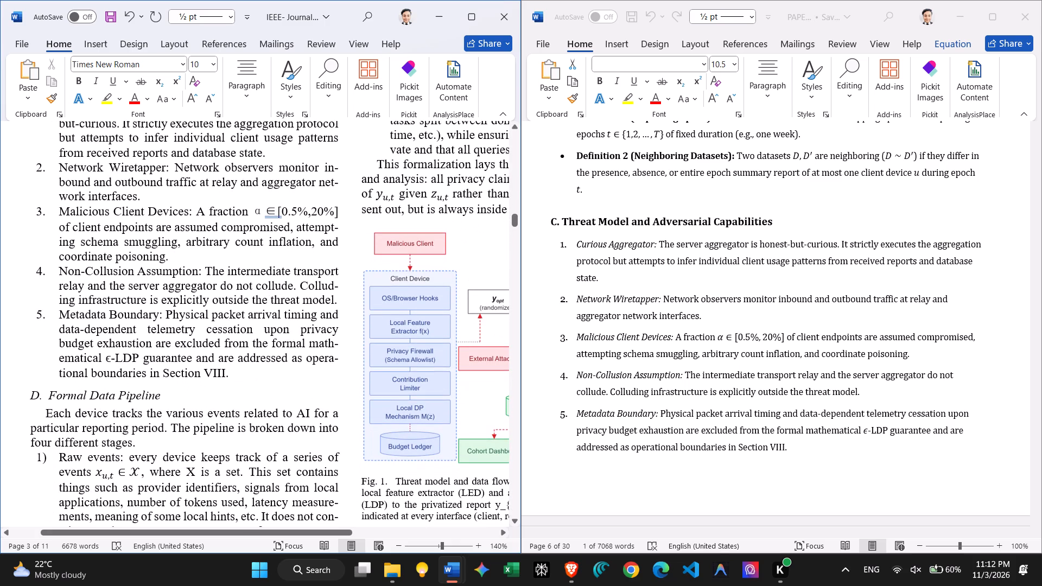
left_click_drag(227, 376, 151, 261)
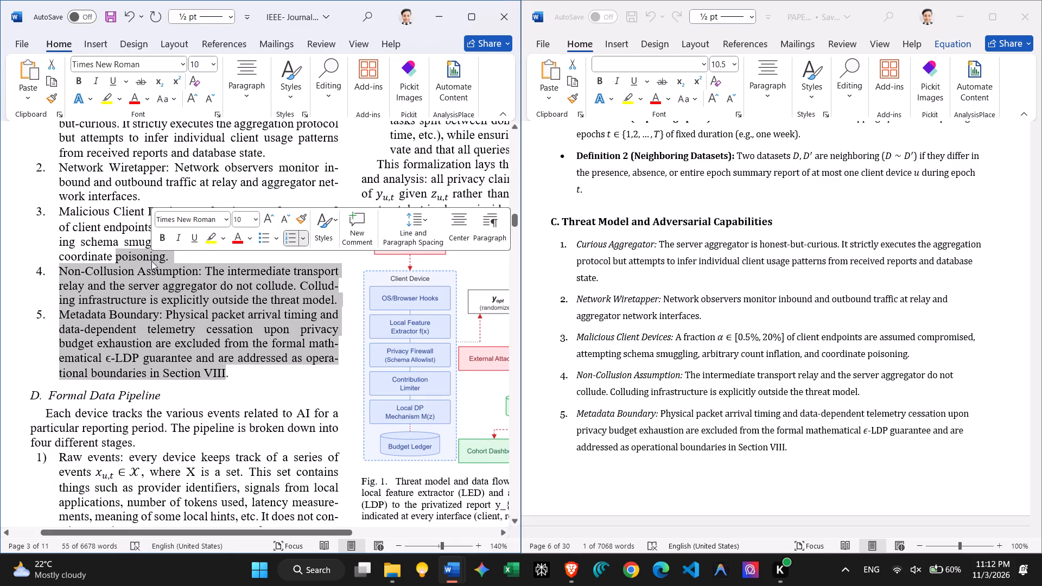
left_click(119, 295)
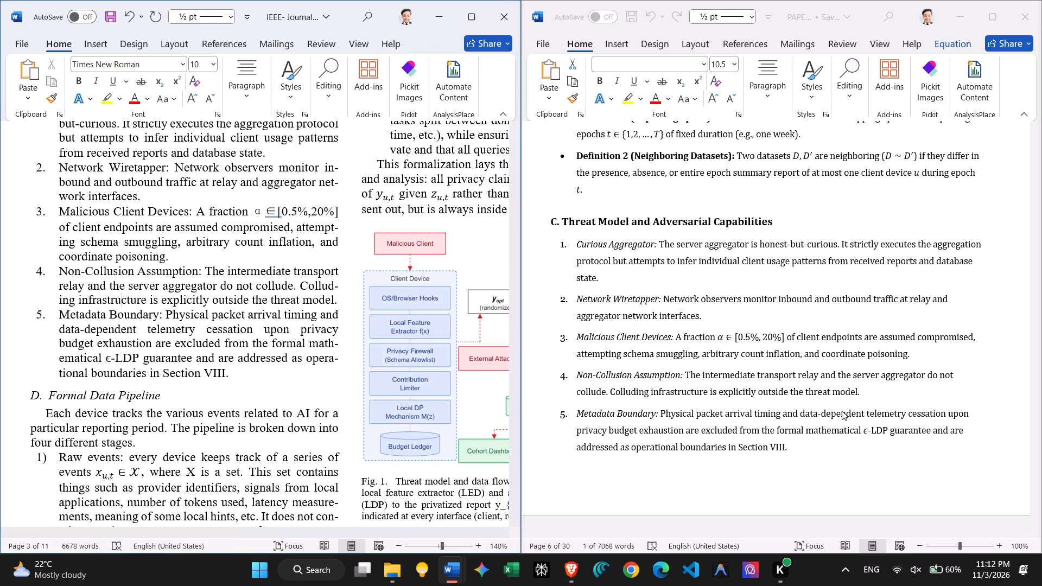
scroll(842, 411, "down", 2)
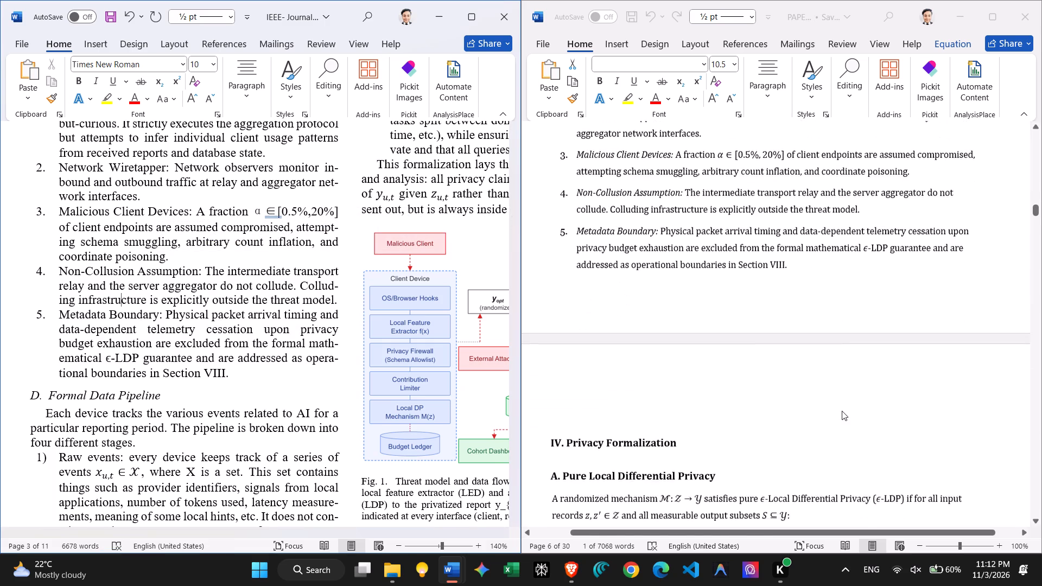
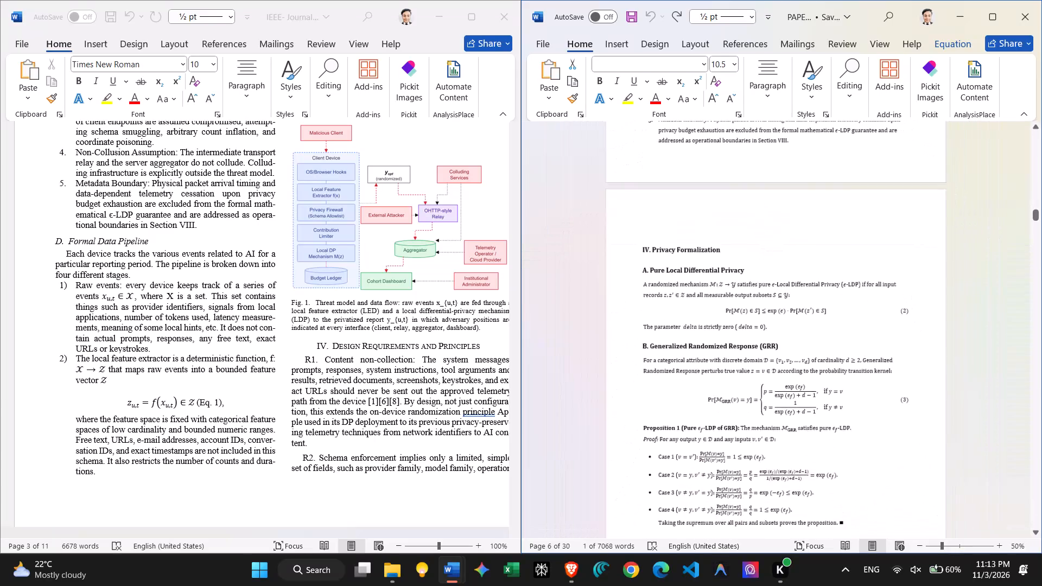
Skim PAPER_MASTER from Section IV through the references and Section 2 result tables, and return to its opening usage instructions.
scroll(758, 257, "down", 2, "ctrl")
scroll(758, 257, "up", 8)
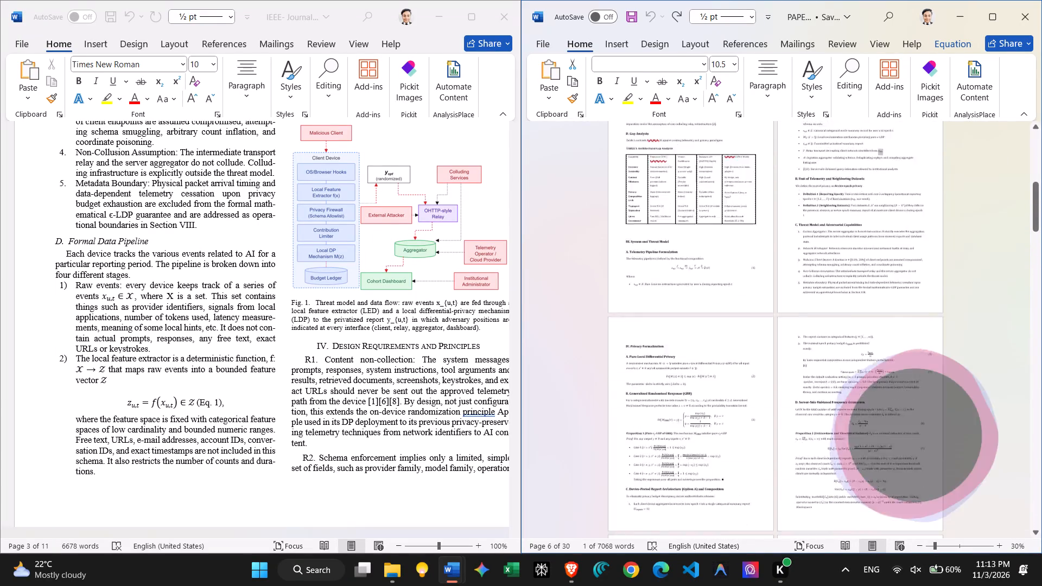
scroll(758, 257, "up", 10)
scroll(758, 257, "up", 15)
scroll(758, 257, "down", 3)
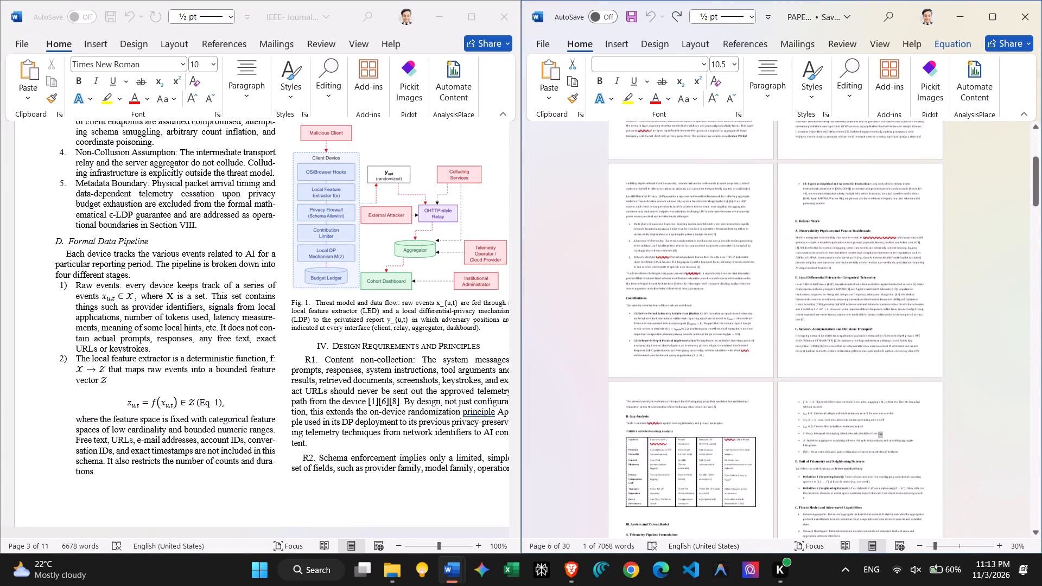
scroll(758, 257, "down", 6)
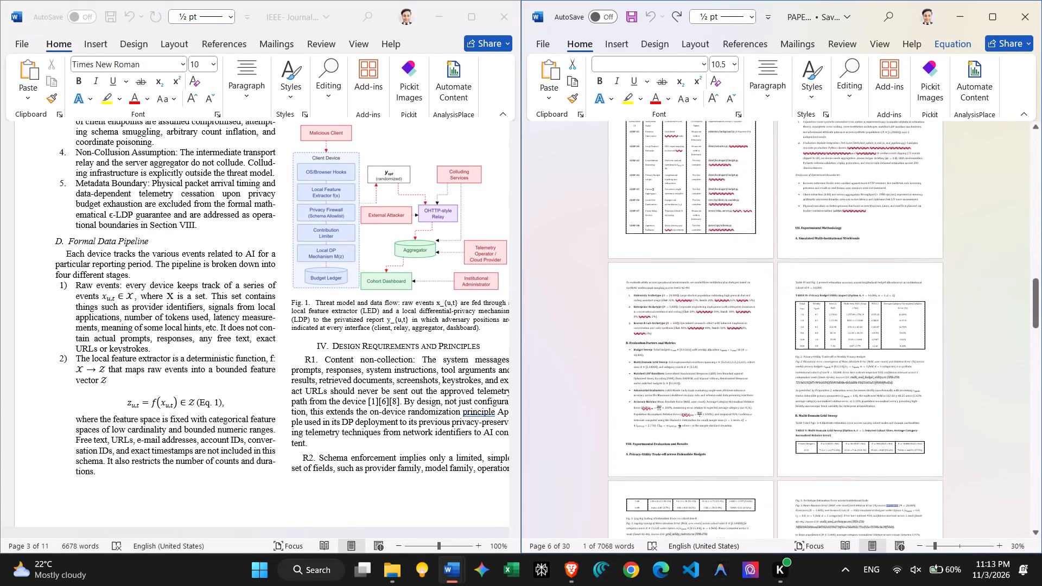
scroll(758, 257, "down", 5)
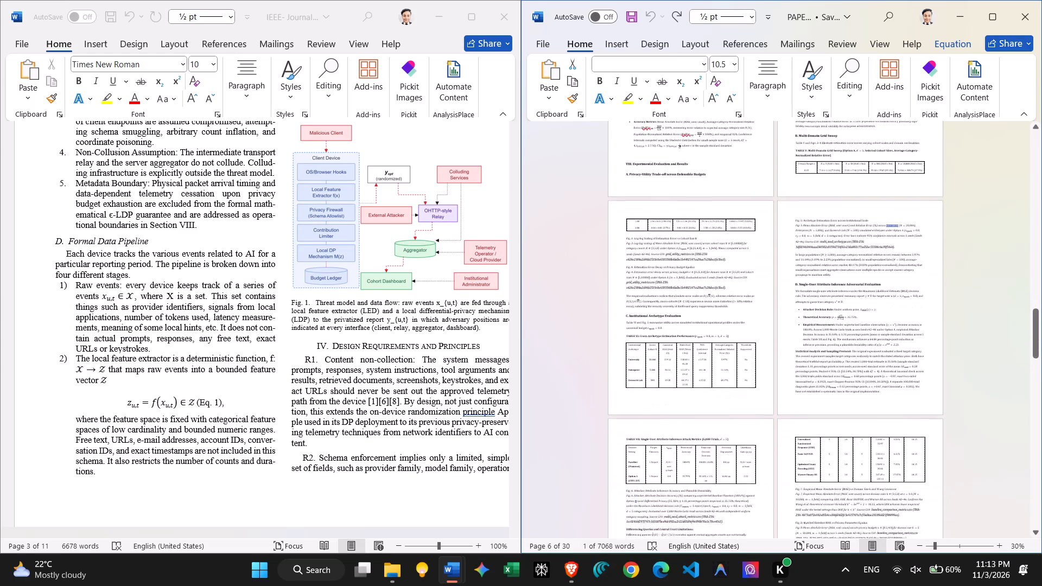
scroll(758, 257, "down", 4)
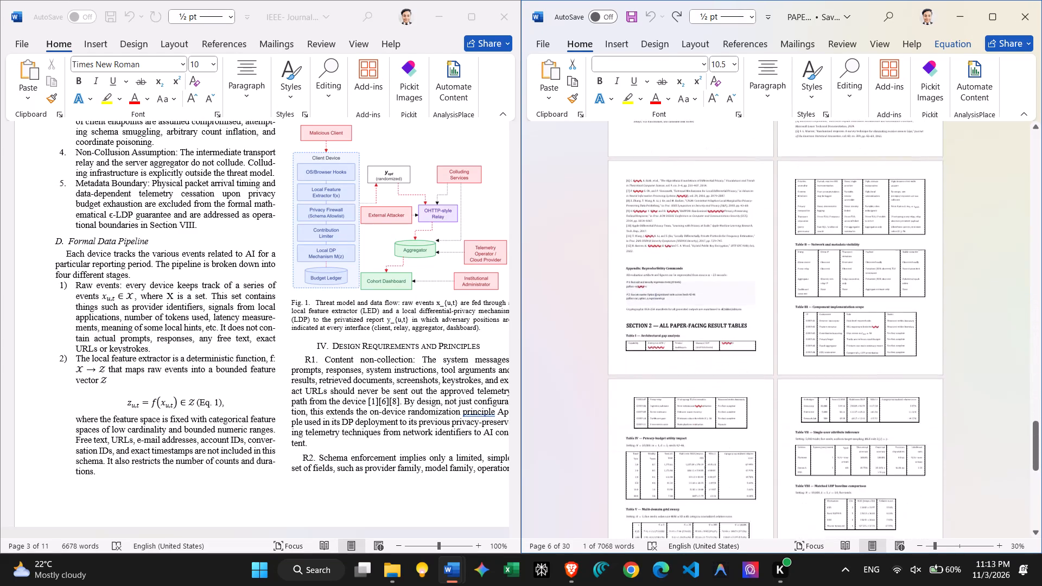
scroll(758, 257, "up", 3)
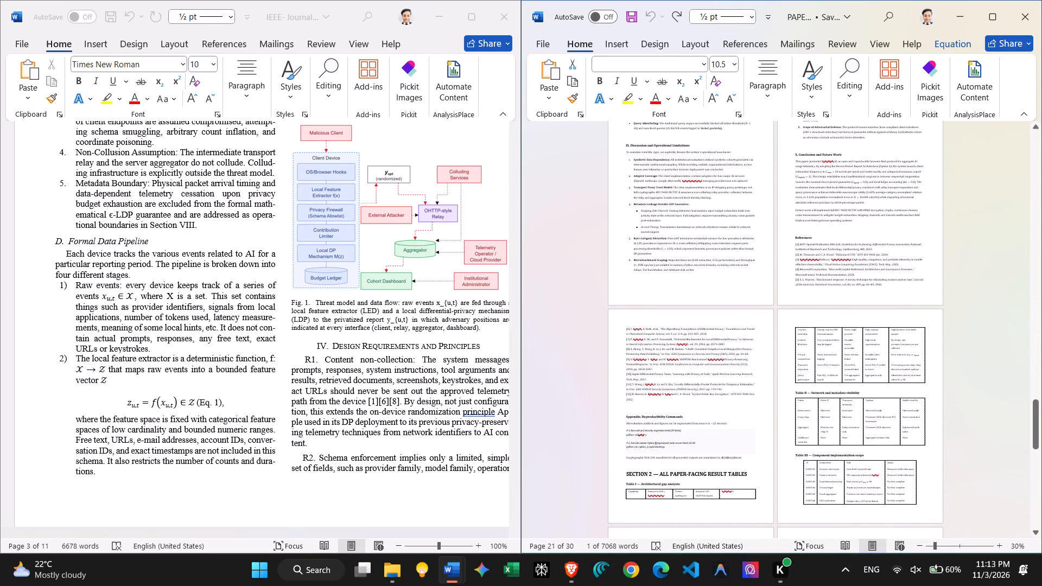
left_click(716, 388)
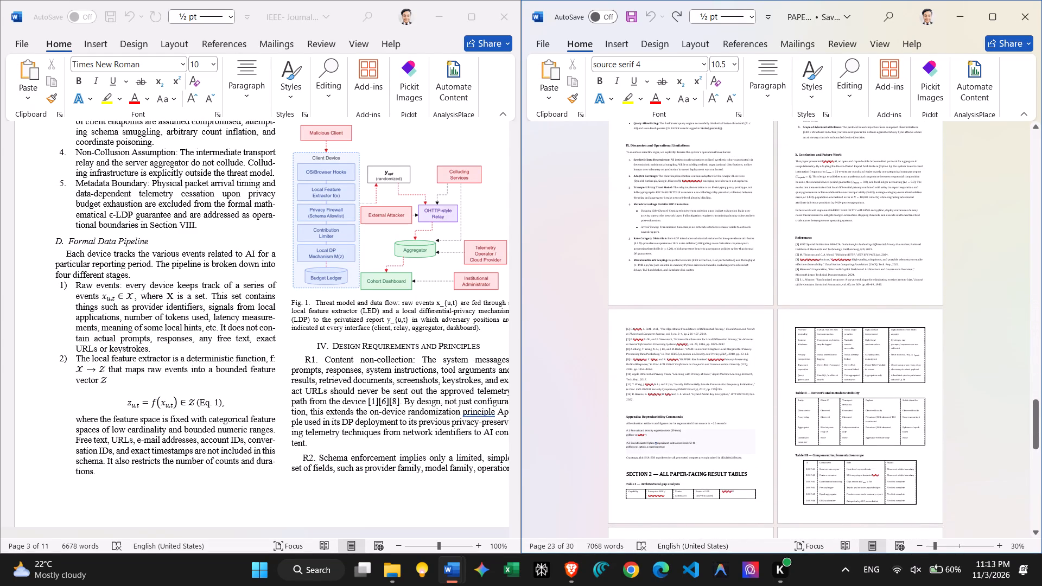
scroll(716, 388, "up", 8)
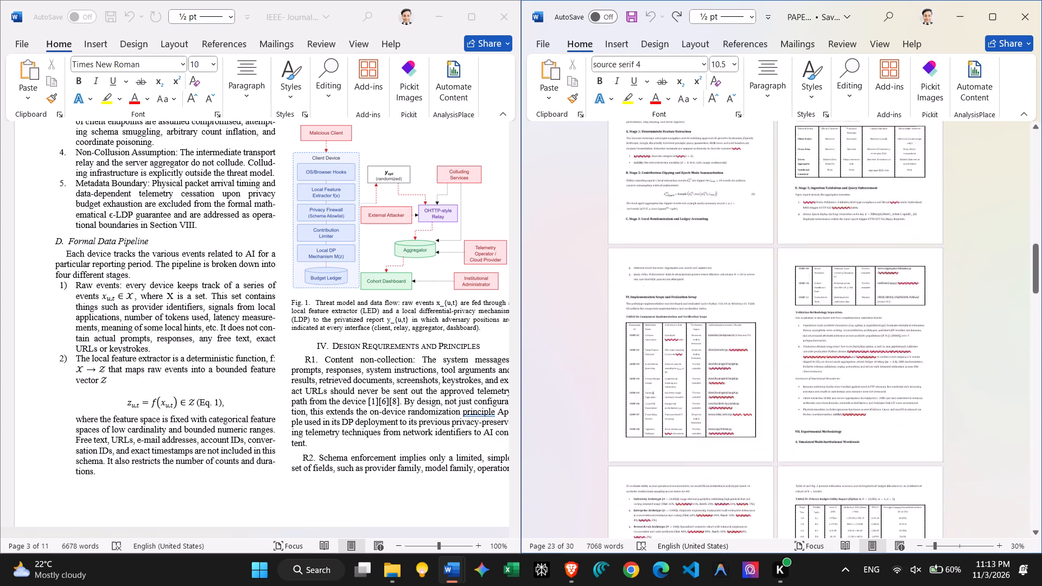
scroll(716, 388, "up", 4)
scroll(716, 388, "up", 5, "ctrl")
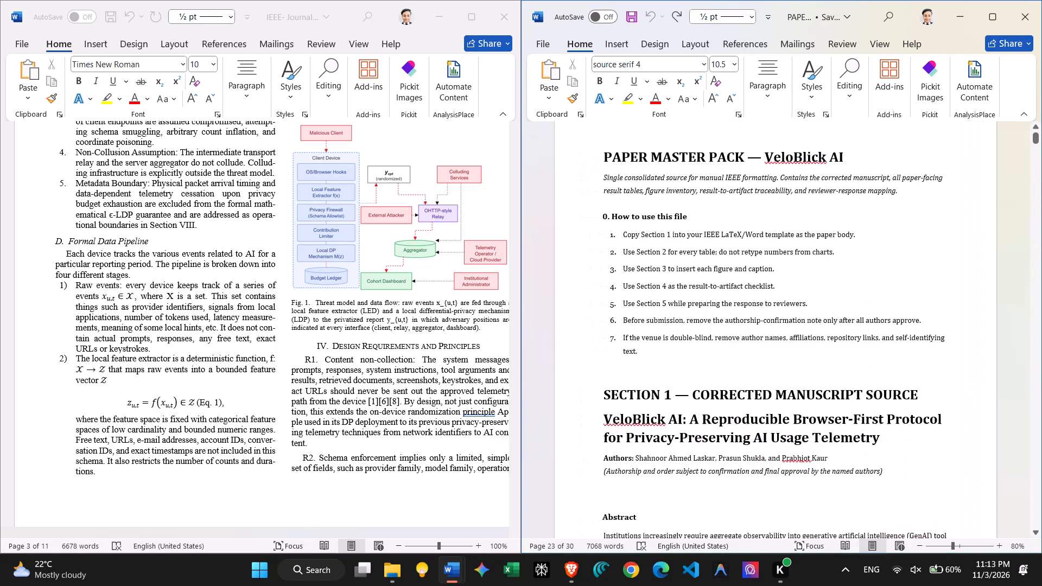
Skim PAPER_MASTER's corrected manuscript source from the abstract through the threat model to Section D, Server-Side Unbiased Frequency Estimation.
scroll(716, 388, "down", 1)
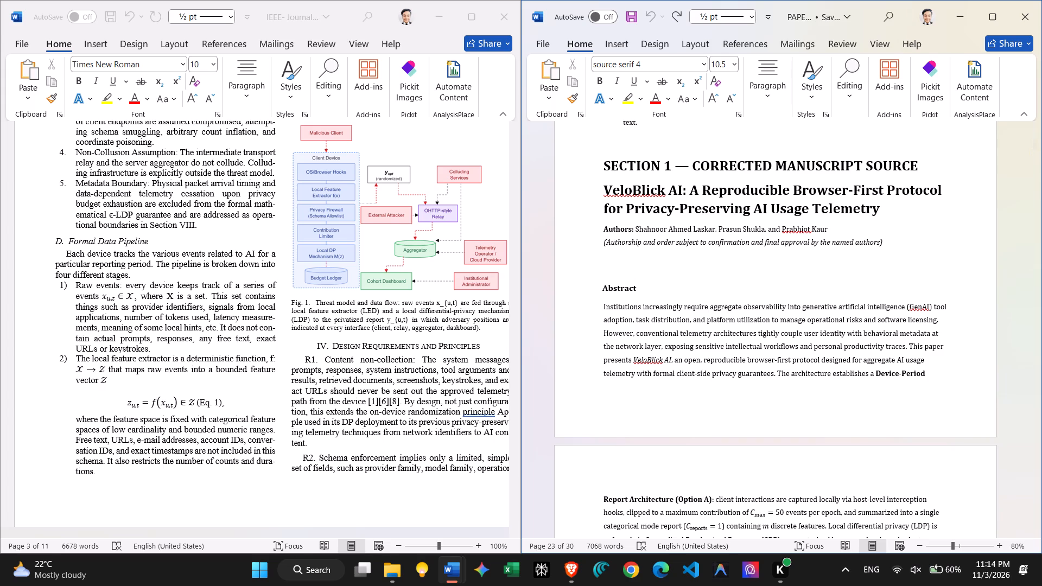
scroll(716, 388, "down", 11)
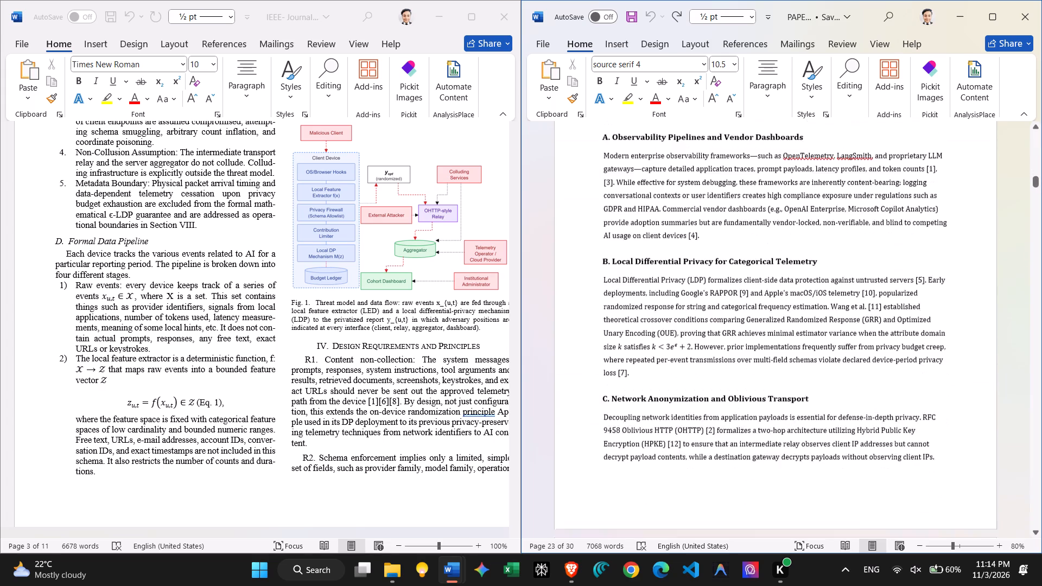
scroll(716, 388, "down", 7)
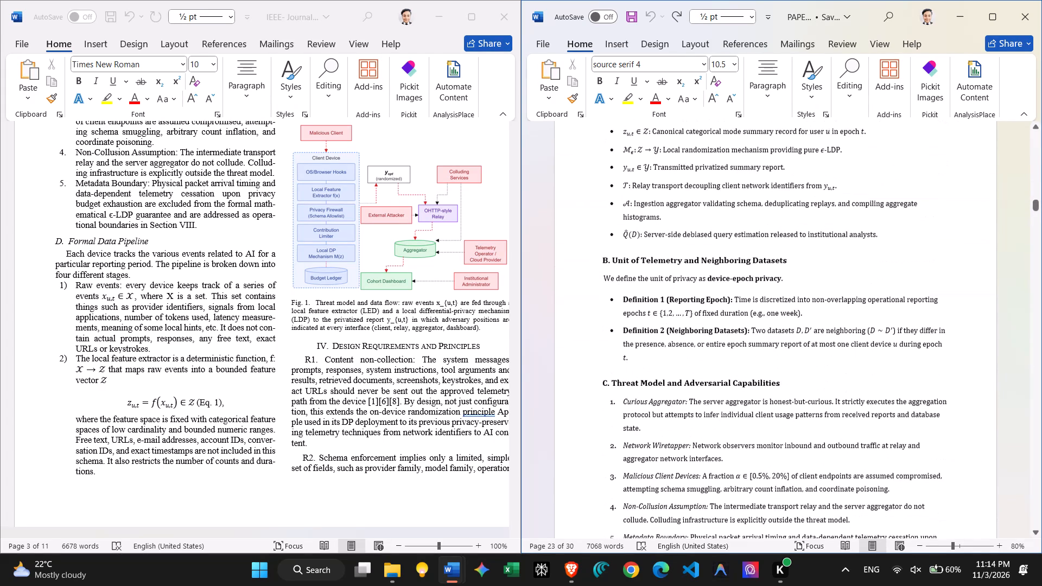
scroll(716, 388, "down", 3)
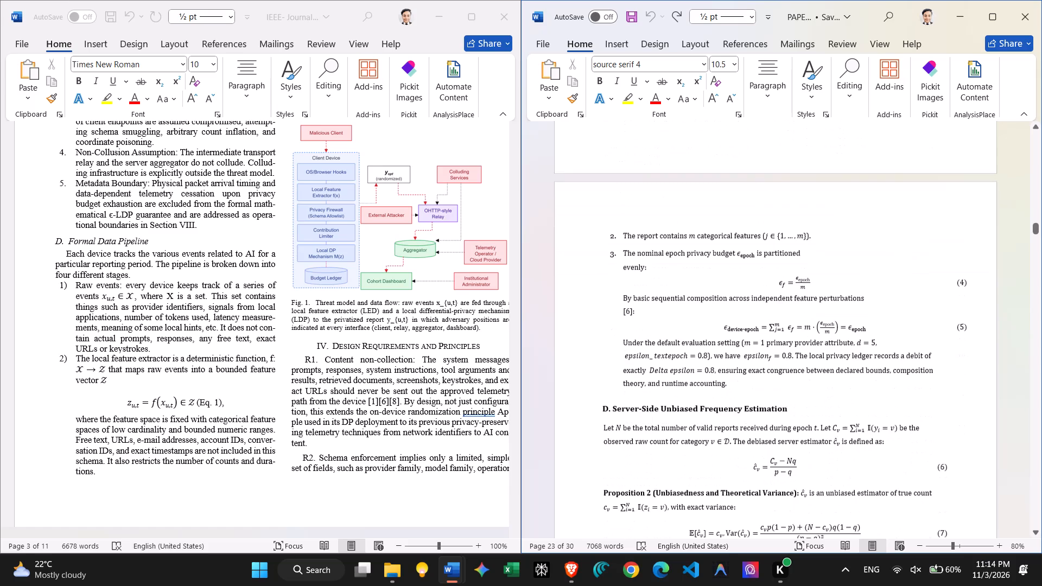
scroll(716, 388, "down", 3)
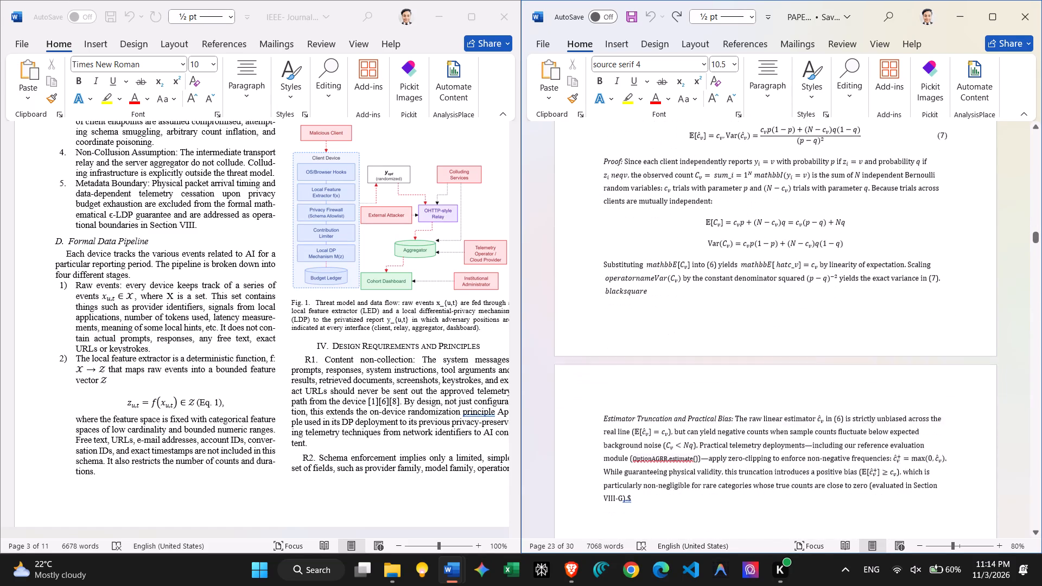
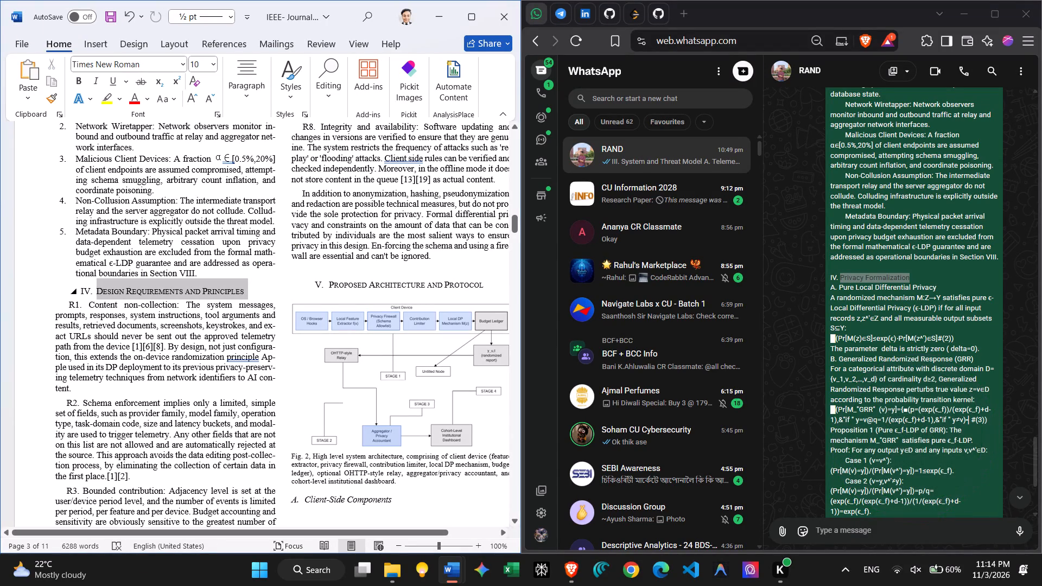
Replace the Section IV heading text with the copied title "Privacy Formalization", leaving none of the old heading's words.
left_click_drag(208, 289, 221, 294)
left_click_drag(221, 294, 213, 290)
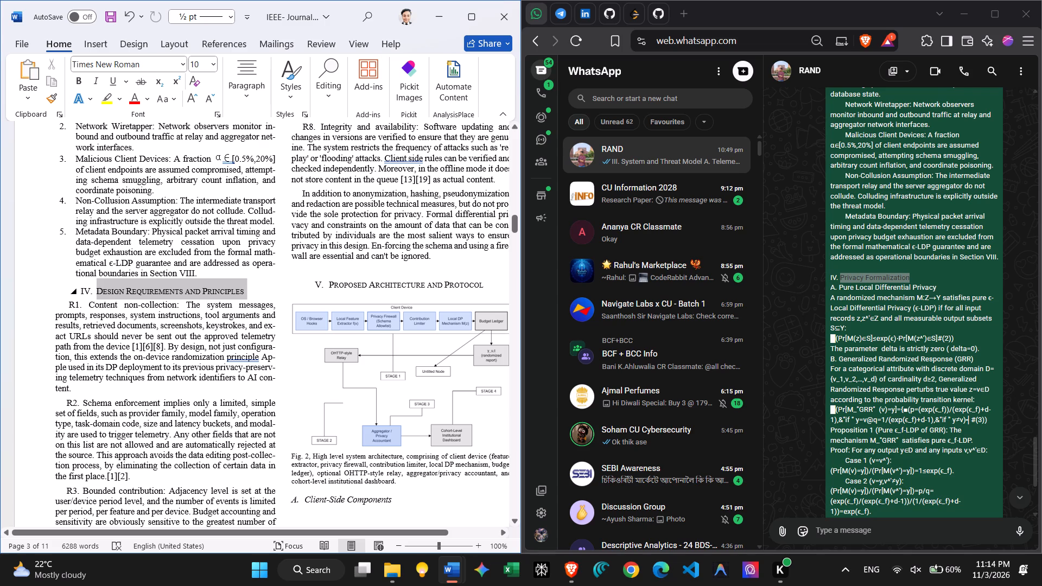
left_click_drag(213, 290, 200, 290)
key("ctrl+v")
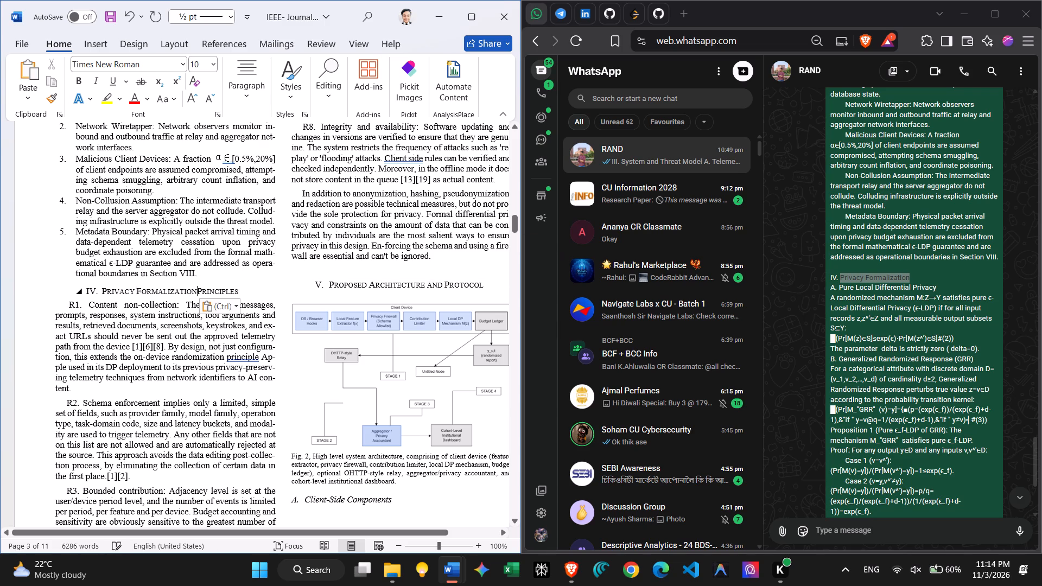
key("Right")
key("Right")
key("Right")
key("Right")
key("Right")
key("Right")
key("Right")
key("Right")
key("Right")
key("Right")
key("ctrl+BackSpace")
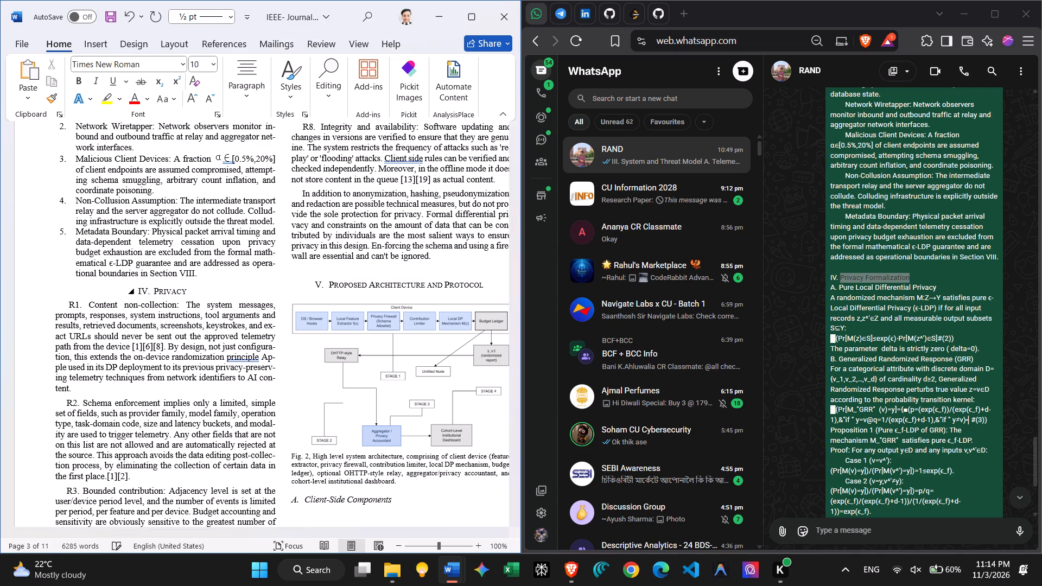
key("ctrl+z")
key("BackSpace")
key("BackSpace")
key("BackSpace")
key("BackSpace")
key("BackSpace")
key("BackSpace")
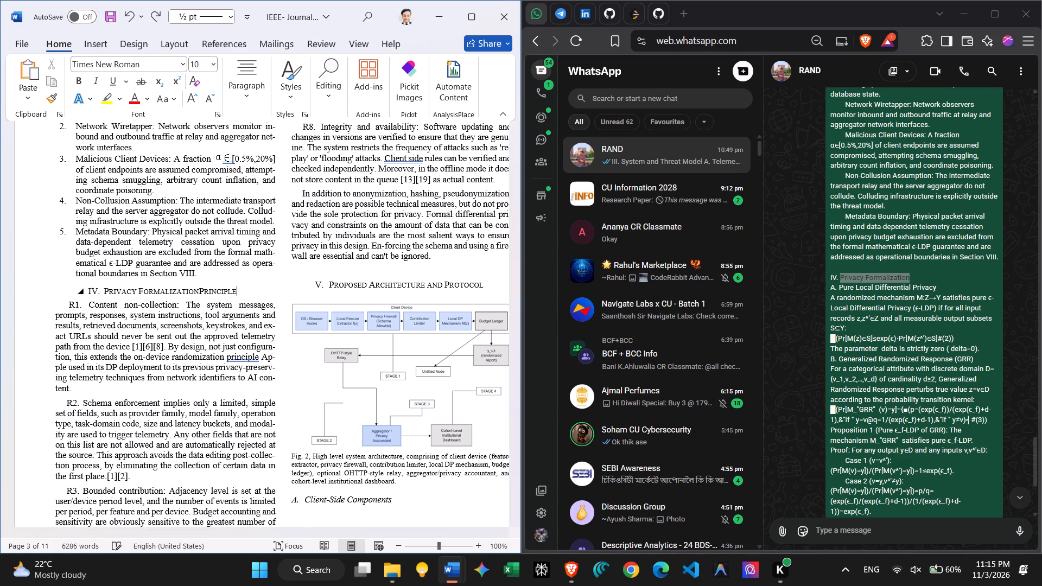
key("BackSpace")
key("BackSpace")
key("BackSpace")
key("BackSpace")
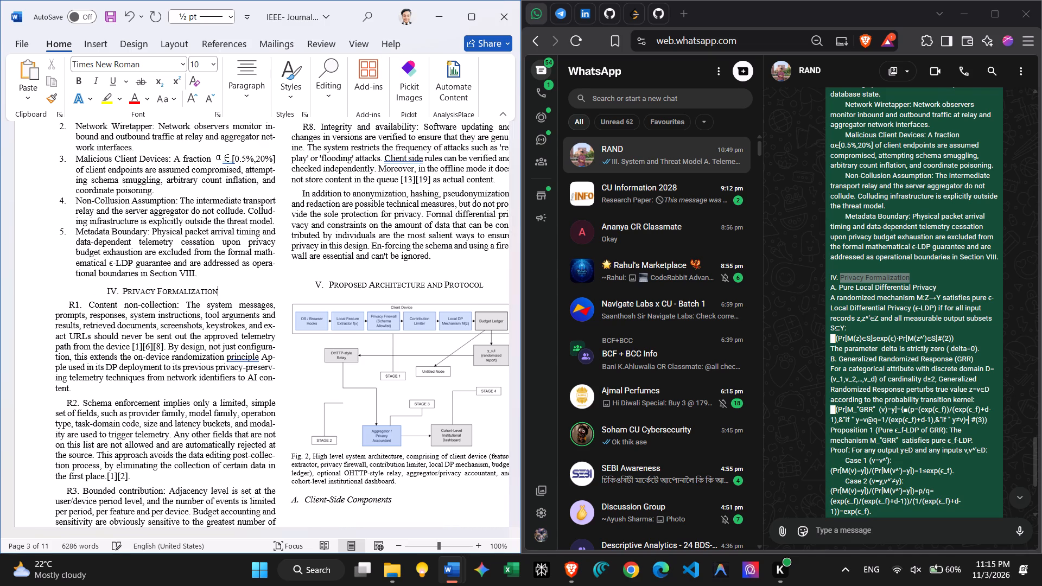
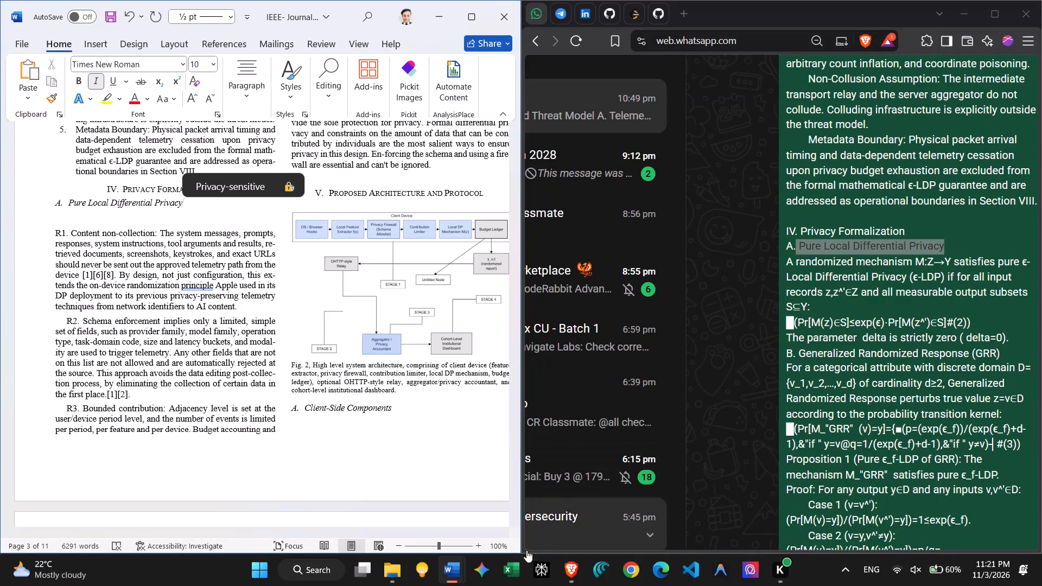
Switch to the PAPER_MASTER document and locate subsection A, Pure Local Differential Privacy, under Section IV, Privacy Formalization.
left_click(562, 496)
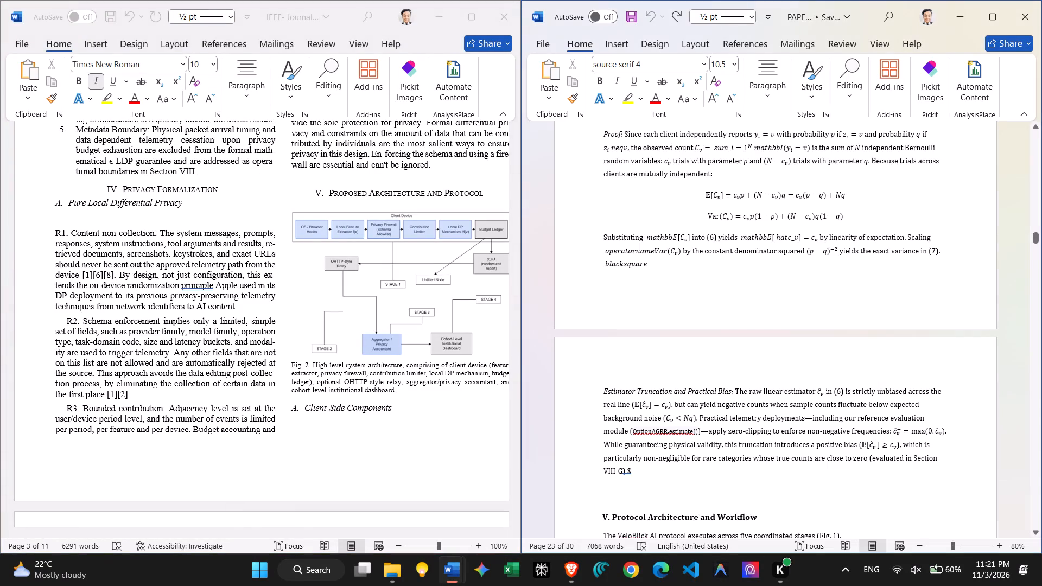
scroll(720, 316, "up", 3)
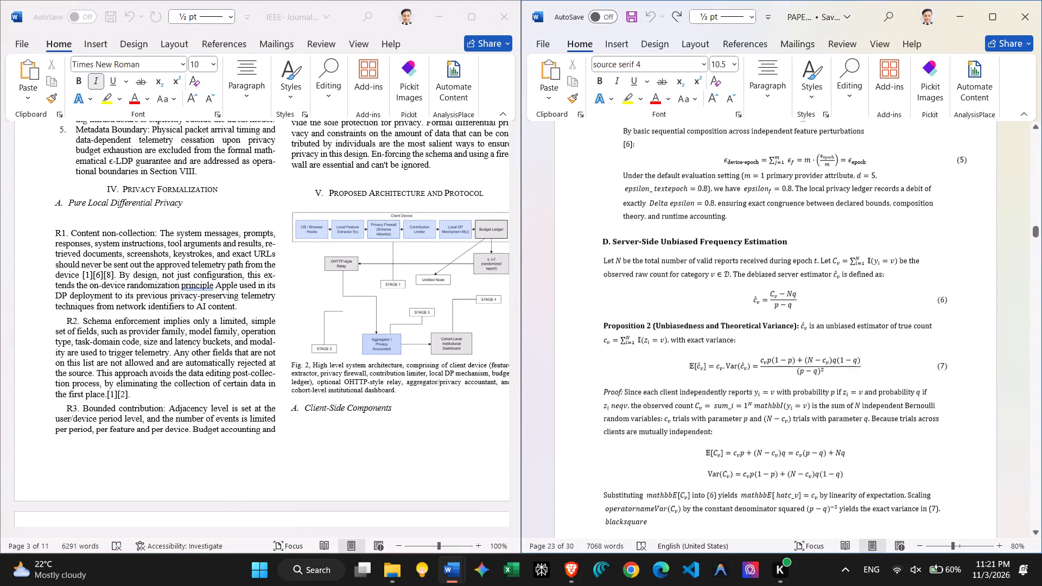
scroll(720, 316, "up", 2)
scroll(720, 316, "down", 1)
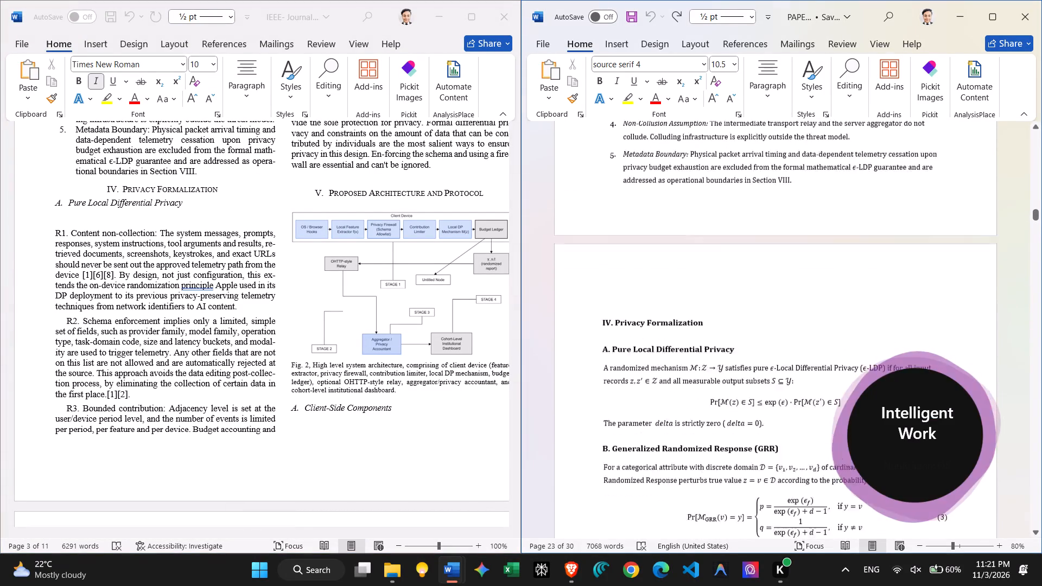
Copy equation (2) from PAPER_MASTER's Pure Local Differential Privacy subsection into a new blank line under the same heading in the IEEE paper.
scroll(720, 316, "down", 1)
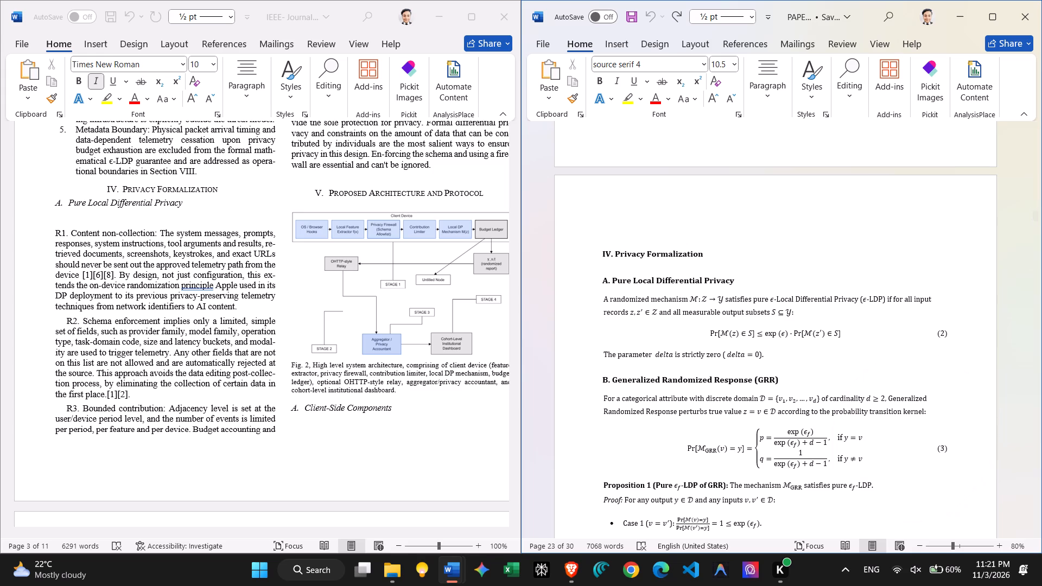
left_click_drag(958, 333, 741, 336)
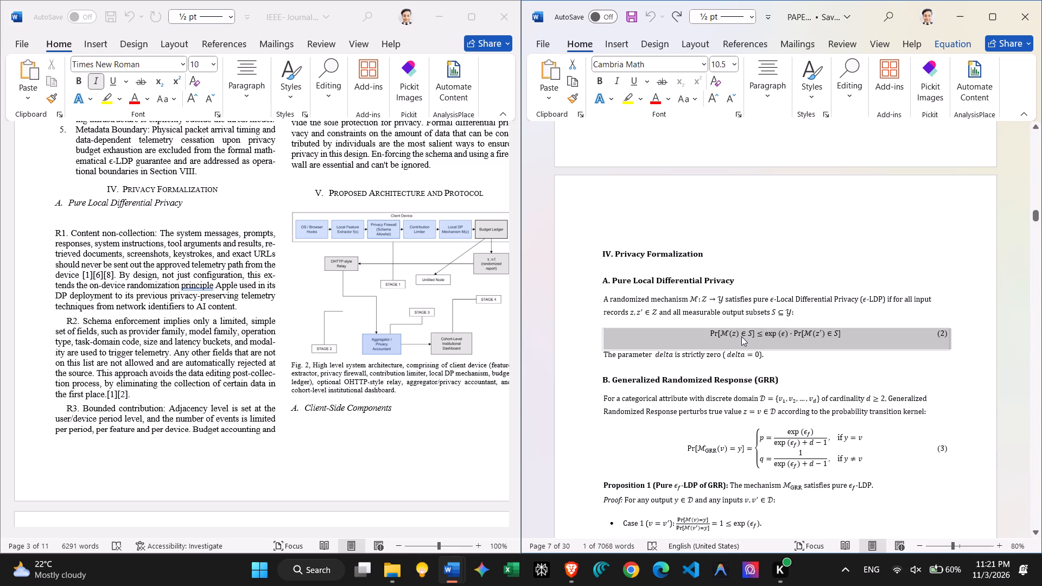
key("ctrl+c")
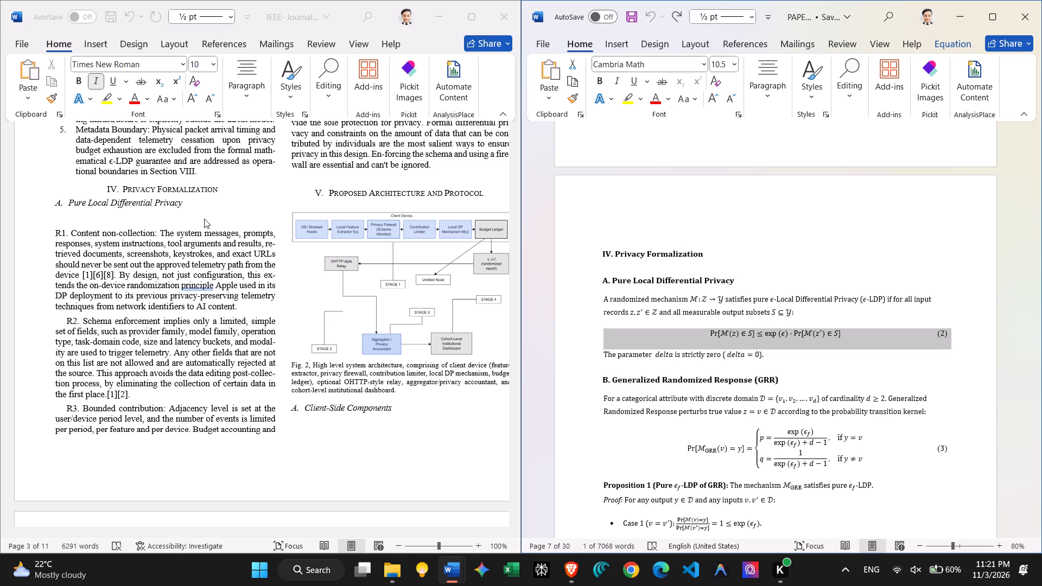
left_click(204, 219)
left_click(204, 219)
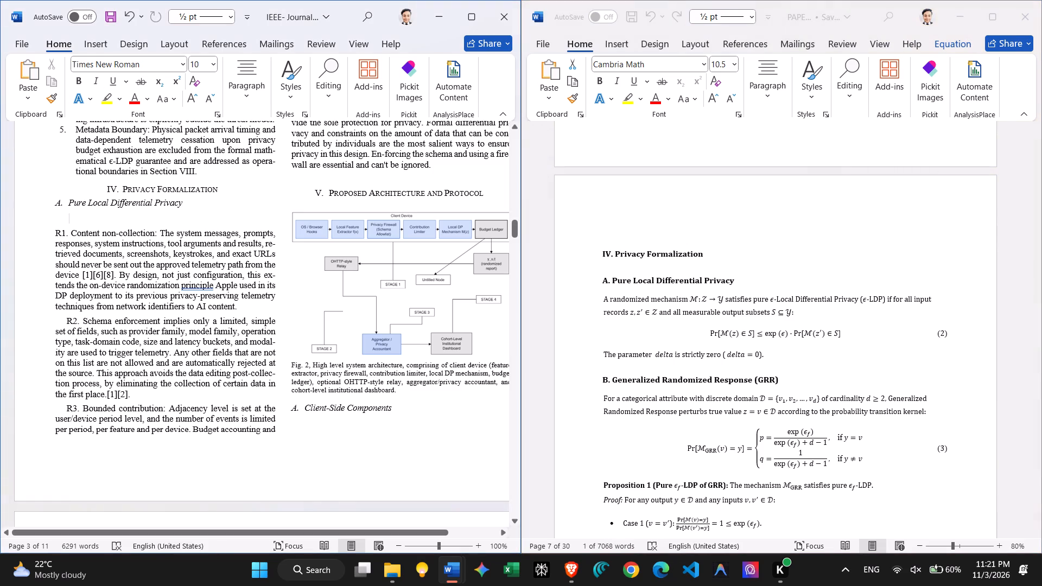
key("Return")
key("Return")
key("Up")
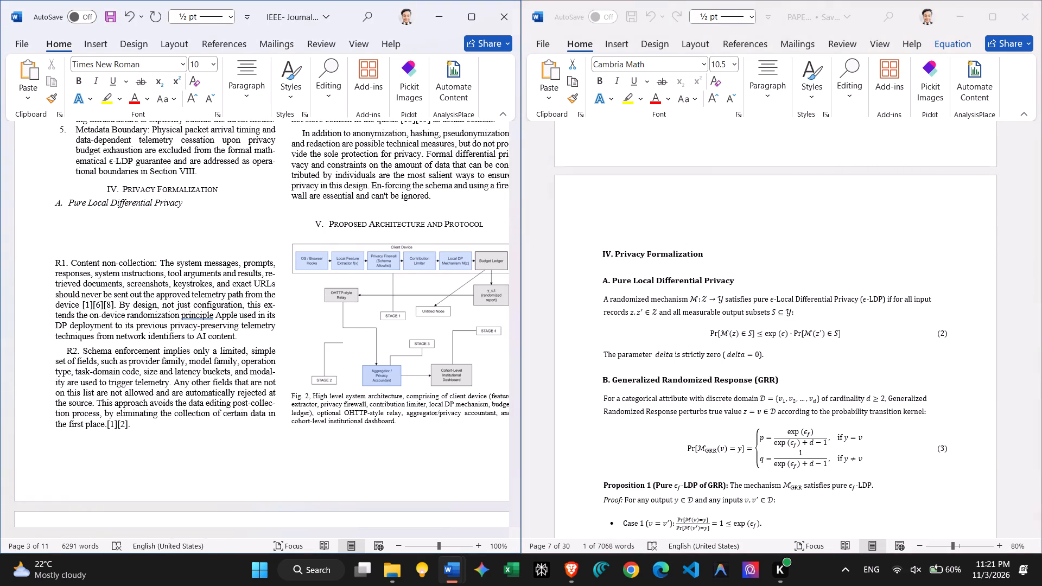
key("ctrl+v")
Tighten the paragraph spacing of the pasted equation (2) in the IEEE paper, setting its line spacing to 1.0.
left_click(164, 246)
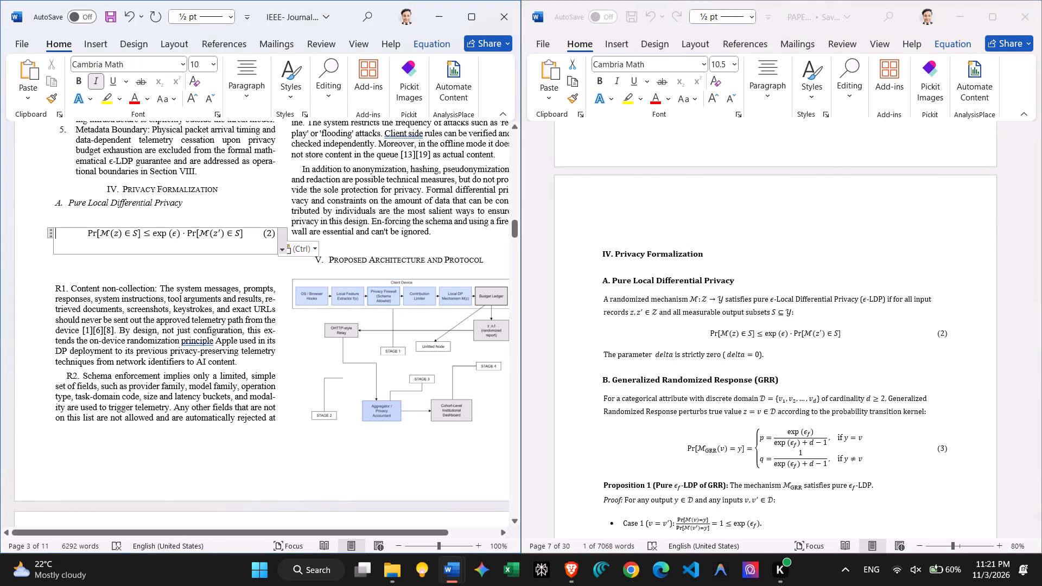
left_click(164, 246)
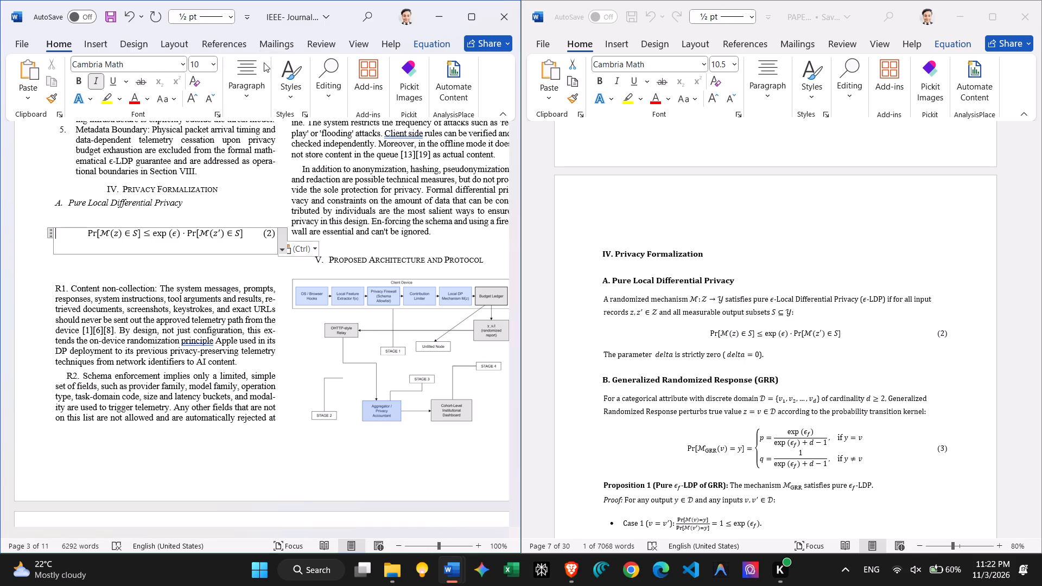
left_click(240, 94)
left_click(326, 162)
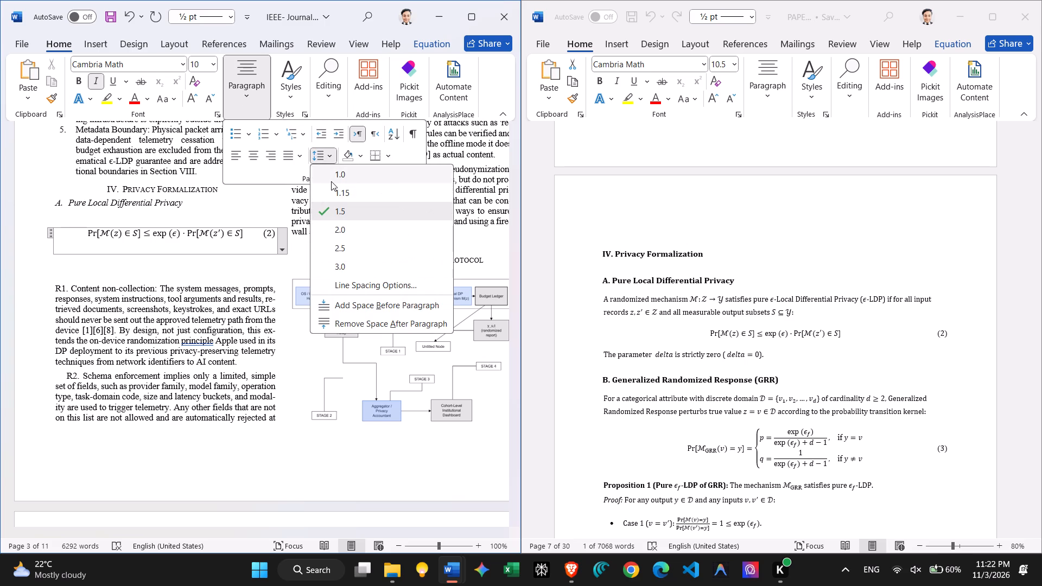
left_click(331, 181)
left_click(325, 162)
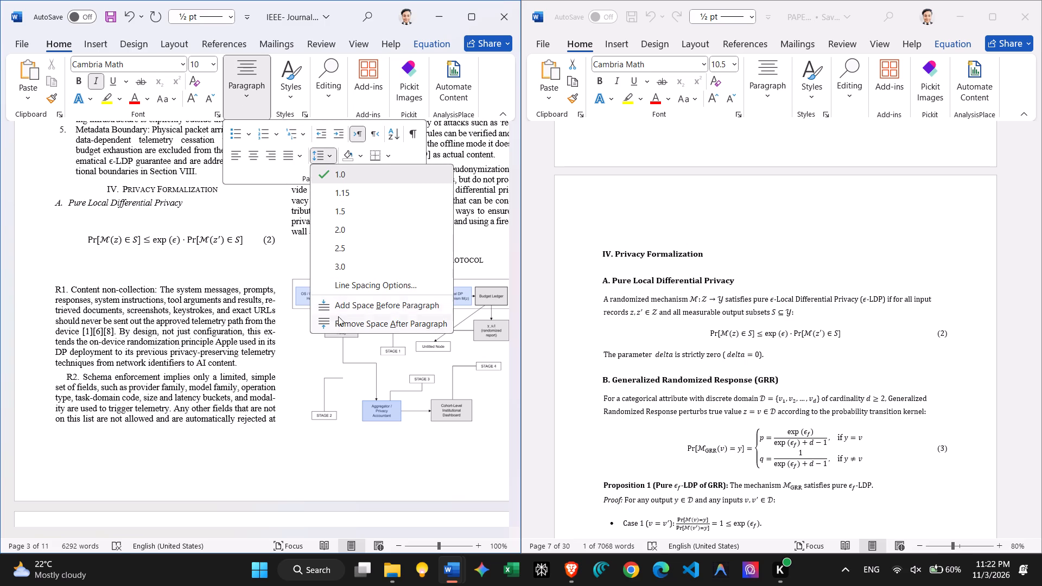
Remove the space after the equation (2) paragraph under Pure Local Differential Privacy in the IEEE paper.
left_click(338, 320)
left_click(160, 250)
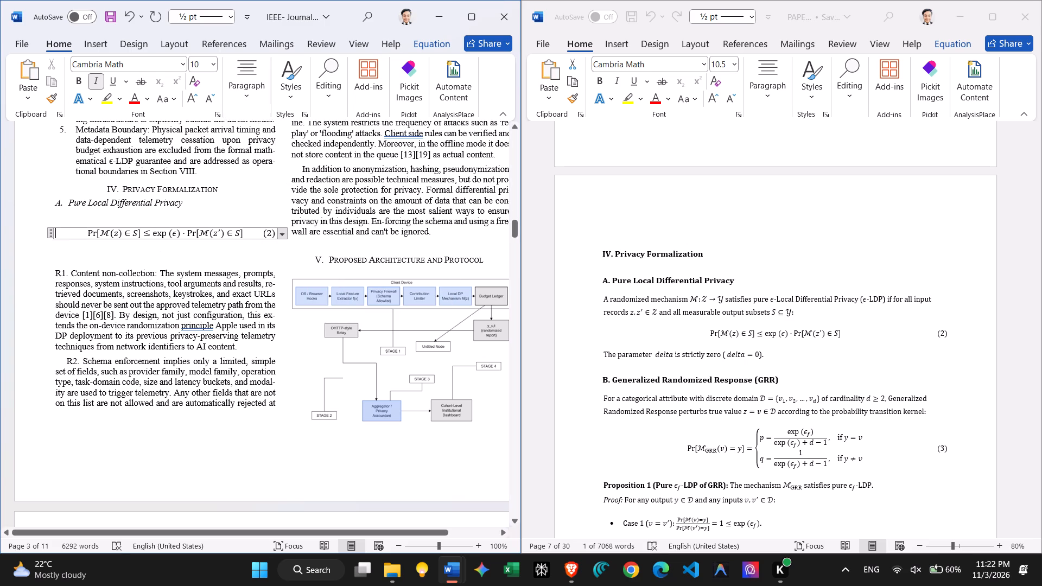
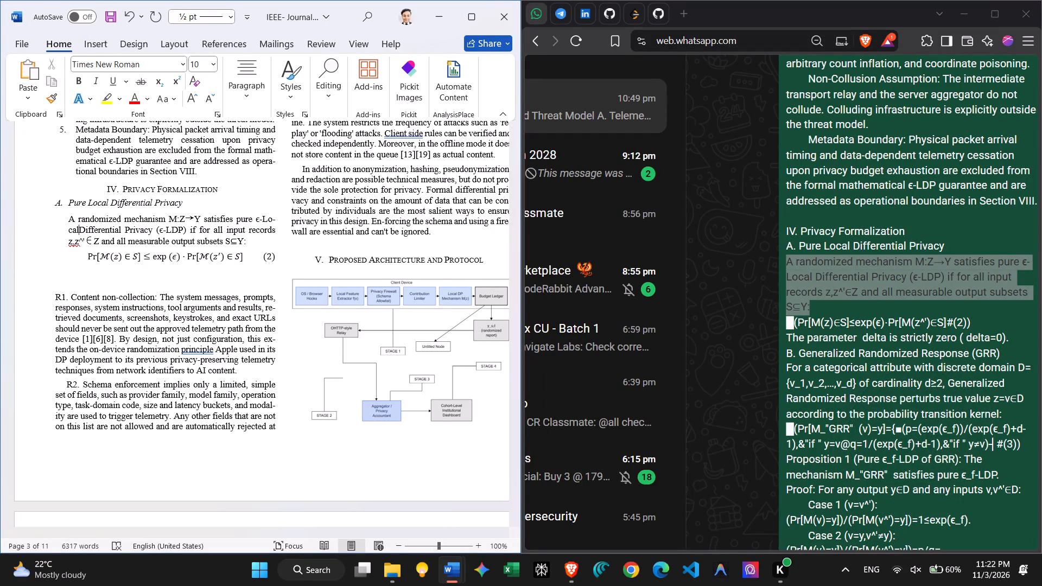
Separate "Local" and "Differential" with a space in the Section IV-A opening paragraph and give that paragraph only a first-line indent.
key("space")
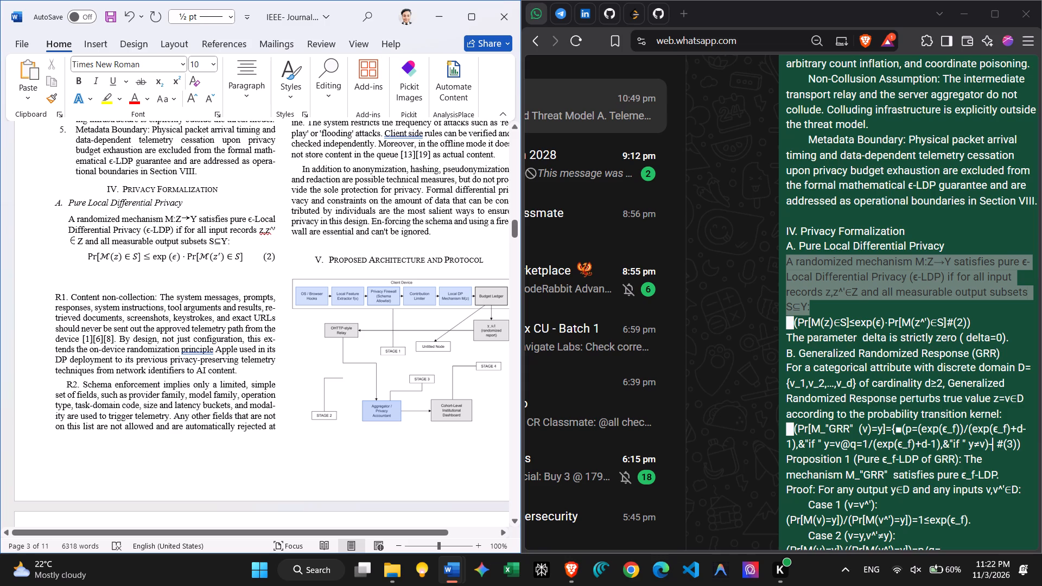
left_click(67, 219)
key("BackSpace")
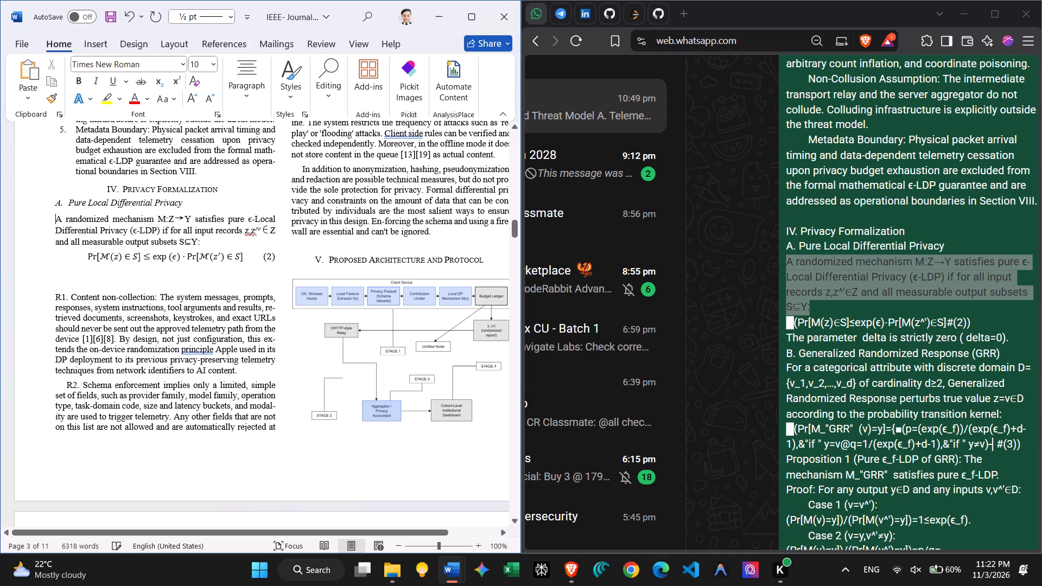
key("Tab")
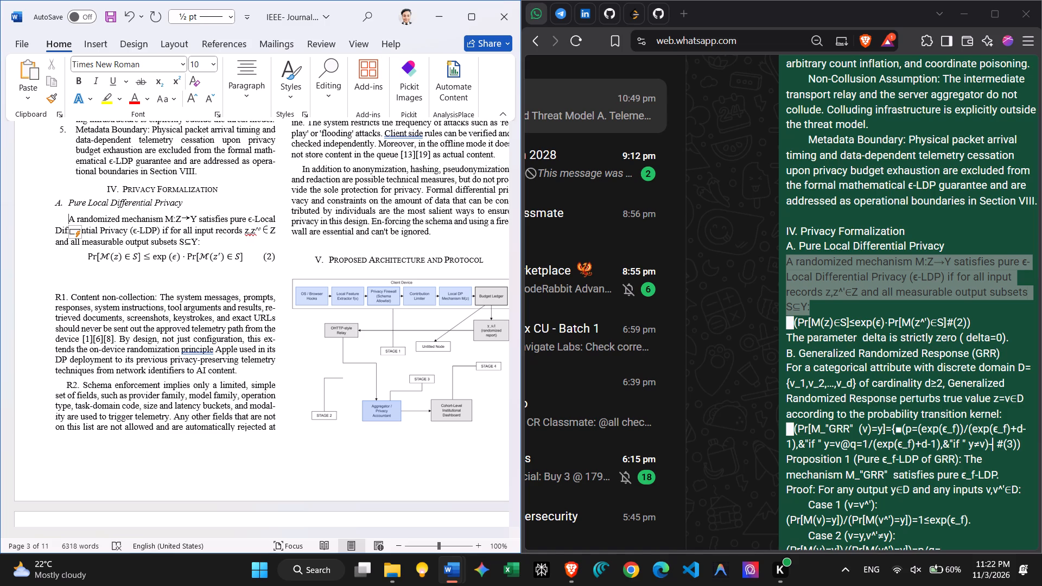
left_click(212, 240)
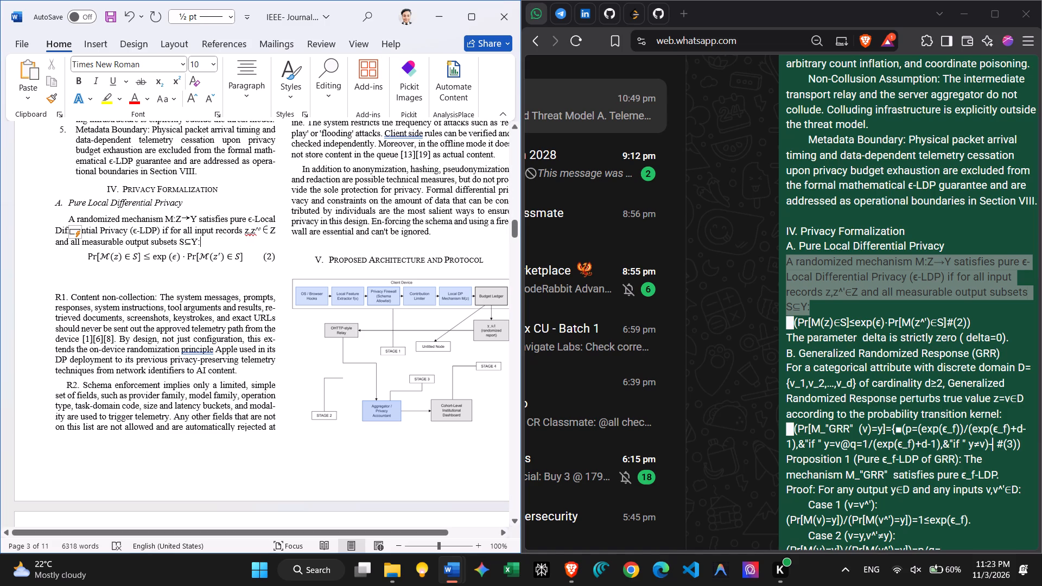
Delete the stray caret in the Section IV-A opening paragraph so the input records read z,z'∈Z.
left_click(258, 225)
key("BackSpace")
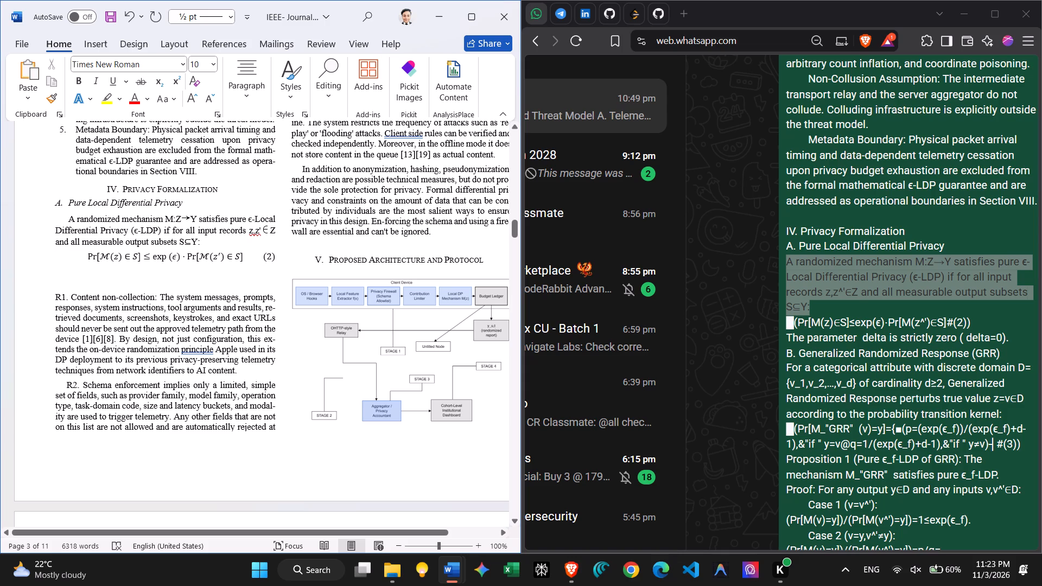
Remove one blank line between equation (2) and the R1 Content non-collection paragraph.
scroll(170, 335, "down", 1)
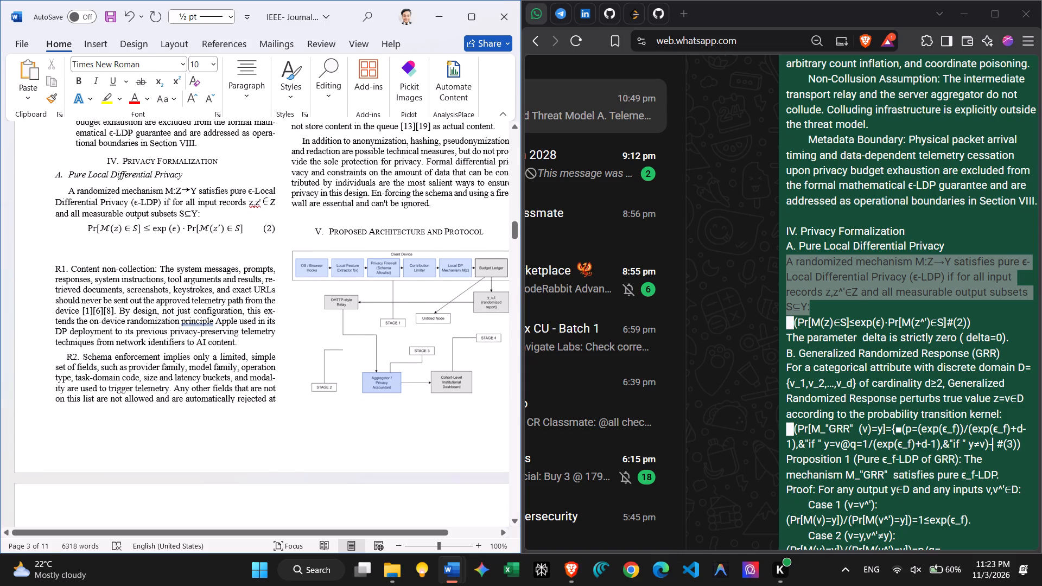
scroll(170, 335, "down", 1)
left_click(171, 251)
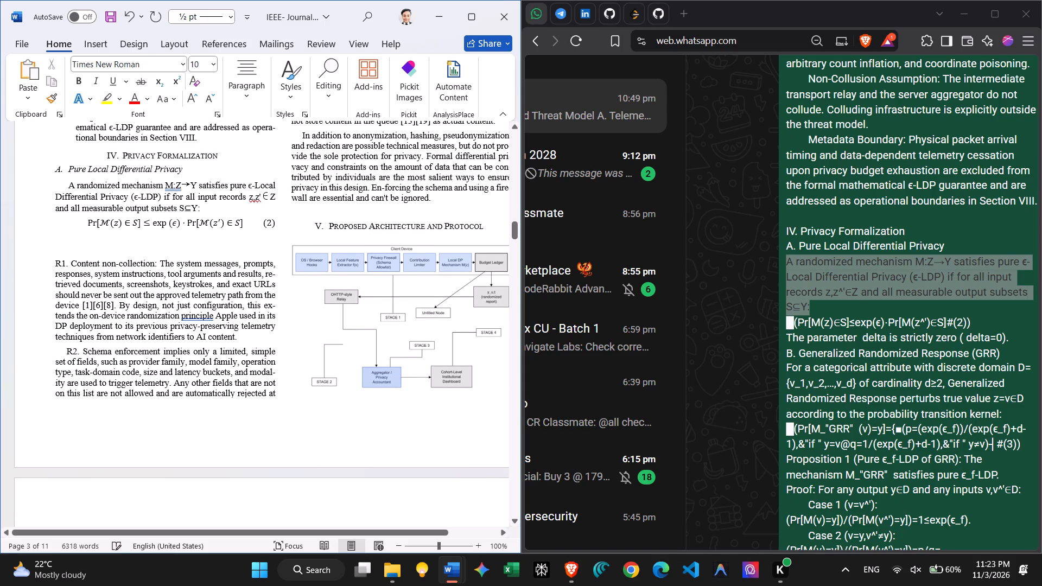
key("BackSpace")
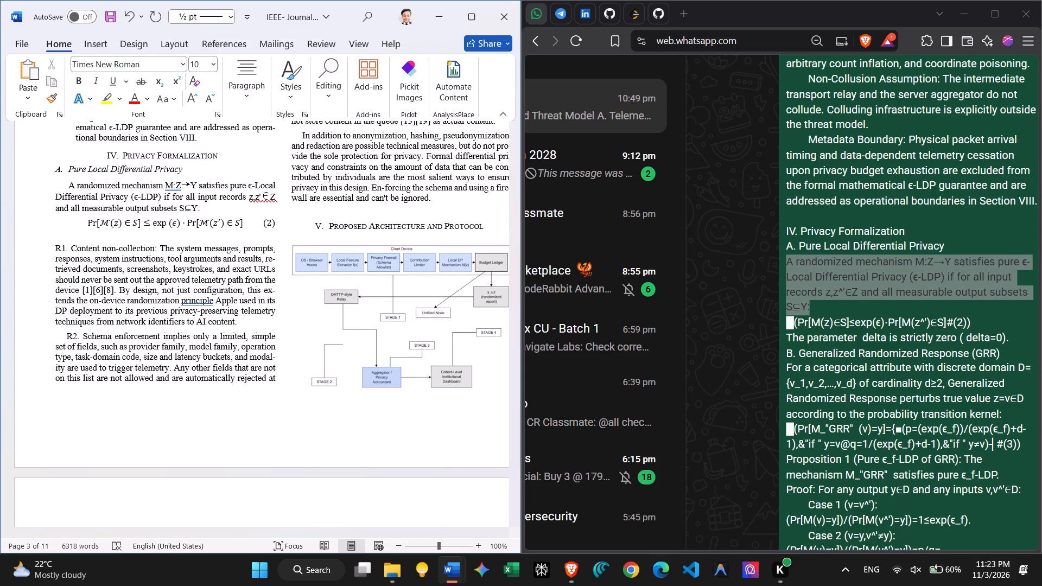
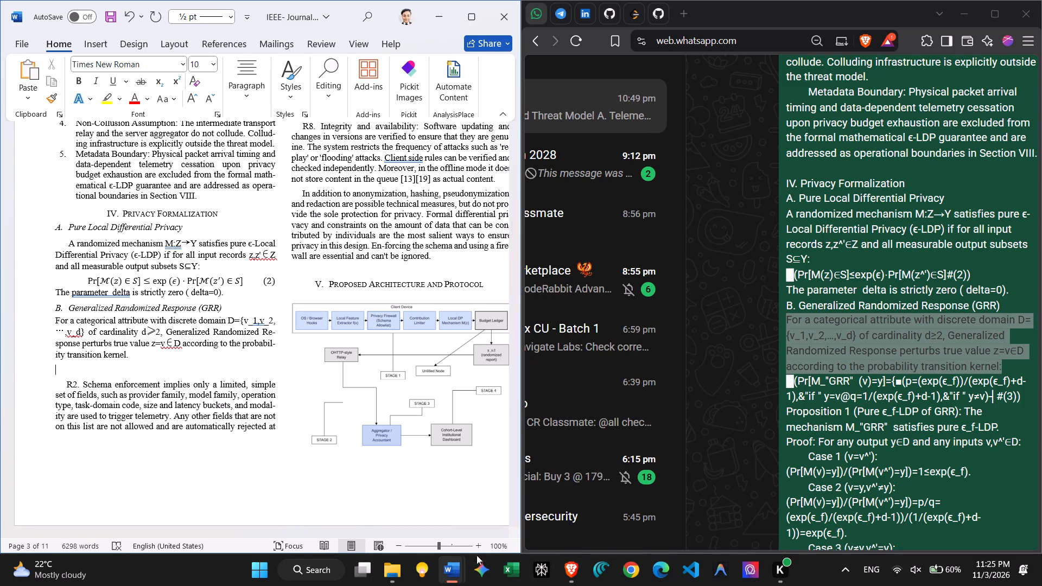
Switch to the PAPER_MASTER document in Word, alongside the IEEE paper, for the Section IV Privacy Formalization source text.
left_click(553, 505)
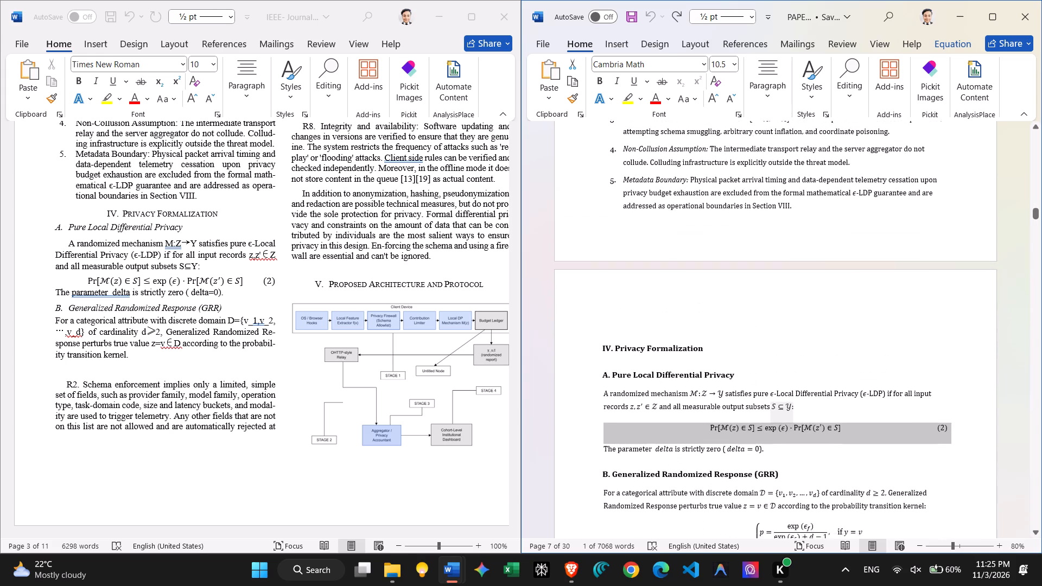
End the Generalized Randomized Response paragraph in the IEEE paper with a colon after "probability transition kernel", replacing the period.
scroll(790, 312, "down", 2)
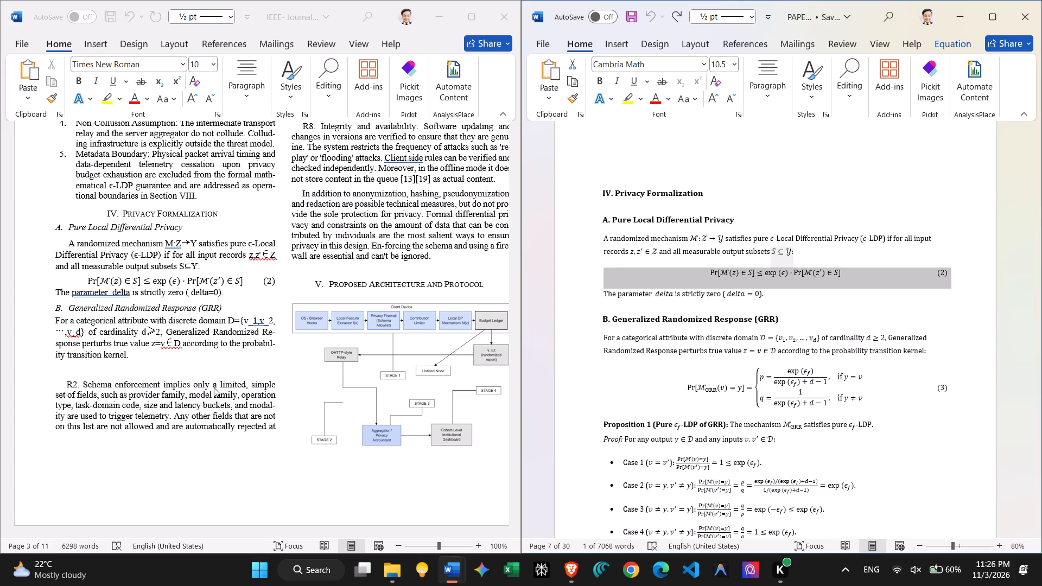
left_click(127, 355)
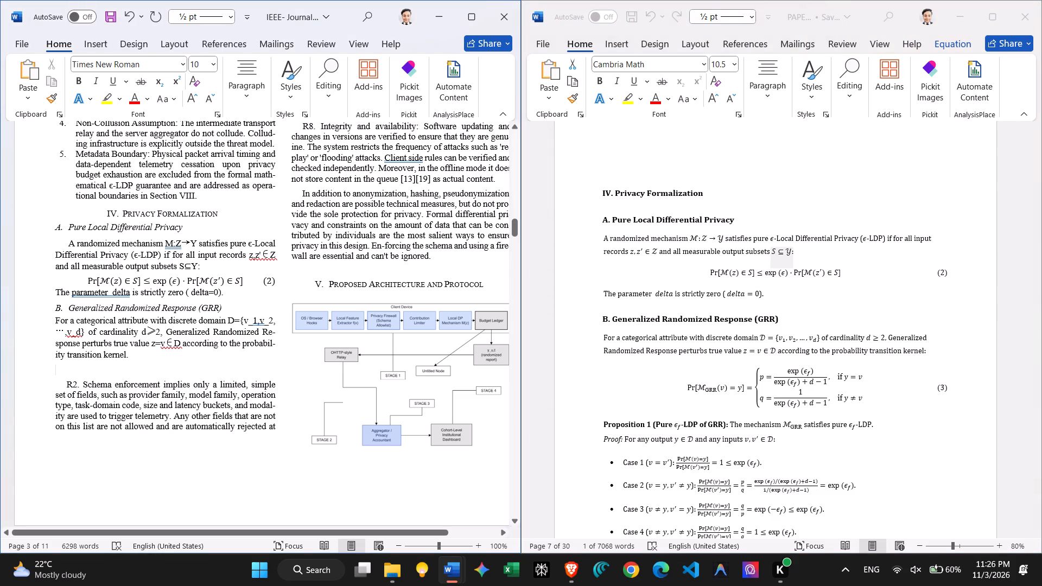
key("Left")
key("Left")
key("shift+colon")
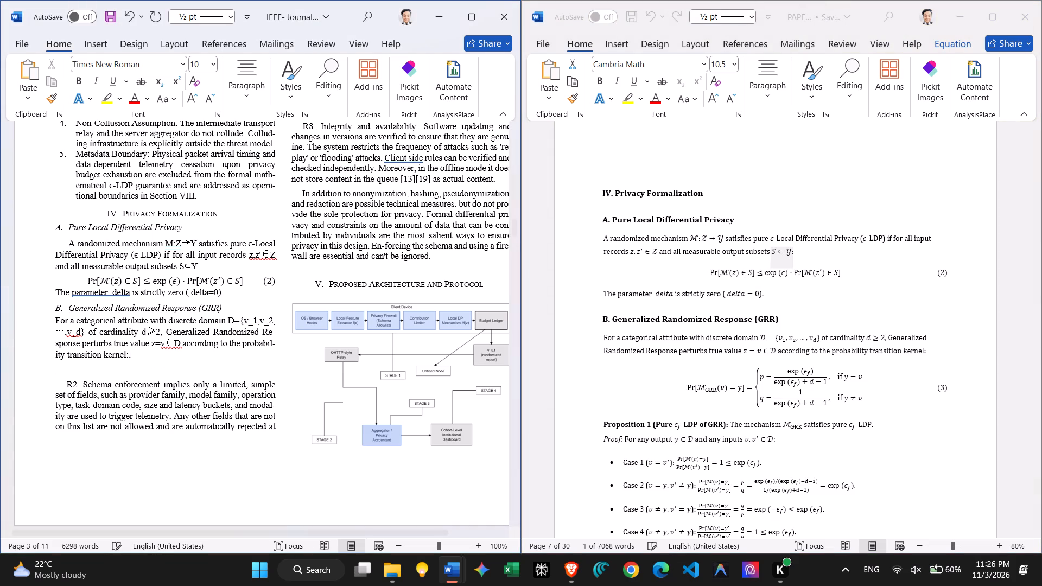
key("Right")
key("BackSpace")
Replace the plain-text "d≥2," in the IEEE paper's Generalized Randomized Response paragraph with the formatted expression d ≥ 2, copied from PAPER_MASTER.
scroll(744, 310, "down", 1)
scroll(744, 310, "up", 3, "ctrl")
scroll(744, 310, "left", 1)
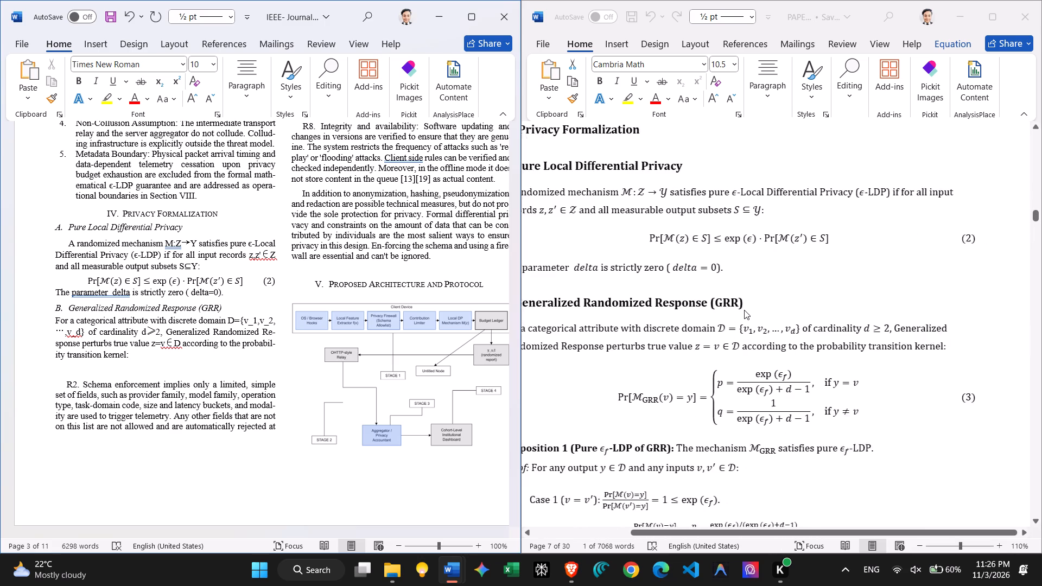
scroll(744, 310, "left", 1)
scroll(797, 334, "right", 2)
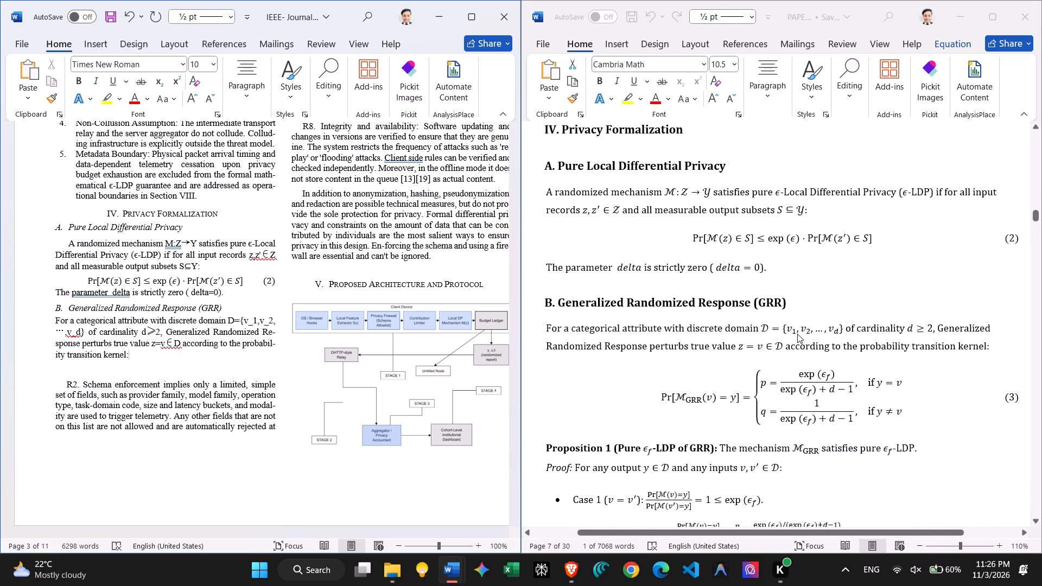
left_click(931, 326)
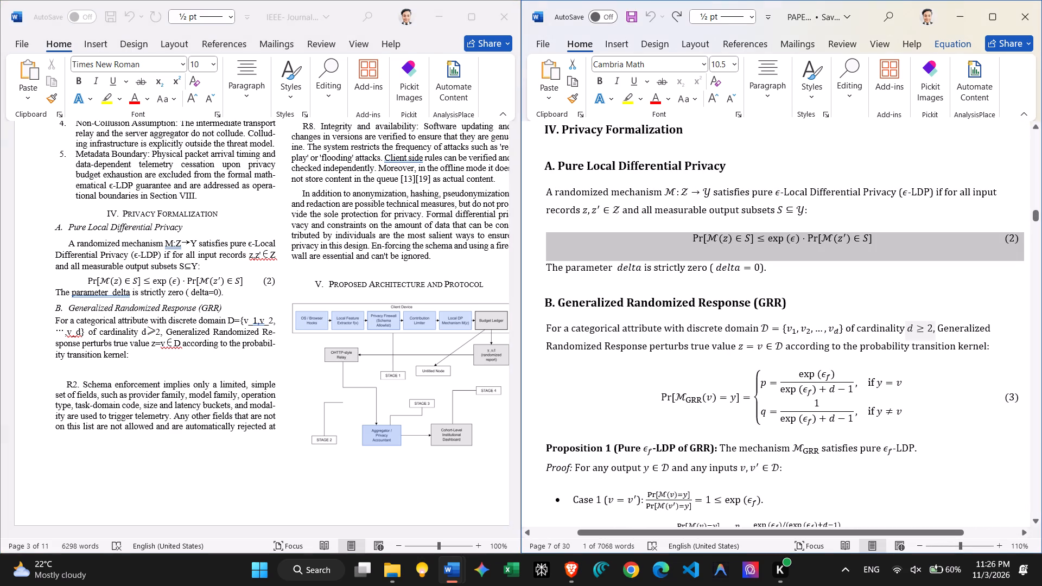
left_click_drag(931, 328, 904, 331)
left_click(974, 340)
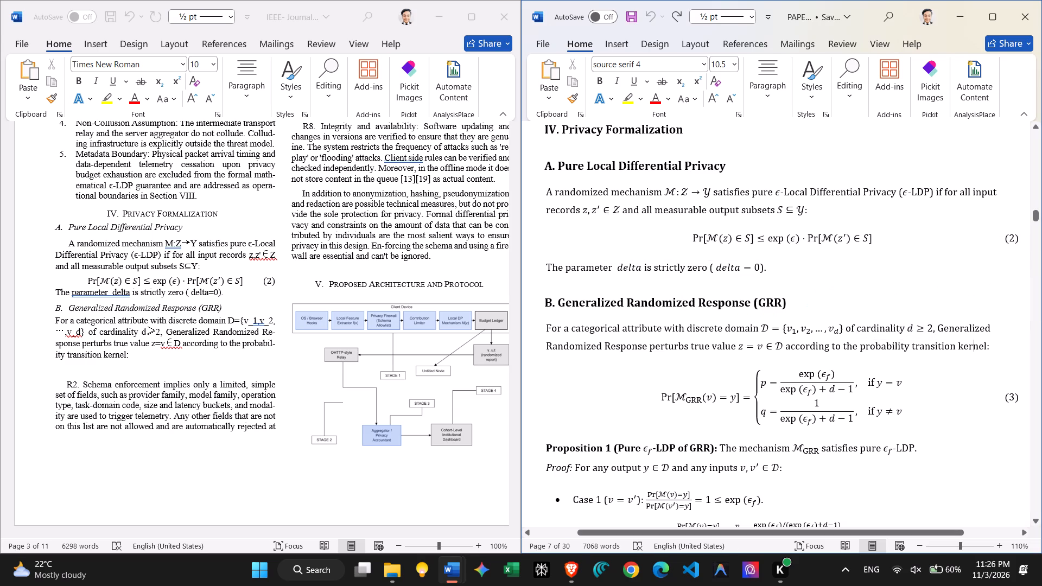
left_click_drag(937, 331, 911, 331)
left_click_drag(911, 331, 906, 331)
key("ctrl+c")
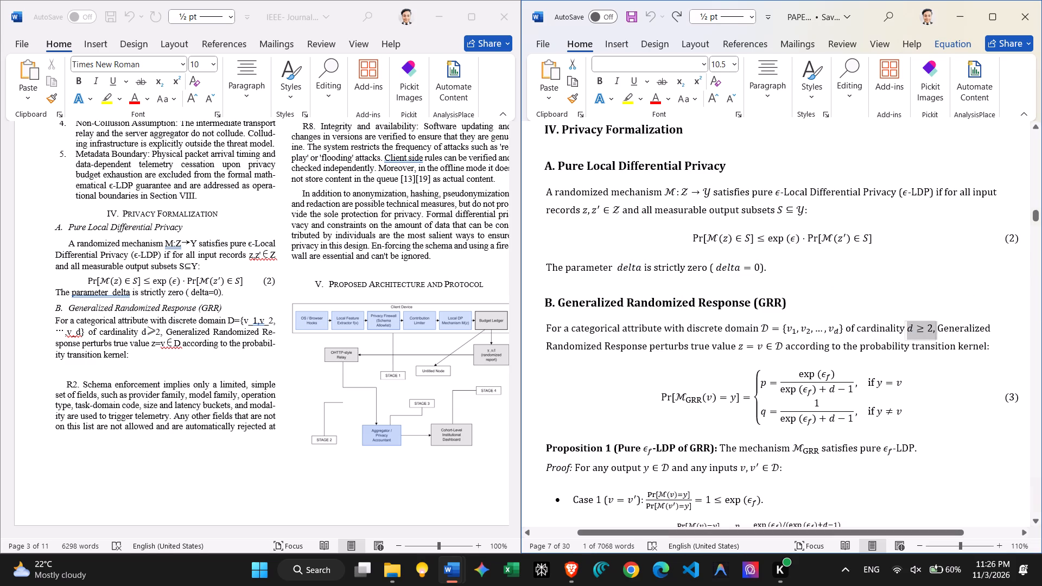
left_click(200, 342)
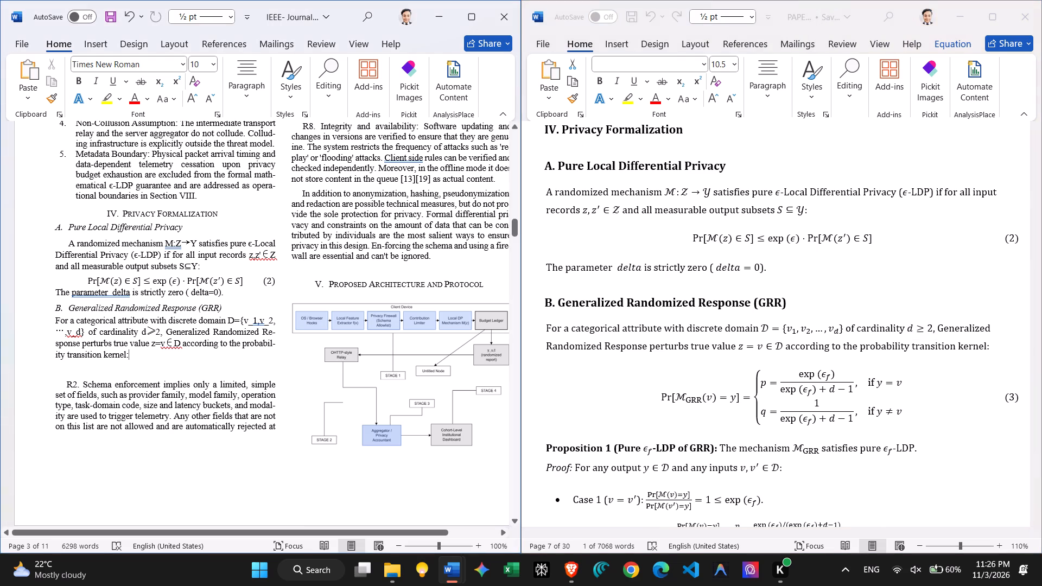
left_click_drag(163, 333, 142, 333)
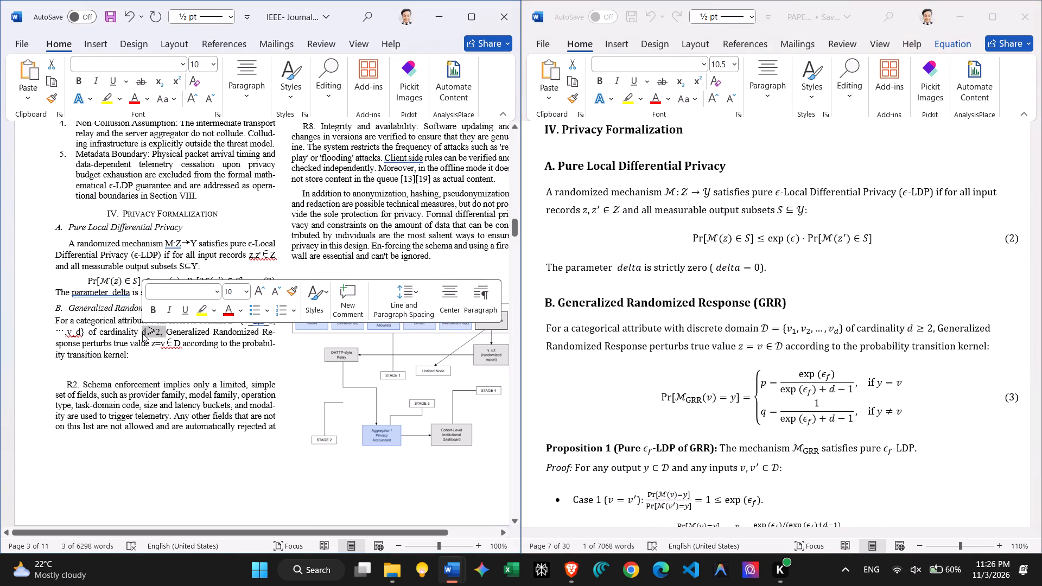
key("ctrl+c")
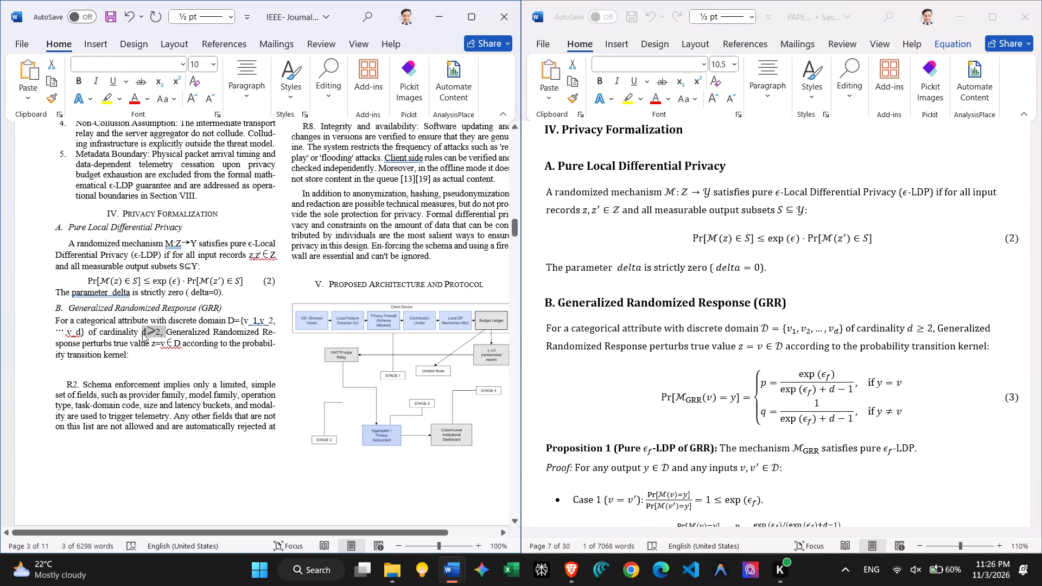
key("ctrl+v")
key("ctrl+z")
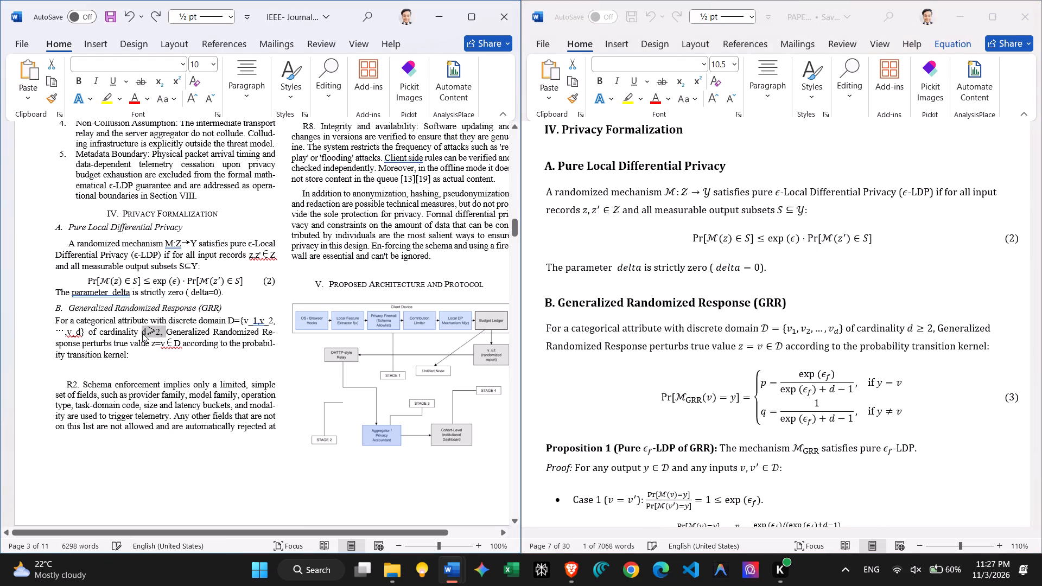
left_click(946, 333)
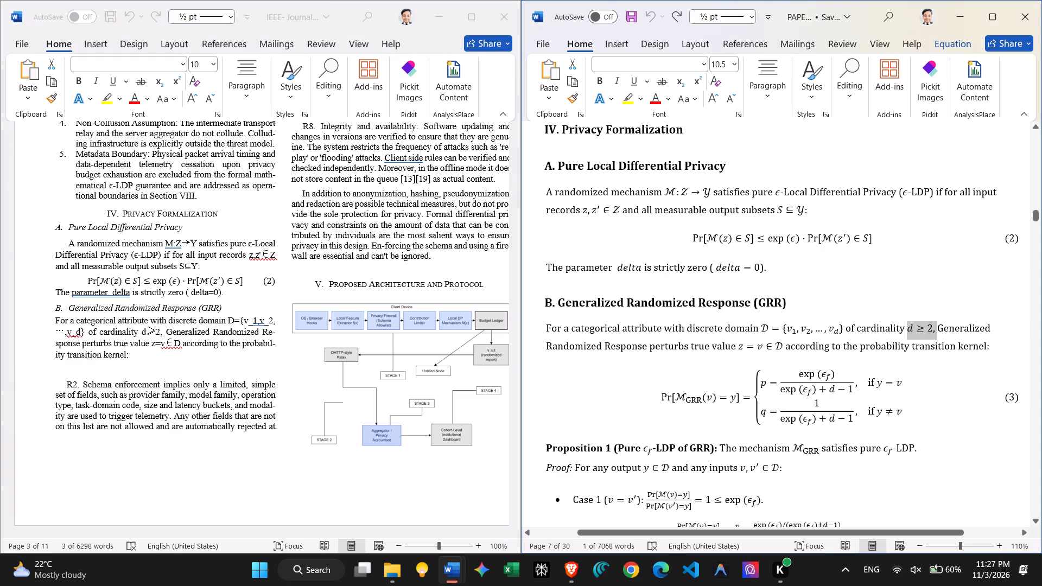
key("ctrl+c")
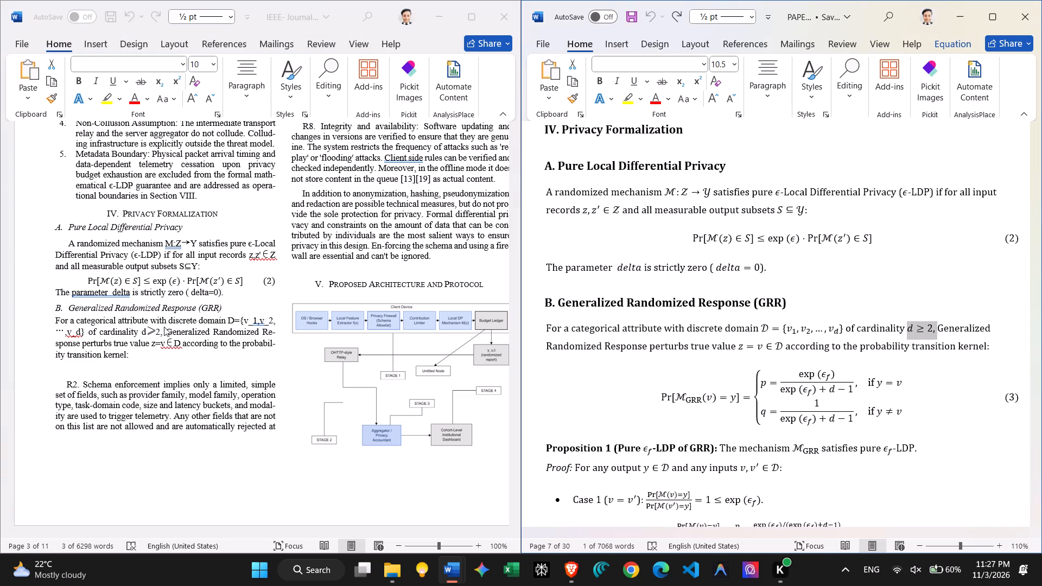
left_click(161, 331)
key("ctrl+v")
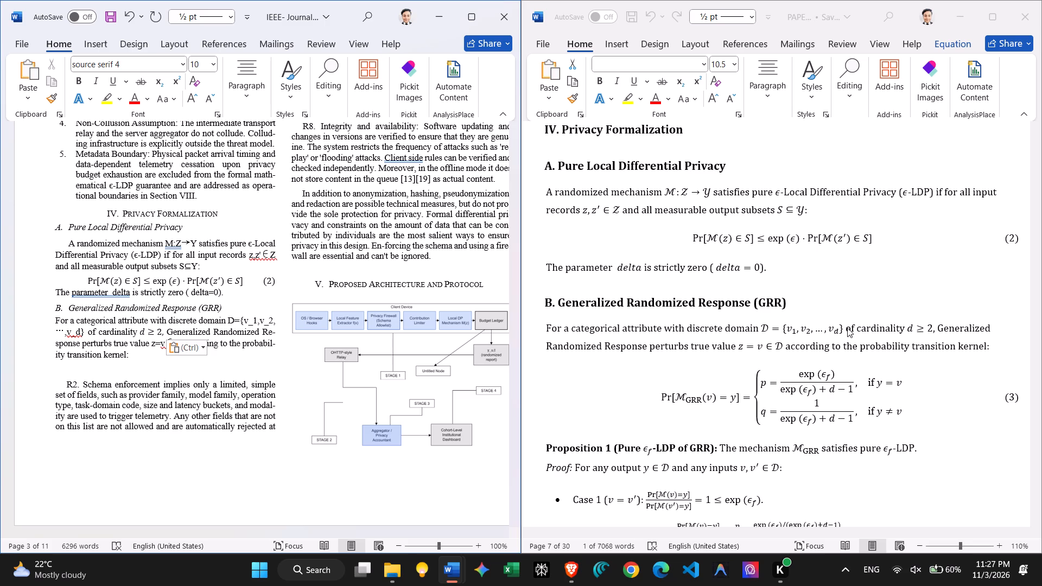
Replace the plain-text domain set D={v_1,v_2,…,v_d} in the same IEEE paragraph with PAPER_MASTER's formatted expression 𝒟 = {v₁, v₂, …, v_d}.
left_click_drag(844, 330, 767, 332)
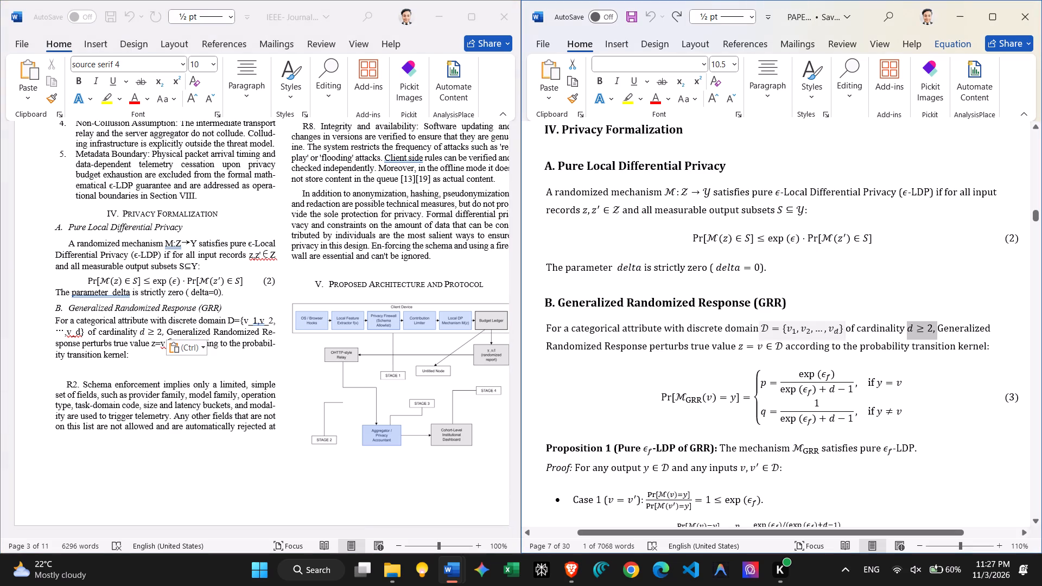
left_click_drag(845, 333, 760, 327)
key("ctrl+c")
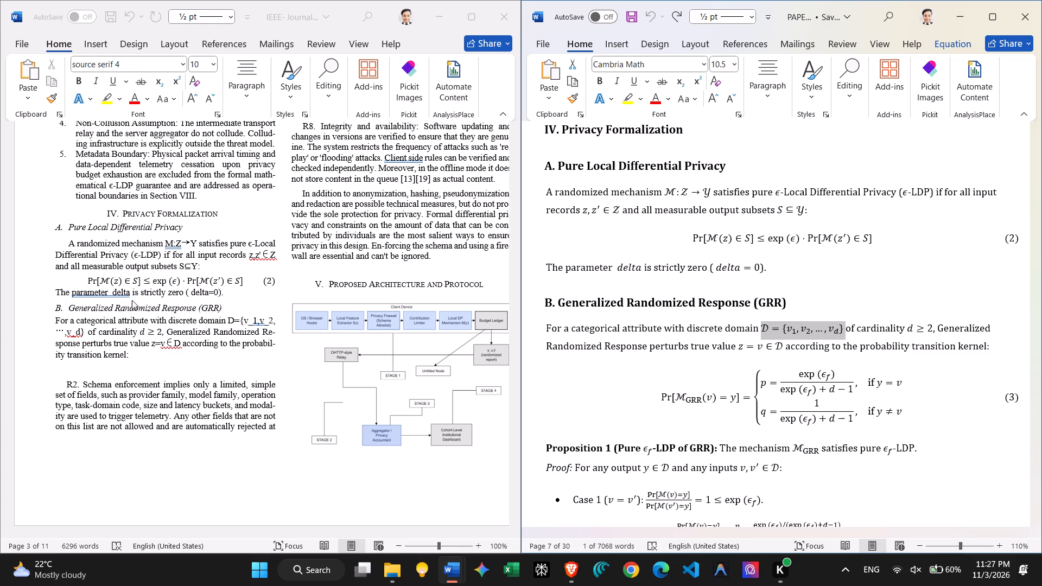
left_click(139, 335)
left_click_drag(83, 332, 100, 330)
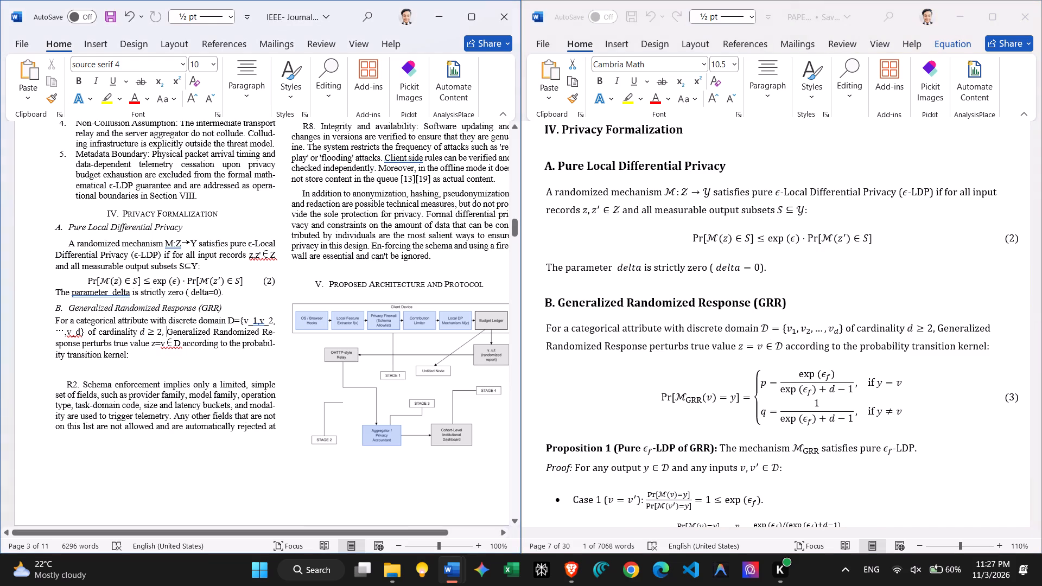
left_click_drag(100, 330, 230, 318)
key("ctrl+v")
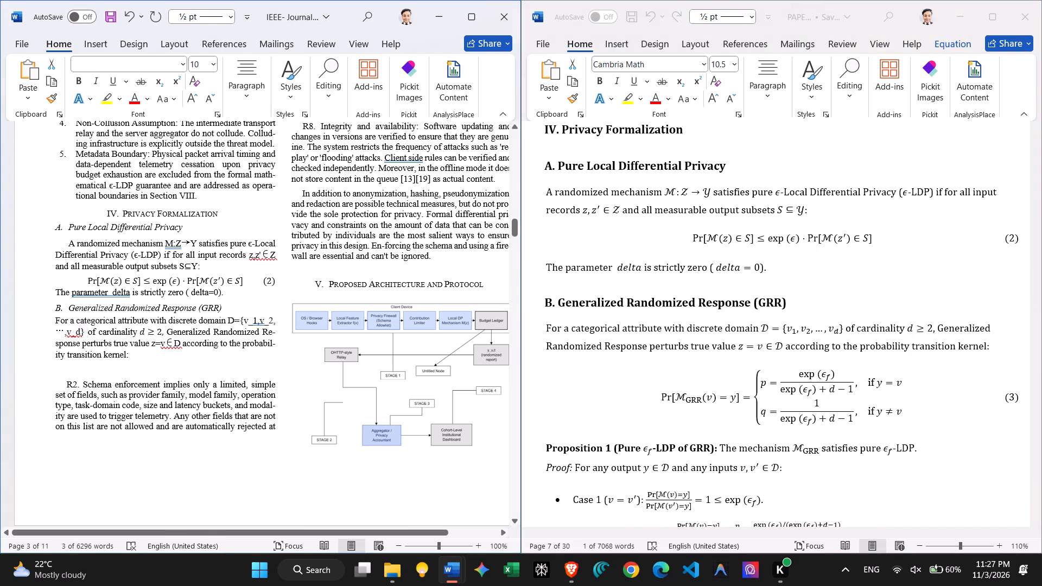
scroll(224, 359, "down", 1)
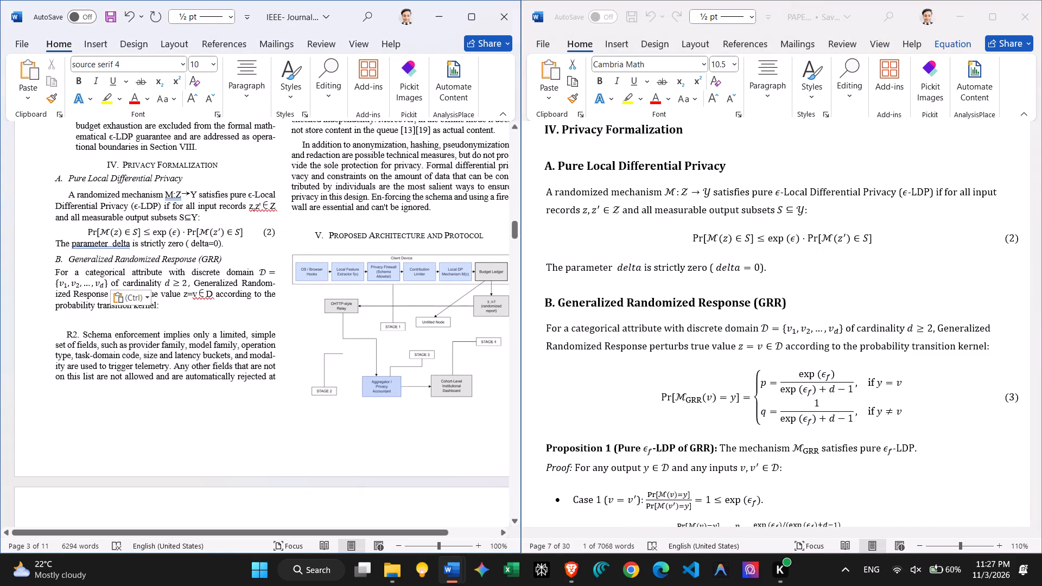
left_click(208, 348)
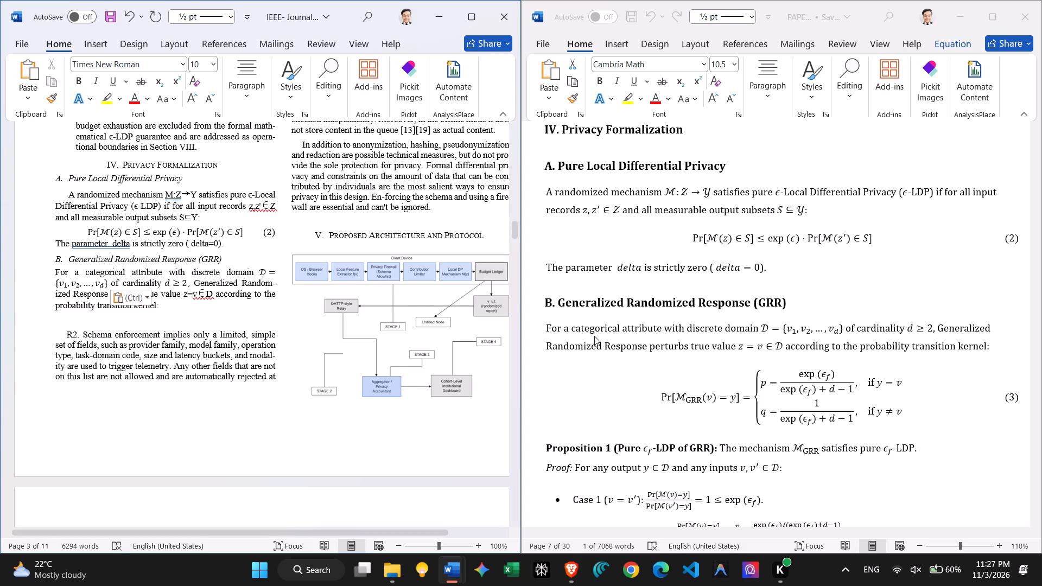
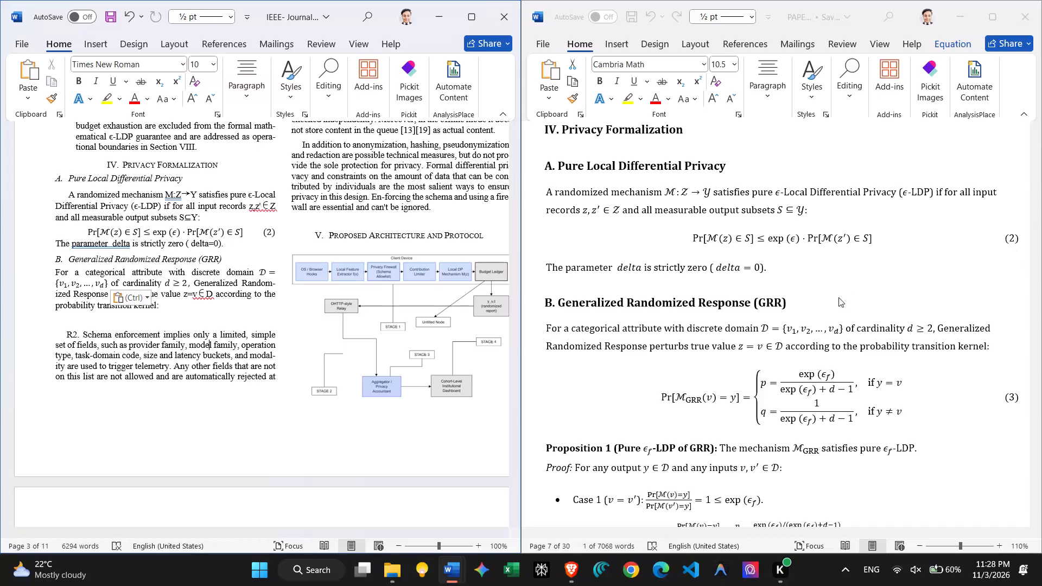
Copy equation (3), the Pr[ℳ_GRR(v)=y] probability transition kernel, from PAPER_MASTER into the IEEE paper below the Generalized Randomized Response paragraph.
scroll(726, 270, "down", 1)
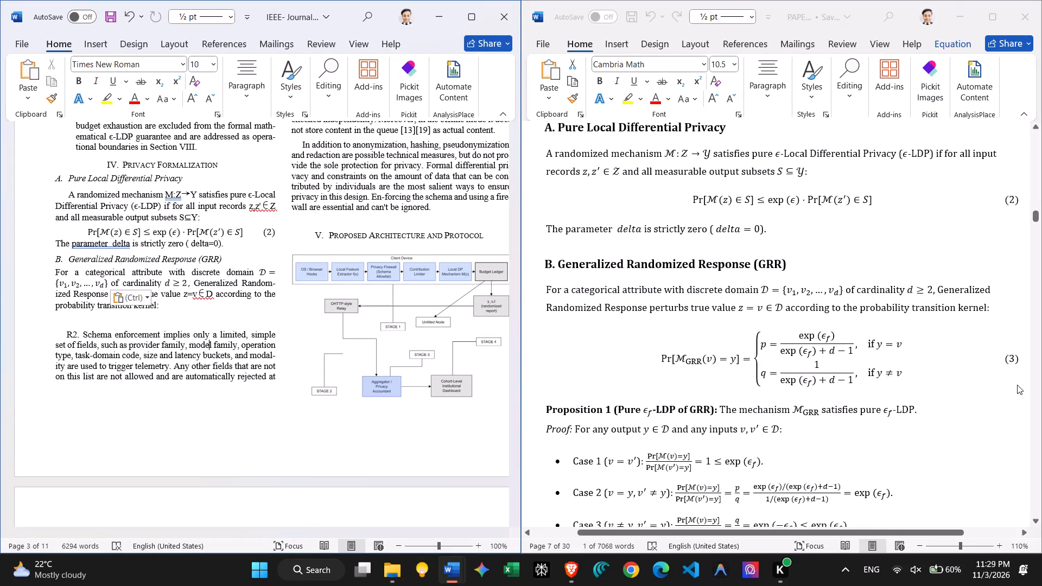
left_click_drag(1017, 385, 802, 375)
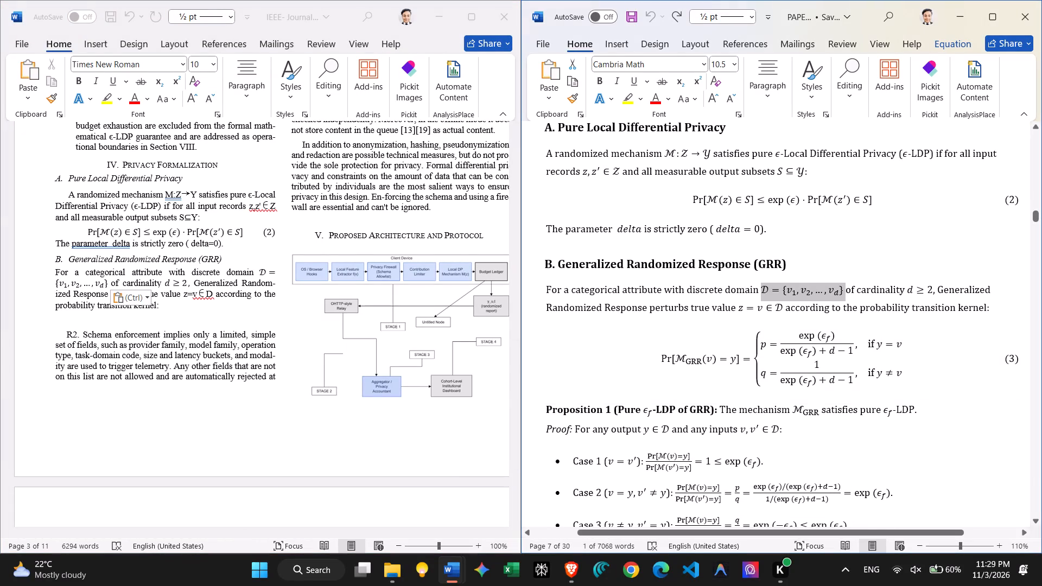
left_click_drag(542, 329, 1029, 404)
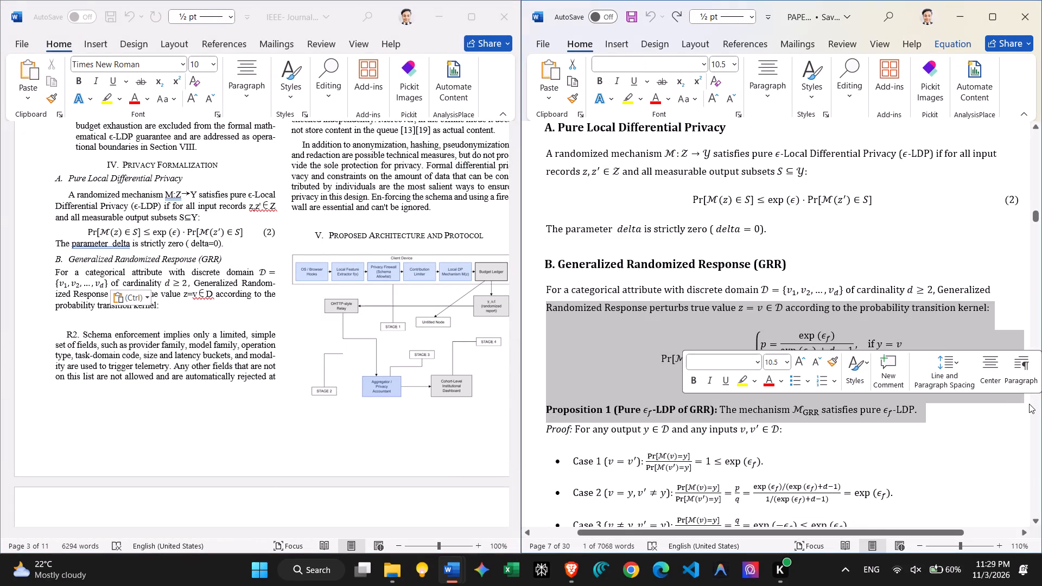
scroll(1029, 404, "left", 1)
left_click(963, 426)
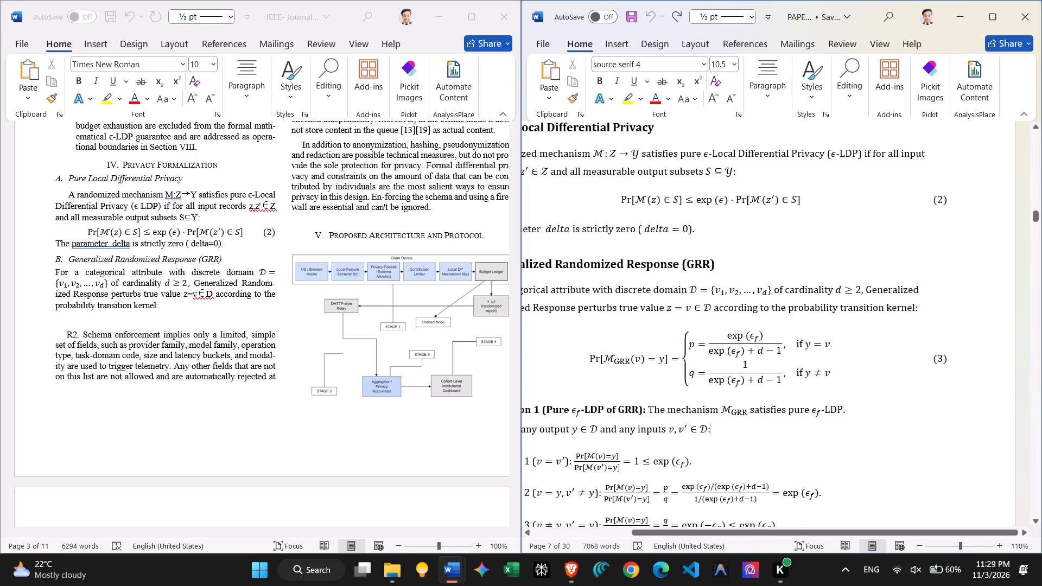
scroll(963, 426, "down", 1, "ctrl")
left_click_drag(972, 384, 628, 360)
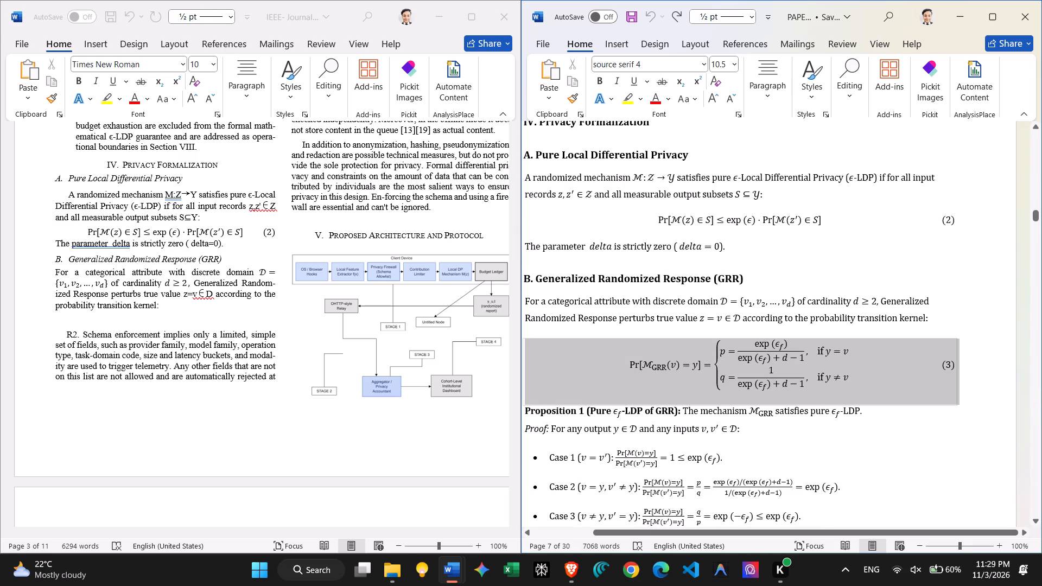
left_click_drag(628, 360, 617, 359)
key("ctrl+c")
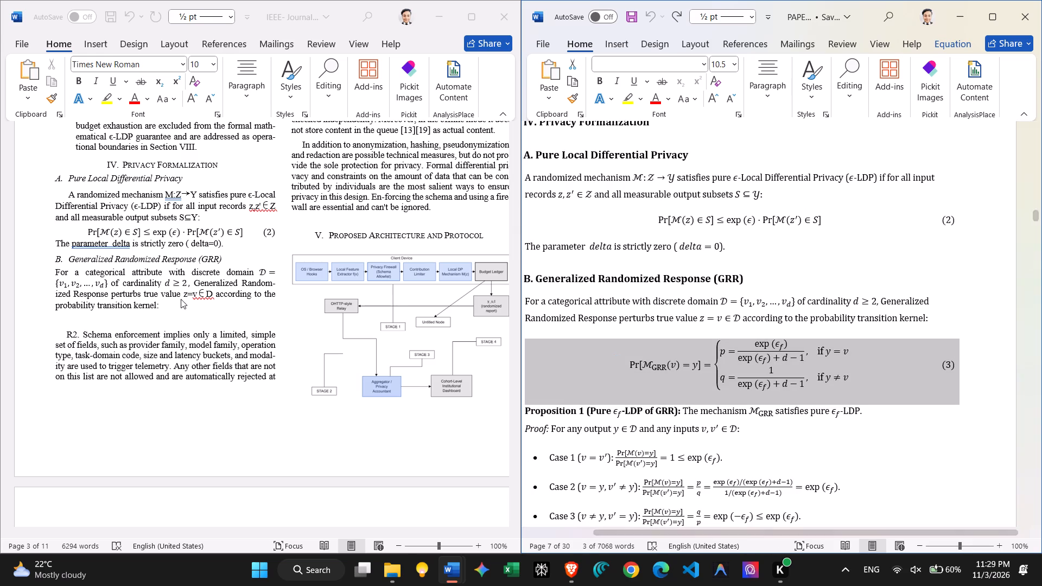
left_click(113, 324)
left_click(124, 323)
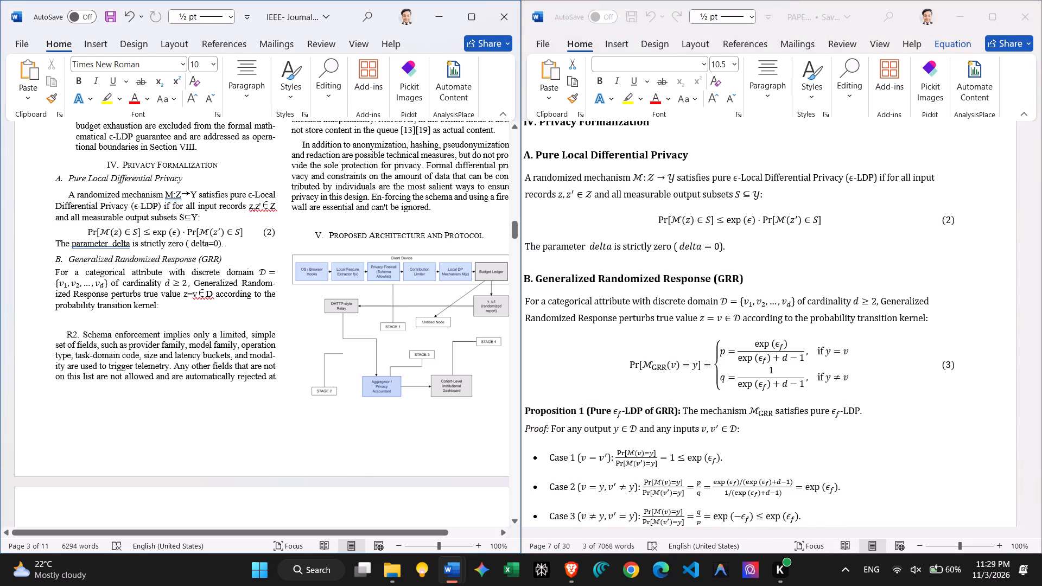
key("ctrl+v")
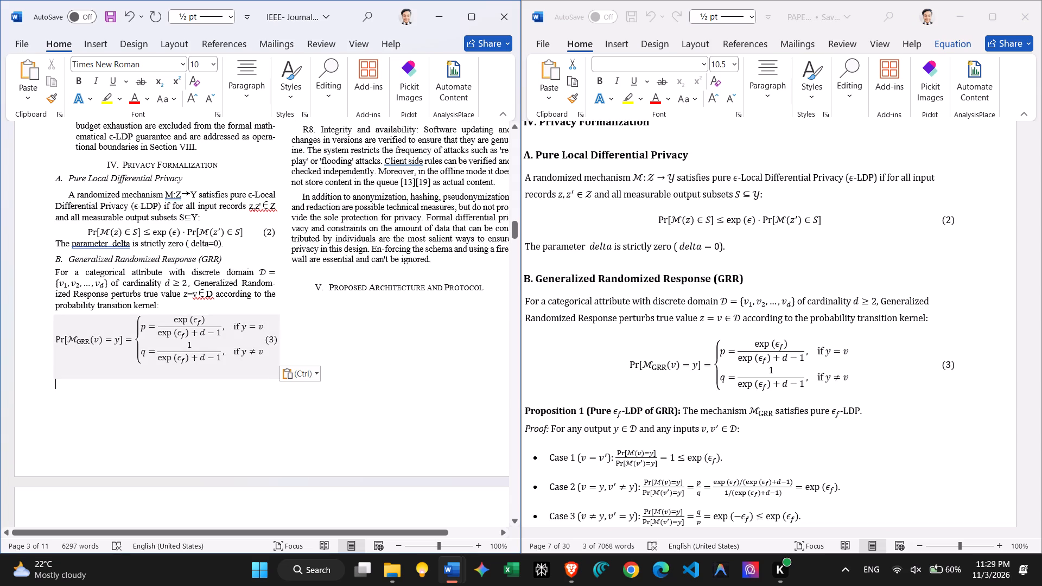
Set the pasted equation (3) in the IEEE paper to 1.0 line spacing and remove the space after its paragraph.
left_click_drag(285, 353, 269, 353)
left_click_drag(269, 353, 109, 347)
left_click(79, 368)
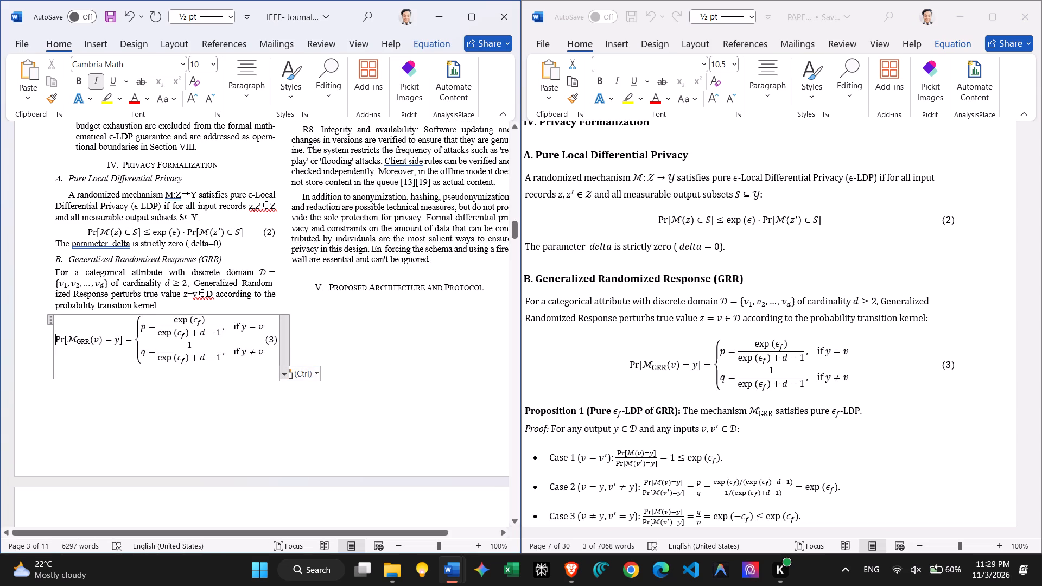
left_click(249, 106)
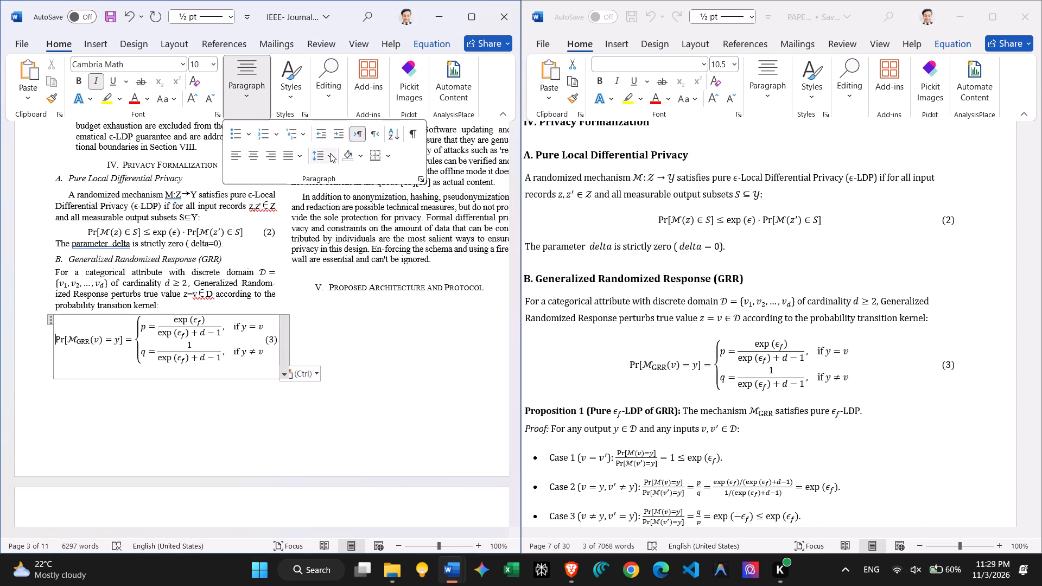
left_click_drag(330, 153, 333, 179)
left_click(333, 179)
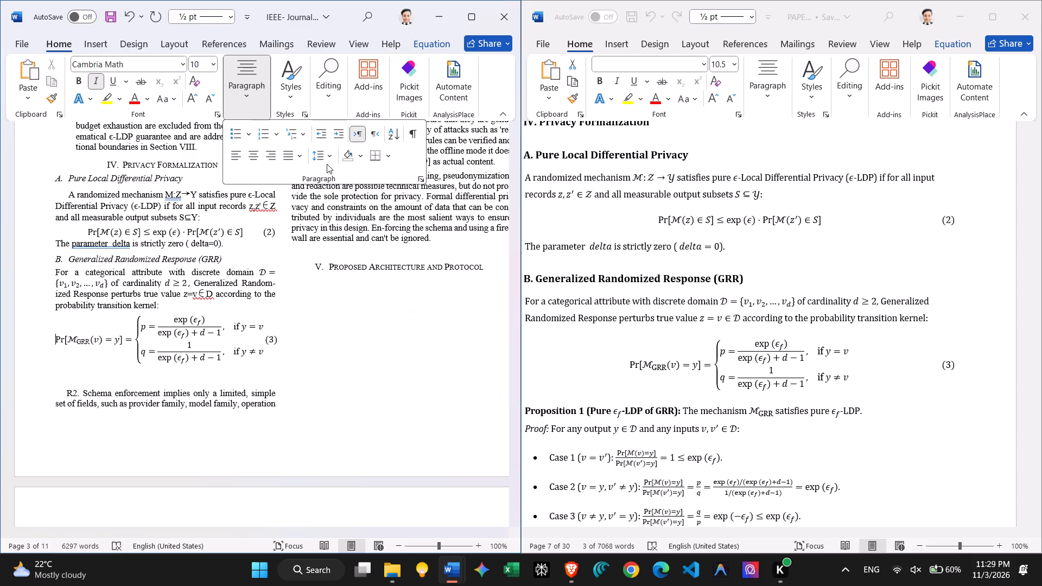
left_click(326, 158)
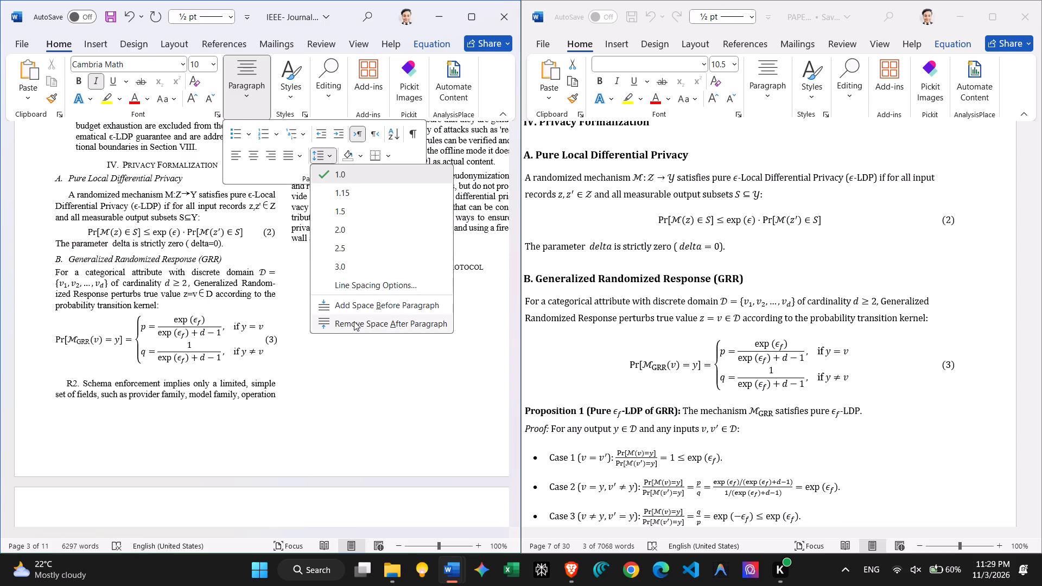
left_click(354, 321)
left_click(153, 401)
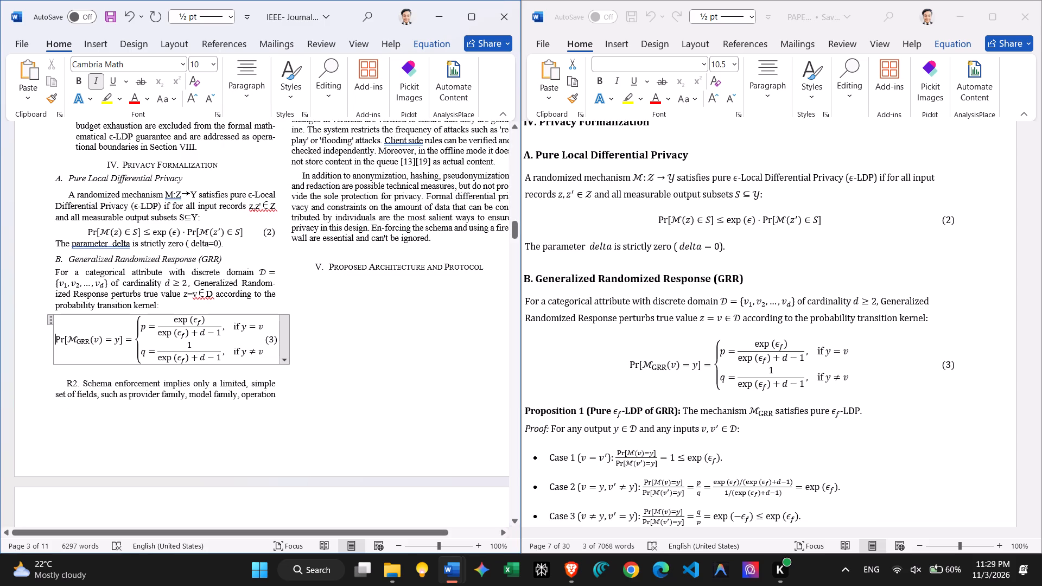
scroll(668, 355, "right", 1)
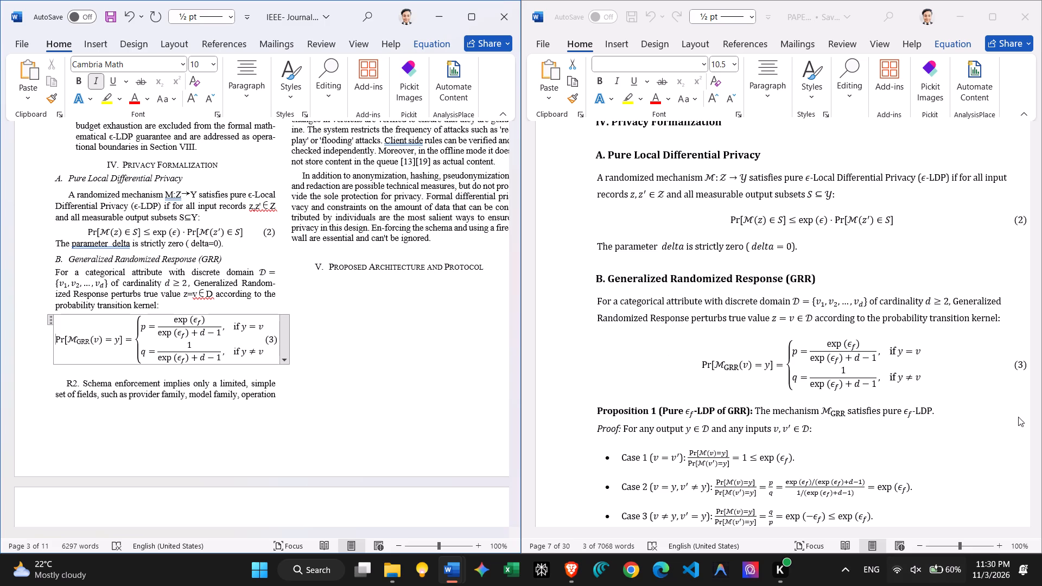
Replace the plain-text z=v∈D in the IEEE paper's Generalized Randomized Response paragraph with the formatted expression z = v ∈ 𝒟, copied from PAPER_MASTER.
left_click(811, 317)
left_click(811, 317)
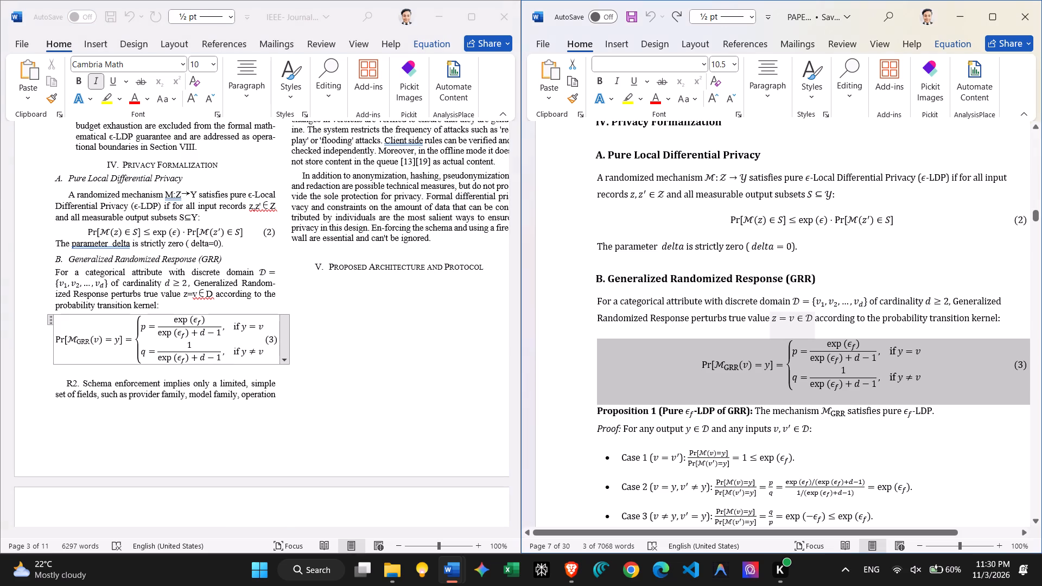
left_click(882, 316)
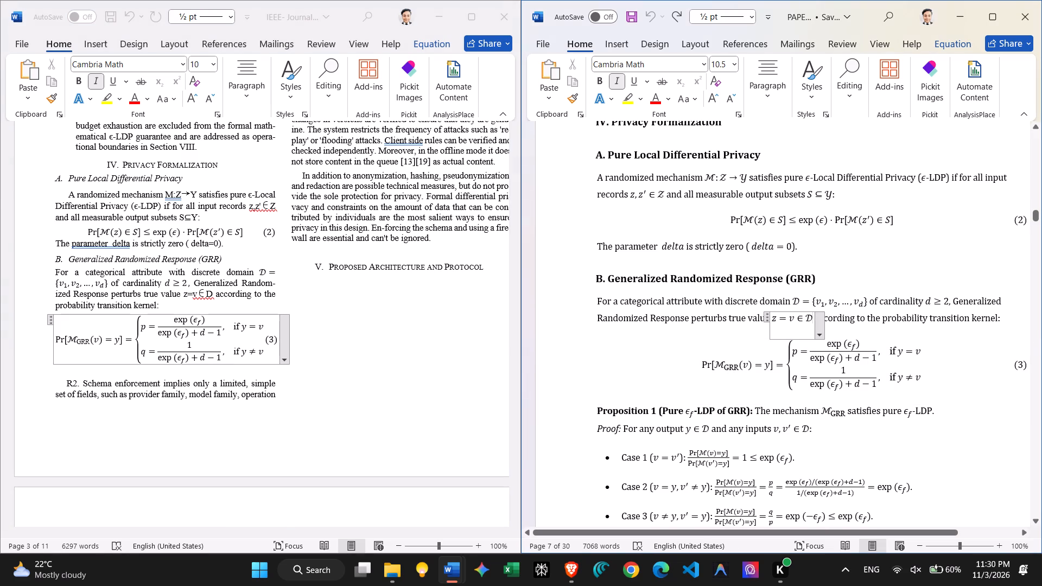
left_click_drag(814, 317, 764, 317)
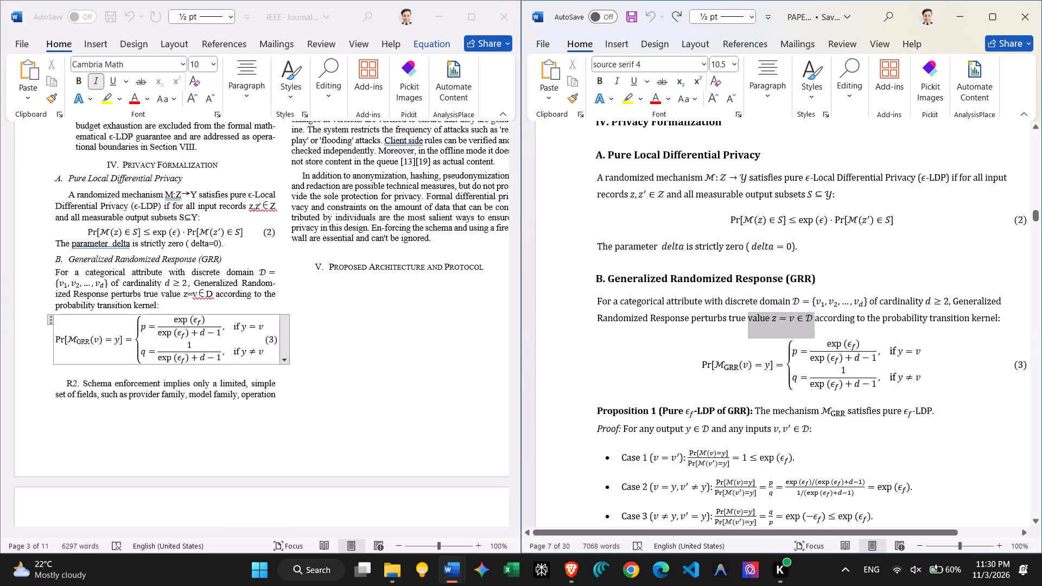
left_click_drag(764, 317, 772, 317)
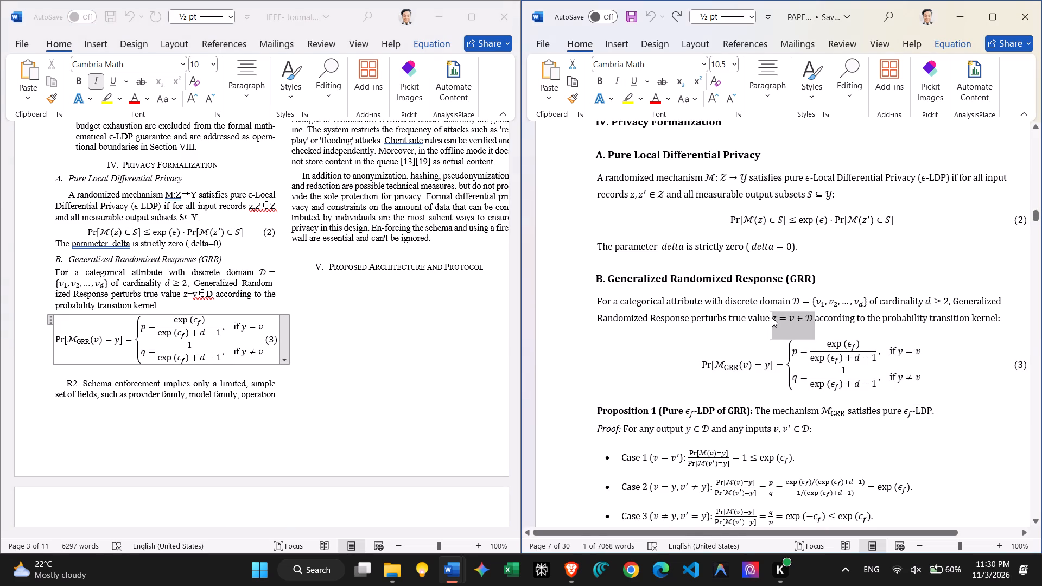
key("ctrl+c")
left_click(211, 292)
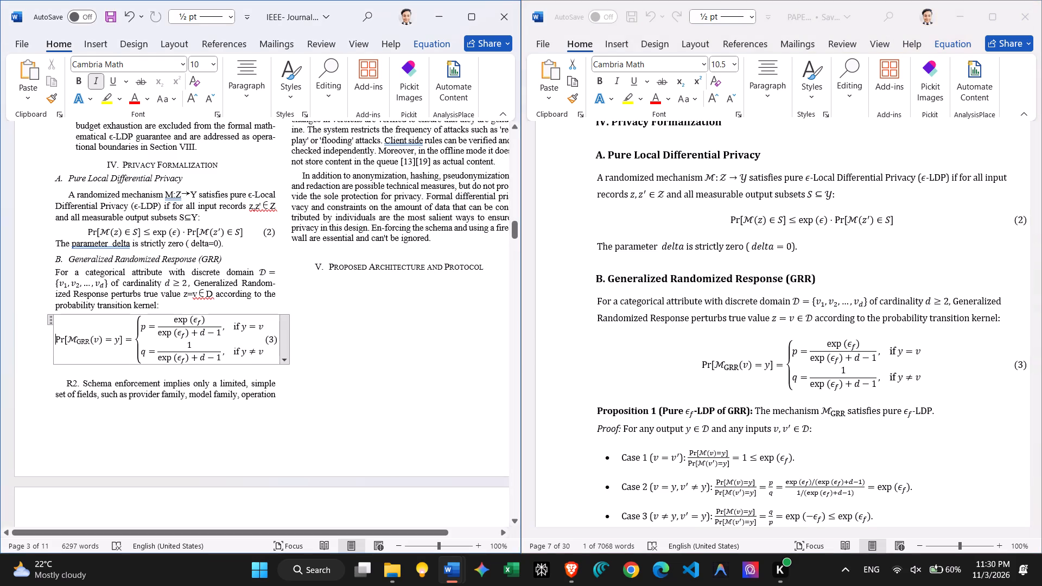
left_click_drag(212, 293, 183, 293)
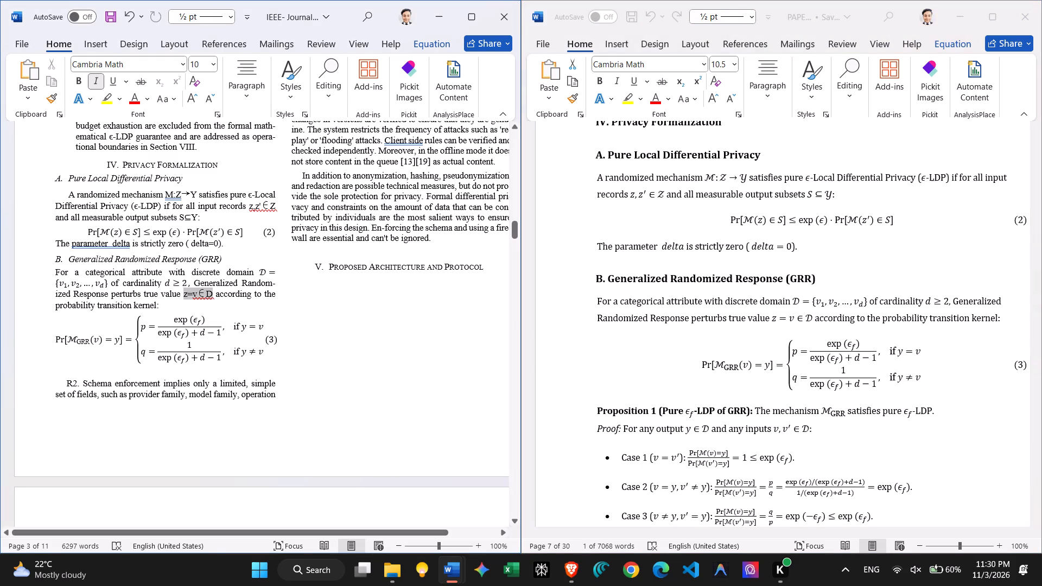
left_click_drag(183, 293, 182, 293)
key("ctrl+v")
left_click(346, 313)
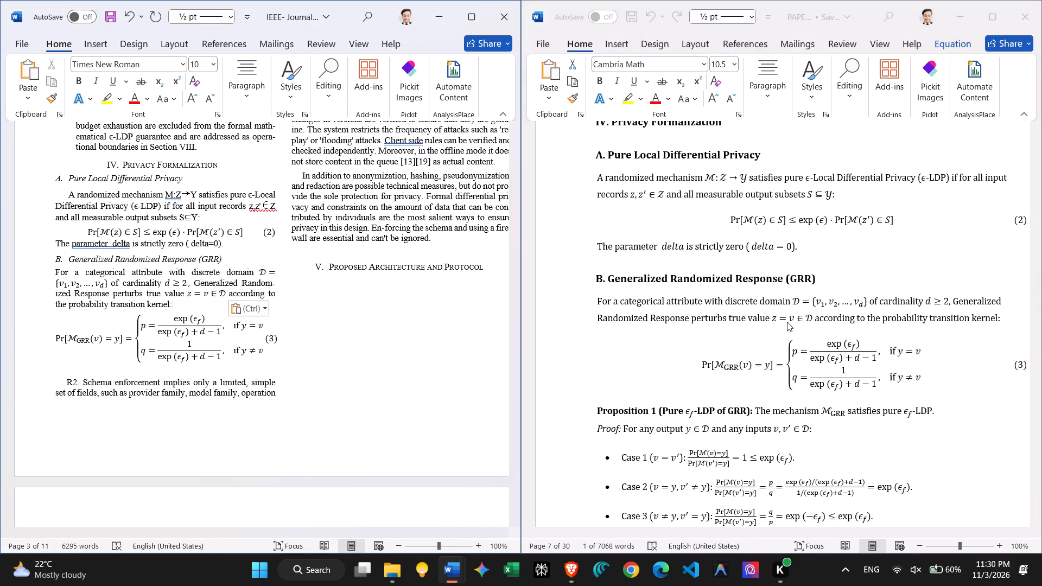
Locate Proposition 1 (Pure ε_f-LDP of GRR) and its case-by-case proof below equation (3) in PAPER_MASTER.
scroll(787, 322, "down", 1)
scroll(687, 347, "down", 1)
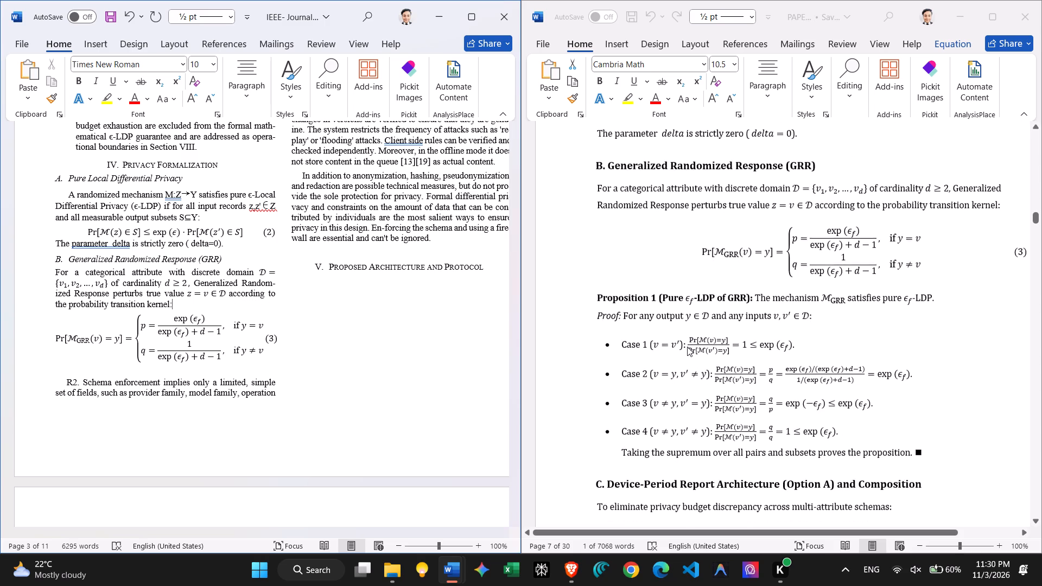
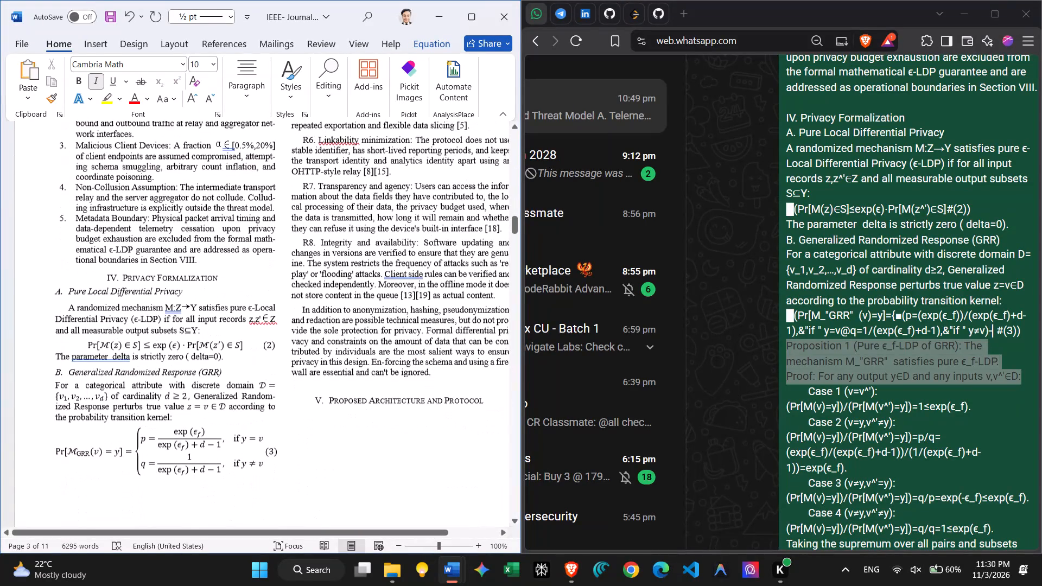
Paste the copied Proposition 1 (Pure ϵ_f-LDP of GRR) statement and the opening line of its proof below equation (3) in the IEEE paper.
left_click(99, 495)
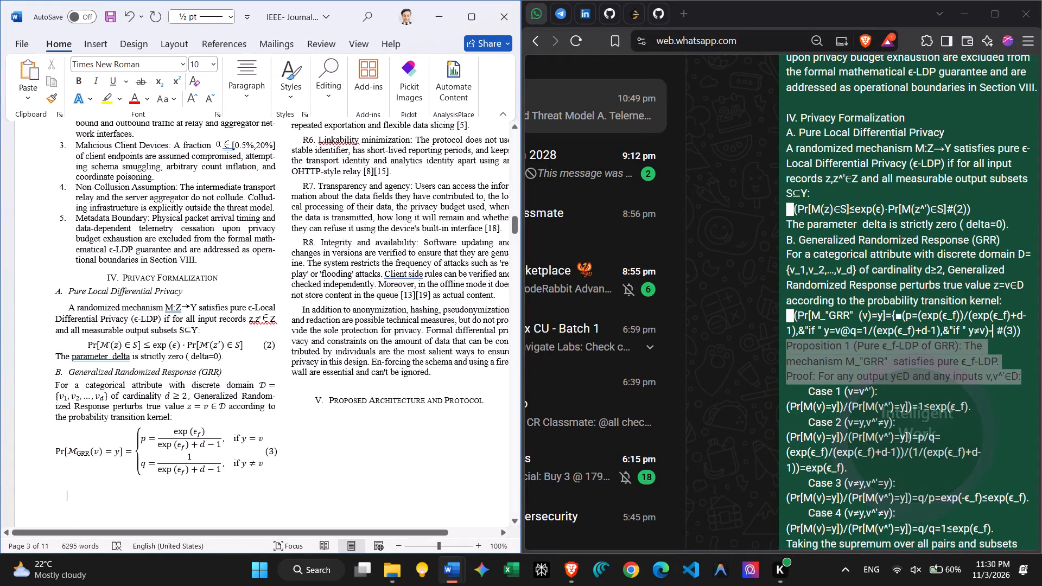
key("ctrl+v")
scroll(99, 495, "down", 2)
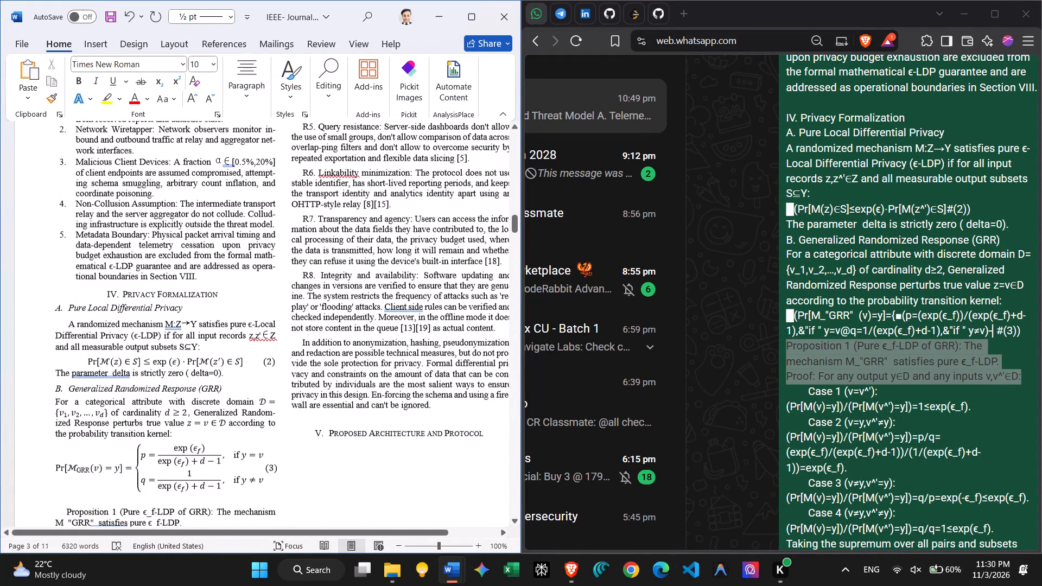
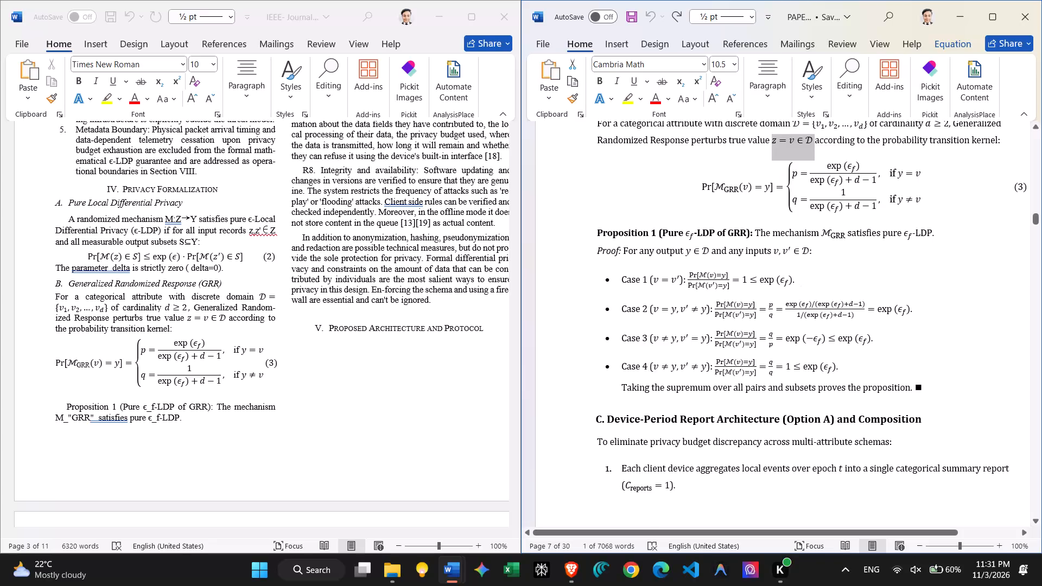
Copy the formatted symbol ϵ_f from PAPER_MASTER's Proposition 1 heading to replace the plain-text ϵ_f in the IEEE paper's Proposition 1.
scroll(816, 248, "up", 1)
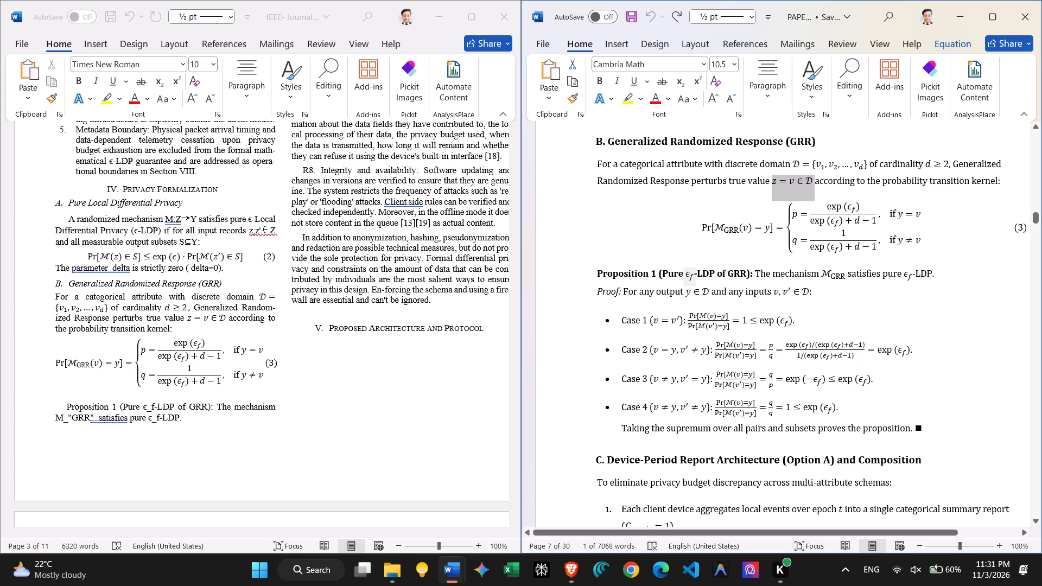
left_click_drag(697, 278, 690, 278)
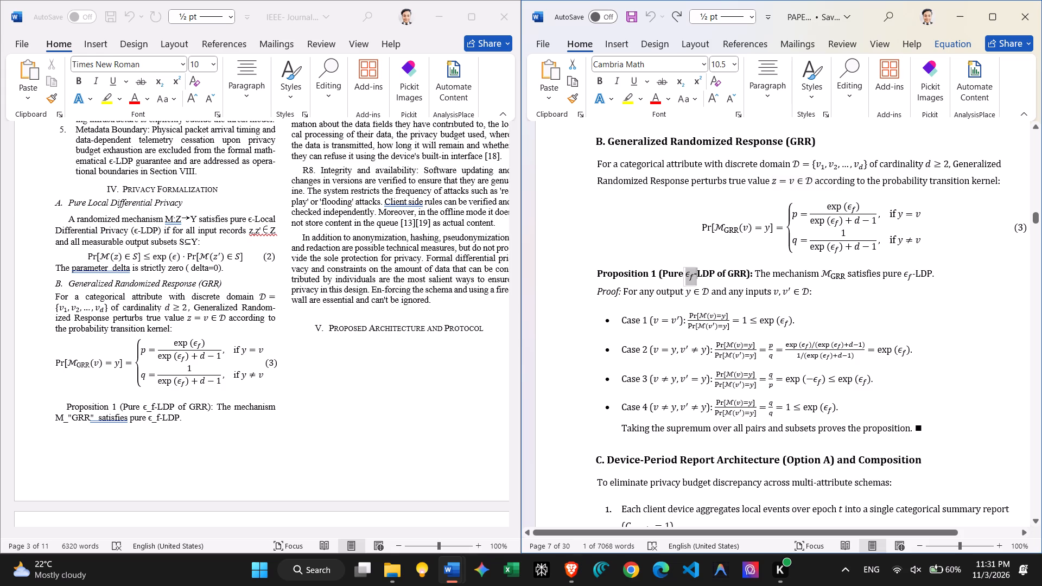
left_click_drag(690, 278, 687, 278)
key("ctrl+c")
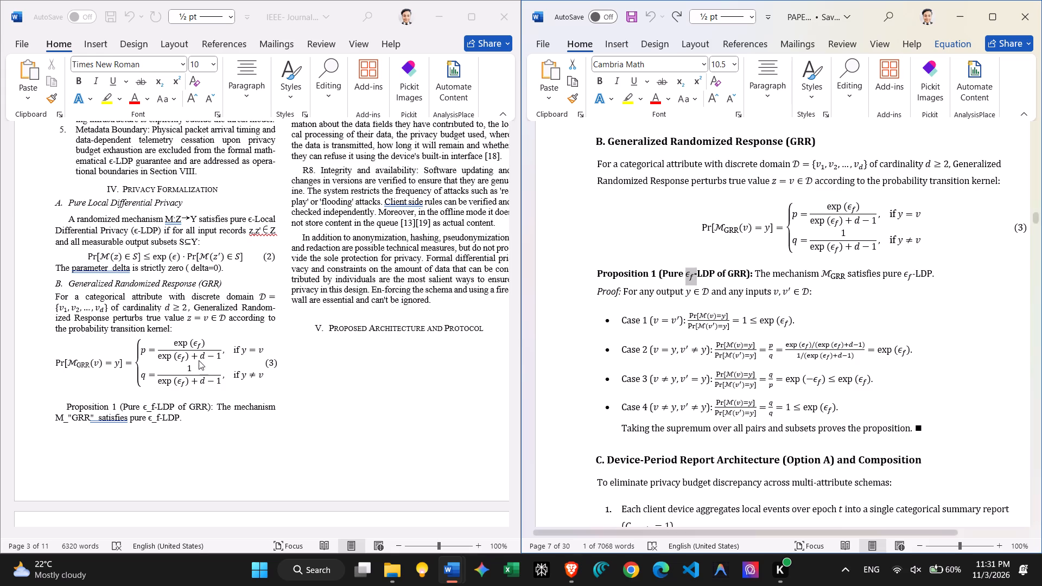
Replace the plain-text ϵ_f in the IEEE paper's "Proposition 1 (Pure ϵ_f-LDP of GRR)" label with the ϵ_f math symbol already copied from PAPER_MASTER.
scroll(183, 374, "left", 1)
left_click(98, 408)
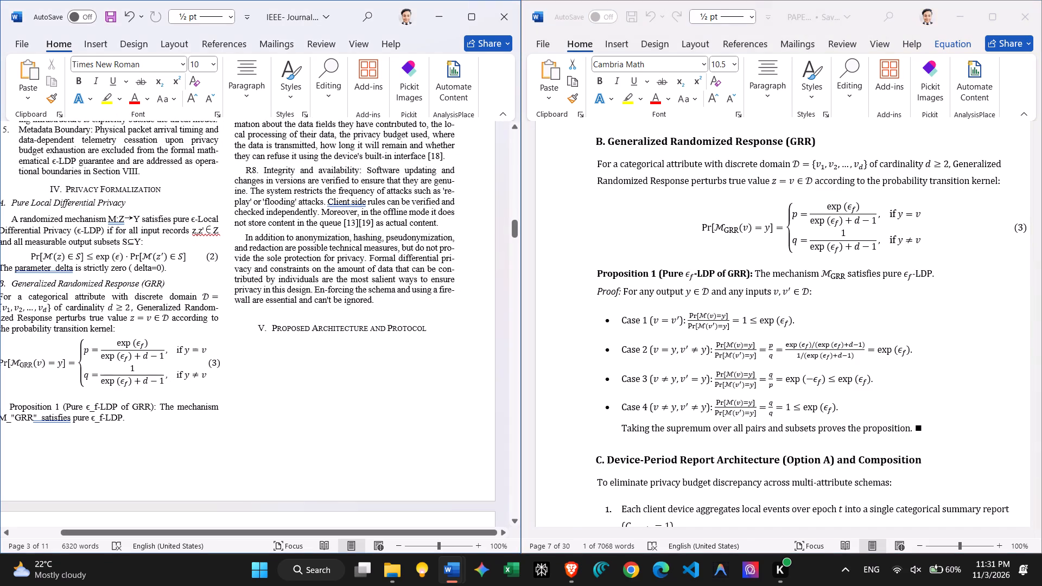
left_click_drag(99, 405, 87, 407)
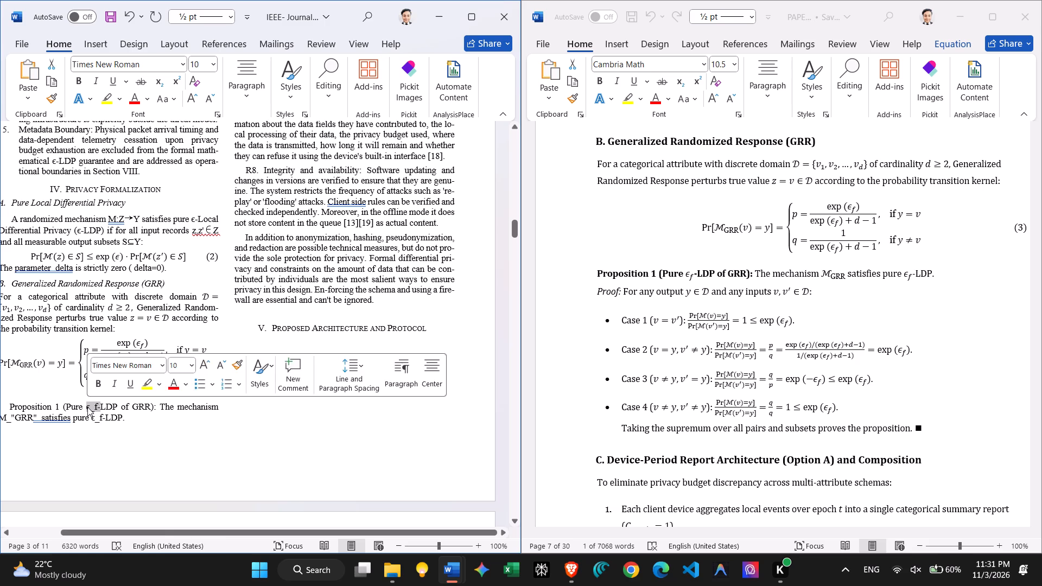
key("ctrl+v")
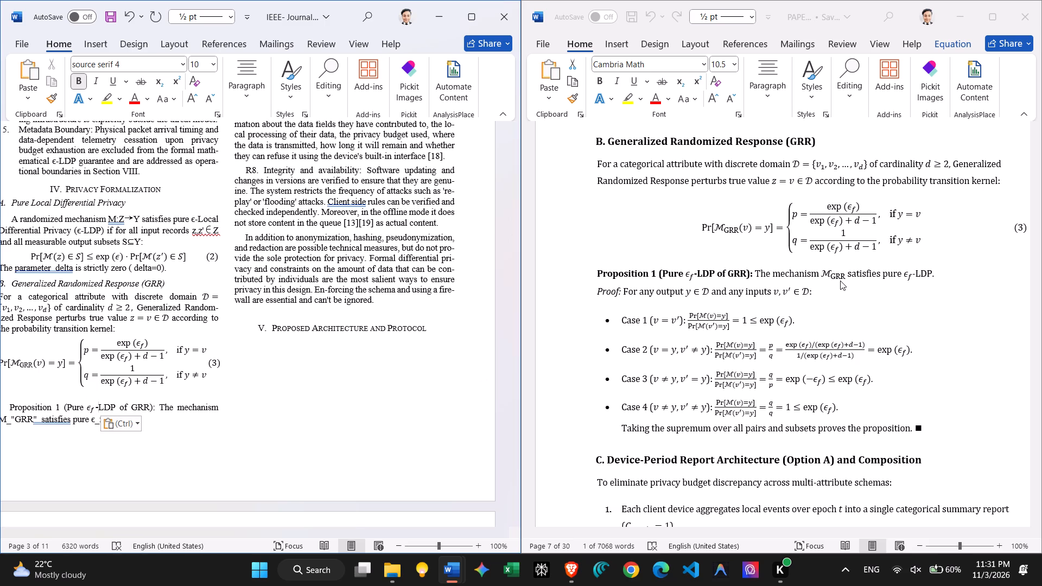
Replace the plain-text M_"GRR" in the IEEE paper's Proposition 1 sentence with the math symbol ℳ_GRR copied from PAPER_MASTER.
scroll(860, 281, "right", 1)
left_click(848, 279)
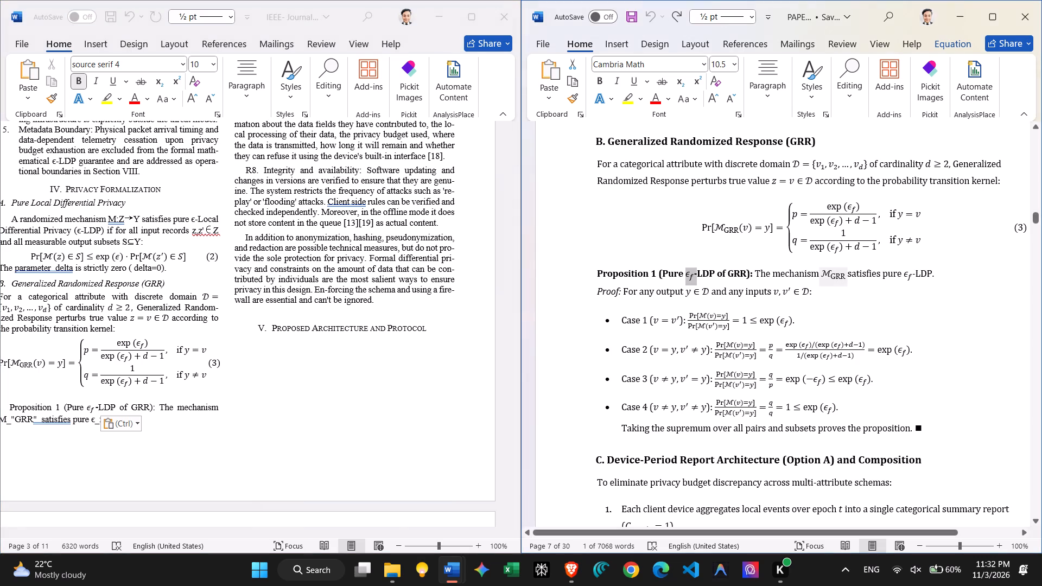
left_click_drag(847, 275, 831, 275)
key("ctrl+c")
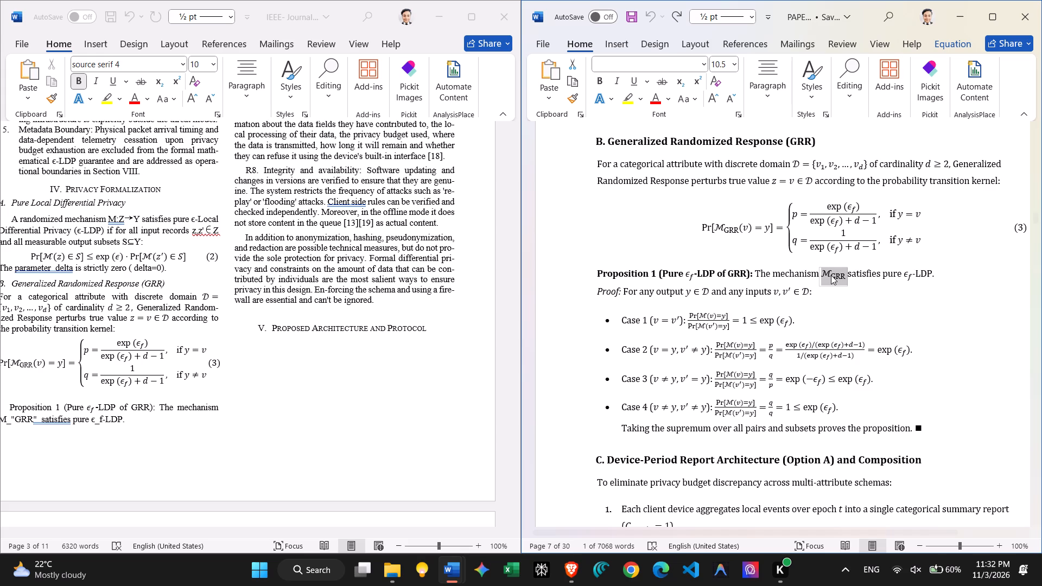
scroll(831, 275, "right", 1)
left_click(37, 423)
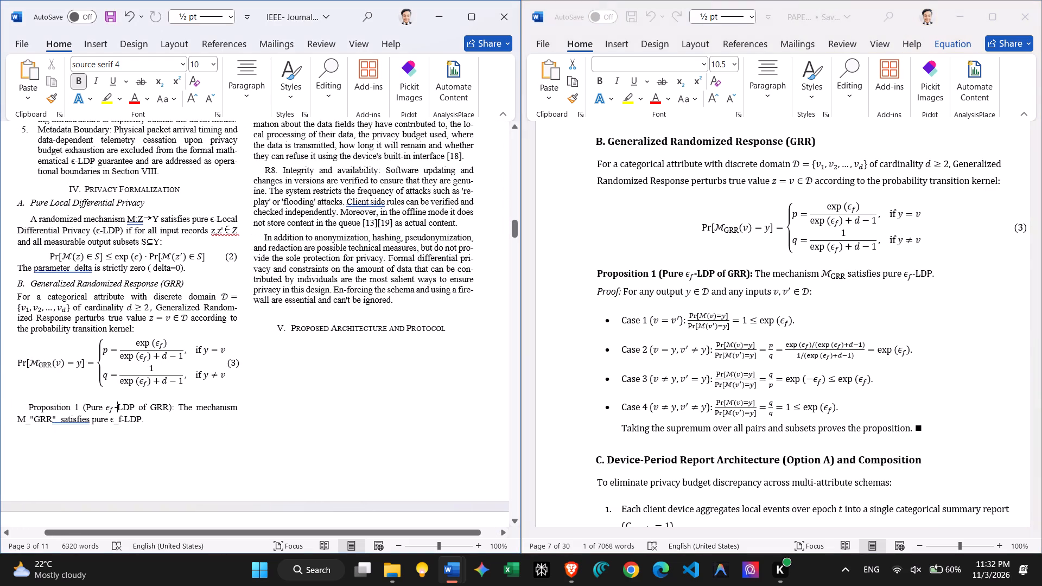
left_click_drag(54, 421, 22, 421)
left_click_drag(22, 421, 17, 421)
key("ctrl+v")
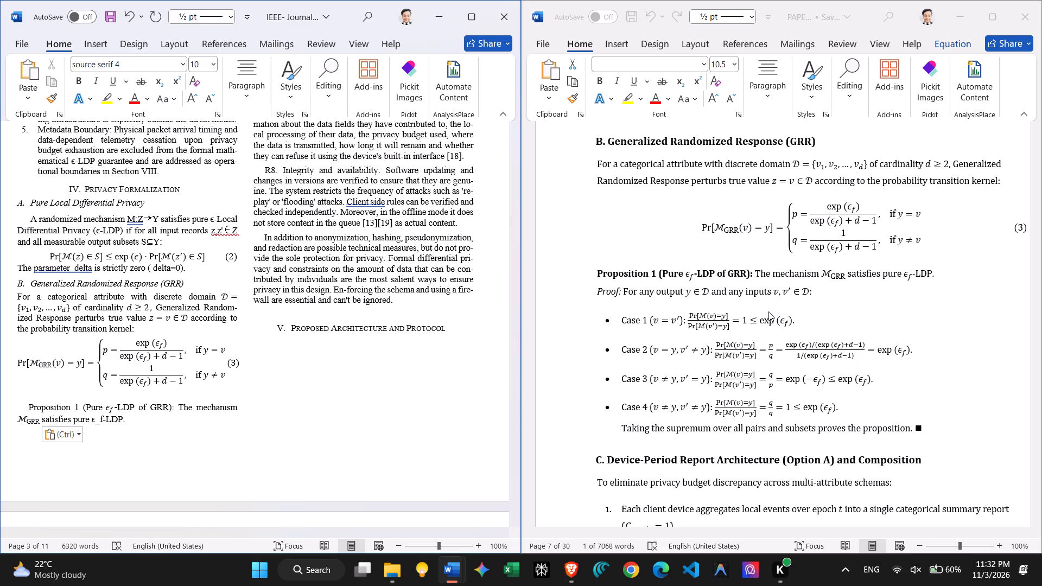
Replace the plain-text ϵ_f in "satisfies pure ϵ_f-LDP" of the IEEE paper's Proposition 1 with the subscripted ϵ_f symbol from PAPER_MASTER.
scroll(774, 509, "down", 1)
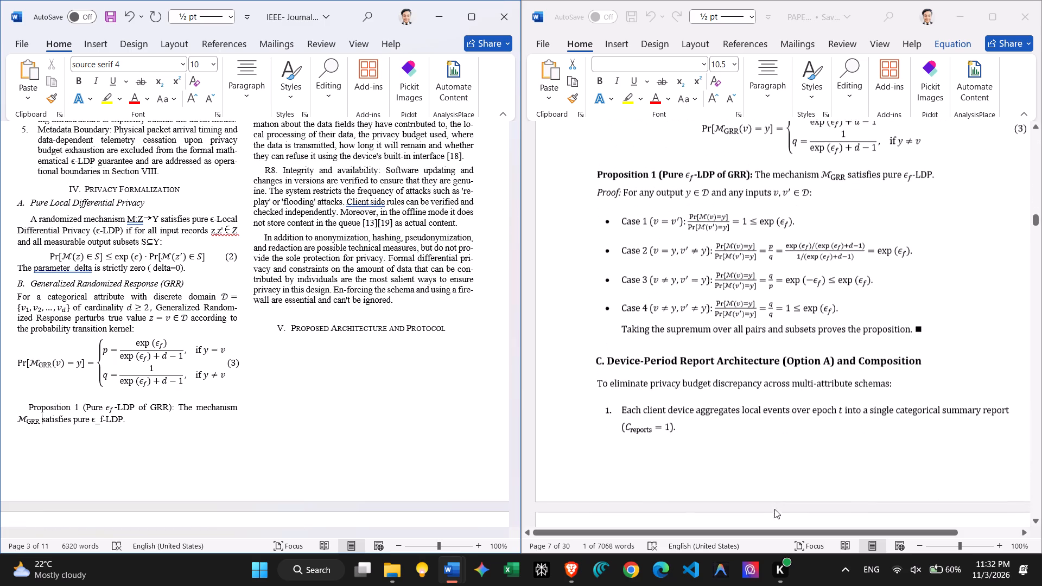
scroll(767, 444, "up", 1)
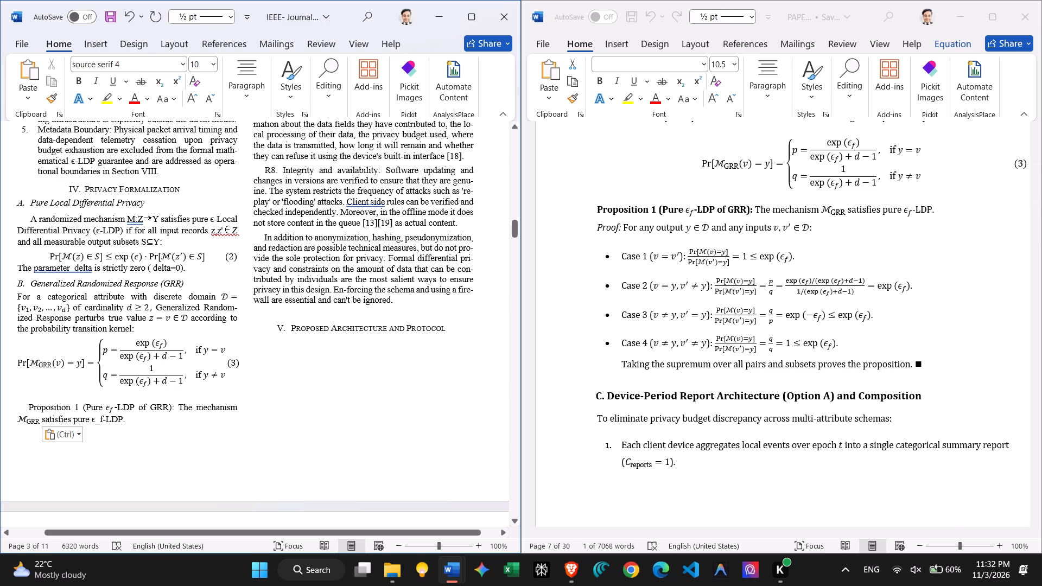
left_click_drag(105, 421, 91, 421)
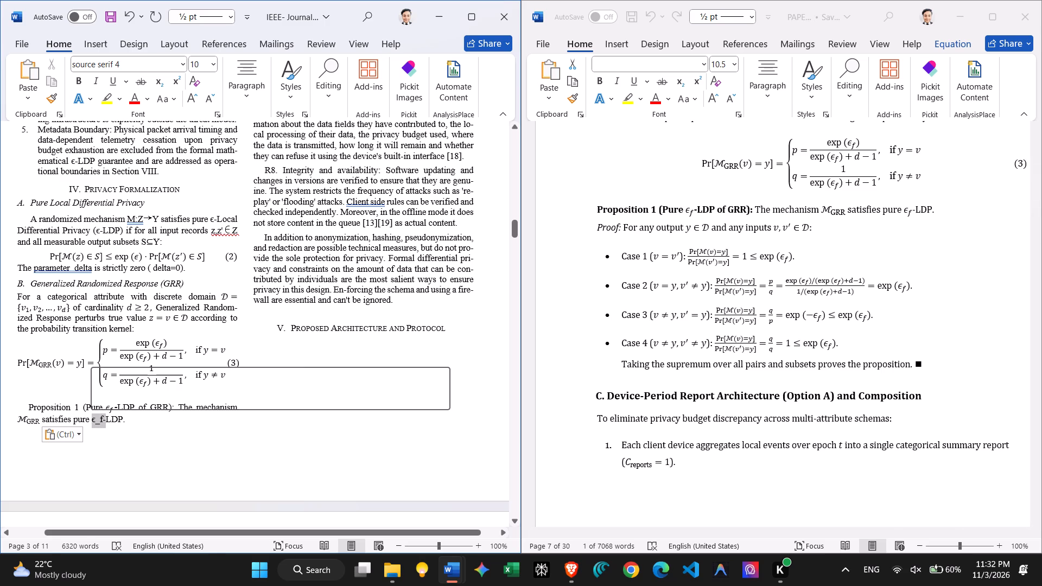
key("super+v")
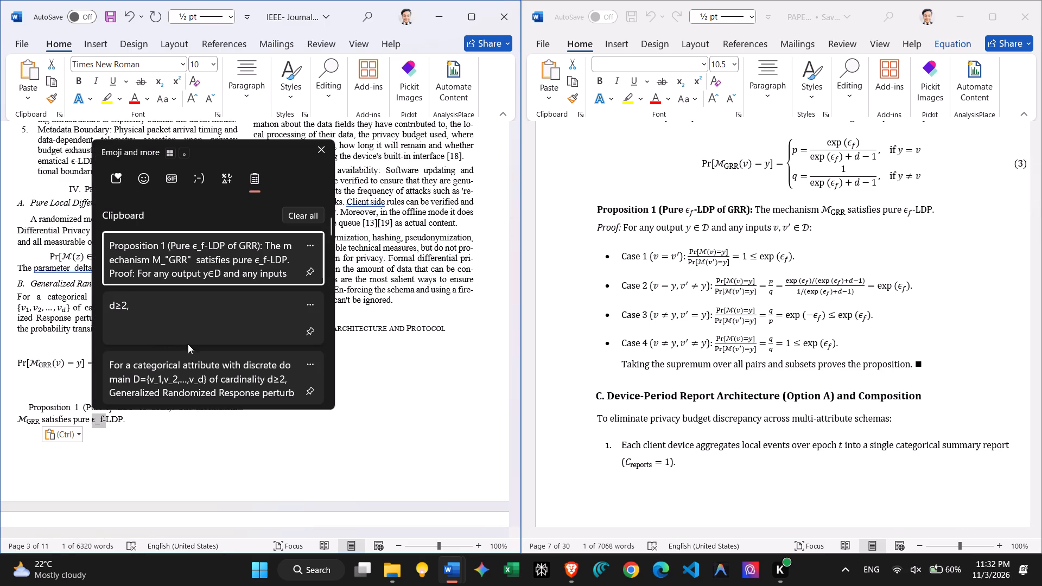
left_click(375, 416)
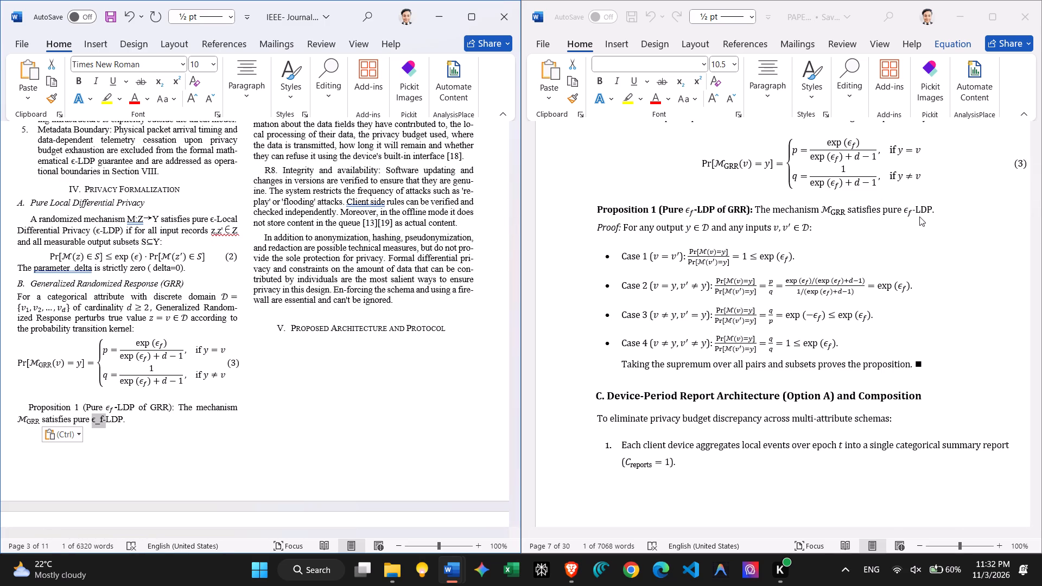
left_click_drag(916, 212, 906, 212)
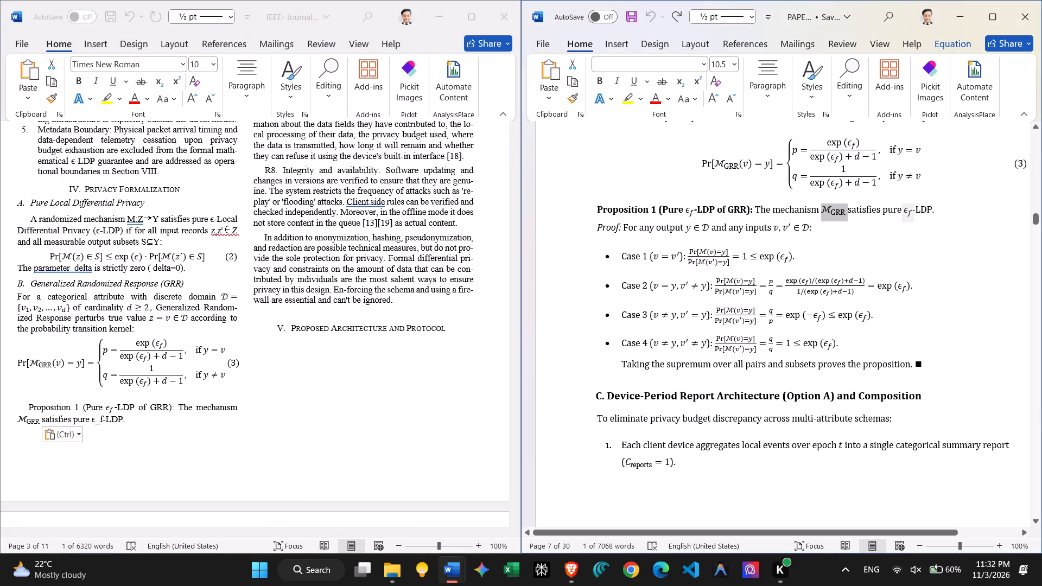
left_click_drag(915, 216, 905, 217)
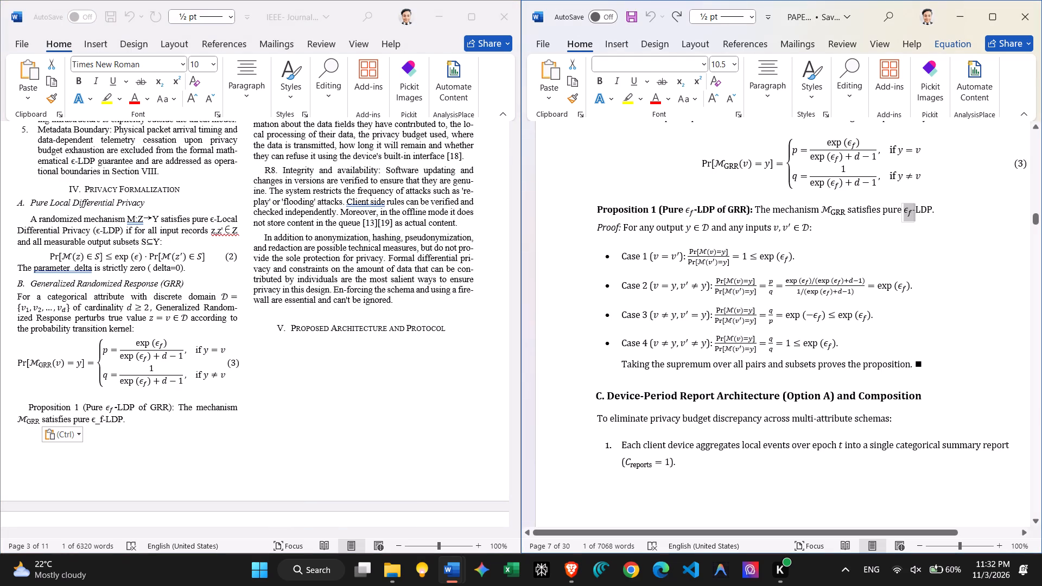
left_click_drag(905, 217, 904, 217)
key("ctrl+c")
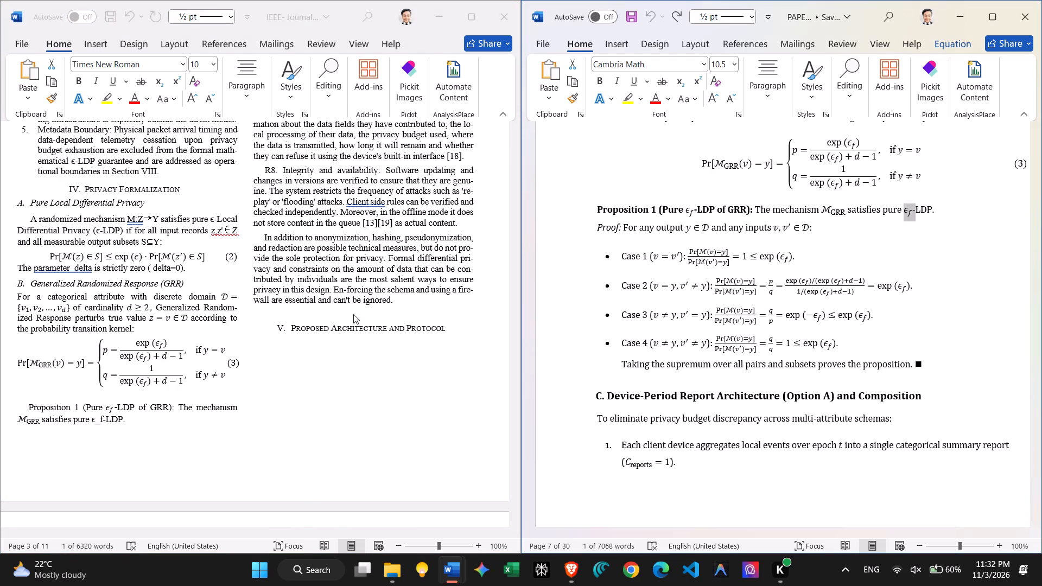
scroll(198, 373, "left", 1)
left_click(106, 419)
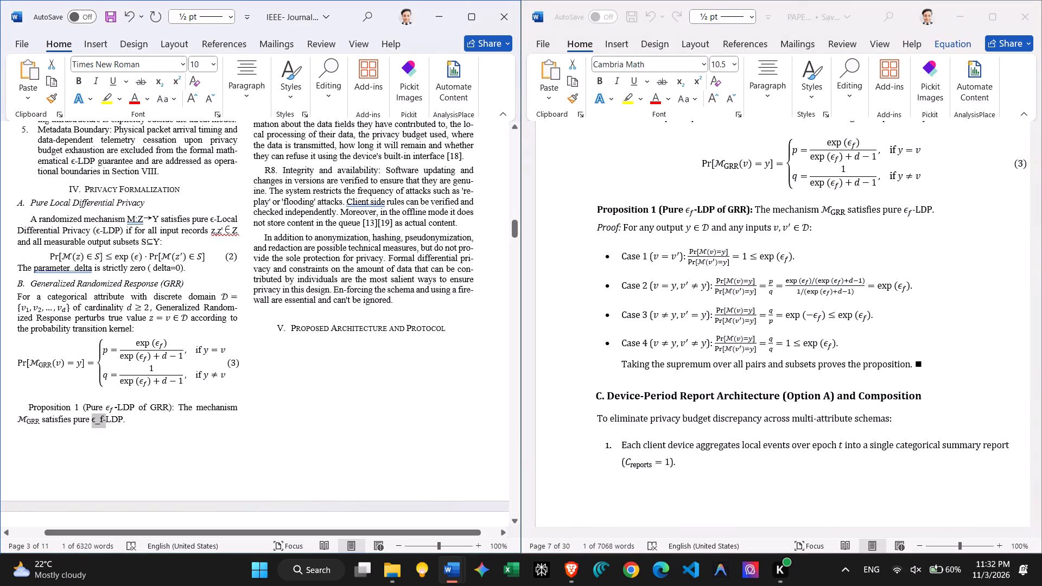
key("ctrl+v")
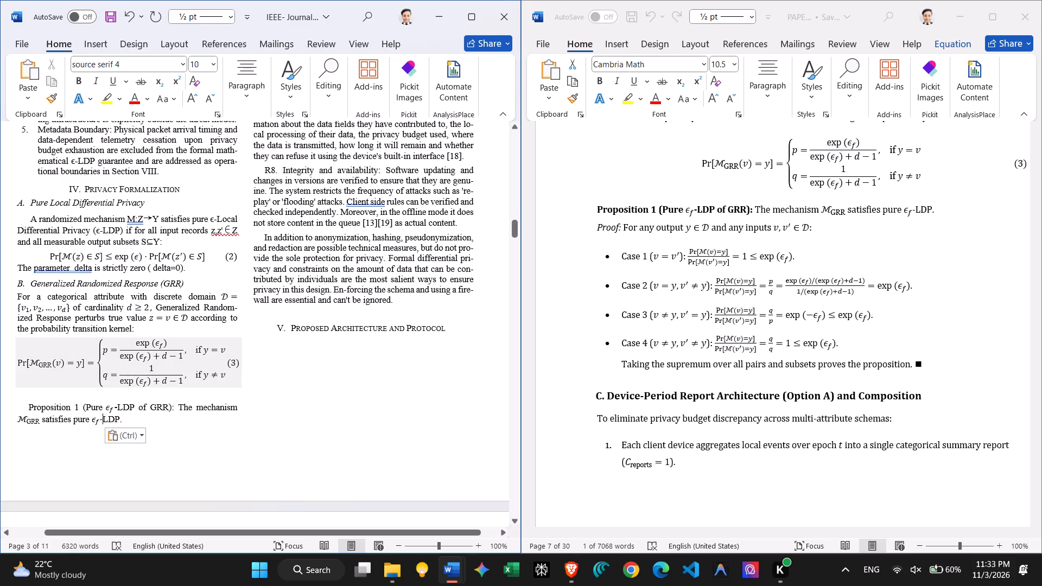
left_click(177, 420)
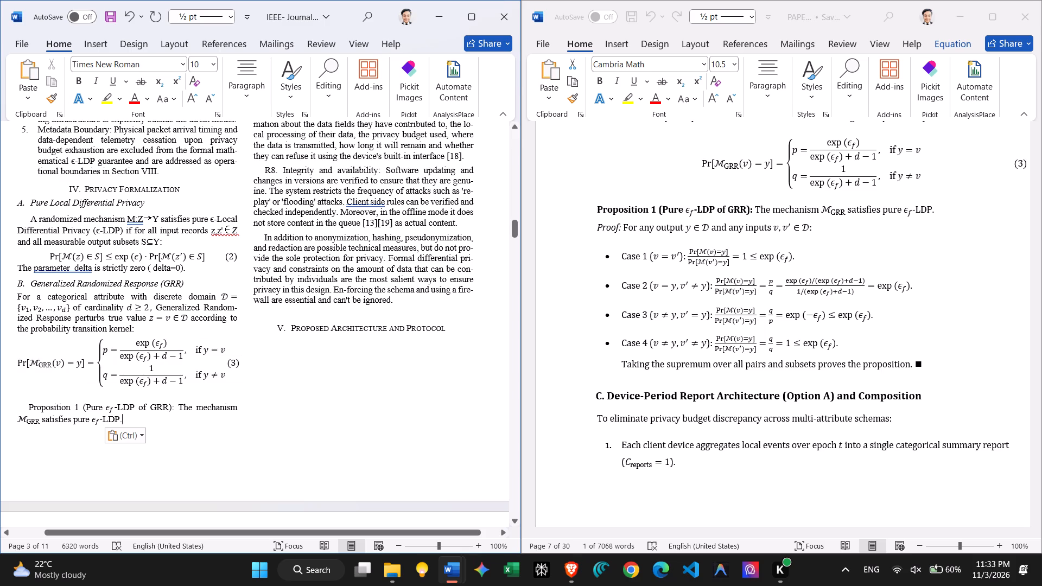
Replace the plain-text inputs expression ending the IEEE paper's "Proof: For any output" line with v, v′ ∈ 𝒟: copied from PAPER_MASTER.
scroll(177, 420, "up", 2)
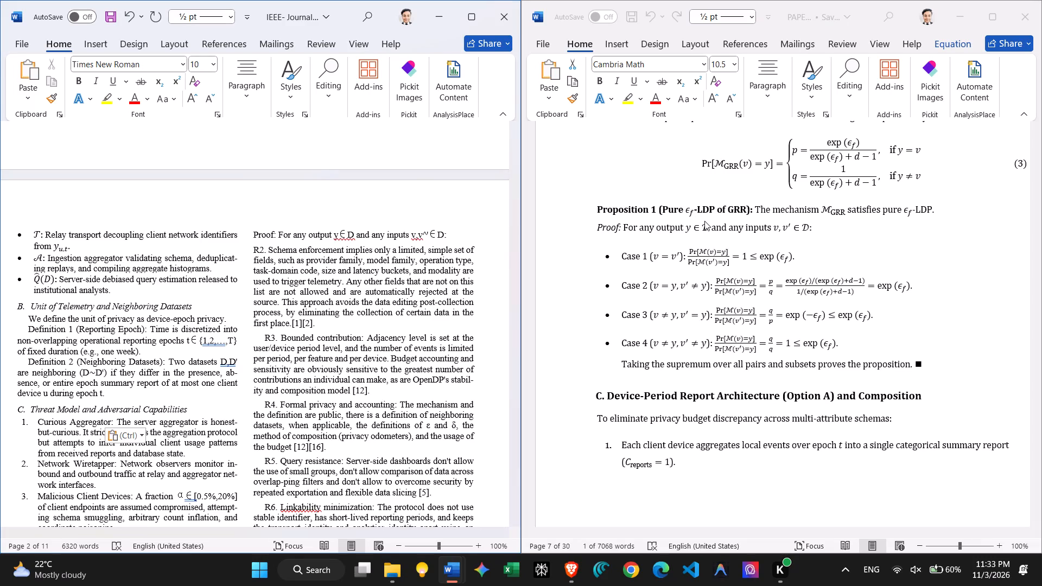
left_click_drag(710, 226, 689, 227)
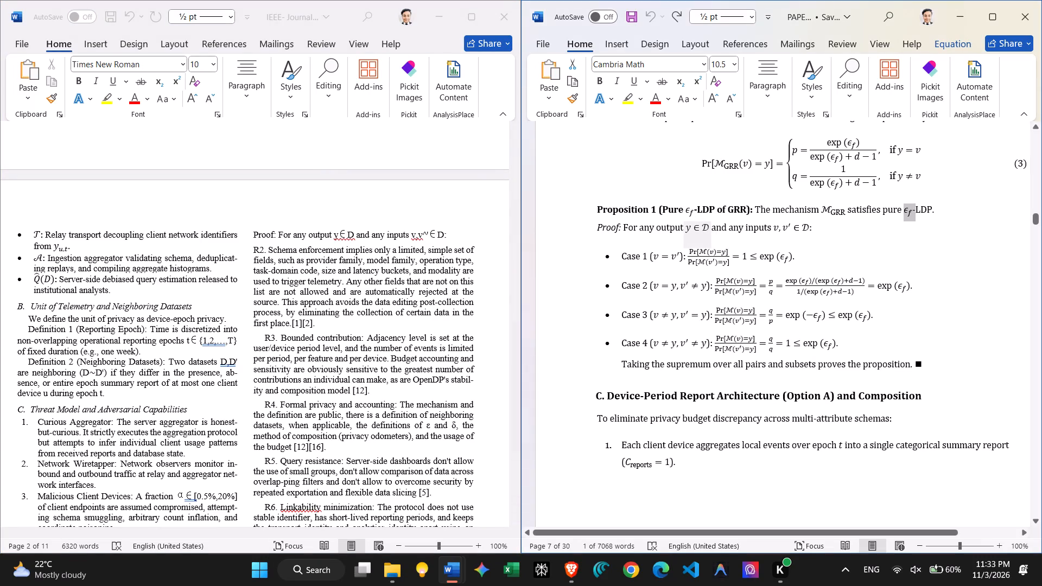
left_click_drag(815, 229, 783, 229)
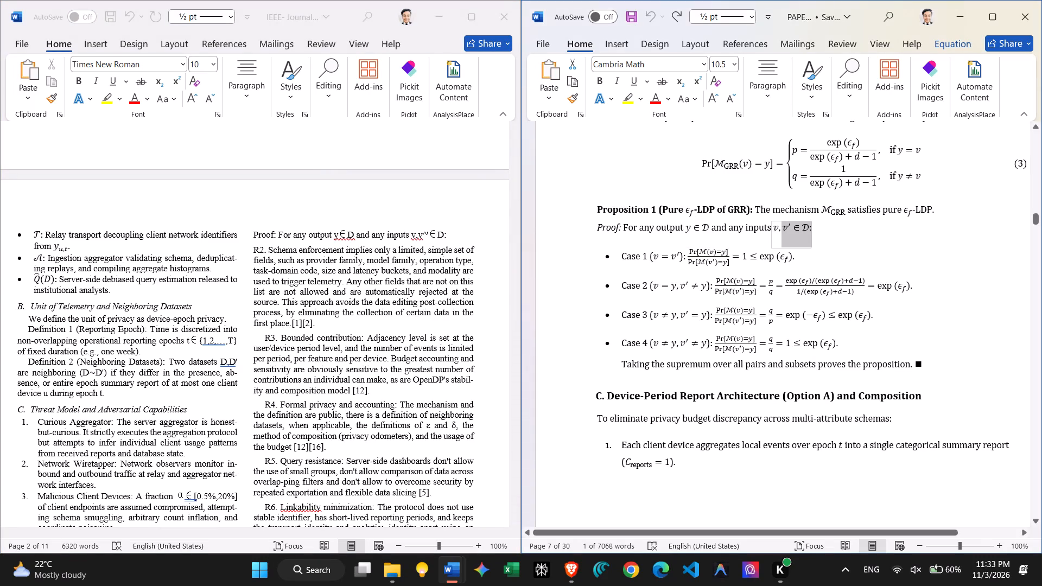
left_click_drag(783, 229, 772, 229)
key("ctrl+c")
left_click_drag(447, 229, 447, 234)
left_click_drag(447, 234, 413, 237)
key("ctrl+v")
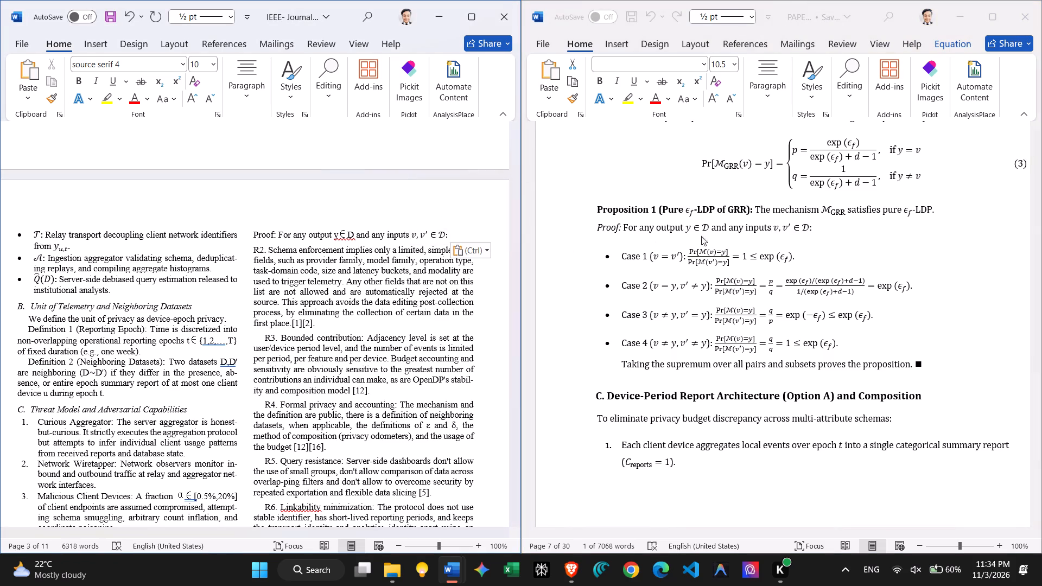
Copy the math expression y ∈ 𝒟 from PAPER_MASTER's Proof line to replace the plain-text version in the IEEE paper's Proof line.
left_click_drag(713, 229, 701, 229)
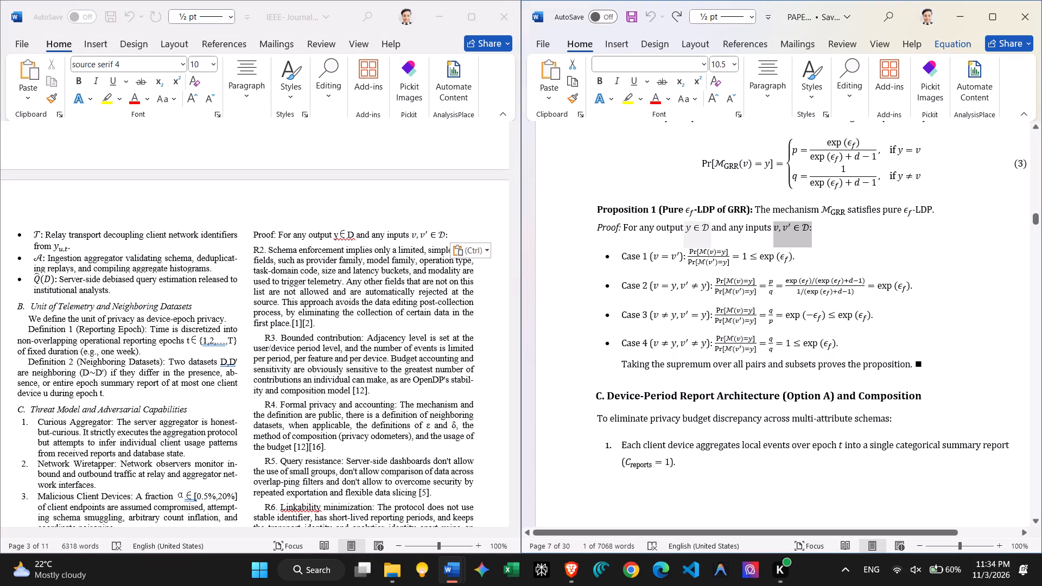
left_click_drag(710, 230, 684, 230)
left_click(744, 230)
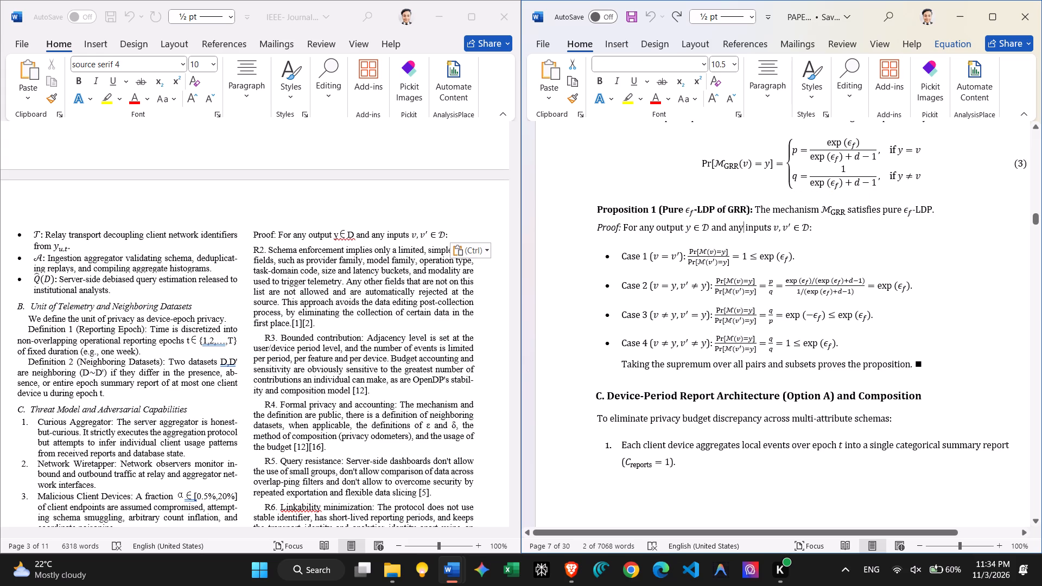
left_click_drag(709, 230, 690, 230)
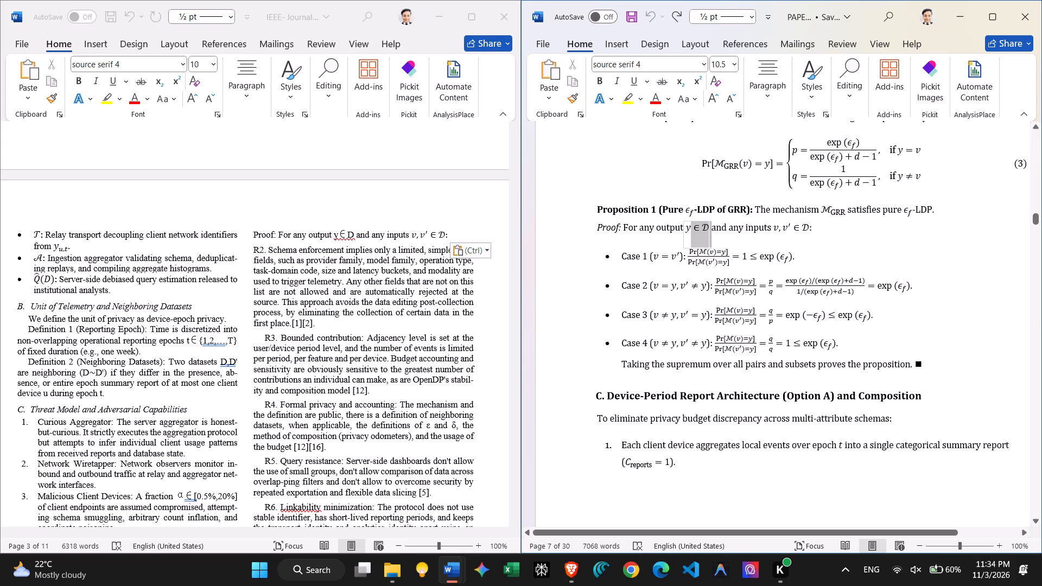
left_click_drag(690, 230, 686, 228)
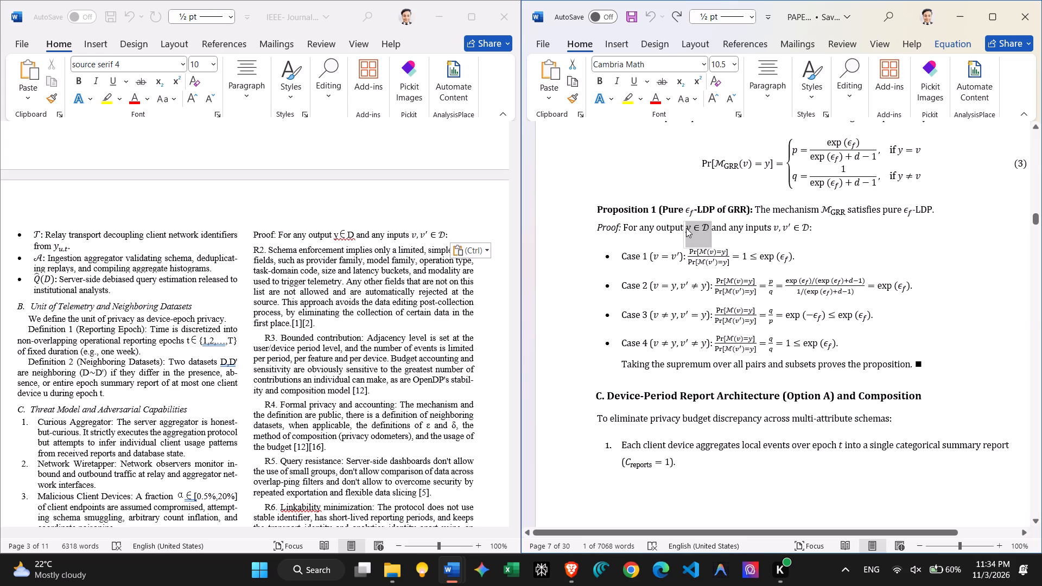
key("ctrl+c")
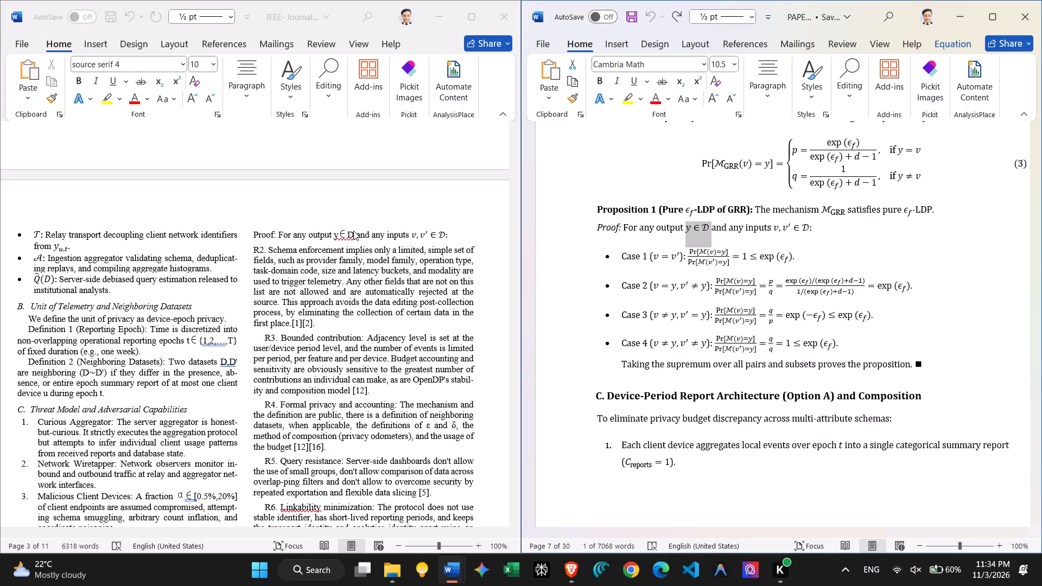
Replace the plain-text y∈D in the IEEE paper's "Proof: For any output" line with the copied math expression y ∈ 𝒟.
left_click(354, 233)
left_click_drag(353, 234, 349, 234)
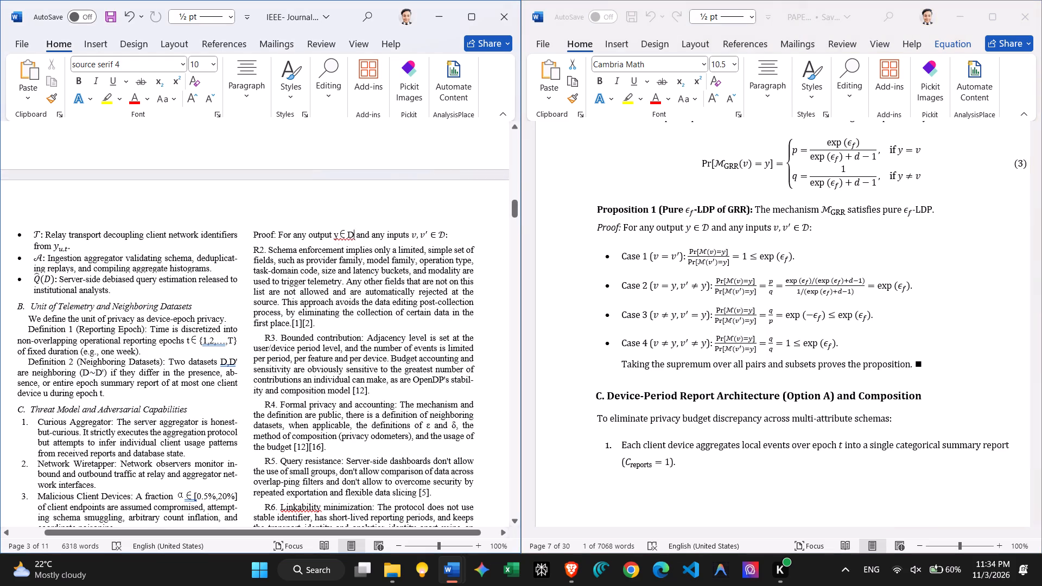
left_click_drag(349, 234, 334, 235)
key("ctrl+v")
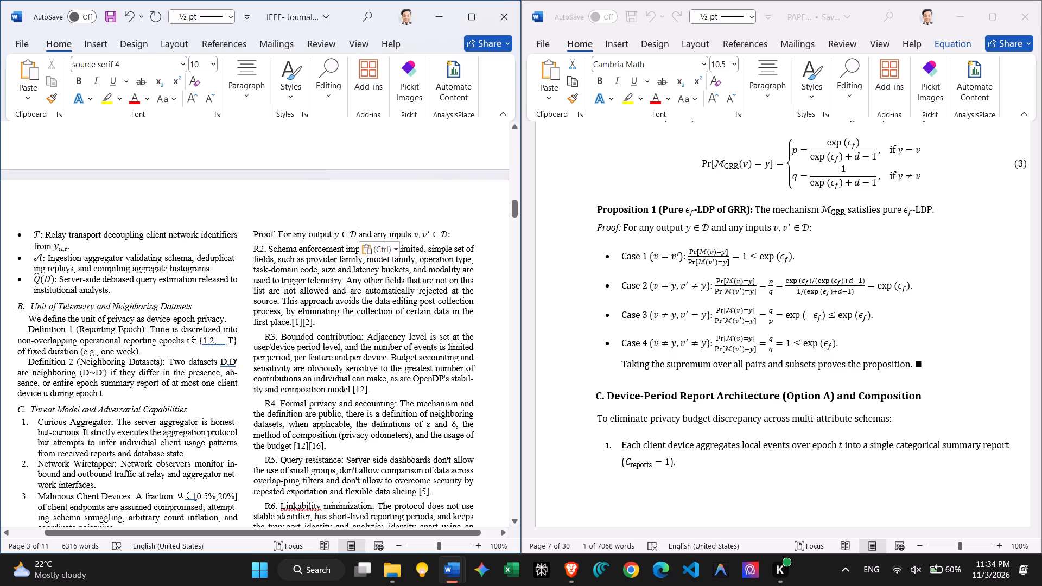
Start a new paragraph directly below the "Proof: For any output" line in the IEEE paper.
left_click(472, 235)
key("Return")
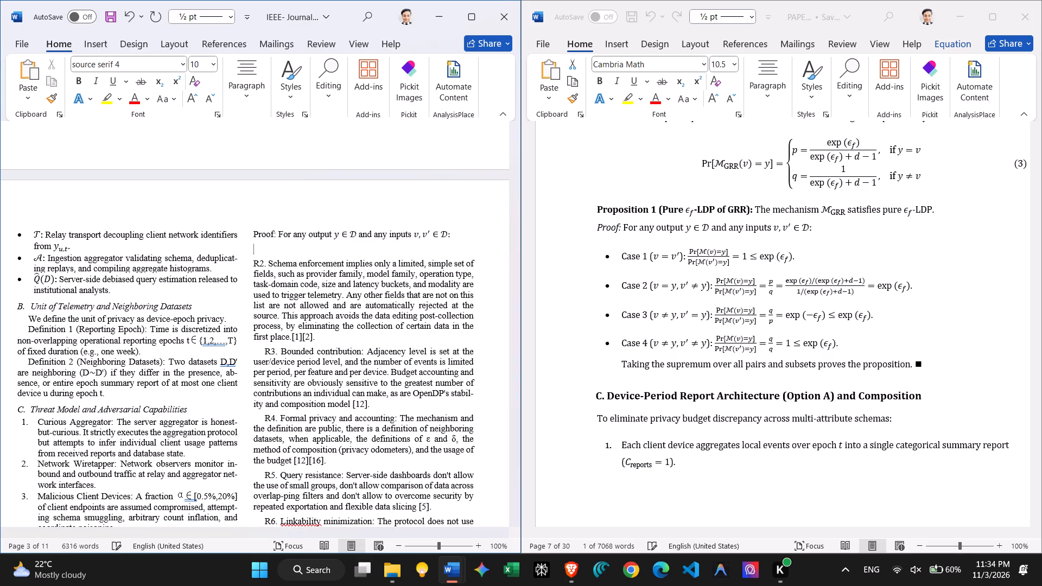
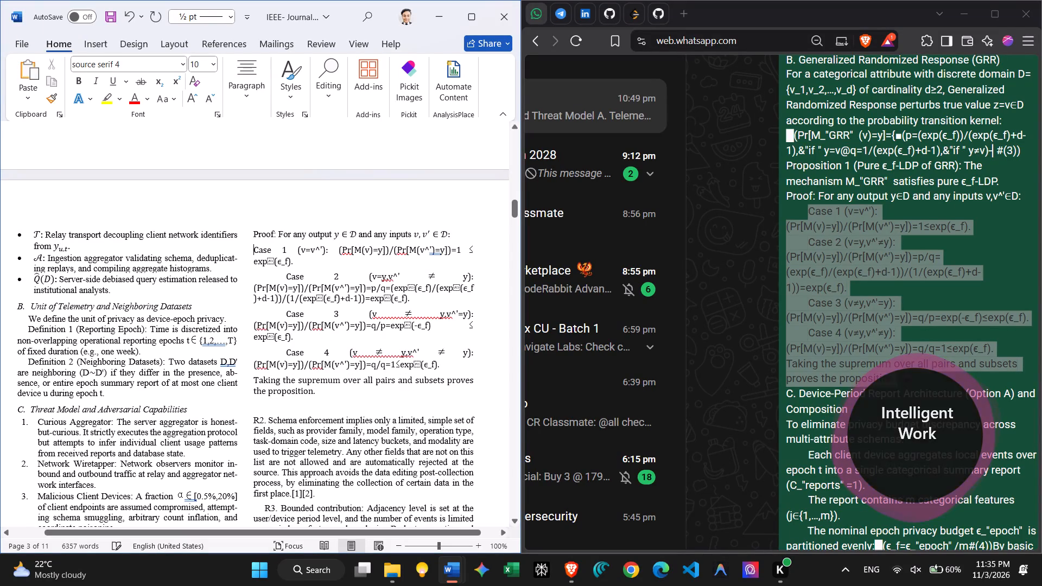
Remove the extra spacing between the Proposition 1 proof paragraphs, from Case 1 through the "Taking the supremum" sentence, in the IEEE paper.
left_click_drag(320, 399, 242, 237)
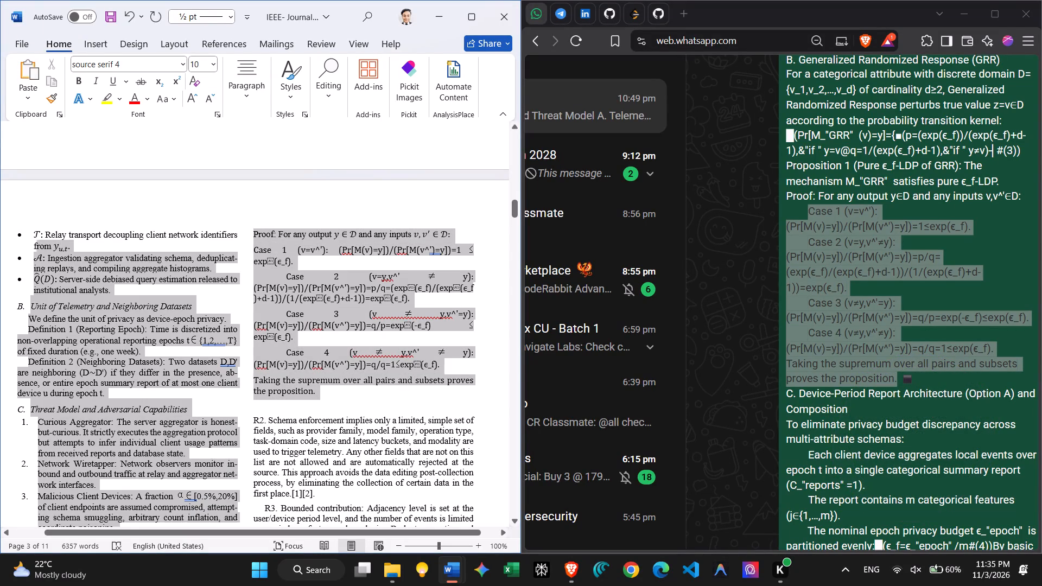
left_click_drag(242, 237, 250, 254)
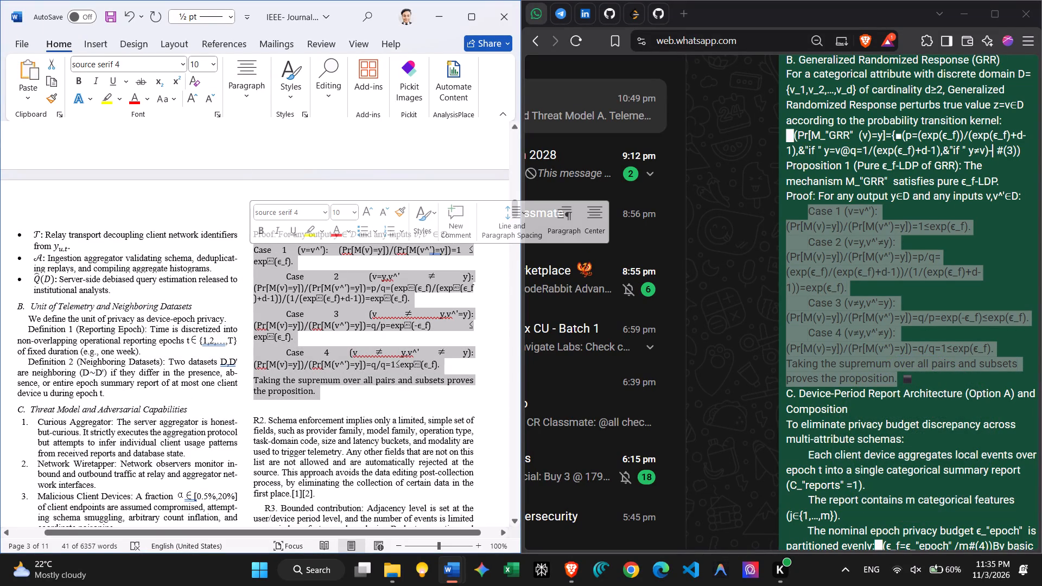
left_click(249, 104)
left_click(322, 156)
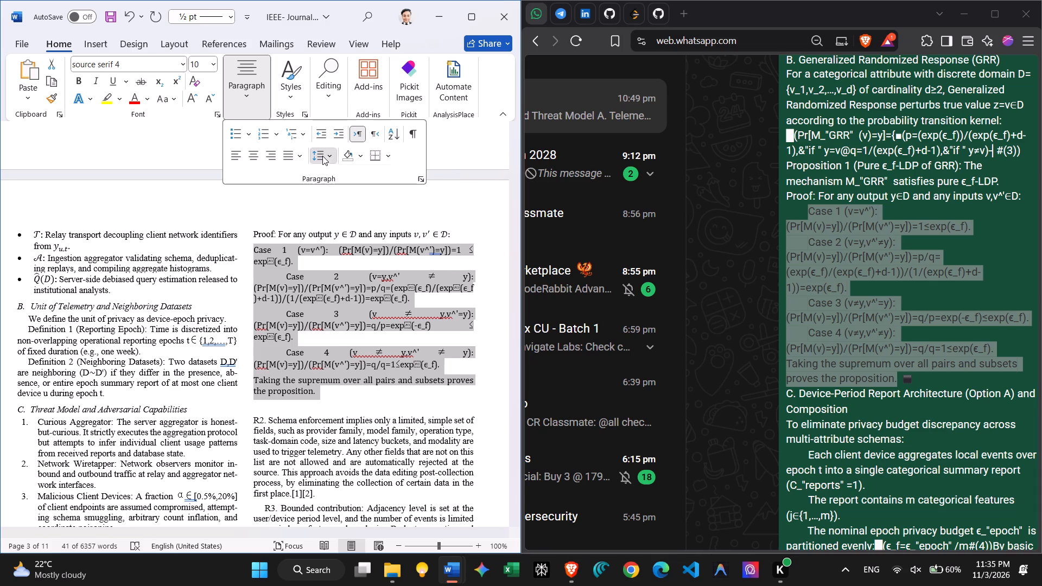
left_click(357, 318)
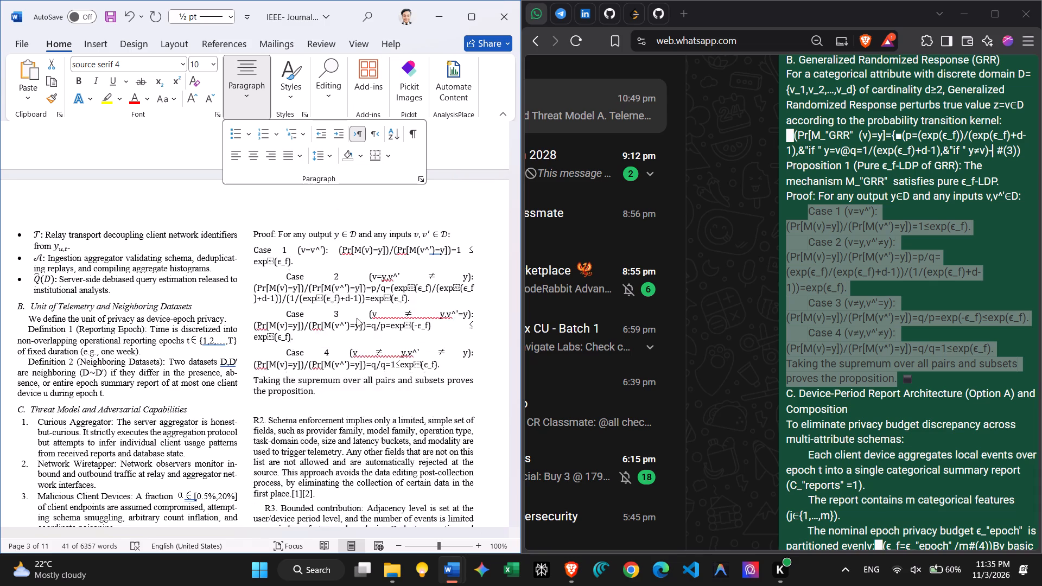
left_click(255, 252)
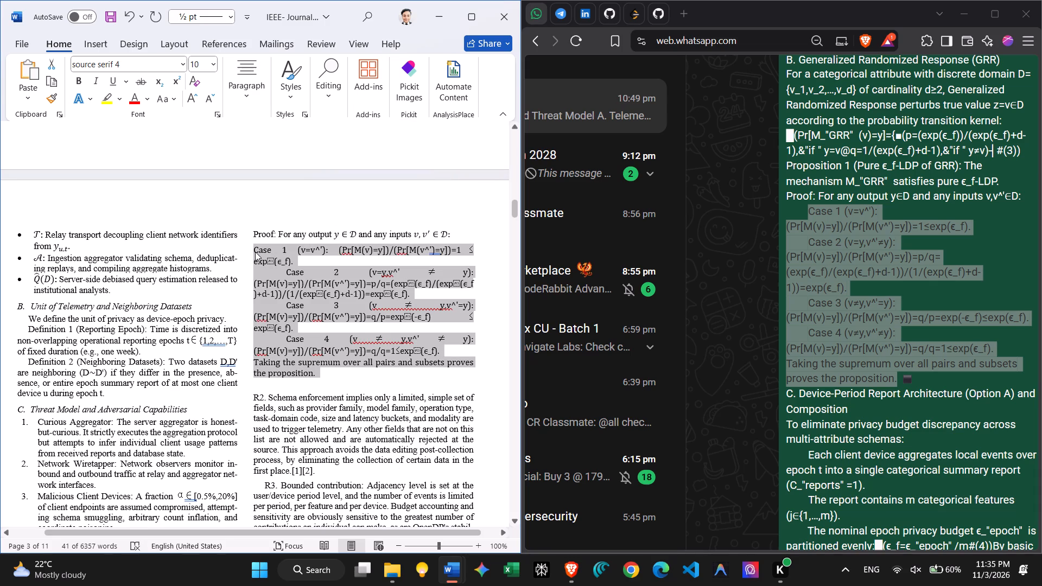
Format the Case 1 paragraph of the Proposition 1 proof as a bulleted item and shift its bullet closer to the column's left margin.
left_click(255, 251)
left_click_drag(251, 85, 246, 133)
left_click_drag(246, 133, 240, 169)
left_click(240, 169)
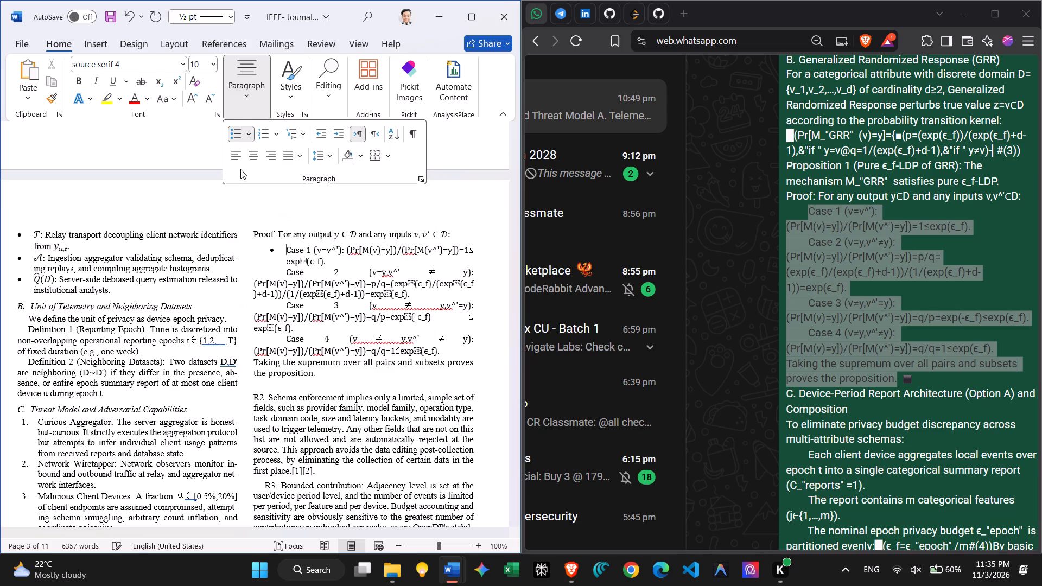
left_click(275, 251)
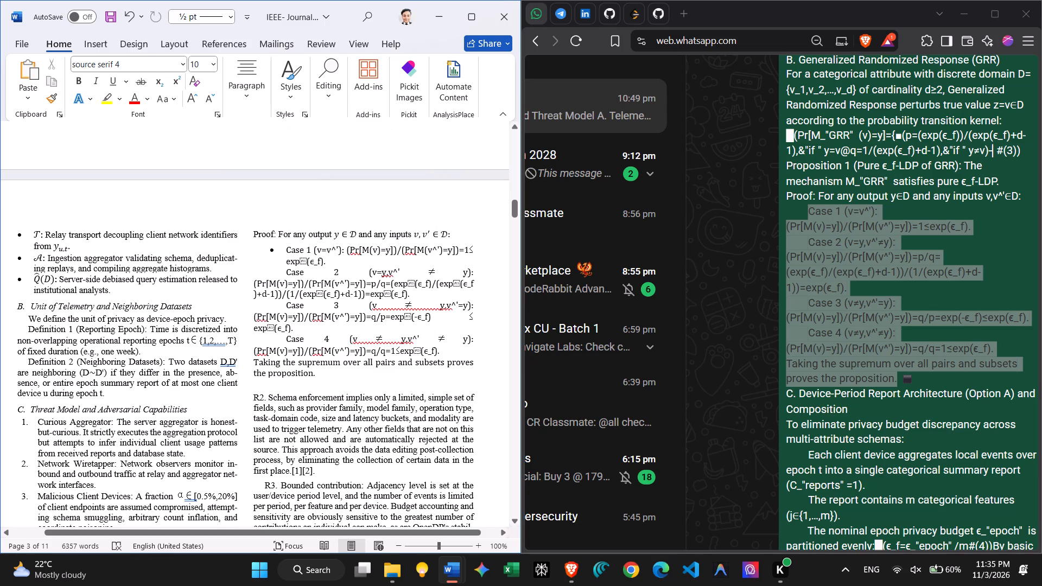
left_click(271, 252)
left_click_drag(271, 252, 259, 252)
Turn the Case 2, Case 3 and Case 4 paragraphs of the proof into separate bullets continuing the Case 1 list.
left_click(286, 272)
key("BackSpace")
key("BackSpace")
key("Return")
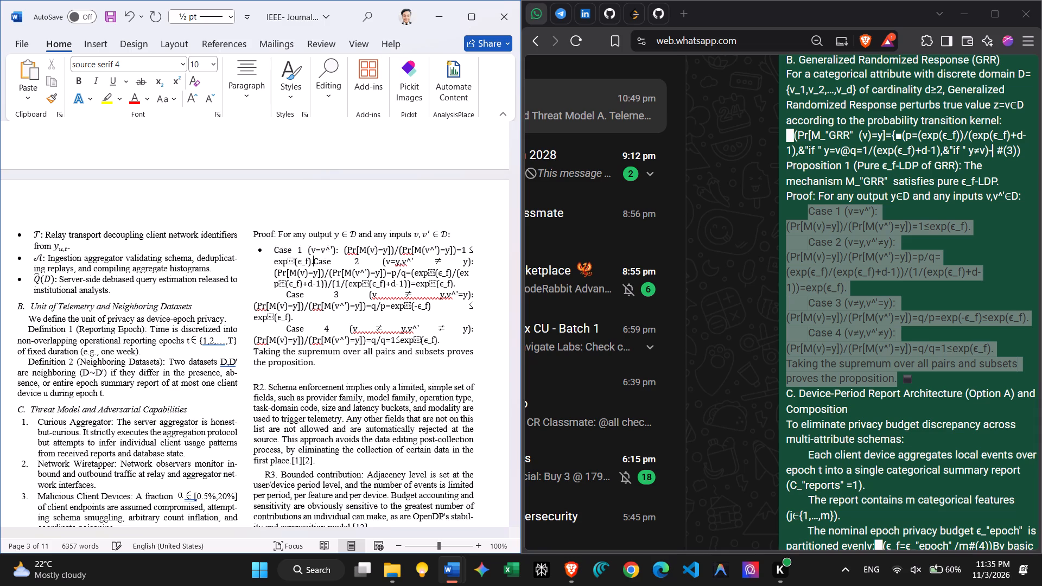
key("Down")
key("Down")
key("Down")
key("BackSpace")
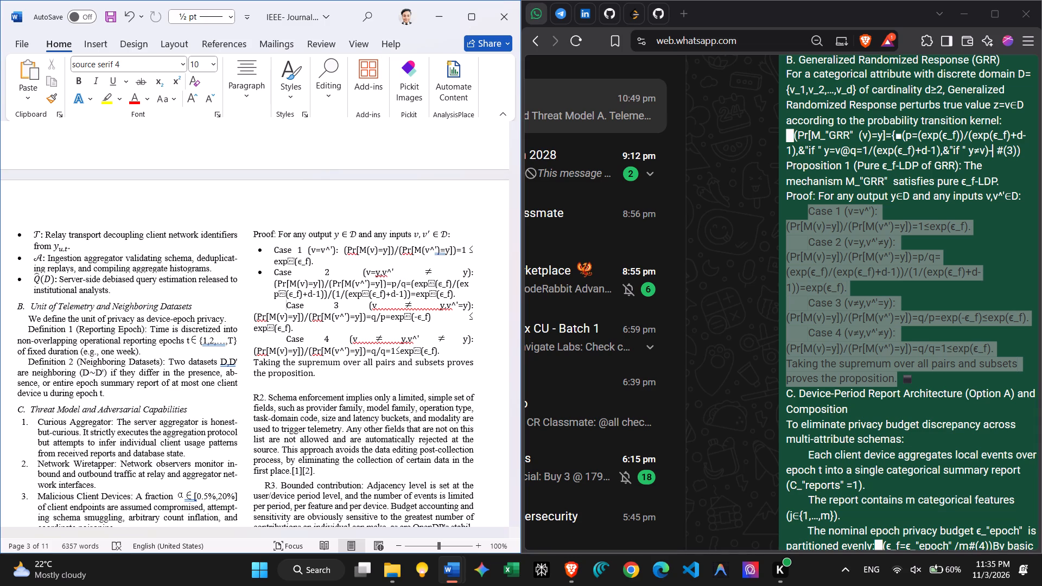
key("BackSpace")
key("Return")
key("Down")
key("Down")
key("Down")
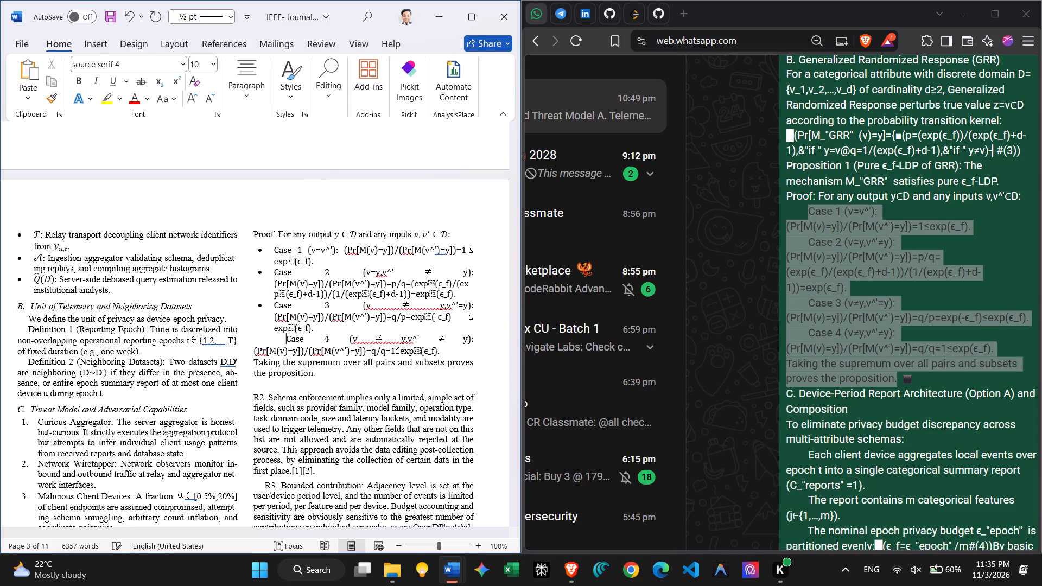
key("BackSpace")
key("BackSpace")
key("Return")
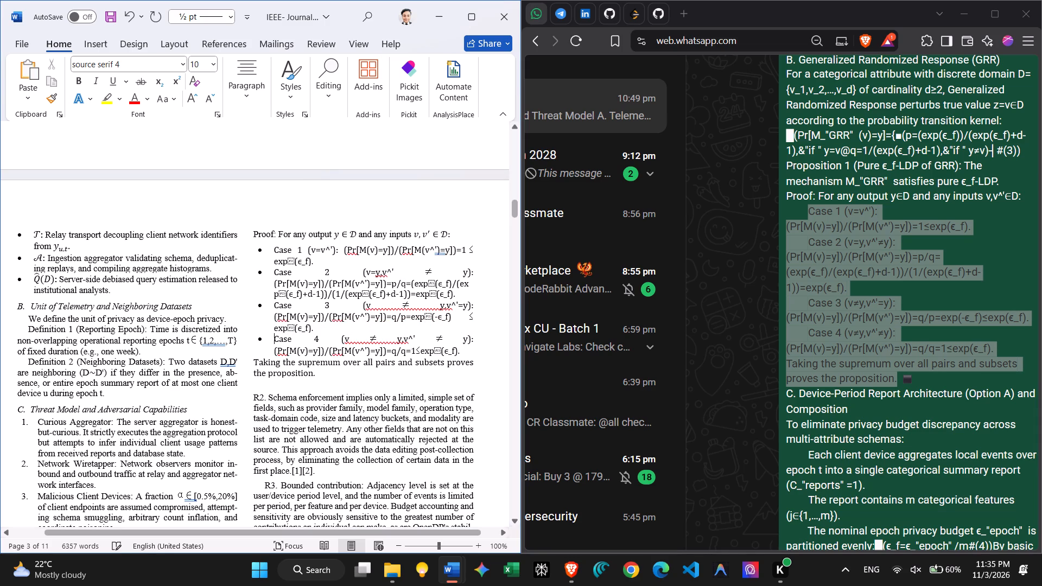
left_click(250, 363)
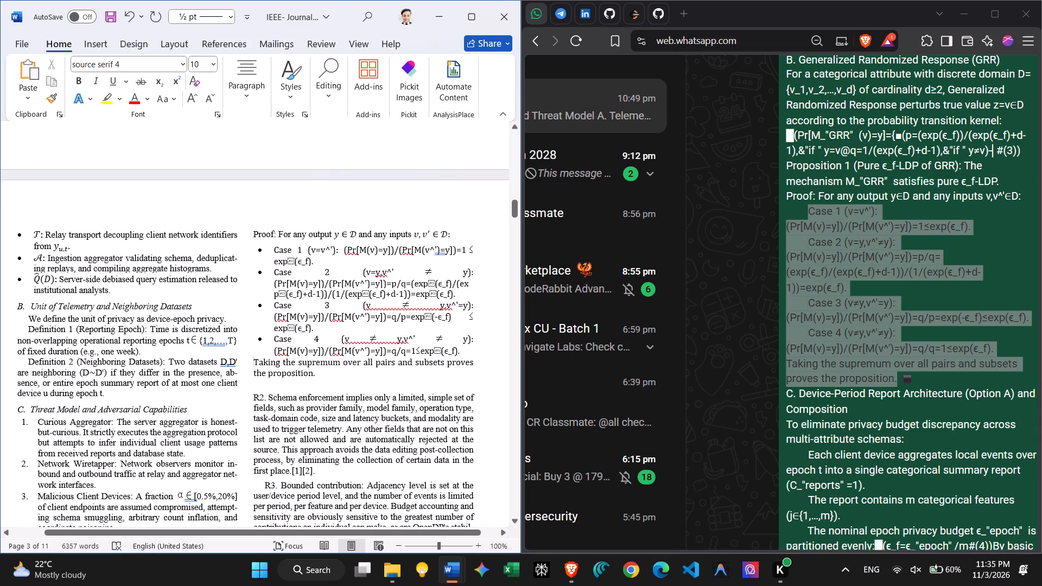
Indent the first line of the proof's closing paragraph, "Taking the supremum over all pairs and subsets proves the proposition," by a few spaces.
key("Tab")
key("Tab")
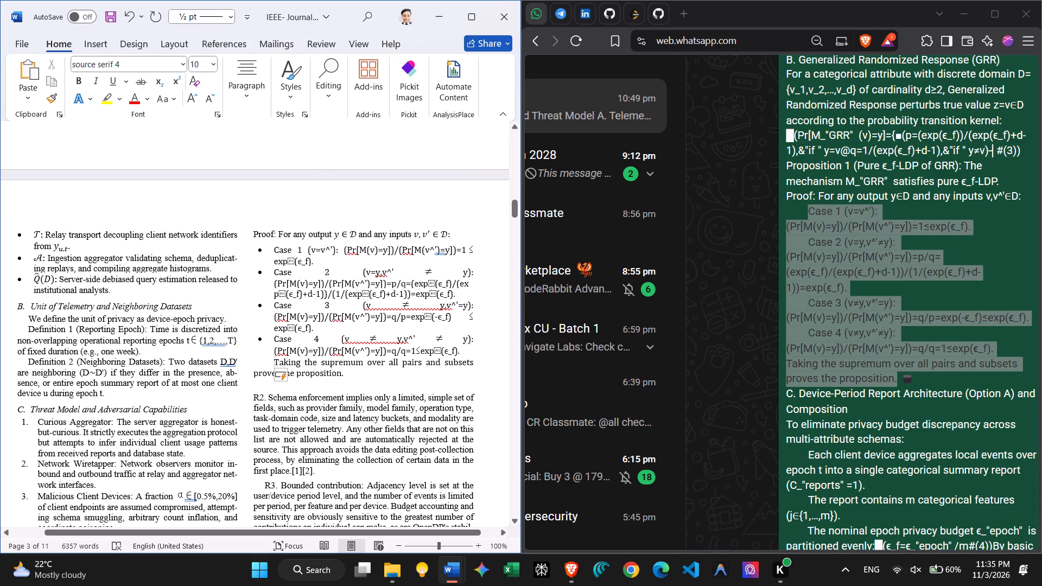
key("BackSpace")
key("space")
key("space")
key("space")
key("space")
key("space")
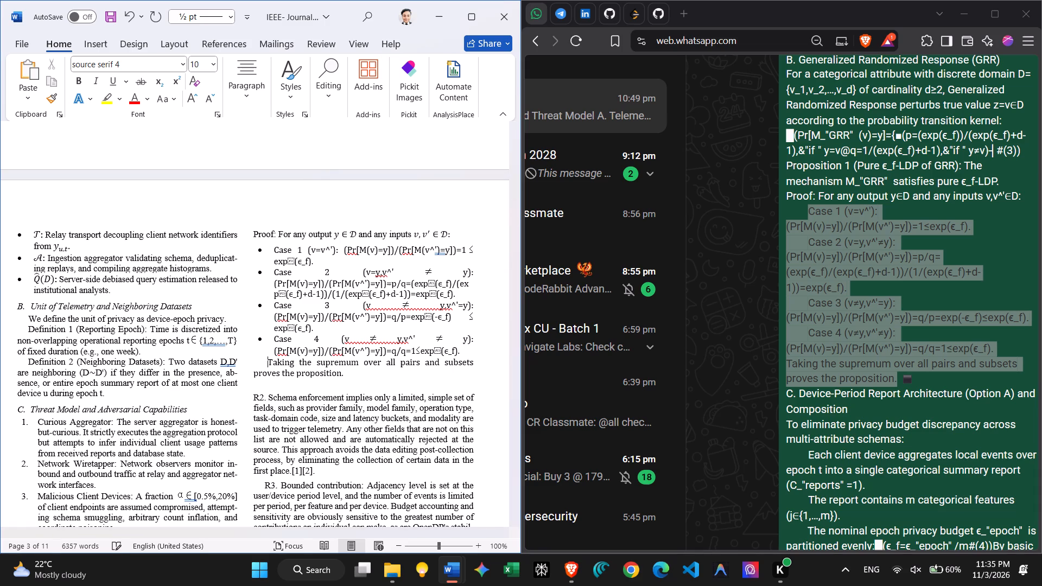
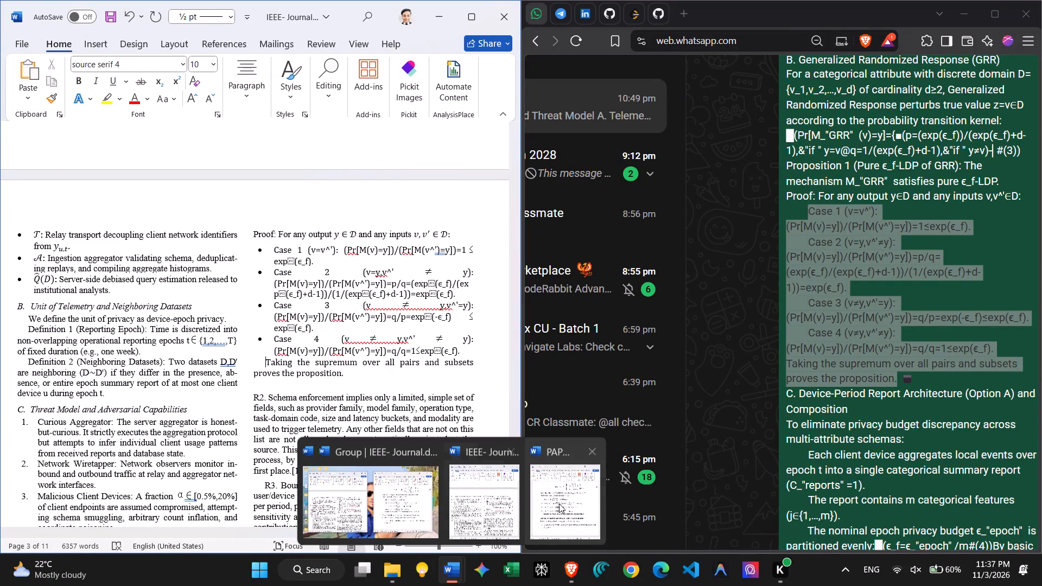
Copy the Case 1 ratio equation, ending = 1 ≤ exp(ϵ_f), from PAPER_MASTER to replace the plain-text expression in the IEEE paper's Case 1 bullet.
left_click(573, 498)
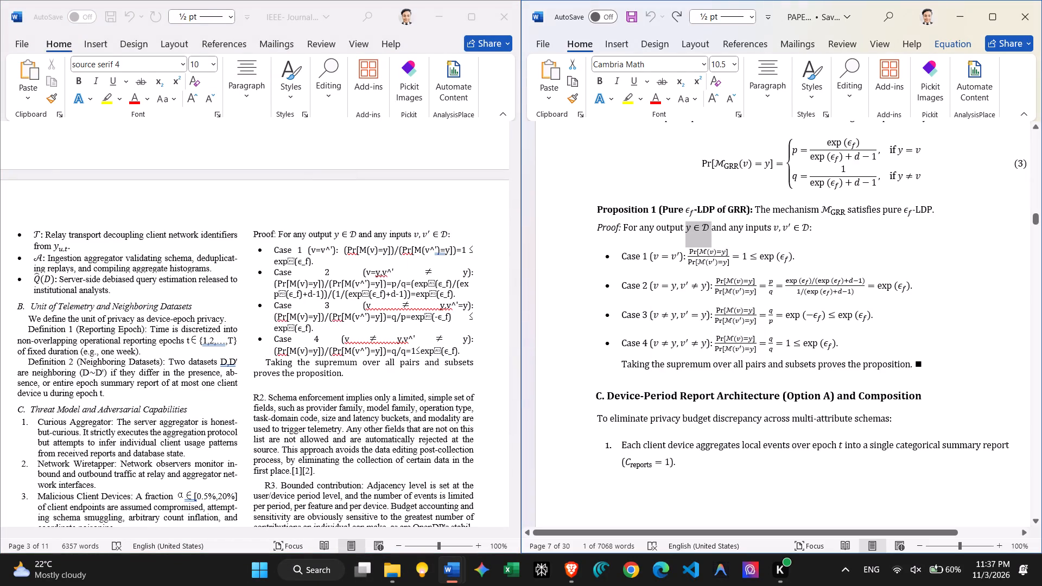
left_click_drag(810, 264, 704, 266)
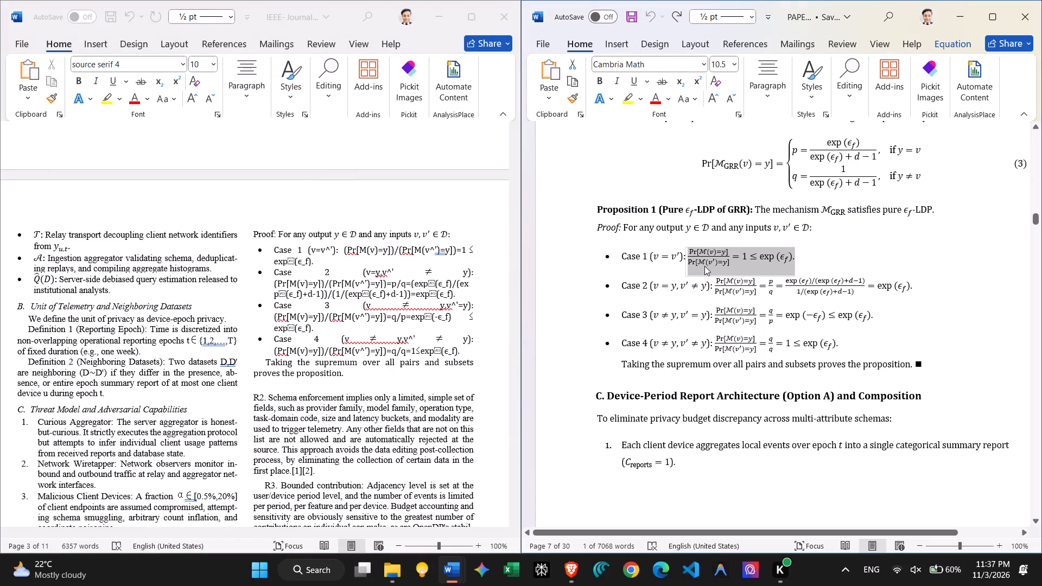
key("ctrl+c")
left_click_drag(322, 260, 316, 264)
left_click_drag(316, 264, 342, 253)
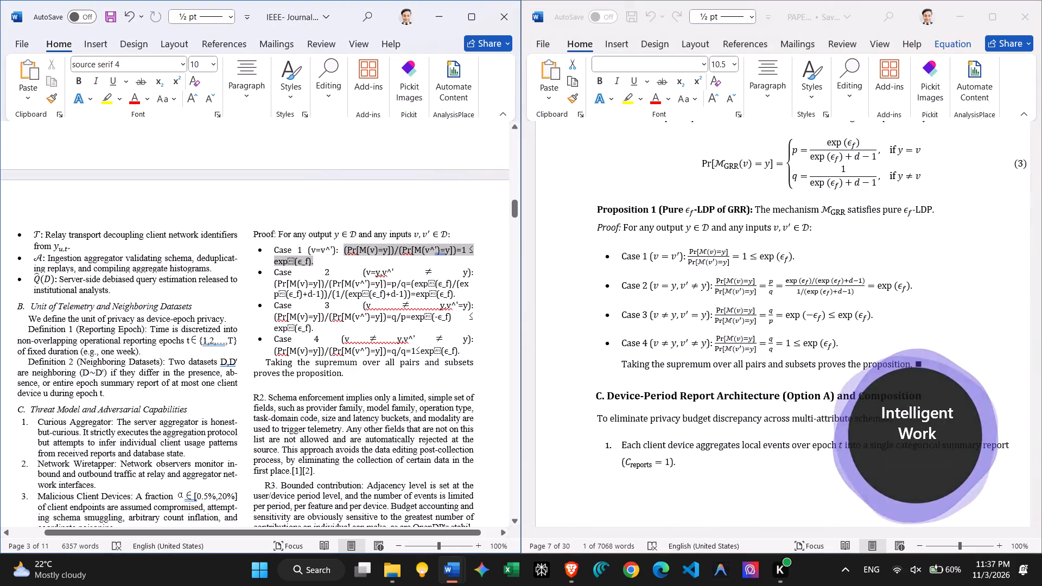
Replace Case 1's plain-text ratio in the journal paper with PAPER_MASTER's formatted equation Pr[M(v)=y]/Pr[M(v′)=y] = 1 ≤ exp(ϵ_f).
left_click_drag(342, 253, 343, 253)
key("ctrl+v")
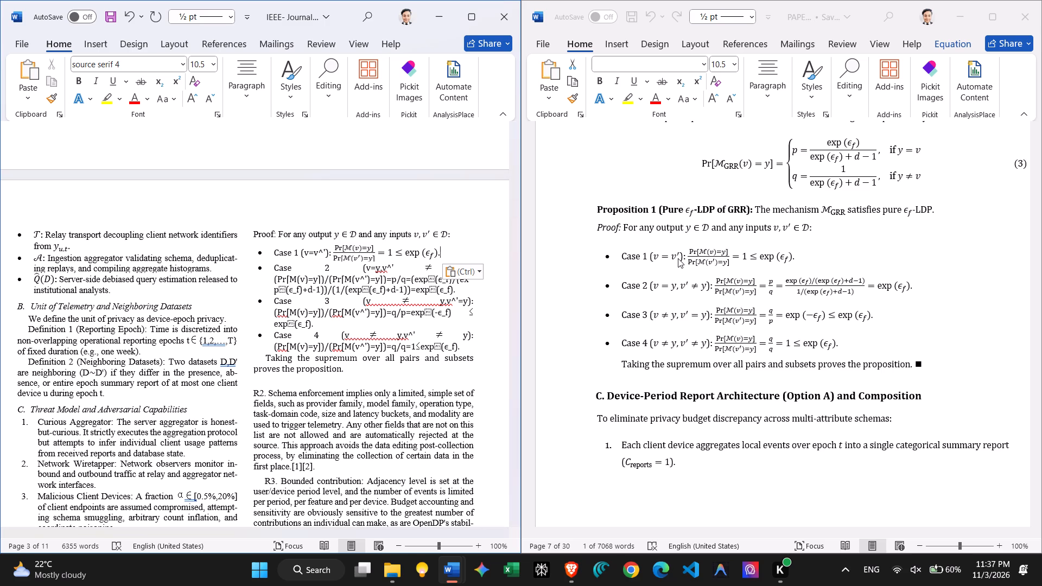
Replace Case 1's plain-text condition with the math expression v = v′ copied from PAPER_MASTER, removing the duplicated closing punctuation.
left_click_drag(681, 259, 660, 259)
left_click_drag(653, 262, 663, 262)
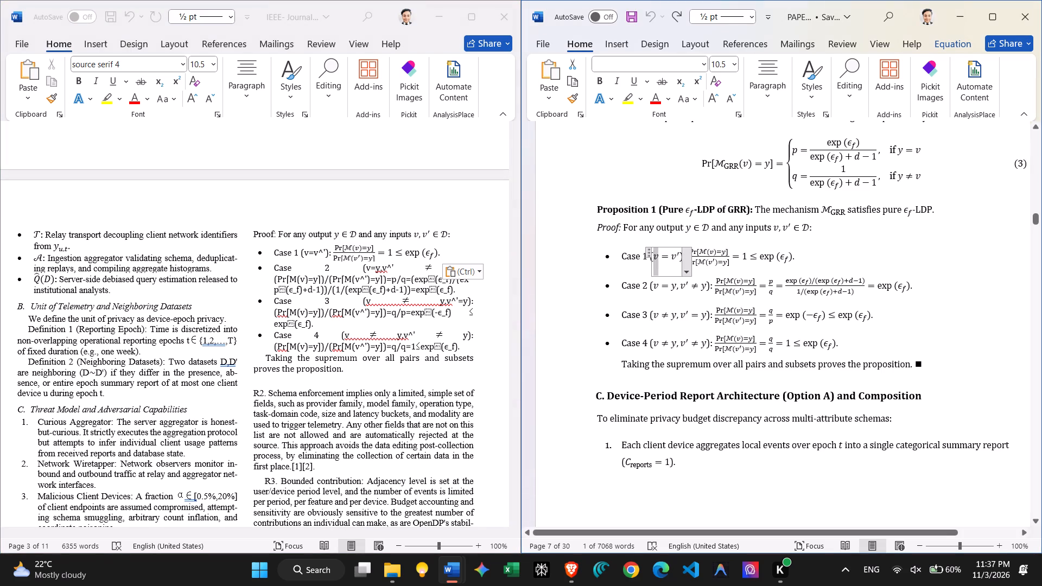
left_click_drag(663, 262, 681, 262)
key("ctrl+c")
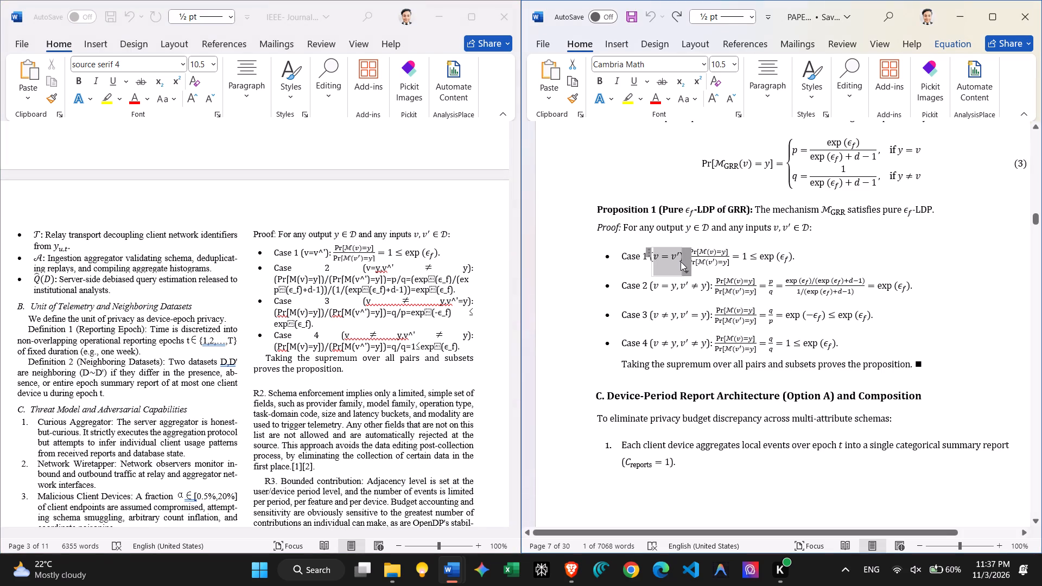
left_click(324, 251)
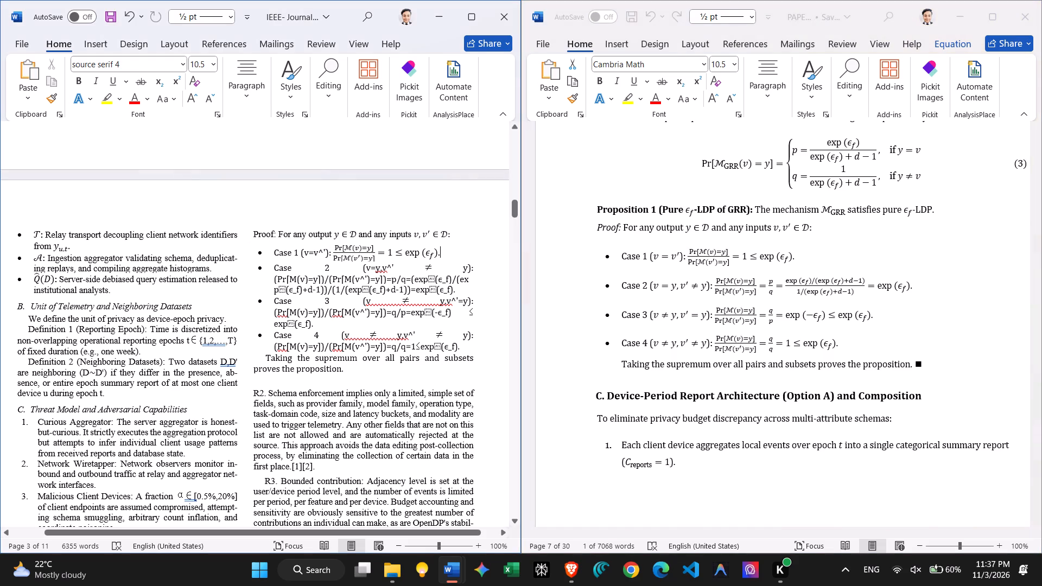
left_click_drag(324, 254, 304, 256)
key("ctrl+v")
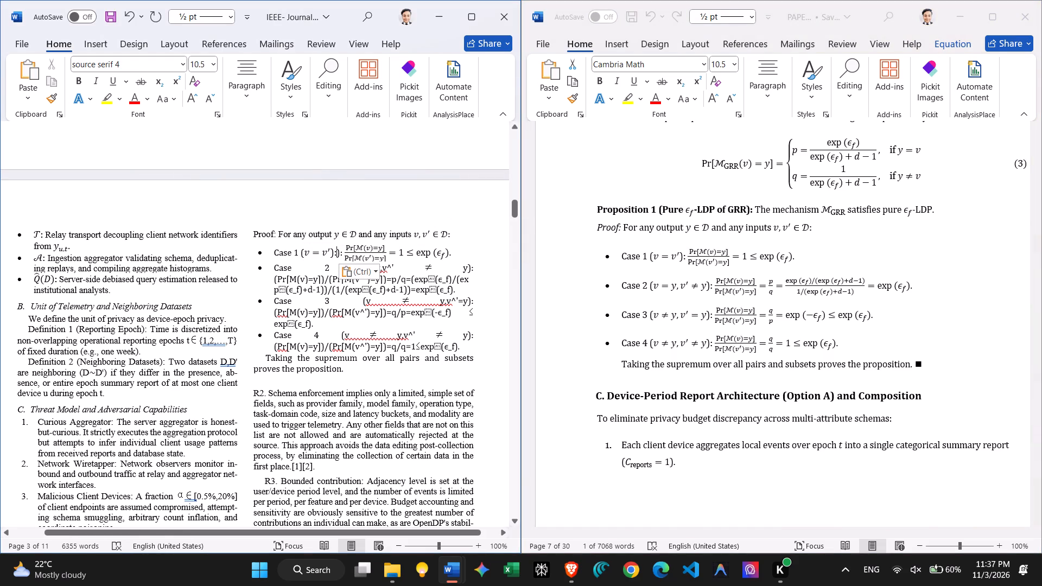
key("BackSpace")
key("BackSpace")
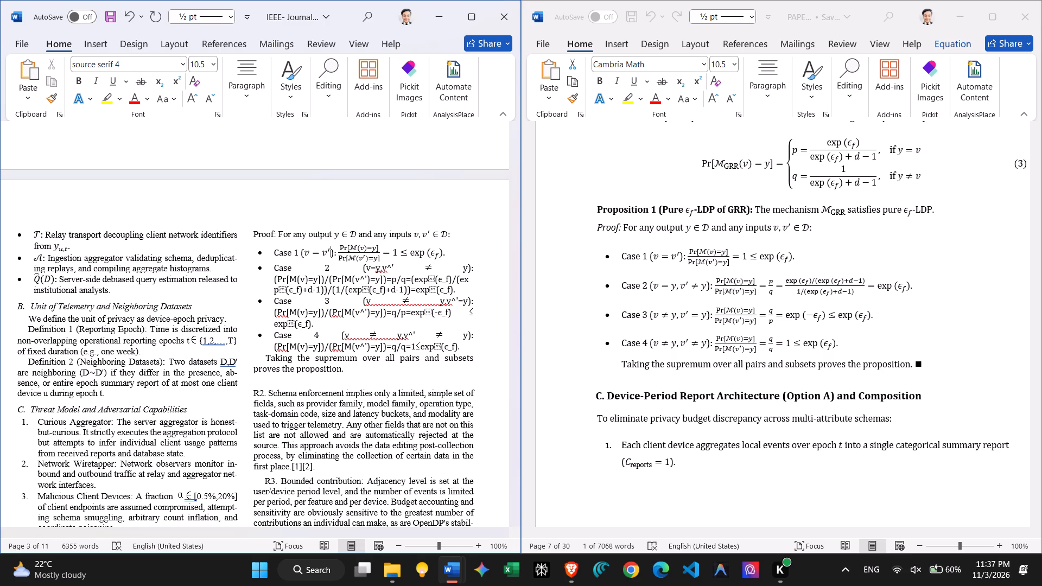
Replace Case 2's plain-text ratio chain with PAPER_MASTER's formatted equation, running from Pr[M(v)=y]/Pr[M(v′)=y] = p/q through to exp(ϵ_f).
left_click(920, 291)
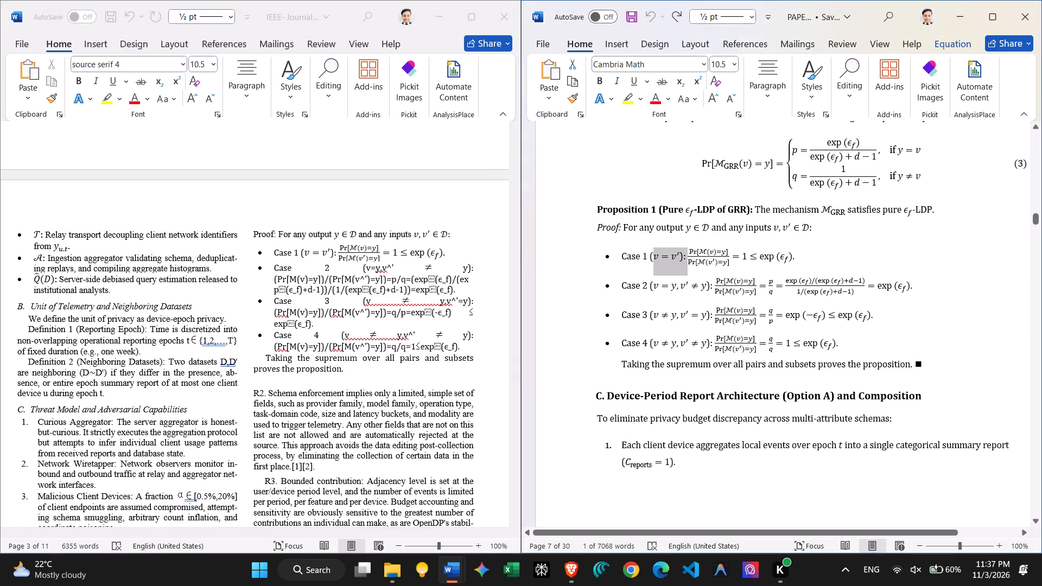
left_click_drag(920, 291, 733, 289)
key("ctrl+c")
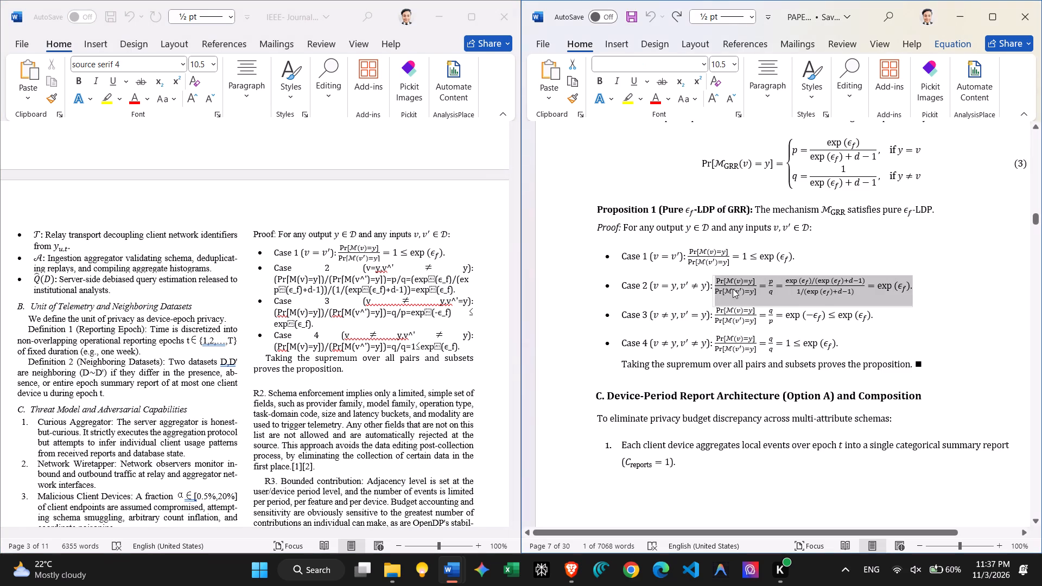
left_click(463, 288)
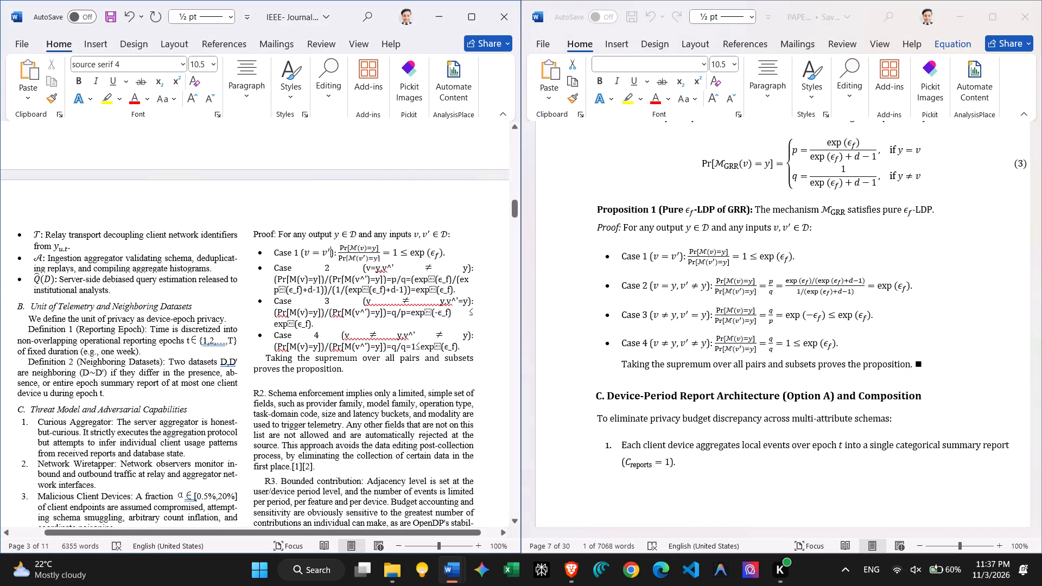
left_click_drag(462, 288, 398, 284)
left_click_drag(398, 284, 272, 283)
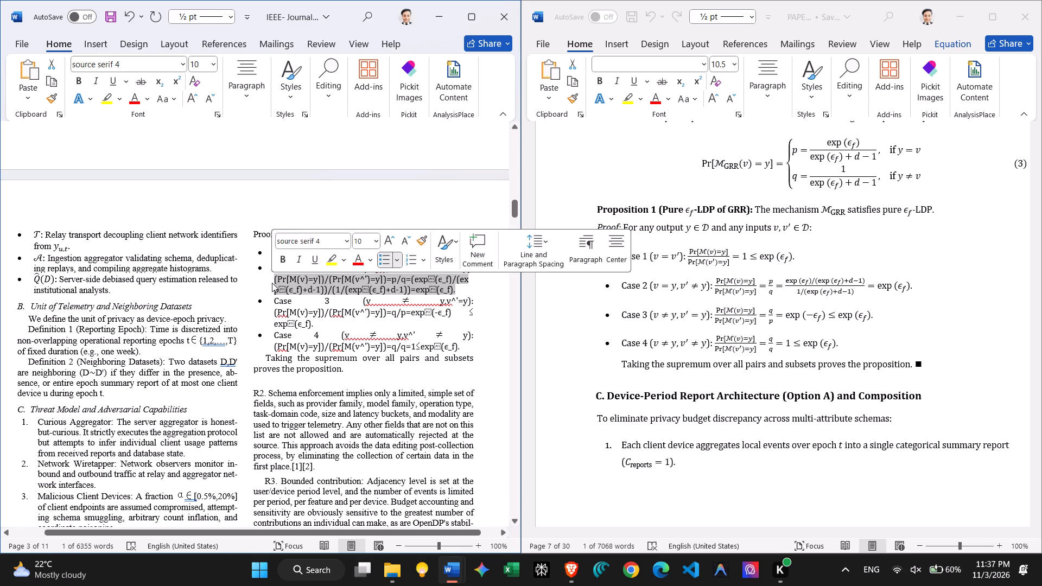
key("ctrl+v")
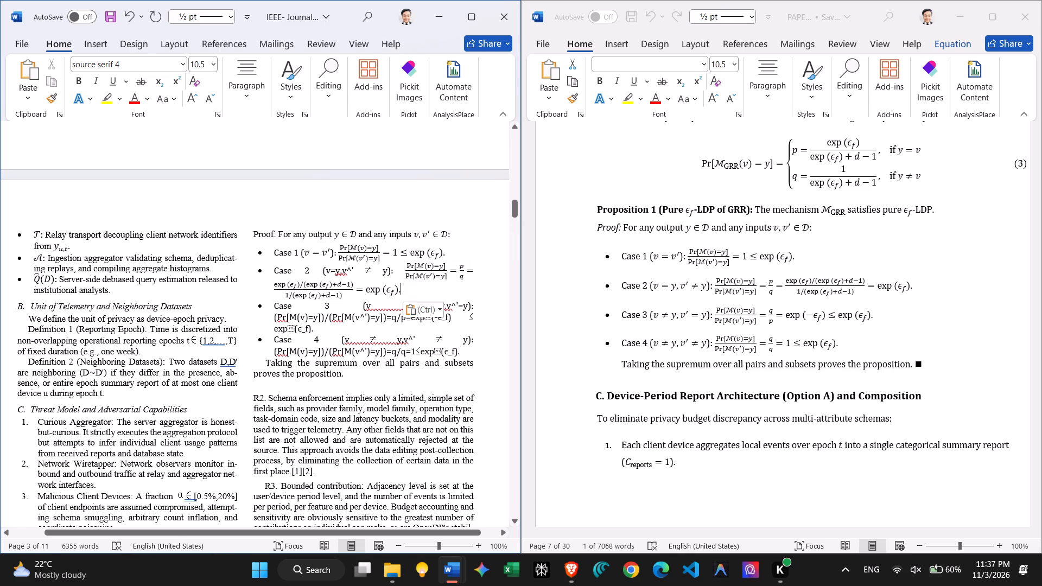
left_click(399, 273)
key("Down")
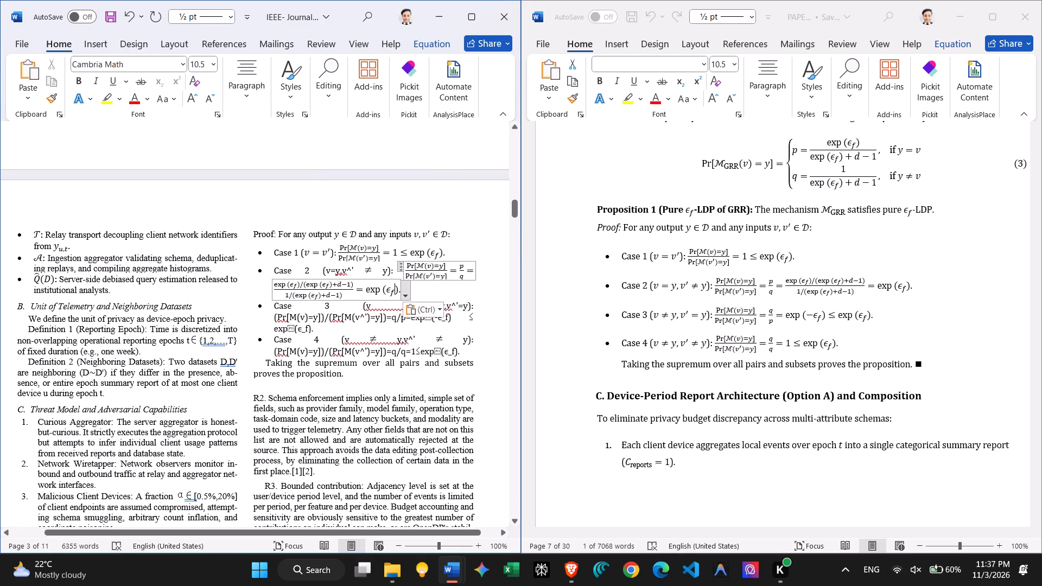
key("Up")
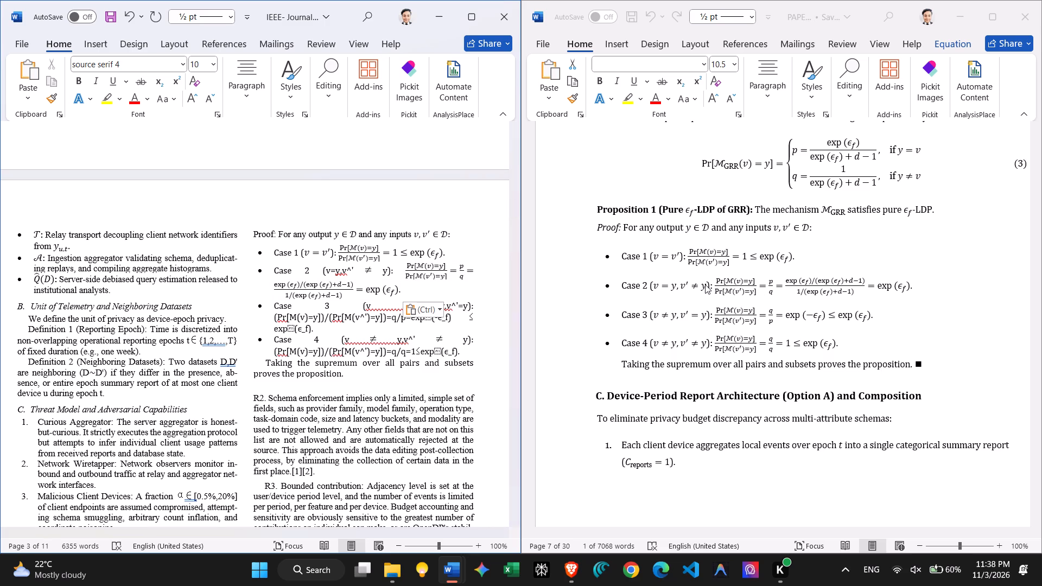
Replace Case 2's plain-text condition with PAPER_MASTER's math expression v = y, v′ ≠ y, keeping a space before the opening parenthesis.
left_click_drag(707, 286, 670, 286)
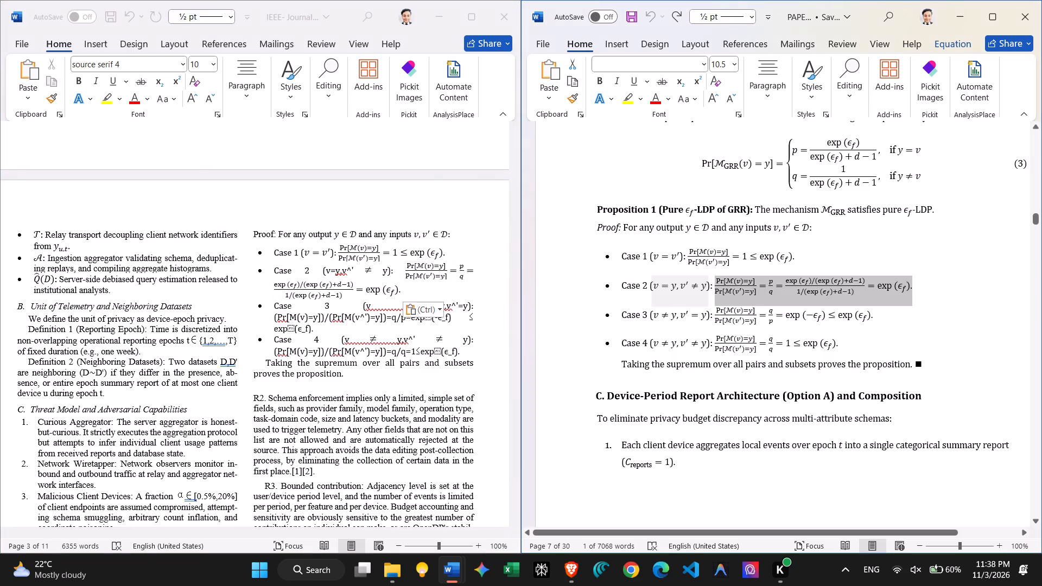
left_click_drag(670, 286, 653, 286)
left_click_drag(653, 286, 708, 288)
key("ctrl+c")
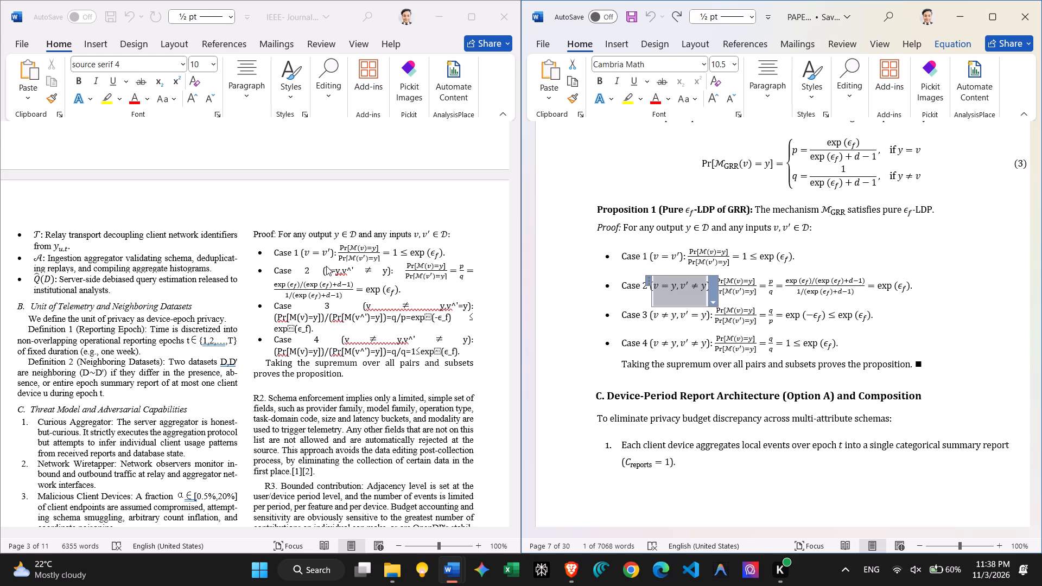
left_click(328, 270)
left_click_drag(327, 271, 379, 278)
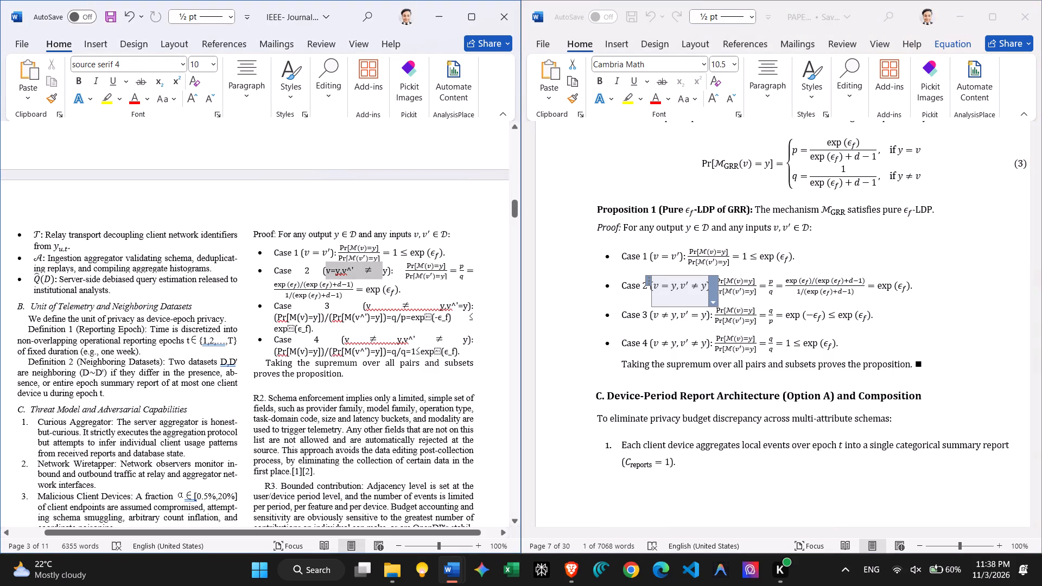
left_click_drag(379, 278, 387, 279)
key("ctrl+v")
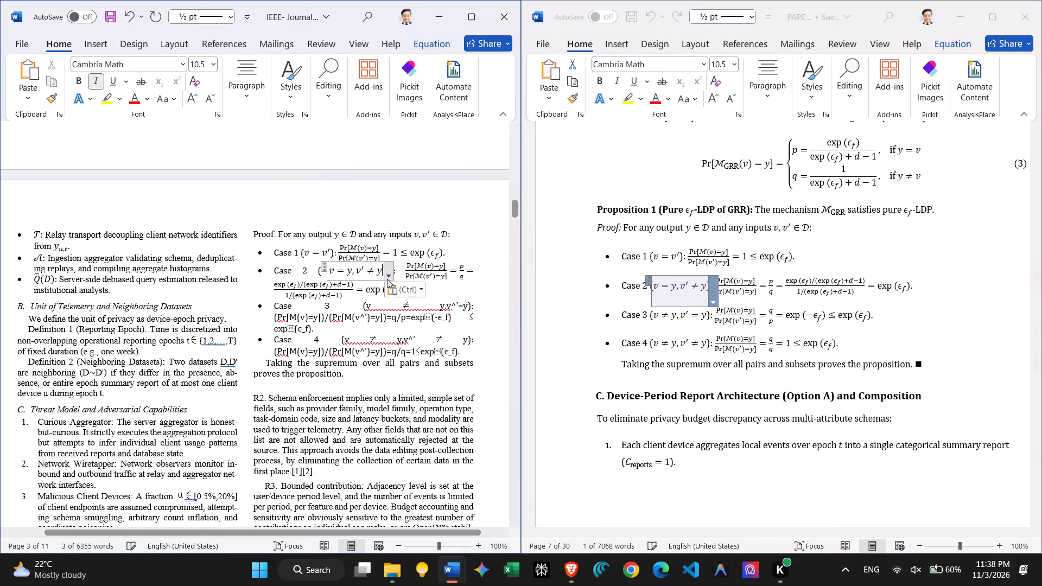
left_click(318, 278)
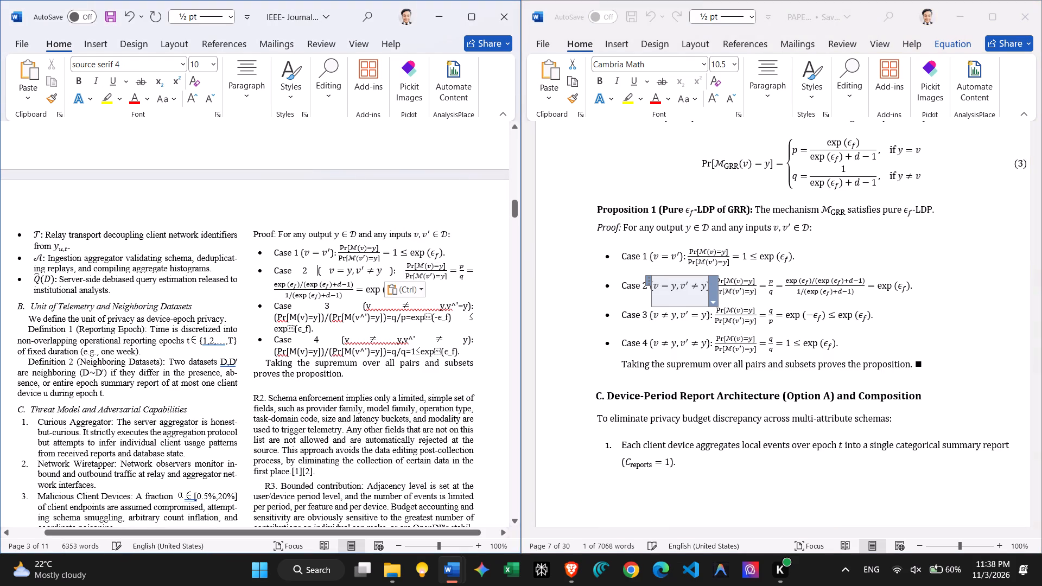
key("BackSpace")
key("space")
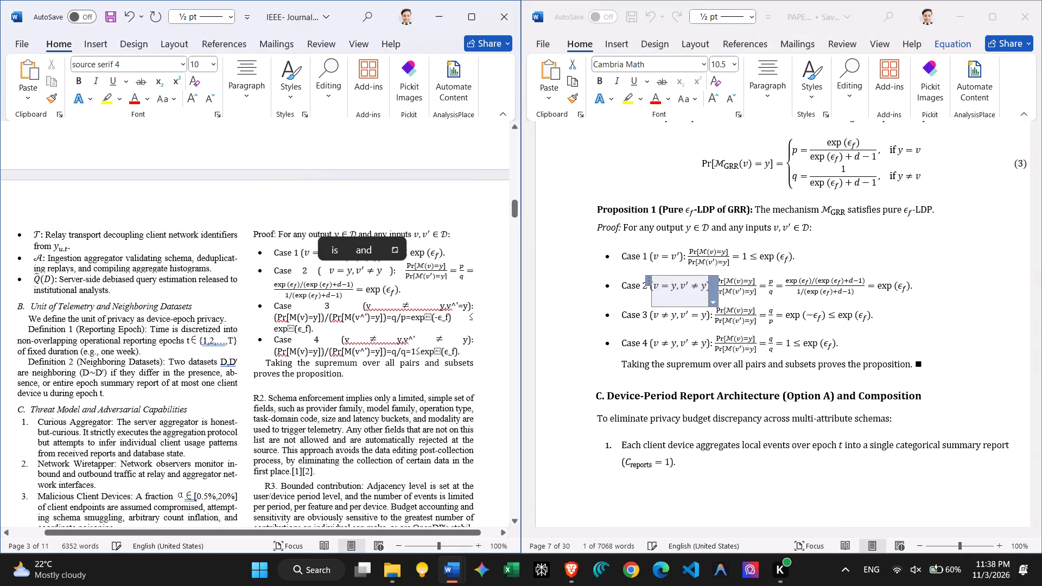
left_click(429, 295)
key("Right")
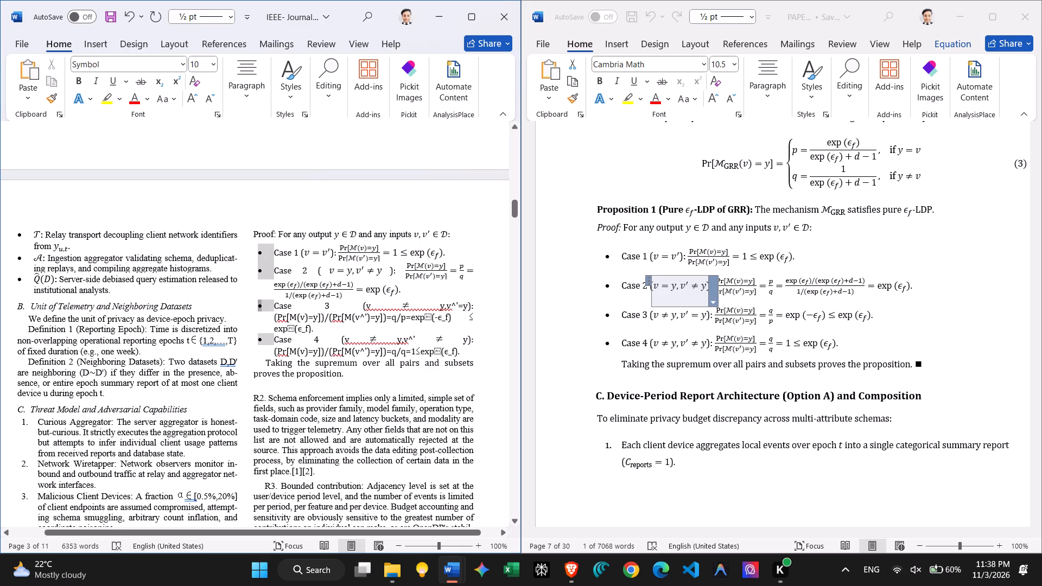
key("Left")
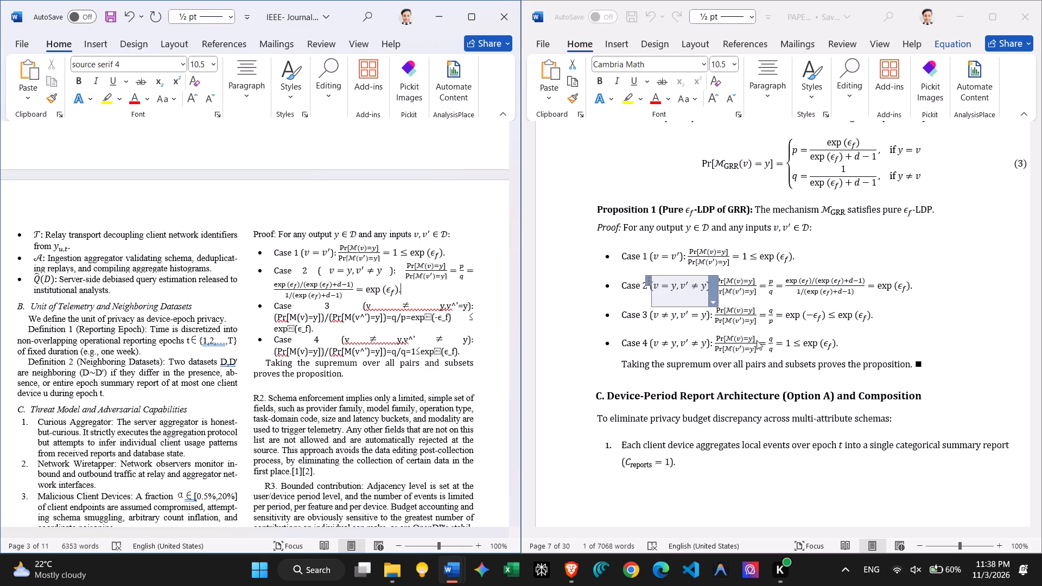
Copy Case 3's formatted ratio equation, Pr[M(v)=y]/Pr[M(v′)=y] = q/p = exp(−ϵ_f) ≤ exp(ϵ_f), from PAPER_MASTER.
left_click(878, 318)
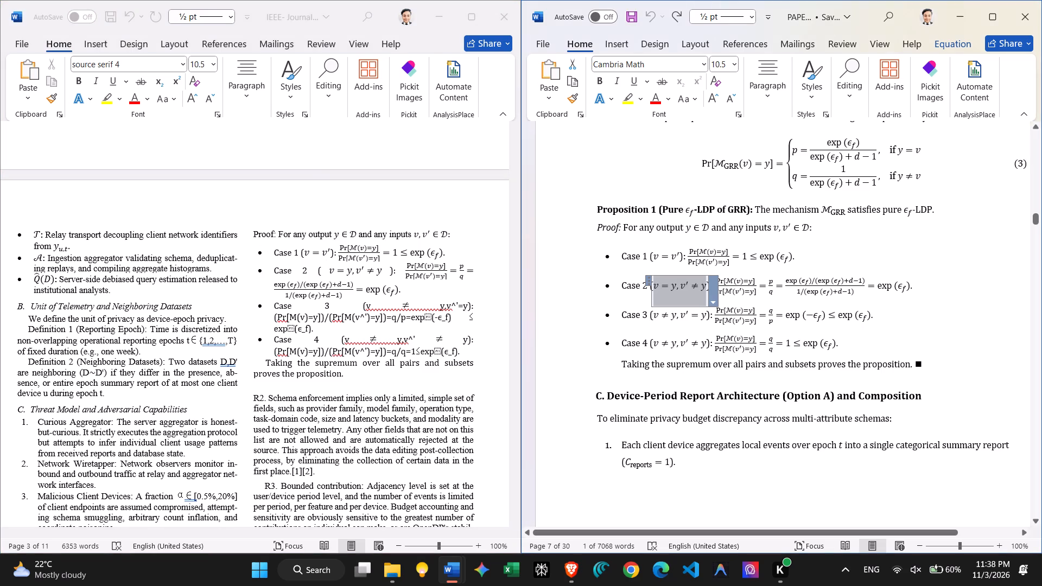
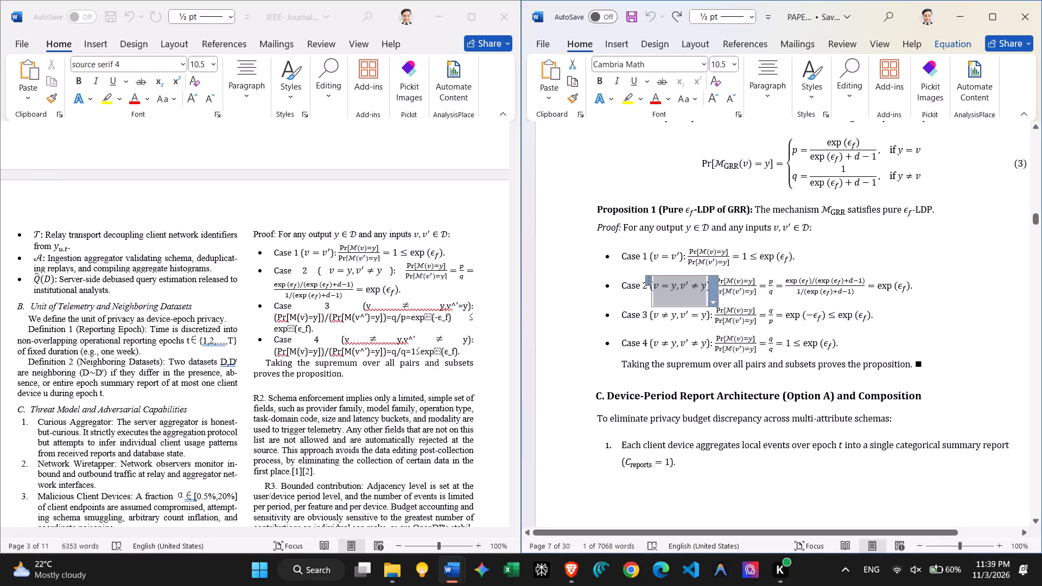
Replace Case 3's plain-text ratio chain with PAPER_MASTER's formatted equation, Pr[M(v)=y]/Pr[M(v′)=y] = q/p = exp(−ϵ_f) ≤ exp(ϵ_f).
left_click_drag(878, 316, 726, 318)
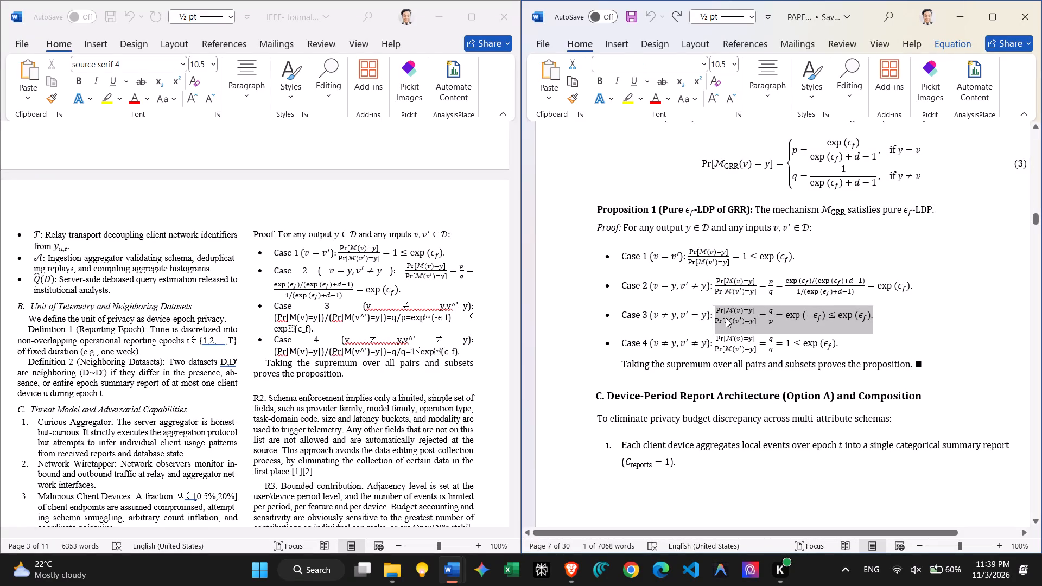
key("ctrl+c")
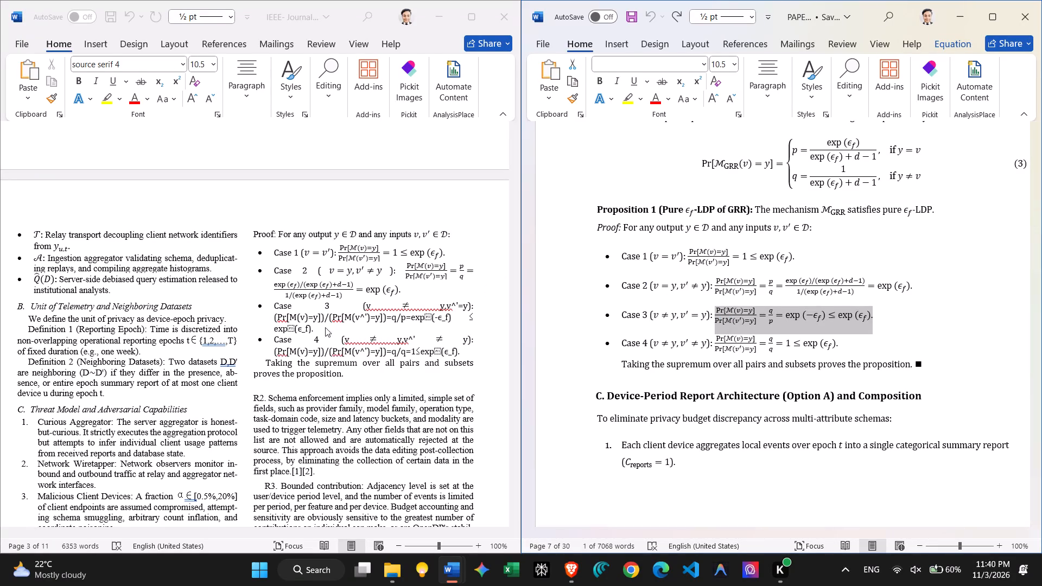
left_click(322, 328)
left_click_drag(322, 328, 260, 320)
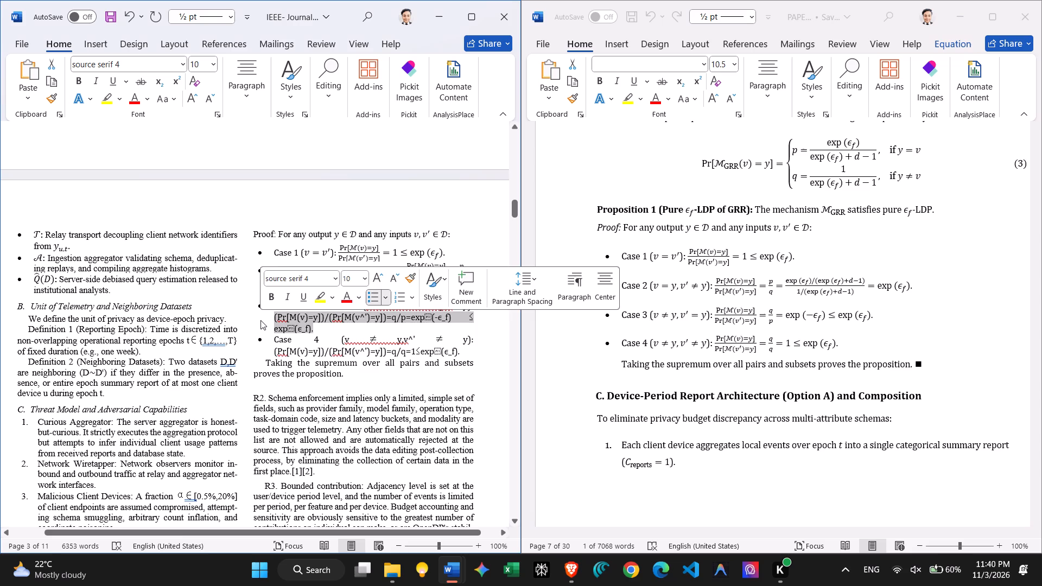
key("ctrl+v")
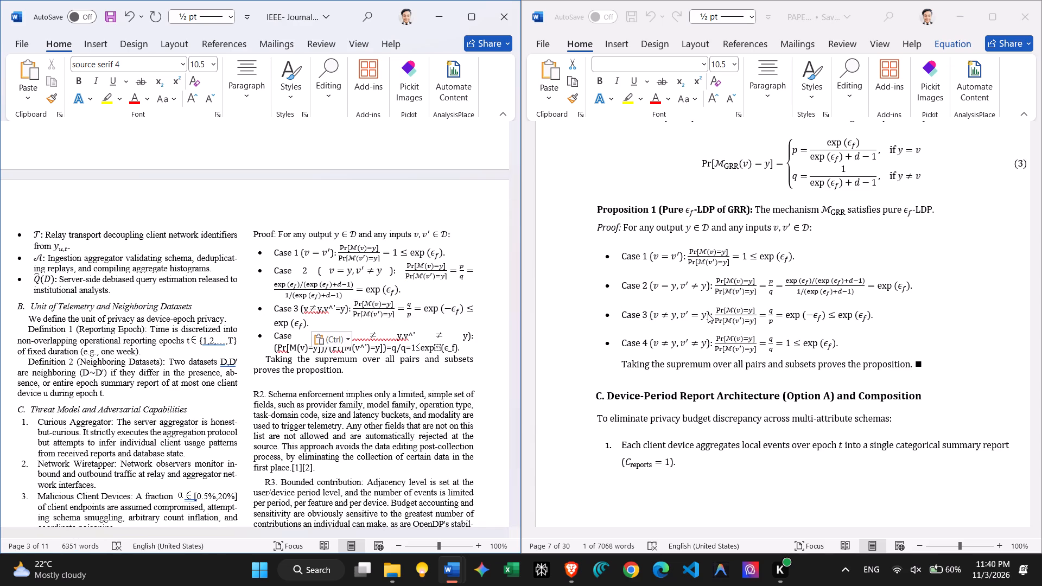
Replace Case 3's plain-text condition with the math expression v ≠ y, v′ = y from PAPER_MASTER, keeping the surrounding parentheses.
left_click_drag(706, 314, 674, 319)
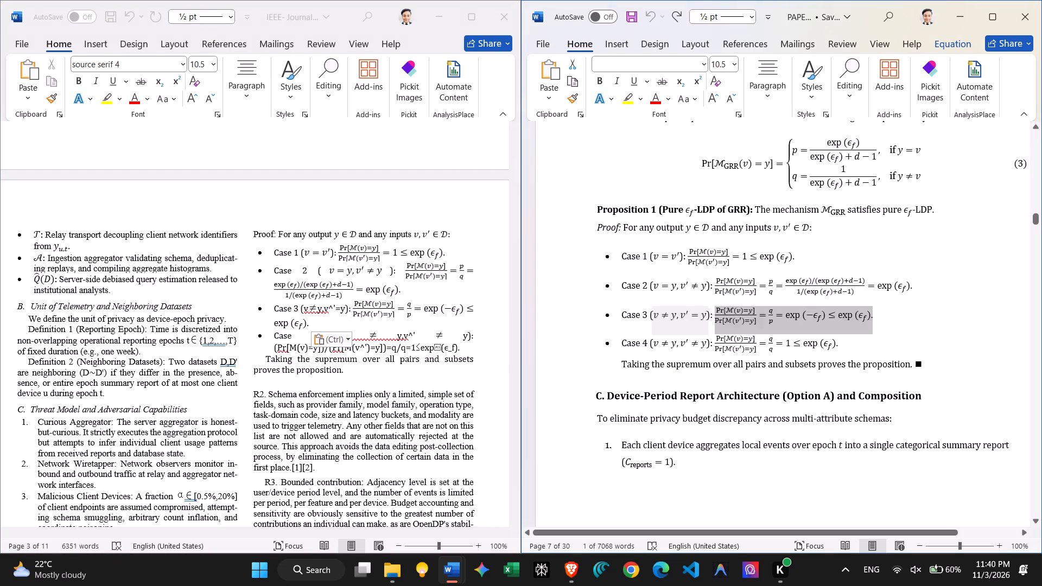
left_click_drag(653, 314, 706, 320)
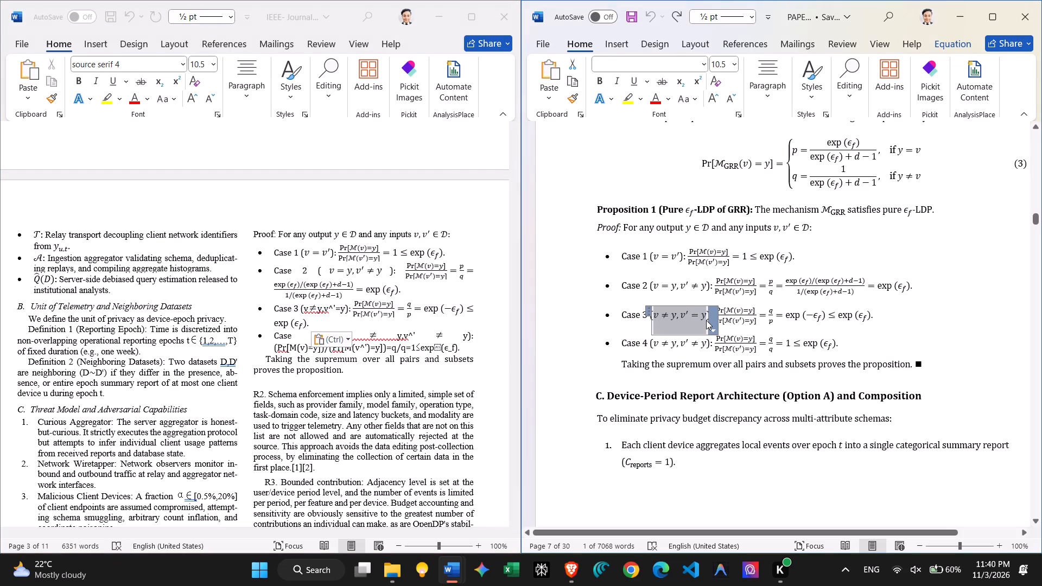
key("ctrl+c")
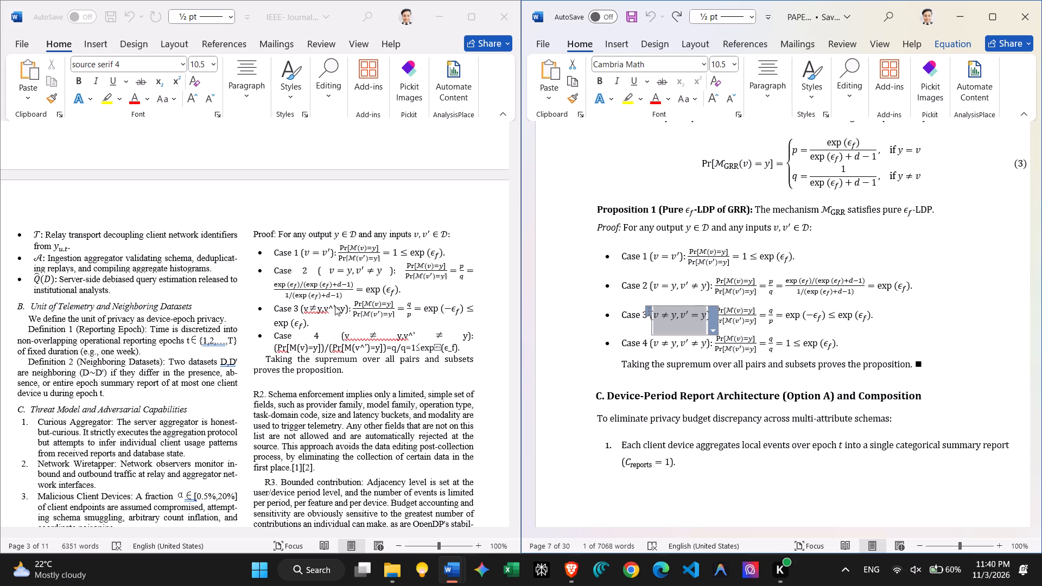
left_click(335, 306)
left_click_drag(303, 308, 347, 311)
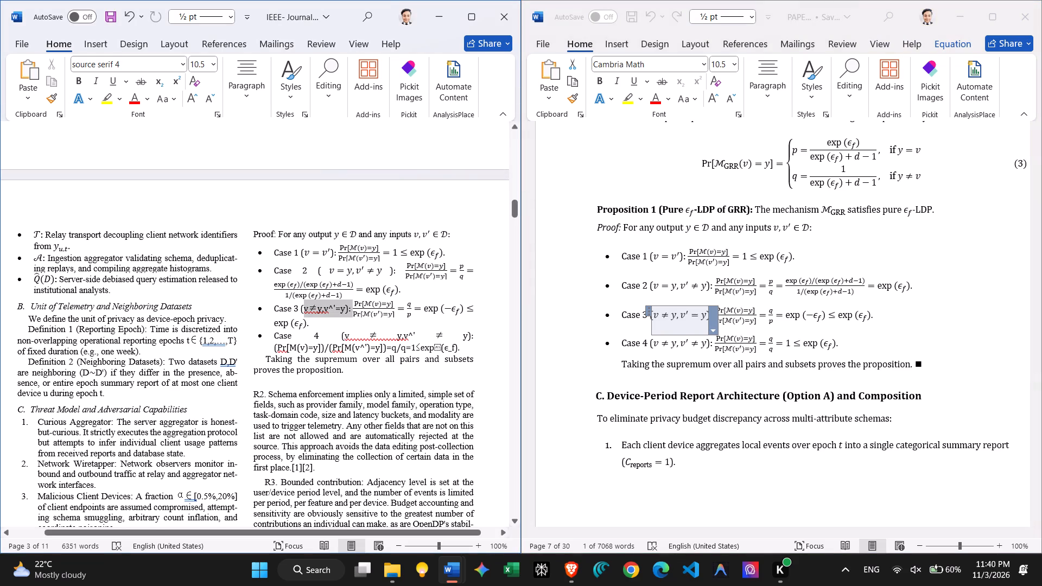
left_click_drag(347, 311, 344, 310)
key("ctrl+v")
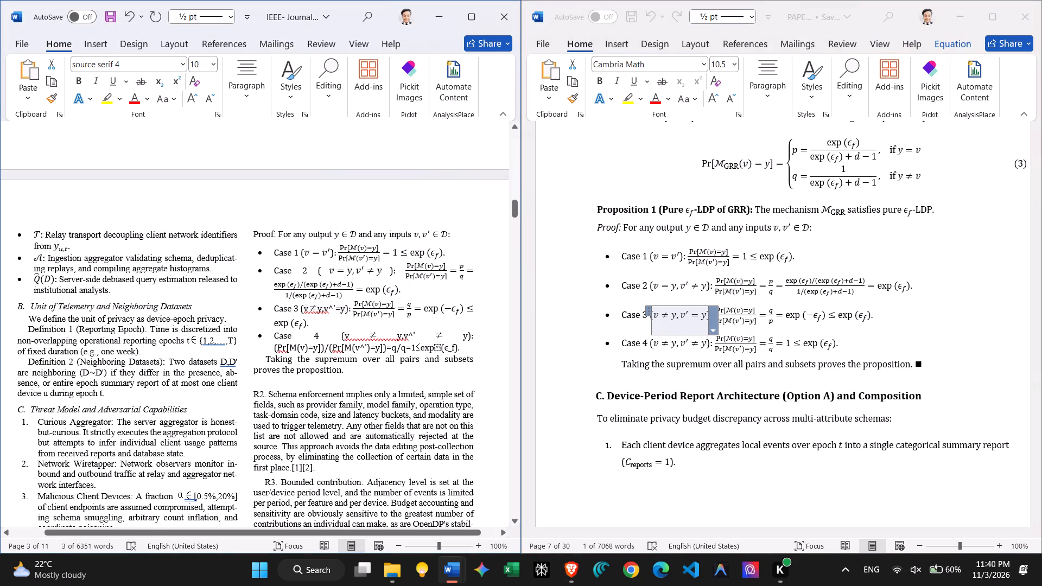
left_click(359, 370)
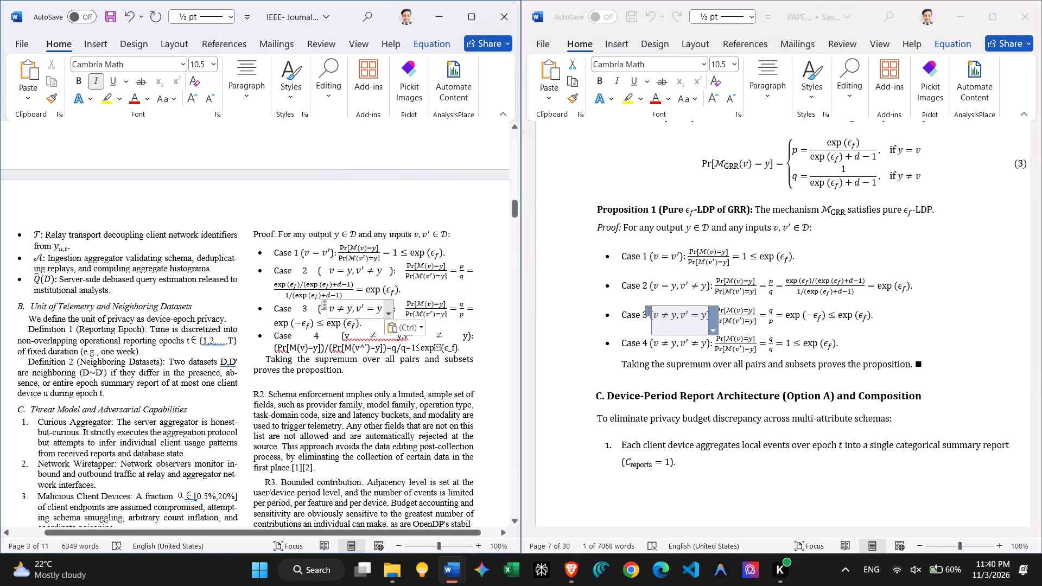
left_click(326, 311)
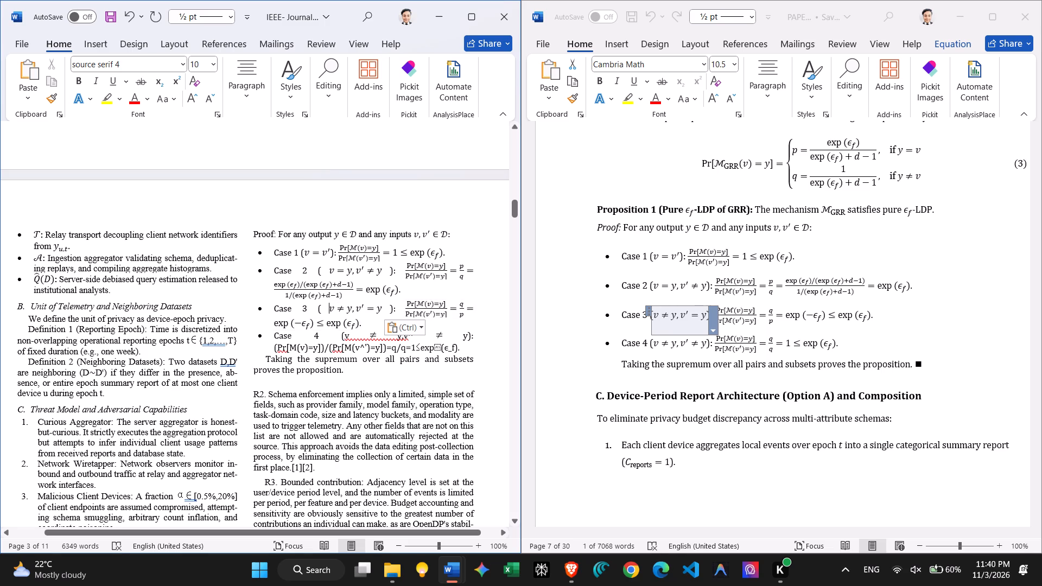
key("BackSpace")
key("ctrl+z")
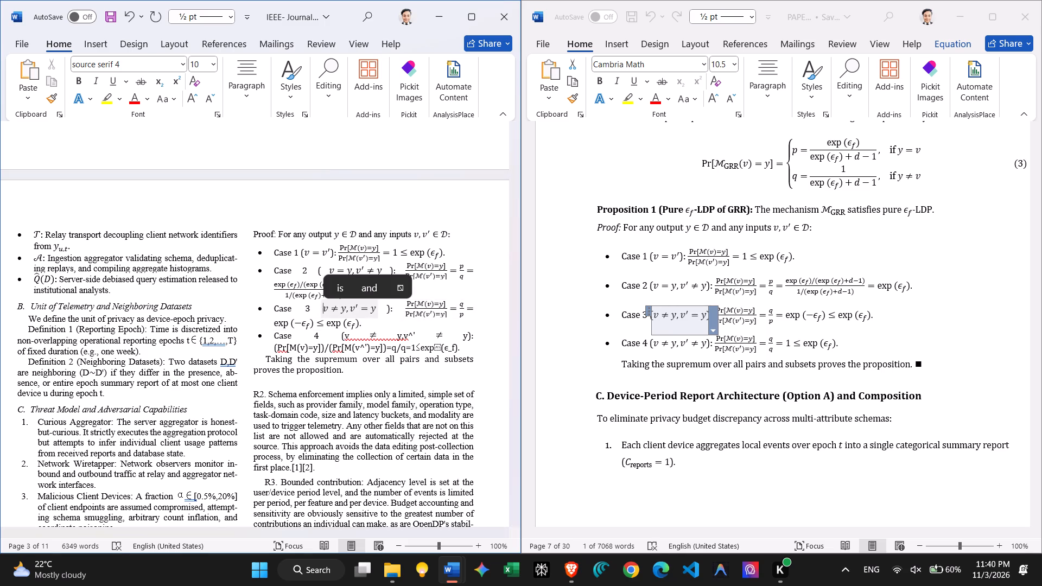
left_click(399, 380)
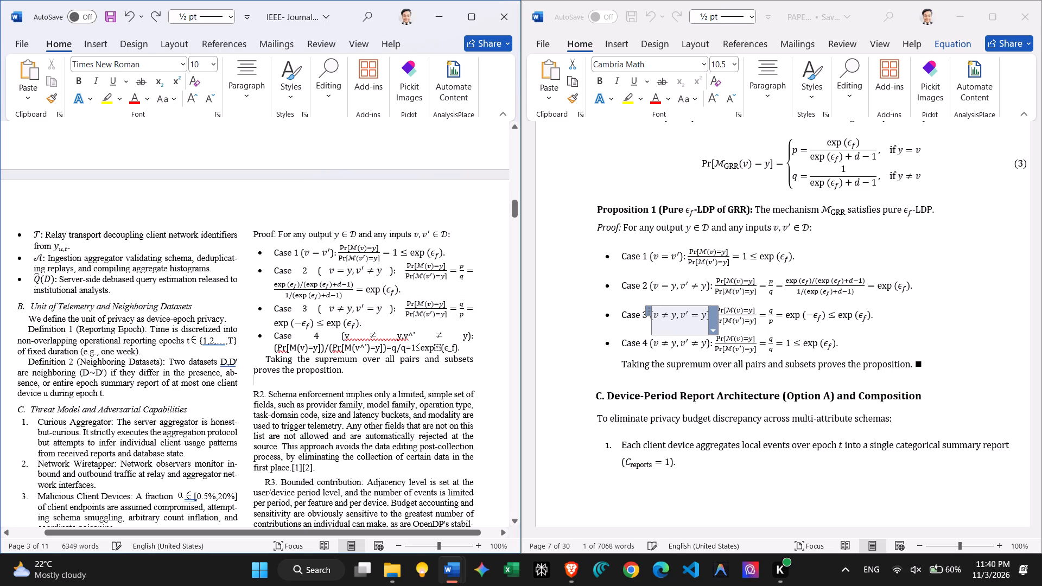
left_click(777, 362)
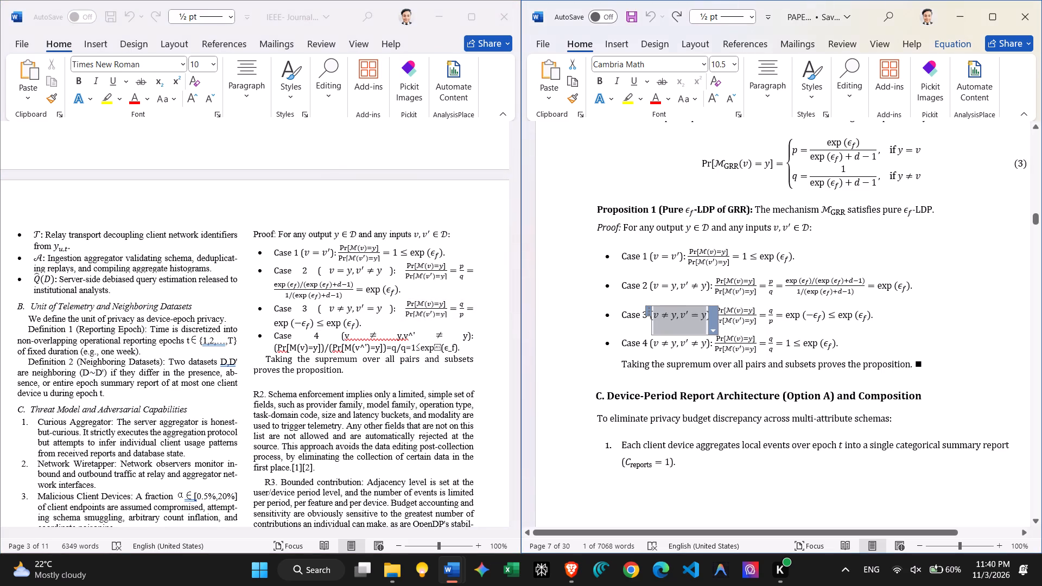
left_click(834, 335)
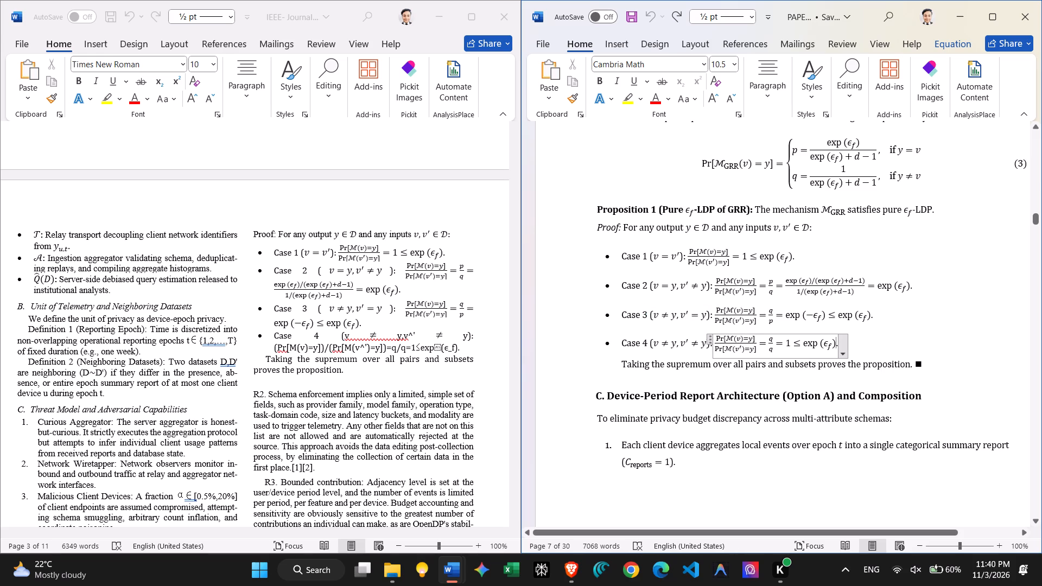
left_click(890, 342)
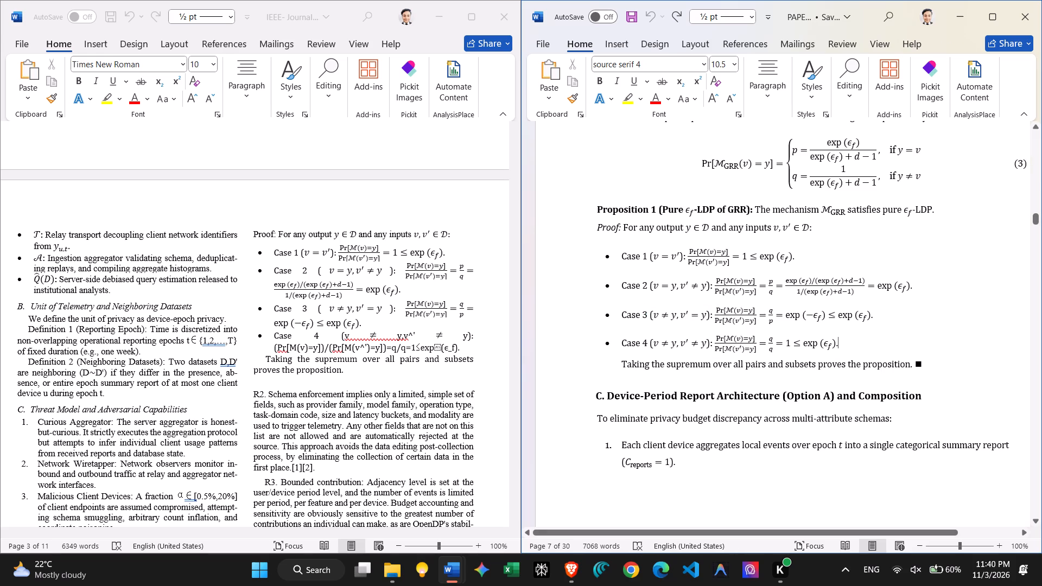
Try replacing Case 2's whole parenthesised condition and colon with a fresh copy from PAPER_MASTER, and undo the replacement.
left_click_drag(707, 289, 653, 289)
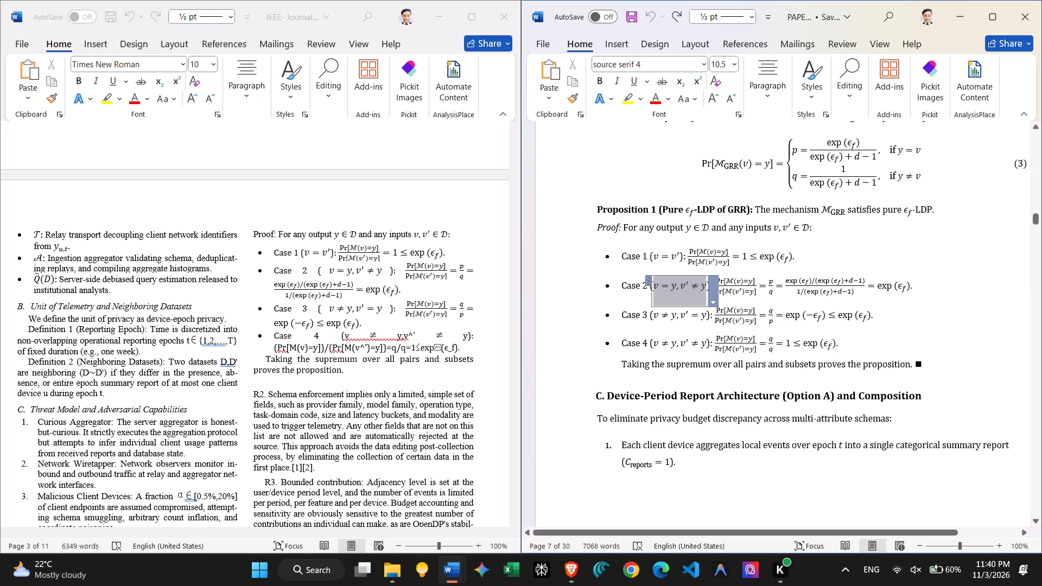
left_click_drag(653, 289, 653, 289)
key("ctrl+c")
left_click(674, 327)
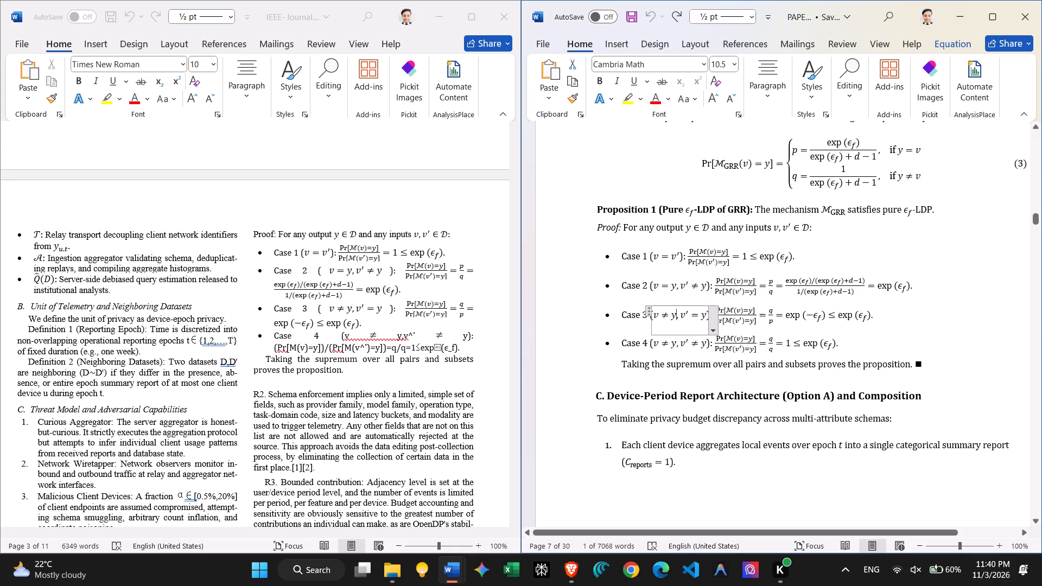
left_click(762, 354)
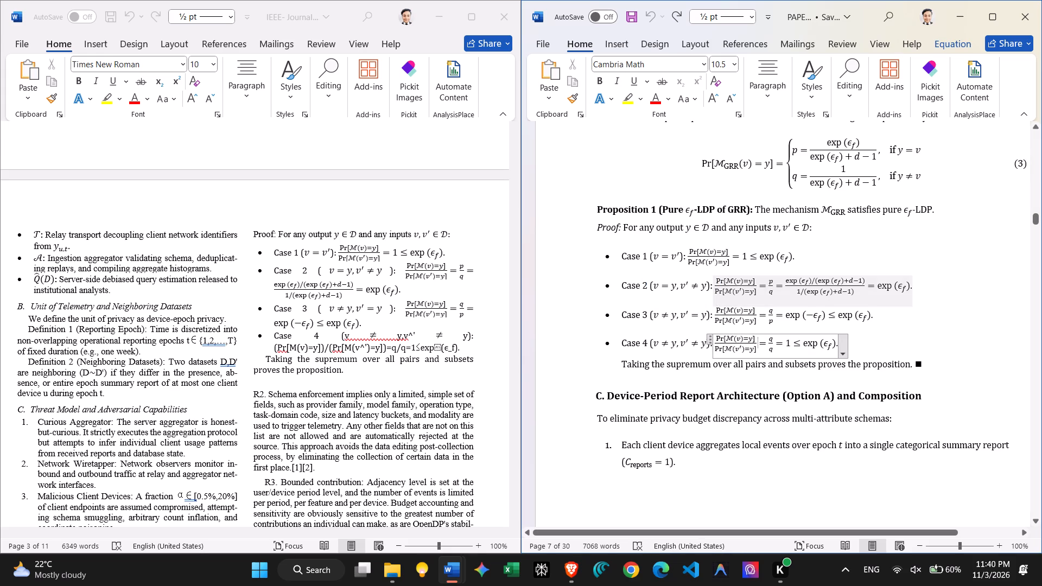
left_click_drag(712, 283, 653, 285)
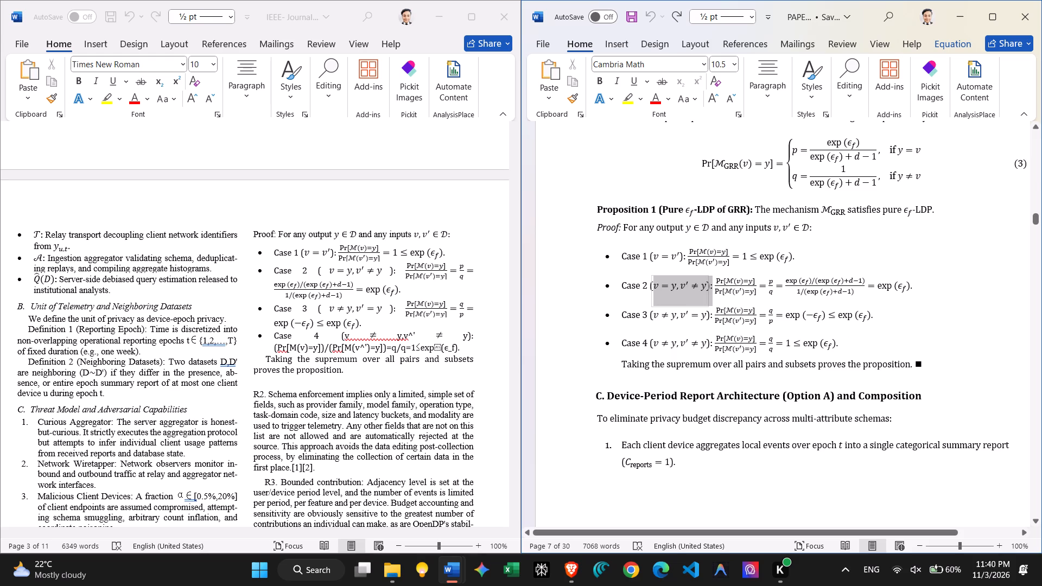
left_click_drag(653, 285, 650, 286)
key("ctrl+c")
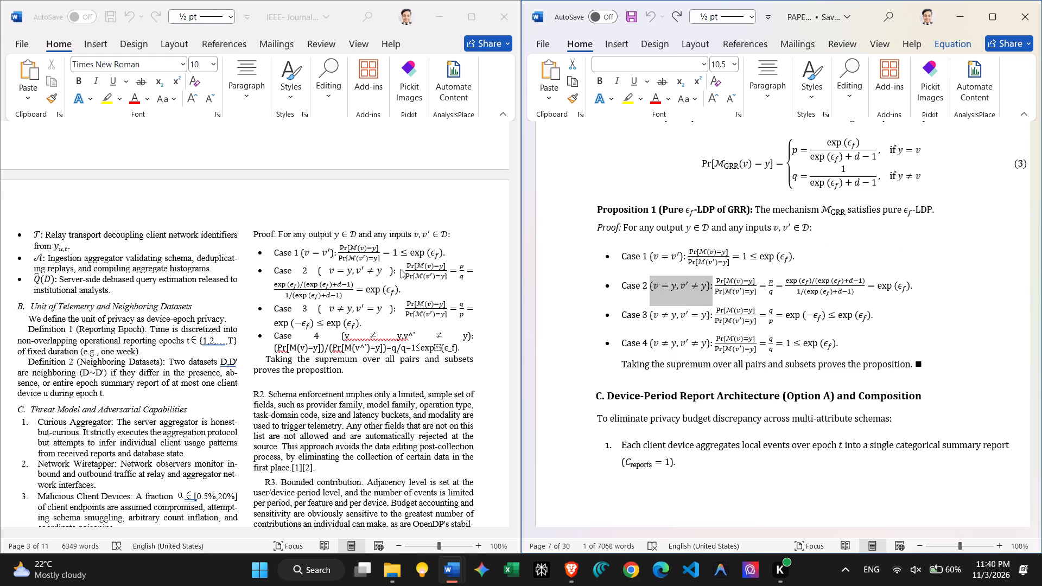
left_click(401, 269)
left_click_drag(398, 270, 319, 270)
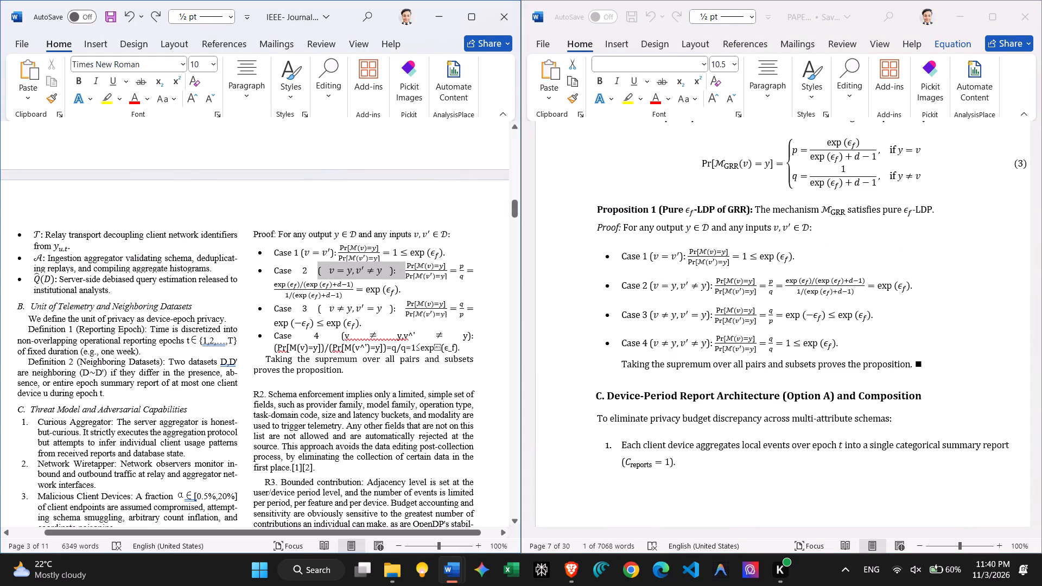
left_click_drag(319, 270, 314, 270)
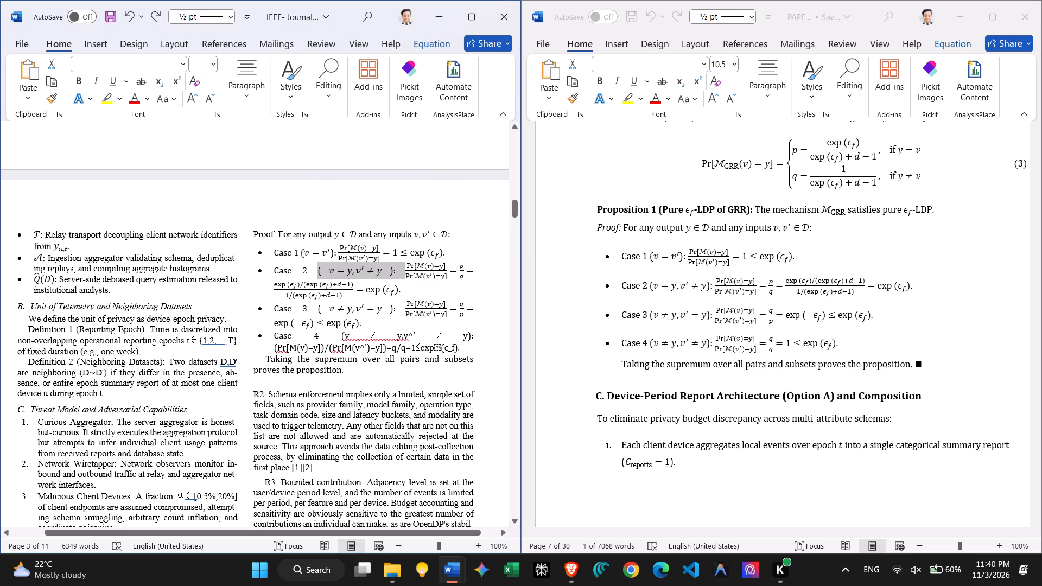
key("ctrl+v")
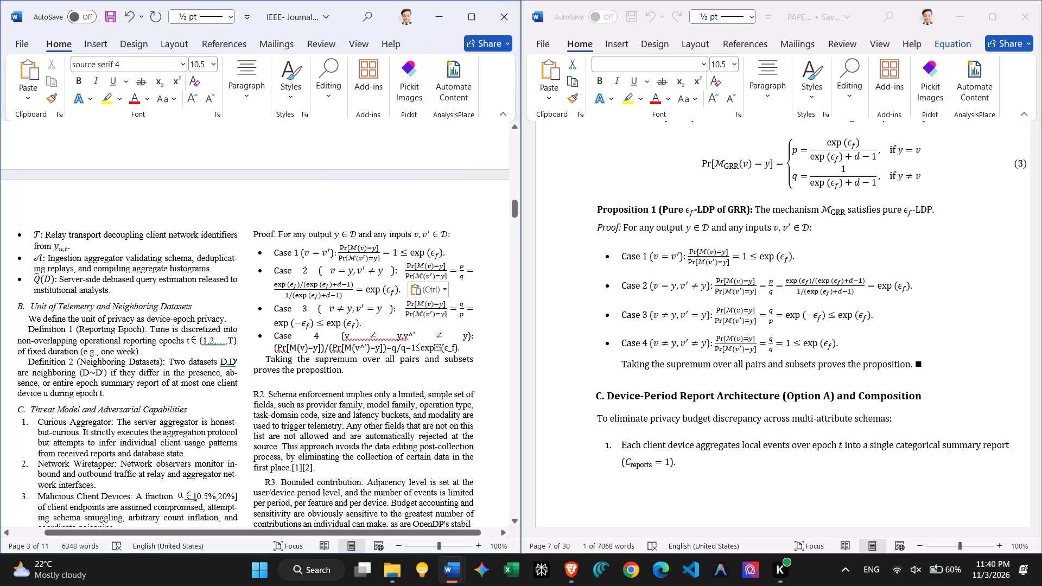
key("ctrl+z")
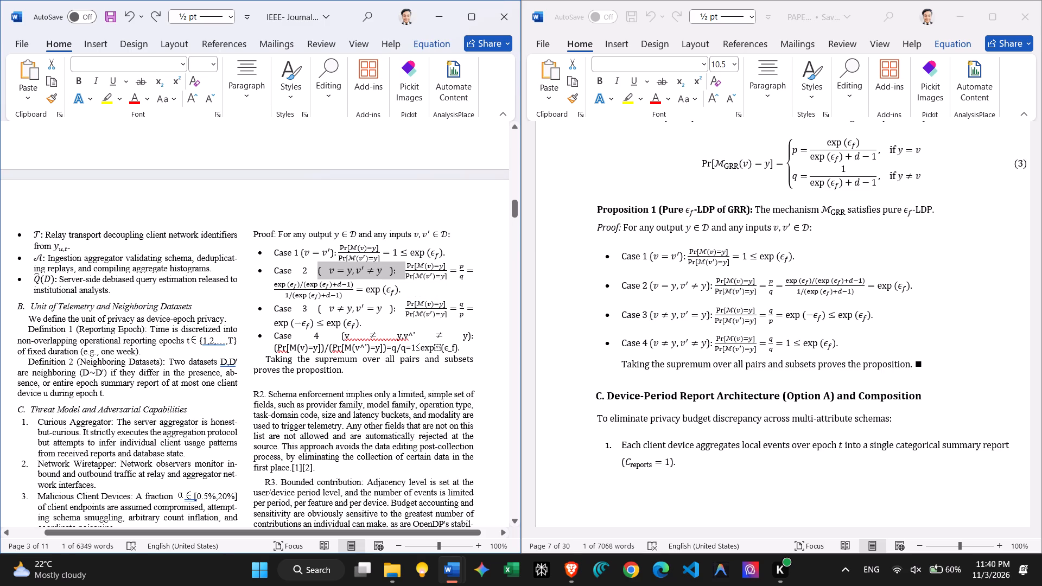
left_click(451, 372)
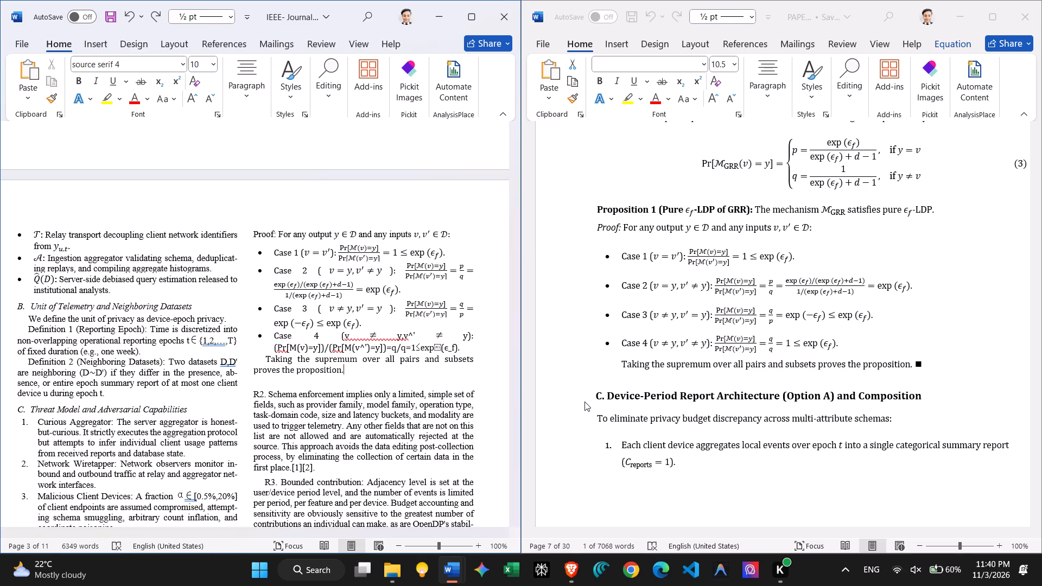
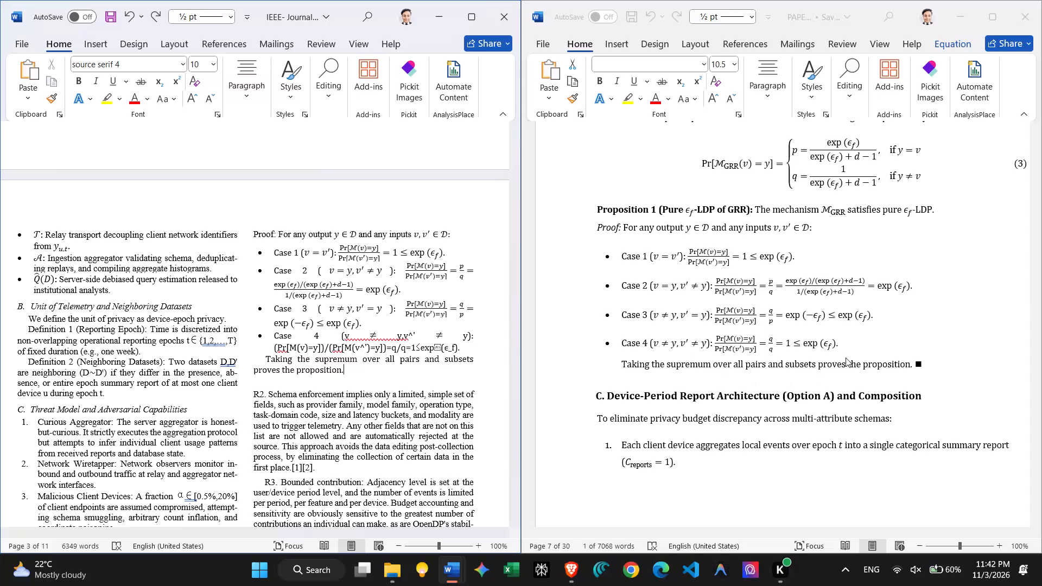
Replace Case 4's plain-text ratio chain with PAPER_MASTER's formatted equation, Pr[M(v)=y]/Pr[M(v′)=y] = q/q = 1 ≤ exp(ϵ_f).
left_click_drag(861, 347, 717, 355)
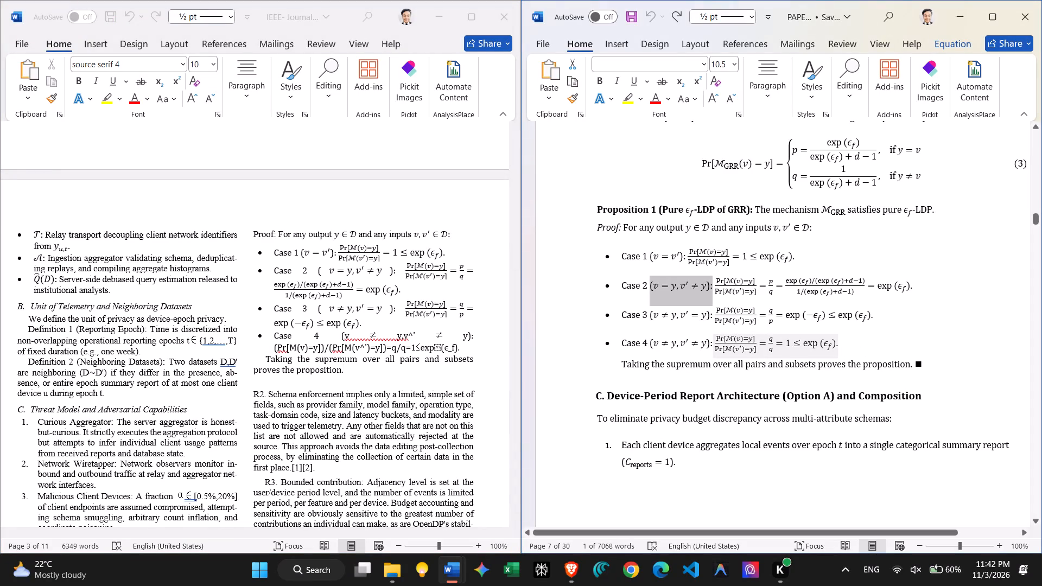
left_click_drag(717, 355, 714, 355)
left_click_drag(861, 348, 728, 349)
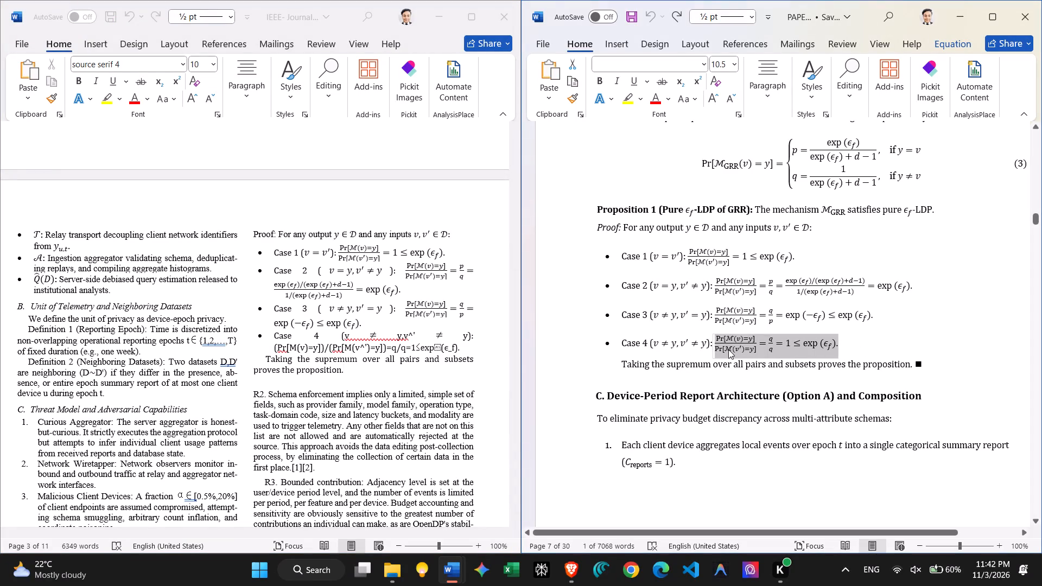
key("ctrl+c")
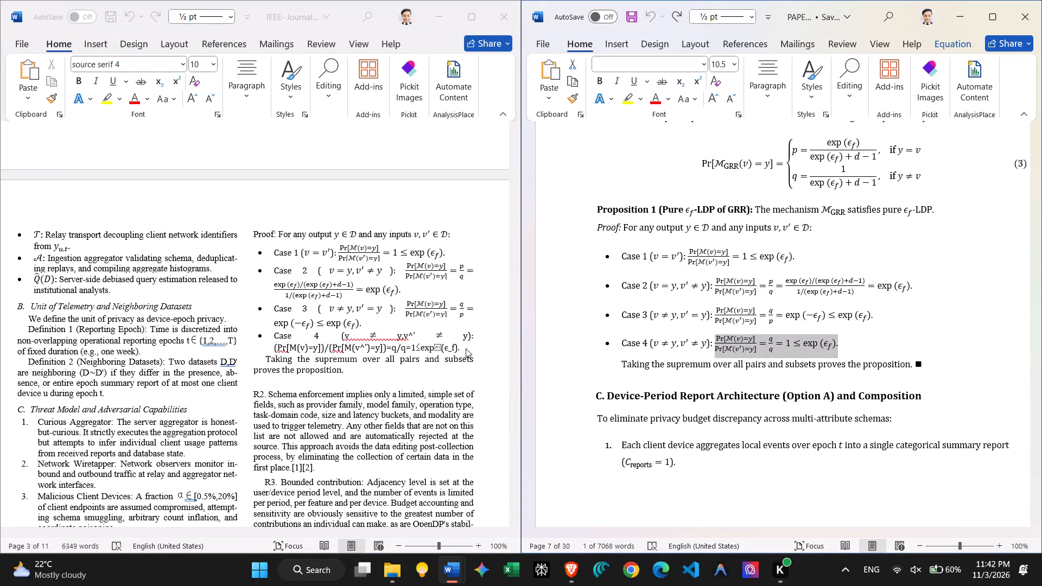
left_click(466, 348)
left_click_drag(465, 348, 268, 348)
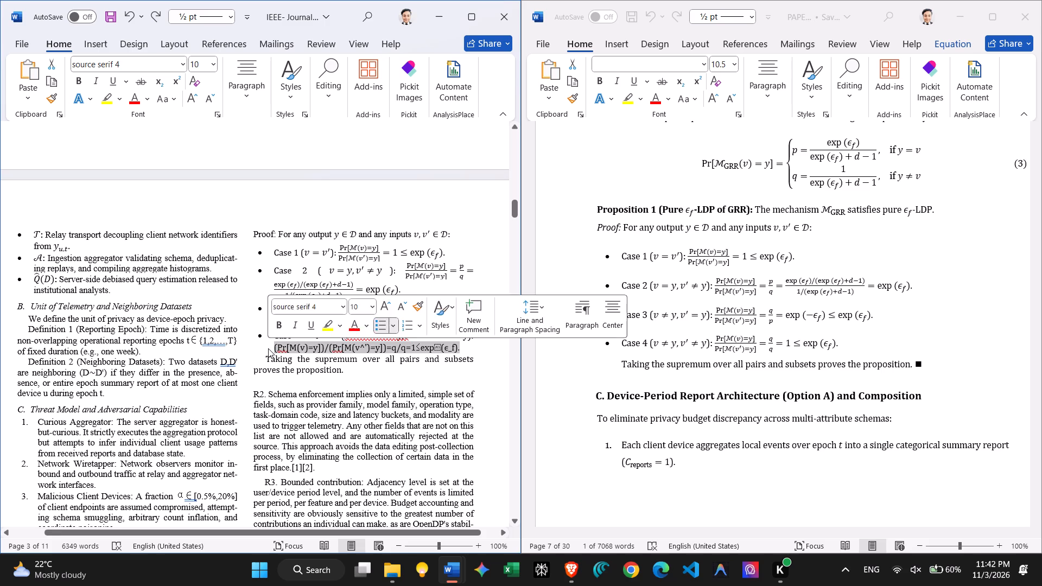
key("ctrl+v")
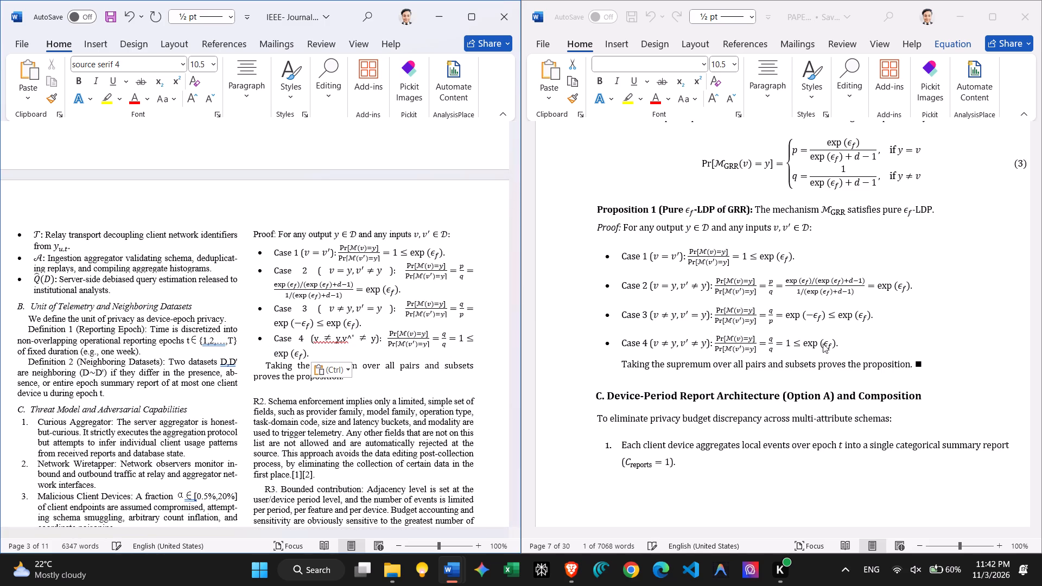
Replace Case 4's plain-text condition with the math expression v ≠ y, v′ ≠ y from PAPER_MASTER, keeping the surrounding parentheses.
left_click_drag(708, 344, 675, 346)
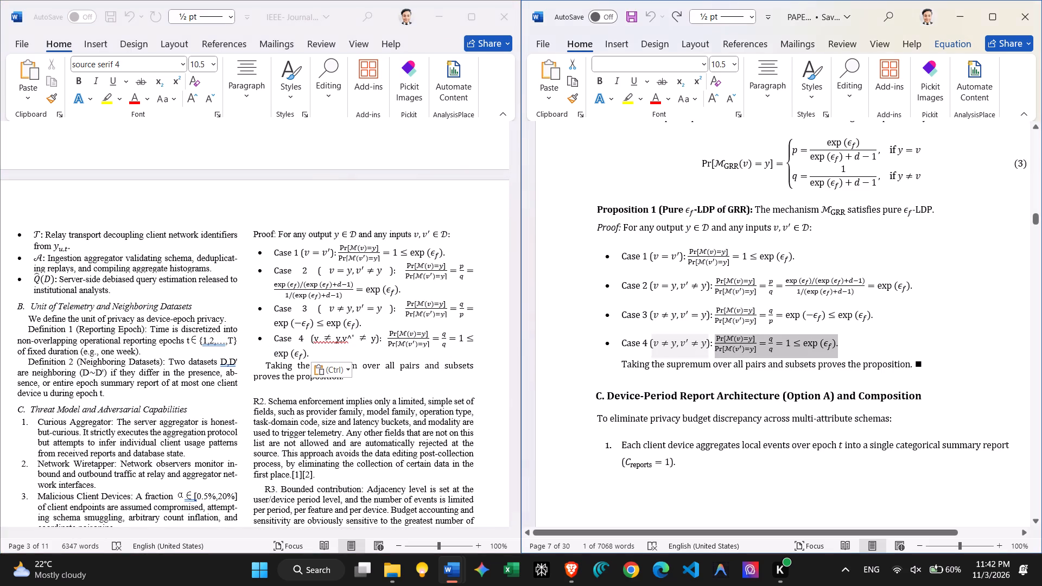
left_click_drag(675, 346, 654, 346)
left_click_drag(654, 346, 650, 346)
left_click_drag(650, 346, 703, 341)
left_click_drag(703, 341, 706, 341)
key("ctrl+c")
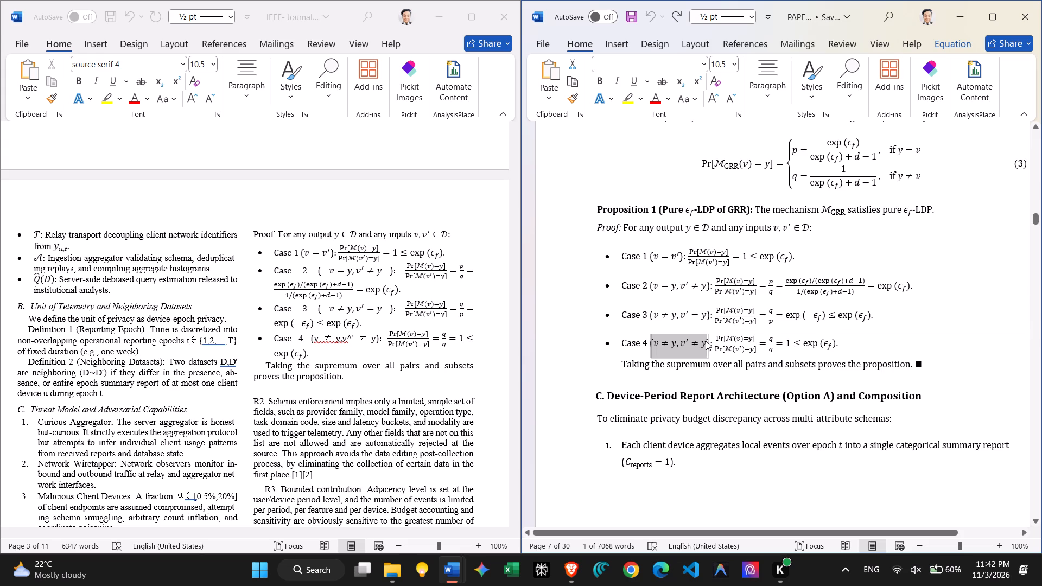
left_click(308, 339)
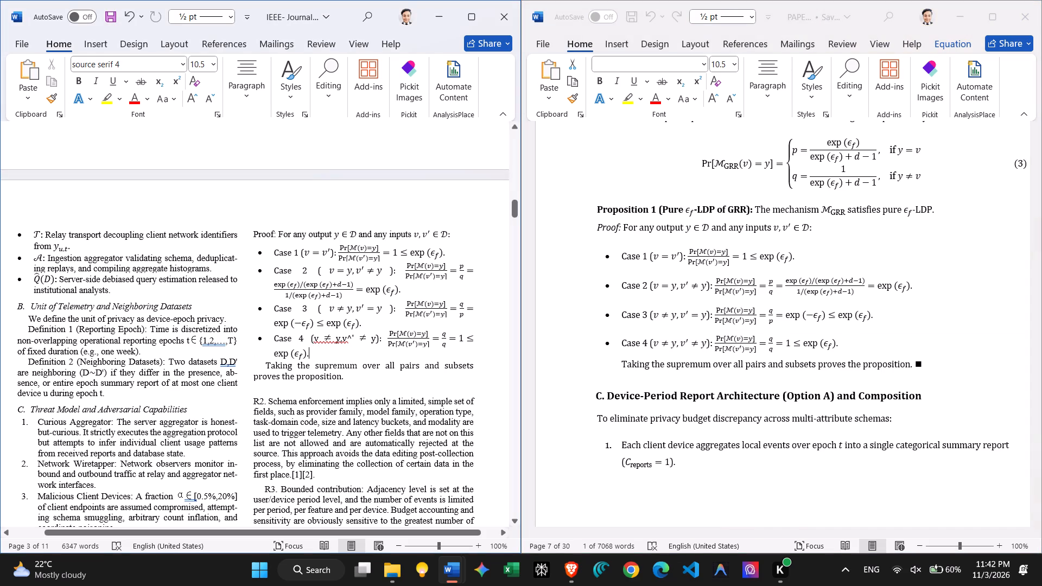
left_click_drag(305, 340, 352, 342)
left_click(304, 340)
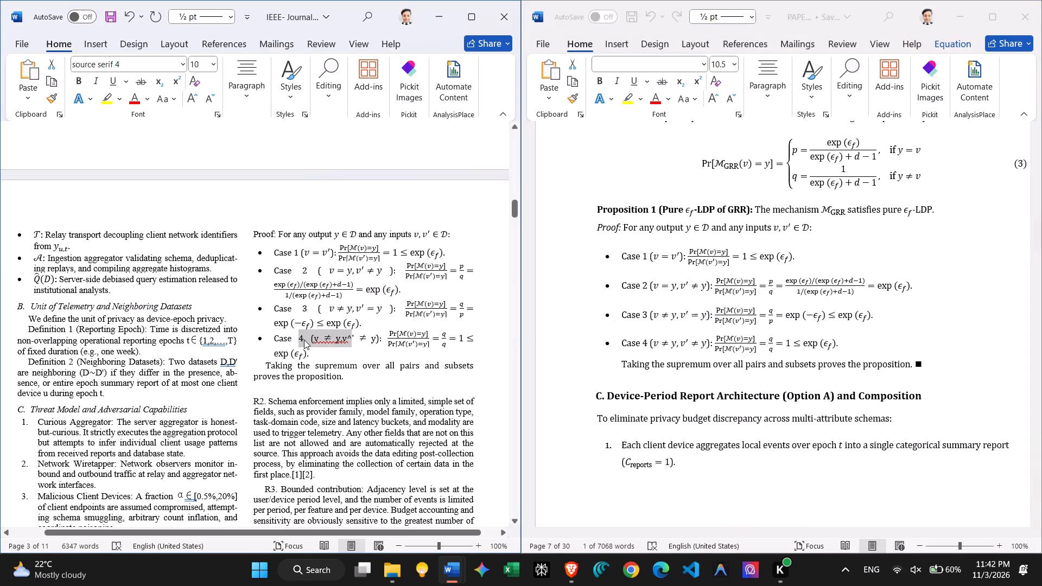
left_click_drag(310, 339, 368, 341)
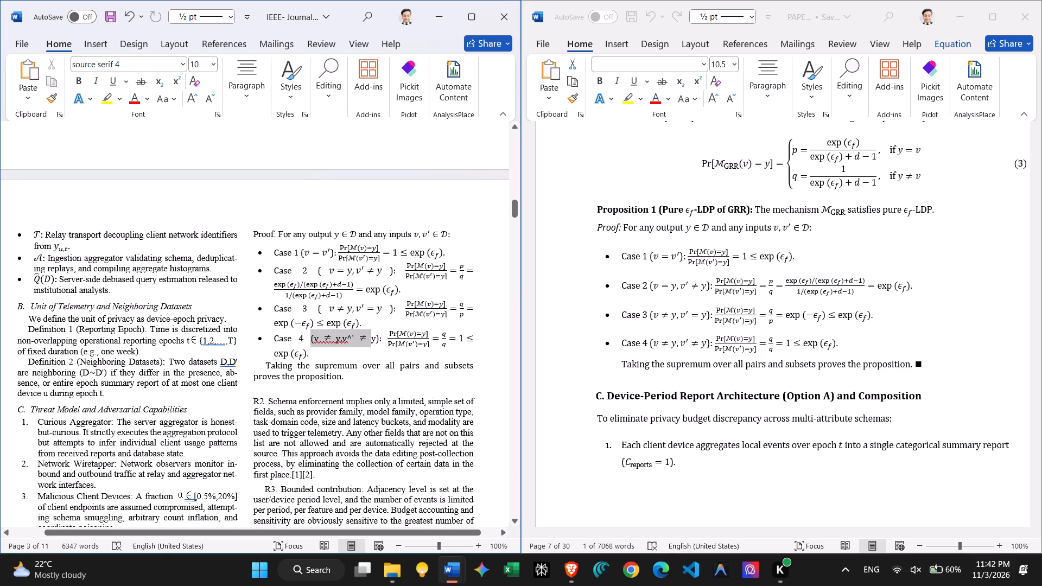
left_click_drag(368, 341, 373, 341)
left_click_drag(373, 341, 374, 341)
key("ctrl+v")
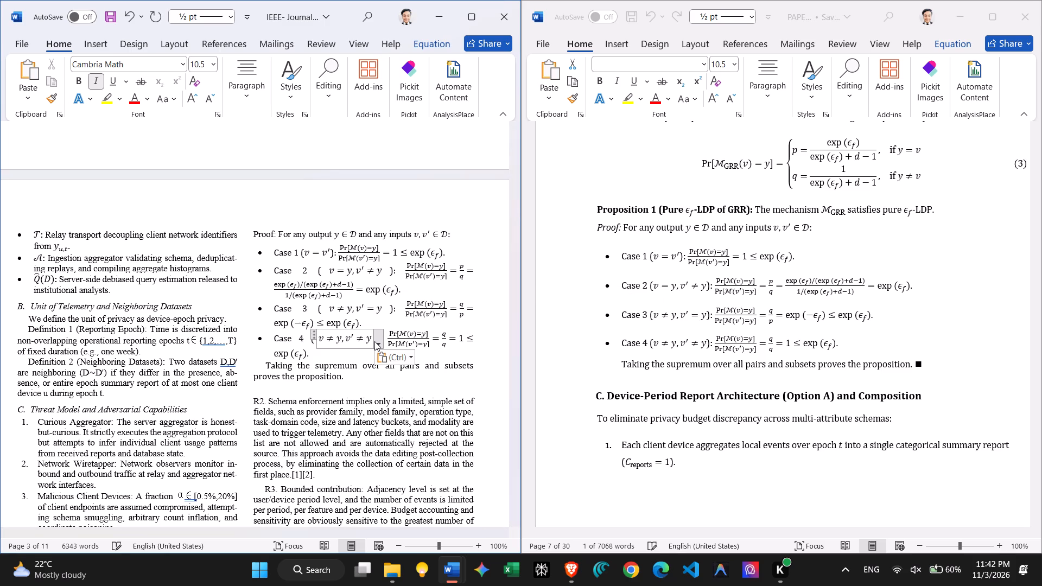
left_click(345, 371)
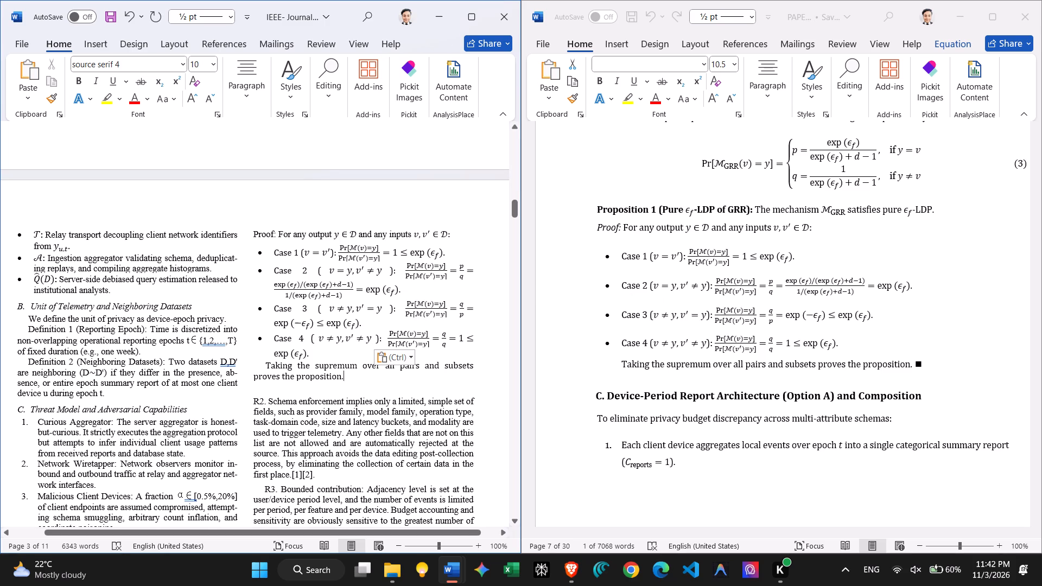
Delete the blank paragraph between the proof's closing sentence, "Taking the supremum… proves the proposition.", and requirement R2.
scroll(355, 400, "down", 1)
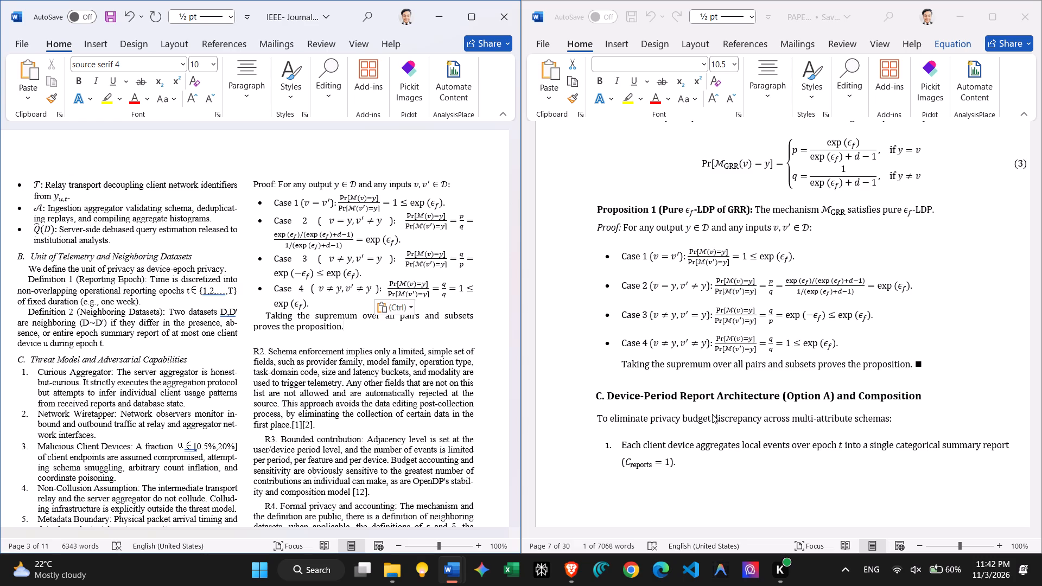
left_click(712, 414)
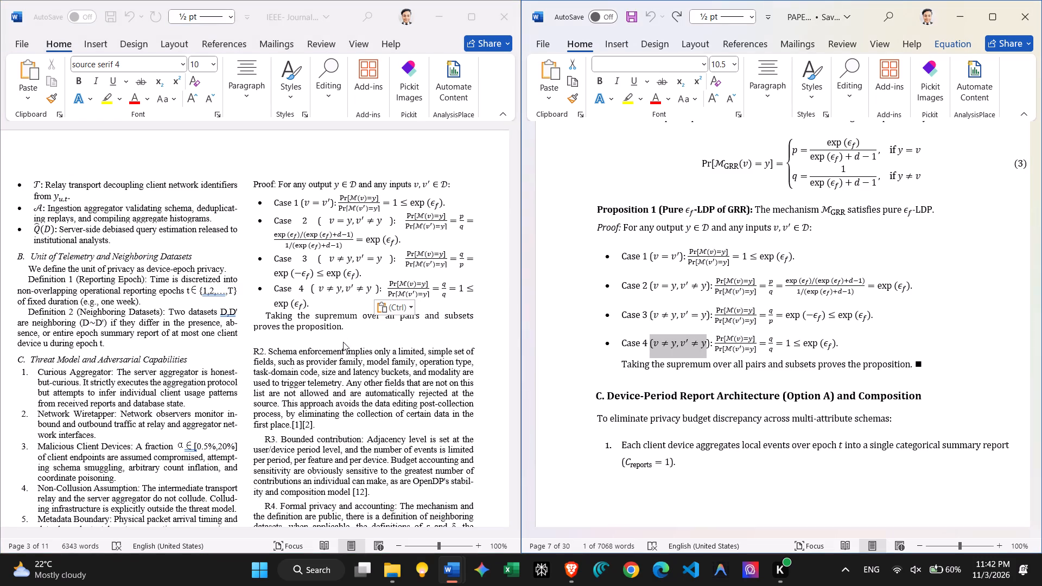
left_click(343, 342)
left_click(323, 335)
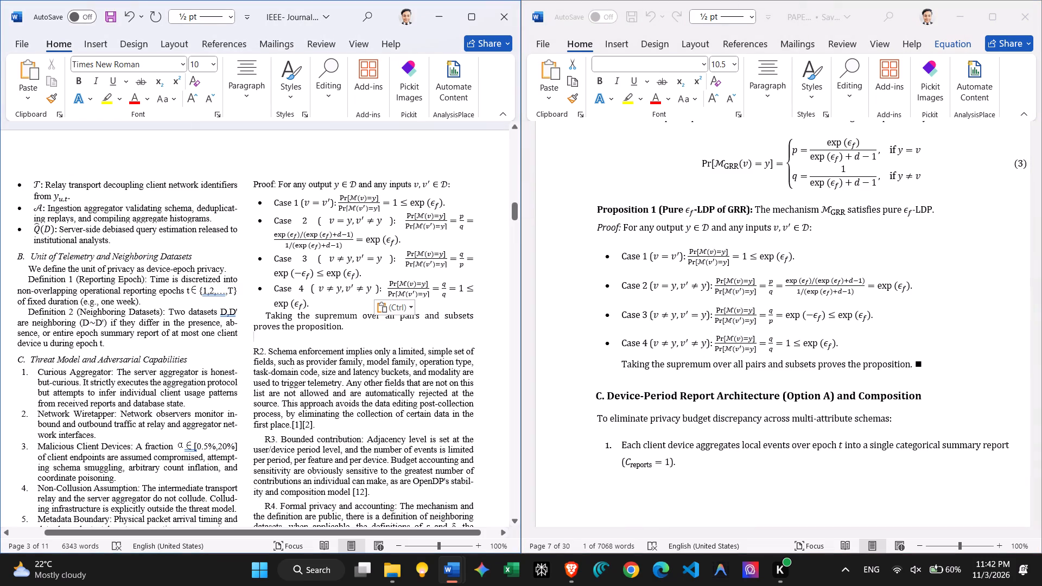
key("BackSpace")
Start a new paragraph directly after the proof's closing sentence, before requirement R2.
scroll(360, 421, "down", 1)
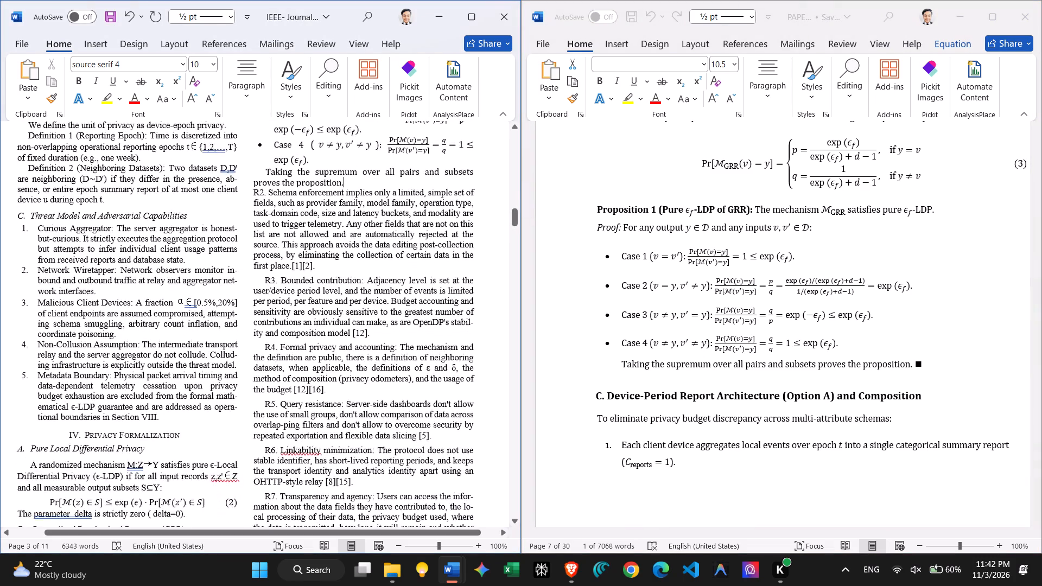
scroll(360, 421, "down", 2)
scroll(360, 421, "up", 1)
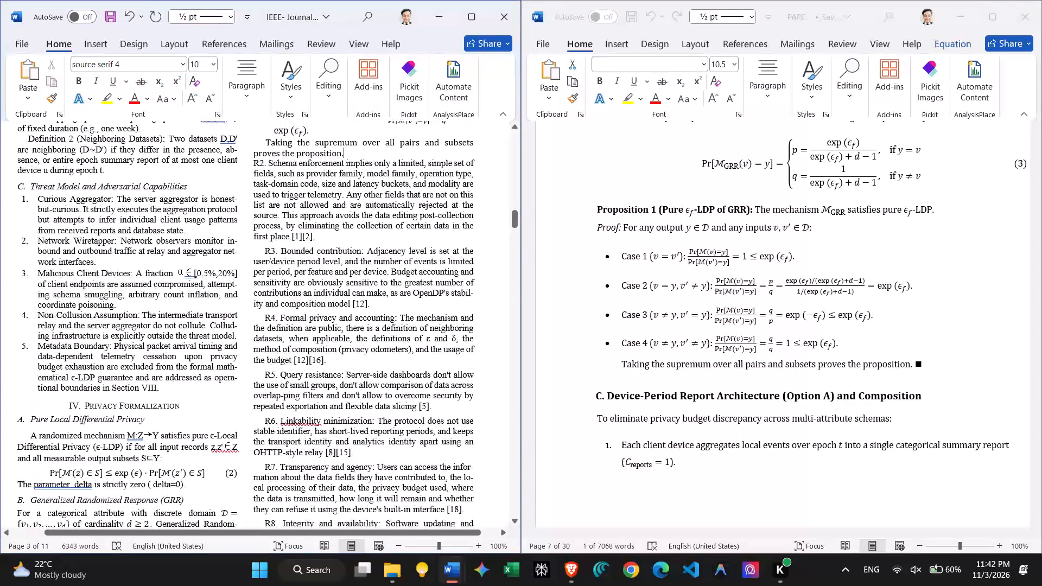
scroll(372, 275, "up", 1)
key("Return")
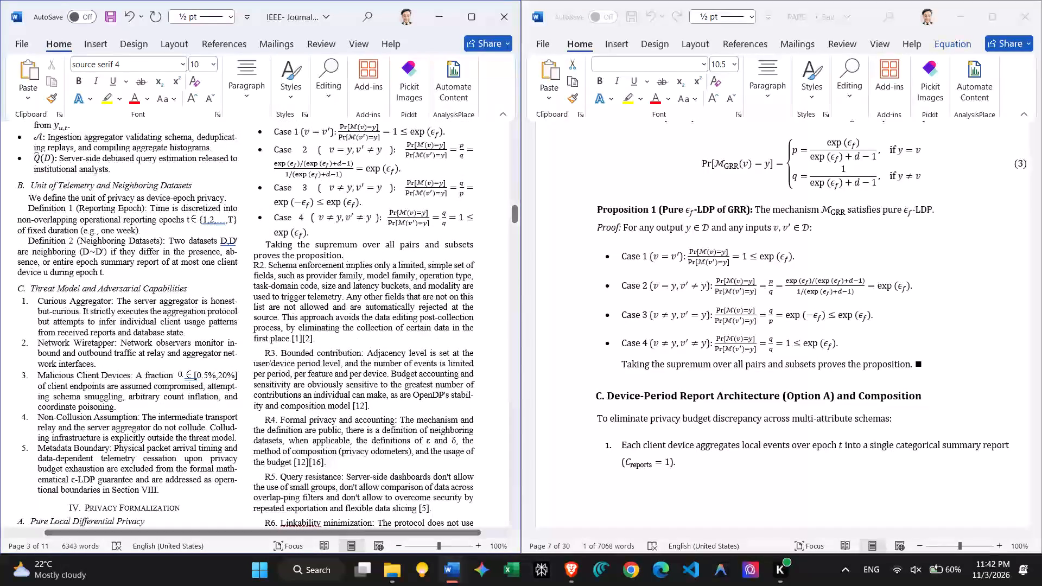
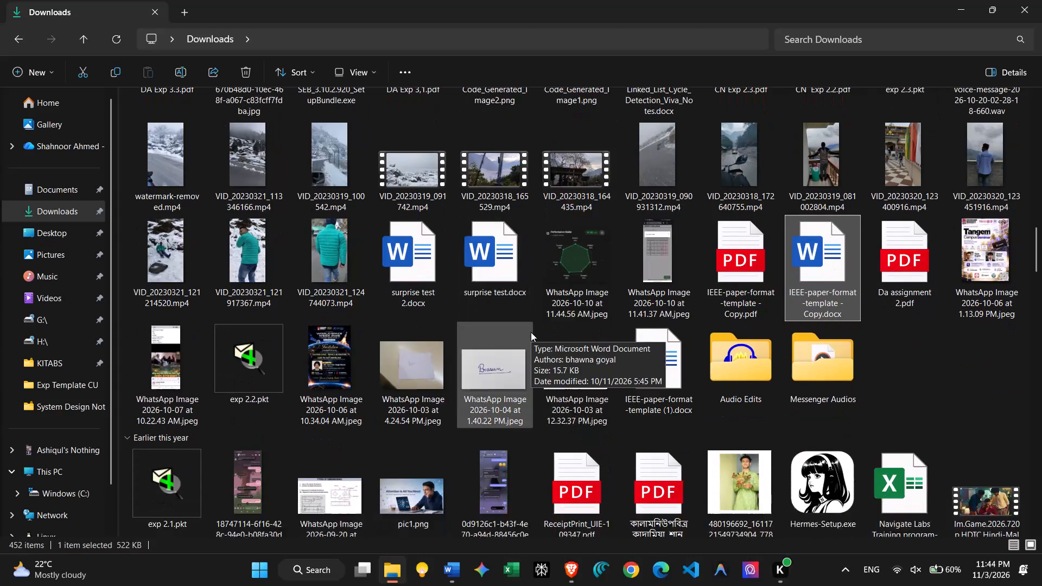
Find CN Exp 3.1.pdf in the Last month group of the Downloads folder and add it to the file selection.
scroll(531, 332, "down", 4)
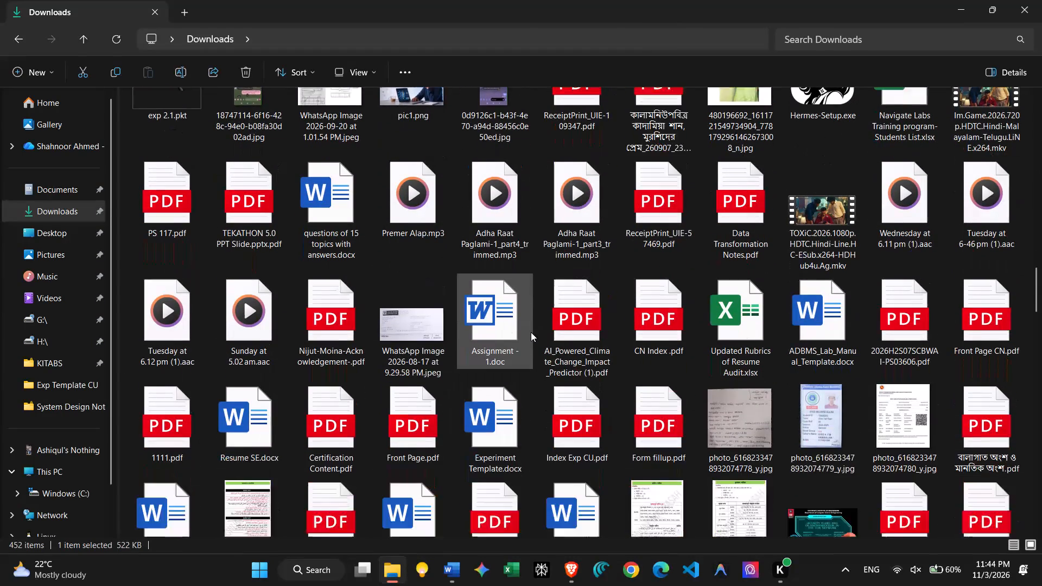
scroll(531, 332, "down", 2)
scroll(531, 332, "up", 4)
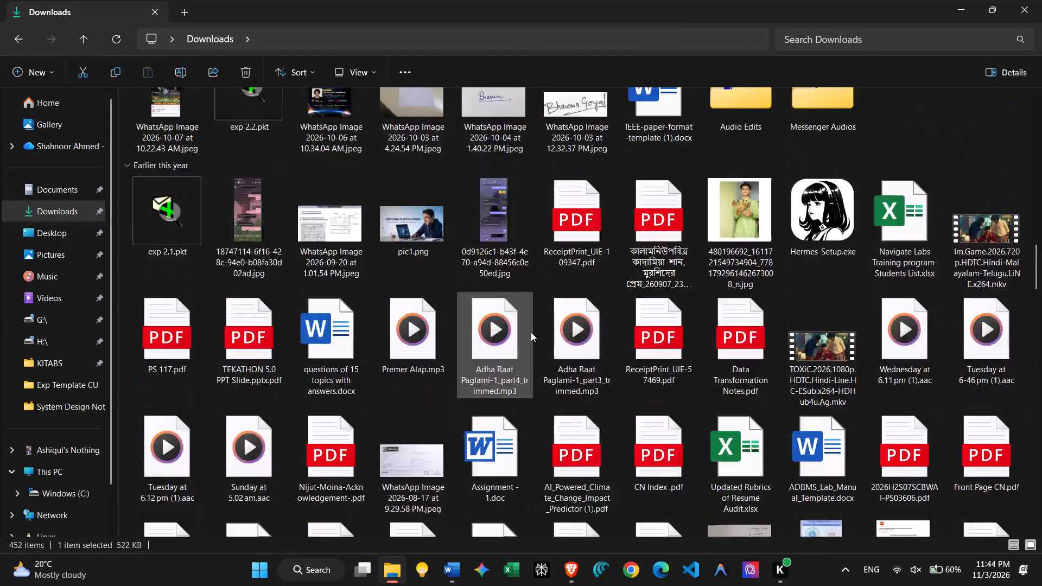
scroll(531, 332, "up", 6)
scroll(531, 332, "down", 2)
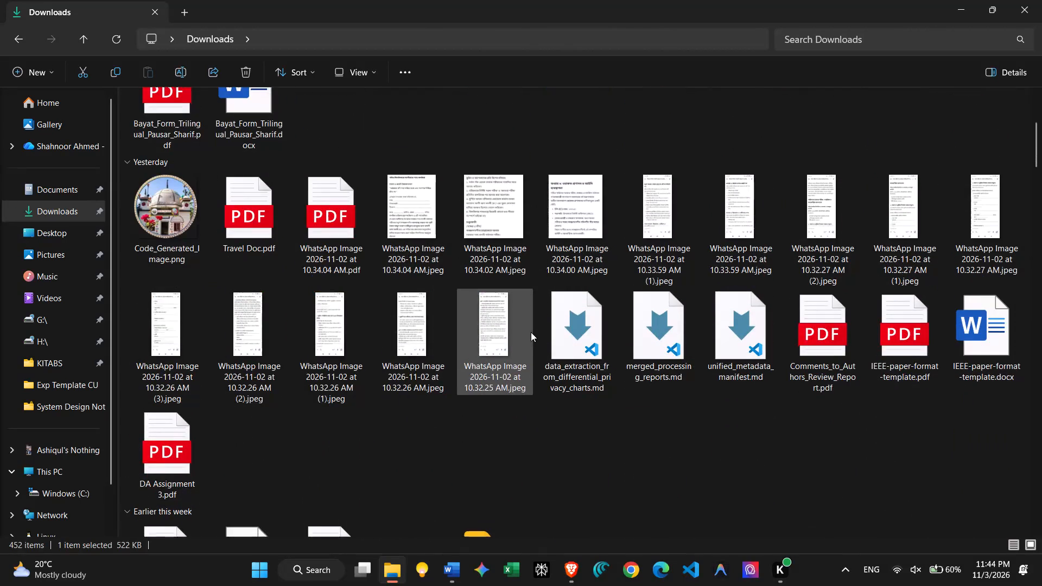
scroll(531, 332, "down", 2)
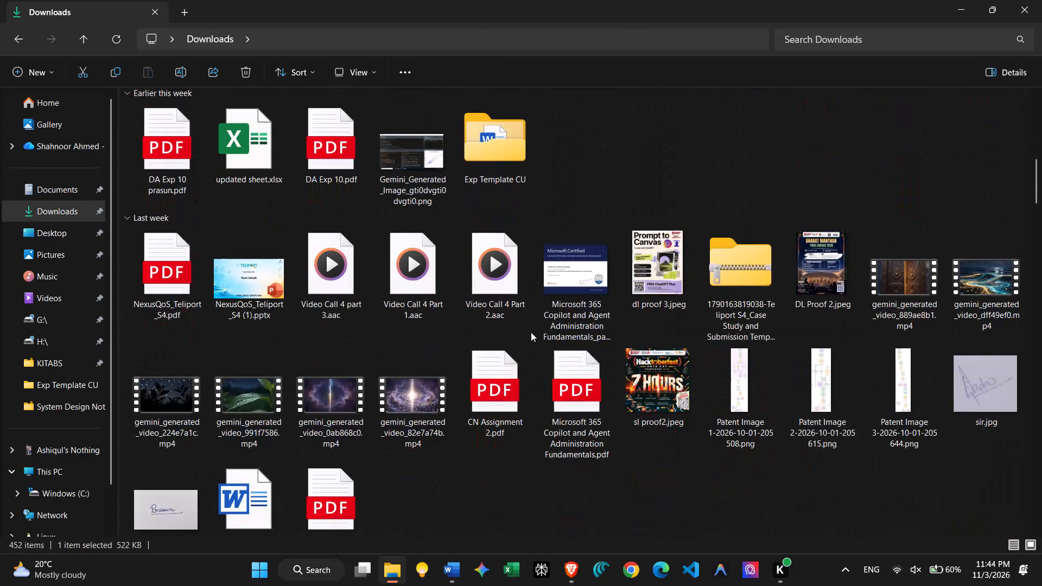
scroll(531, 332, "down", 2)
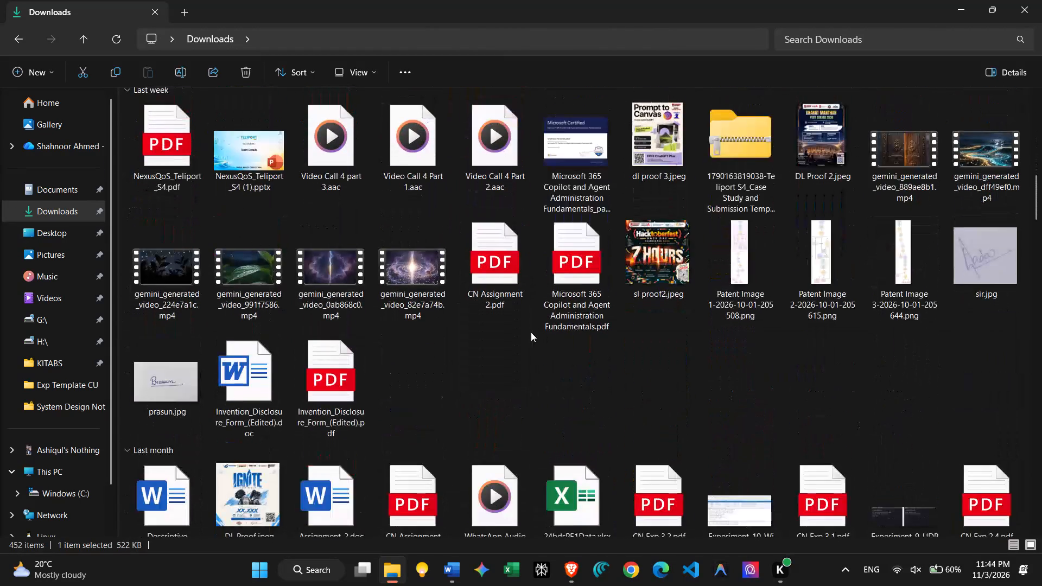
scroll(531, 332, "down", 1)
left_click(838, 450, "ctrl")
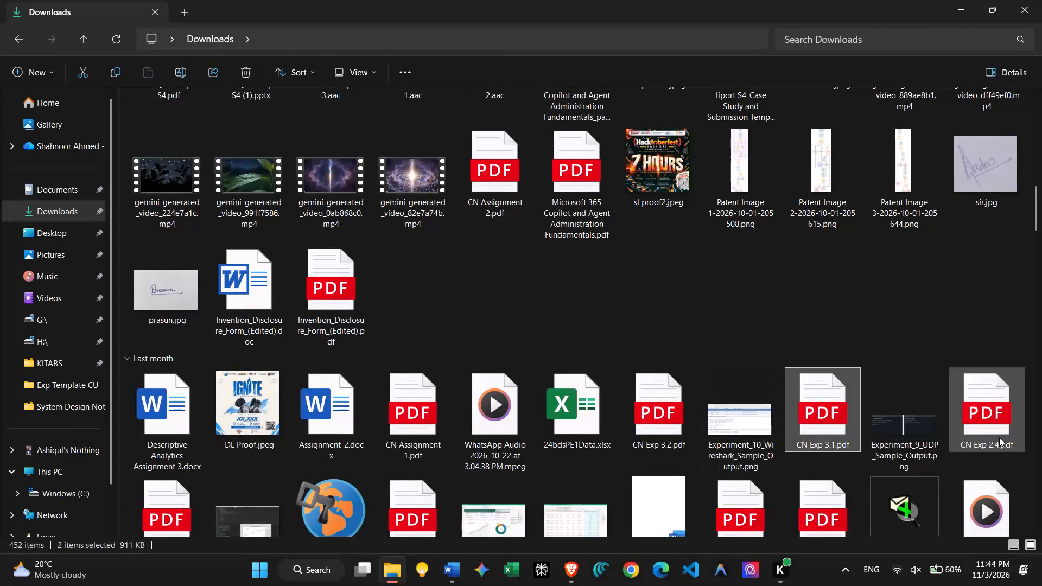
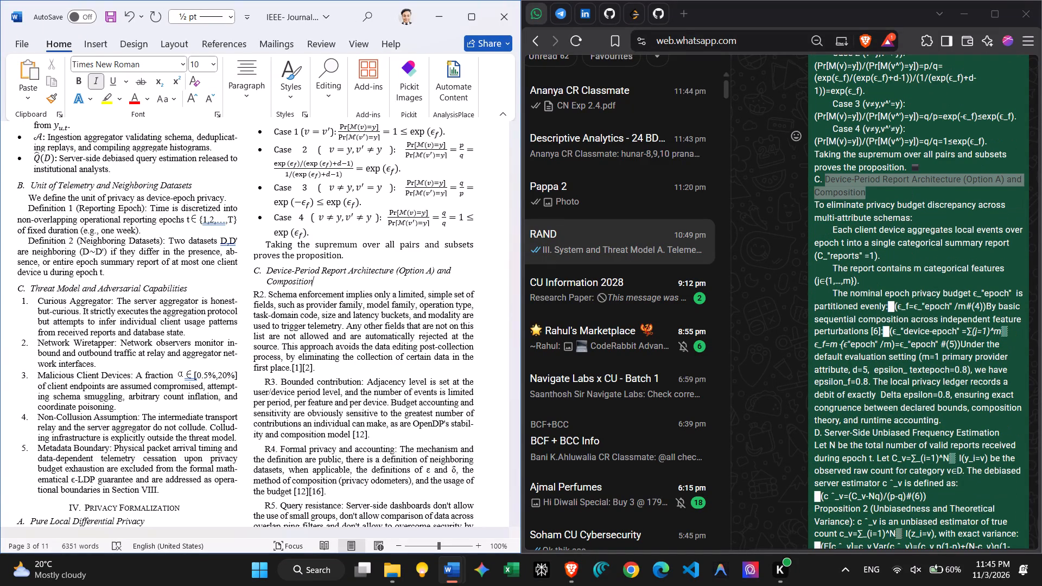
Switch from the WhatsApp chat to the PAPER_MASTER document to consult section C, Device-Period Report Architecture (Option A) and Composition.
scroll(903, 427, "down", 1)
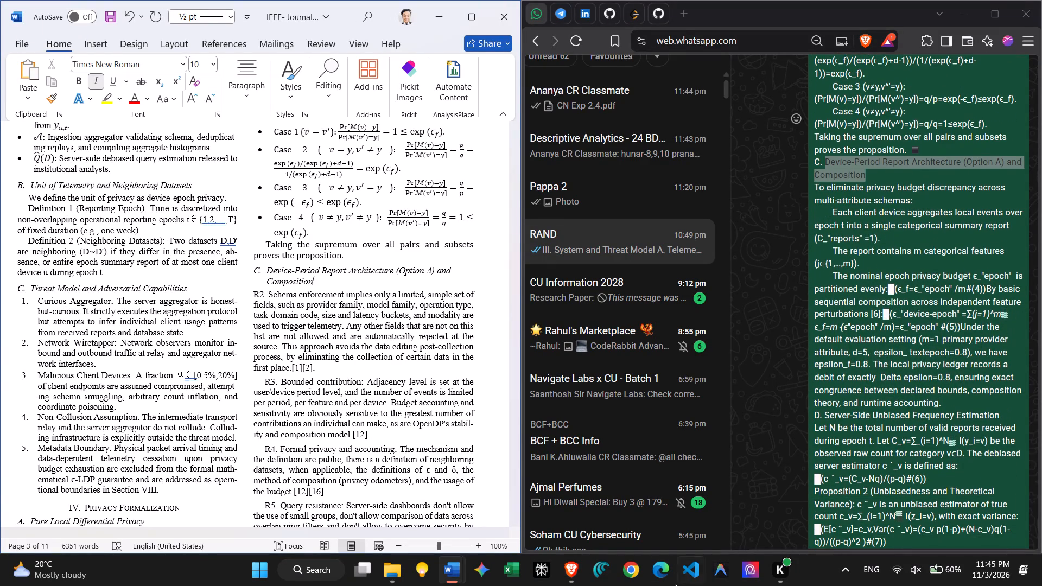
left_click(585, 493)
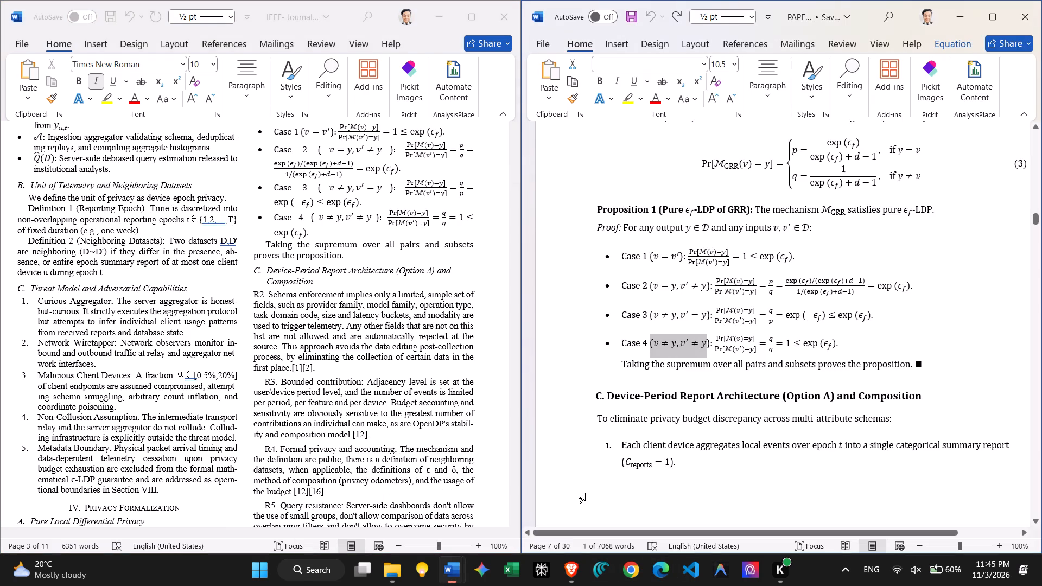
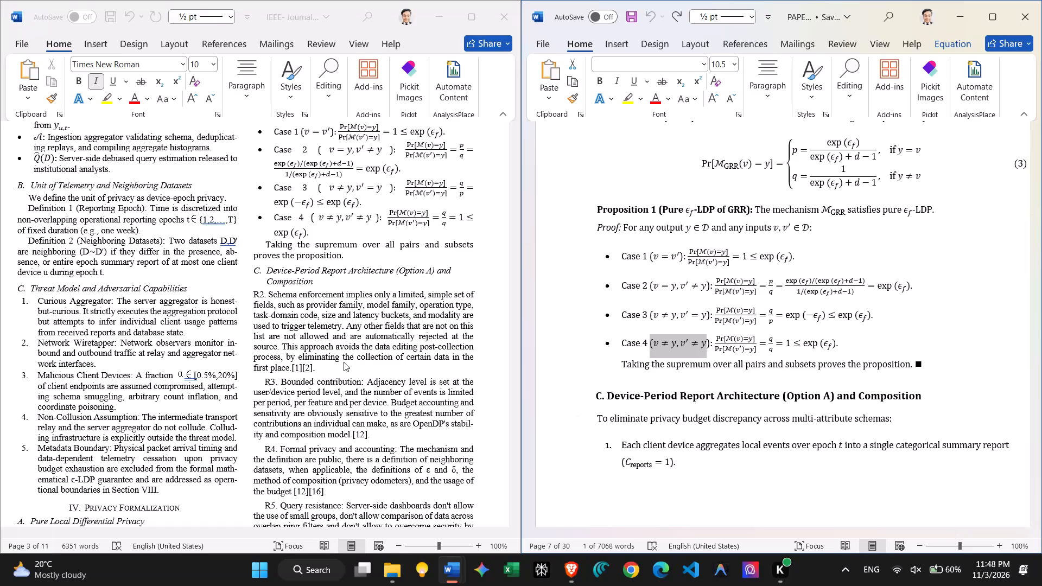
Examine section C, Device-Period Report Architecture (Option A) and Composition, in the IEEE journal document and the source paper.
scroll(344, 362, "down", 1)
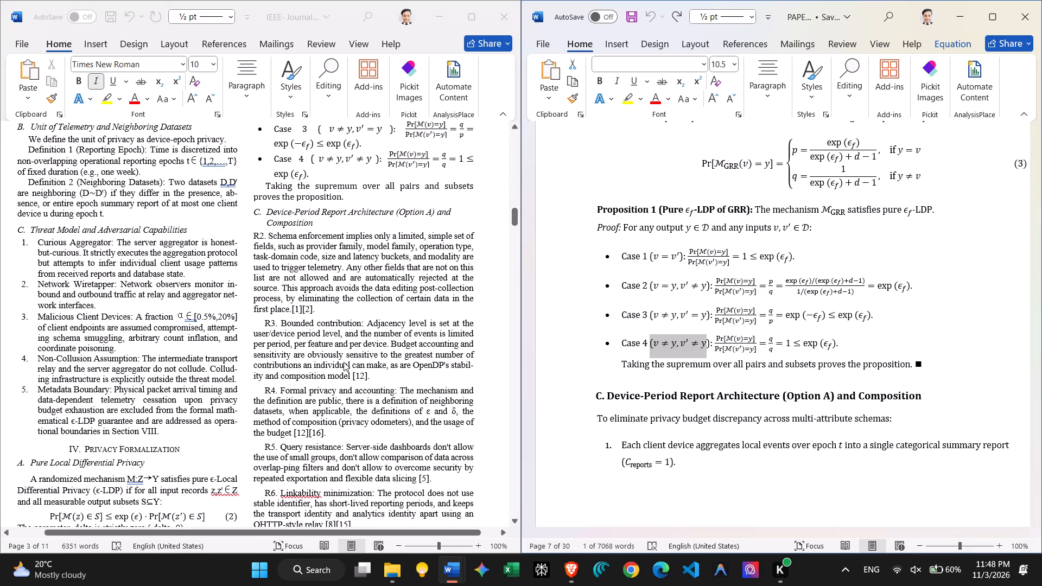
scroll(680, 361, "down", 1)
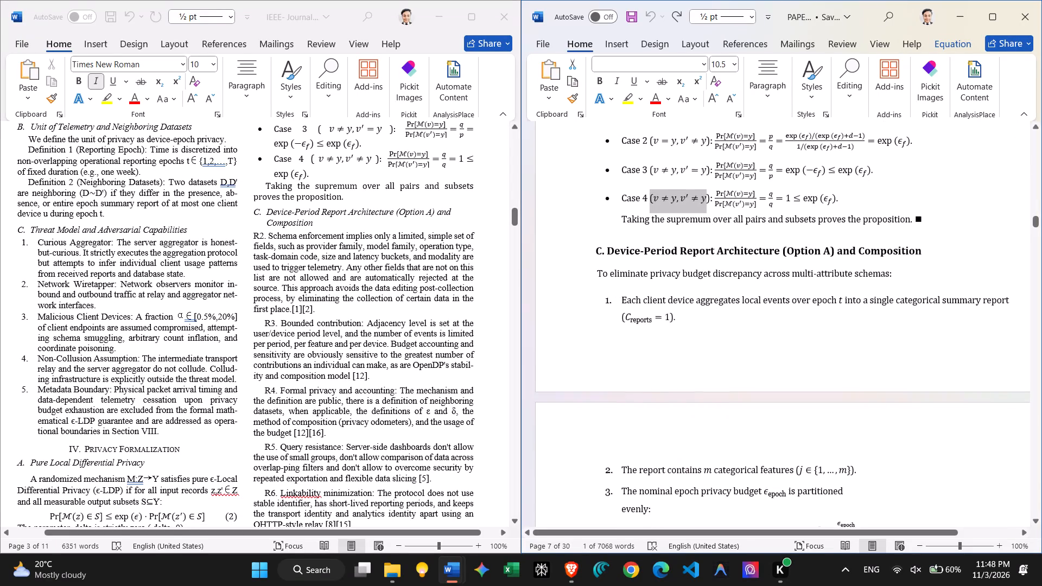
scroll(615, 430, "down", 1)
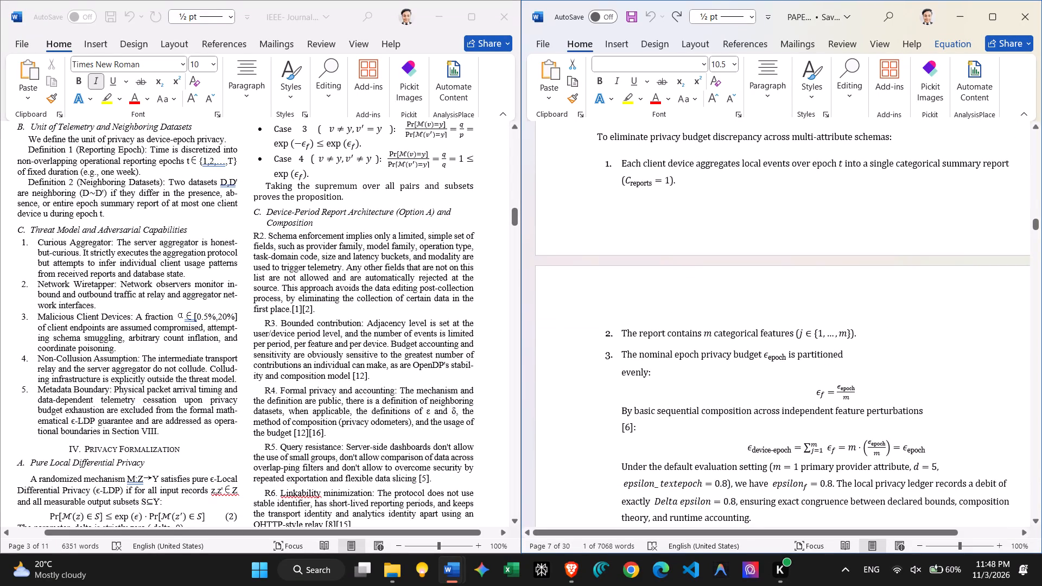
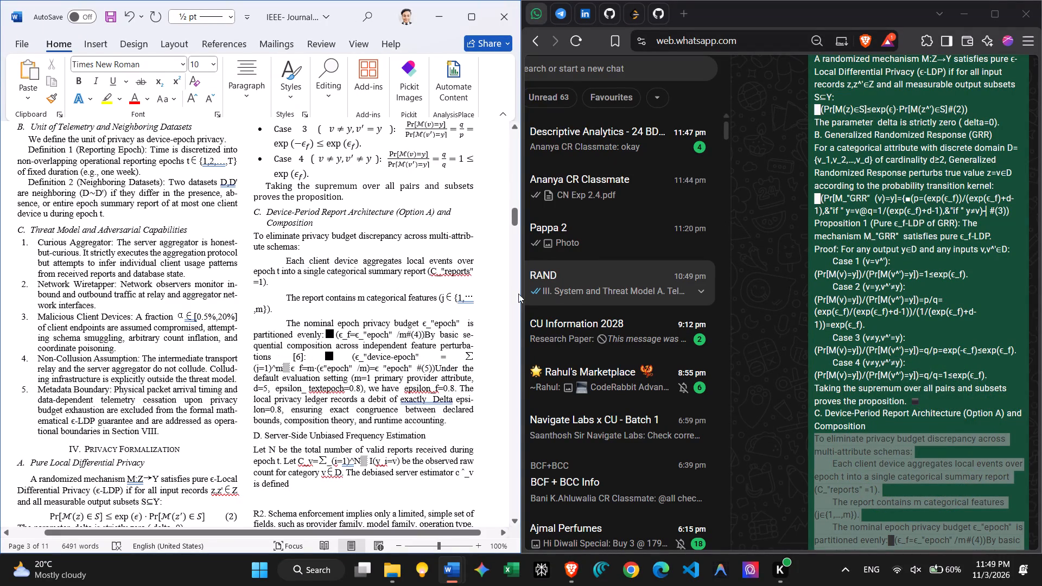
Bring up section C in PAPER_MASTER and place the cursor after "multi-attribute schemas:" in the IEEE journal document.
left_click(537, 513)
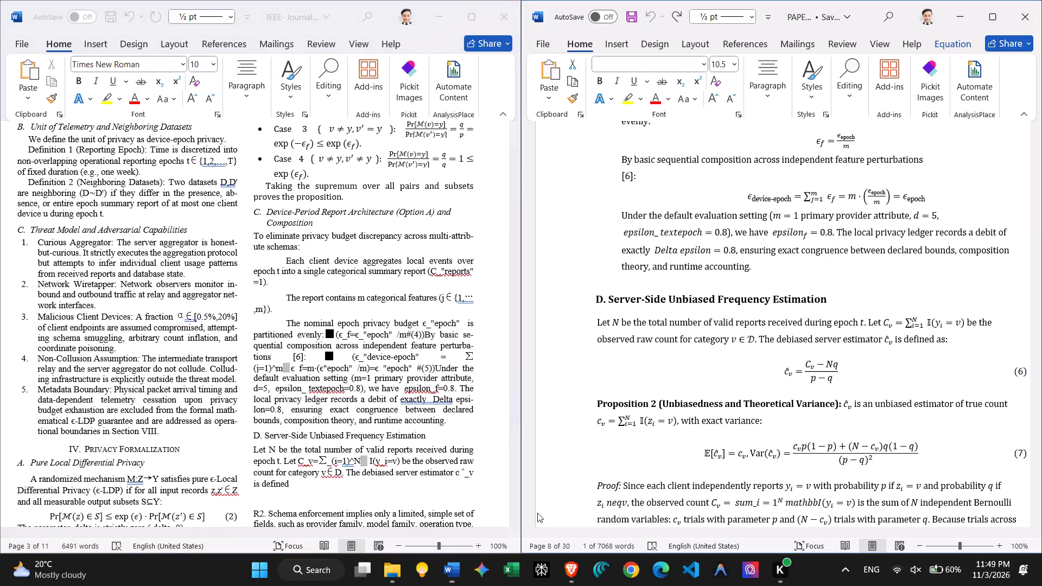
scroll(596, 321, "up", 1)
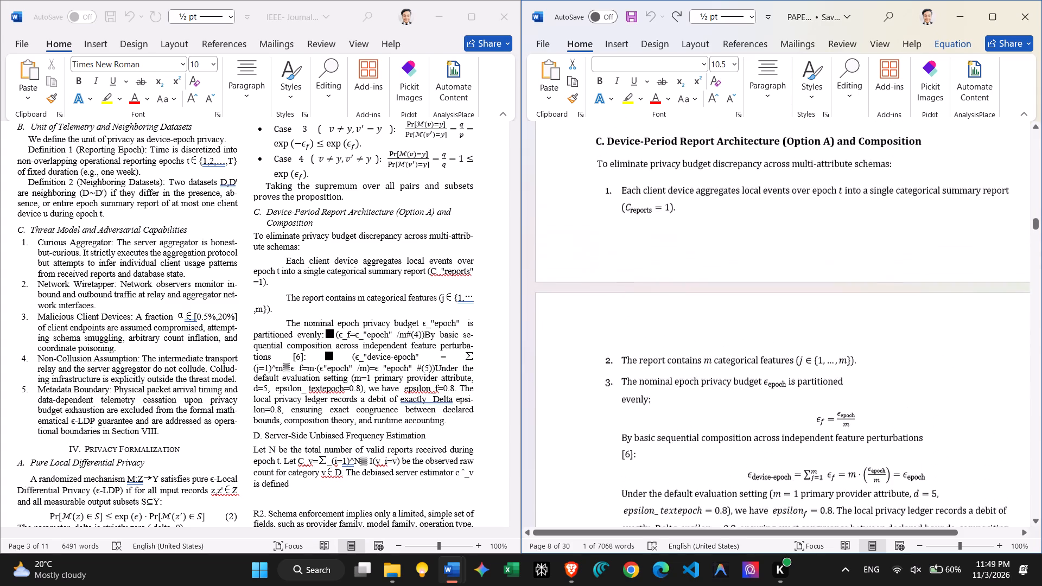
scroll(596, 321, "up", 1)
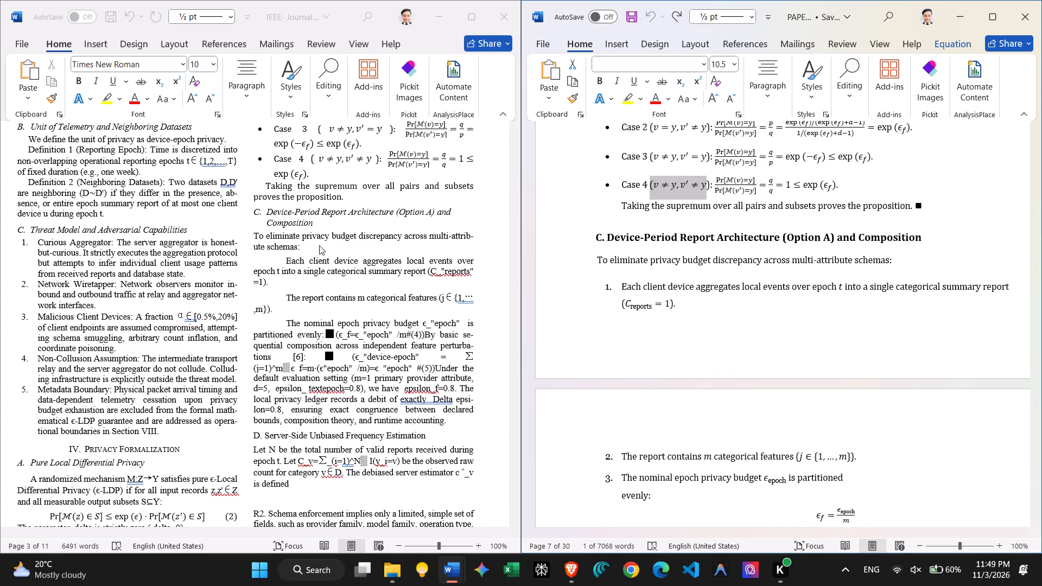
left_click(317, 245)
left_click(304, 248)
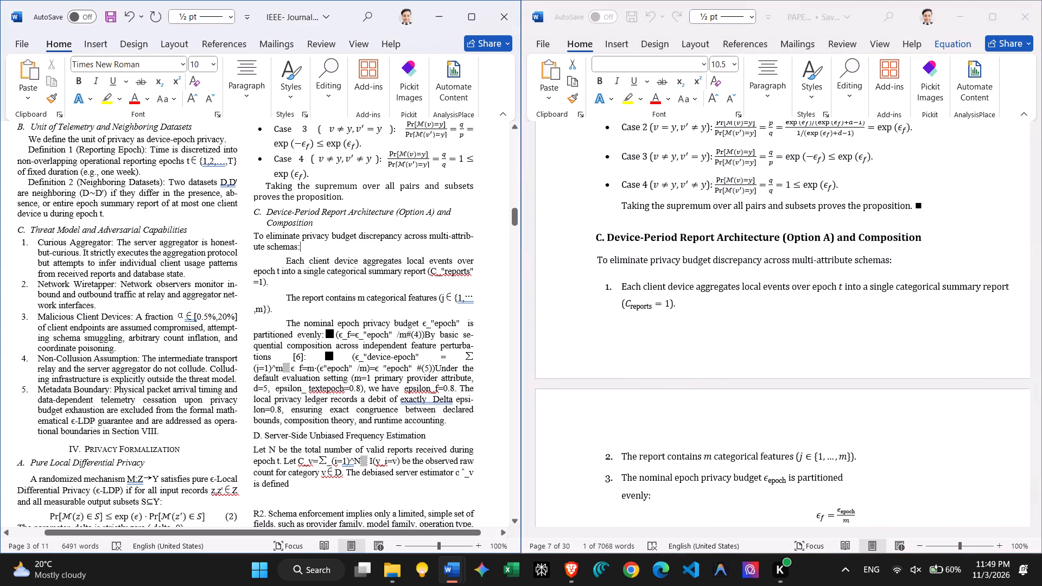
Retype the colon after "multi-attribute schemas" and remove the indent from the following "Each client device" paragraph in section C.
key("BackSpace")
key("shift+colon")
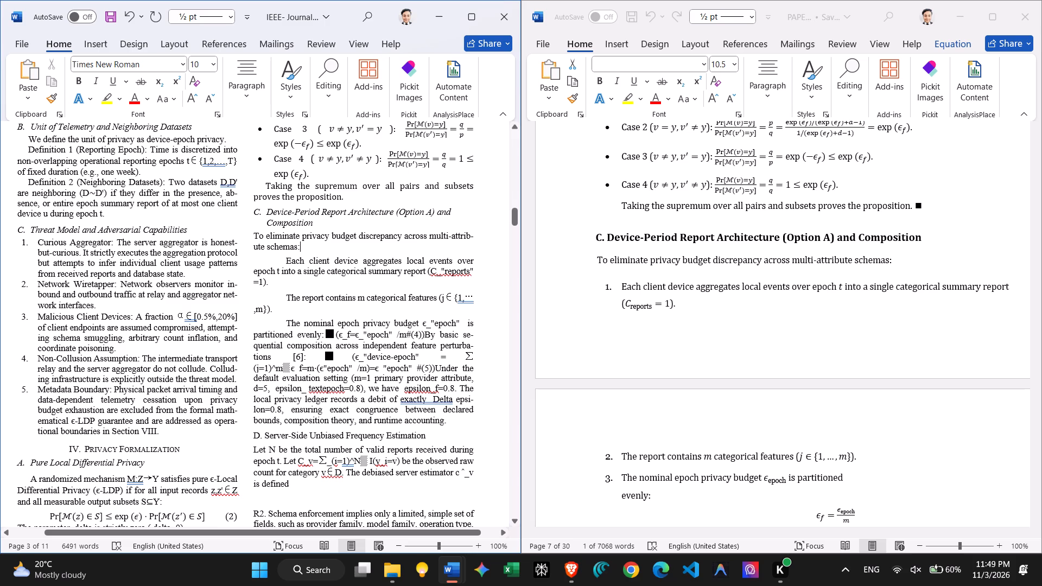
left_click(286, 260)
key("BackSpace")
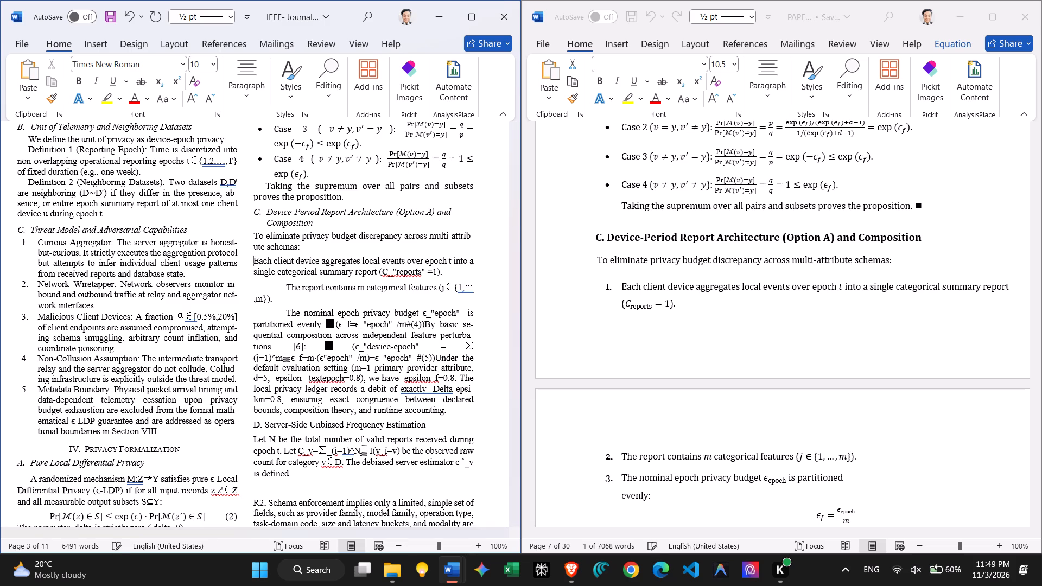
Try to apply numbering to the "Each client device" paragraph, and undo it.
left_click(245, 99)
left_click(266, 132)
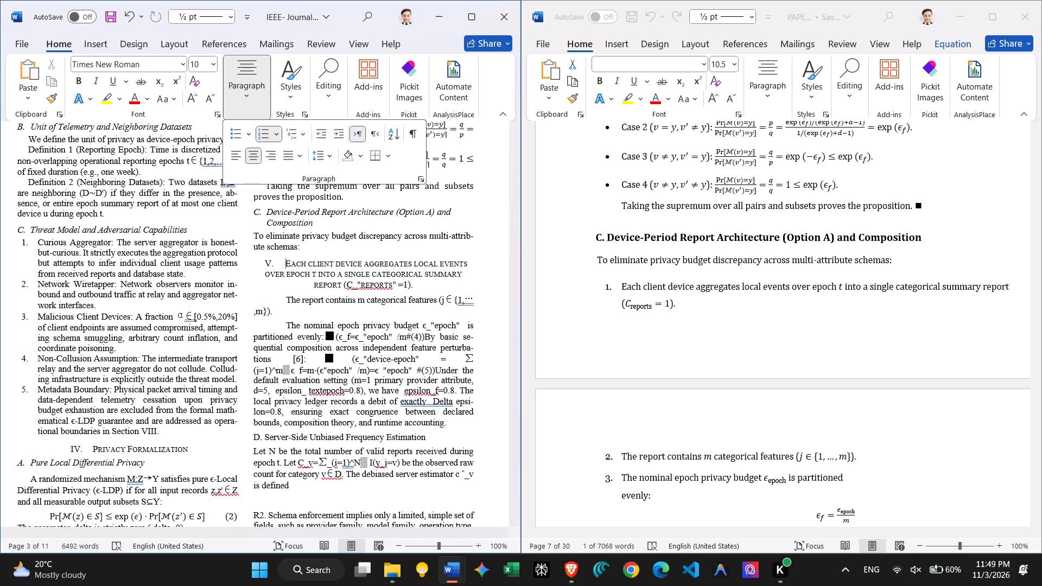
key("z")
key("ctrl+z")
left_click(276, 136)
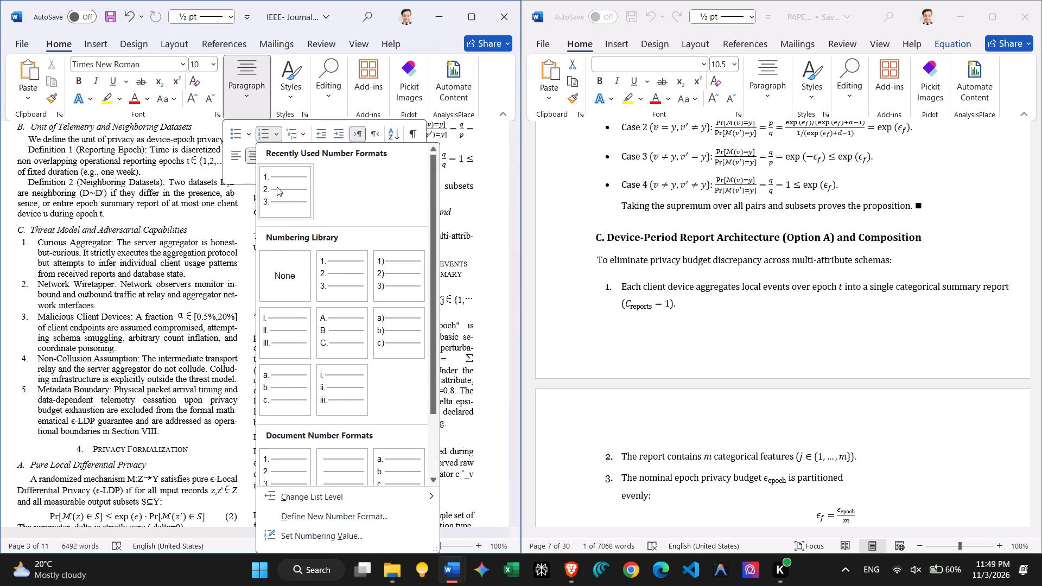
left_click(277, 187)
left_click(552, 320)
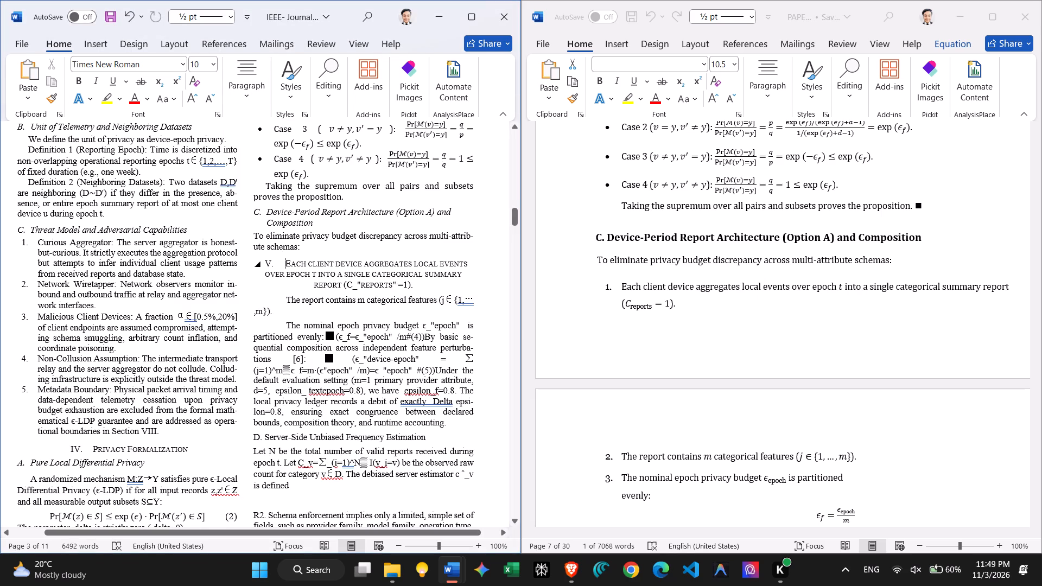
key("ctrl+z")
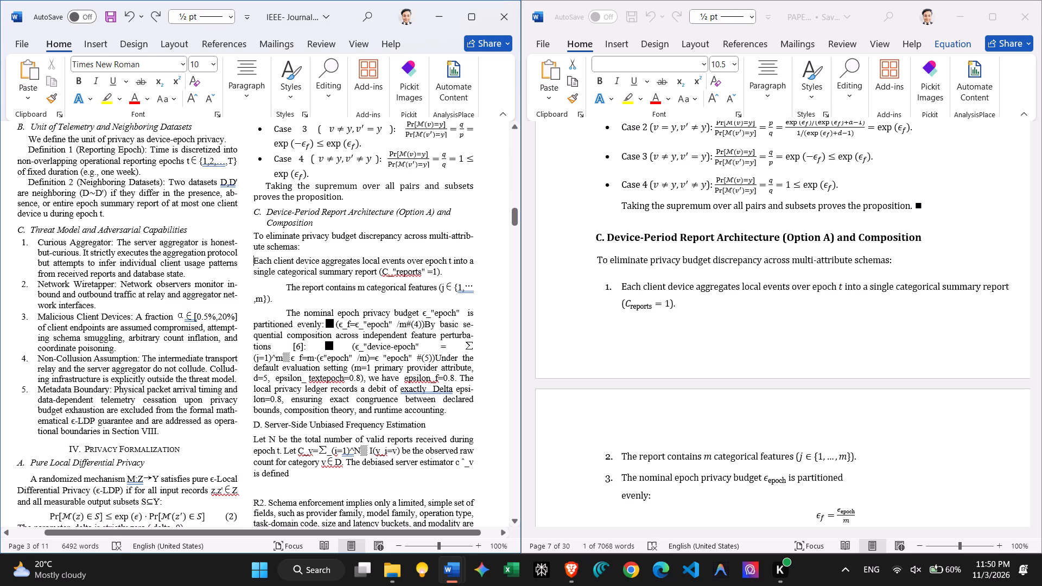
Format the "Each client device" paragraph as numbered item 1. and reduce the list's indent.
left_click(246, 103)
left_click_drag(276, 136, 281, 193)
left_click(281, 193)
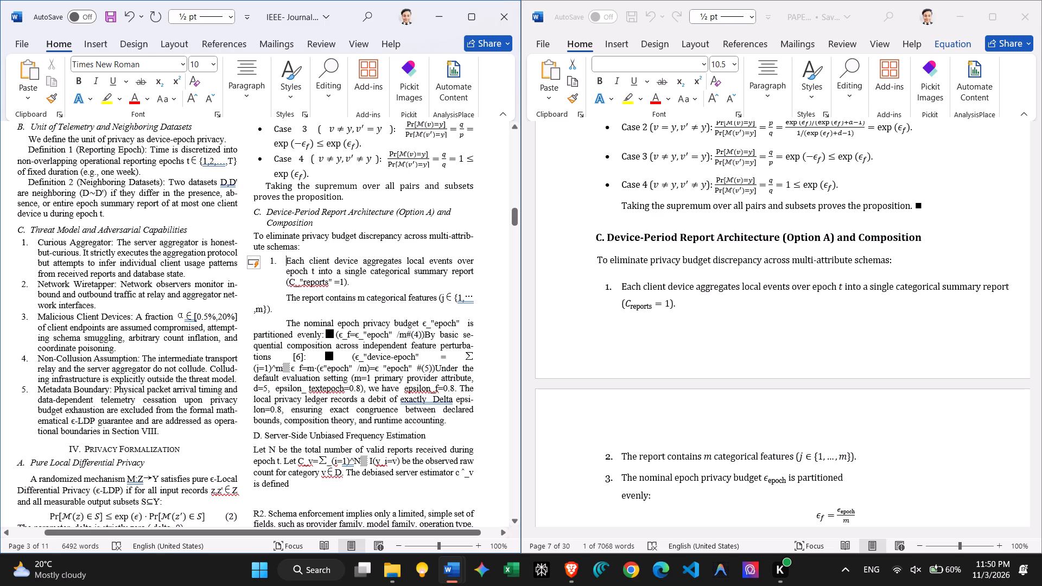
left_click_drag(272, 259, 258, 258)
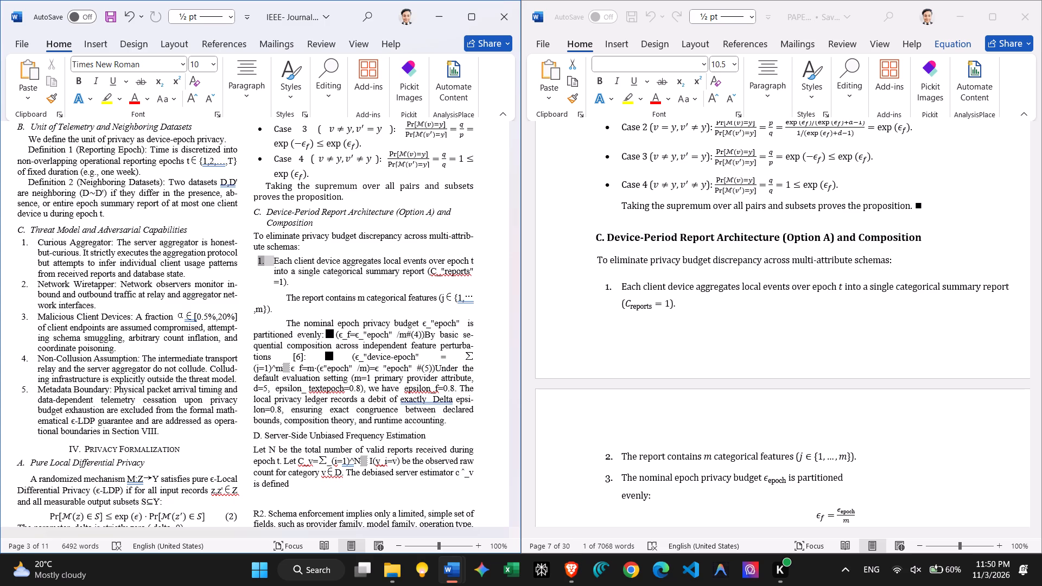
left_click(296, 265)
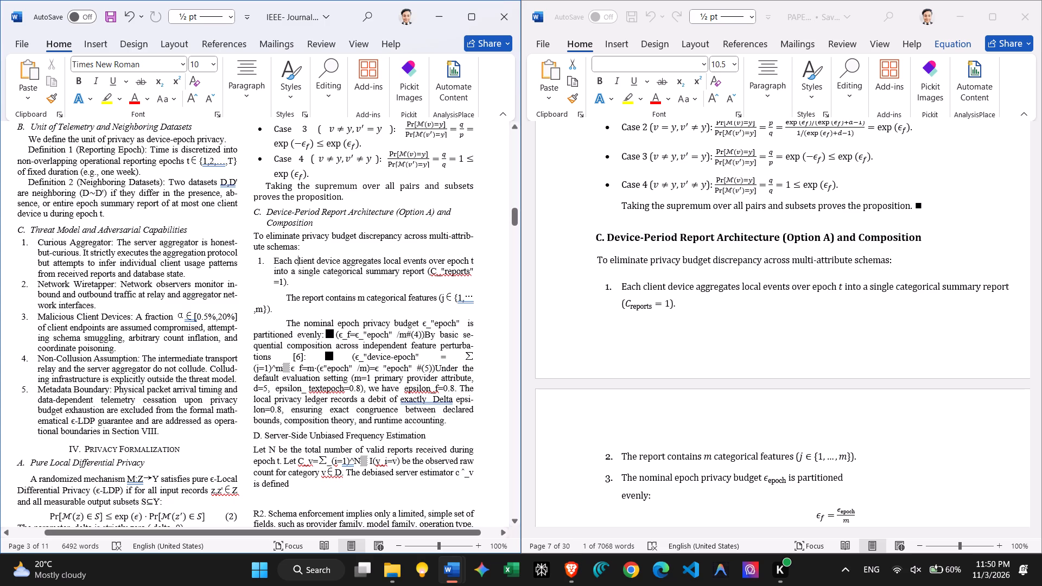
left_click(274, 275)
Replace the plain-text (C_"reports" =1). in item 1 with the formatted expression copied from the source paper.
left_click(671, 303)
left_click_drag(677, 305, 620, 305)
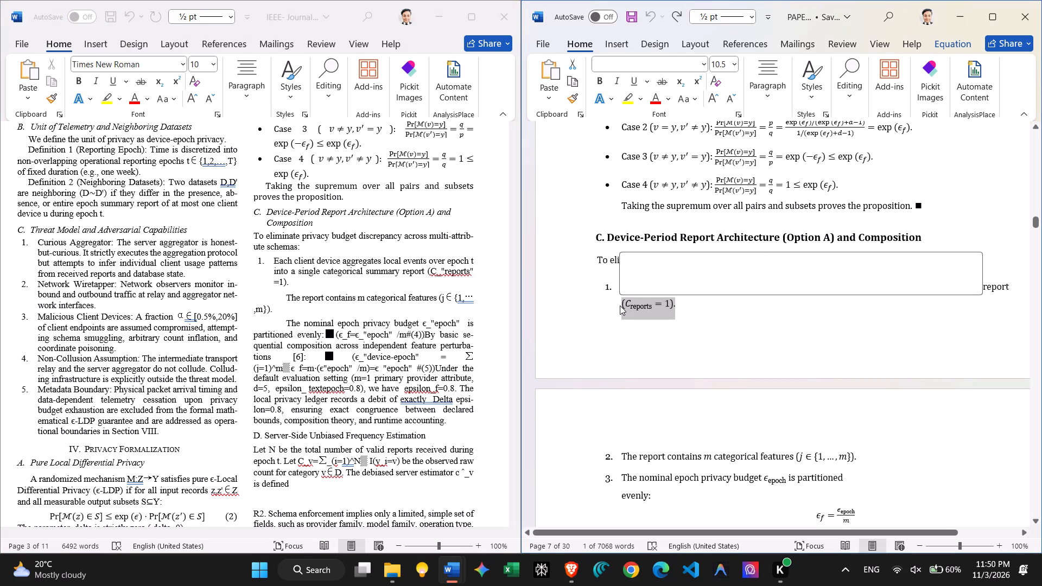
key("ctrl+c")
left_click(299, 282)
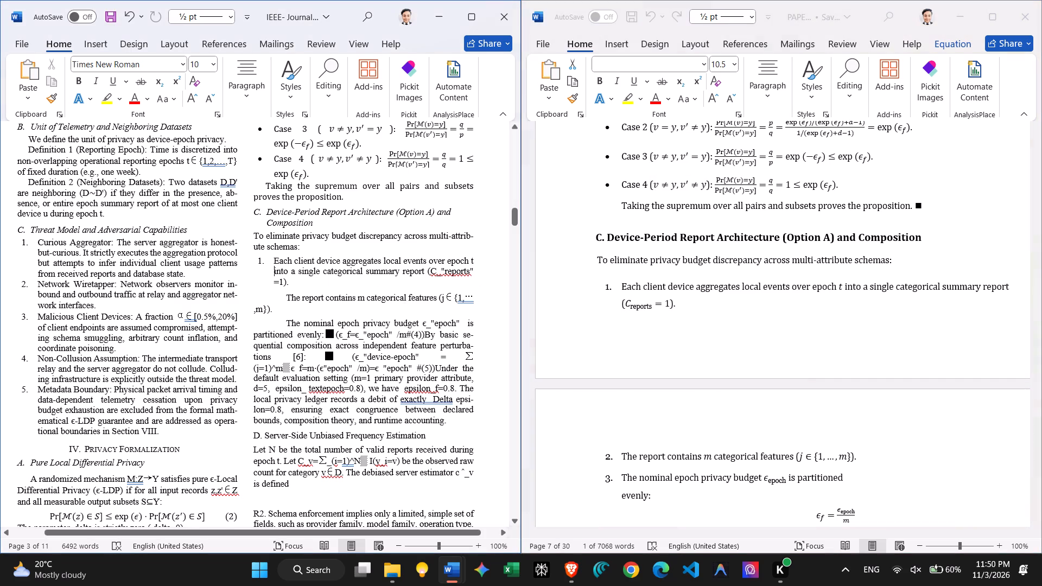
left_click_drag(293, 282, 426, 275)
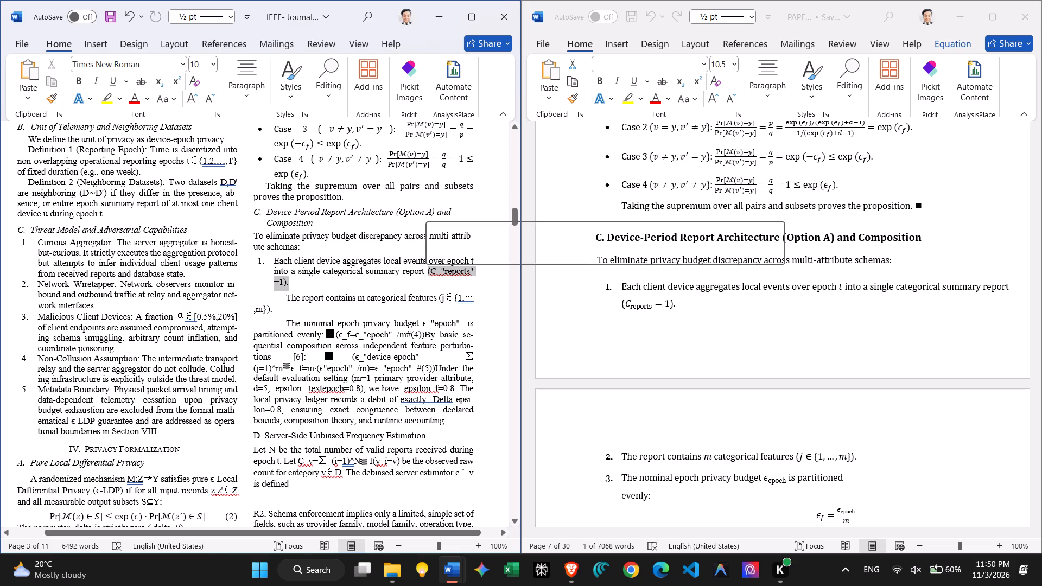
key("ctrl+v")
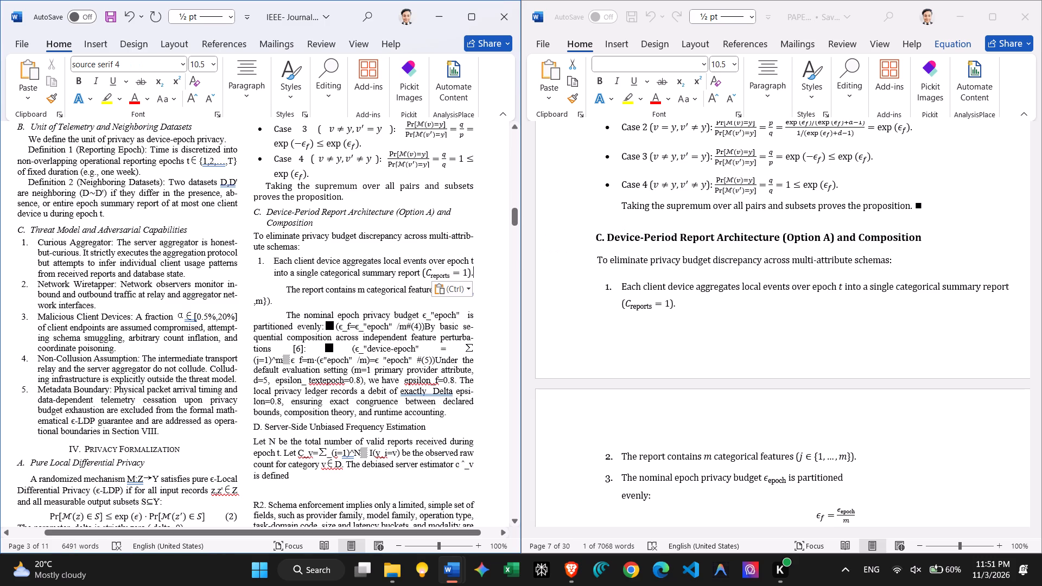
Turn the "The report contains m categorical features" paragraph into item 2 of the numbered list.
left_click(287, 288)
key("BackSpace")
key("BackSpace")
key("Return")
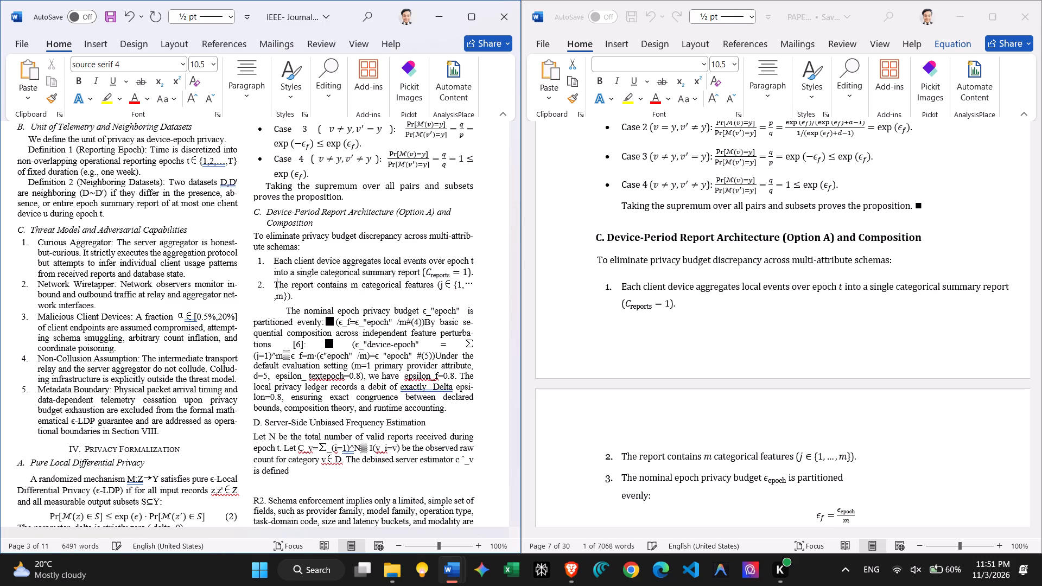
Replace the plain-text set expression (j∈{1,⋯,m}). in item 2 with the formatted expression copied from the source paper.
scroll(766, 411, "down", 1)
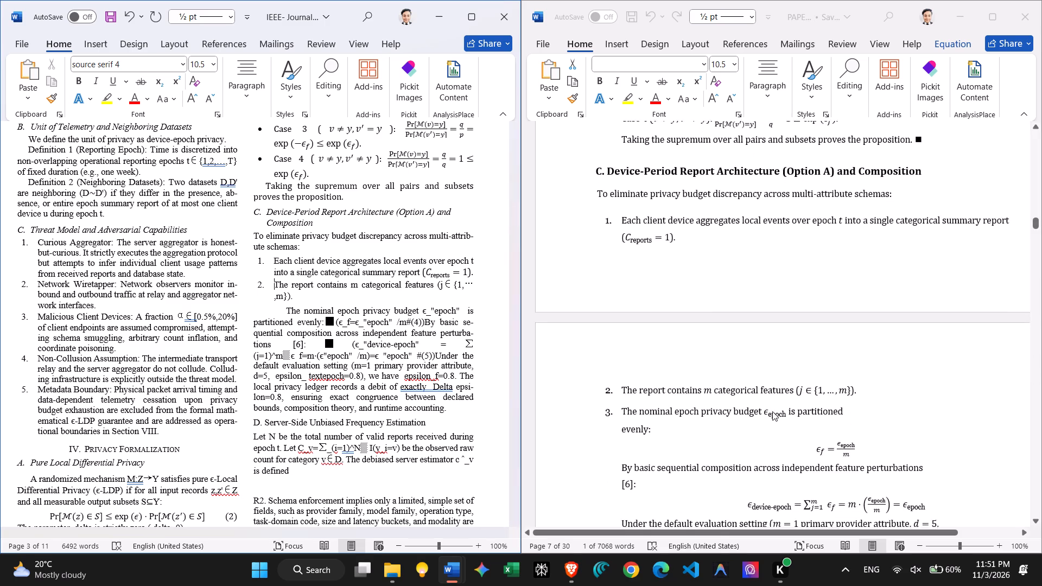
left_click_drag(868, 387, 803, 387)
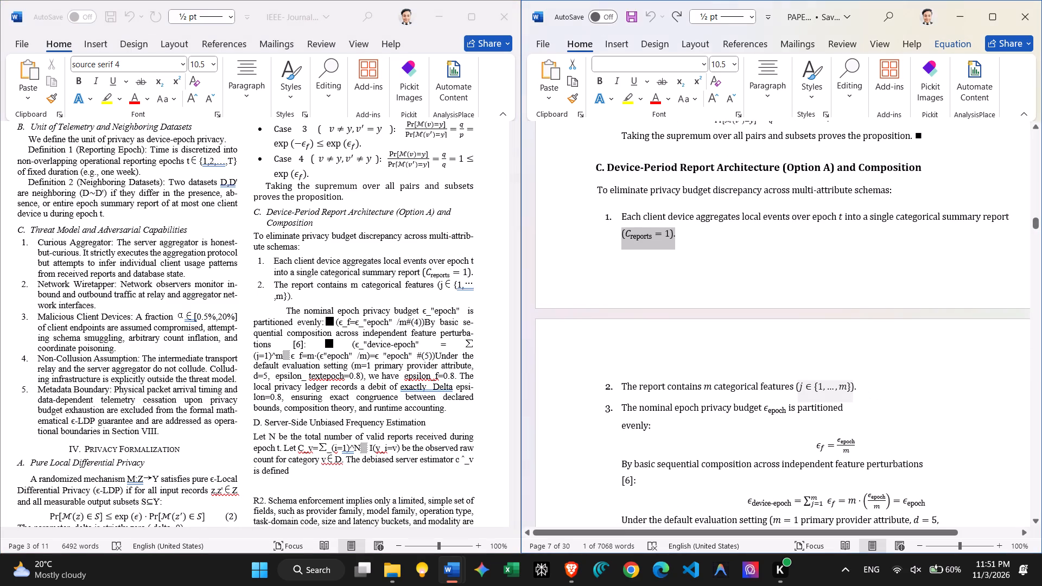
left_click_drag(803, 387, 803, 387)
left_click_drag(871, 388, 798, 390)
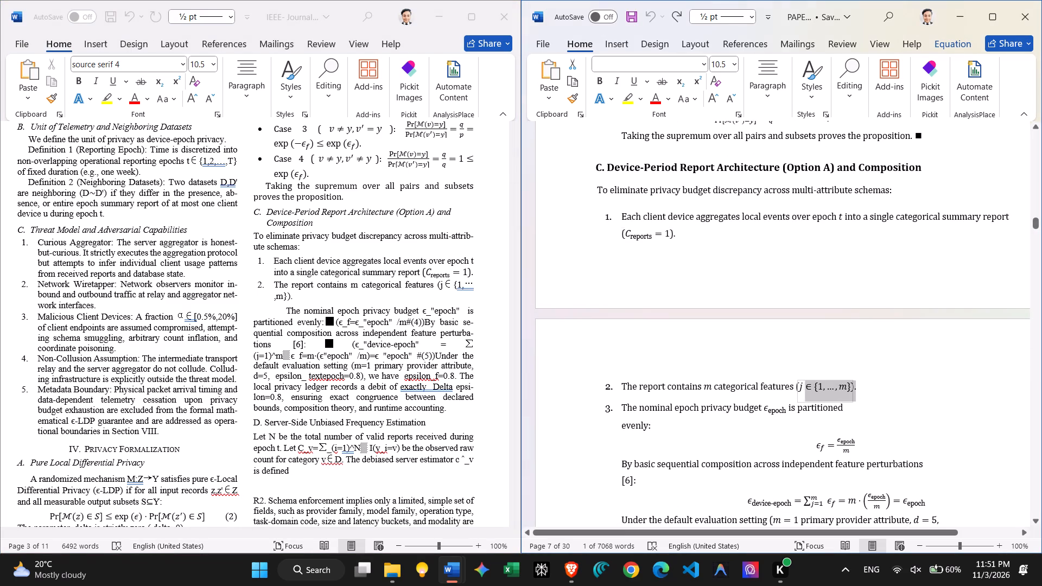
left_click_drag(798, 390, 795, 388)
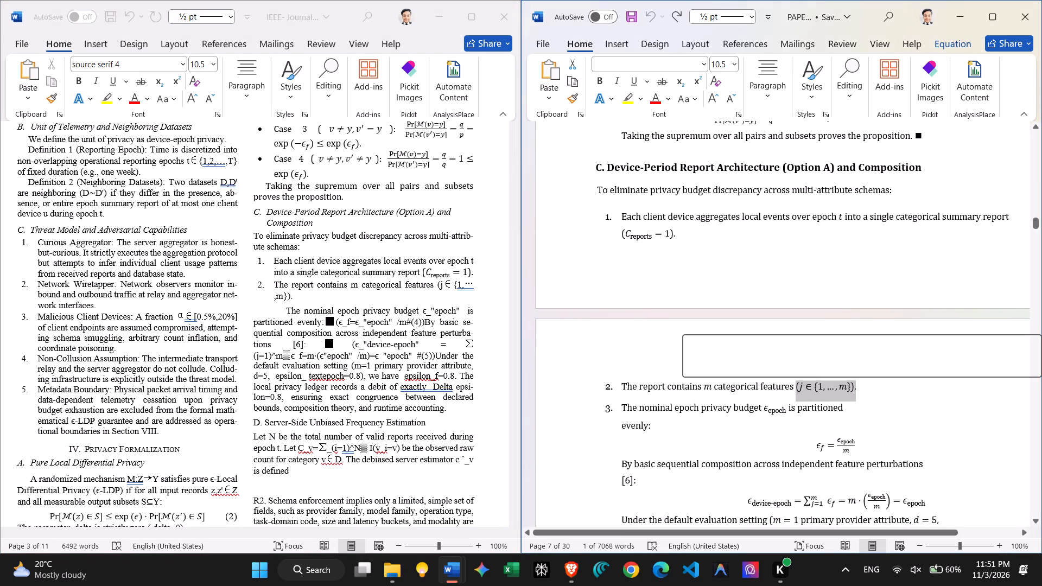
key("ctrl+c")
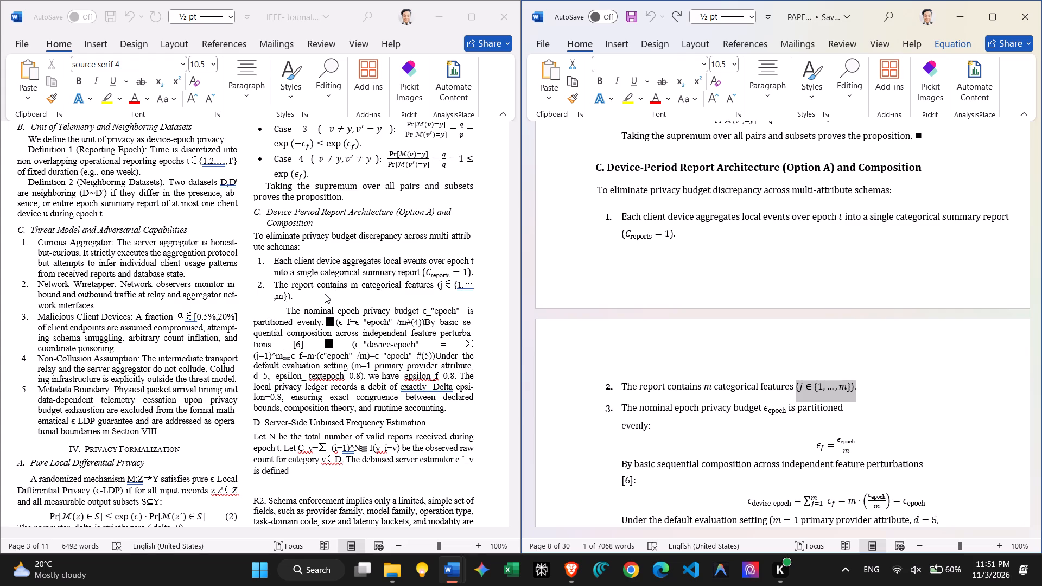
left_click(325, 294)
left_click_drag(309, 297, 427, 289)
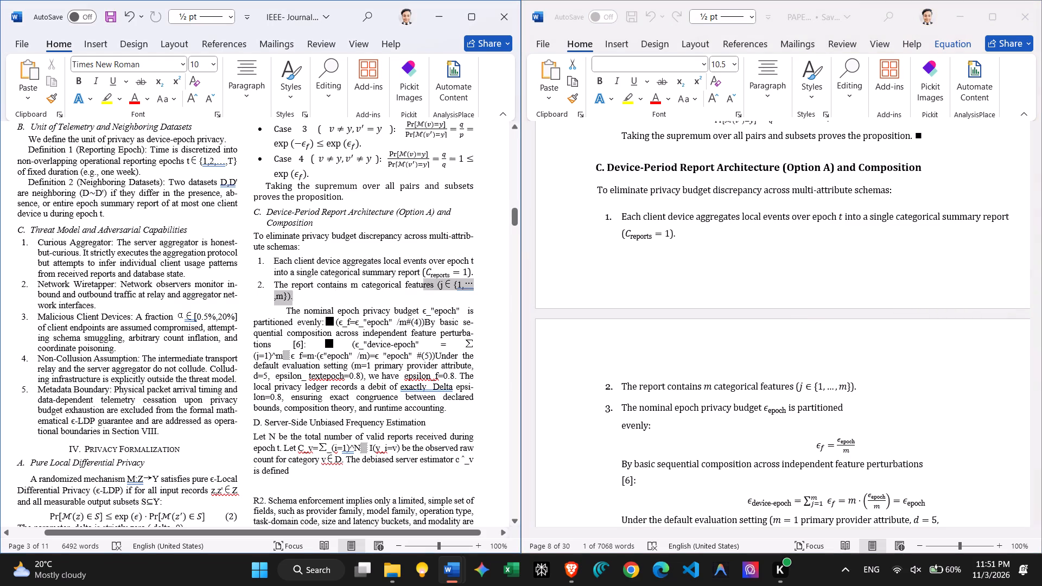
left_click_drag(427, 289, 439, 288)
left_click_drag(439, 288, 438, 288)
key("ctrl+v")
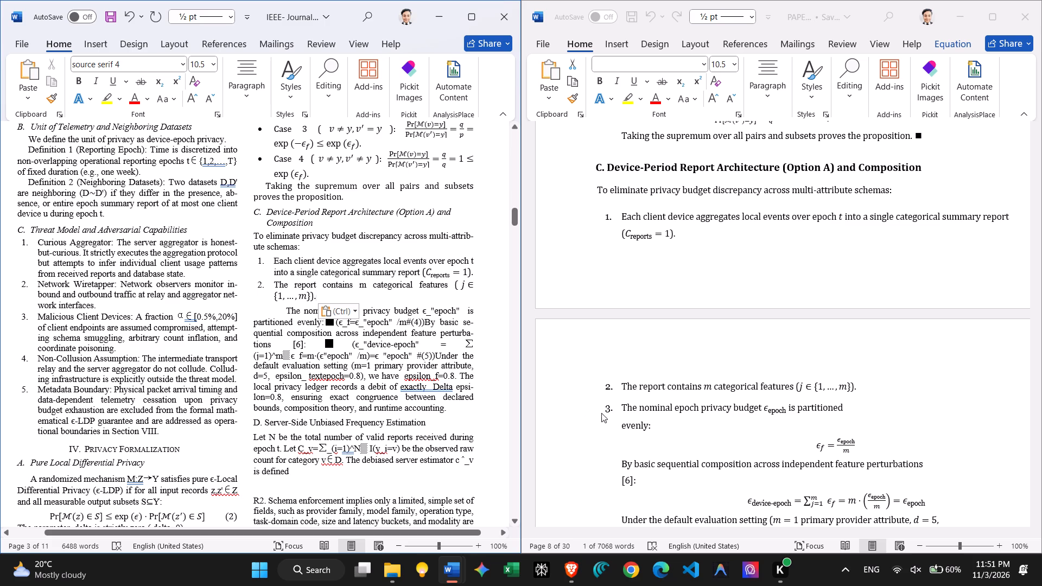
Turn the "The nominal epoch privacy budget" paragraph into item 3 of the numbered list.
left_click(275, 310)
key("BackSpace")
key("BackSpace")
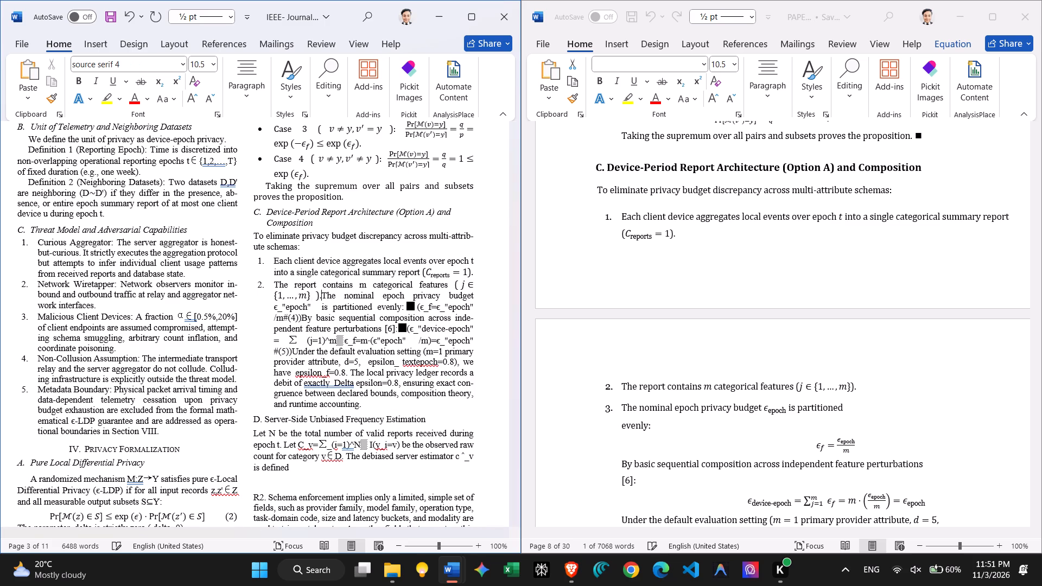
key("Return")
Replace the plain-text ϵ_"epoch" after "privacy budget" in item 3 with the formatted symbol from the source paper, followed by a space.
scroll(778, 434, "down", 1)
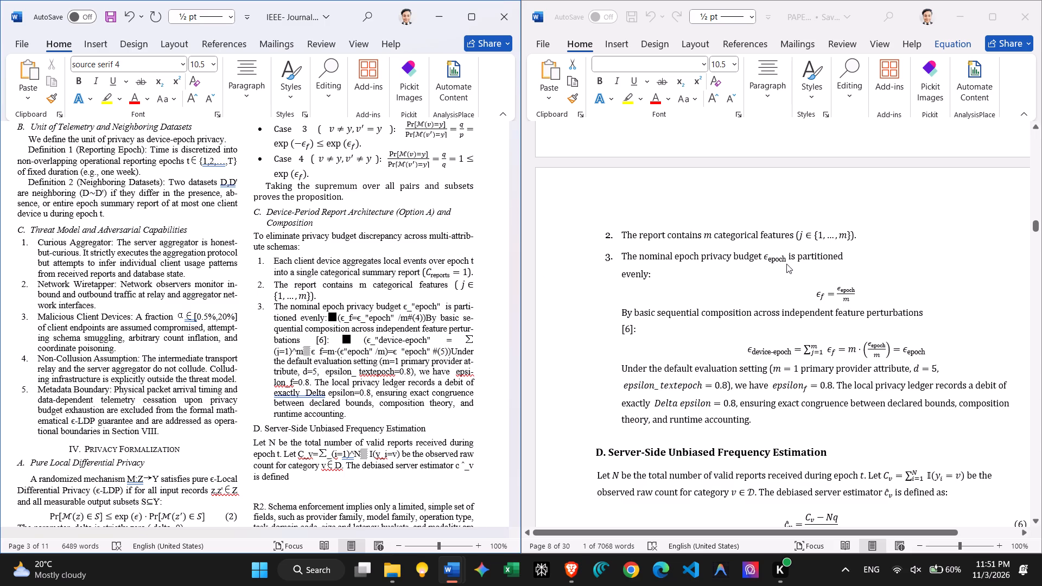
left_click_drag(786, 263, 764, 262)
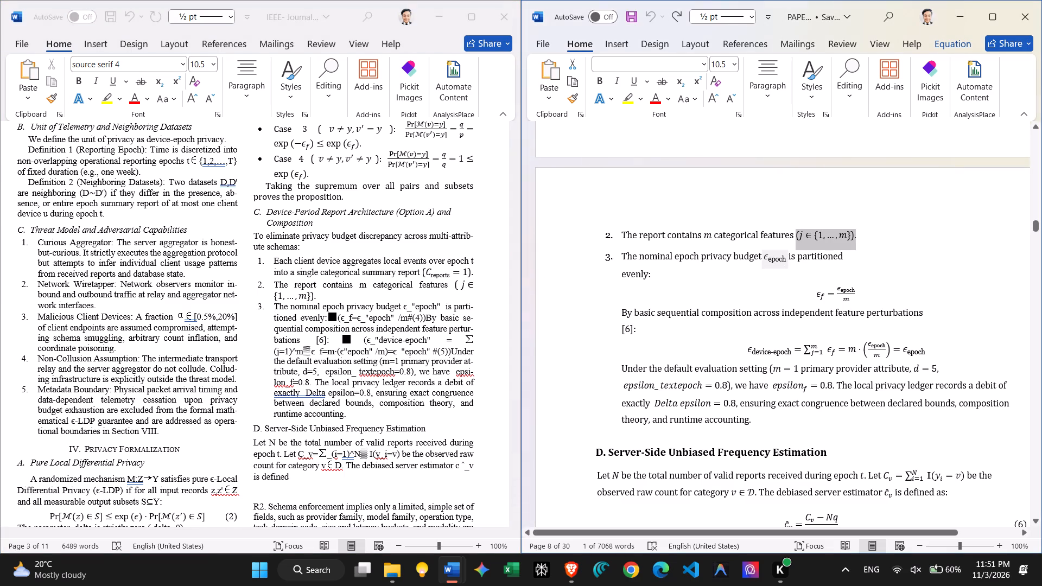
left_click_drag(787, 259, 766, 258)
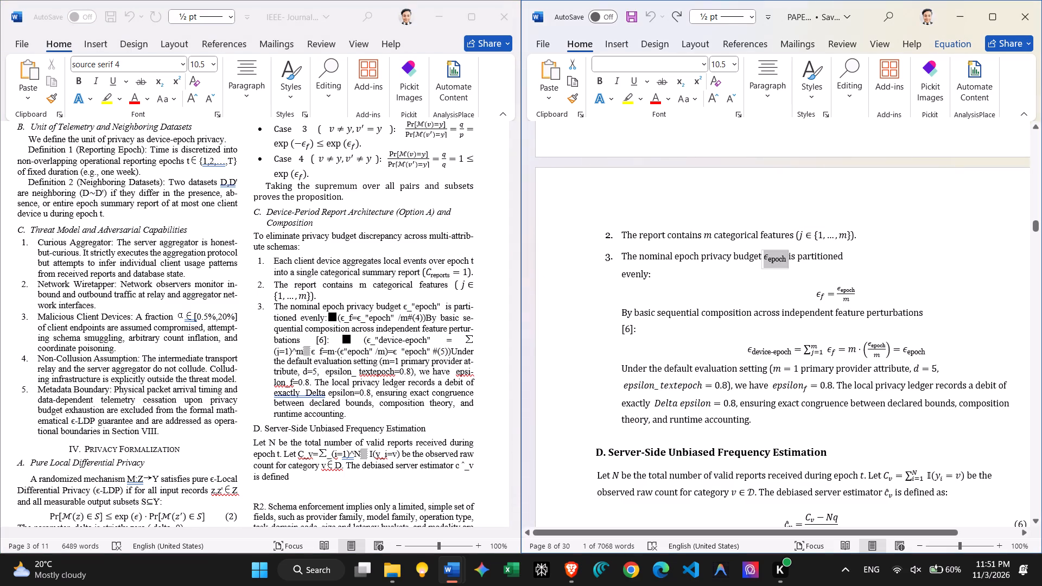
left_click_drag(766, 258, 765, 258)
key("ctrl+c")
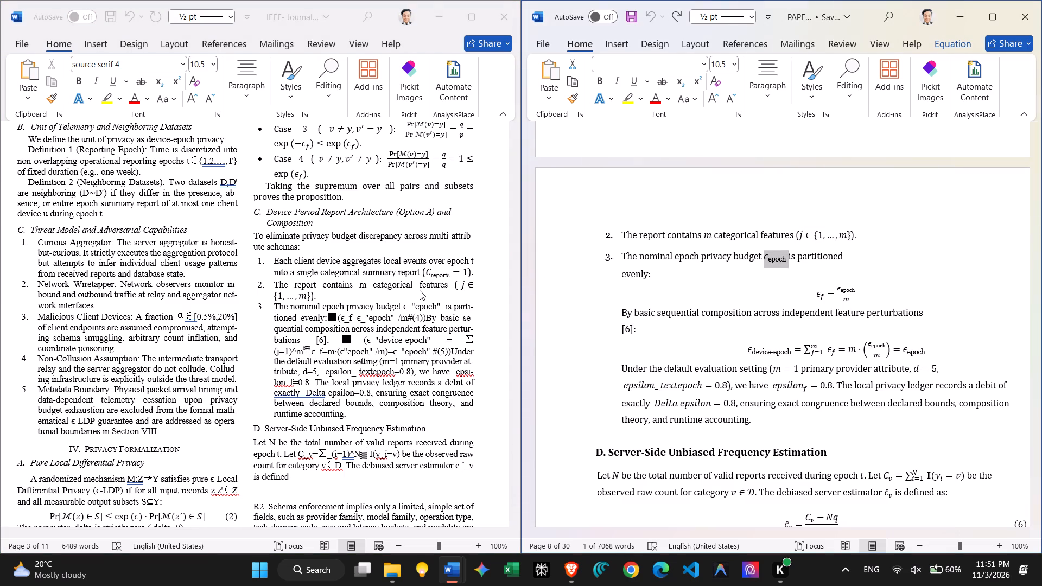
left_click(420, 290)
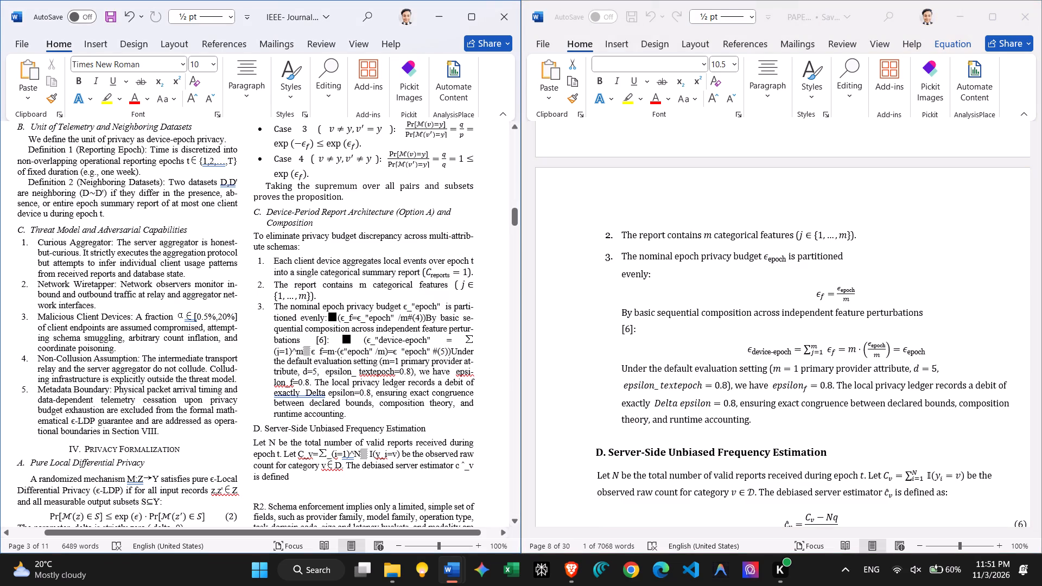
left_click_drag(440, 308, 403, 310)
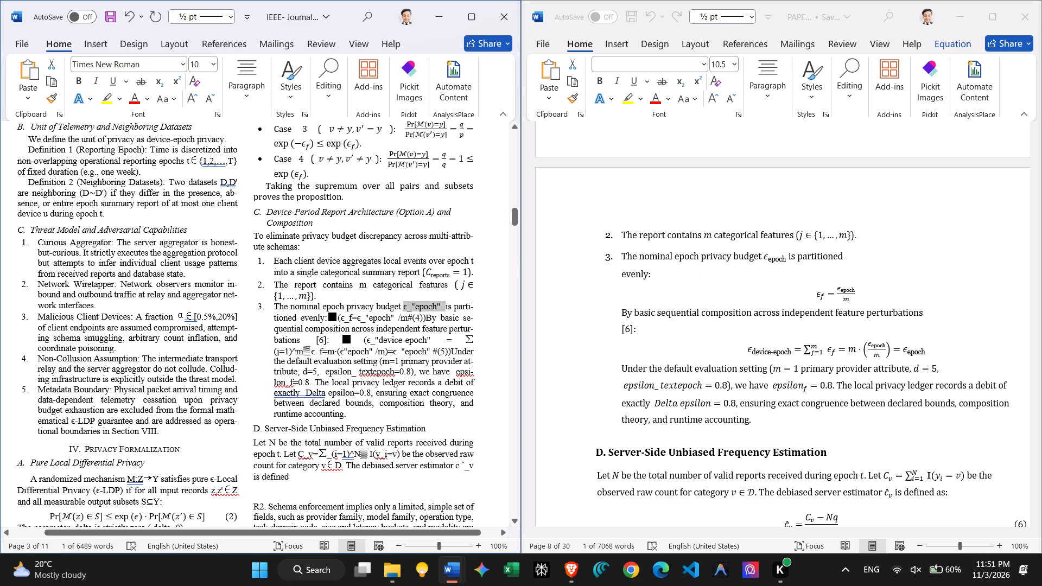
key("ctrl+v")
key("space")
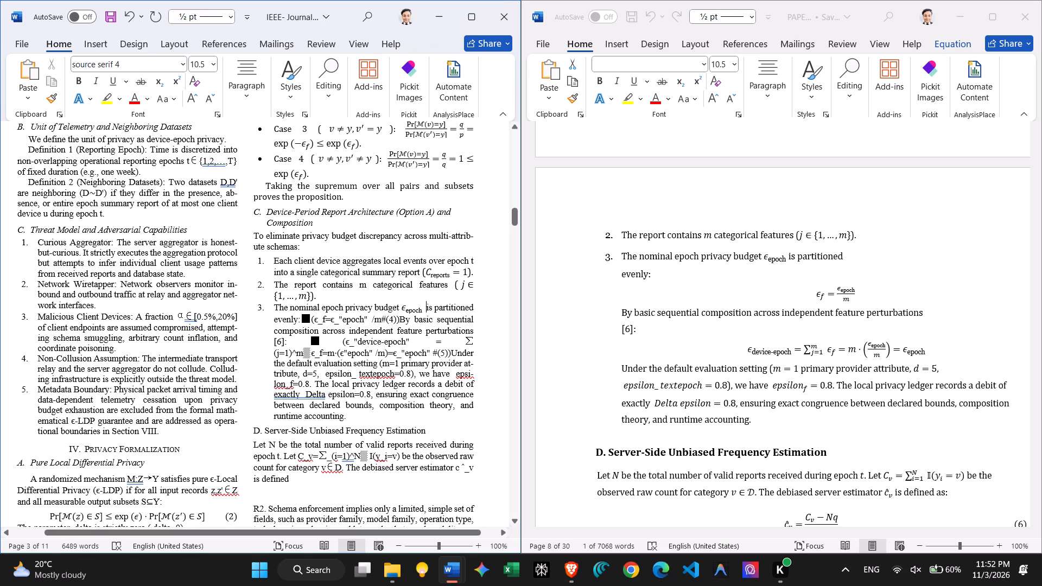
left_click(300, 321)
Split item 3 after "evenly:" so equation (4)'s plain text and "By basic sequential composition" each start their own unnumbered paragraph.
key("Return")
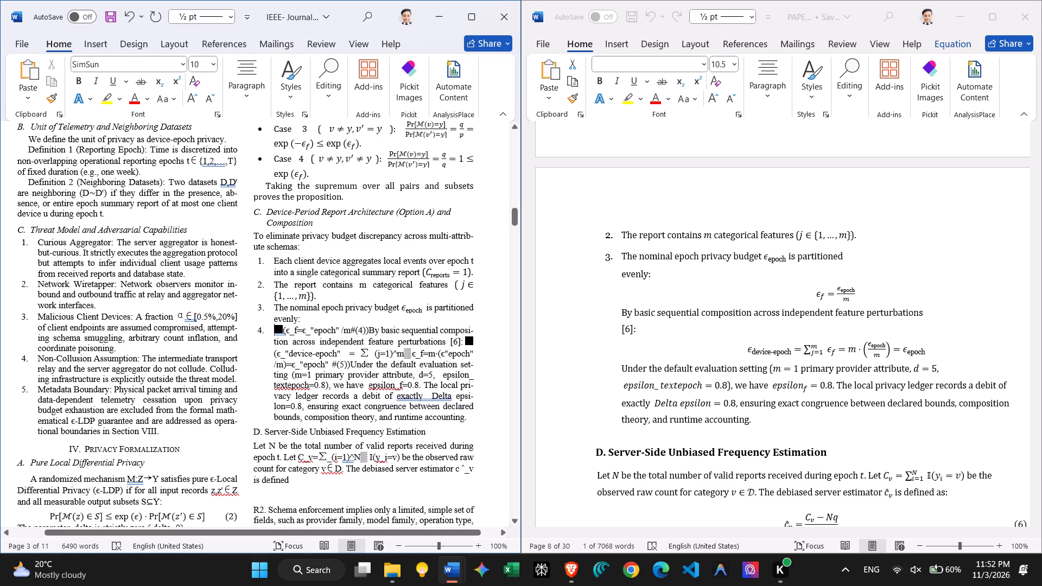
key("BackSpace")
key("BackSpace")
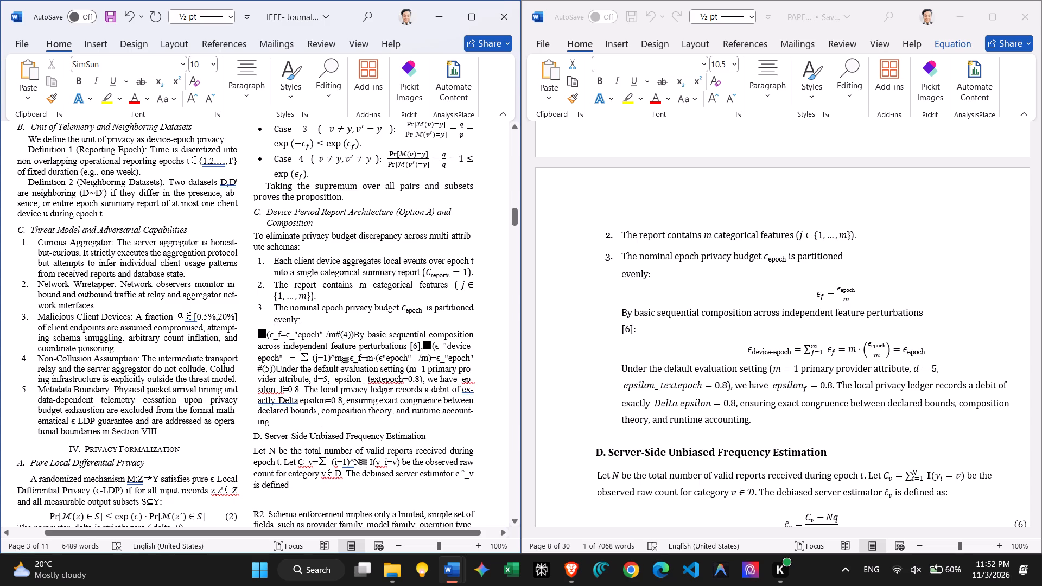
left_click(354, 337)
key("Return")
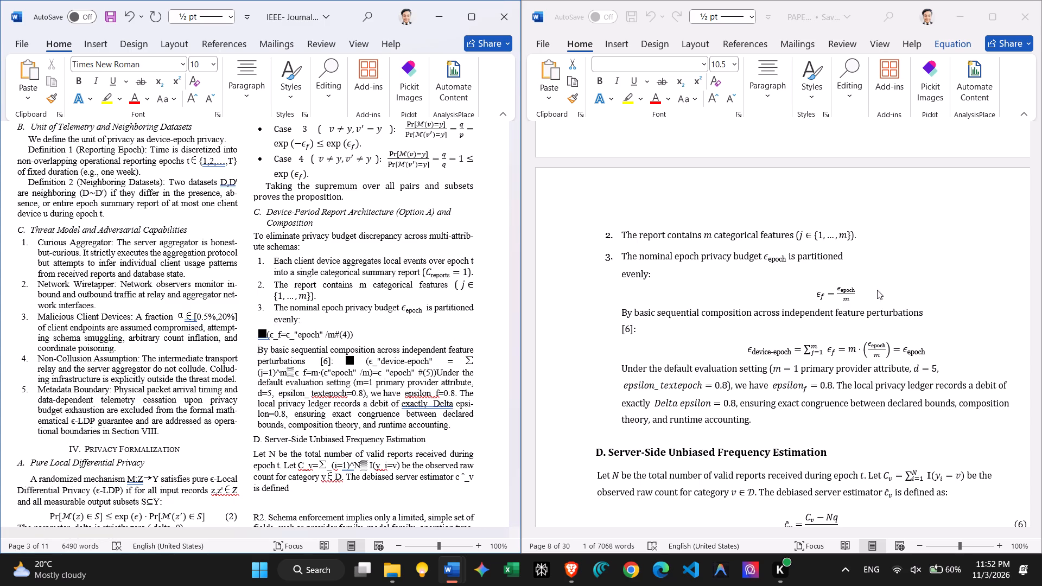
Replace the plain-text equation (4) below "evenly:" with the formatted, numbered equation copied from the source paper.
left_click(877, 290)
scroll(877, 290, "left", 1)
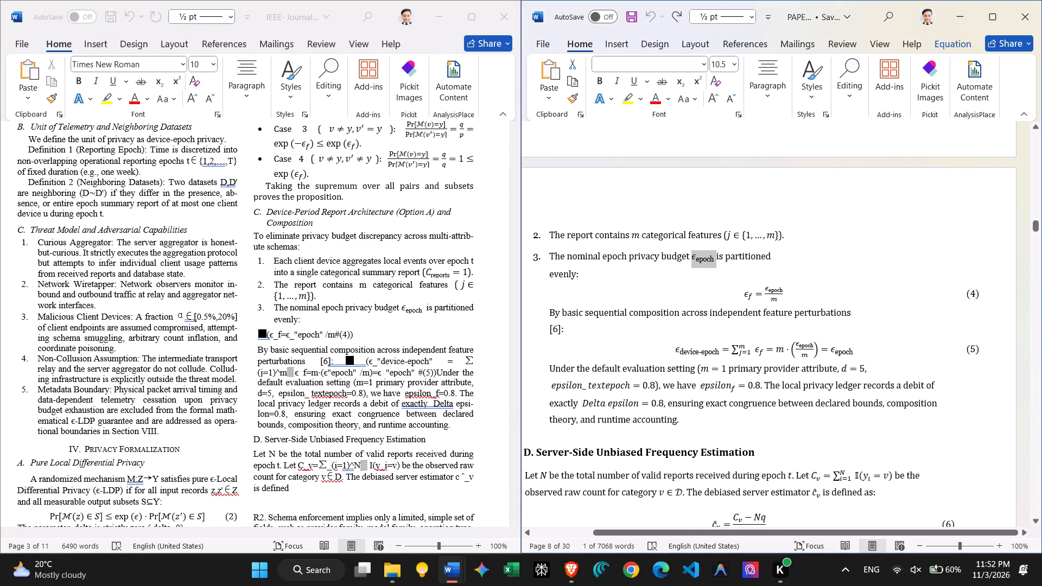
left_click_drag(999, 294, 773, 291)
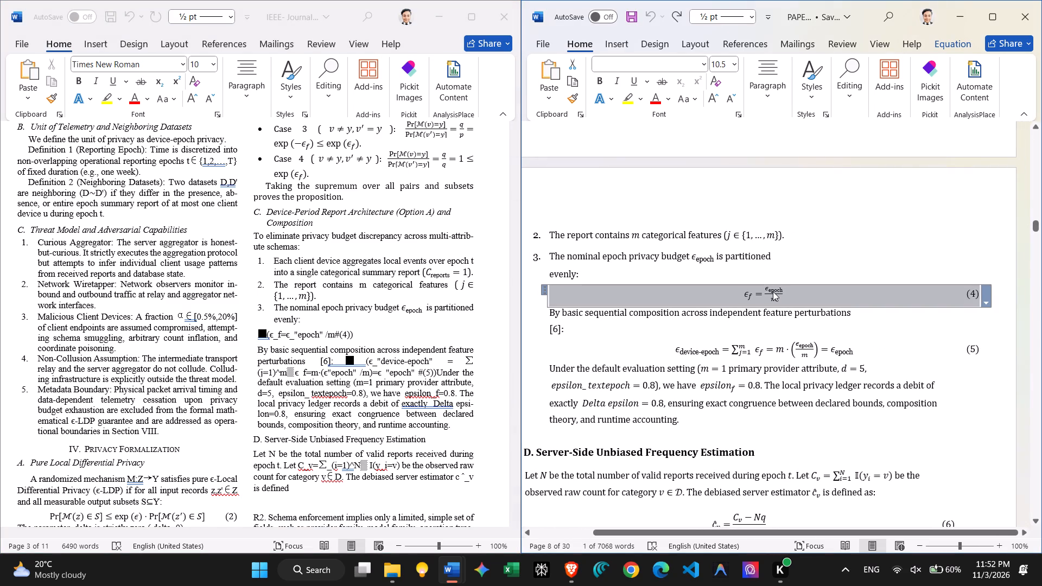
left_click(887, 256)
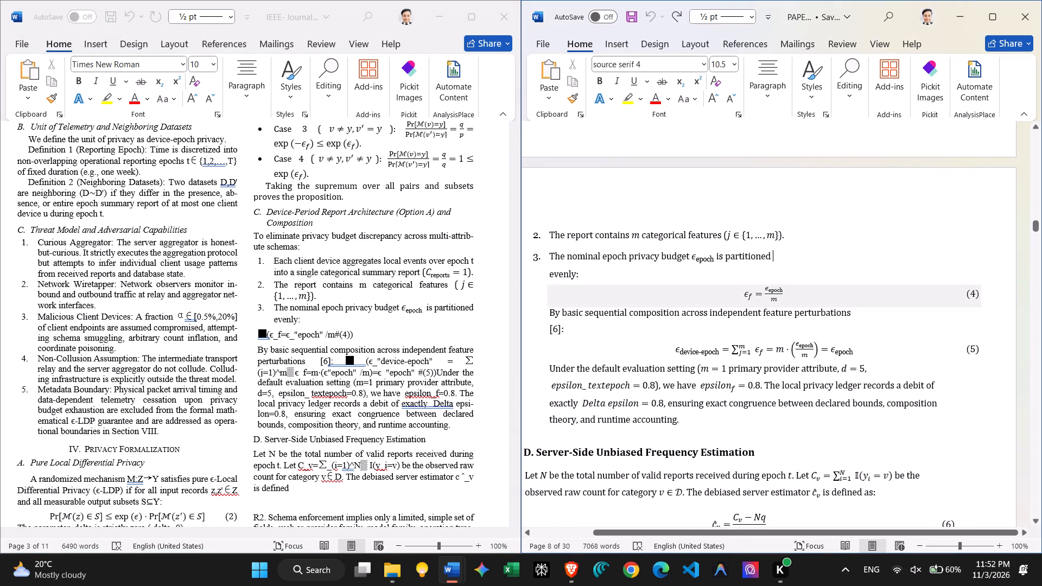
left_click_drag(992, 298, 802, 295)
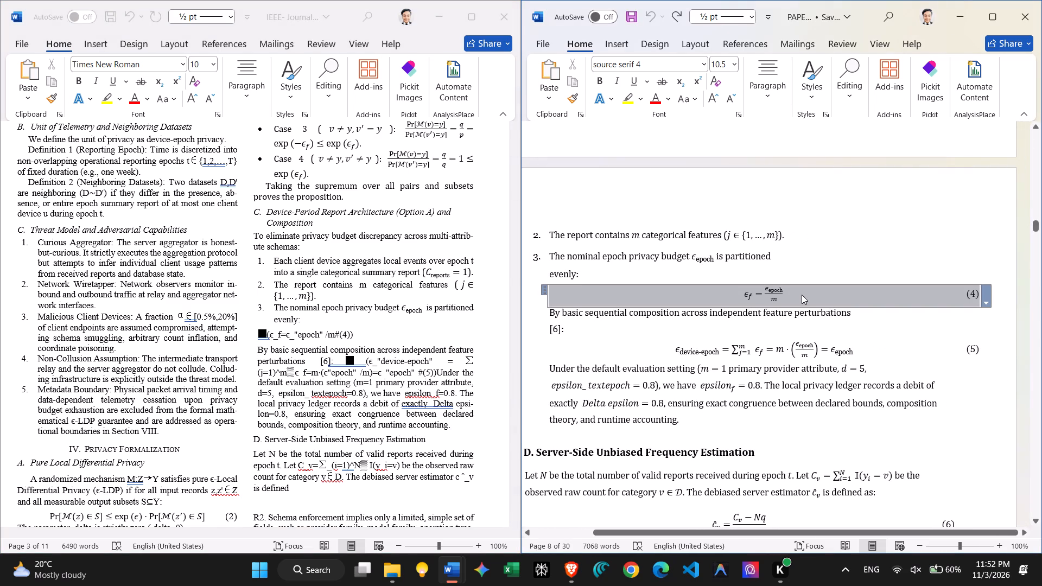
key("ctrl+c")
left_click(374, 332)
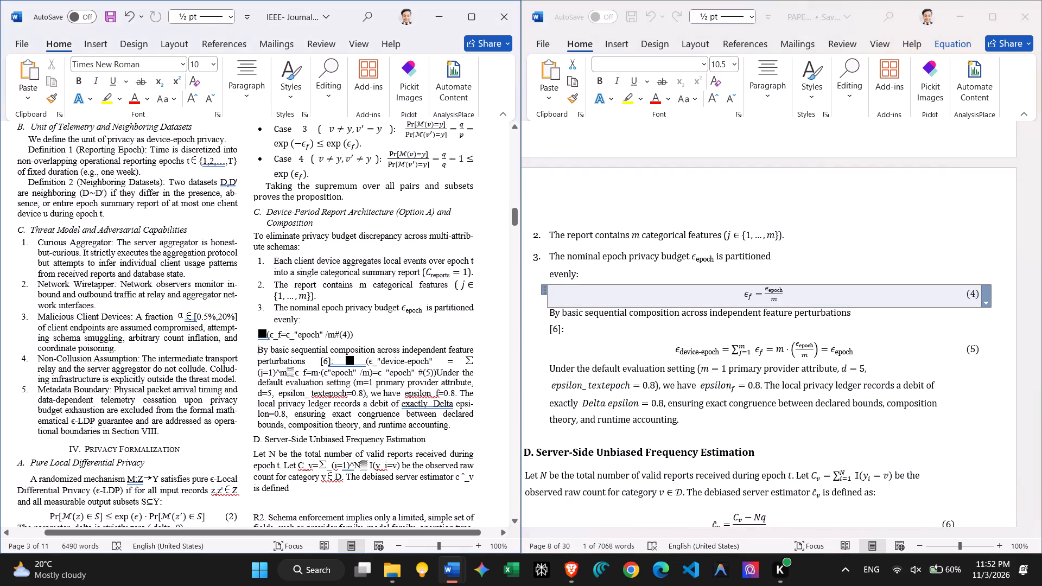
left_click_drag(362, 336, 252, 334)
key("ctrl+v")
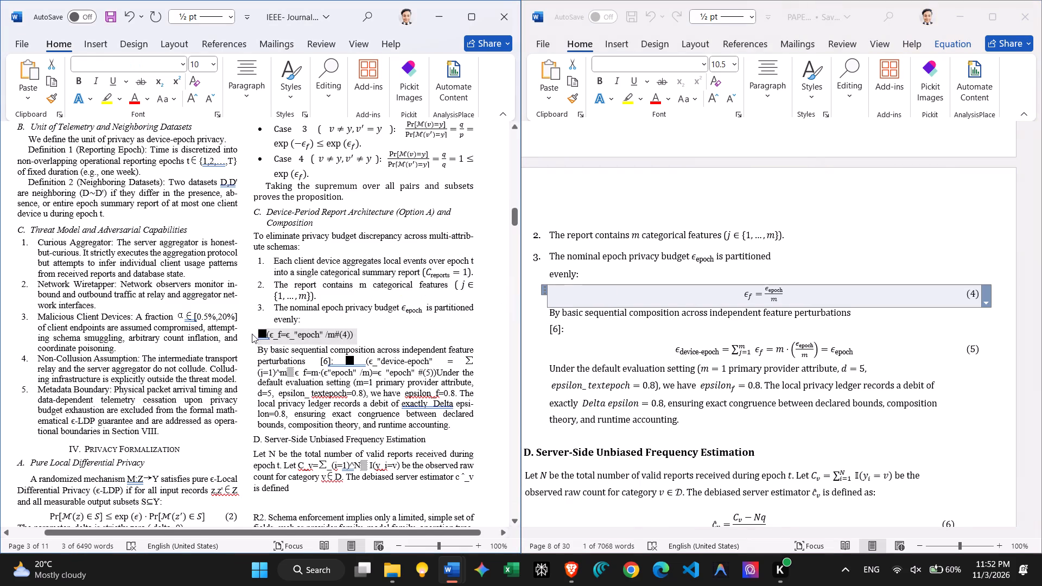
left_click(413, 388)
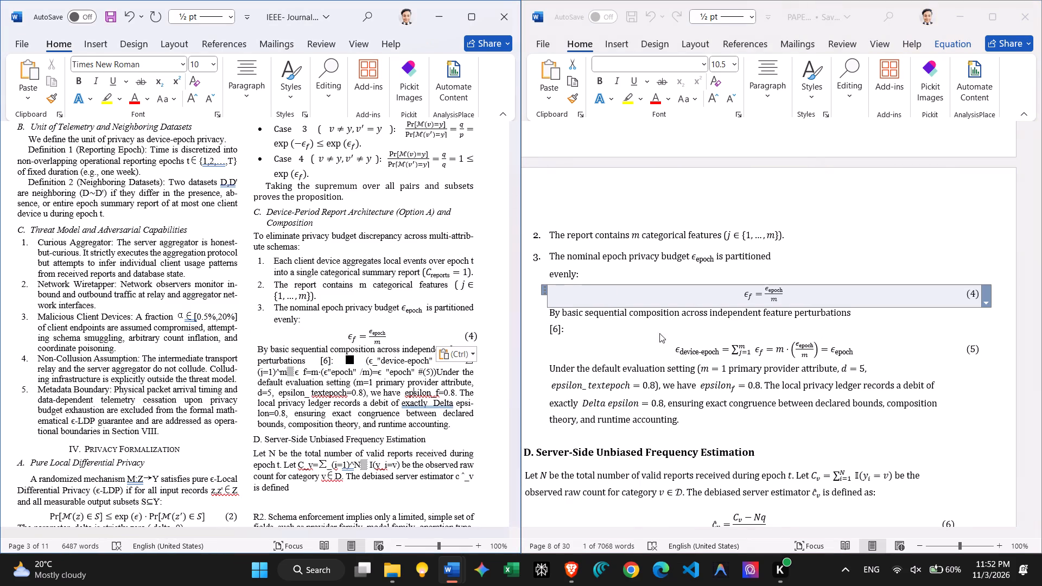
Remove the colon after "[6]" and put equation (5)'s plain text and "Under the default evaluation setting" in separate paragraphs.
left_click(342, 360)
key("BackSpace")
key("Return")
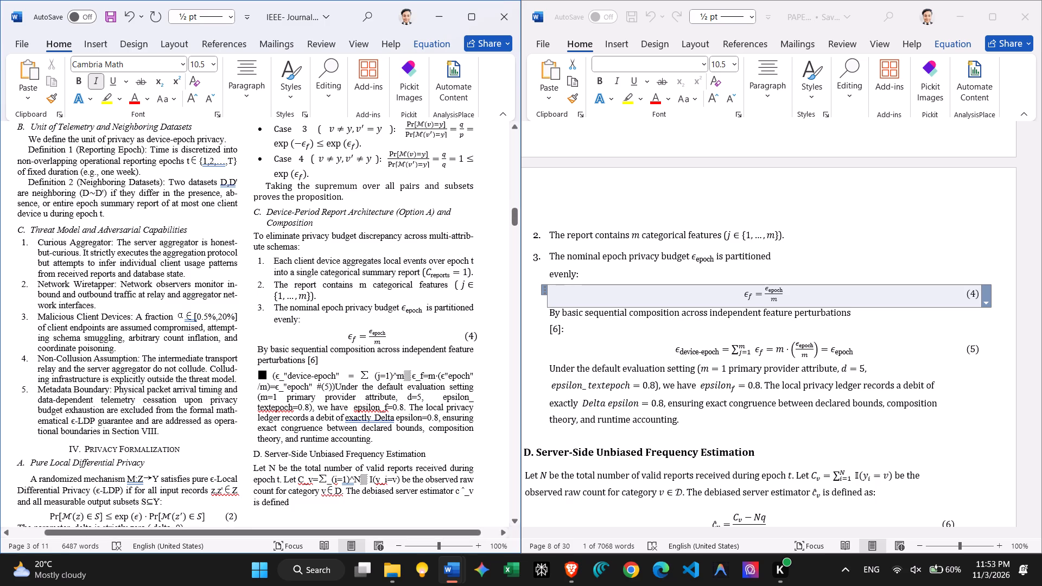
left_click(334, 386)
key("Return")
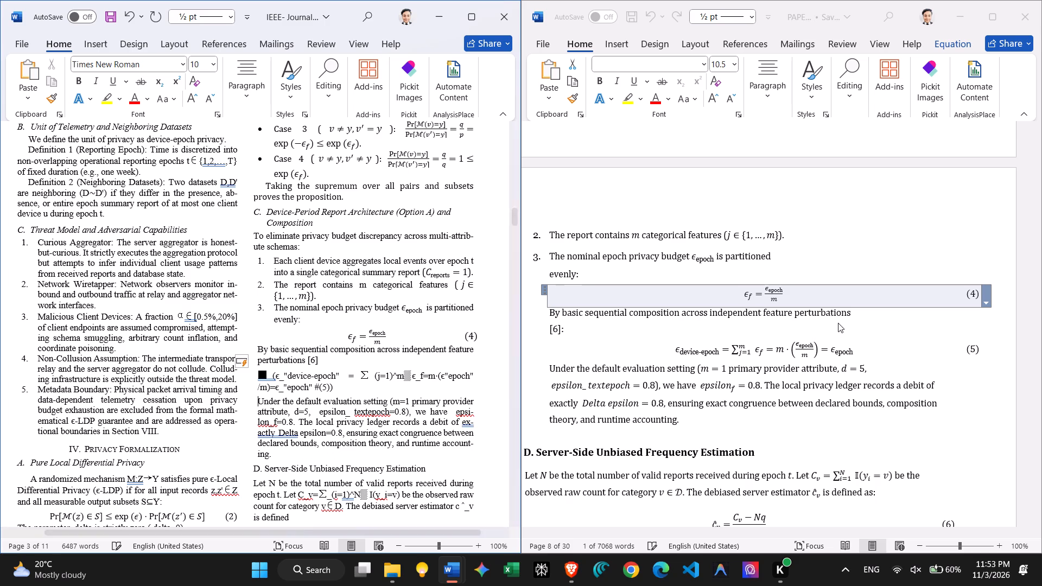
Replace the plain-text equation (5) below "perturbations [6]" with the formatted, numbered equation copied from the source paper.
left_click_drag(989, 348, 678, 347)
left_click_drag(541, 351, 791, 346)
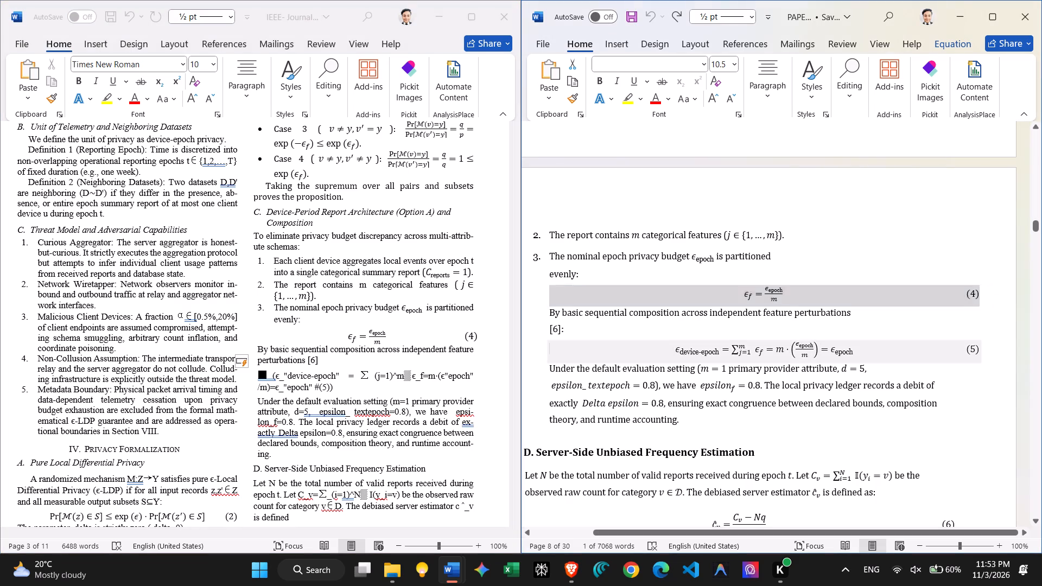
left_click_drag(791, 346, 1033, 337)
left_click_drag(988, 348, 744, 349)
key("ctrl+c")
key("ctrl+c")
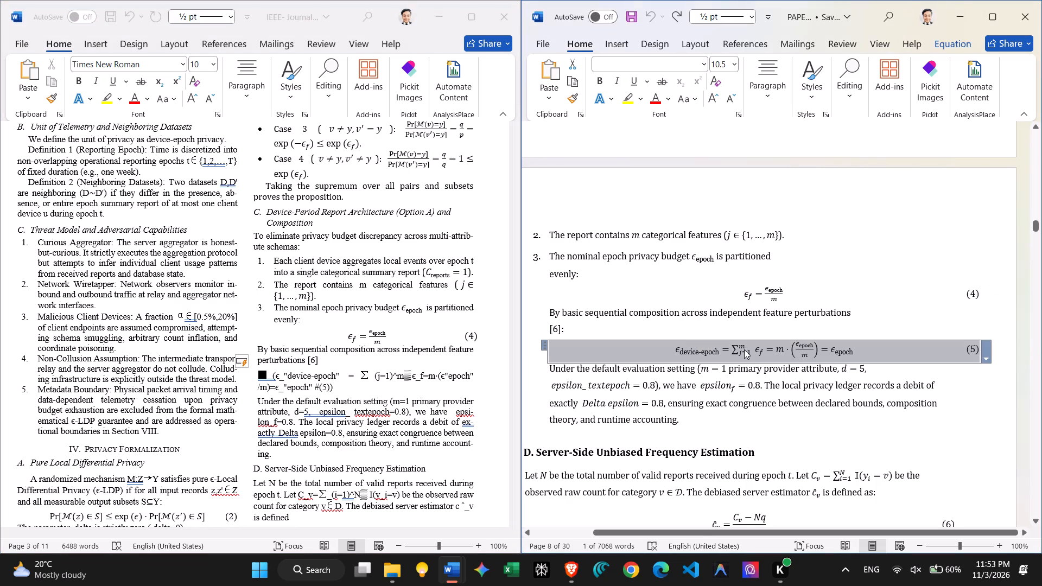
key("ctrl+c")
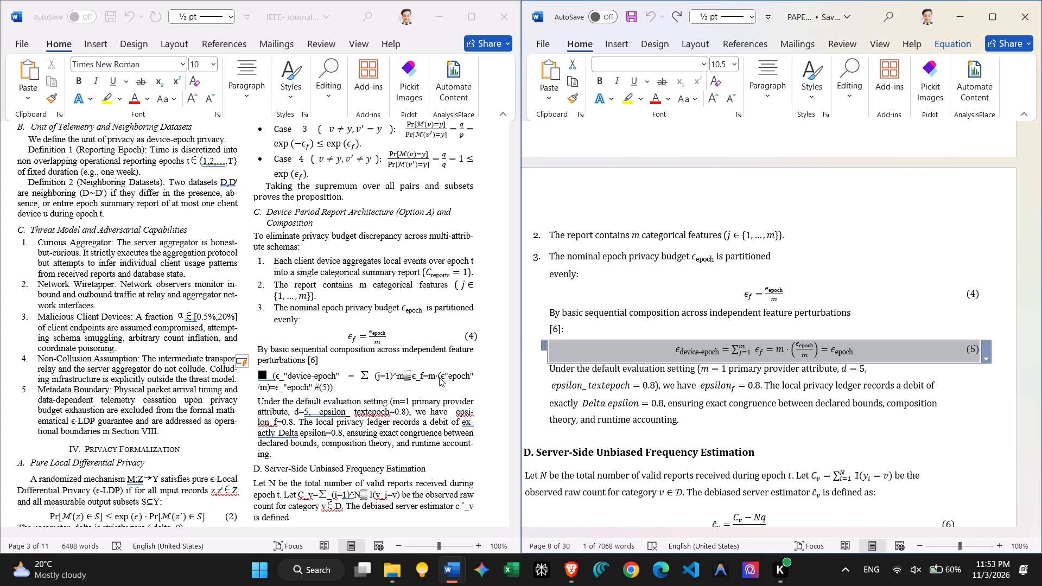
left_click(343, 389)
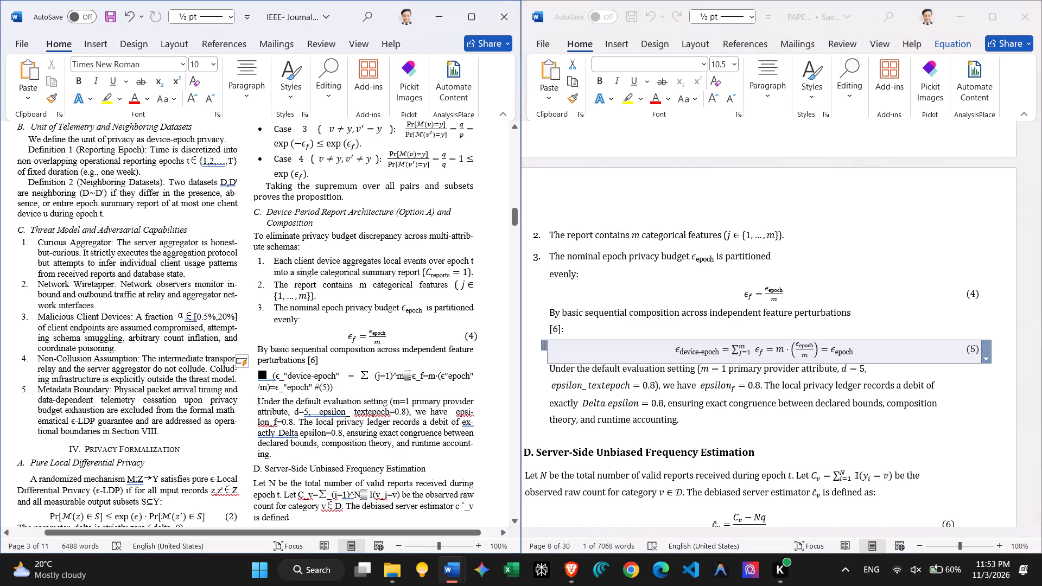
left_click_drag(341, 387, 247, 374)
key("ctrl+v")
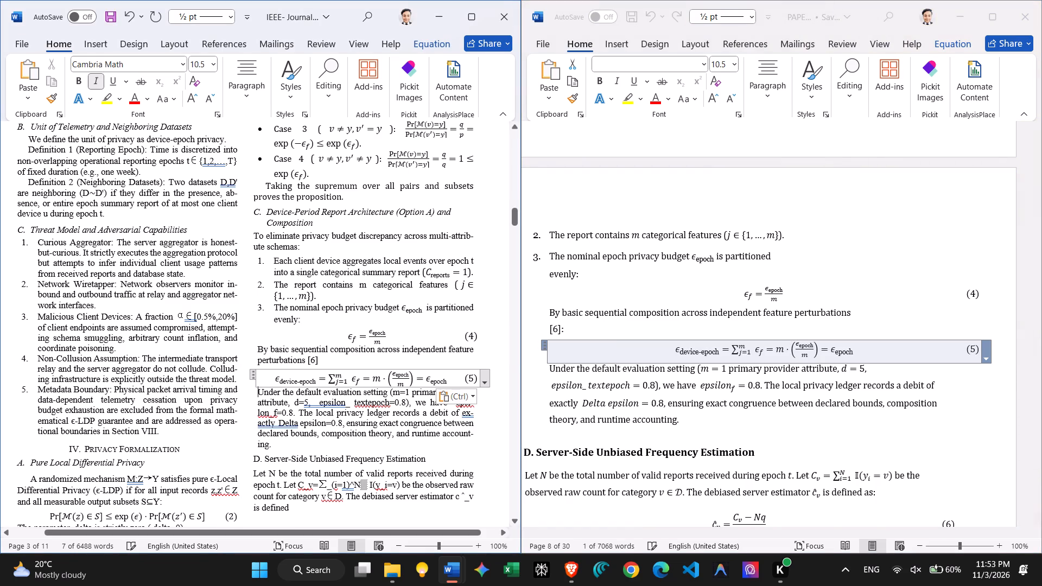
left_click(365, 416)
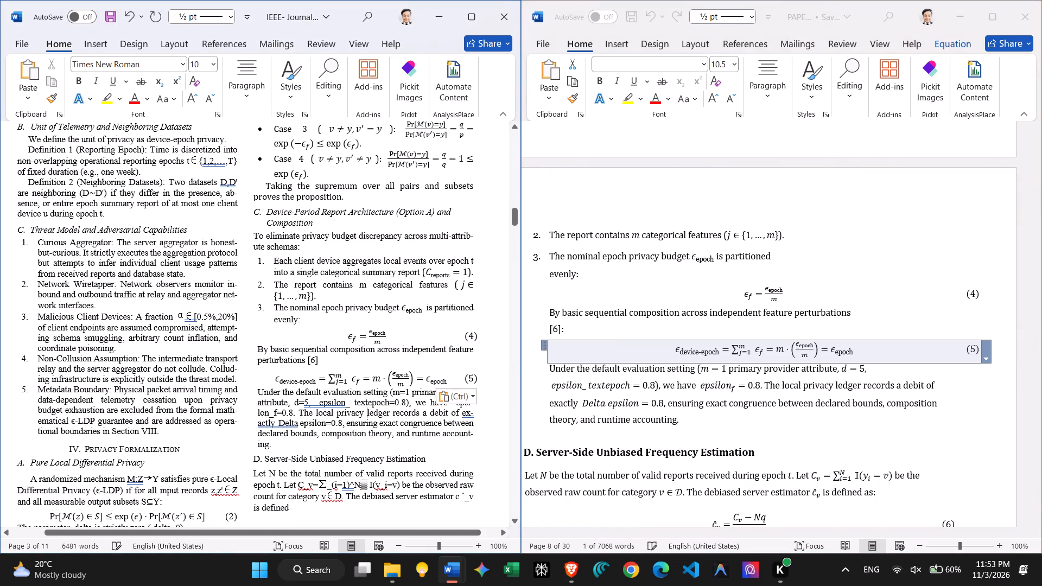
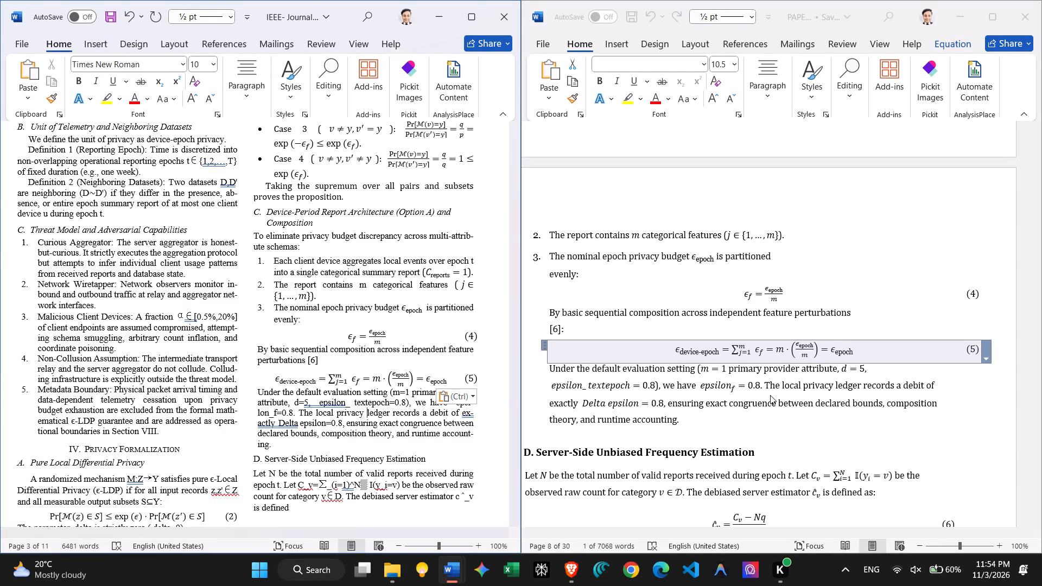
Remove the extra spaces before "epsilon_ textepoch" and before "epsilon_f" in the "Under the default evaluation setting" paragraph.
left_click(413, 432)
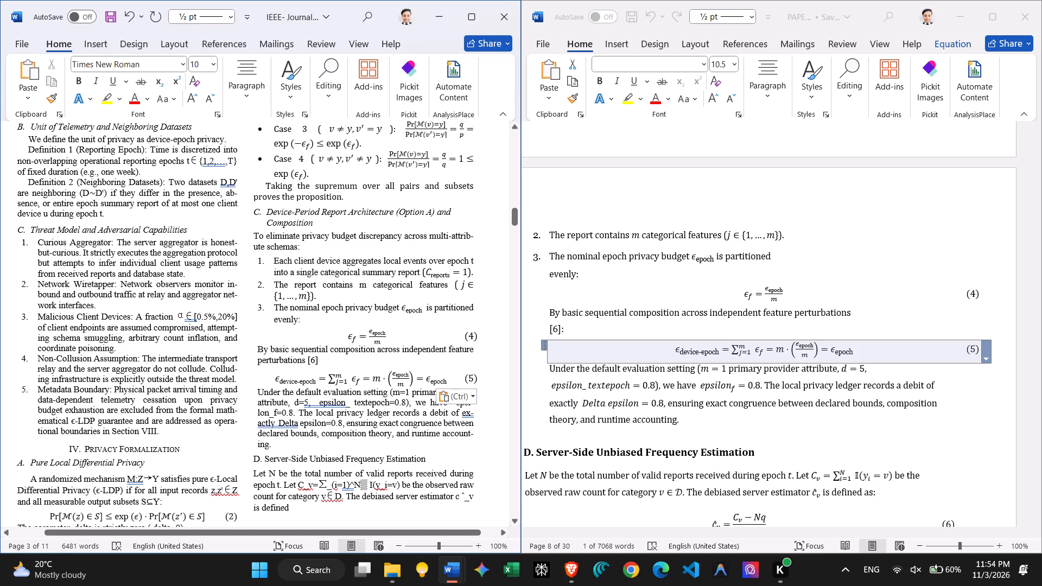
left_click(320, 403)
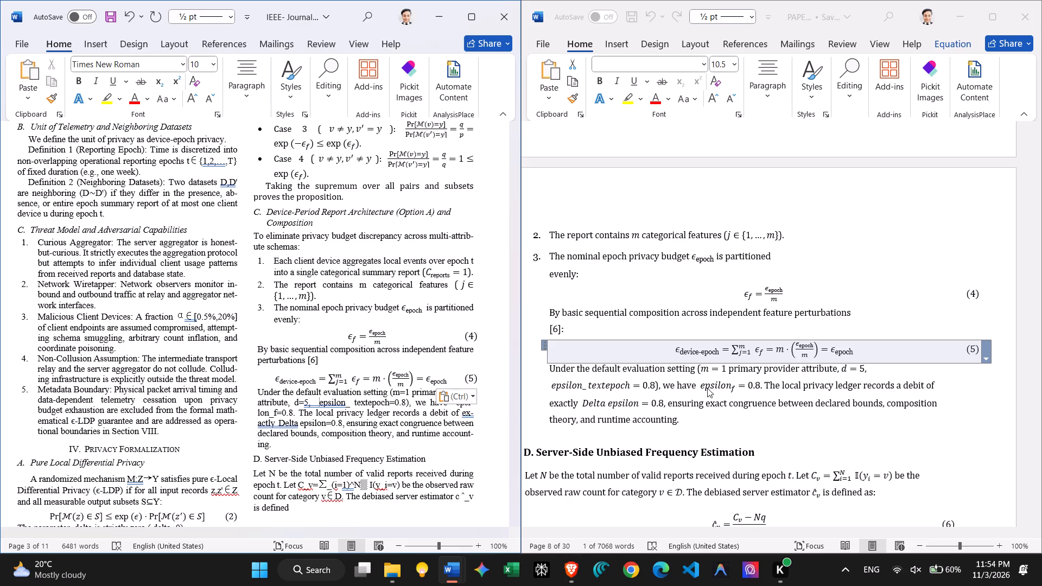
key("BackSpace")
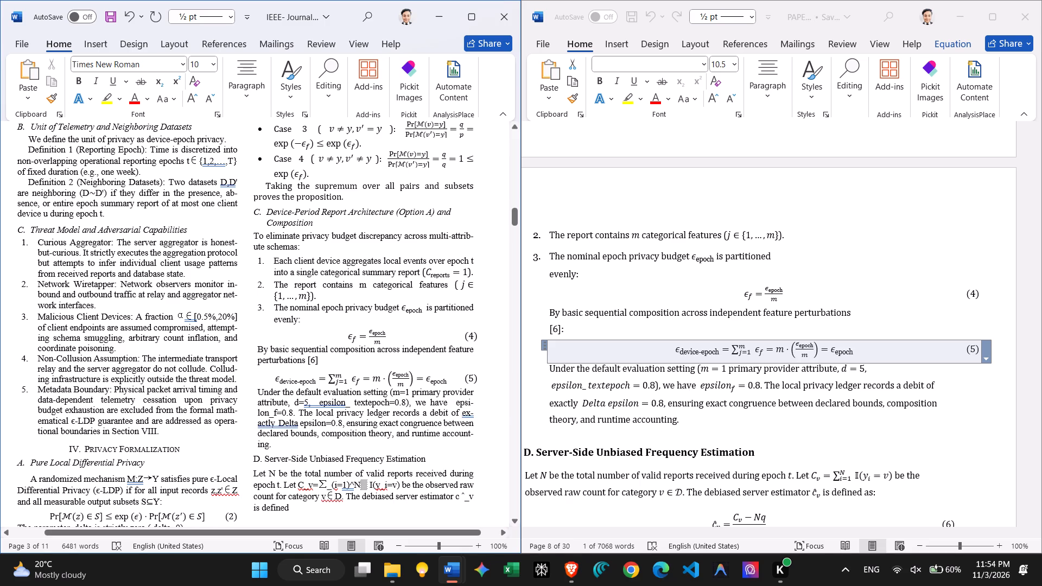
key("BackSpace")
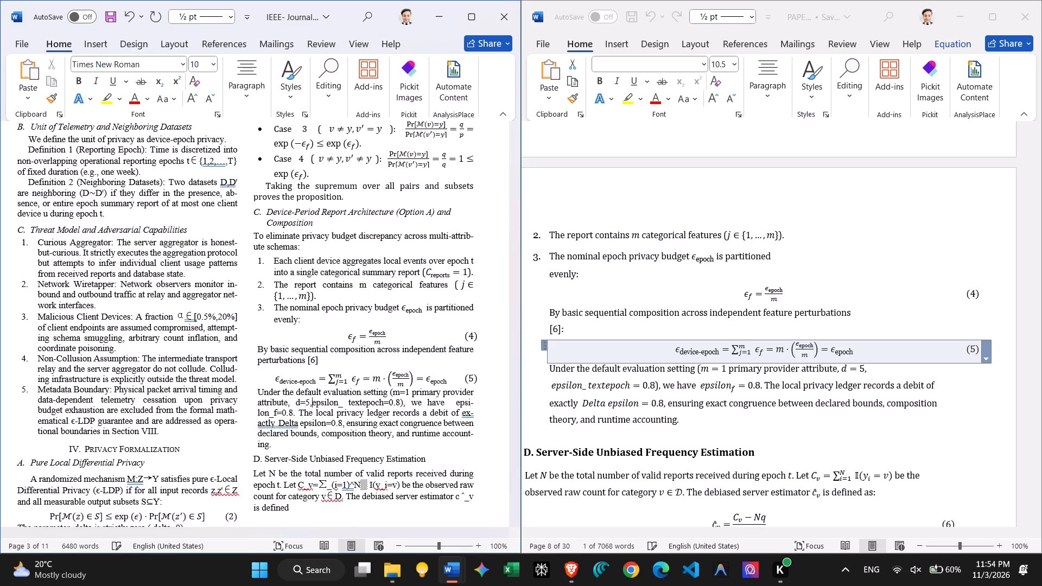
key("space")
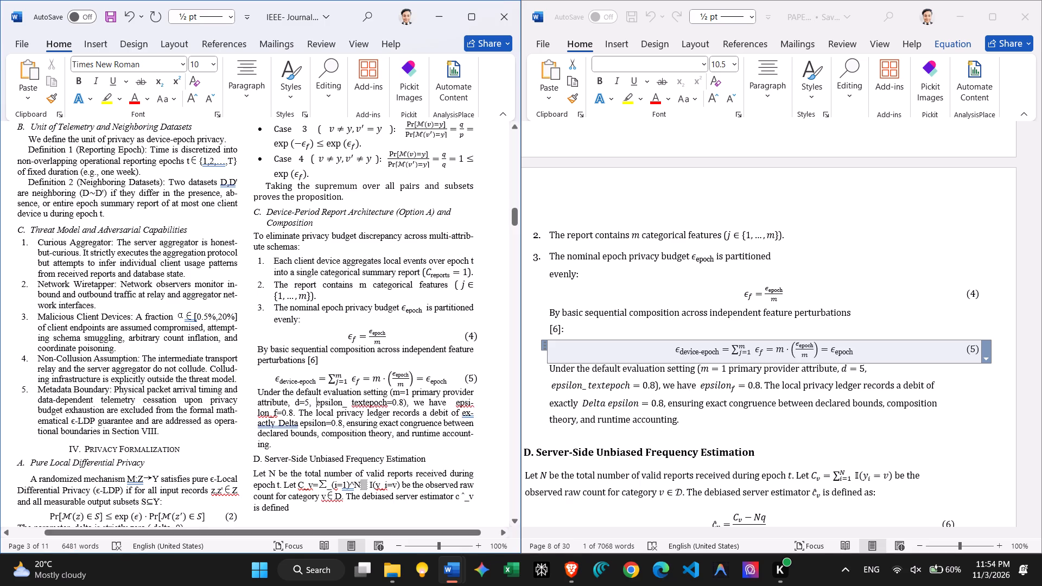
left_click(453, 405)
key("Down")
key("Up")
key("Right")
key("BackSpace")
key("BackSpace")
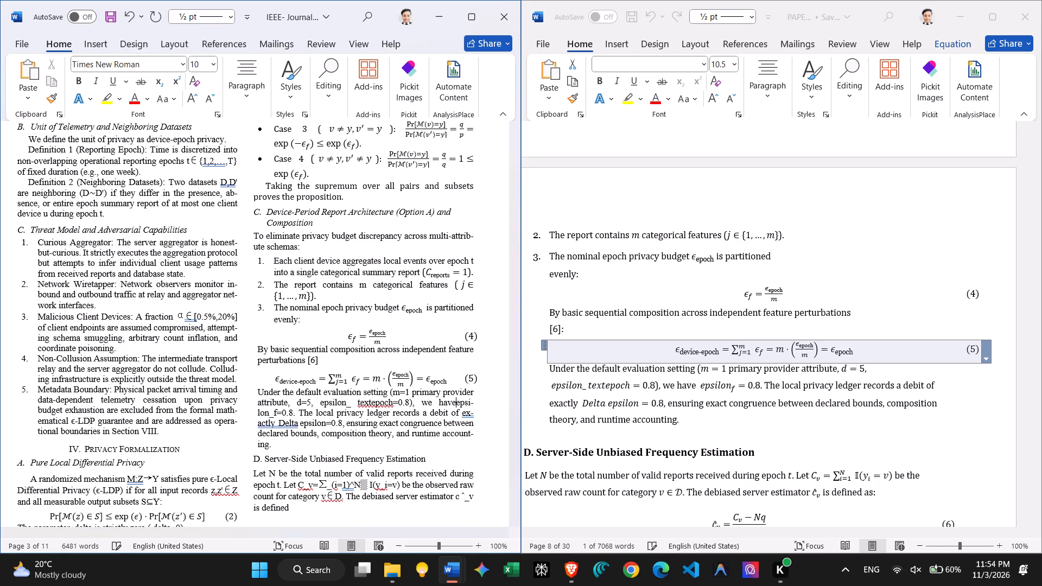
key("space")
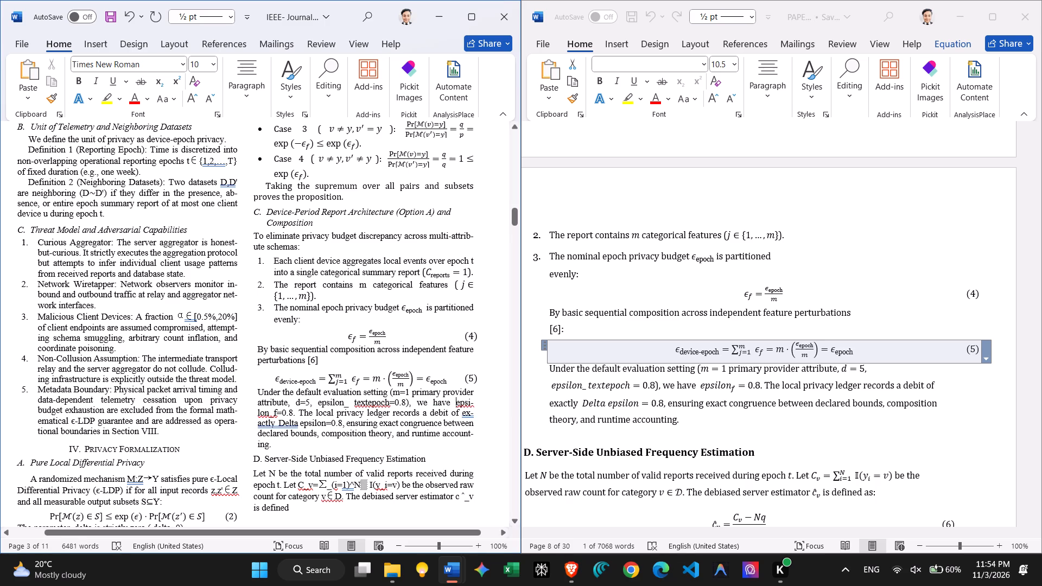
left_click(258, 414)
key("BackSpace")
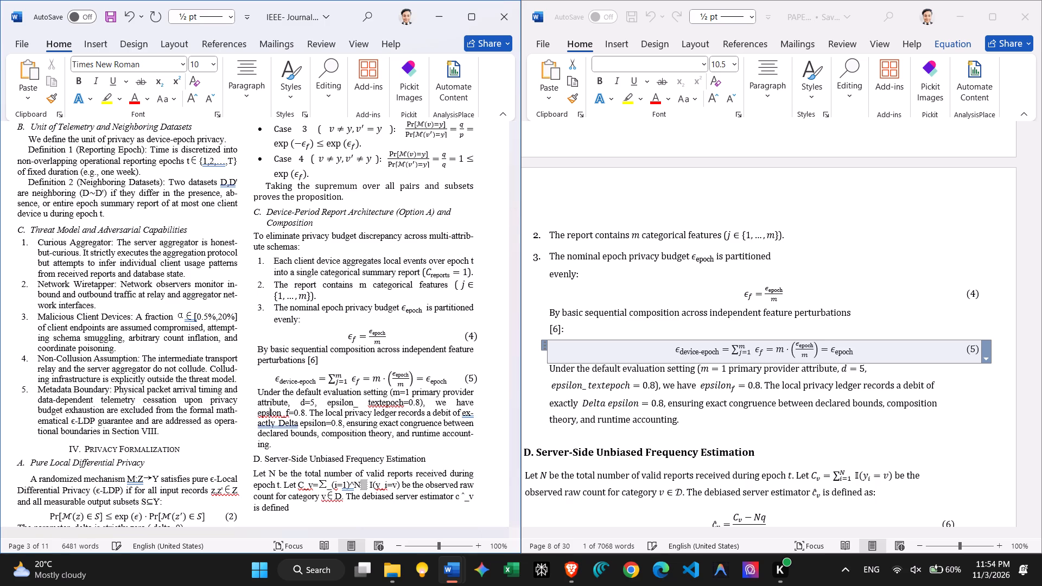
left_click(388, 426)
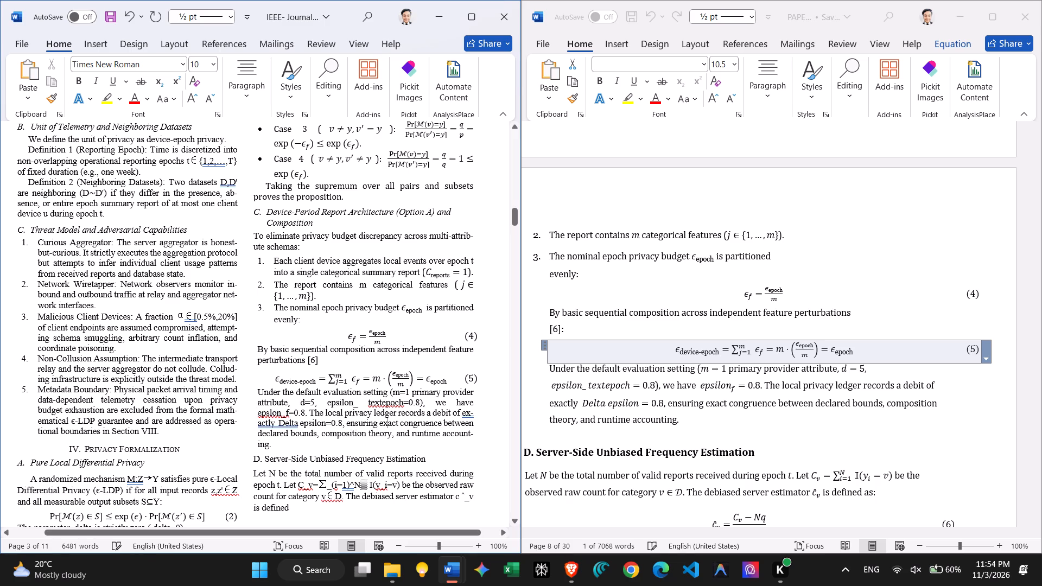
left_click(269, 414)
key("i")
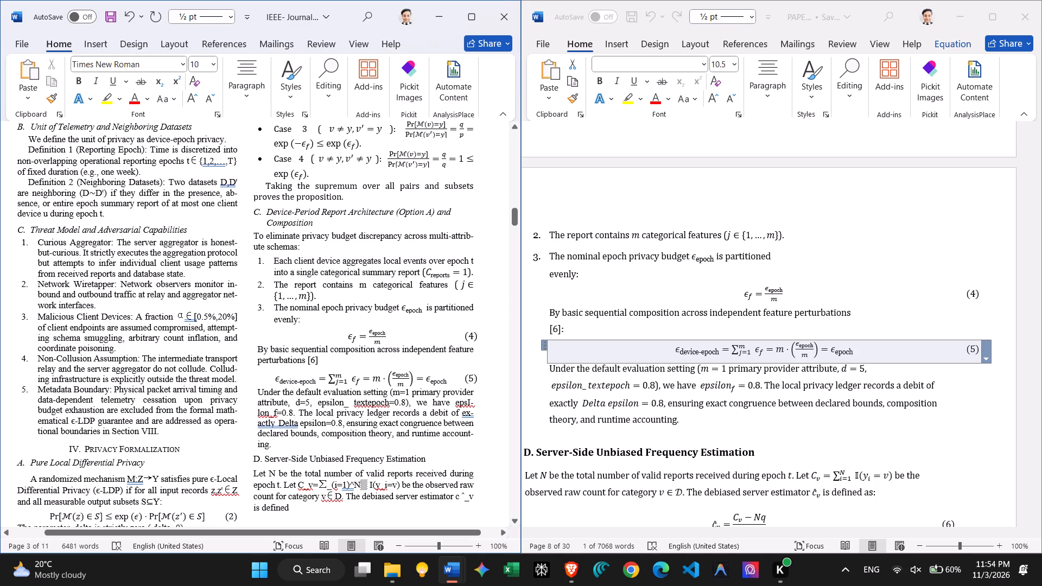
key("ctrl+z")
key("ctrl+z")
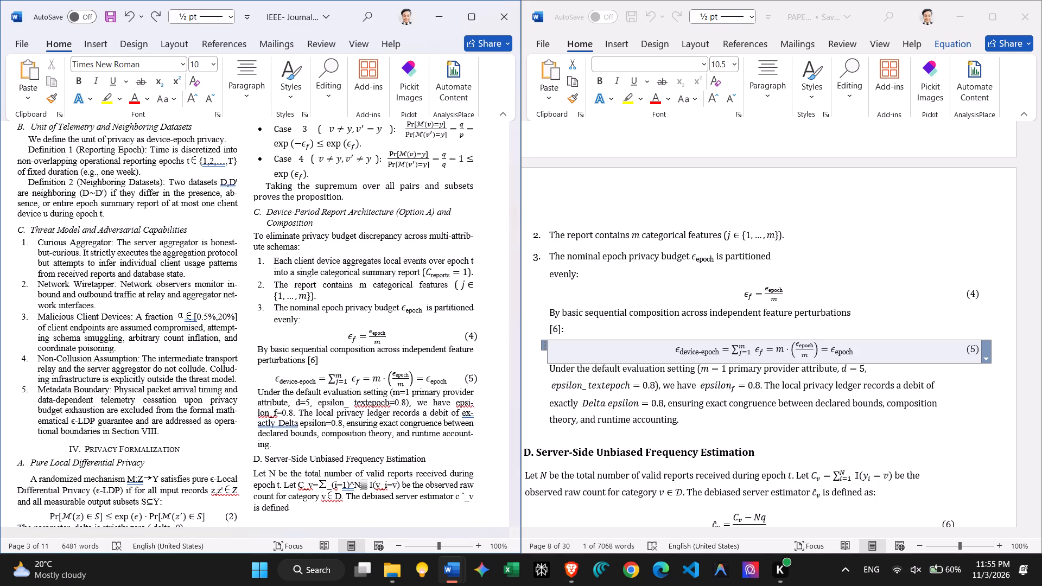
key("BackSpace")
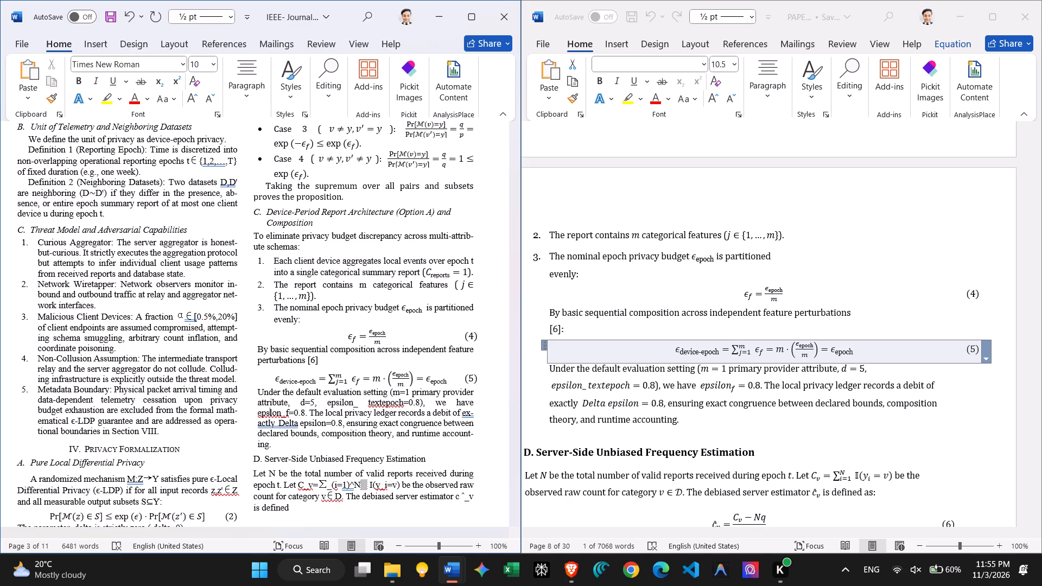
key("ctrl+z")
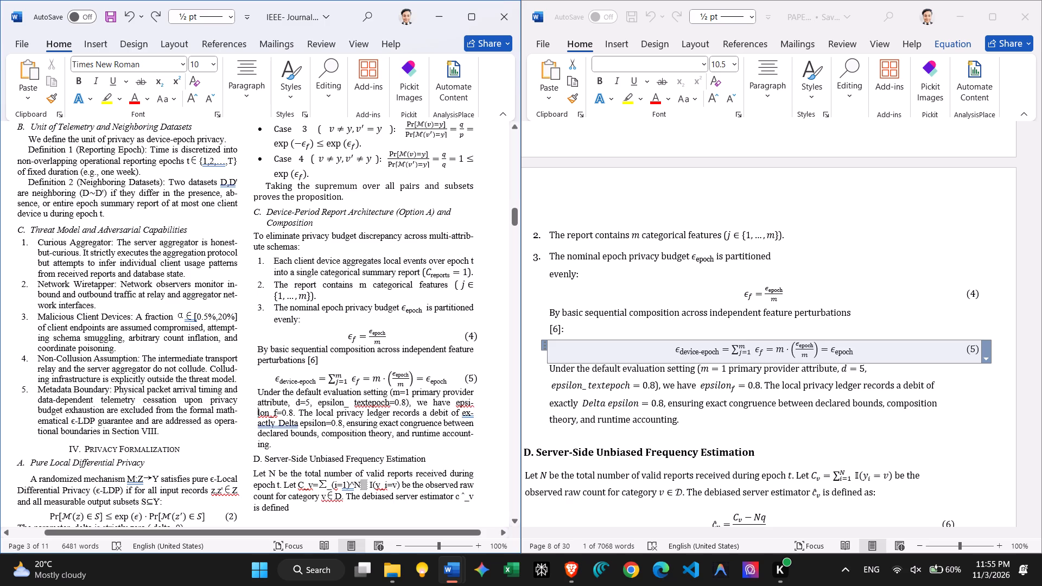
Remove the extra space between "exactly" and "Delta epsilon=0.8" in the same paragraph.
left_click(277, 423)
key("BackSpace")
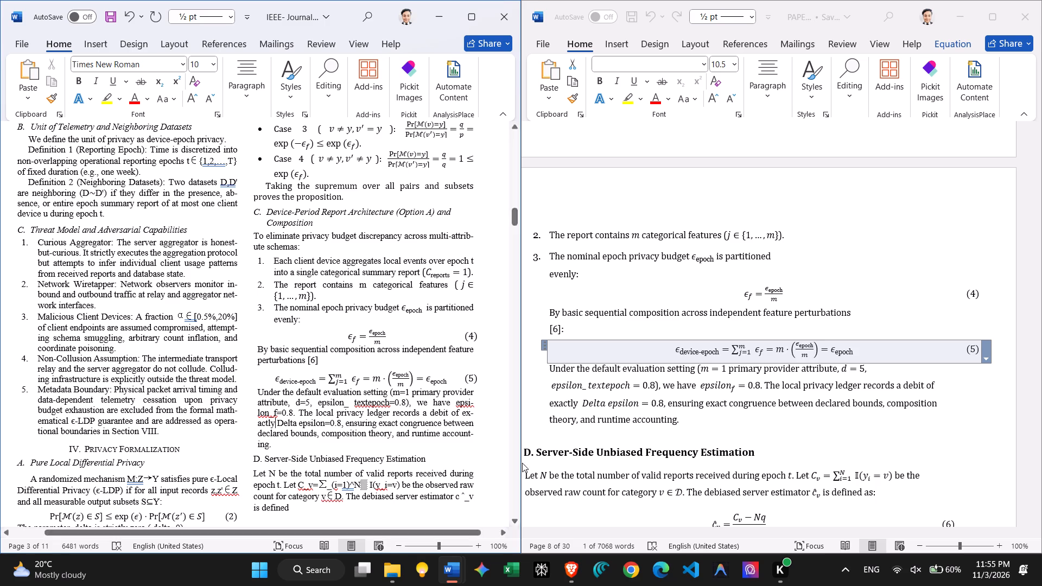
Turn the plain "D. Server-Side Unbiased Frequency Estimation" line into an automatically lettered italic subsection heading without a leftover space before the title.
scroll(397, 454, "down", 1)
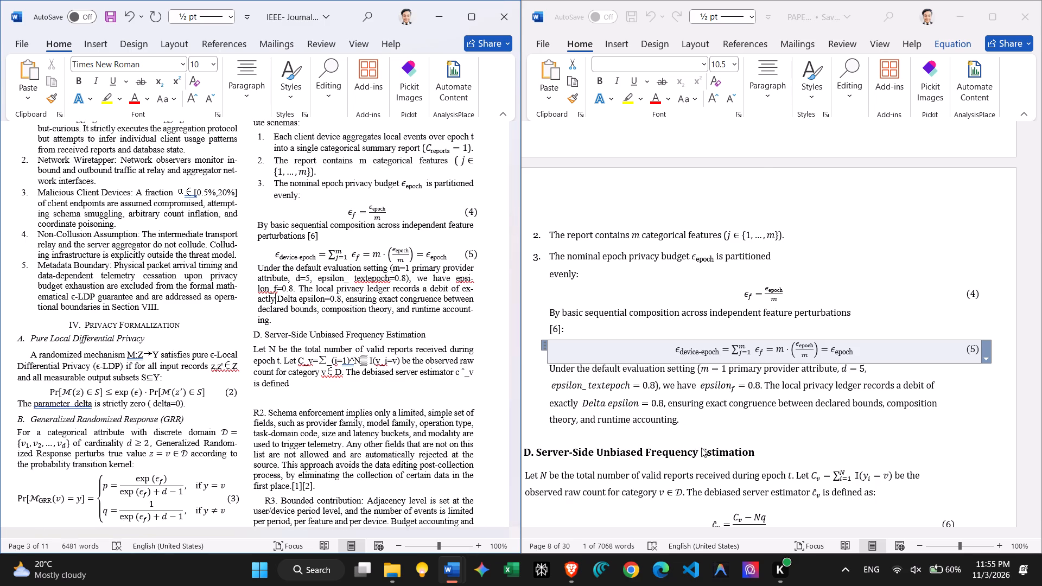
scroll(701, 448, "down", 1)
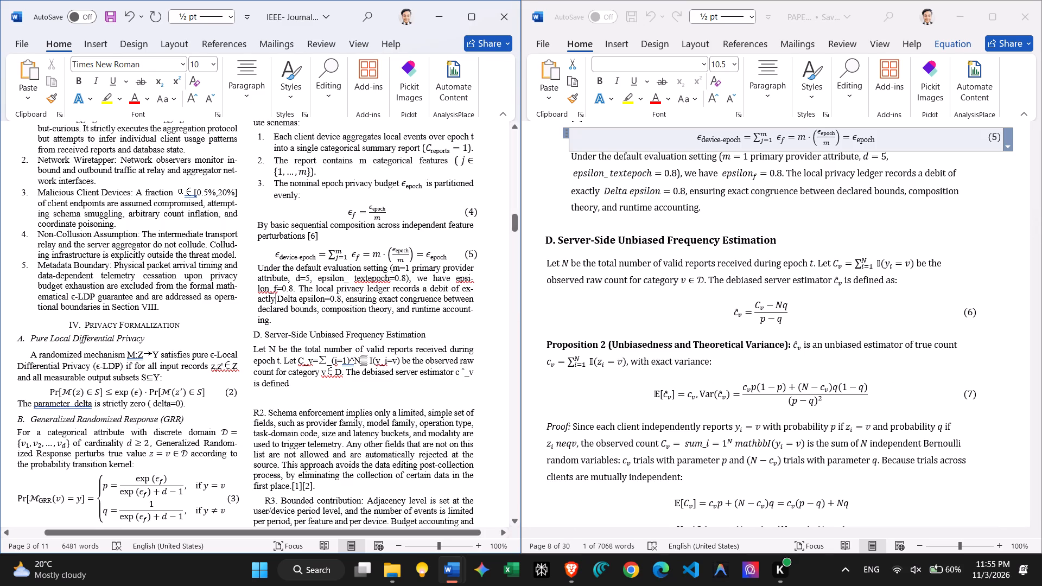
left_click(264, 334)
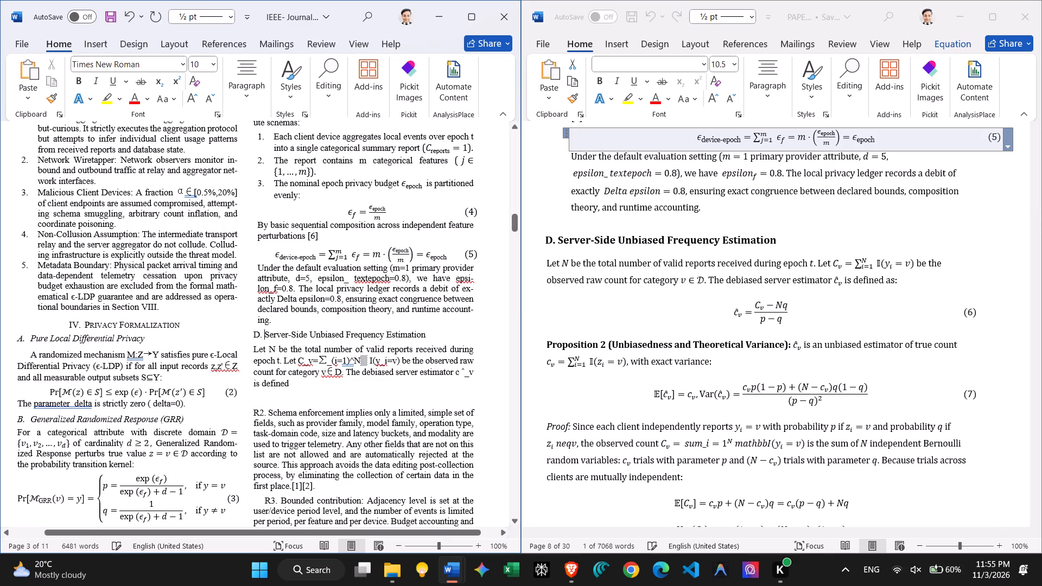
left_click(262, 335)
key("BackSpace")
type(".")
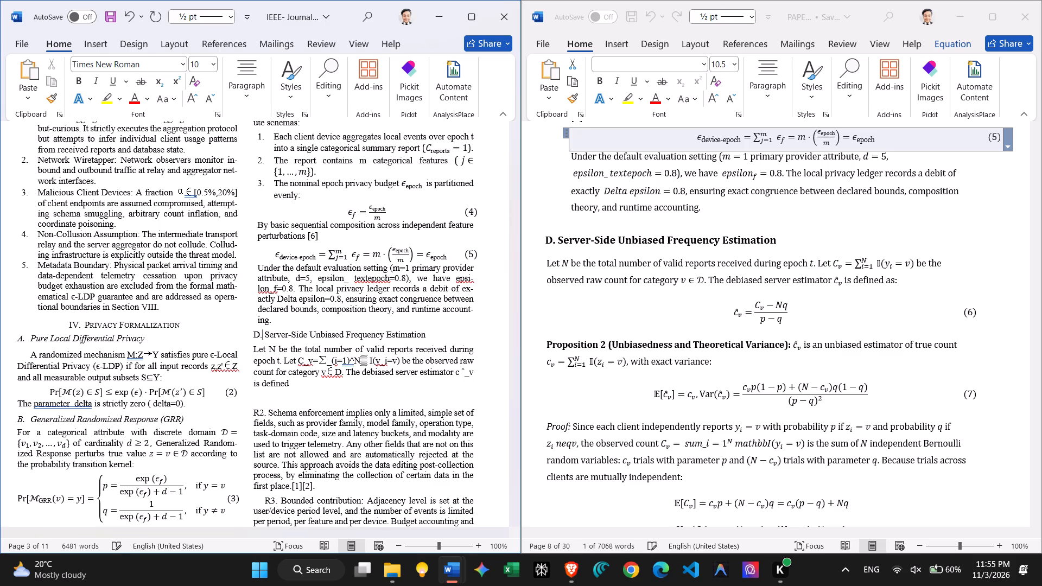
key("space")
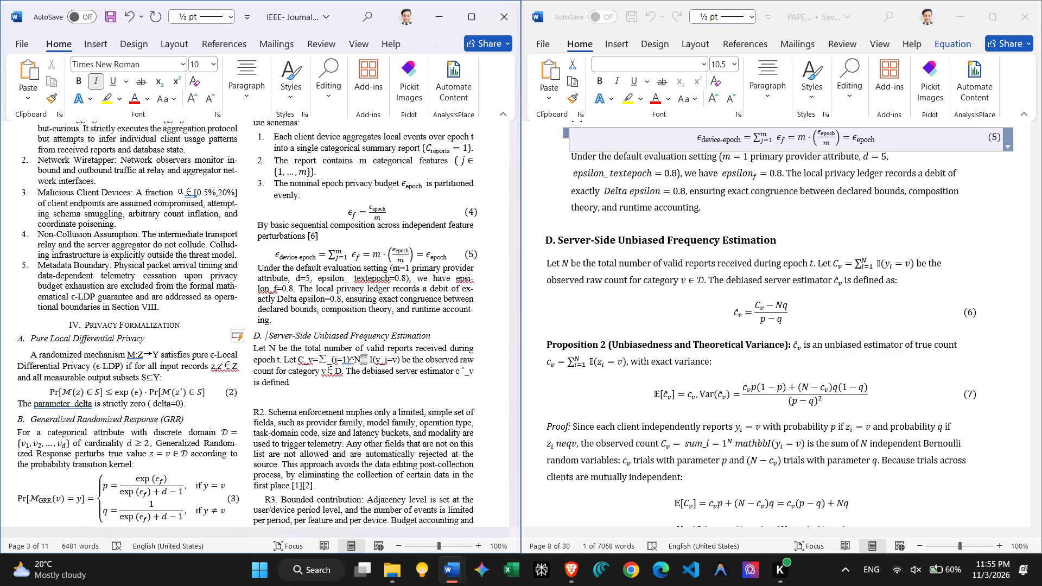
key("Right")
key("BackSpace")
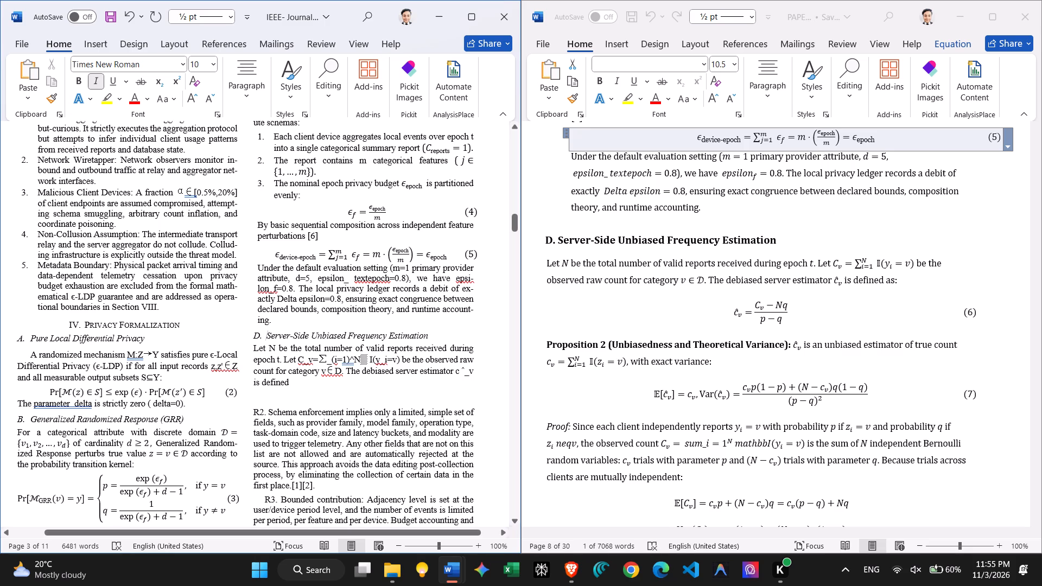
Indent the first line of the "Let N be the total number of valid reports" paragraph under heading D.
left_click(256, 350)
key("Tab")
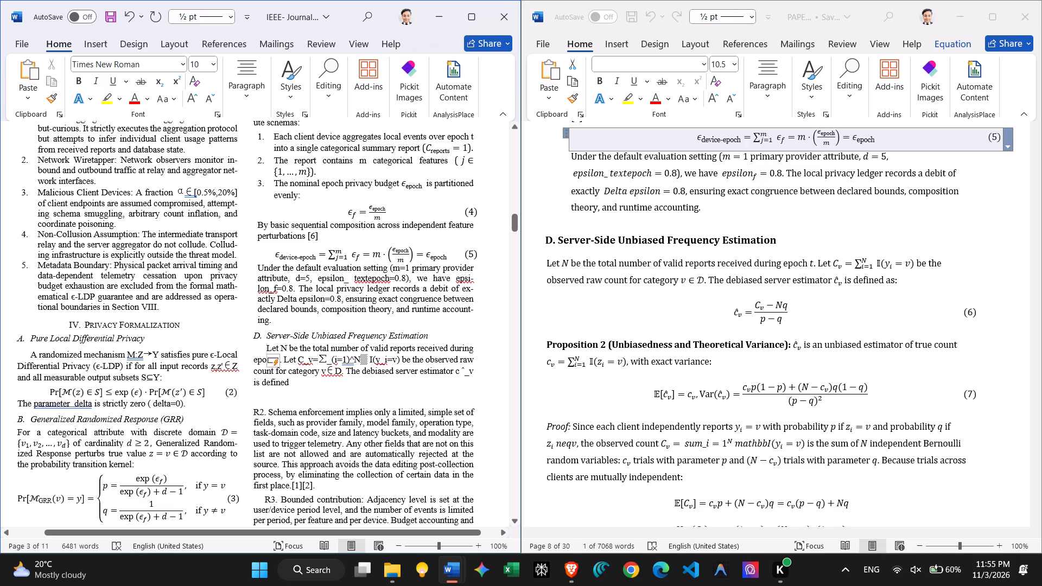
Replace the plain-text C_v sum after "epoch t. Let" with the formatted inline equation copied from the source paper.
left_click_drag(916, 265, 872, 265)
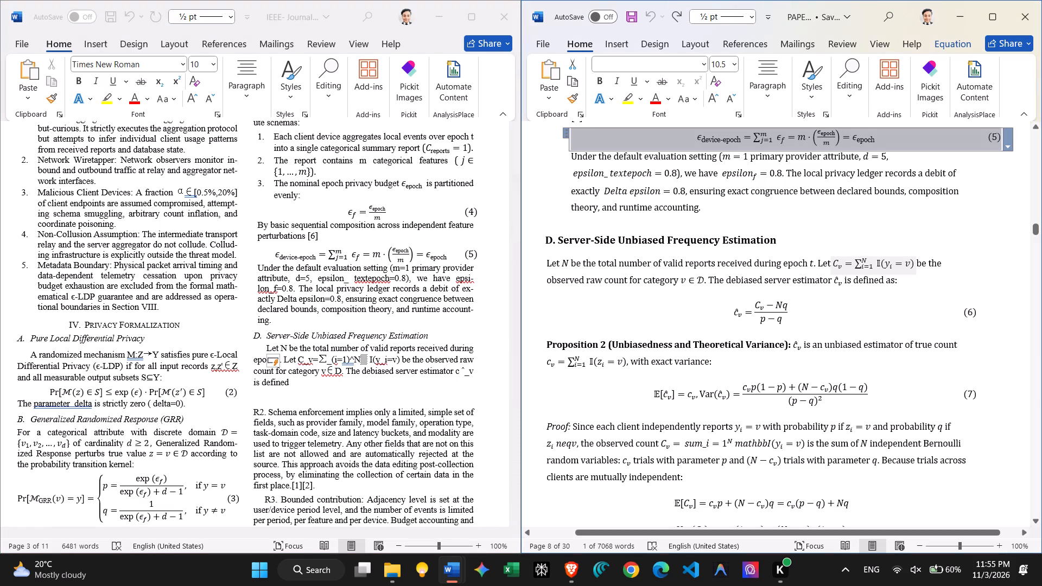
left_click_drag(916, 267, 815, 264)
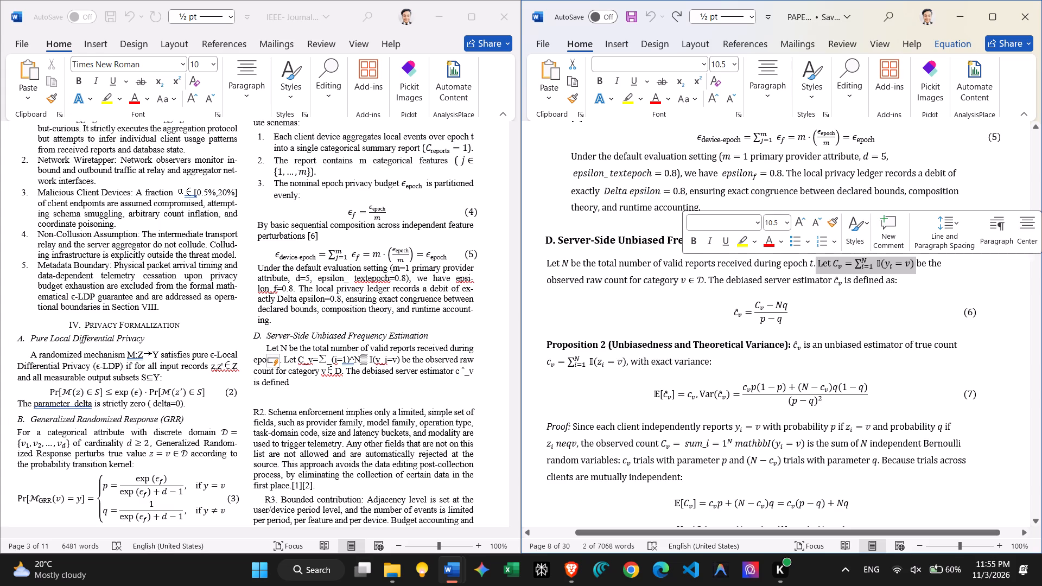
left_click(972, 288)
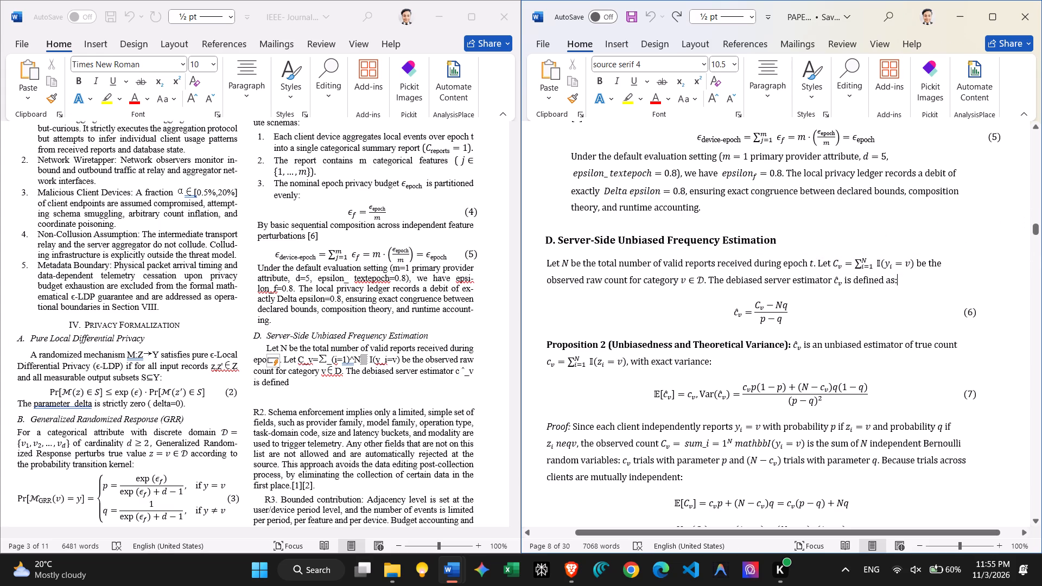
left_click_drag(915, 266, 836, 268)
key("ctrl+c")
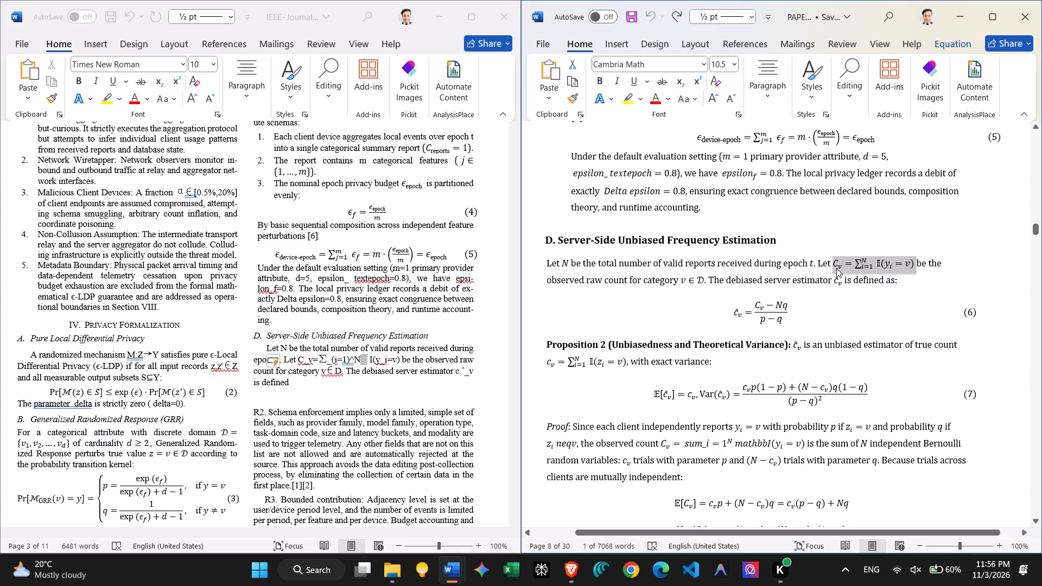
left_click_drag(408, 370, 401, 359)
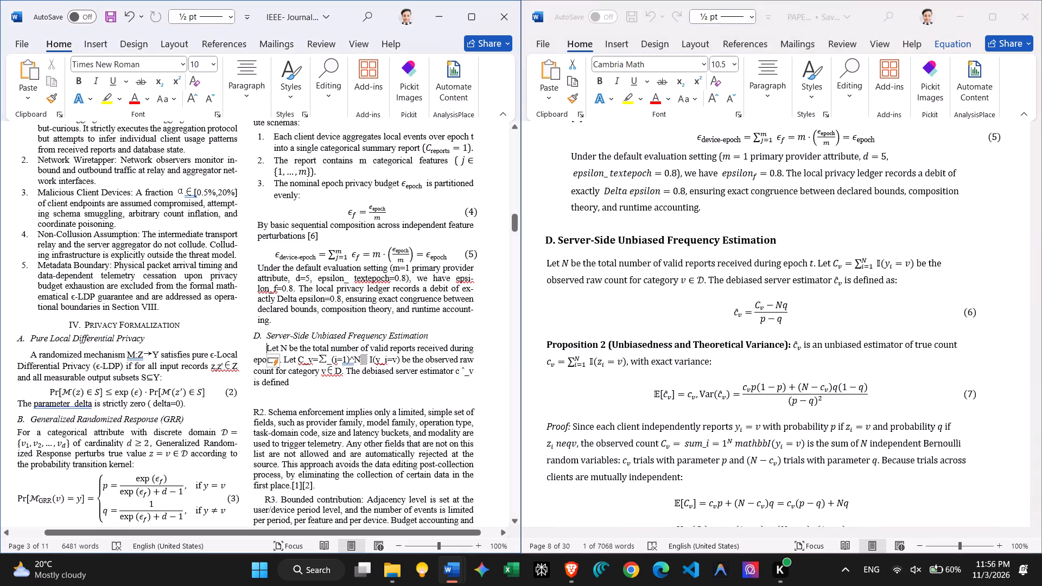
left_click_drag(401, 359, 401, 364)
left_click_drag(401, 364, 311, 366)
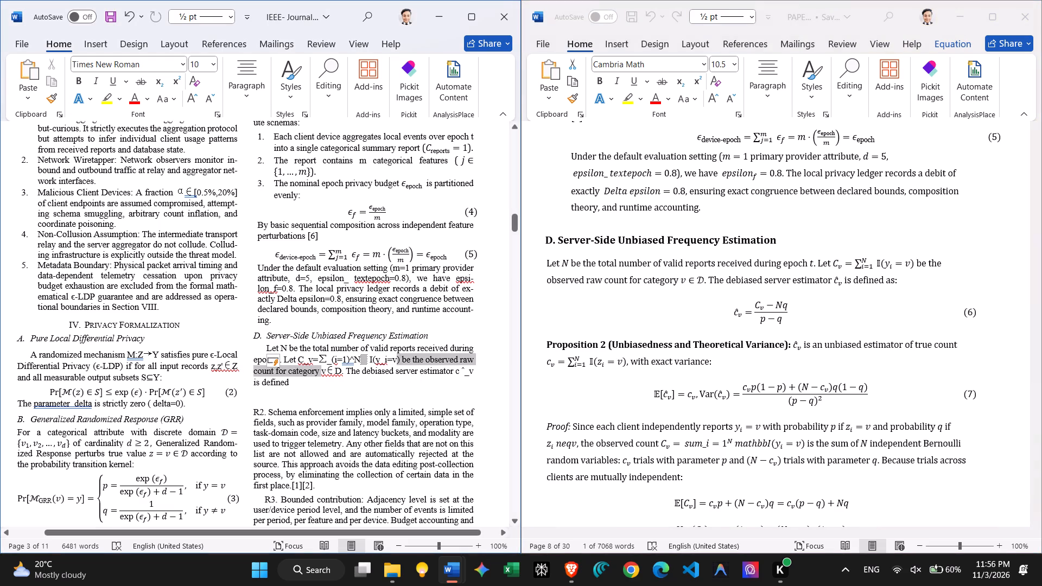
left_click_drag(311, 366, 300, 360)
key("ctrl+v")
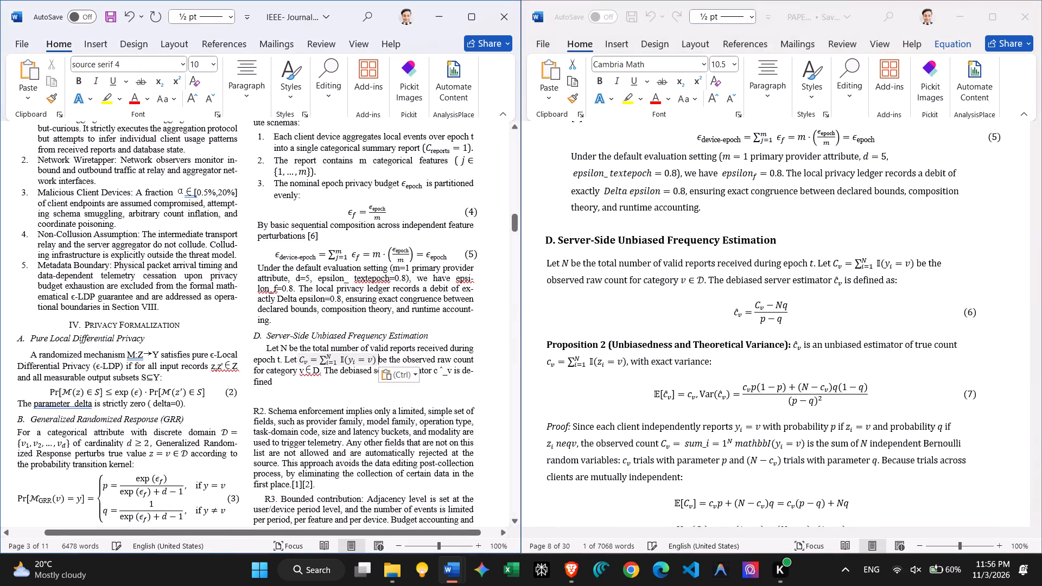
Replace the plain-text c ^_v after "debiased server estimator" under heading D with the formatted inline ĉ_v copied from the source paper.
left_click(333, 406)
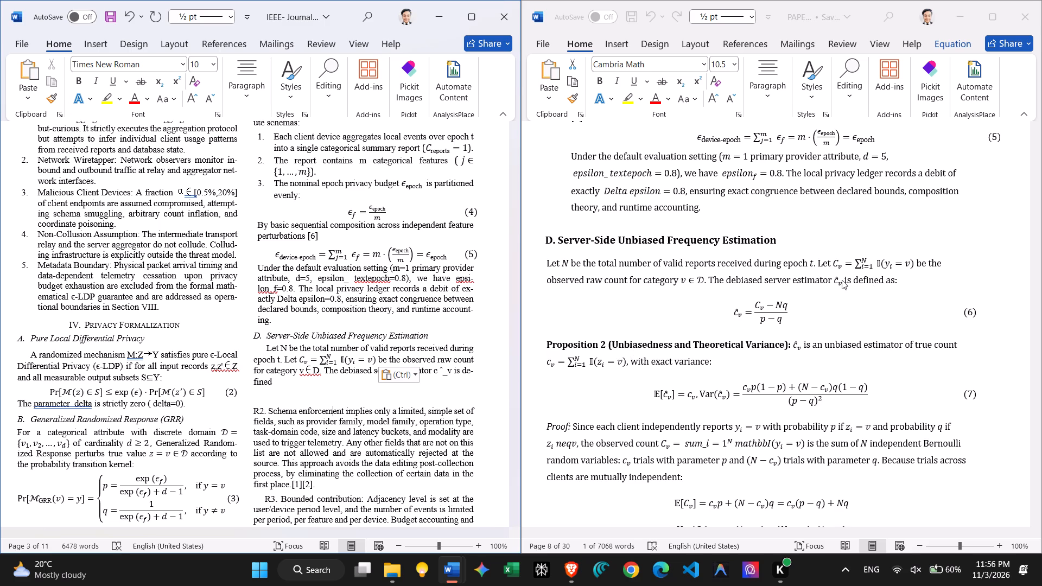
left_click_drag(844, 282, 839, 282)
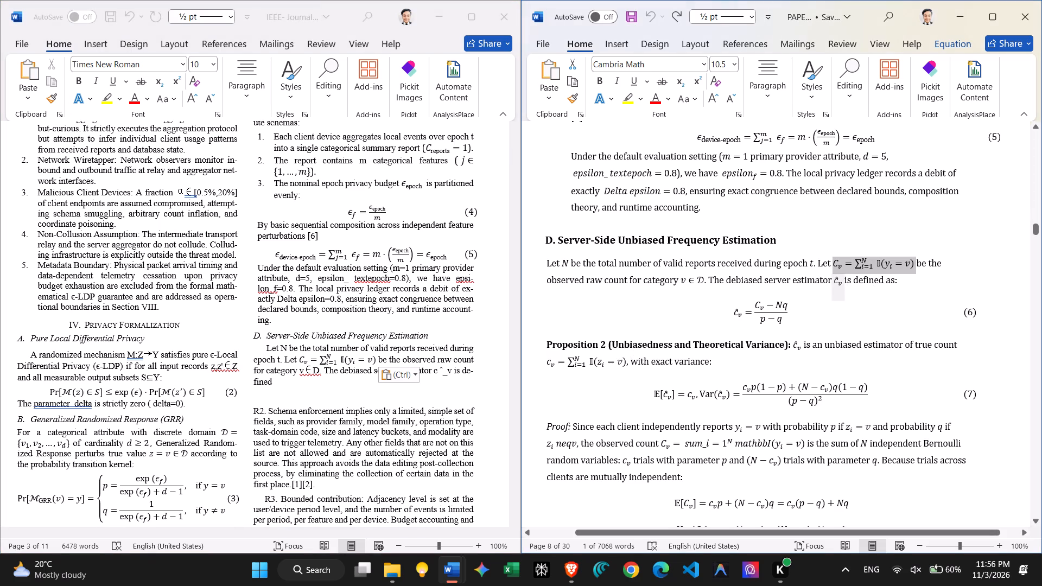
left_click_drag(839, 282, 837, 282)
left_click_drag(844, 285, 839, 285)
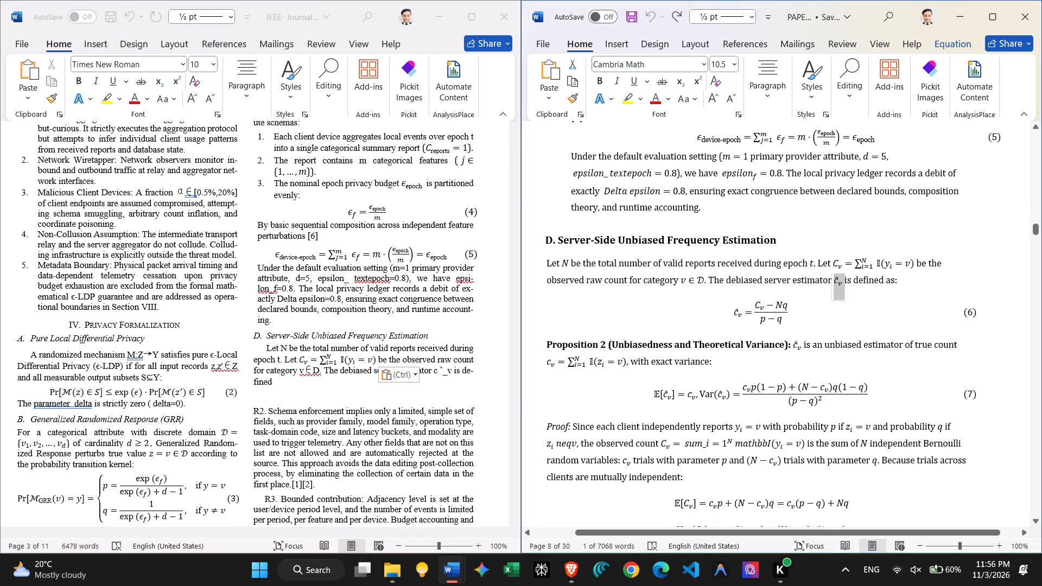
left_click_drag(839, 285, 837, 285)
key("ctrl+c")
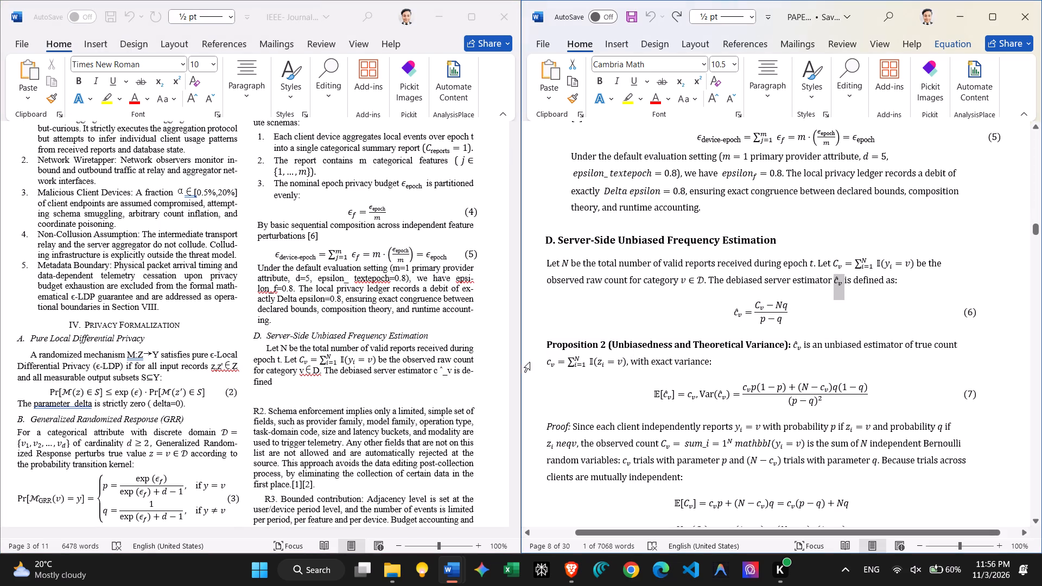
left_click(453, 371)
left_click_drag(451, 371, 450, 371)
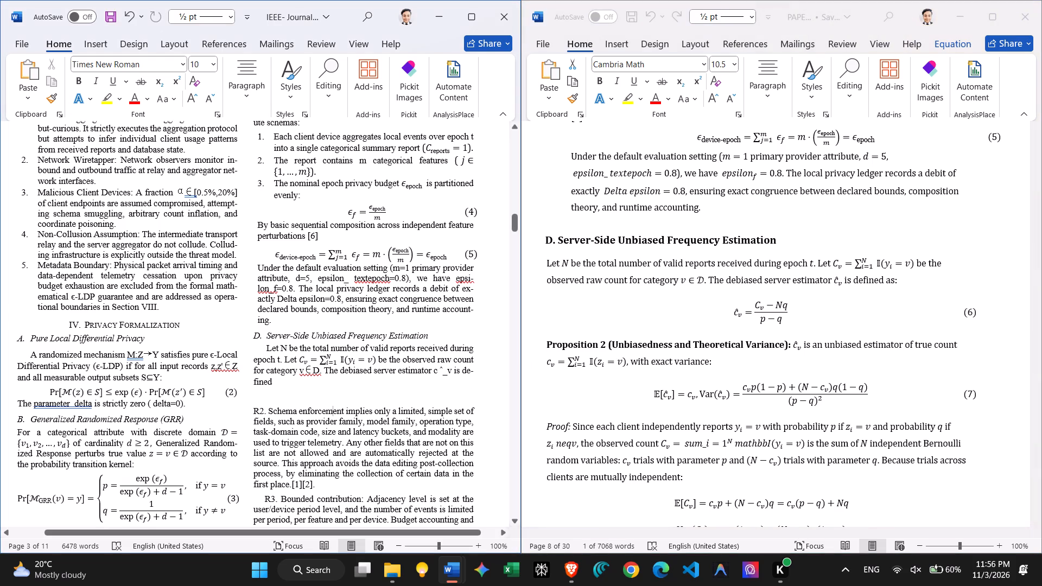
left_click_drag(450, 371, 434, 371)
key("ctrl+v")
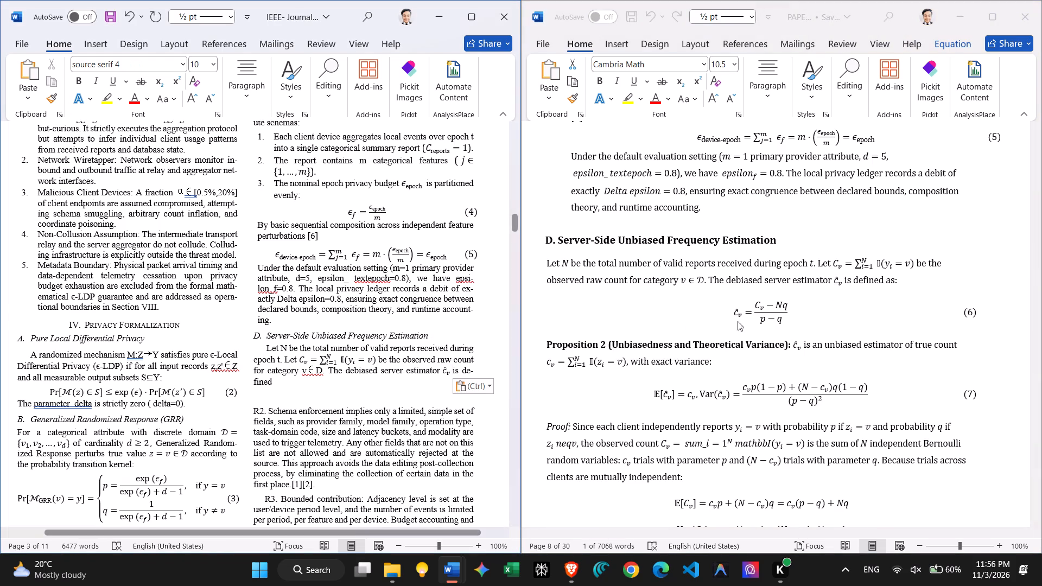
Replace the plain-text v∈D after "for category" in the same paragraph with the formatted inline v ∈ D expression, including its period, from the source paper.
left_click_drag(706, 280, 687, 282)
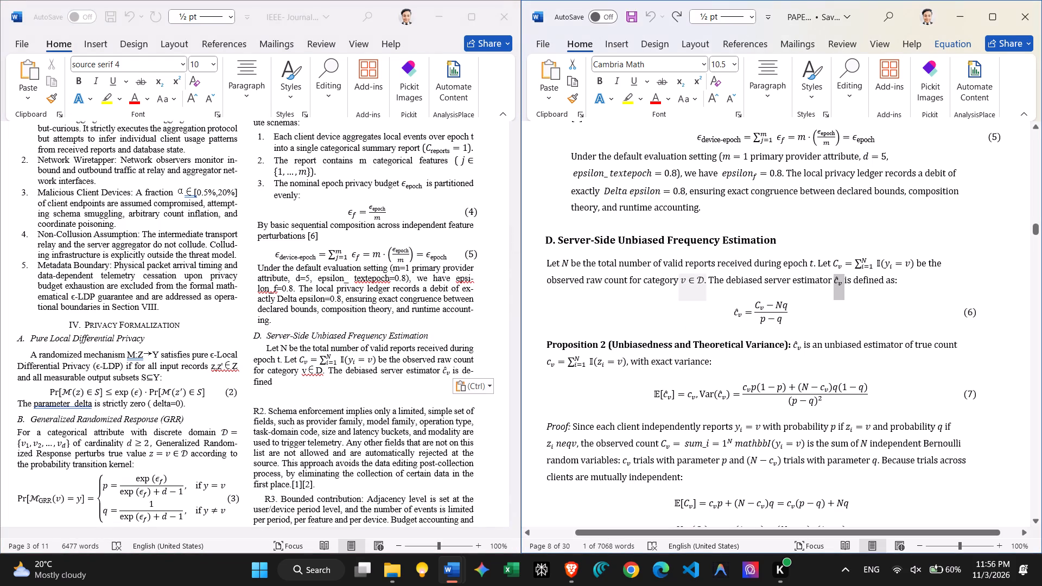
left_click_drag(687, 282, 686, 282)
left_click_drag(706, 284, 687, 284)
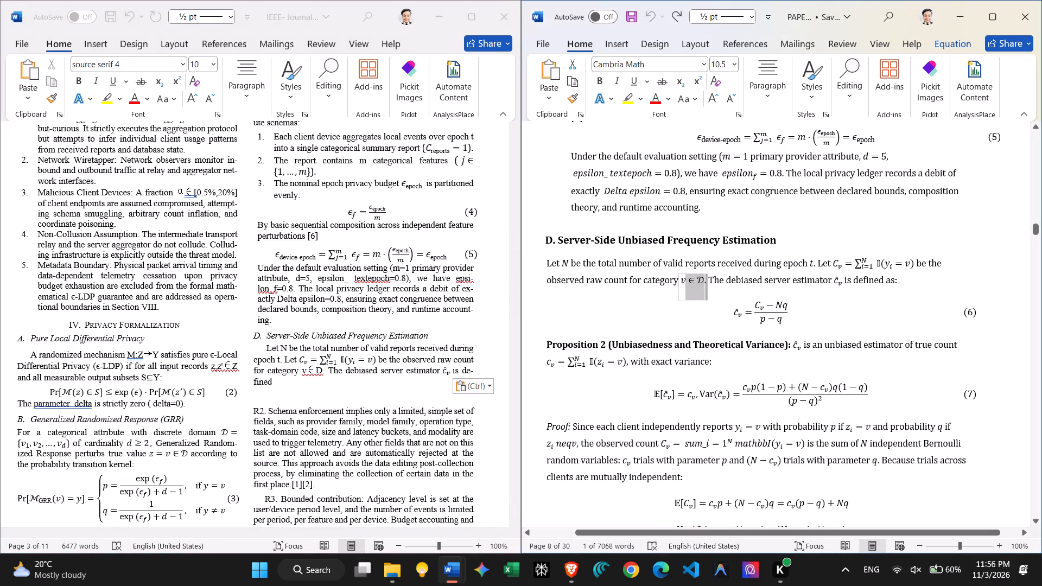
left_click_drag(687, 284, 680, 283)
key("ctrl+c")
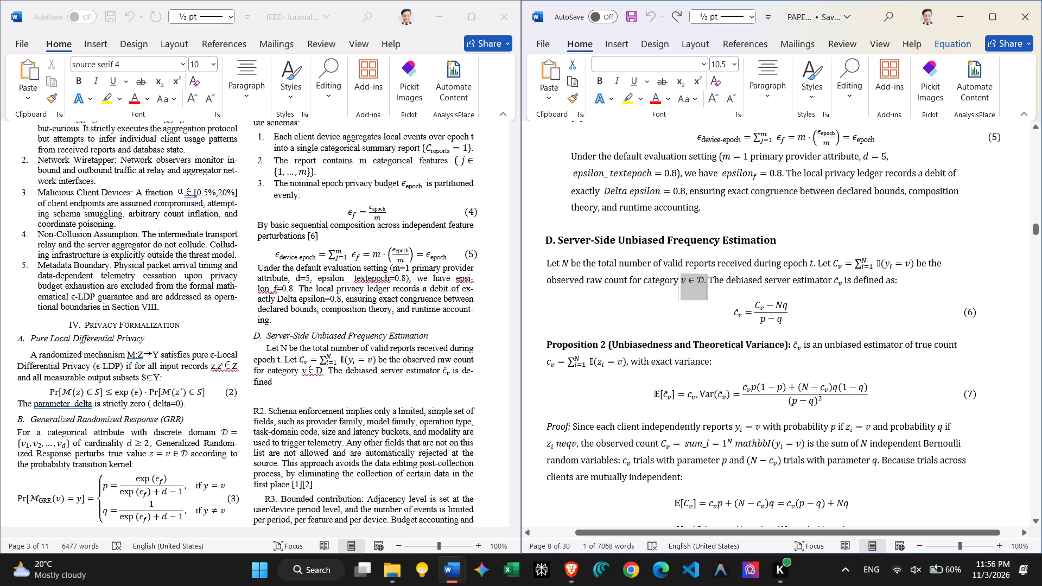
left_click(326, 369)
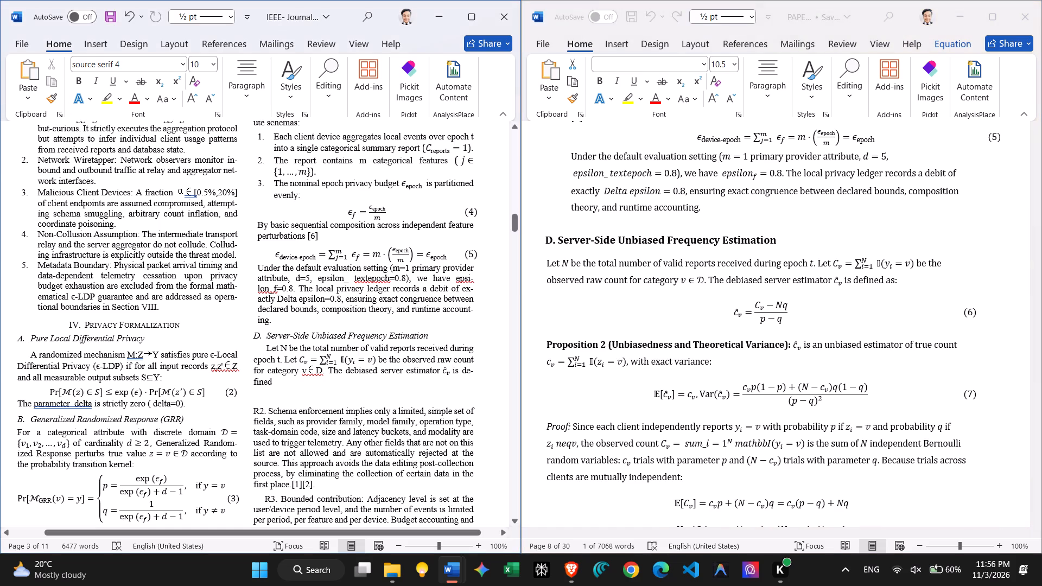
left_click_drag(326, 370, 303, 372)
left_click_drag(303, 372, 302, 372)
key("ctrl+v")
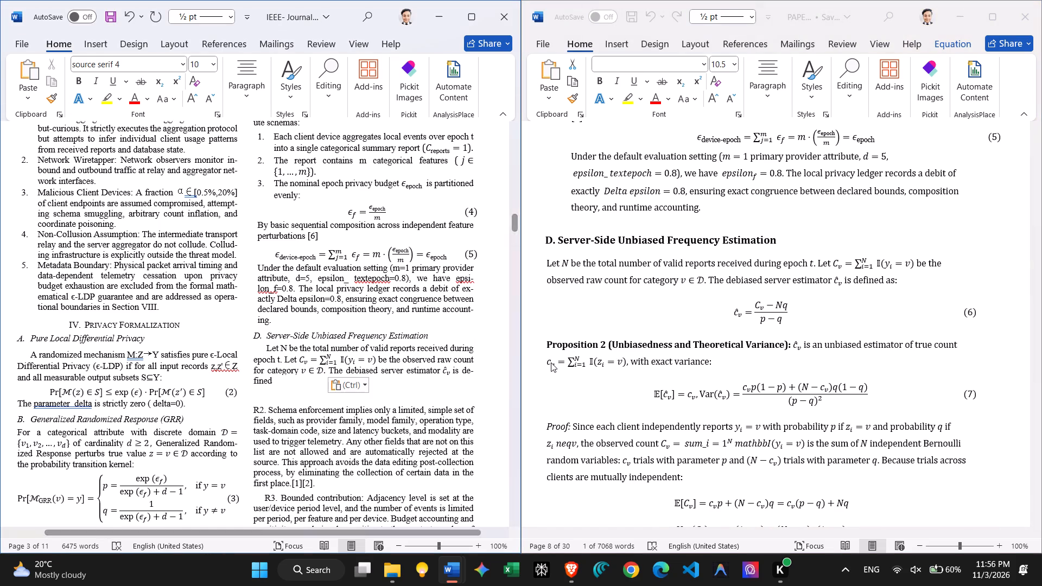
Complete the sentence ending in "defined" with "as:" and insert numbered equation (6) from the source paper on a new line below it.
left_click(981, 314)
left_click_drag(990, 315, 741, 306)
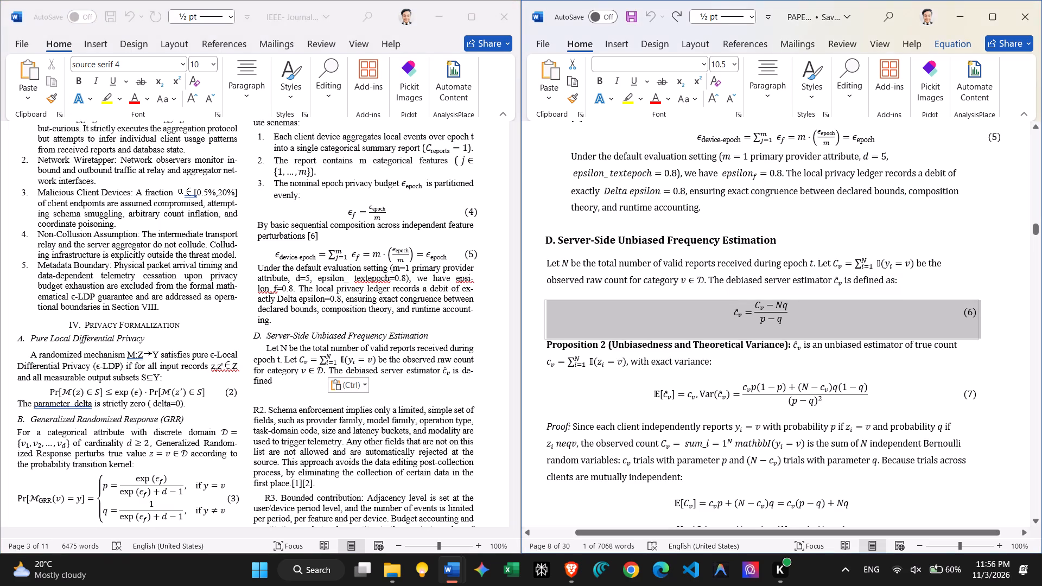
left_click_drag(741, 306, 733, 311)
key("ctrl+c")
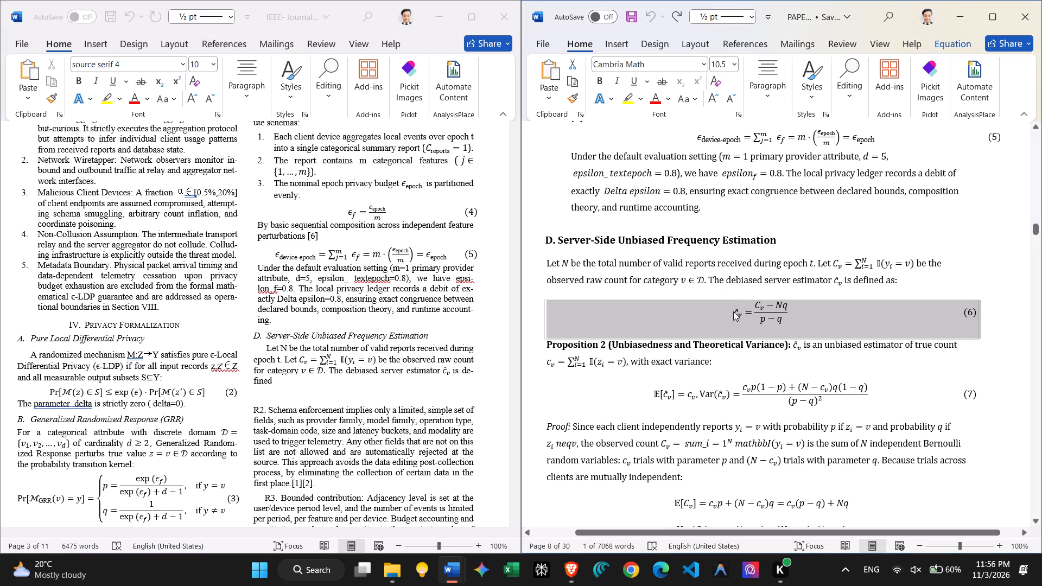
left_click(291, 388)
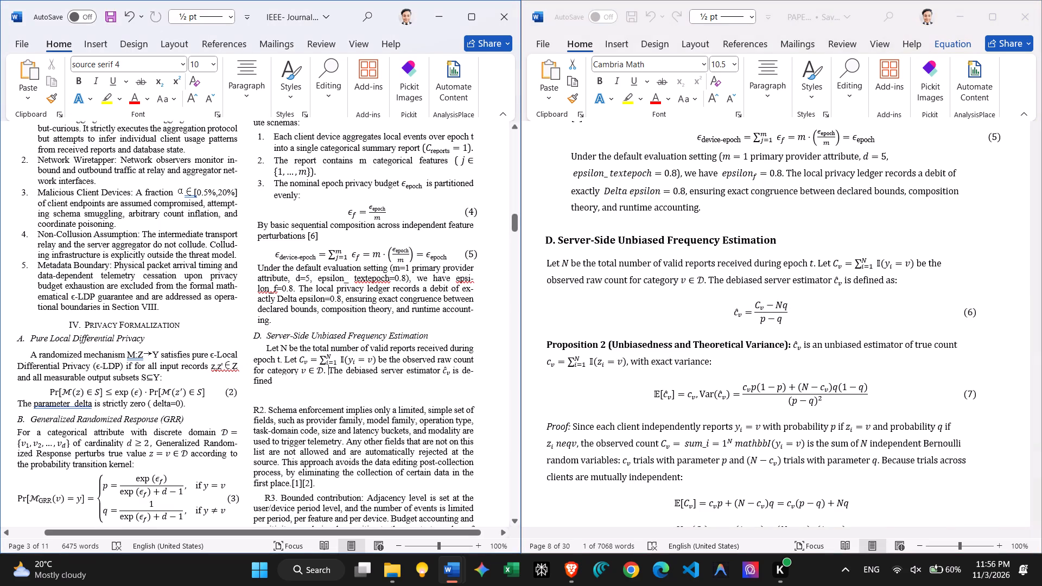
left_click(285, 397)
left_click(297, 385)
key("space")
type("as")
key("shift+colon")
key("Return")
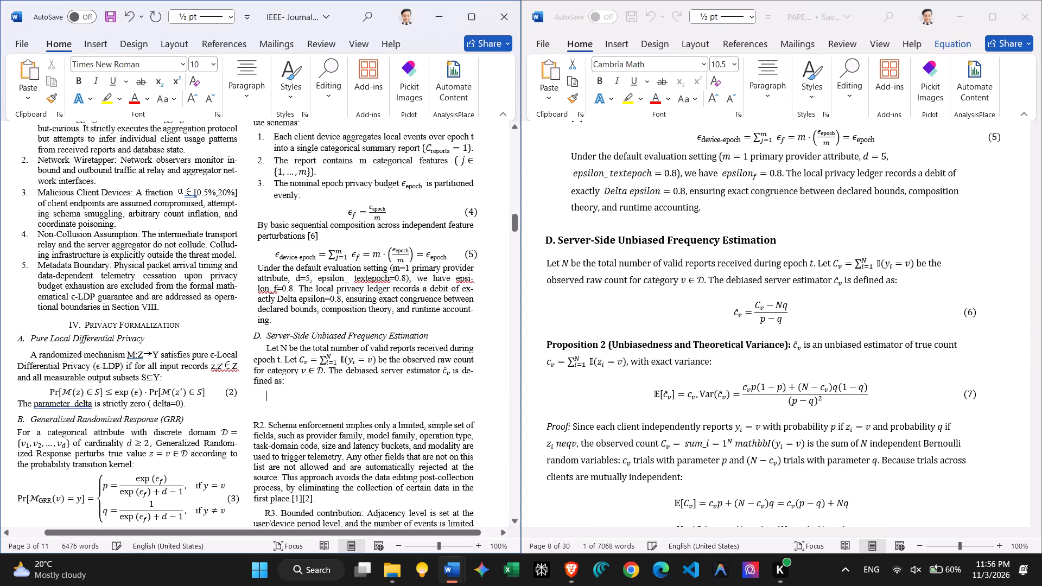
key("ctrl+v")
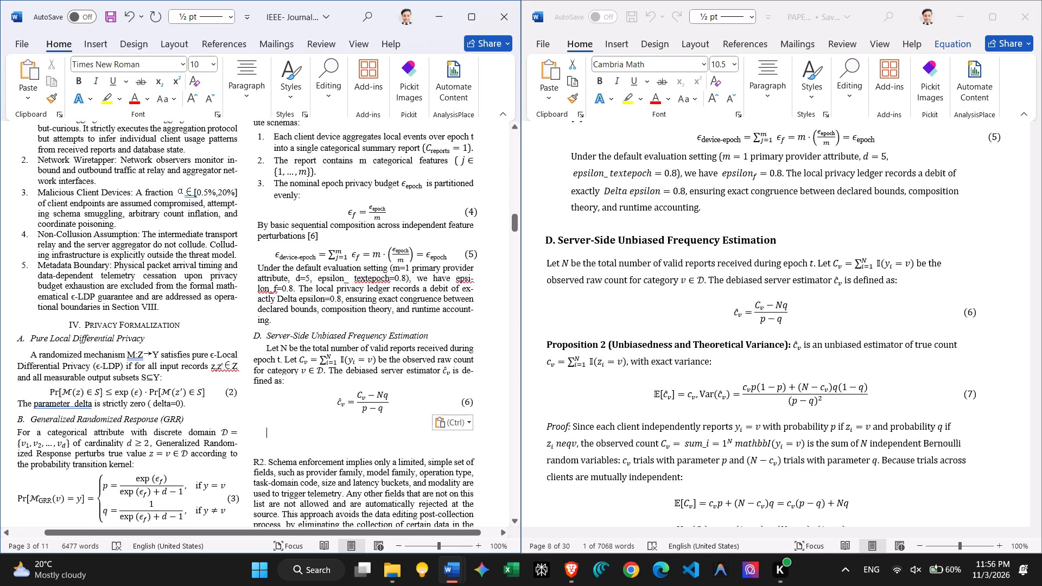
Set equation (6) to 1.0 line spacing and remove the space after its paragraph.
left_click(340, 415)
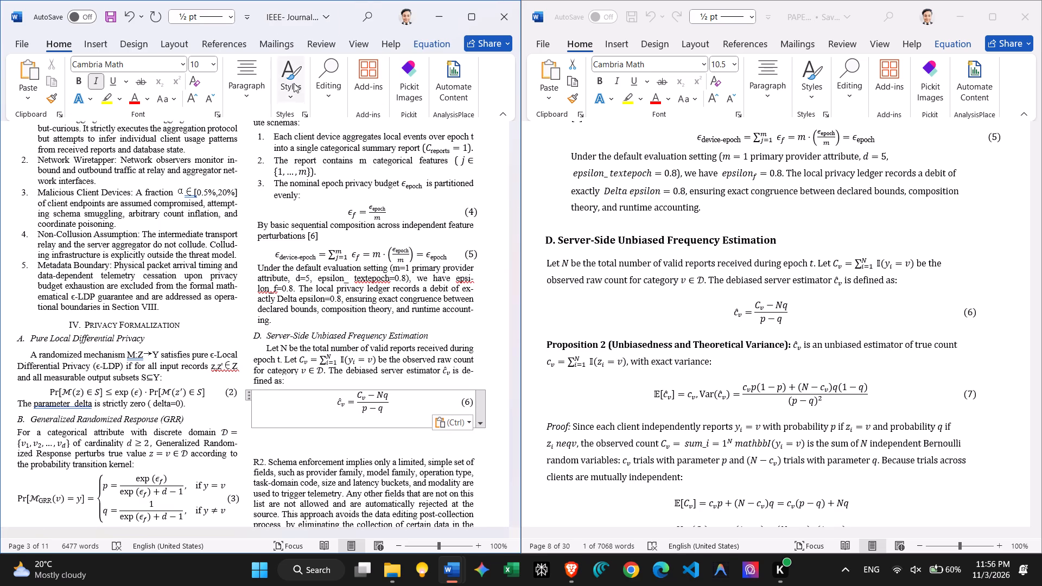
left_click(250, 97)
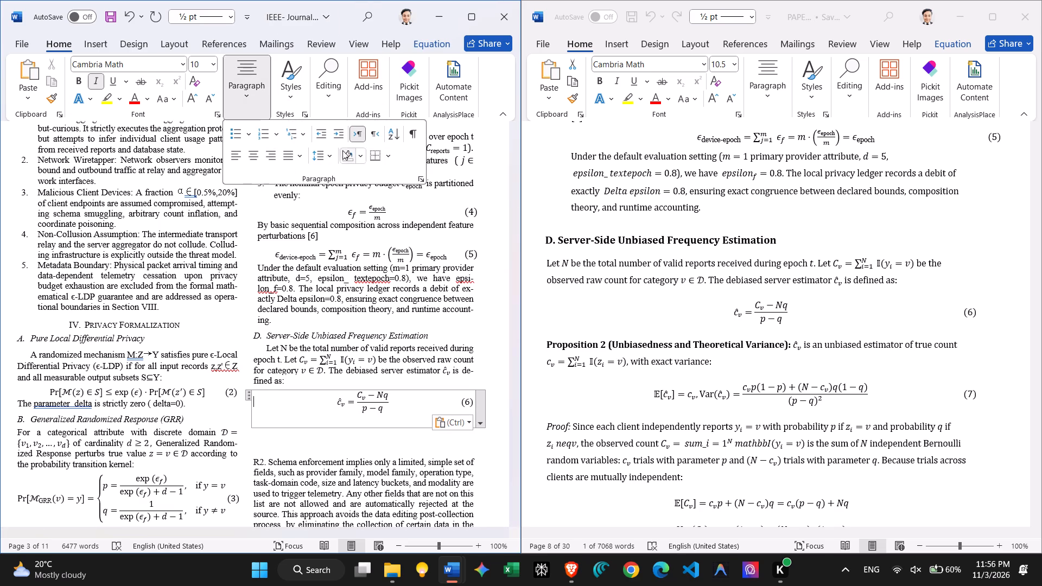
left_click_drag(321, 156, 333, 183)
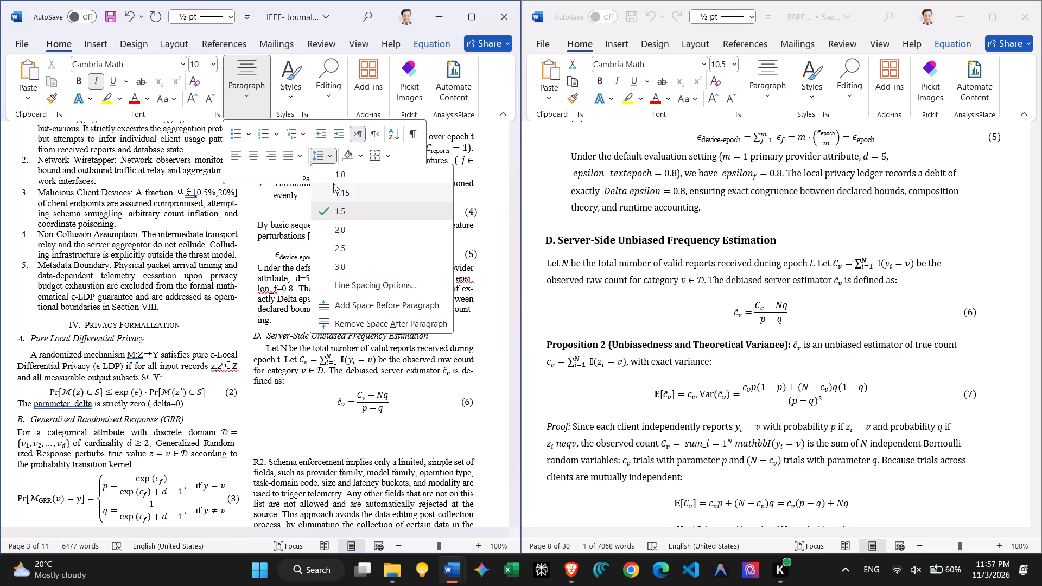
left_click_drag(333, 183, 331, 180)
left_click(331, 180)
left_click(329, 160)
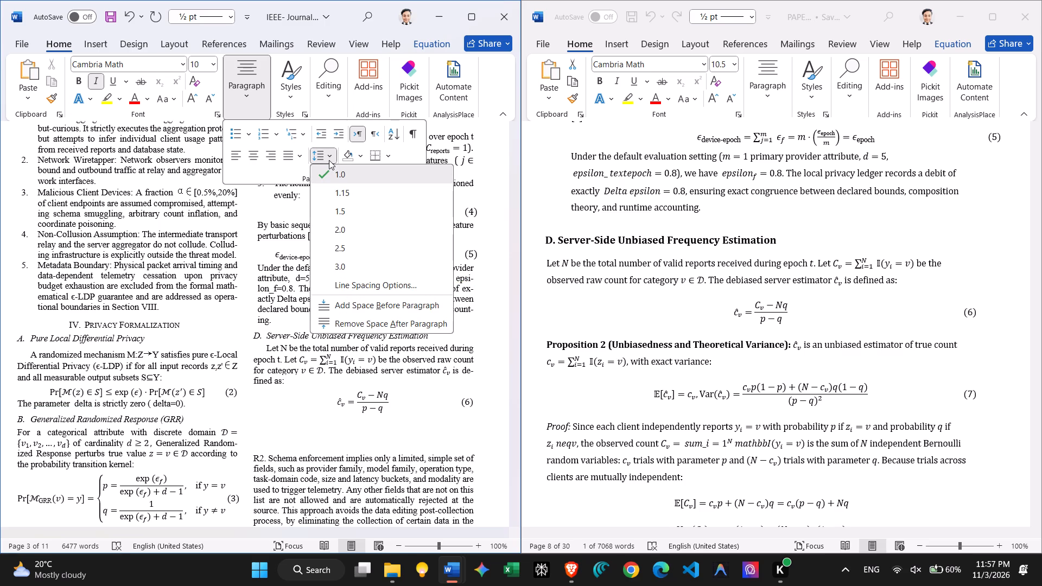
left_click(355, 317)
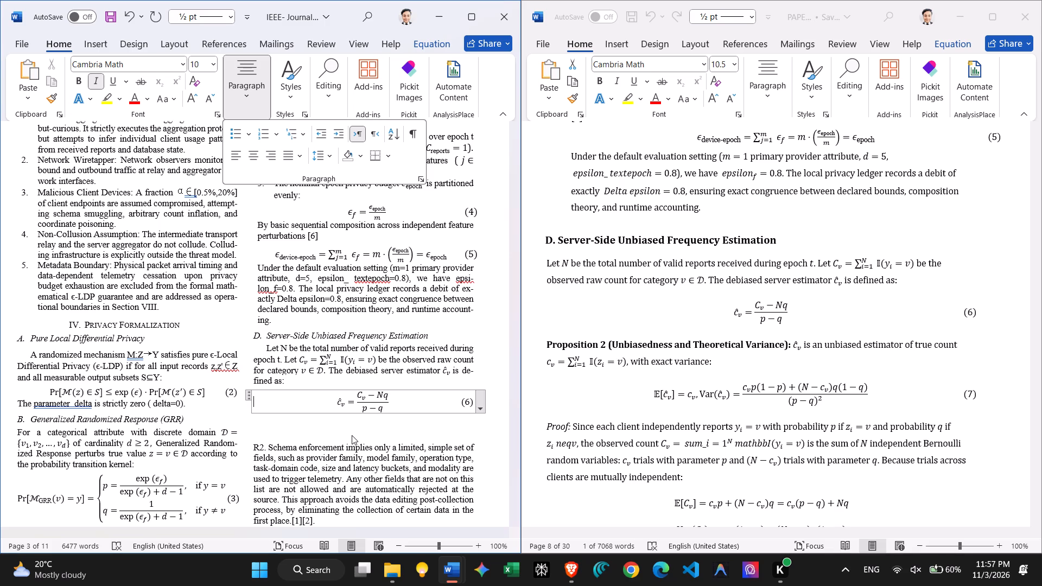
left_click(352, 435)
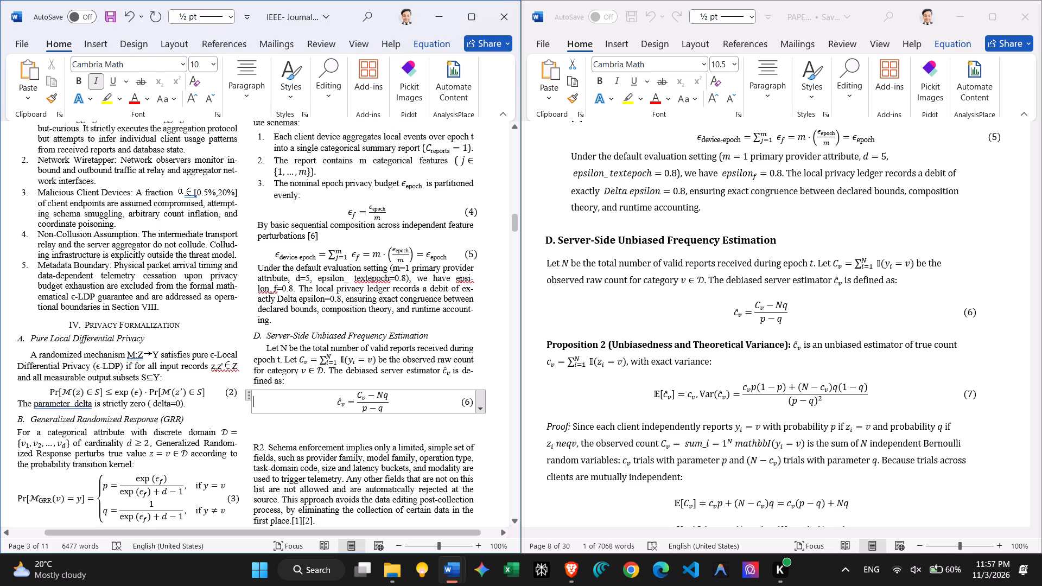
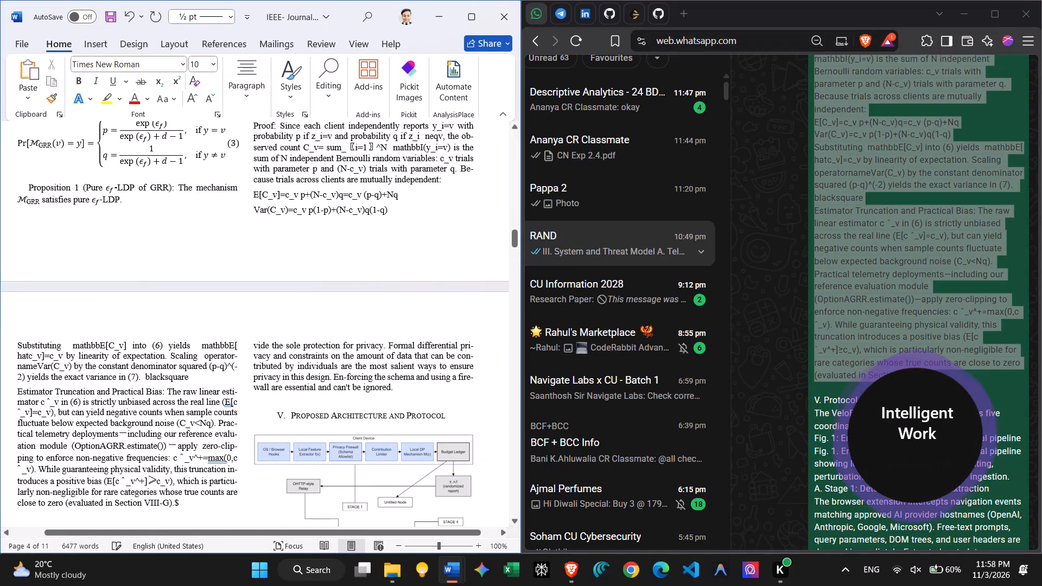
Replace the plain-text c ^_v after the Proposition 2 (Unbiasedness and Theoretical Variance) label with the formatted inline ĉ_v copied from the source paper.
scroll(317, 318, "up", 2)
scroll(317, 318, "down", 1)
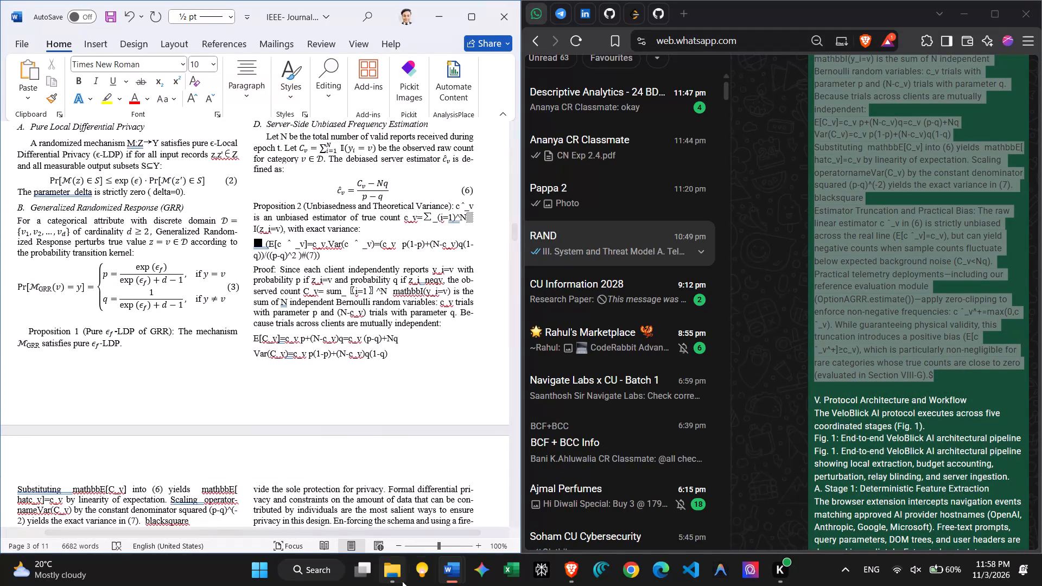
left_click(592, 495)
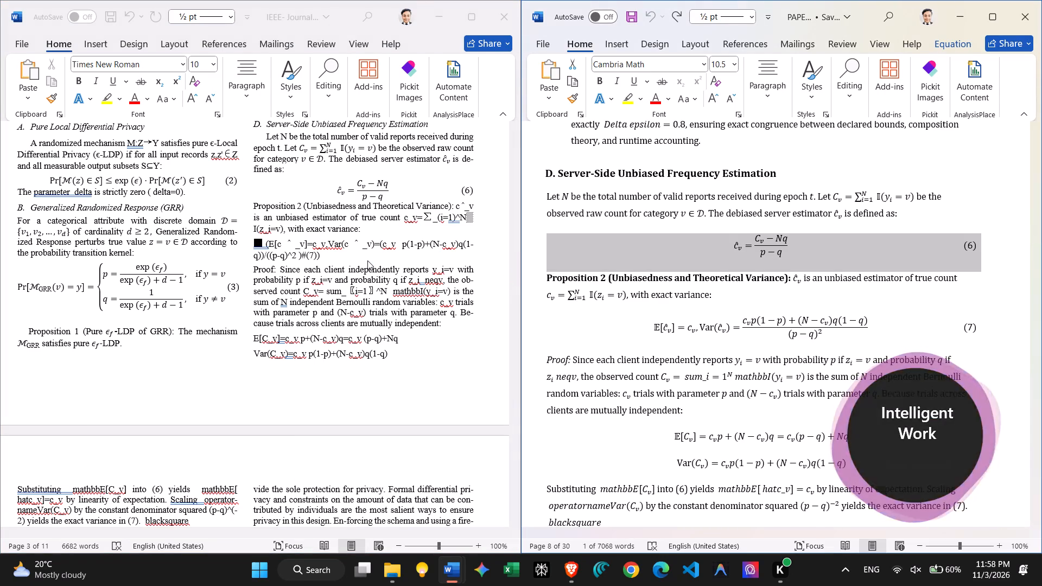
left_click(802, 279)
left_click(827, 283)
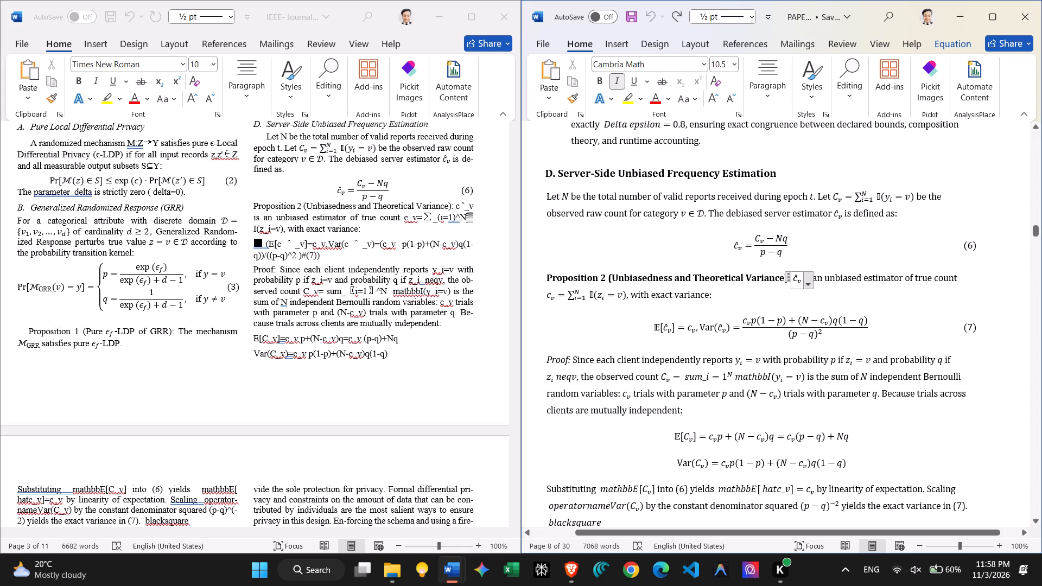
left_click_drag(802, 284, 795, 284)
key("ctrl+c")
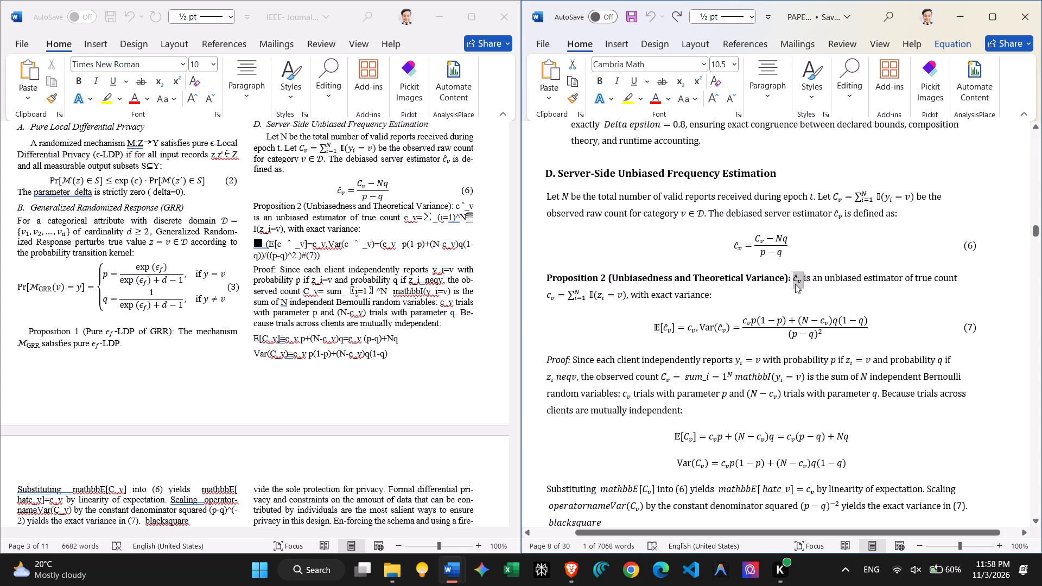
left_click(477, 205)
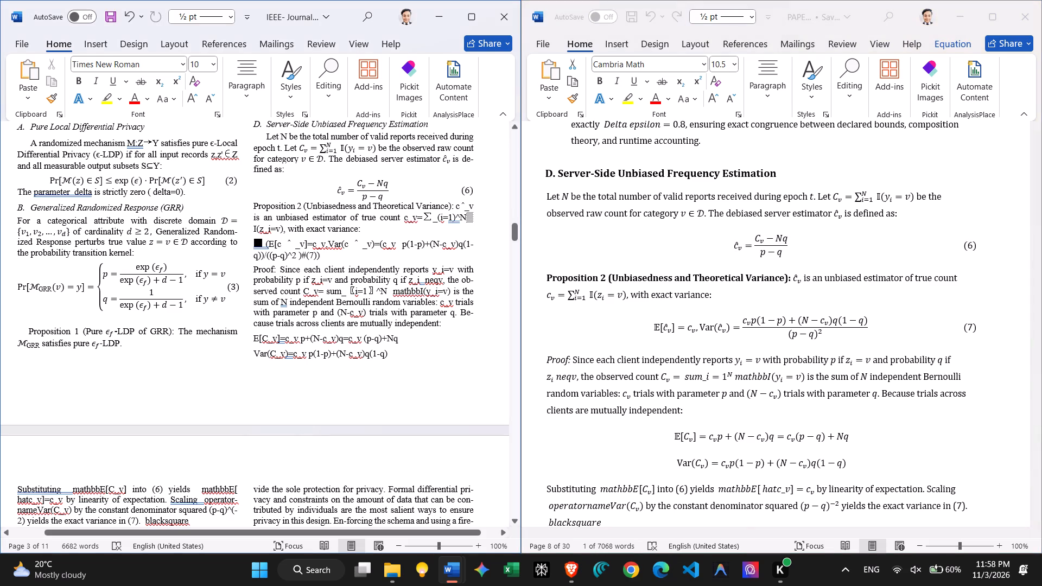
Replace the plain-text c ^_v after "Proposition 2 (Unbiasedness and Theoretical Variance):" with the source paper's formatted inline ĉ_v, followed by a space.
left_click_drag(477, 205, 456, 207)
key("ctrl+v")
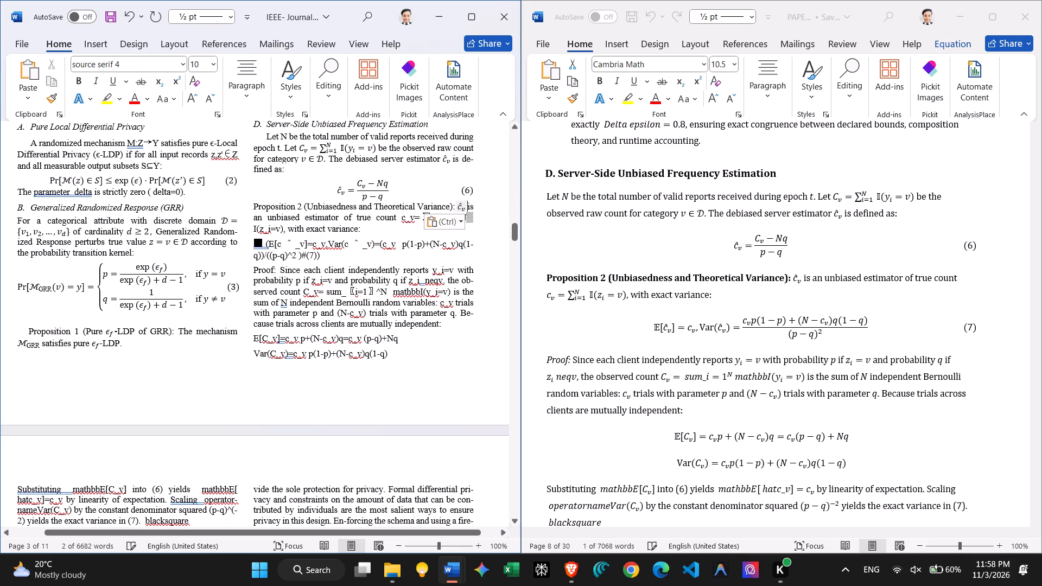
right_click(456, 207)
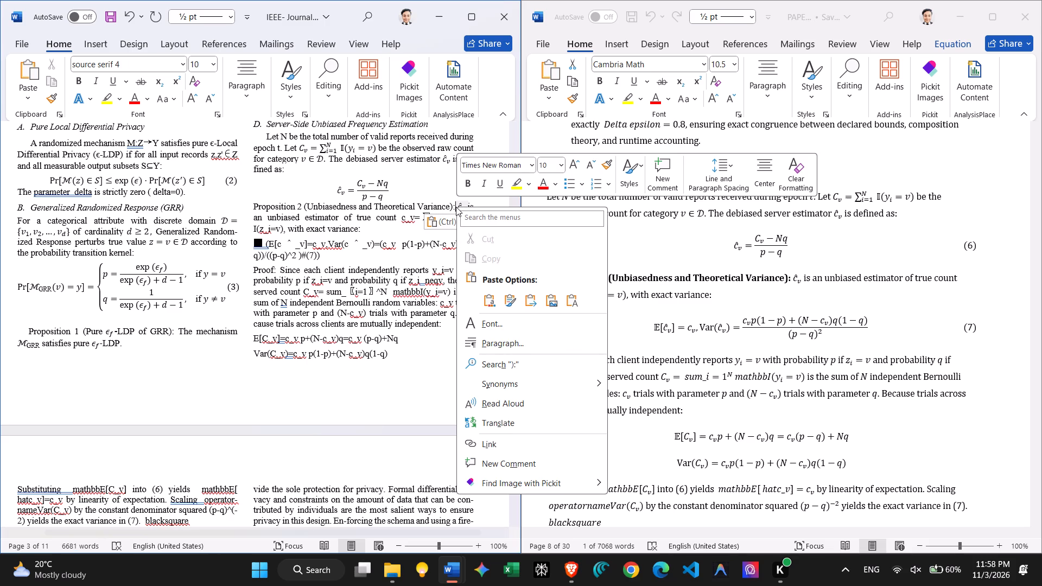
key("Right")
left_click(450, 207)
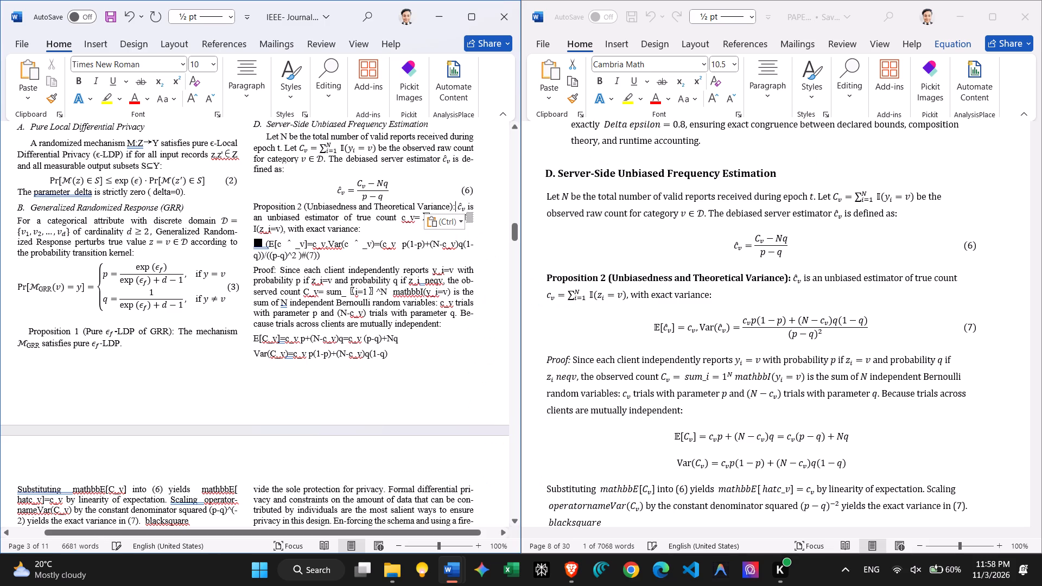
key("Right")
key("Right")
key("Right")
key("Right")
key("Right")
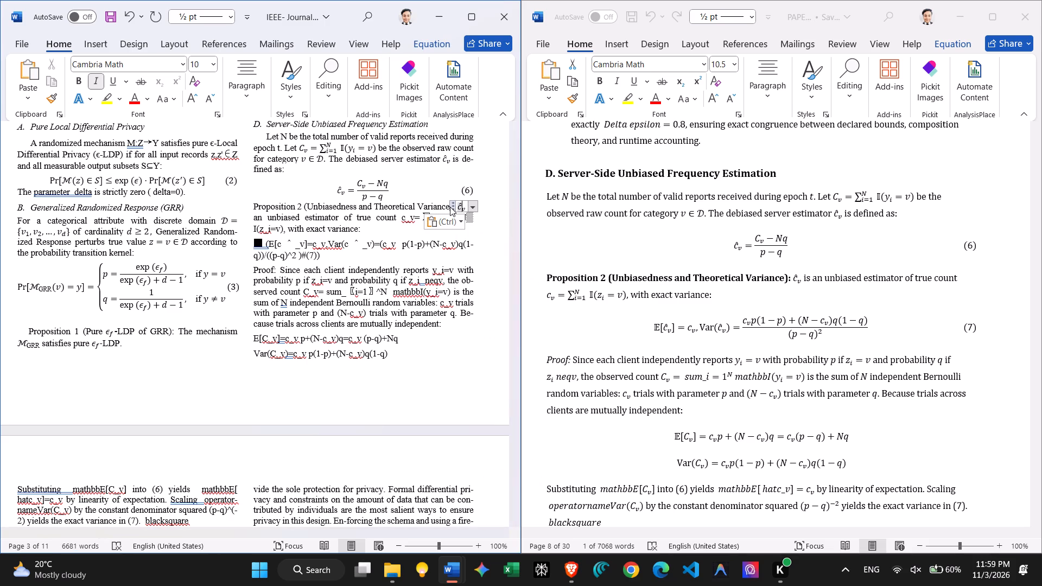
key("Right")
key("Right")
key("Right")
key("space")
left_click(403, 270)
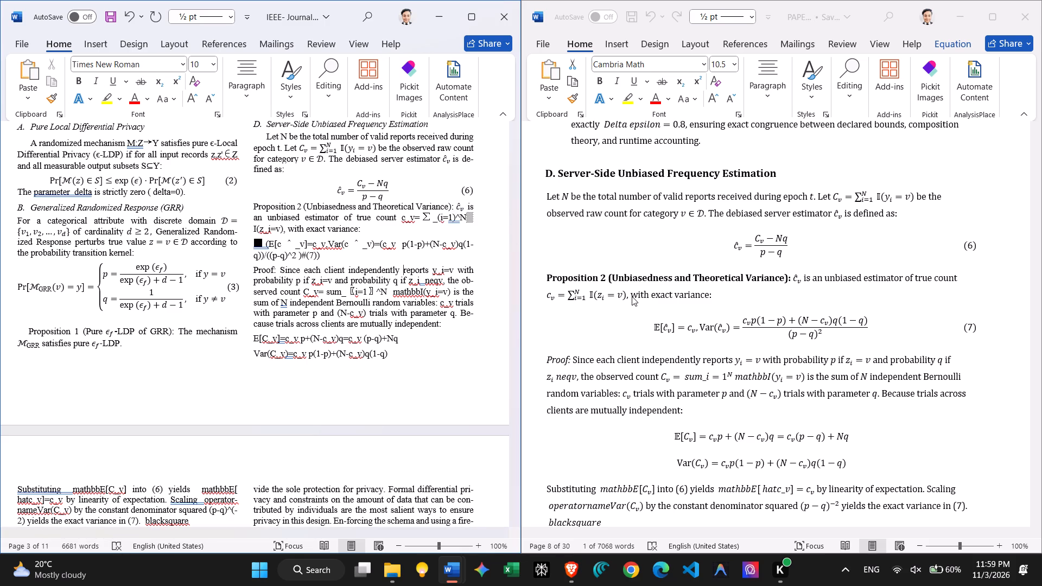
Replace the plain-text sum expression after "true count" in Proposition 2 with the formatted inline c_v = Σ 𝕀(z_i = v) and its comma from the source paper.
left_click_drag(630, 296, 580, 296)
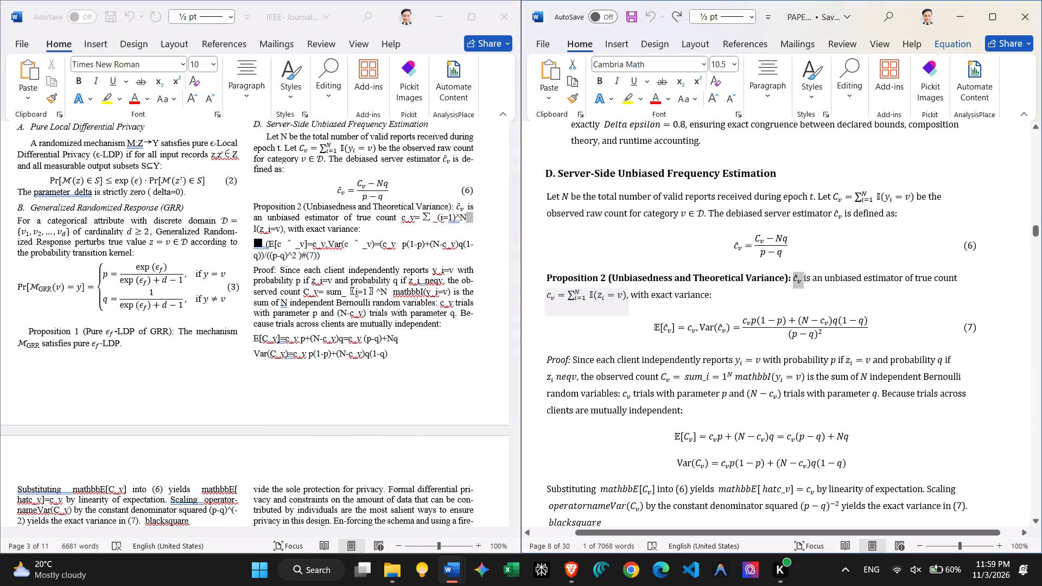
left_click_drag(580, 296, 542, 296)
left_click_drag(631, 301, 542, 301)
key("ctrl+c")
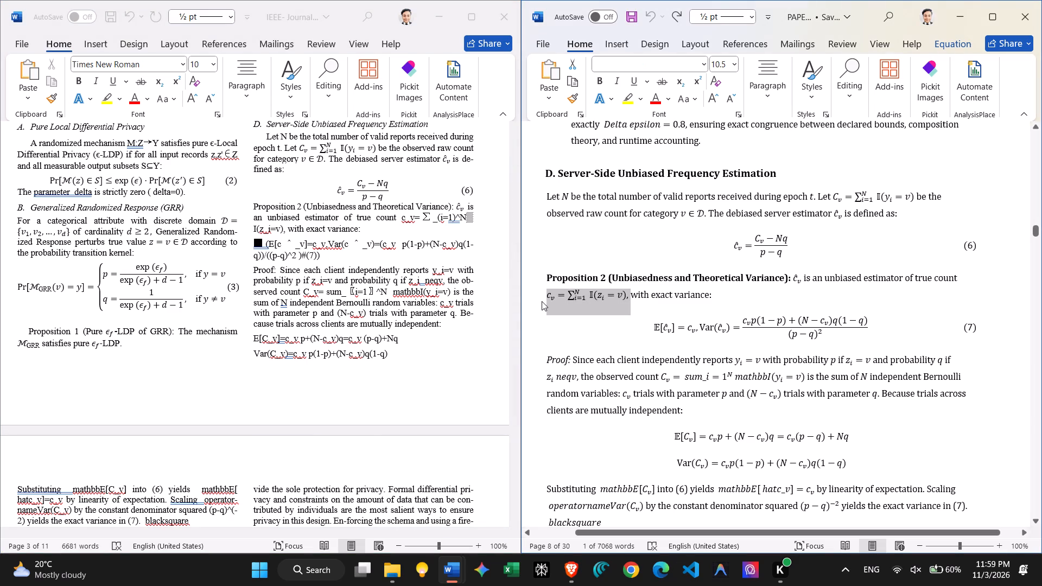
left_click(288, 230)
left_click_drag(286, 230, 401, 219)
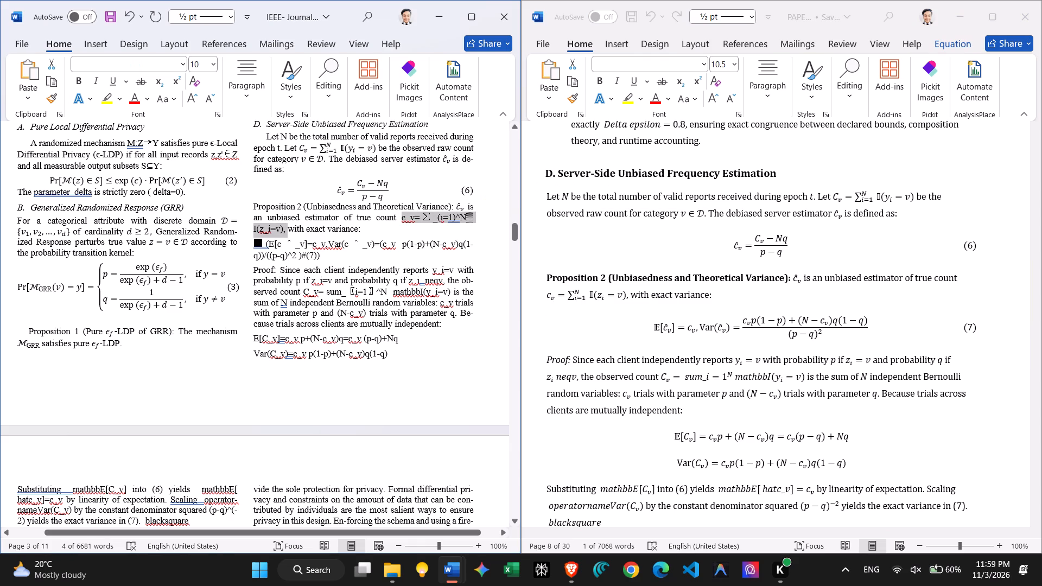
key("ctrl+v")
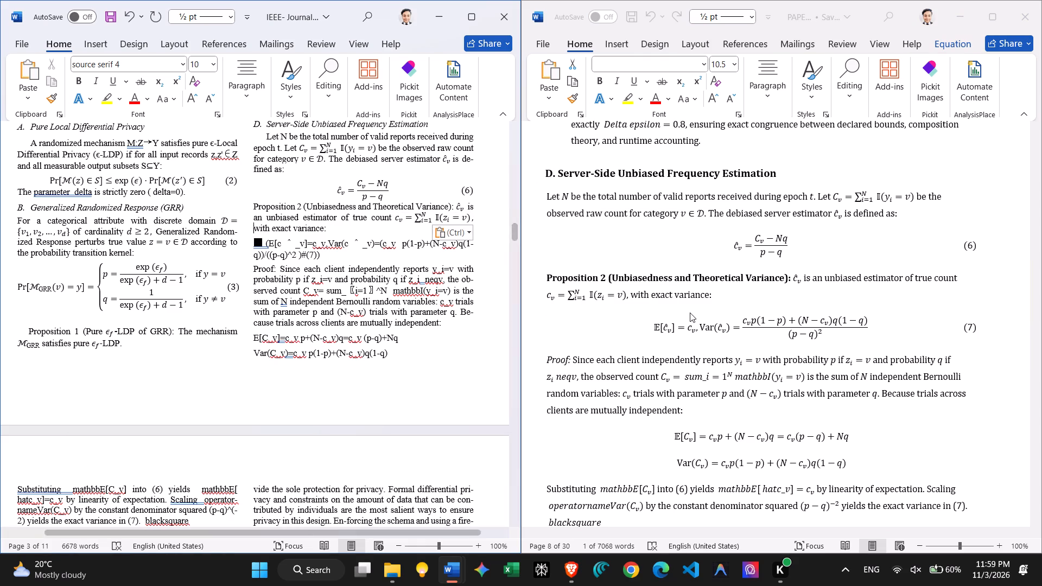
Replace the plain-text variance equation below "with exact variance:" with the formatted numbered equation (7) from the source paper.
left_click(993, 330)
left_click_drag(994, 333, 931, 326)
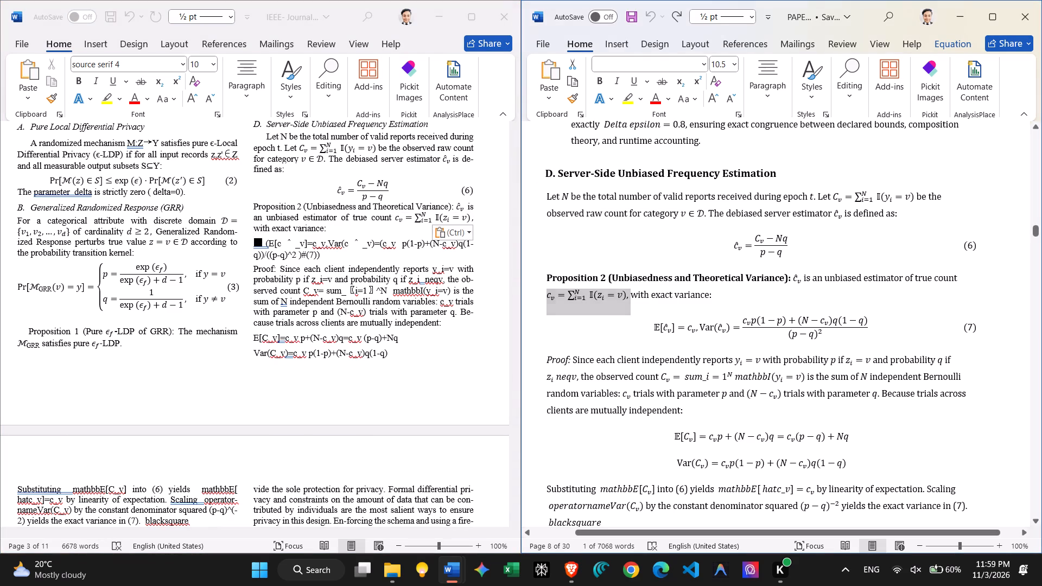
left_click_drag(931, 326, 691, 328)
key("ctrl+c")
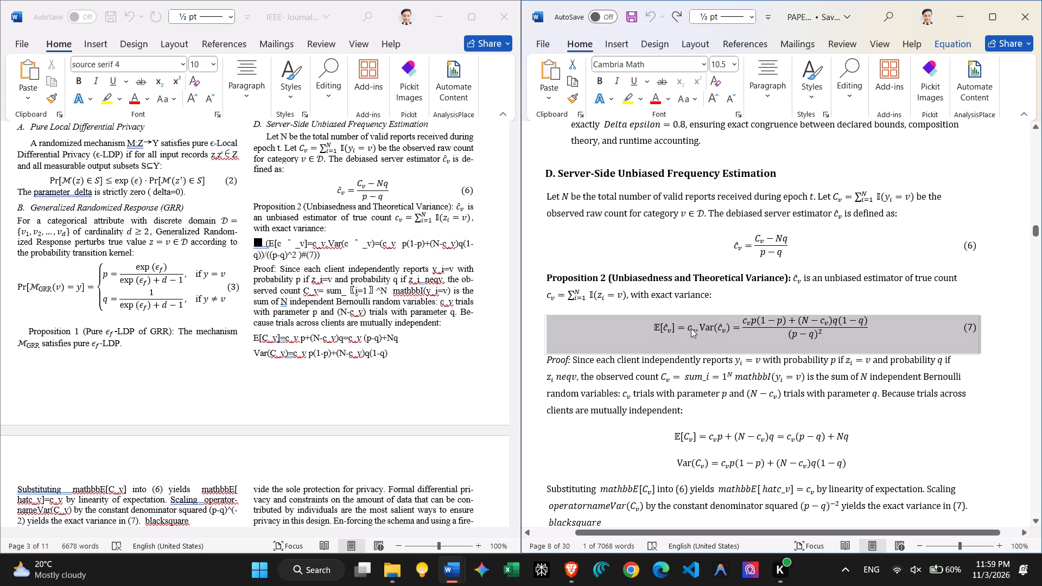
left_click(339, 259)
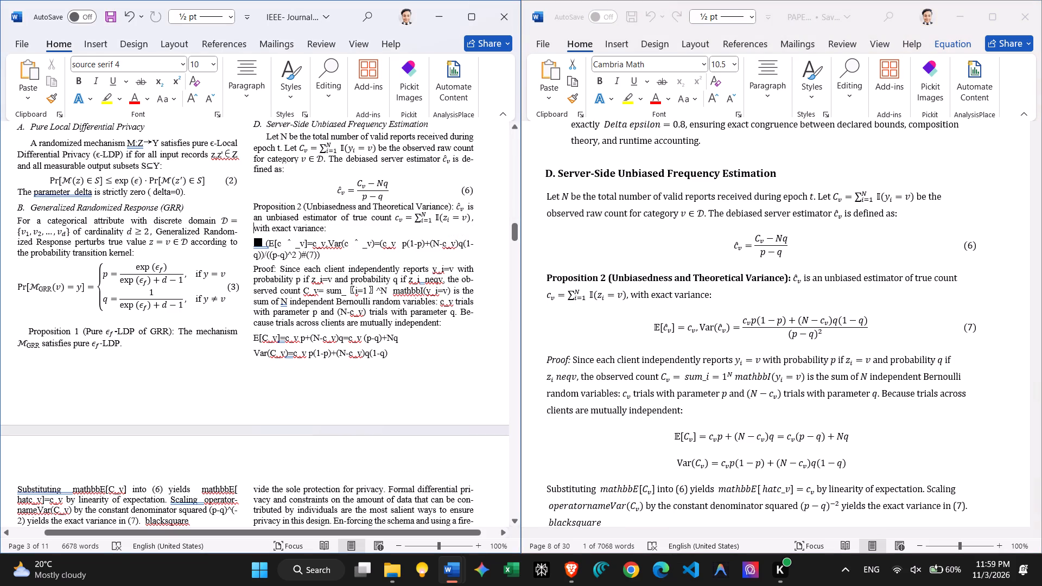
left_click_drag(339, 259, 254, 243)
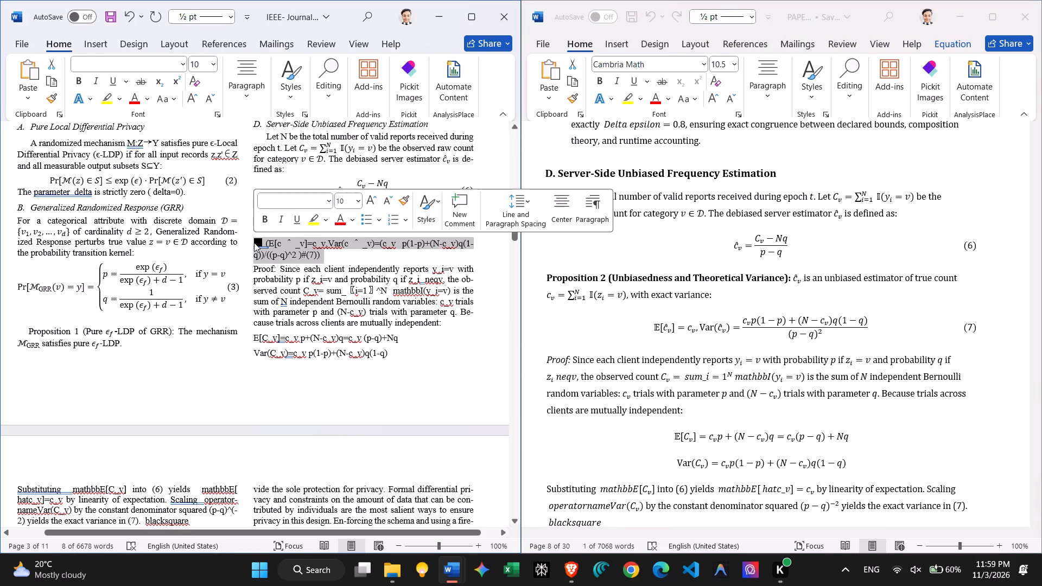
key("ctrl+v")
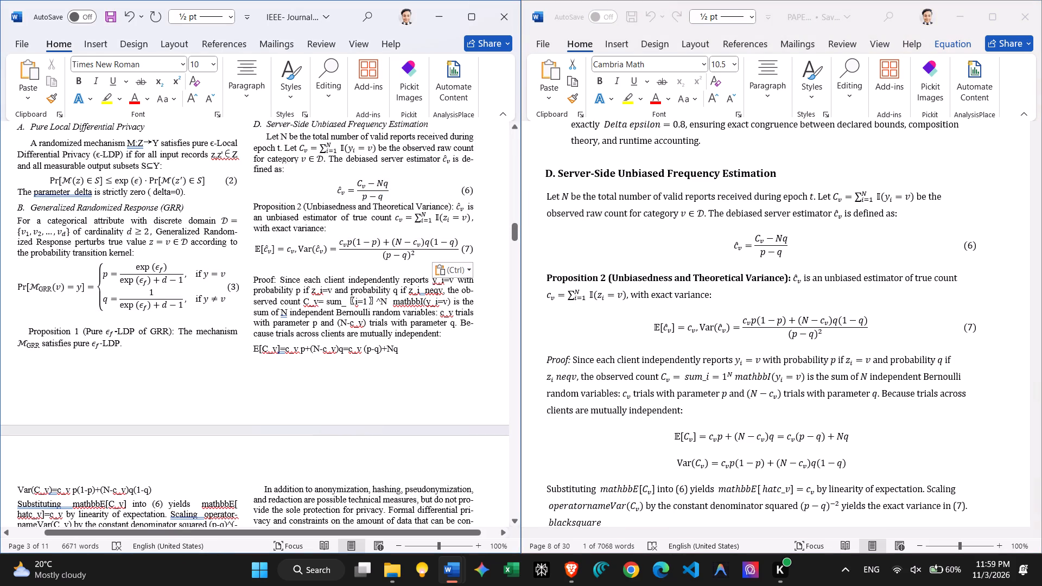
Set equation (7) to 1.0 line spacing and remove the space after its paragraph.
left_click(315, 268)
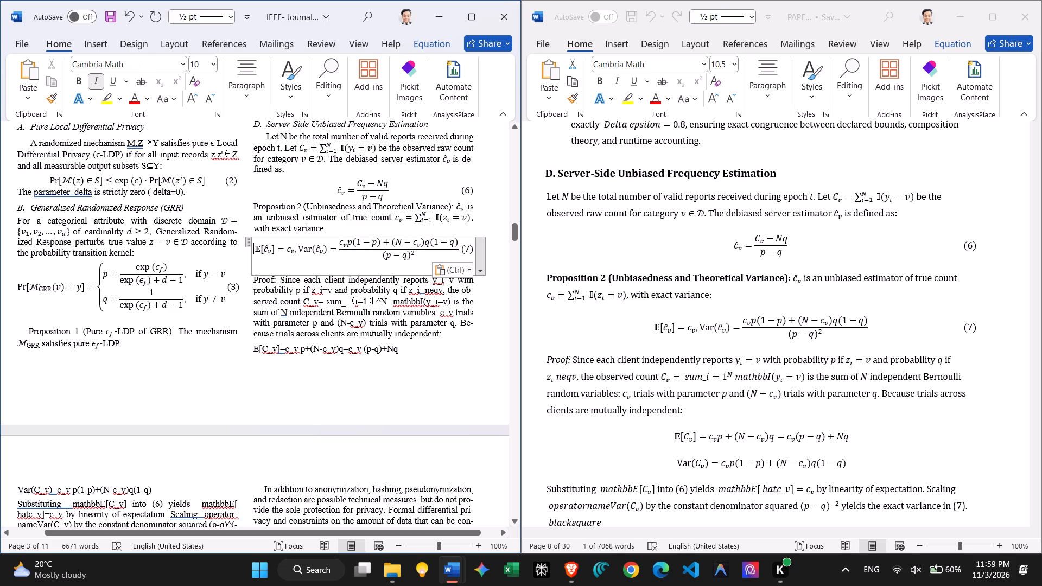
left_click(260, 109)
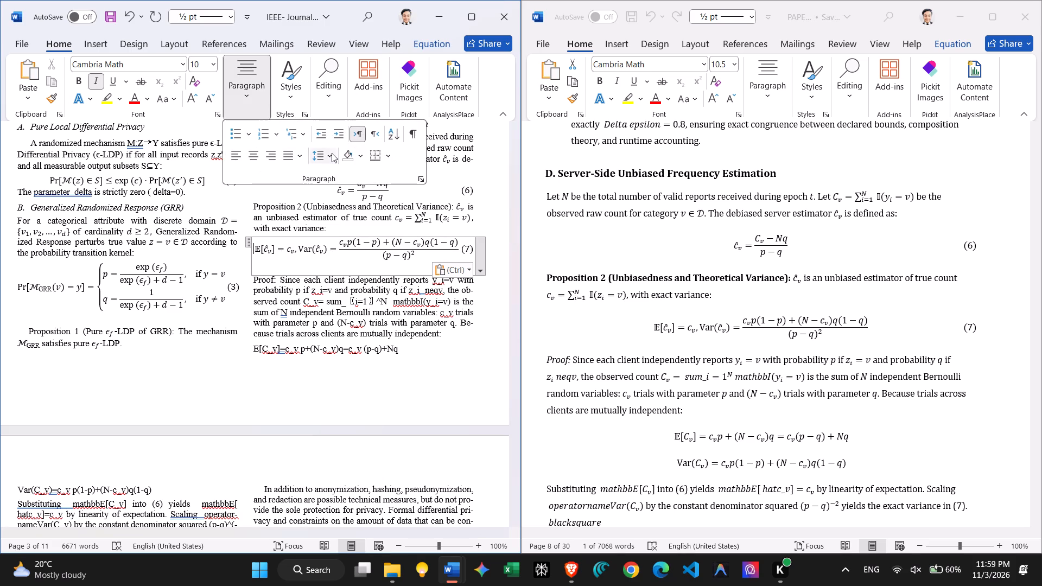
left_click_drag(332, 153, 348, 169)
left_click(348, 169)
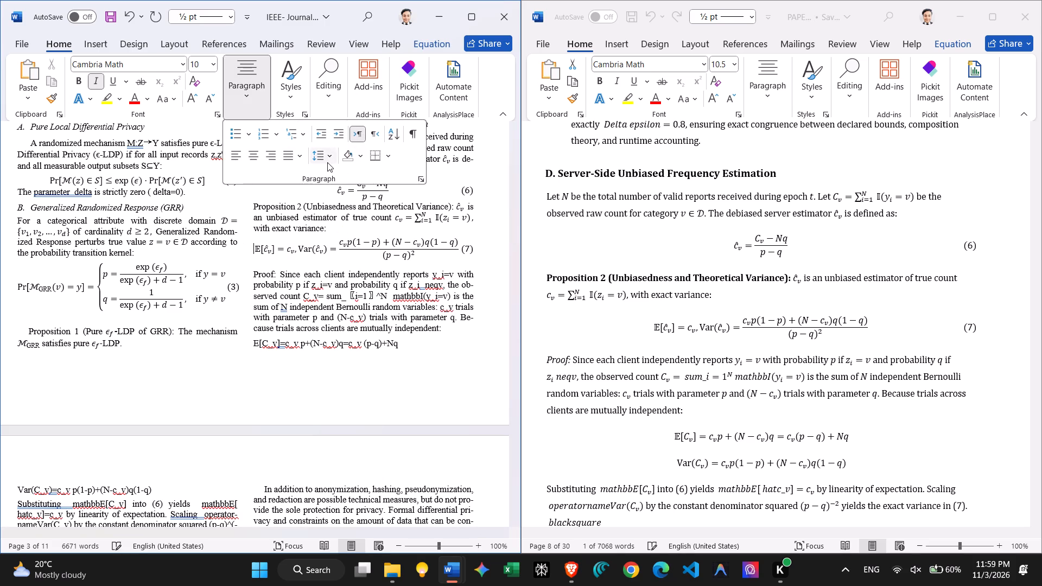
left_click(327, 162)
left_click(350, 323)
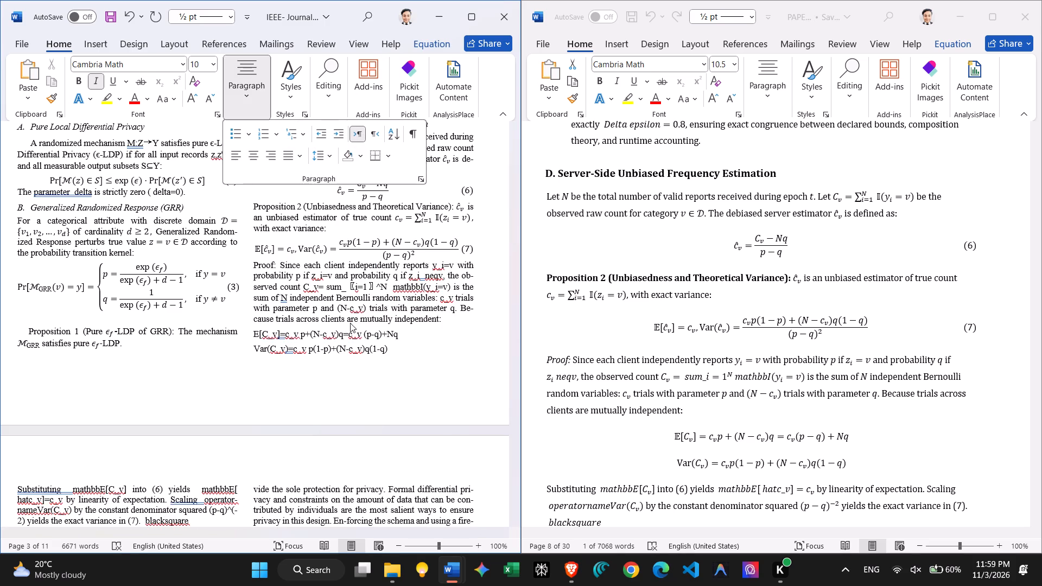
left_click(403, 359)
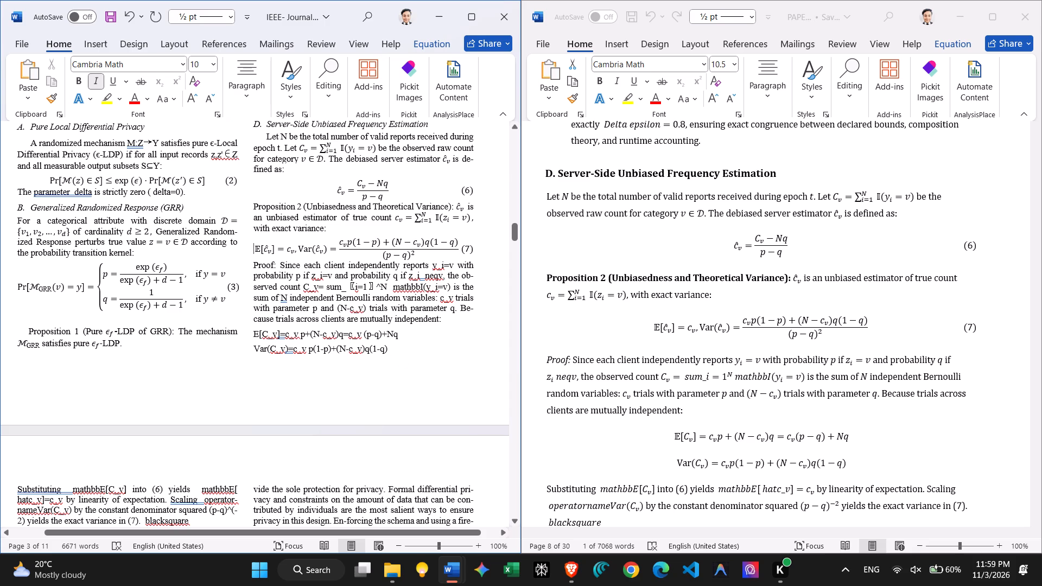
Replace the plain-text y_i=v after "independently reports" in the Proof paragraph with the formatted inline y_i = v from the source paper.
scroll(707, 362, "down", 1)
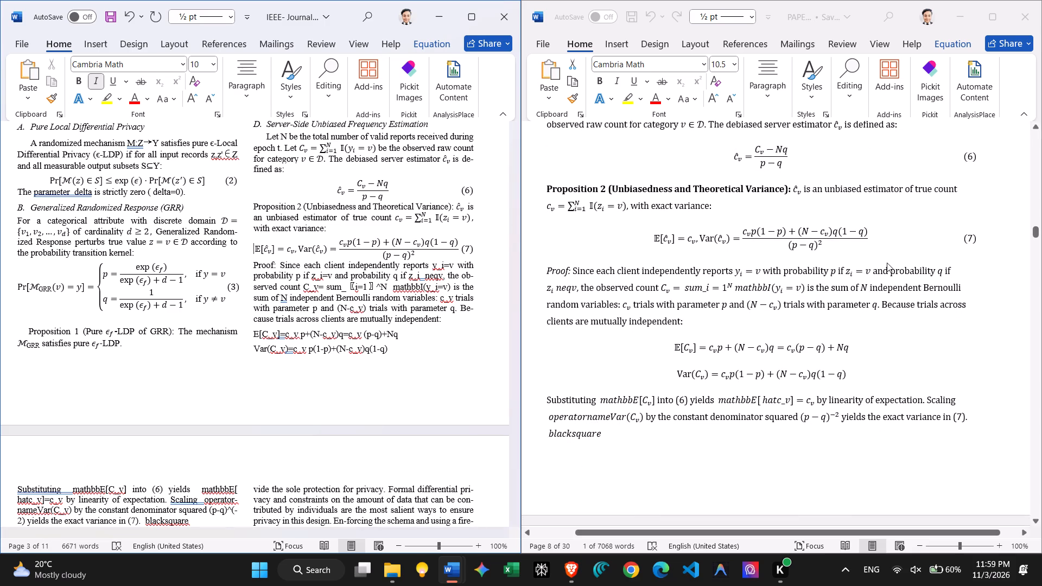
double_click(761, 272)
left_click(761, 272)
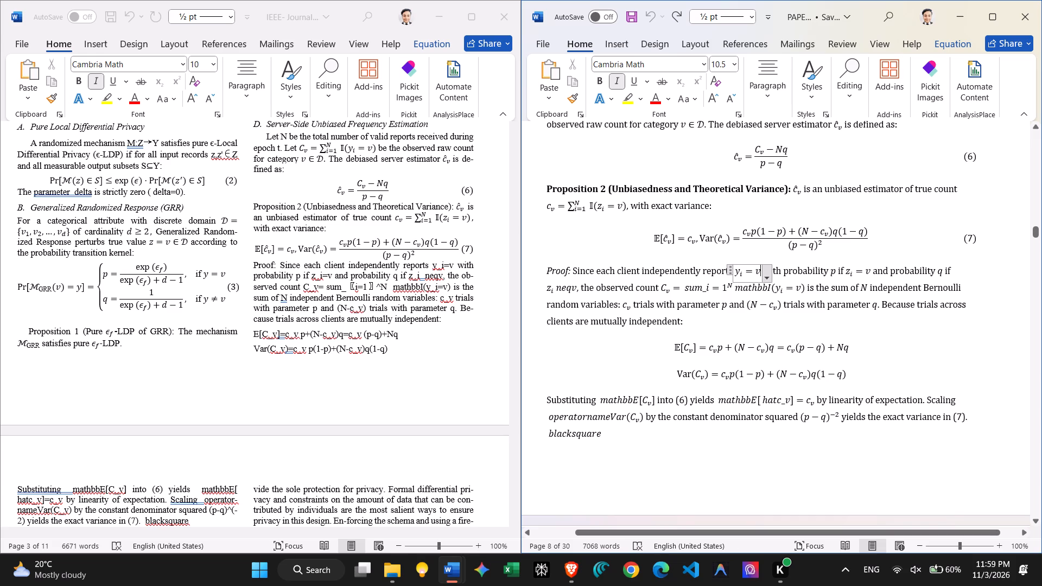
left_click(814, 271)
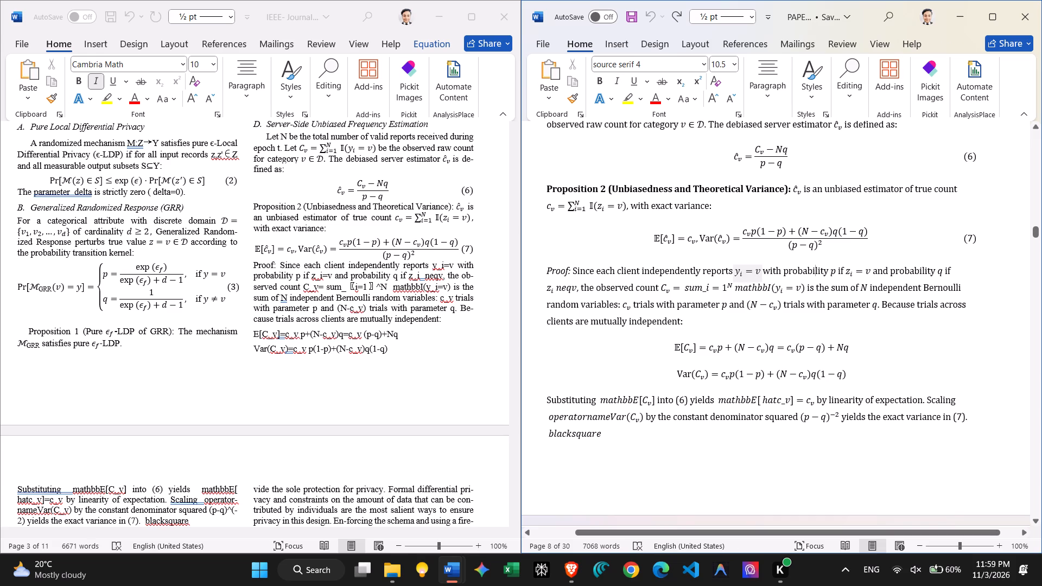
left_click_drag(760, 275, 736, 275)
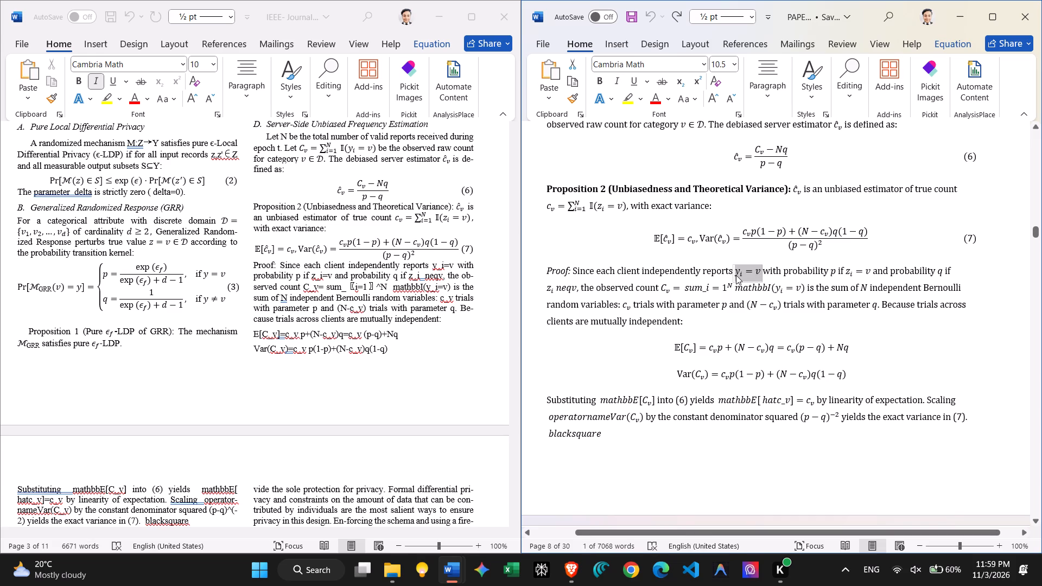
key("ctrl+c")
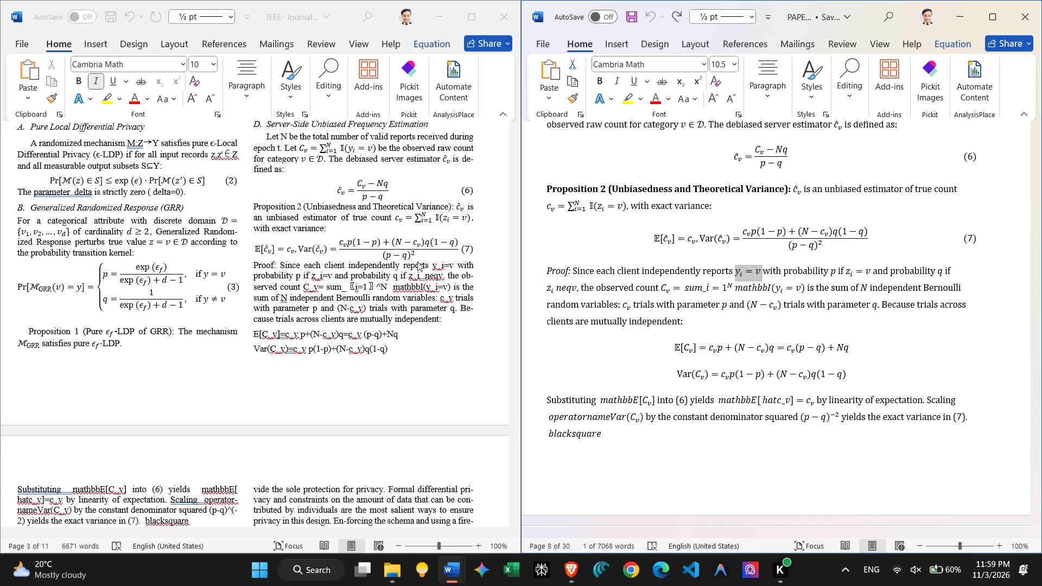
left_click(455, 265)
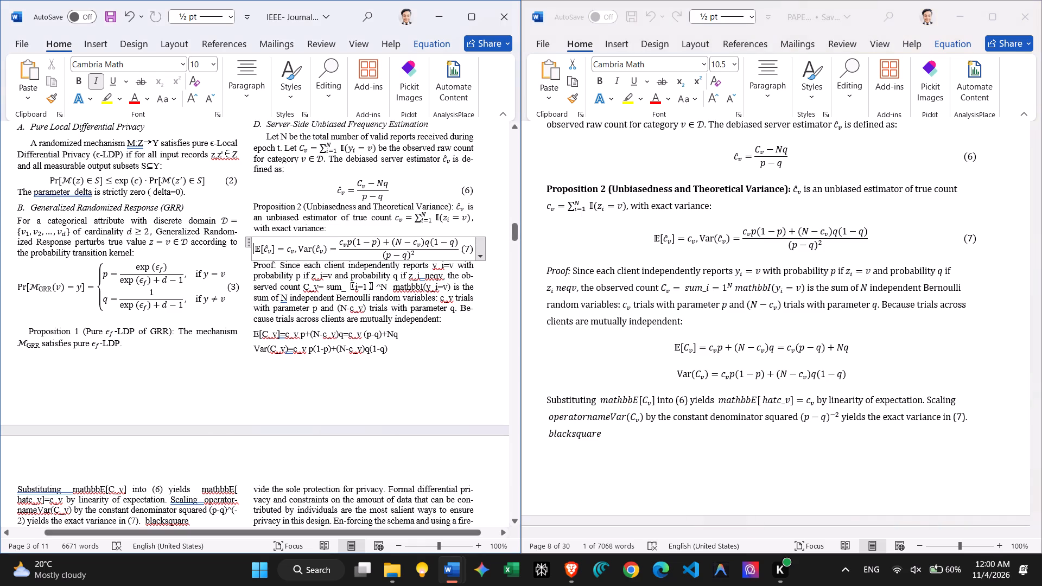
left_click_drag(454, 266, 434, 269)
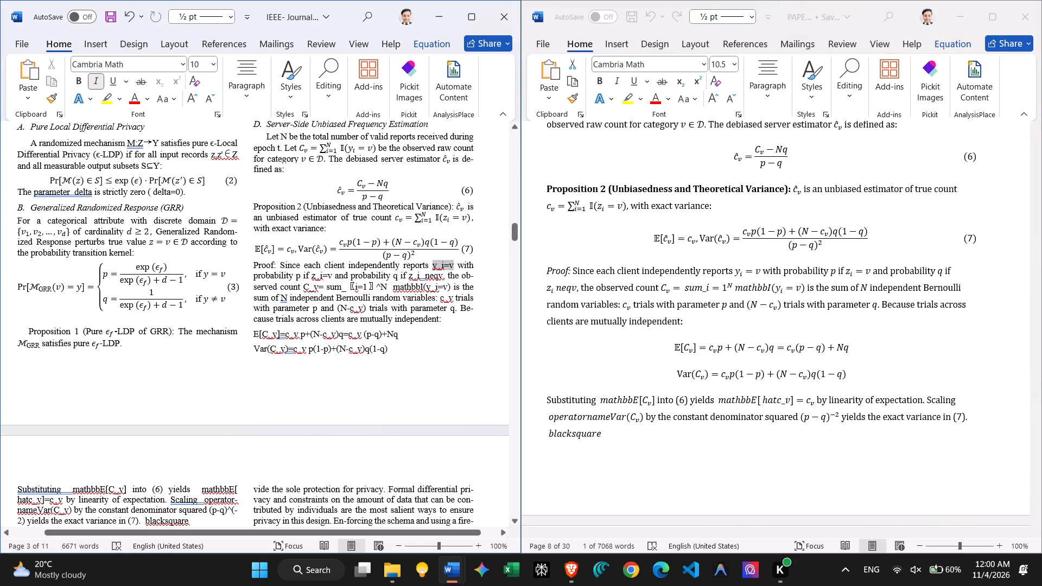
left_click_drag(434, 269, 434, 269)
key("ctrl+v")
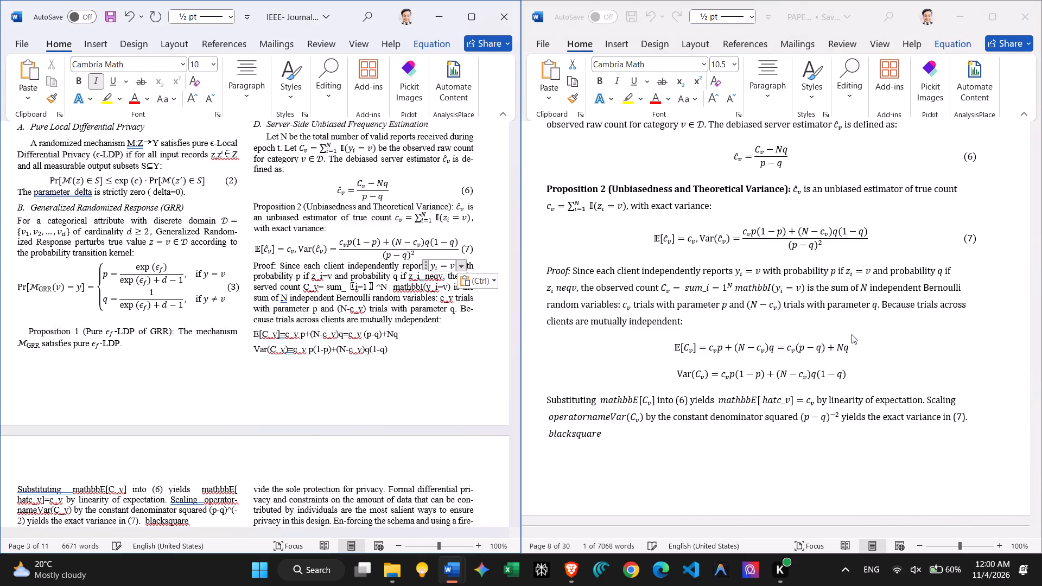
Replace the plain-text z_i=v after "probability p if" in the Proof paragraph with the formatted inline z_i = v from the source paper.
left_click(872, 272)
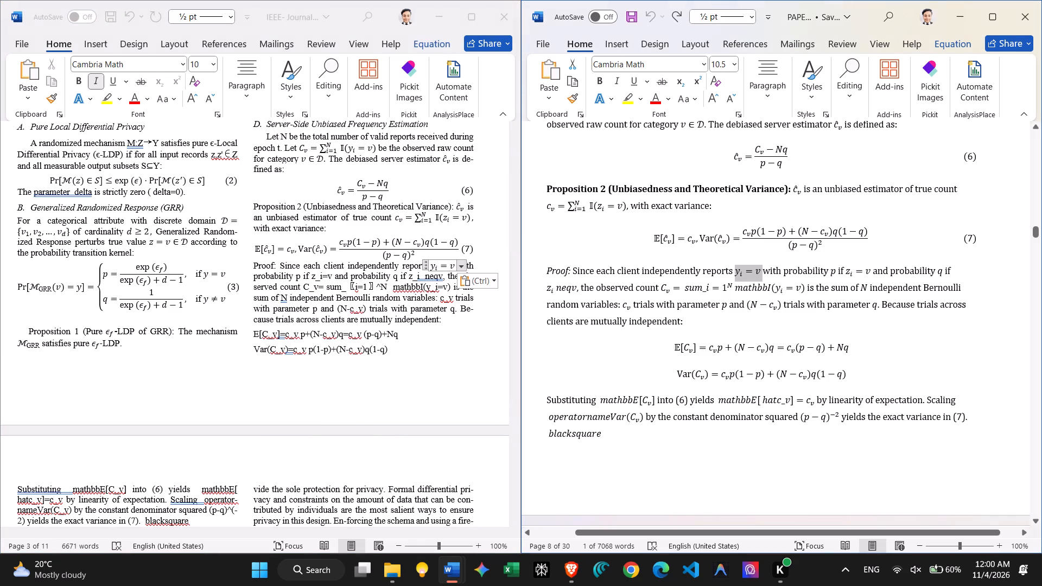
left_click_drag(872, 272, 852, 273)
key("ctrl+c")
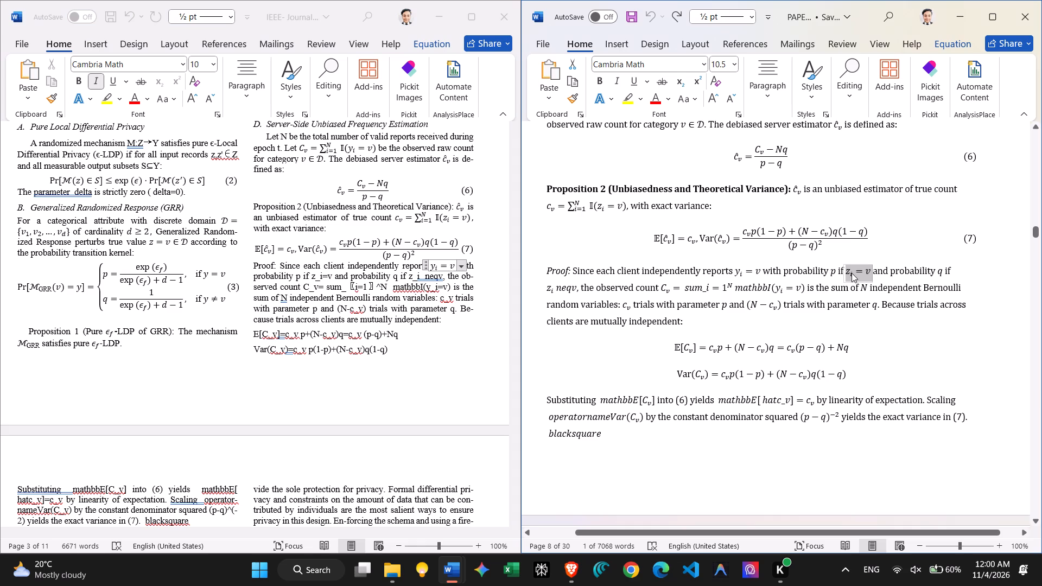
left_click(334, 276)
left_click_drag(332, 276, 312, 277)
key("ctrl+v")
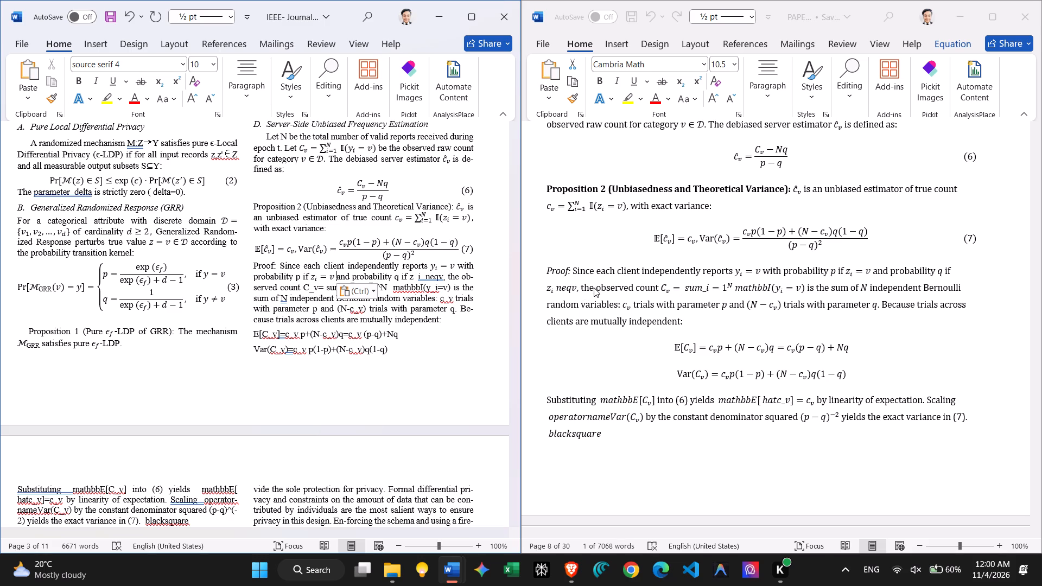
Replace the plain-text z_i neqv after "probability q if" in the Proof paragraph with the formatted inline z_i neqv, from the source paper.
left_click_drag(582, 294, 568, 293)
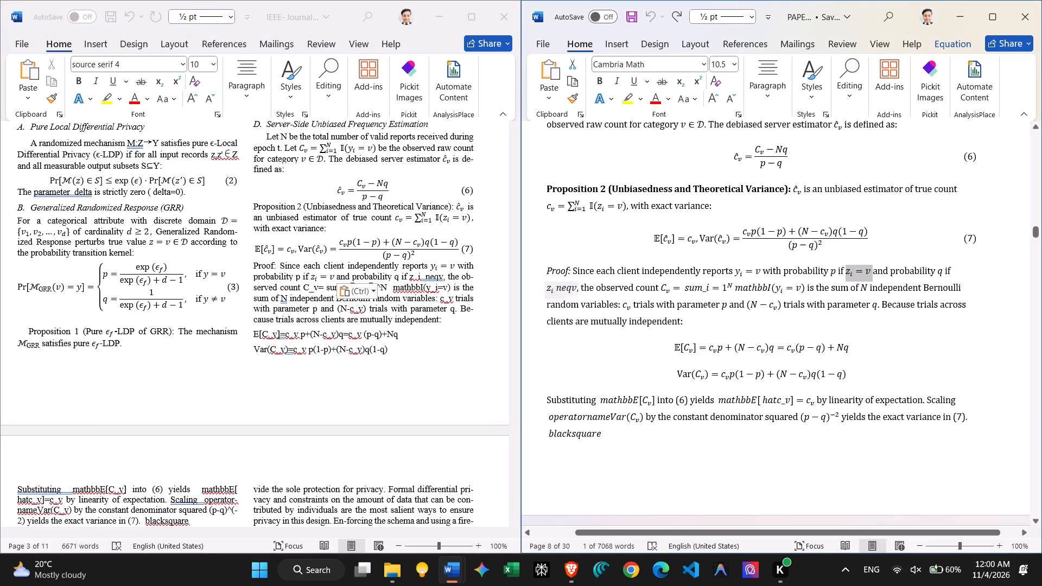
left_click_drag(579, 293, 552, 293)
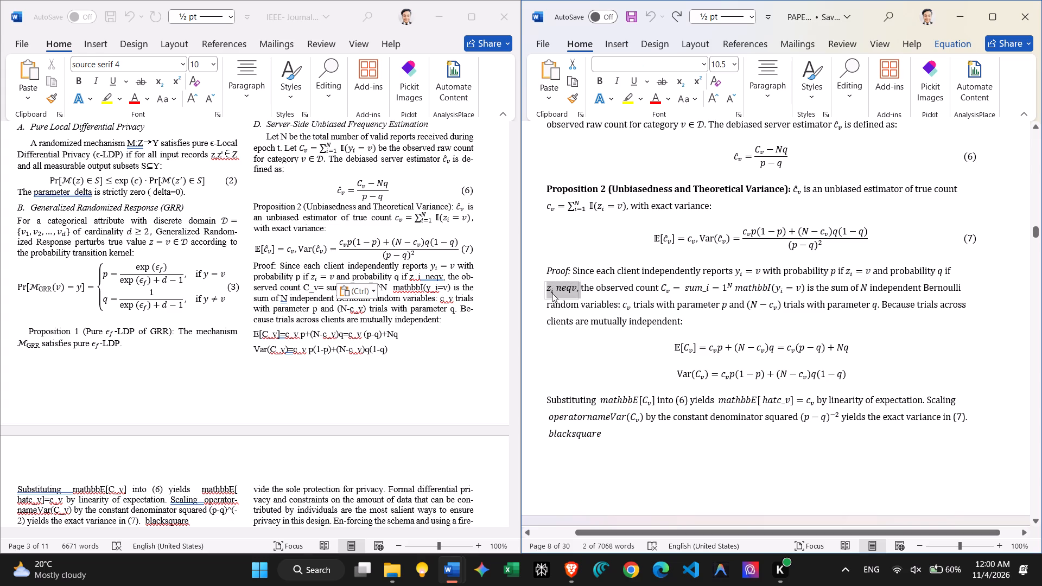
key("ctrl+c")
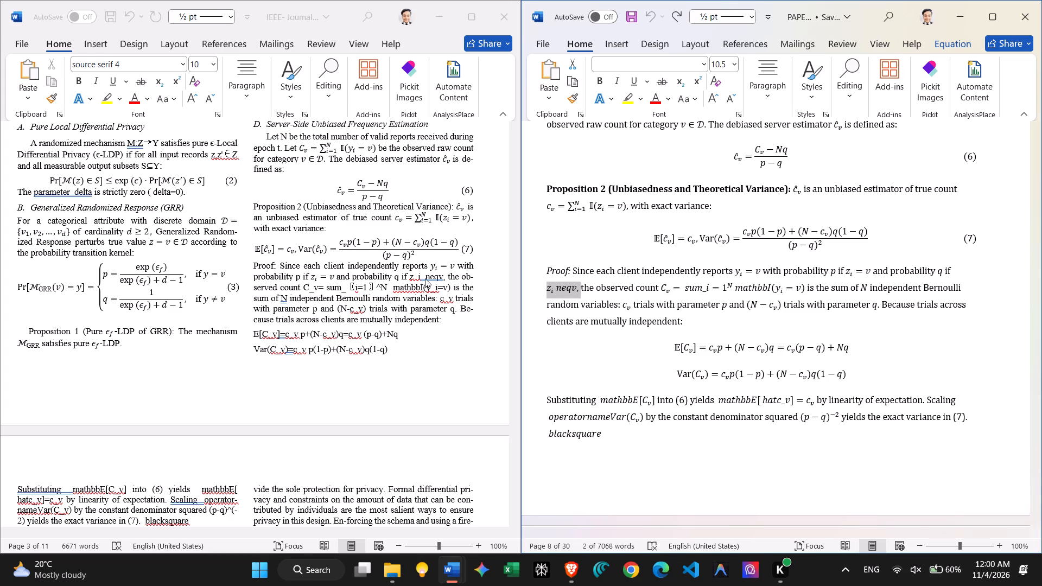
left_click(435, 275)
left_click_drag(446, 276, 414, 279)
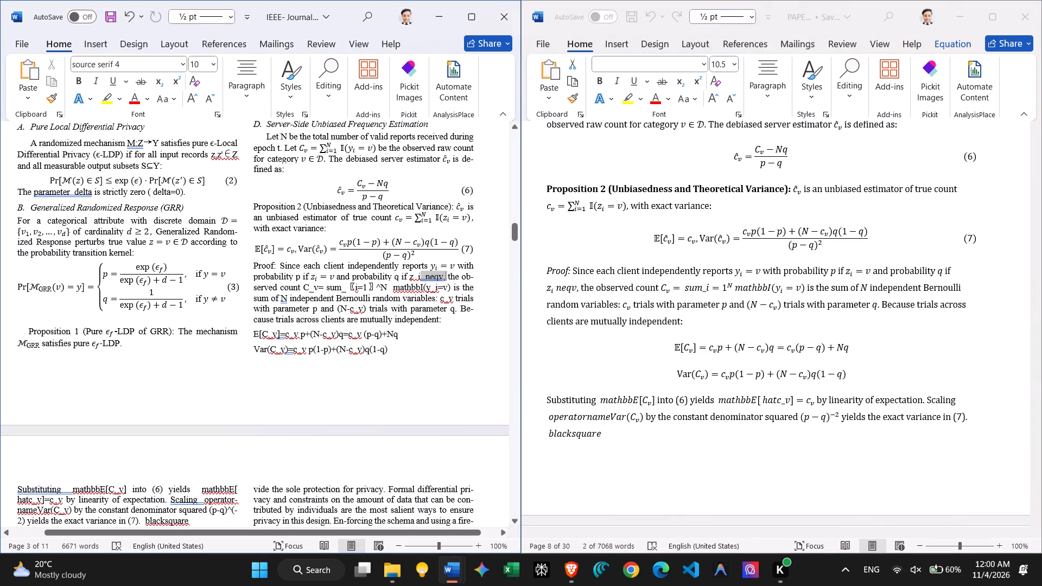
left_click_drag(414, 279, 409, 279)
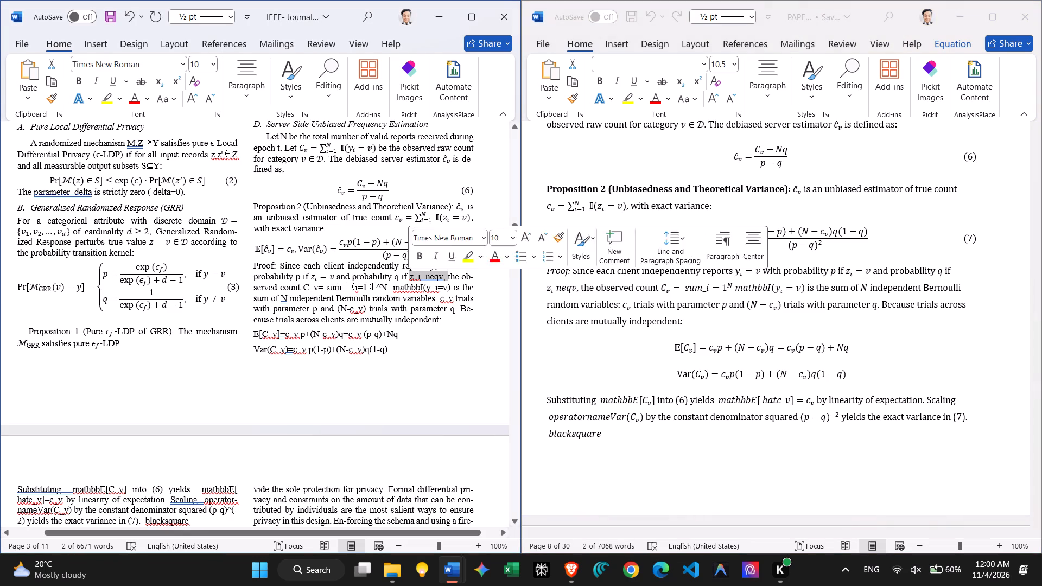
key("ctrl+v")
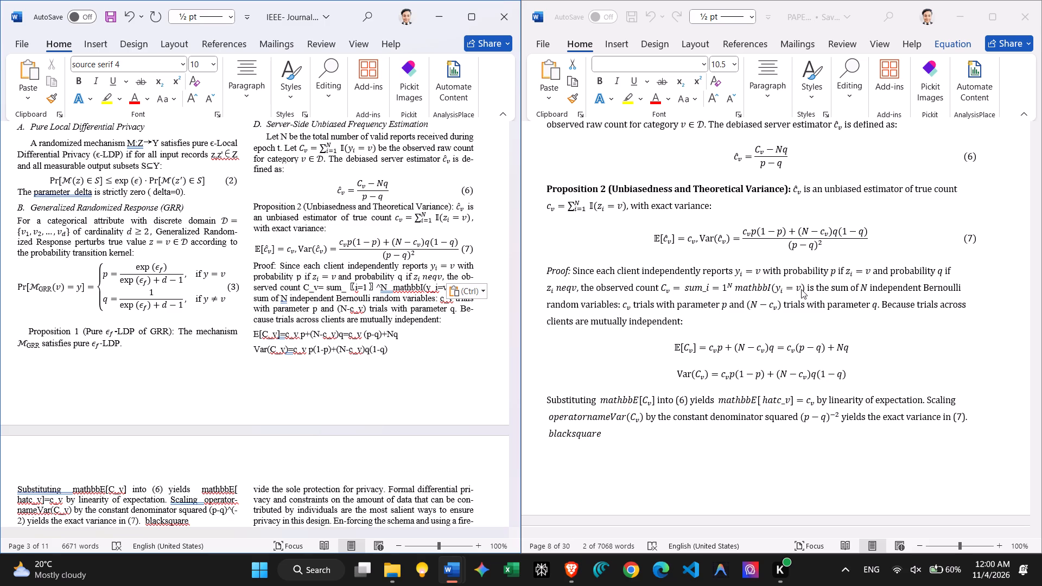
Replace the plain-text C_v sum expression after "observed count" in the Proof paragraph with the formatted inline C_v = sum_i = 1^N mathbbI(y_i = v) from the source paper.
left_click_drag(806, 291, 776, 289)
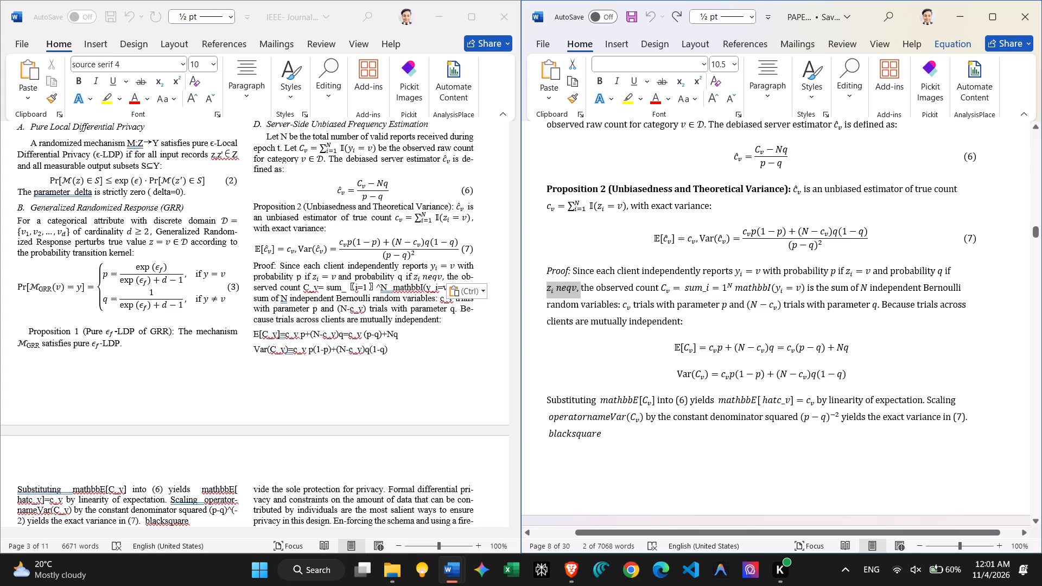
left_click_drag(804, 293, 679, 298)
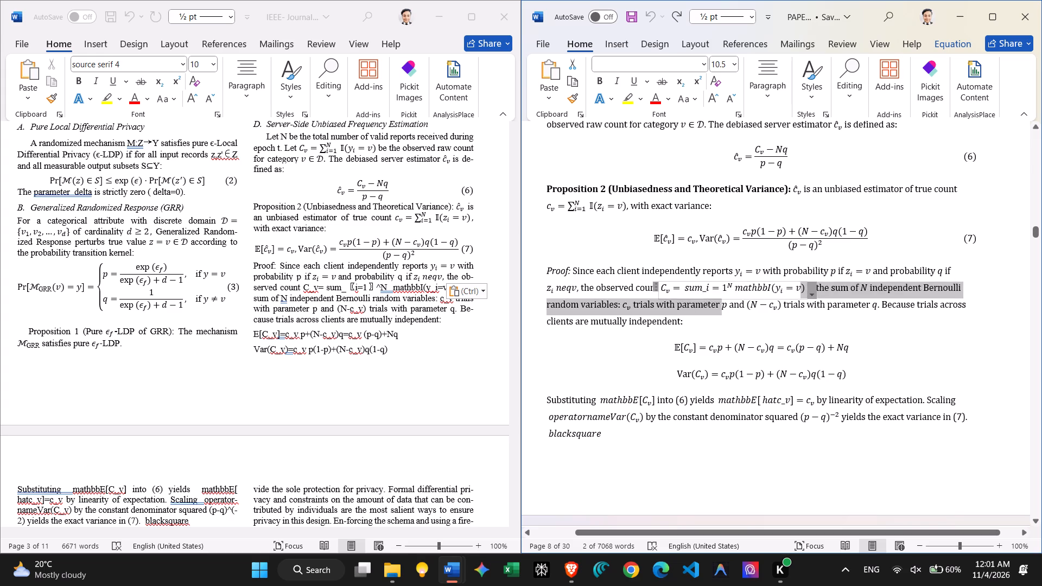
left_click_drag(679, 298, 660, 294)
key("ctrl+c")
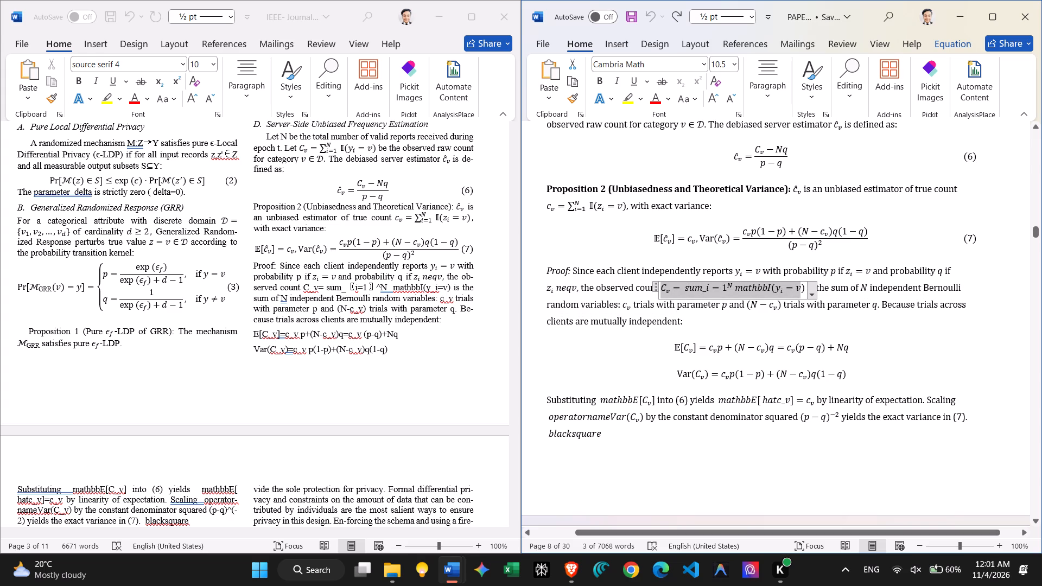
left_click(409, 302)
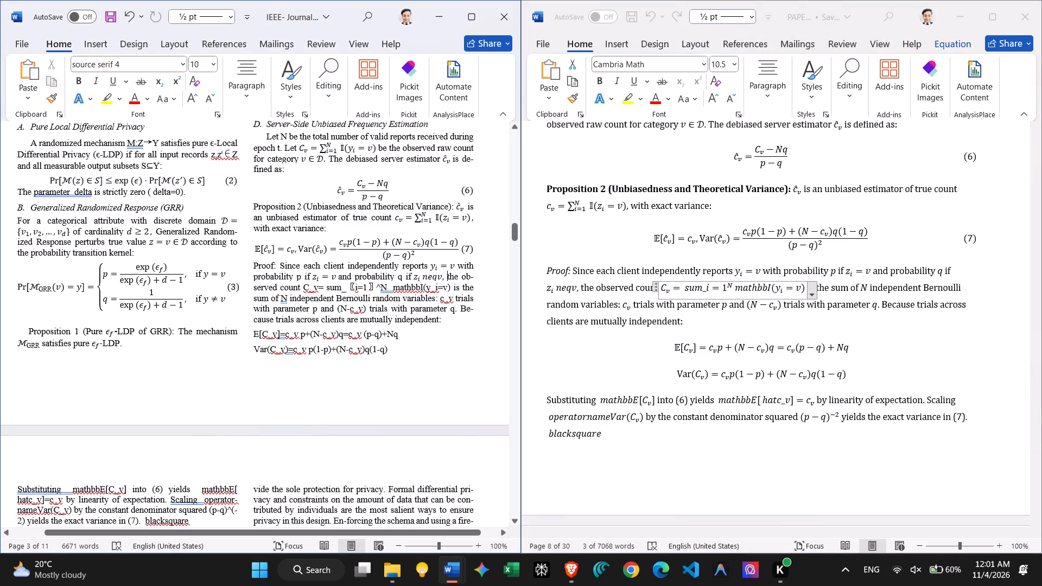
left_click_drag(450, 288, 441, 288)
left_click_drag(441, 288, 313, 290)
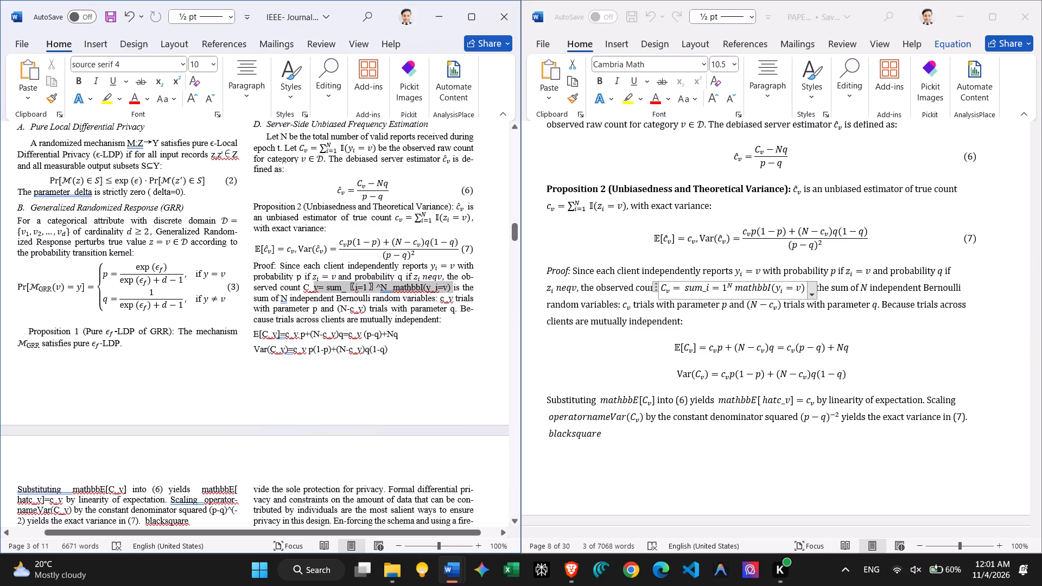
left_click_drag(313, 290, 307, 291)
left_click_drag(307, 291, 304, 291)
key("ctrl+v")
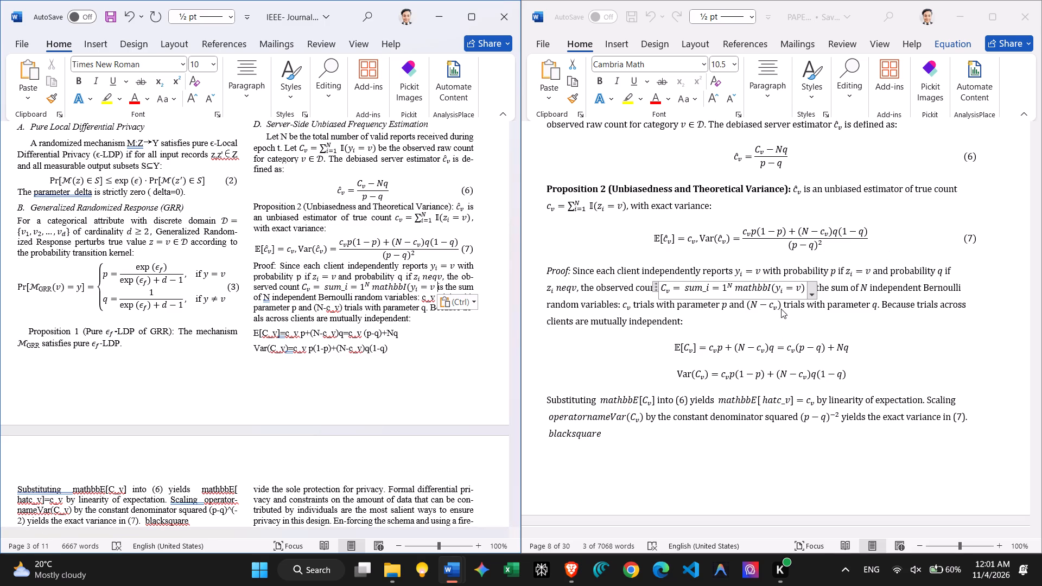
Replace the plain-text c_v after "Bernoulli random variables:" with the formatted inline c_v from the source paper, followed by a space.
left_click(757, 313)
left_click(757, 313)
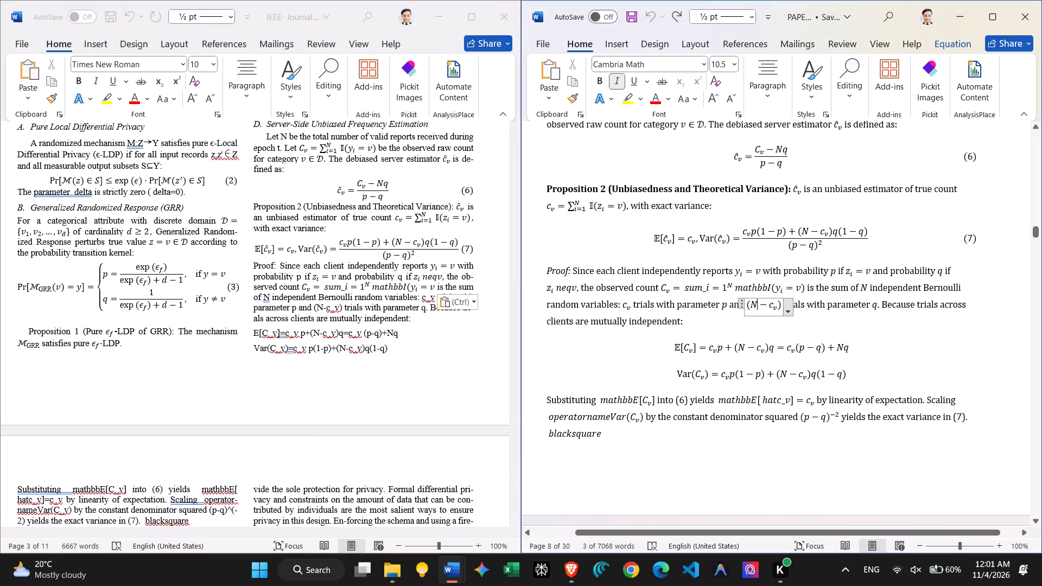
left_click_drag(631, 307, 630, 307)
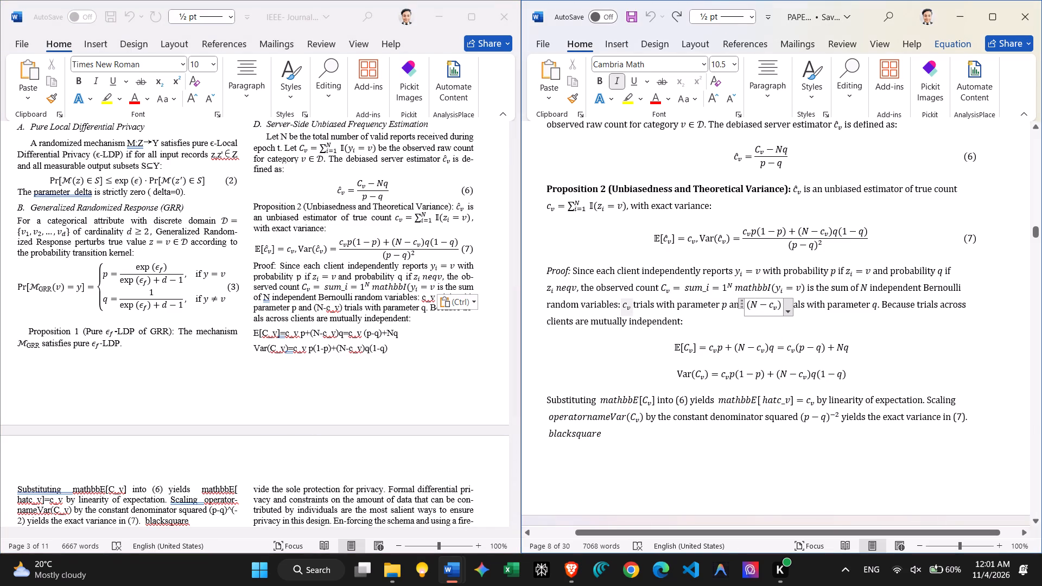
left_click_drag(630, 307, 622, 307)
key("ctrl+c")
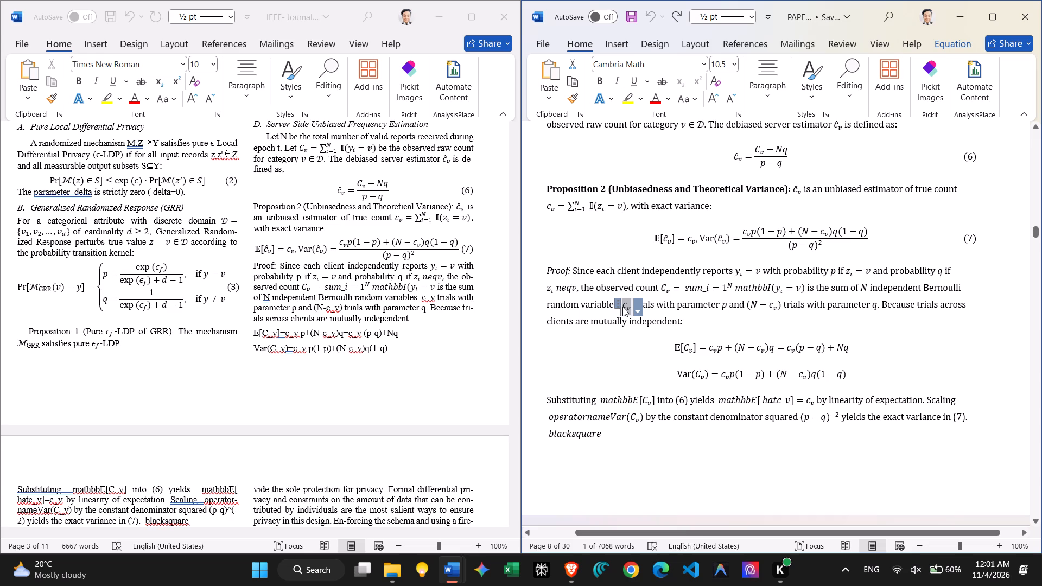
left_click(433, 298)
left_click_drag(435, 298, 432, 298)
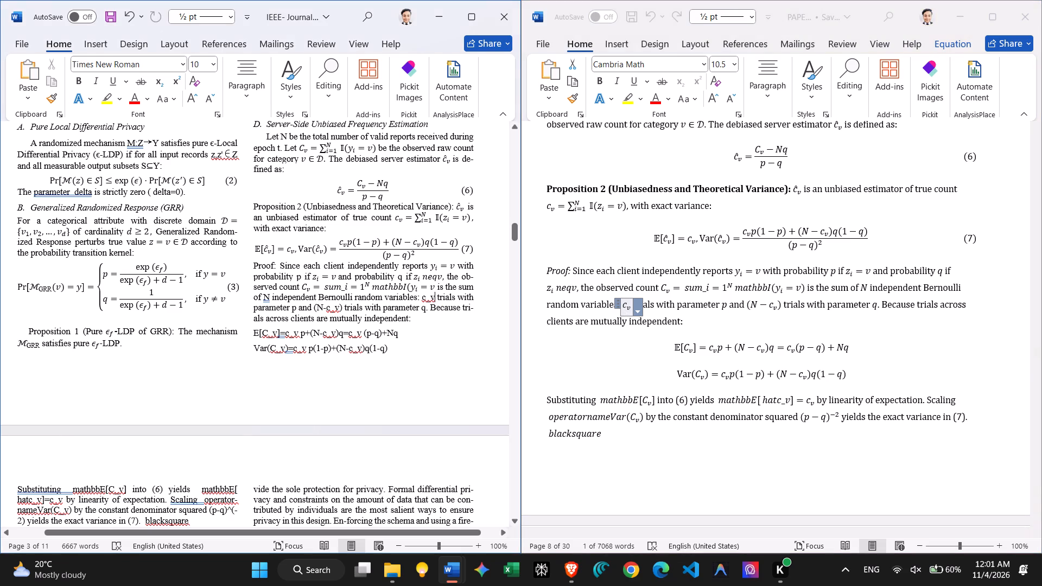
left_click_drag(432, 298, 422, 298)
key("ctrl+v")
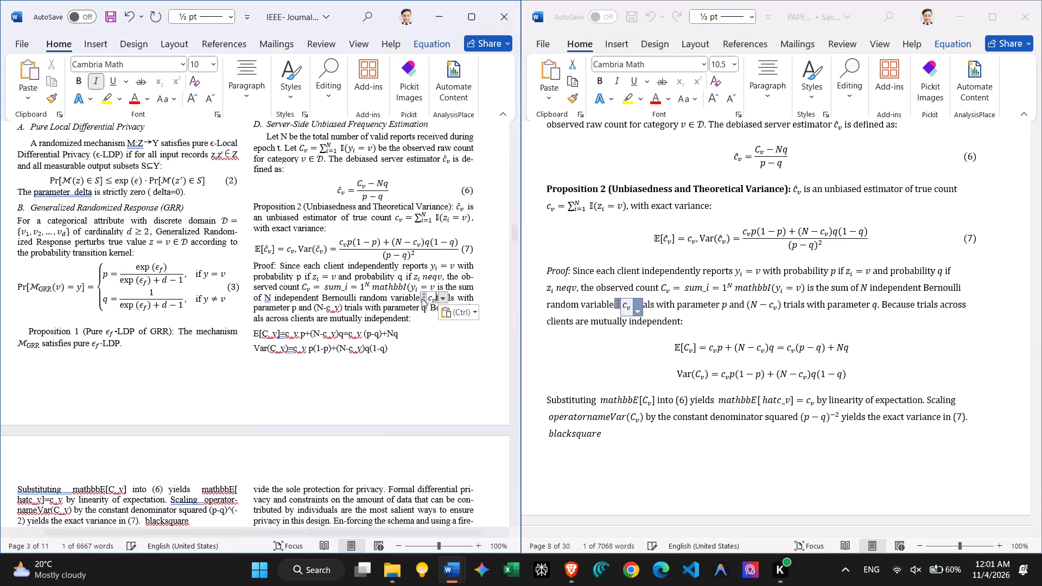
key("space")
left_click(468, 328)
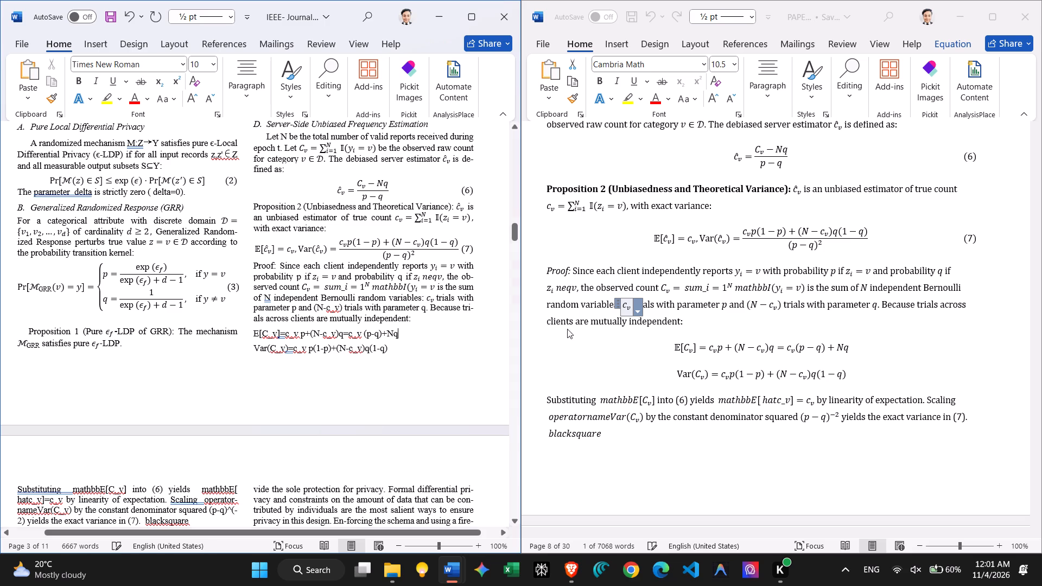
Replace the plain-text (N-c_v) after "parameter p and" in the Proof paragraph with the formatted inline (N − c_v) from the source paper.
left_click(781, 307)
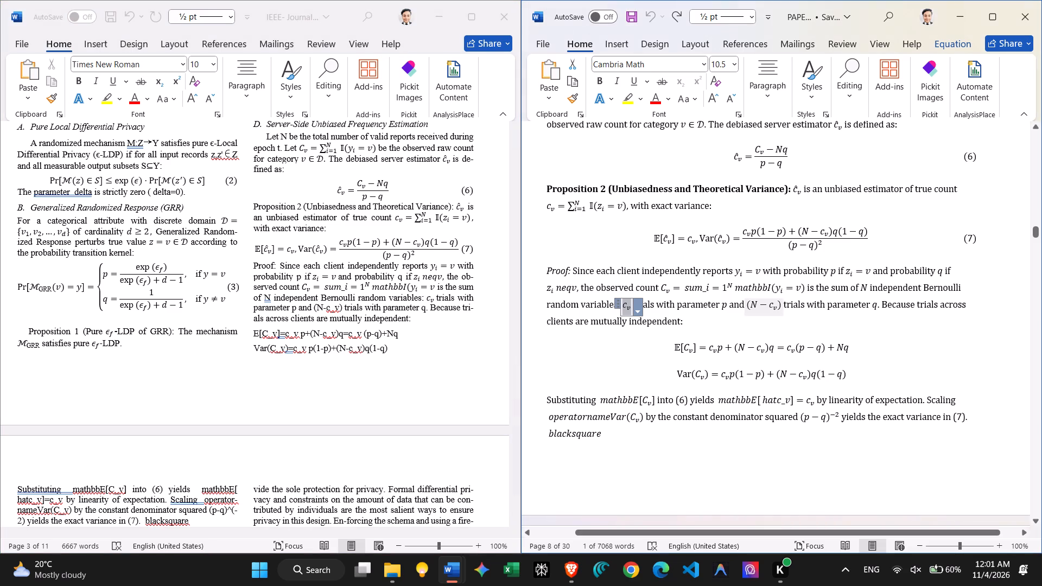
left_click_drag(783, 308, 746, 308)
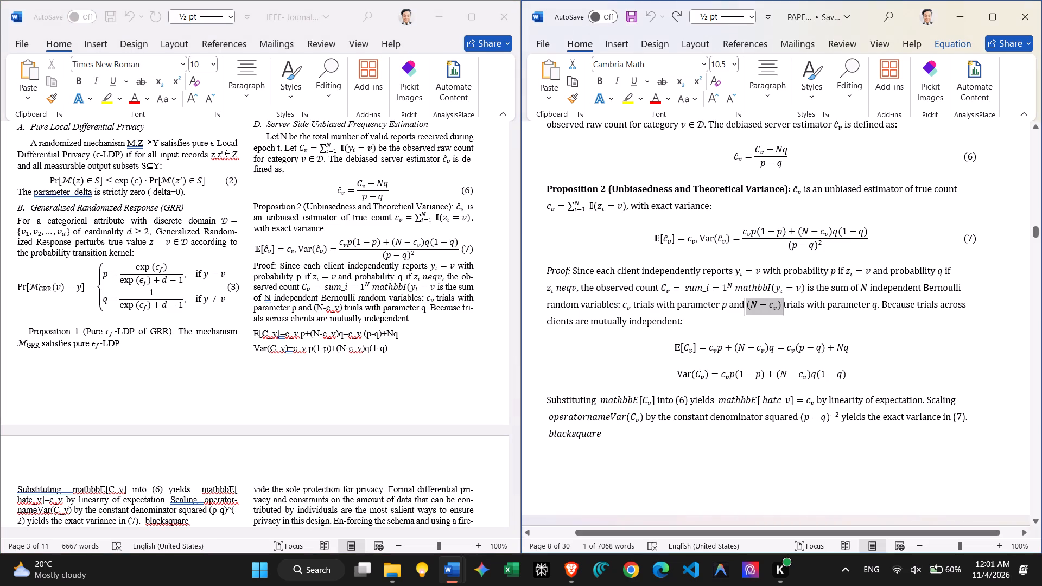
key("ctrl+c")
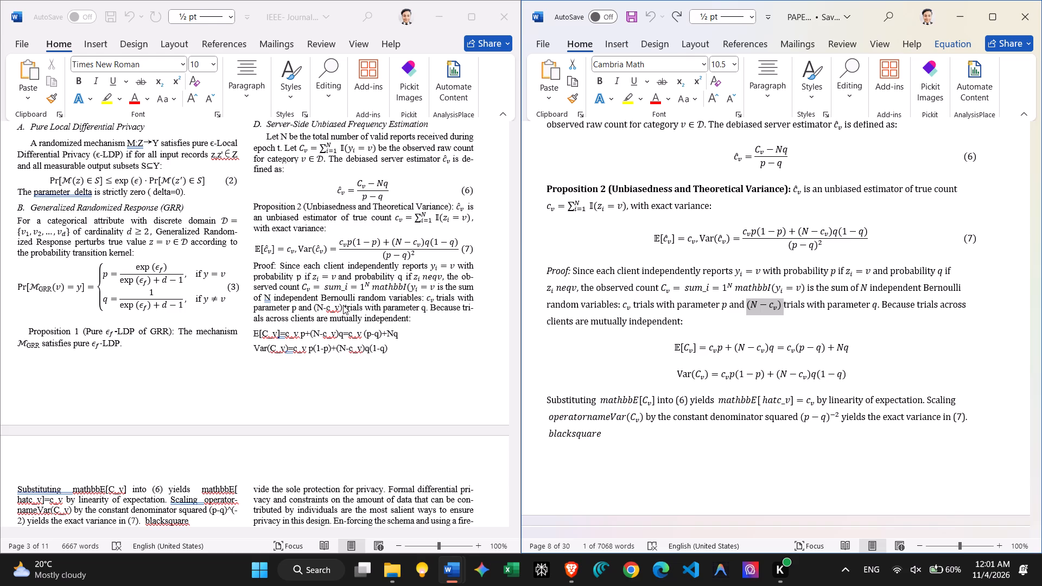
left_click(342, 305)
left_click_drag(342, 307, 338, 308)
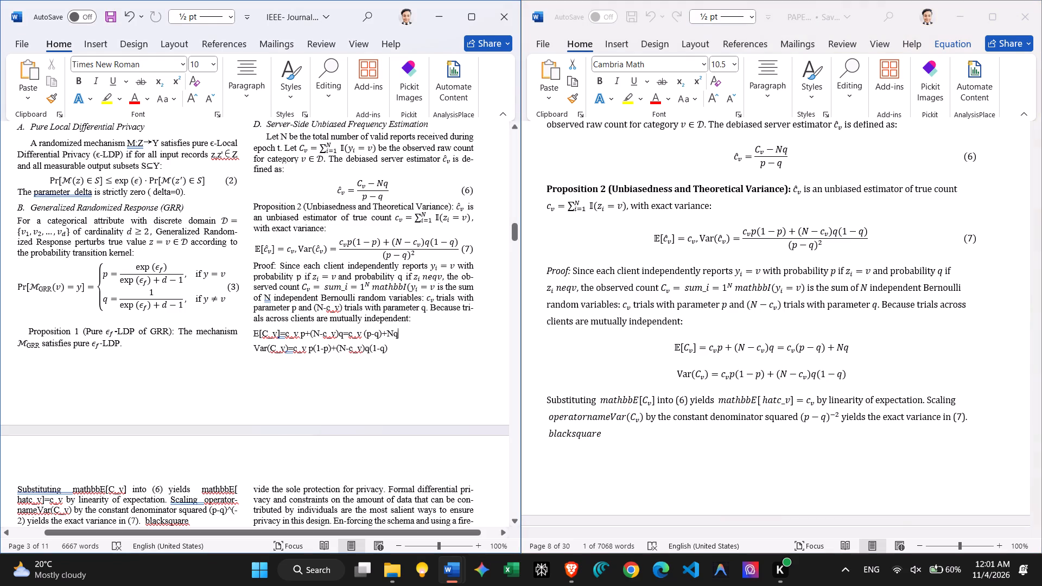
left_click_drag(338, 308, 314, 310)
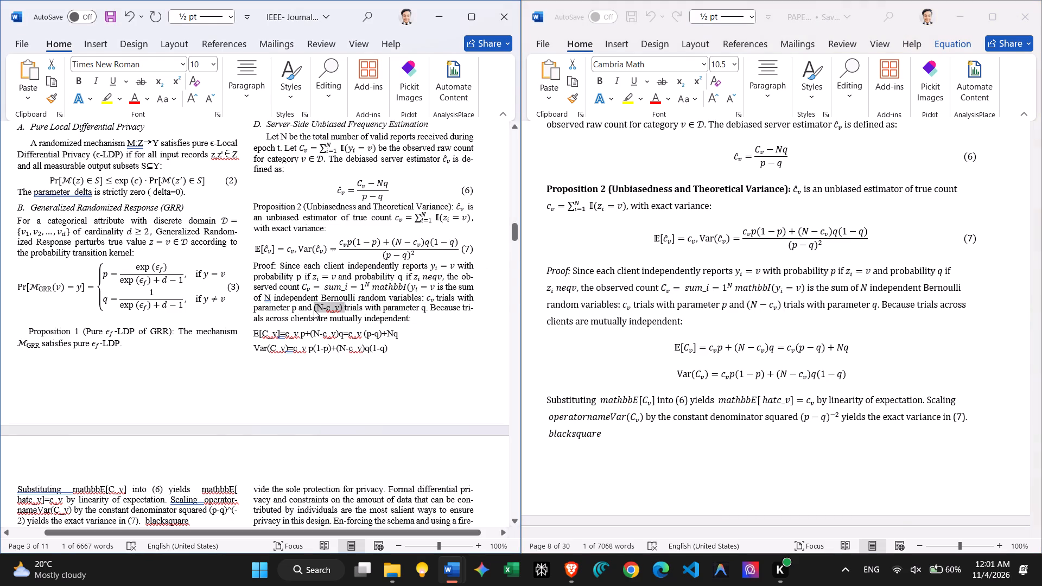
key("ctrl+v")
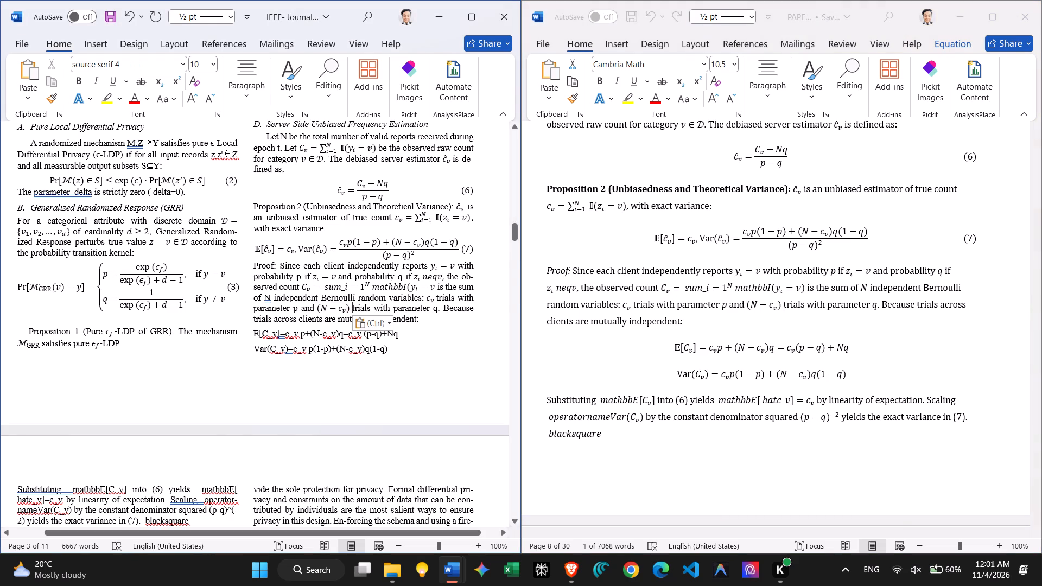
left_click(453, 349)
Replace the two plain-text E[C_v] and Var(C_v) lines below "mutually independent:" with the two formatted display equations from the source paper.
left_click_drag(869, 378, 707, 356)
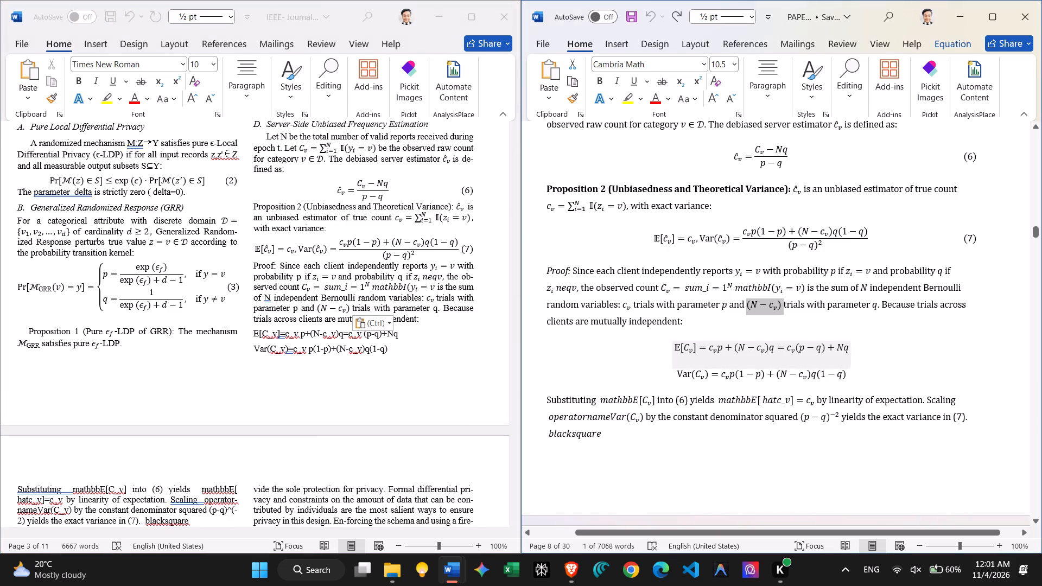
left_click_drag(707, 356, 676, 362)
scroll(944, 372, "left", 1)
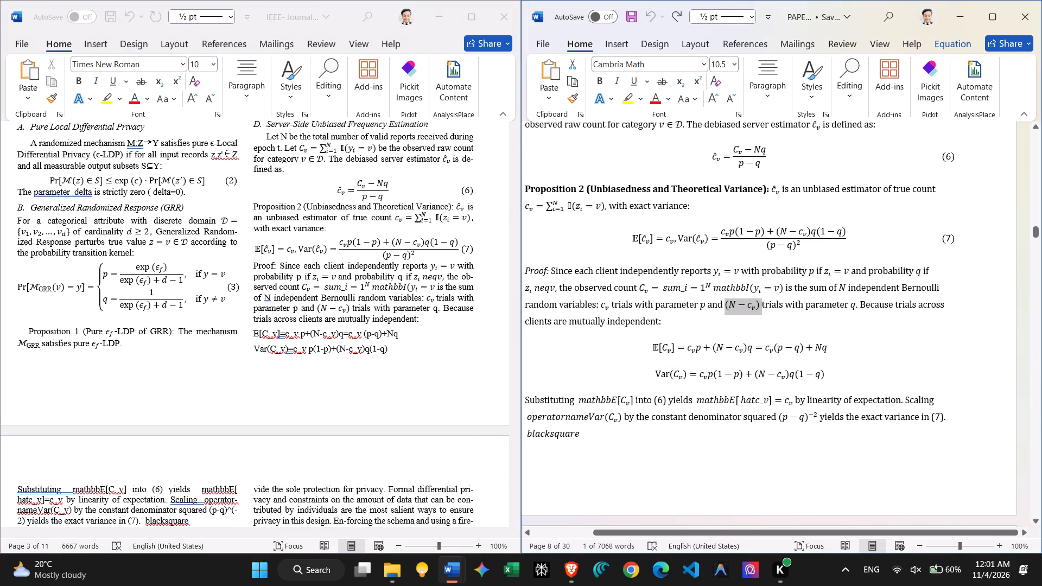
left_click_drag(892, 377, 643, 350)
key("ctrl+c")
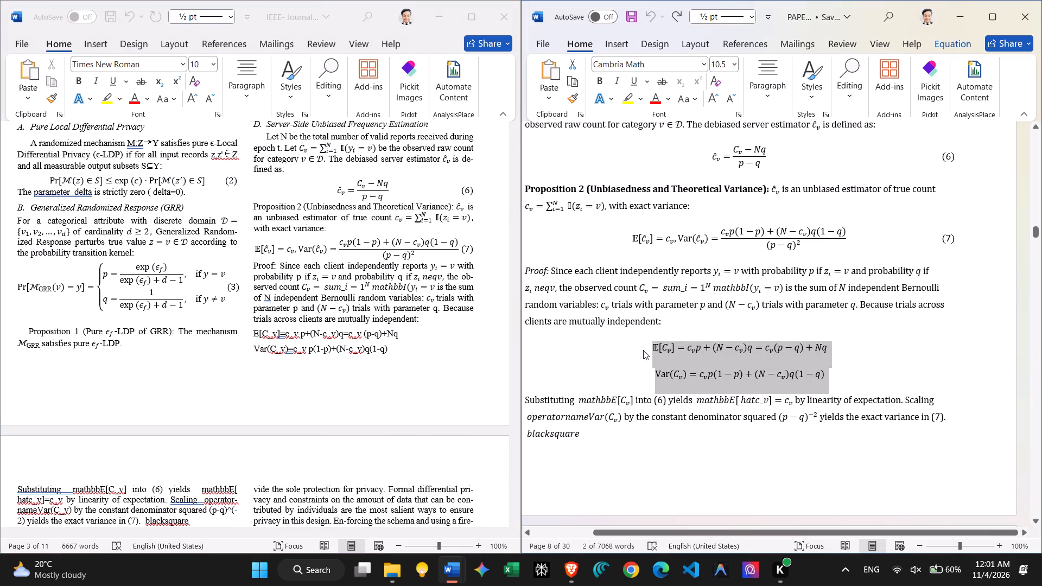
left_click(397, 344)
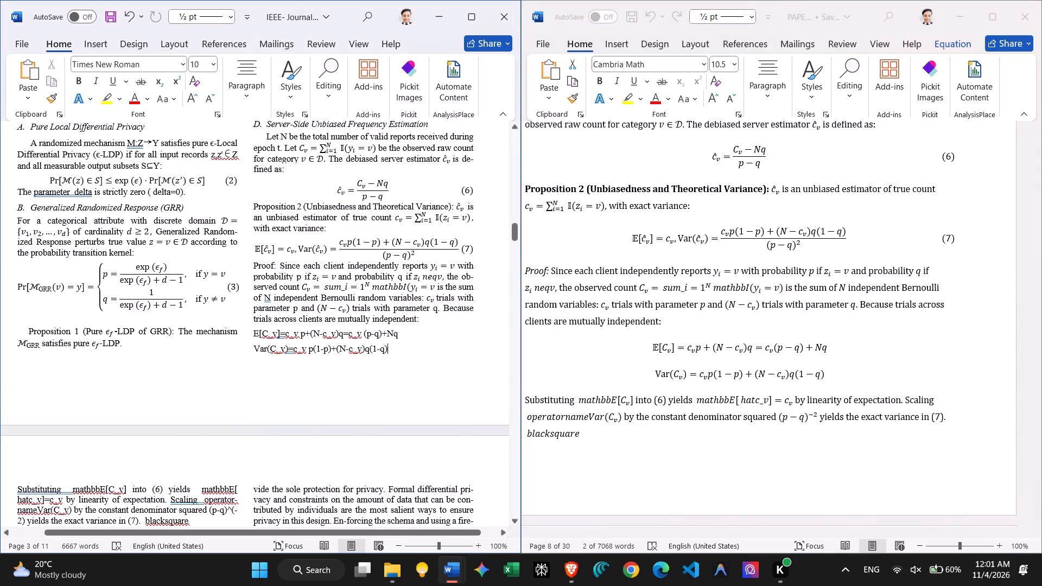
left_click_drag(397, 347, 251, 333)
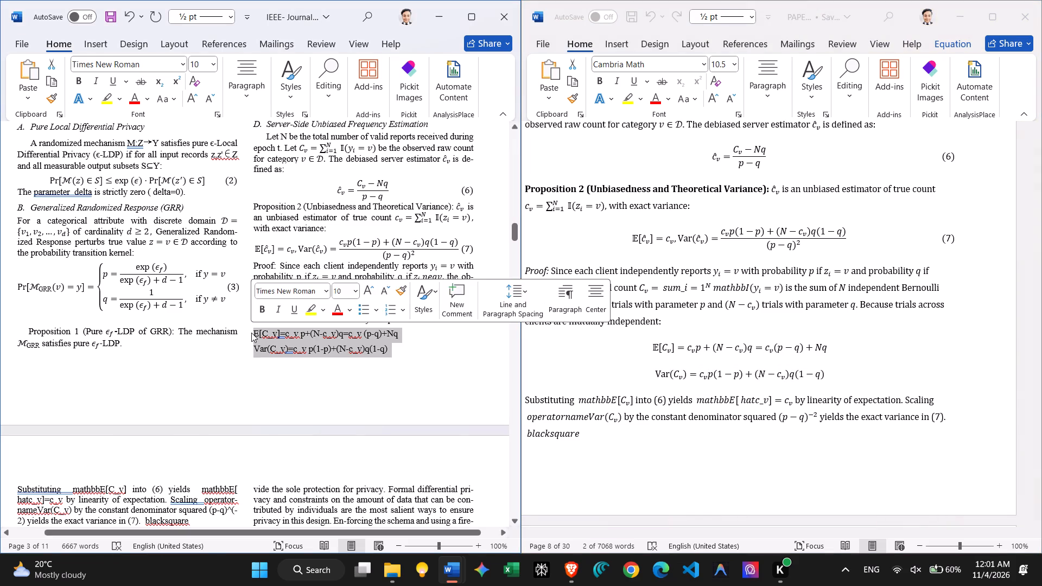
key("ctrl+v")
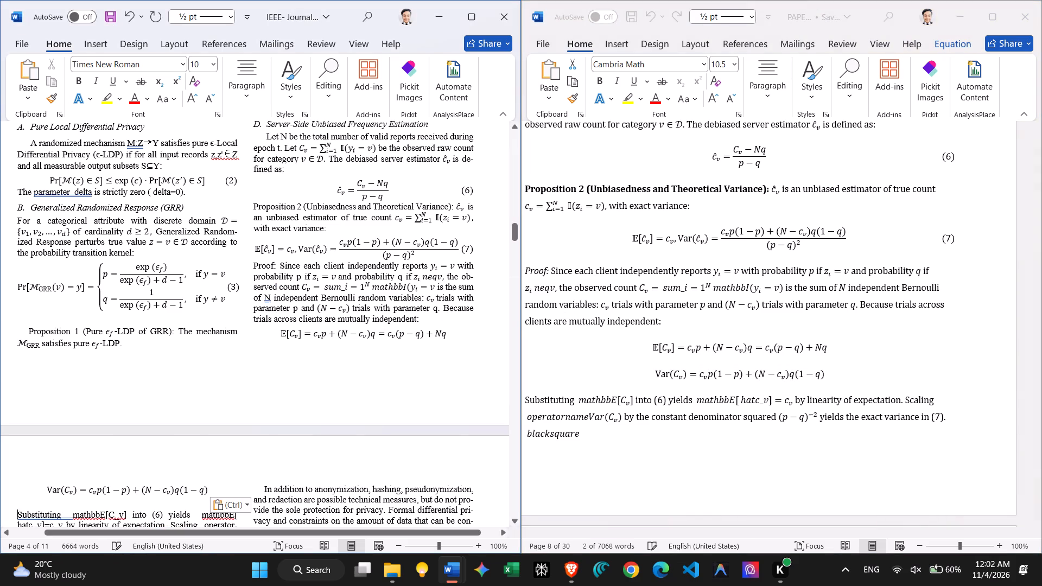
Set the two display equations E[C_v] and Var(C_v) below "mutually independent:" to 1.0 line spacing and remove the space after them.
left_click(217, 489)
left_click_drag(217, 489, 265, 350)
left_click(257, 100)
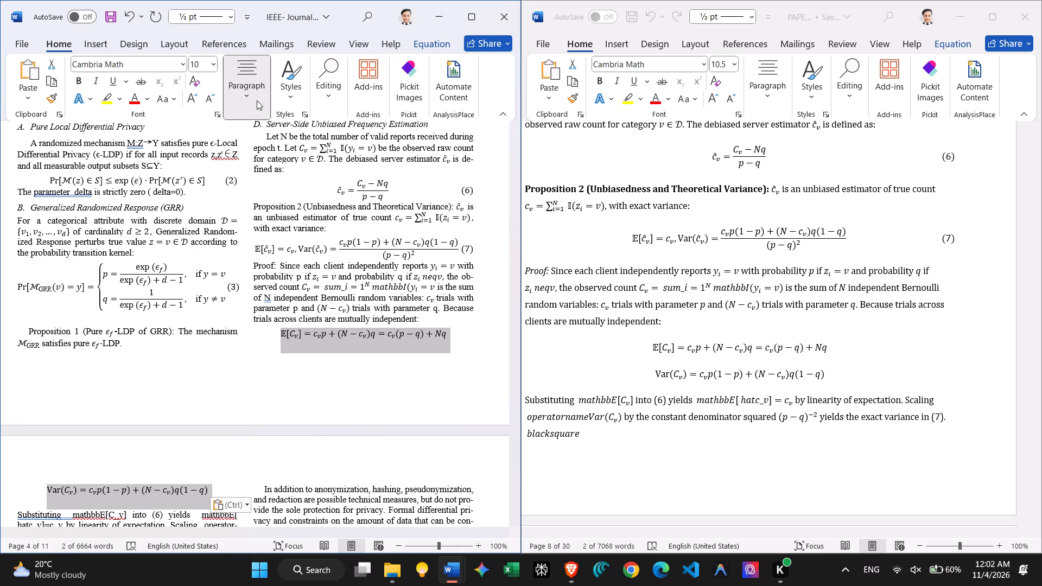
left_click_drag(328, 151, 340, 176)
left_click(340, 176)
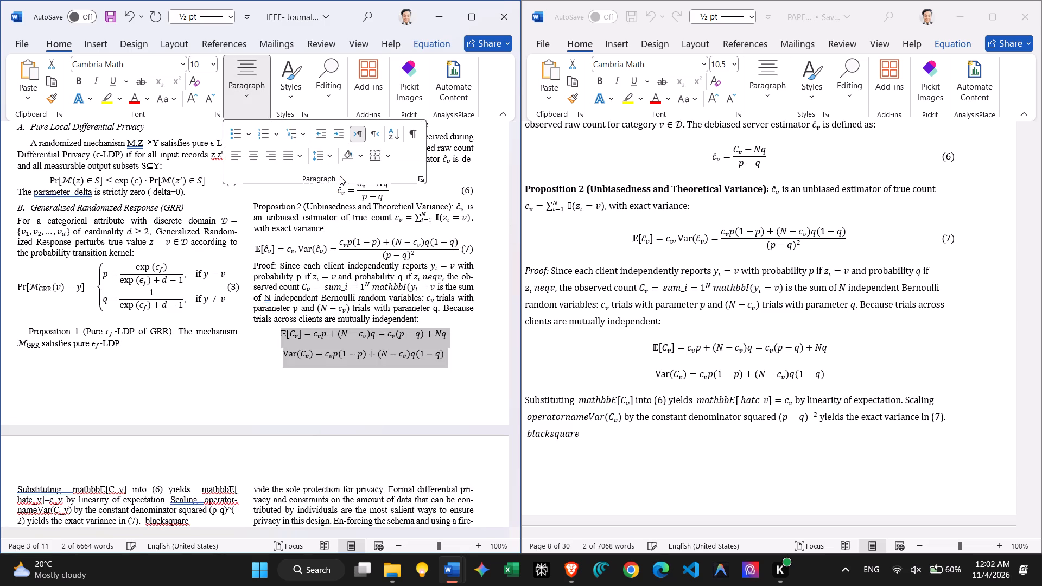
left_click_drag(332, 158, 357, 322)
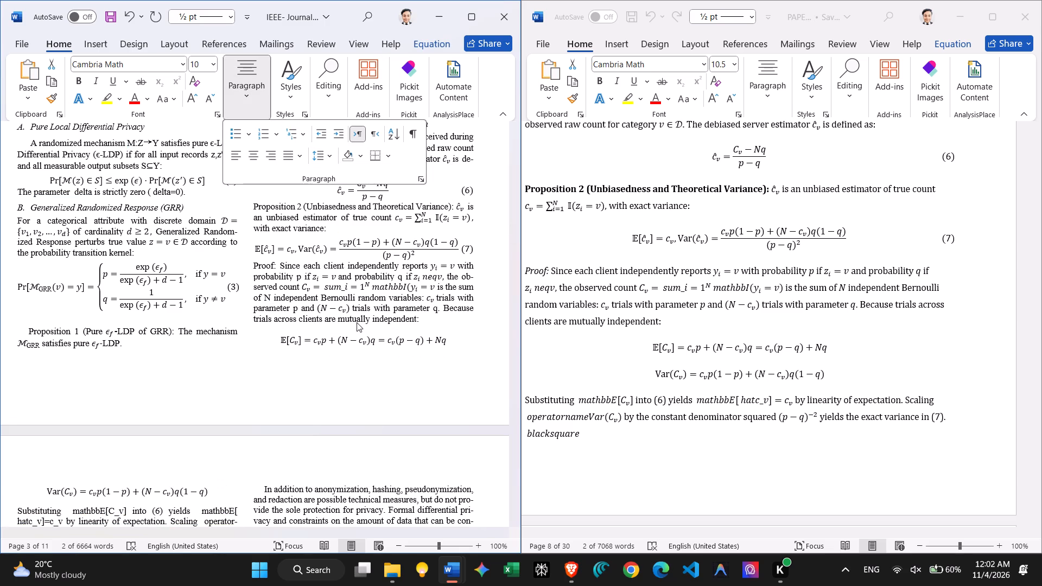
left_click(324, 158)
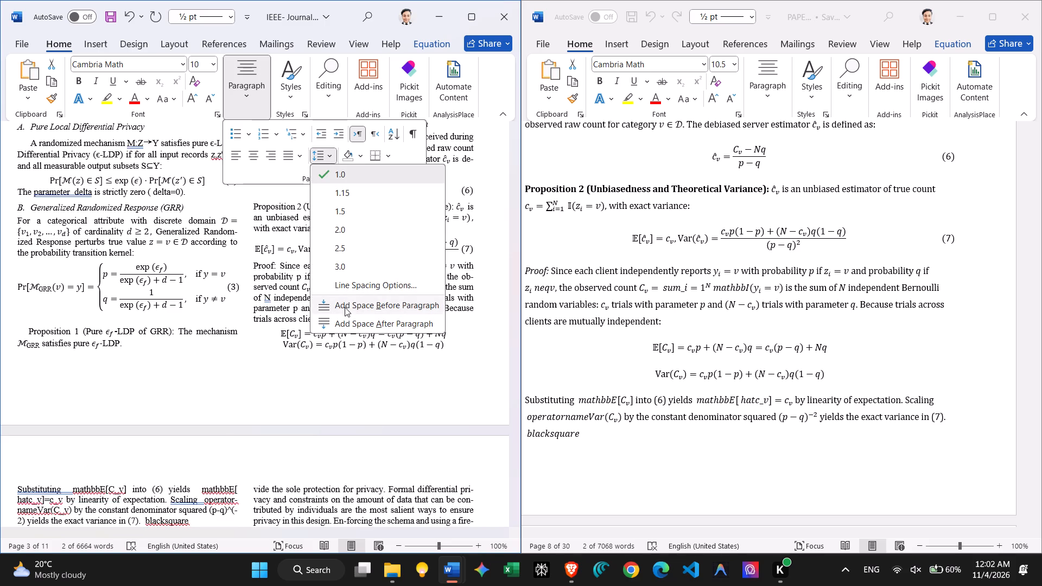
left_click(346, 374)
left_click(346, 374)
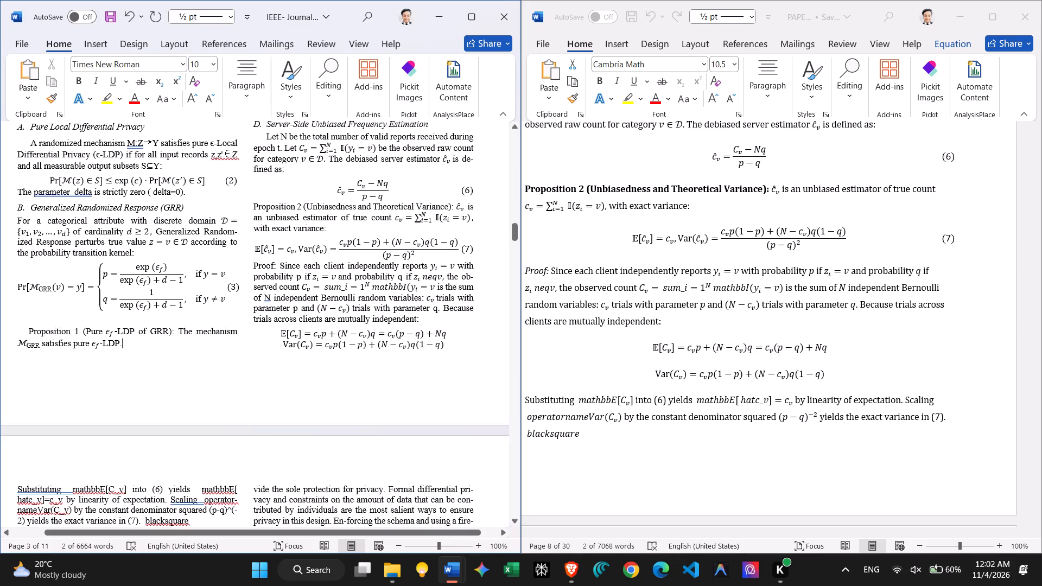
Set the line spacing of the two display equations E[C_v] and Var(C_v) to 1.15.
scroll(335, 360, "down", 1)
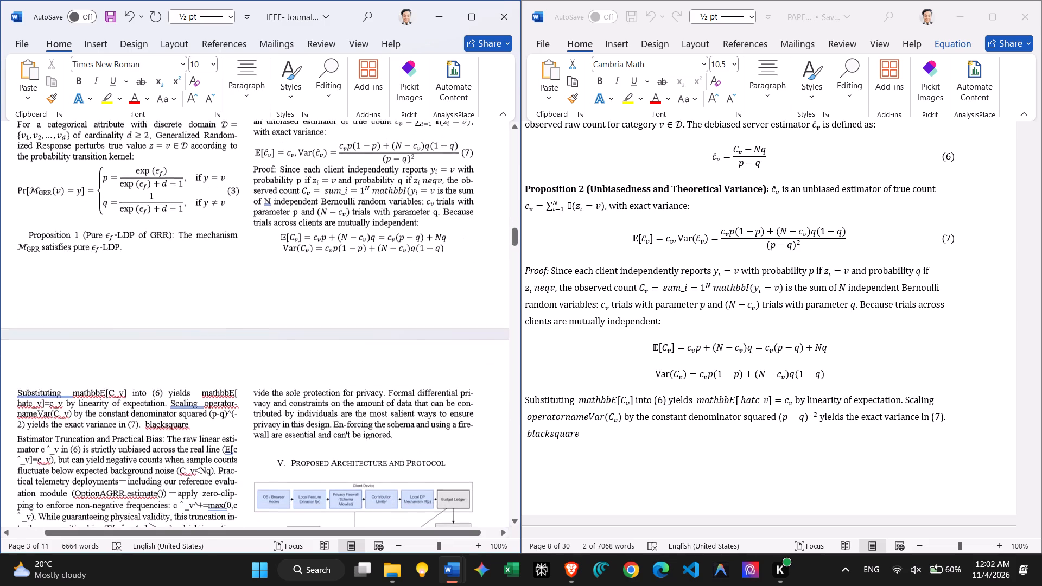
left_click_drag(453, 247, 308, 233)
left_click(260, 228)
left_click_drag(260, 228, 428, 245)
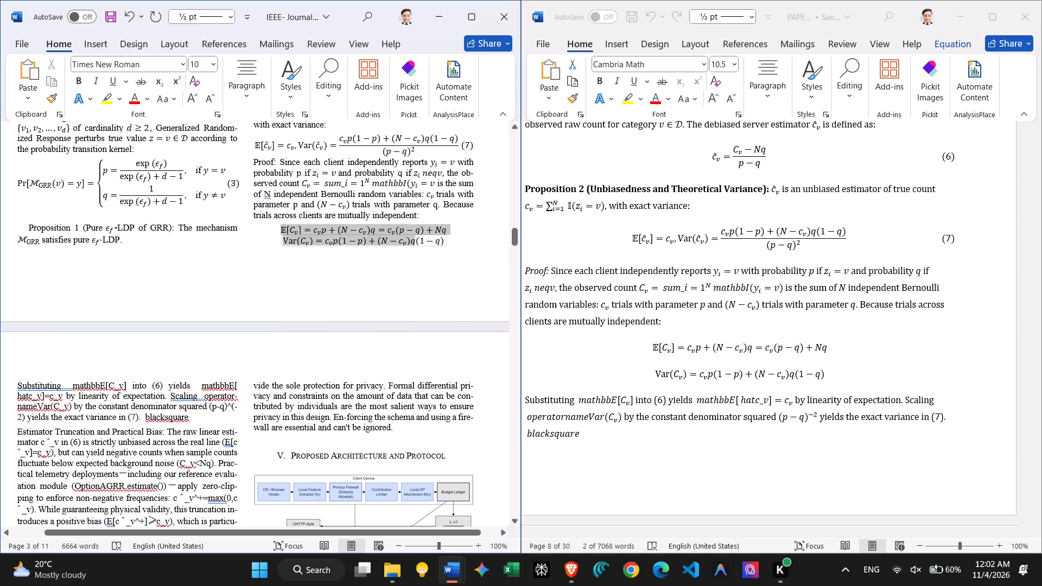
left_click_drag(428, 245, 450, 241)
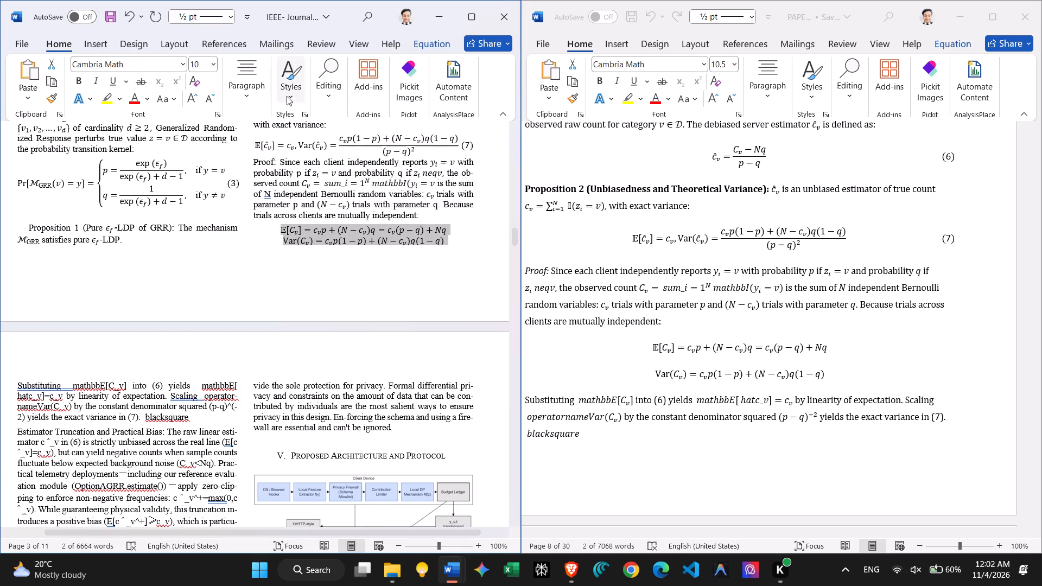
left_click_drag(253, 100, 330, 160)
left_click_drag(330, 160, 339, 190)
left_click(339, 190)
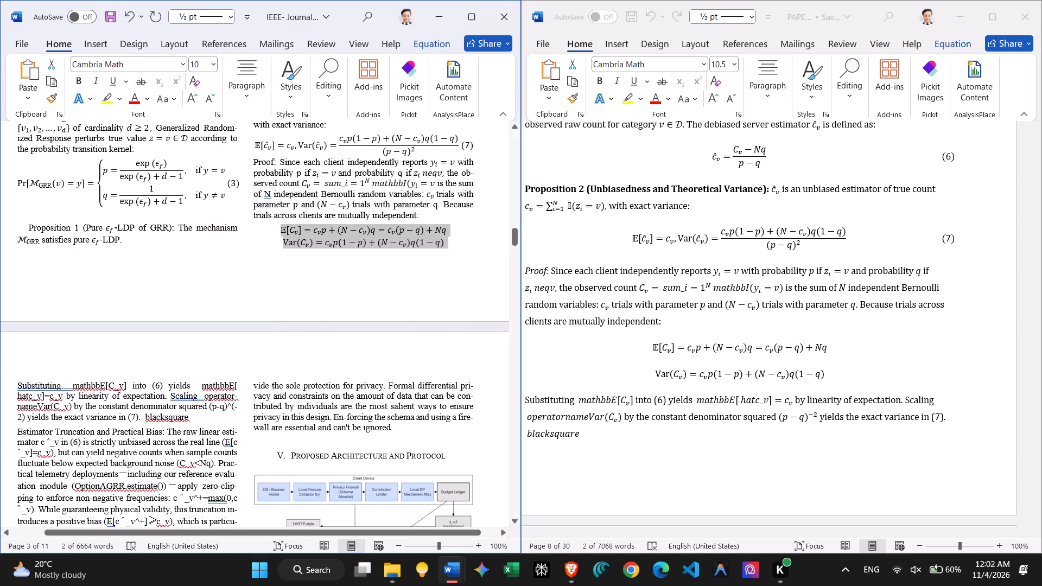
Replace the plain-text mathbbE[C_v] after "Substituting" with the formatted inline mathbbE[C_v] from the source paper.
left_click(166, 406)
scroll(166, 406, "down", 1)
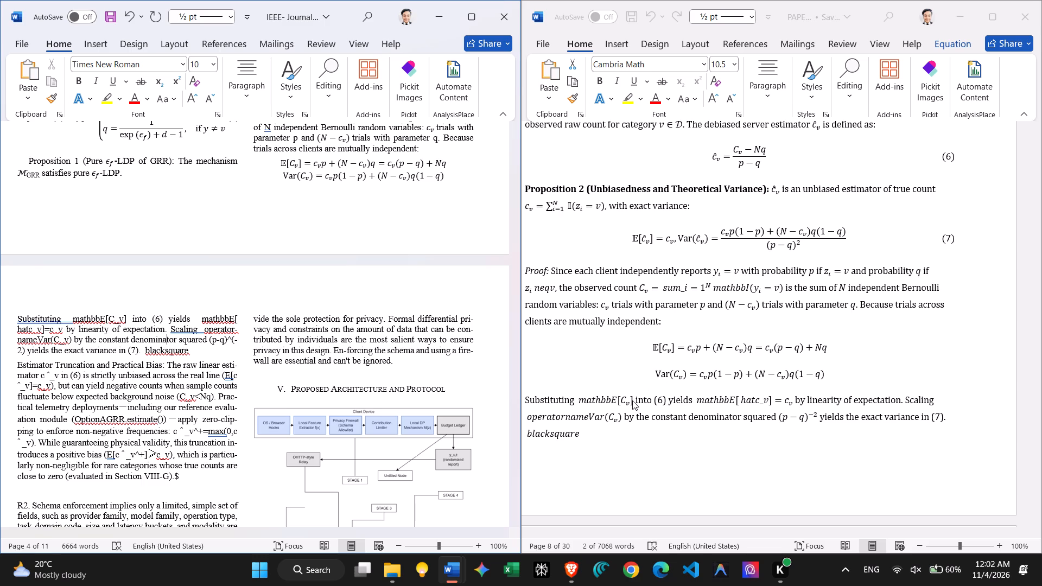
left_click_drag(634, 402, 597, 403)
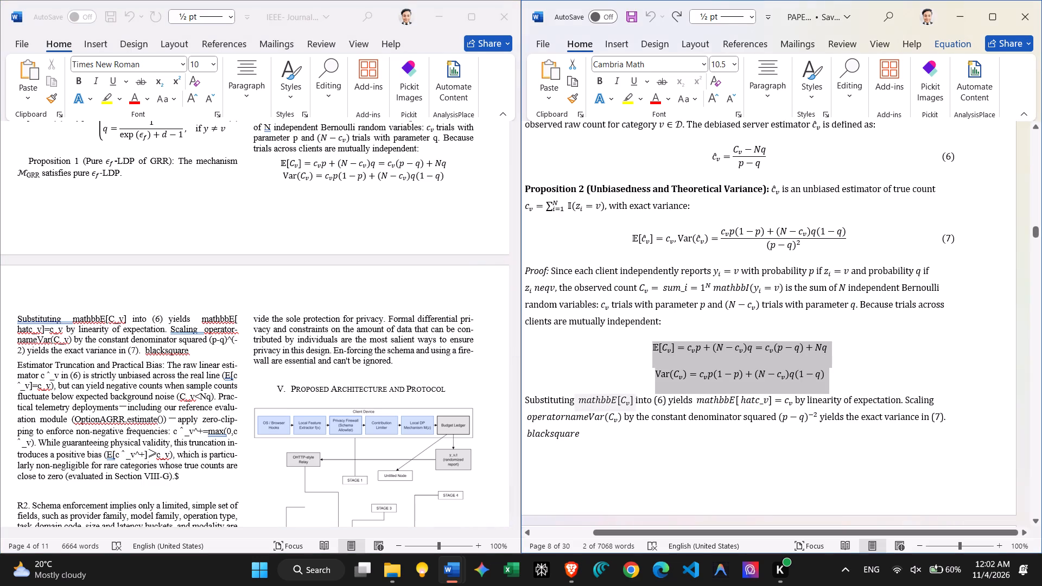
left_click_drag(597, 403, 595, 403)
left_click_drag(634, 404, 587, 402)
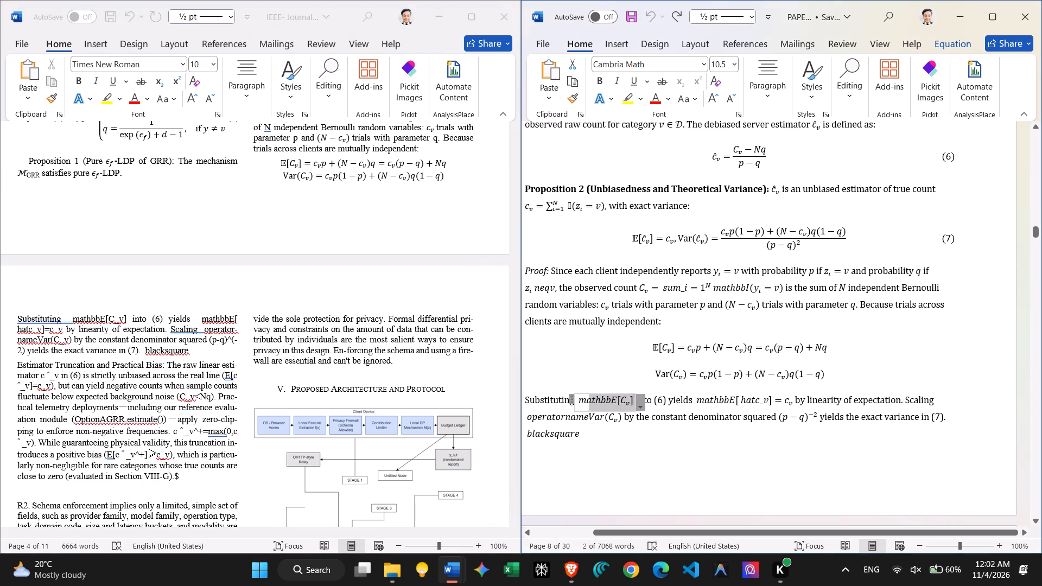
left_click_drag(587, 402, 582, 402)
key("ctrl+c")
left_click(97, 323)
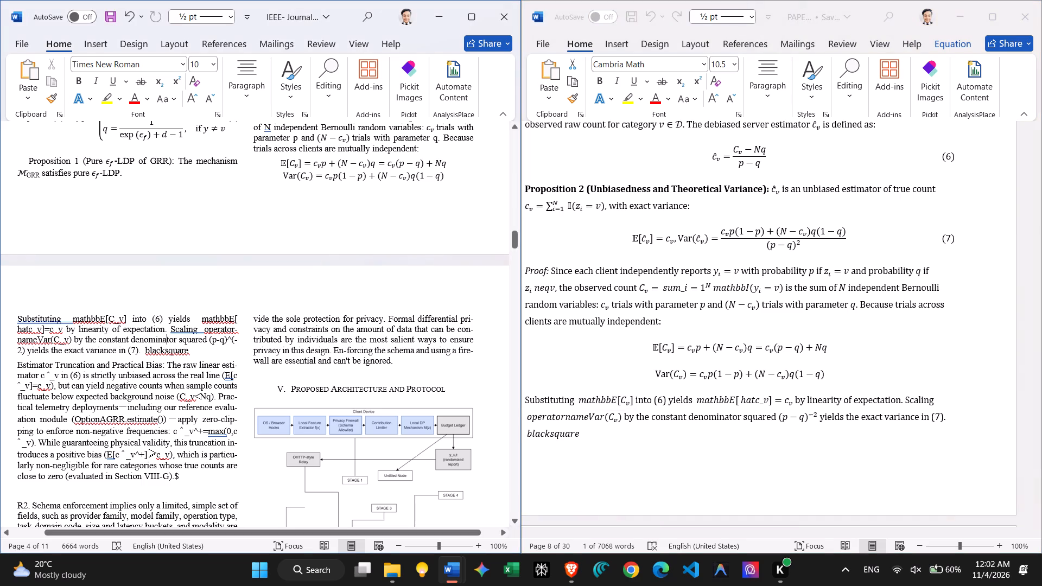
left_click_drag(126, 322, 70, 322)
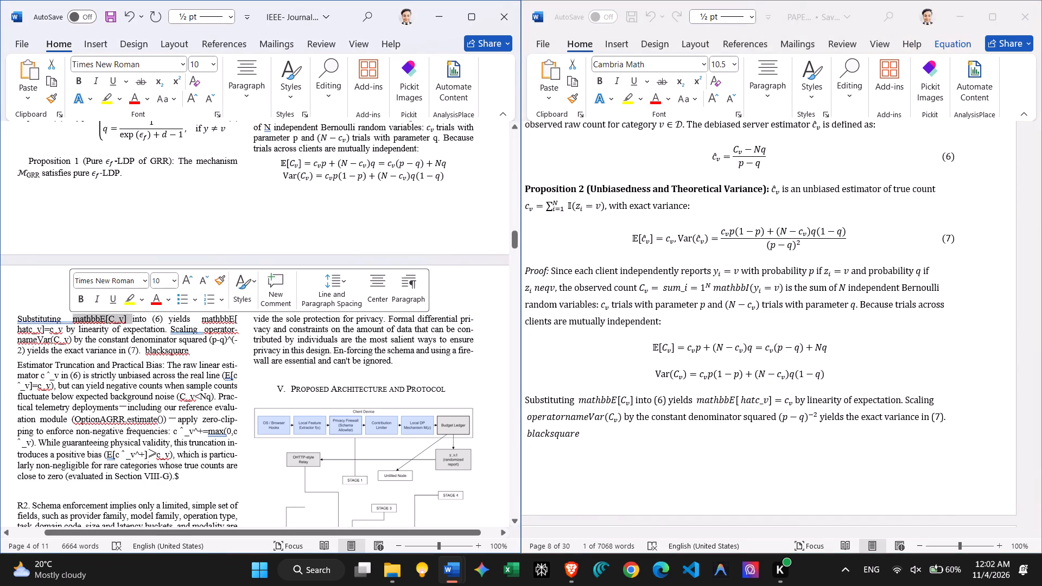
key("ctrl+v")
Remove the extra spaces between "Substituting" and the inline mathbbE[C_v] formula.
key("Left")
key("Left")
key("Left")
key("Left")
key("Left")
key("Left")
key("Left")
key("Left")
key("Left")
key("Left")
key("Left")
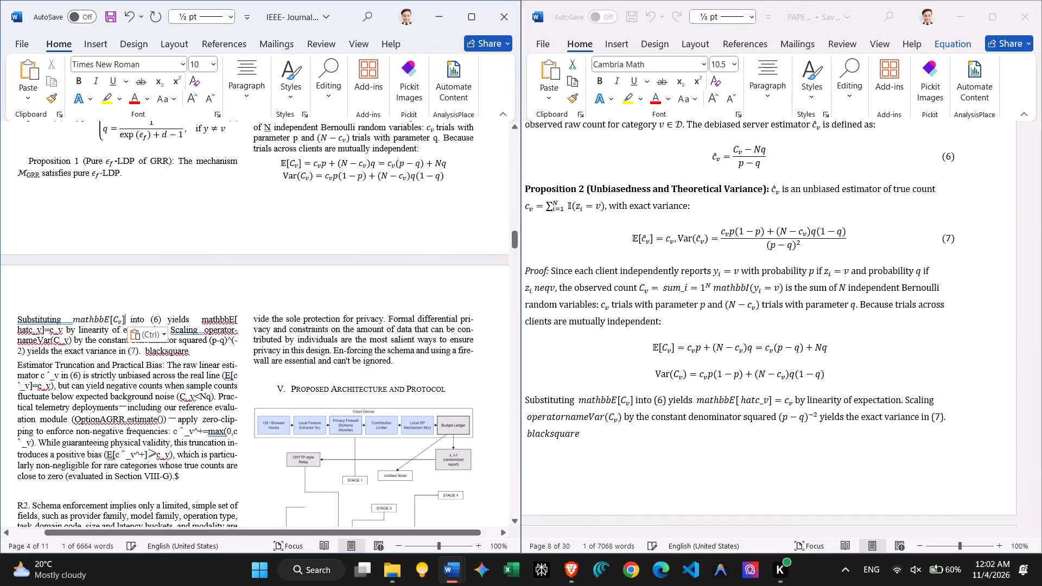
key("Left")
key("Left")
key("Left")
key("Left")
key("Left")
key("Left")
key("Left")
key("Left")
key("Left")
key("Right")
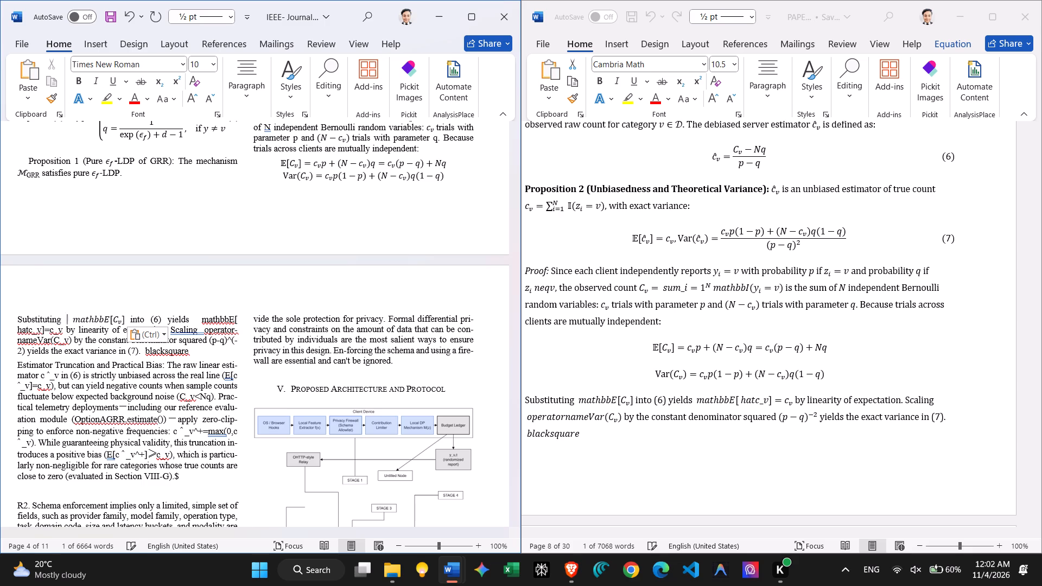
key("BackSpace")
key("Right")
key("BackSpace")
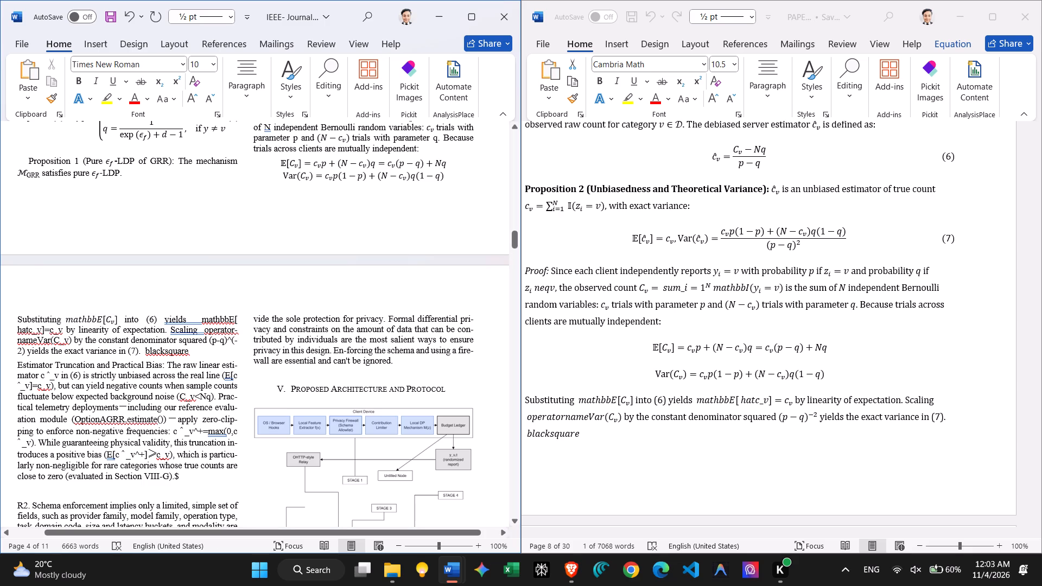
Reduce the gaps after "(6)" and after "yields" in the Substituting sentence to single spaces.
left_click(166, 323)
key("BackSpace")
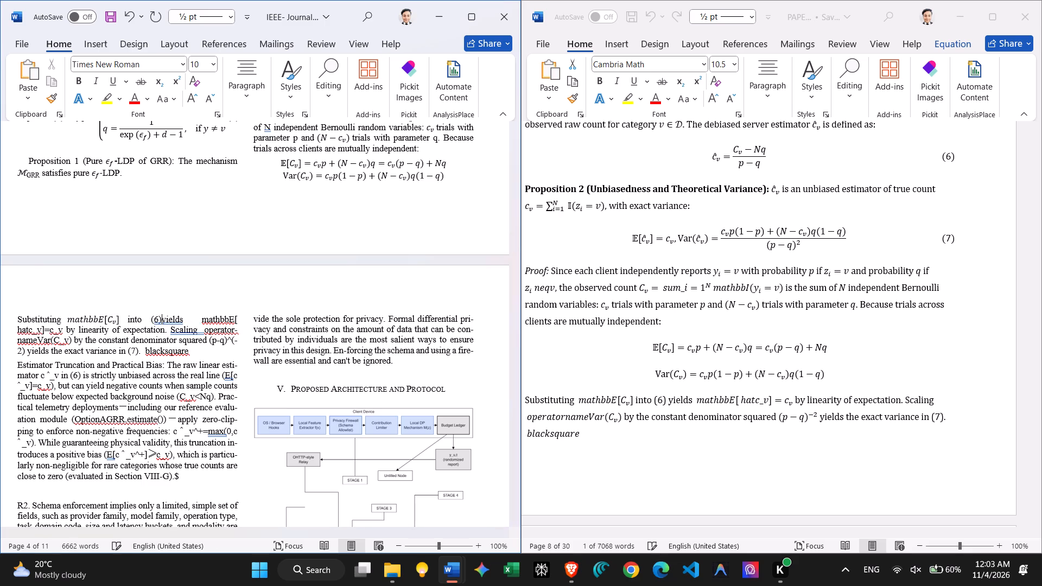
key("space")
key("Right")
key("Right")
key("Right")
key("Right")
key("Right")
key("Right")
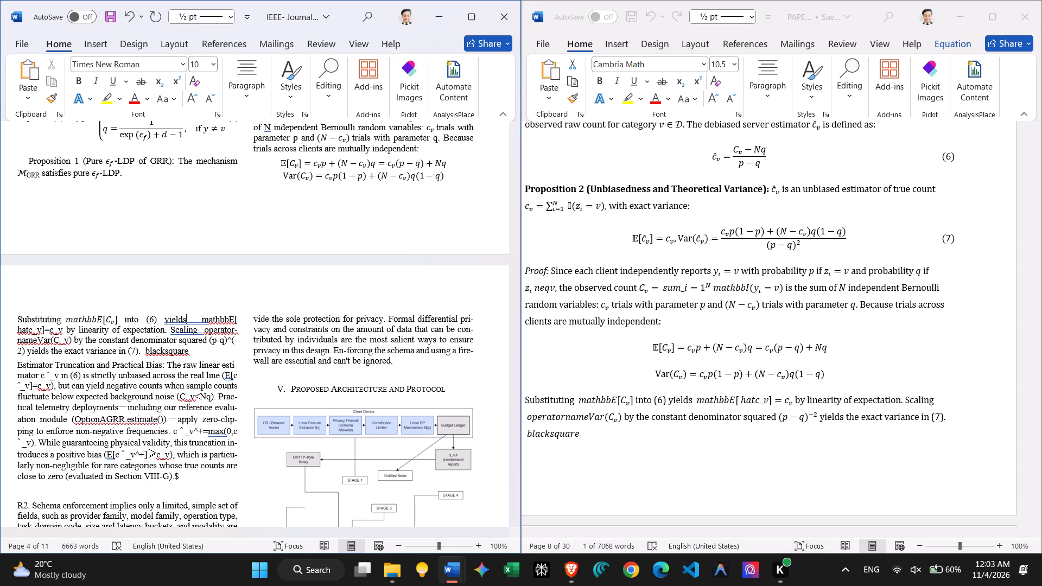
key("Right")
key("Right")
key("BackSpace")
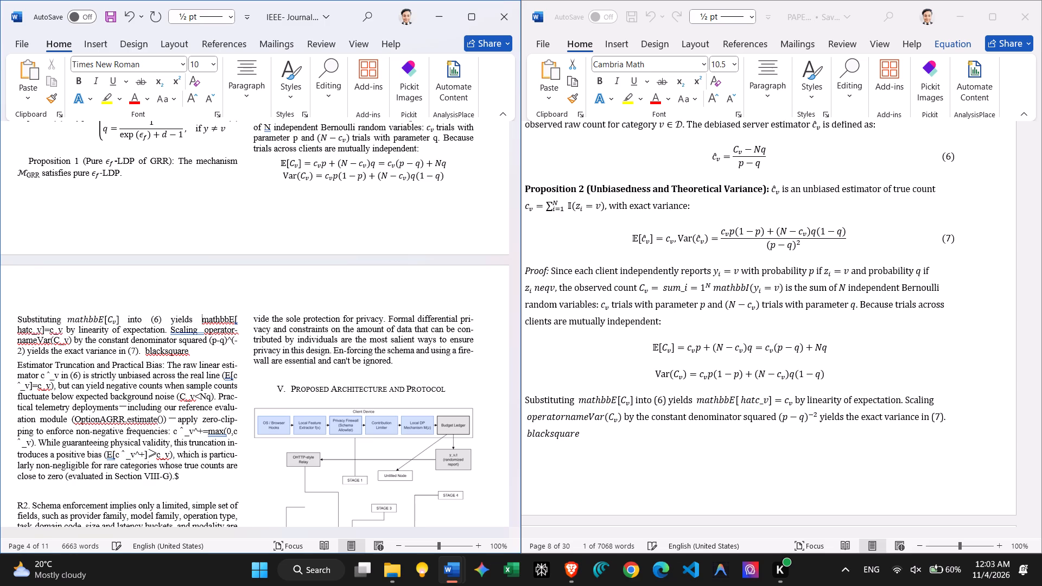
key("BackSpace")
key("space")
Replace the plain-text mathbbE[ hatc_v]=c_v after "yields" with the formatted inline mathbbE[ hatc_v] = c_v from the source paper, followed by a space.
left_click(696, 403)
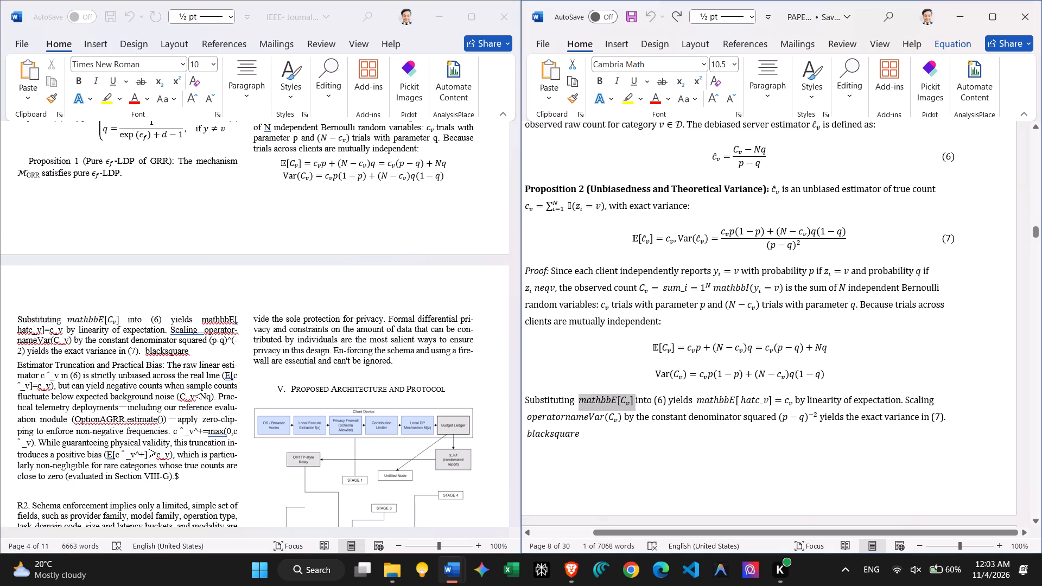
left_click_drag(696, 406, 747, 404)
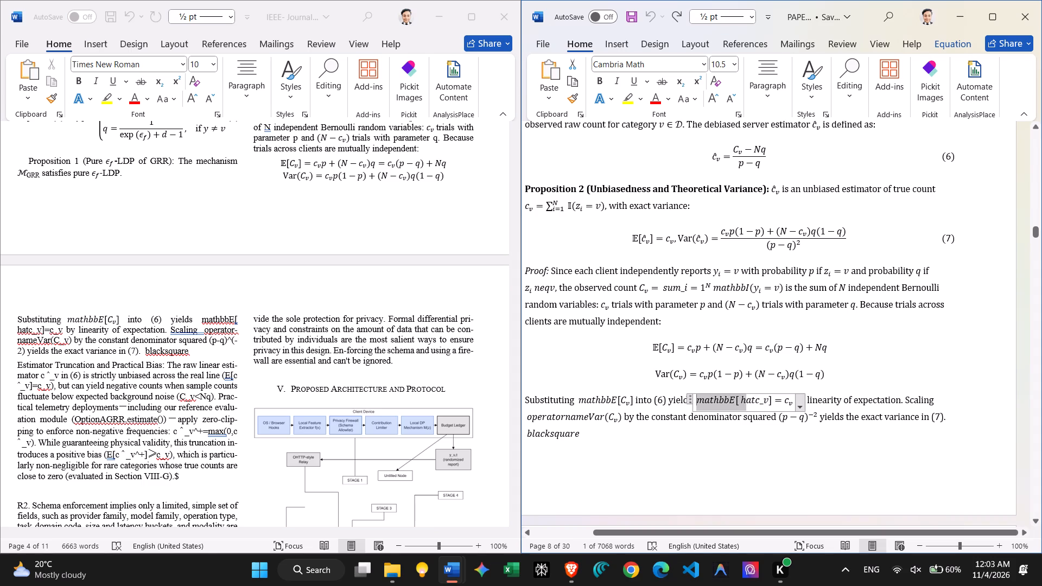
left_click_drag(747, 404, 796, 404)
key("ctrl+c")
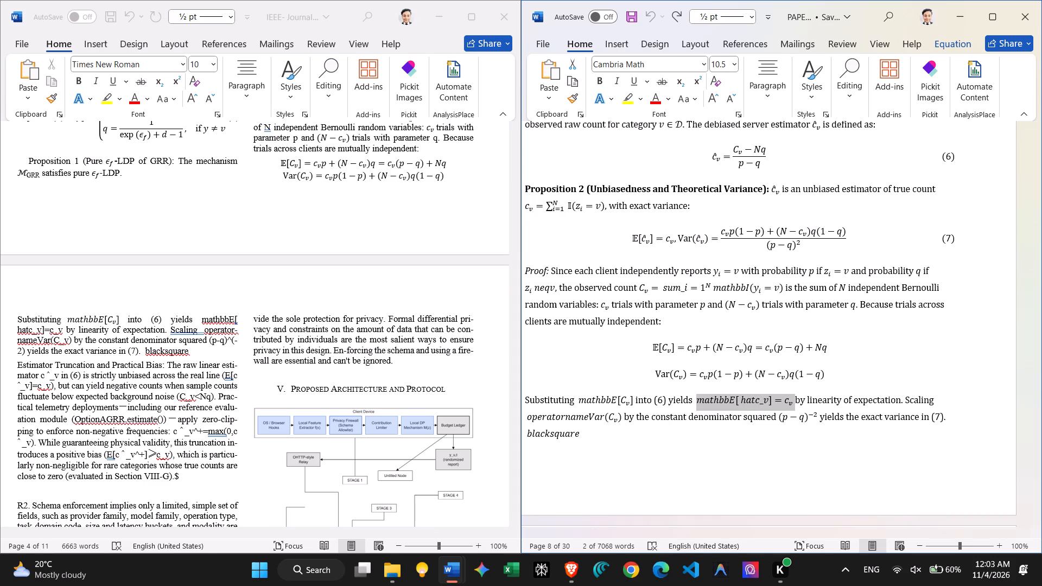
left_click(200, 319)
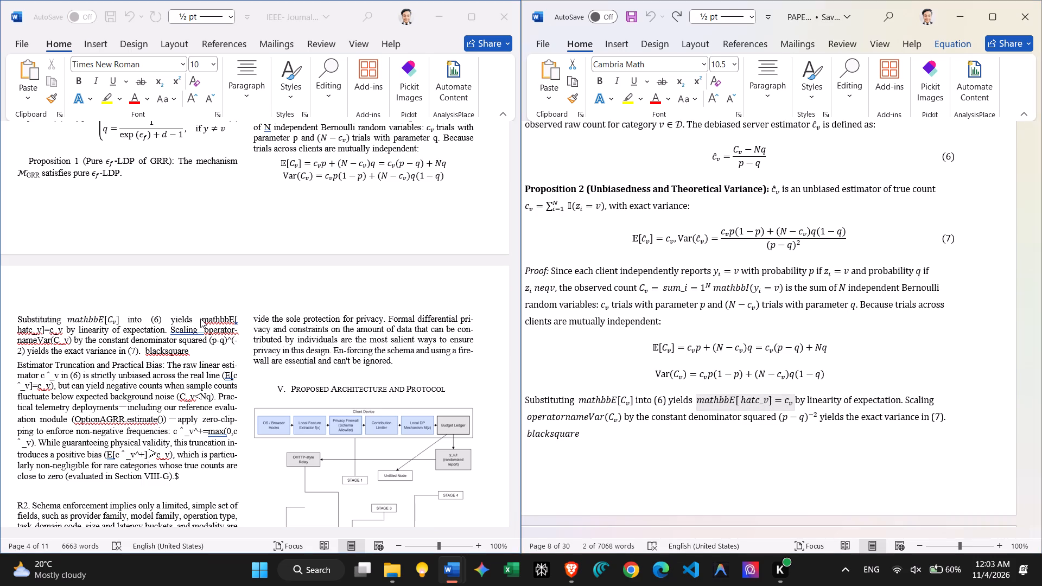
left_click_drag(200, 319, 58, 332)
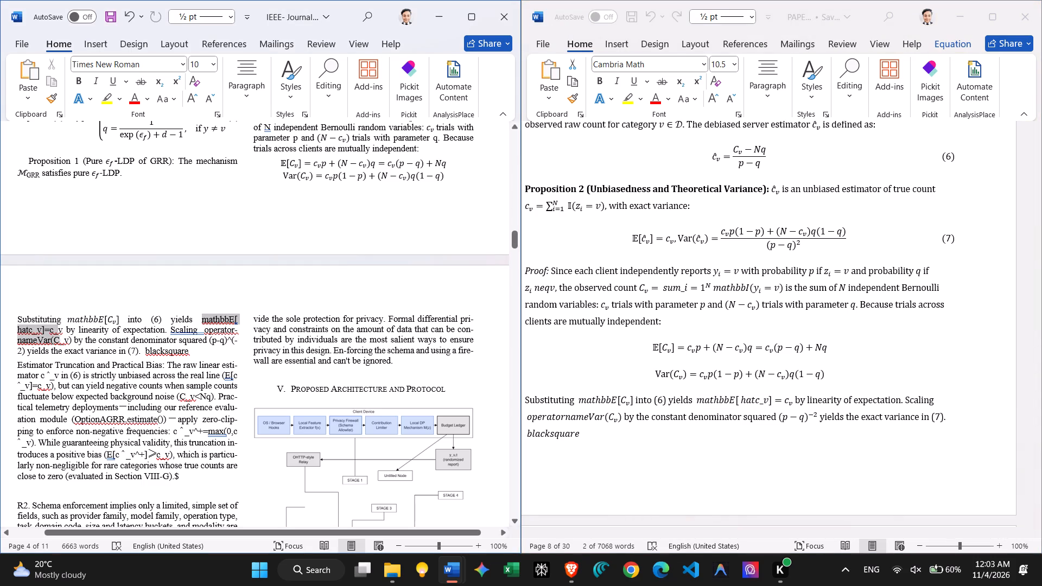
left_click_drag(58, 332, 61, 330)
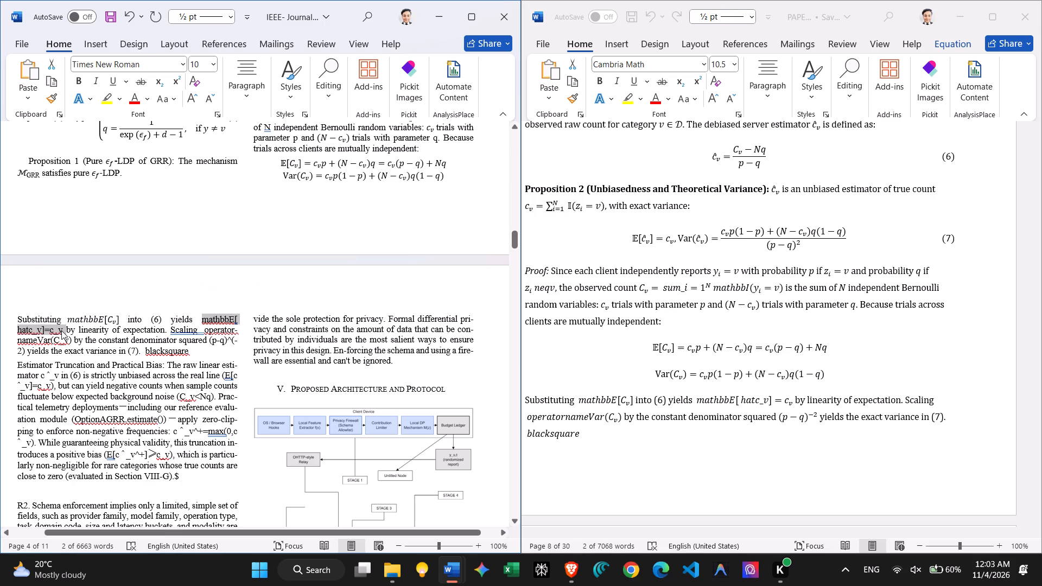
key("ctrl+v")
key("space")
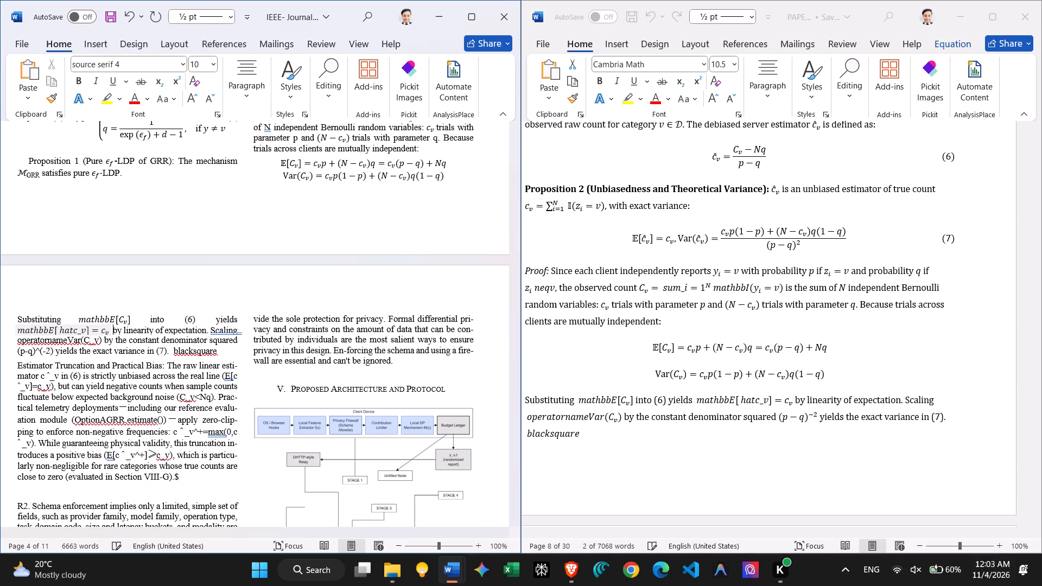
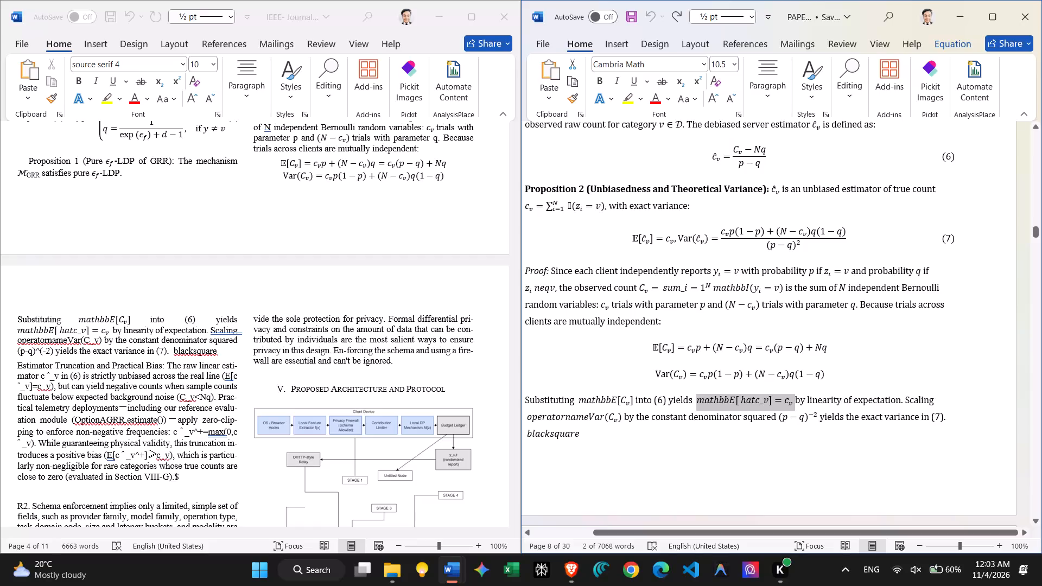
Replace the plain-text operatornameVar(C_v) after "Scaling" with the formatted inline operatornameVar(C_v) from the source paper.
left_click_drag(622, 421, 521, 423)
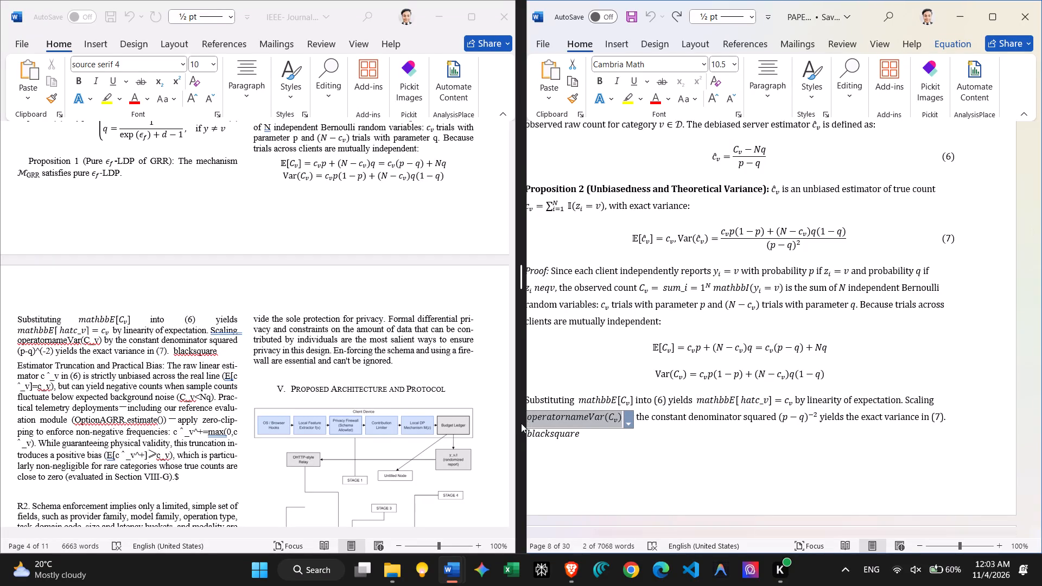
key("ctrl+c")
left_click(101, 343)
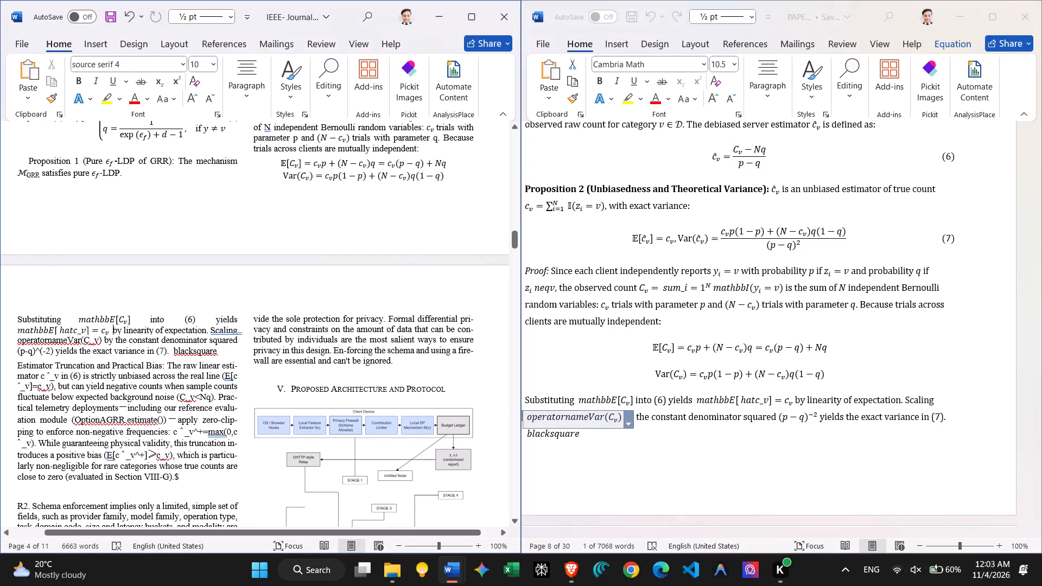
left_click_drag(101, 340, 17, 344)
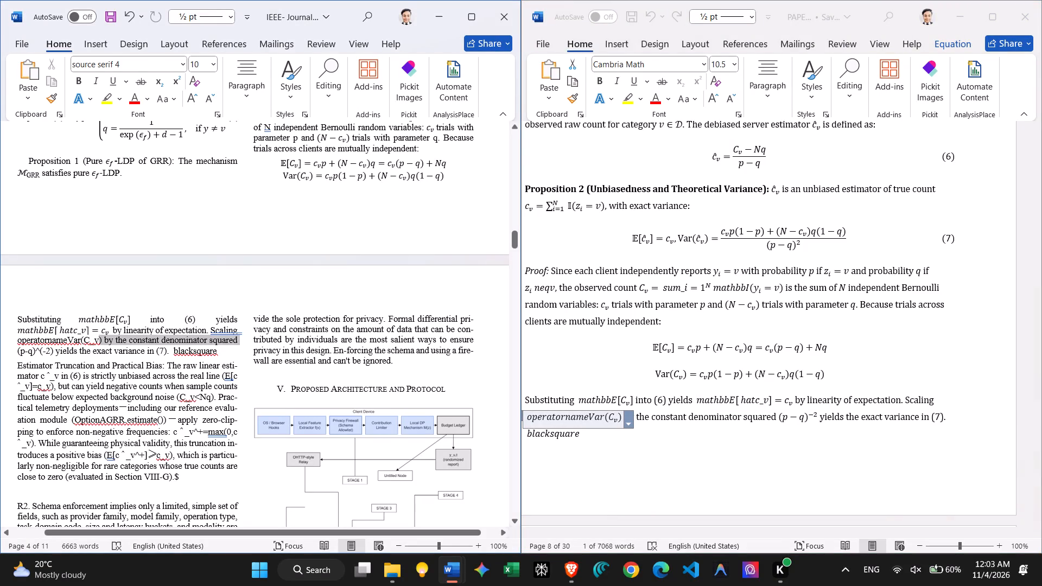
left_click_drag(17, 344, 16, 342)
key("ctrl+v")
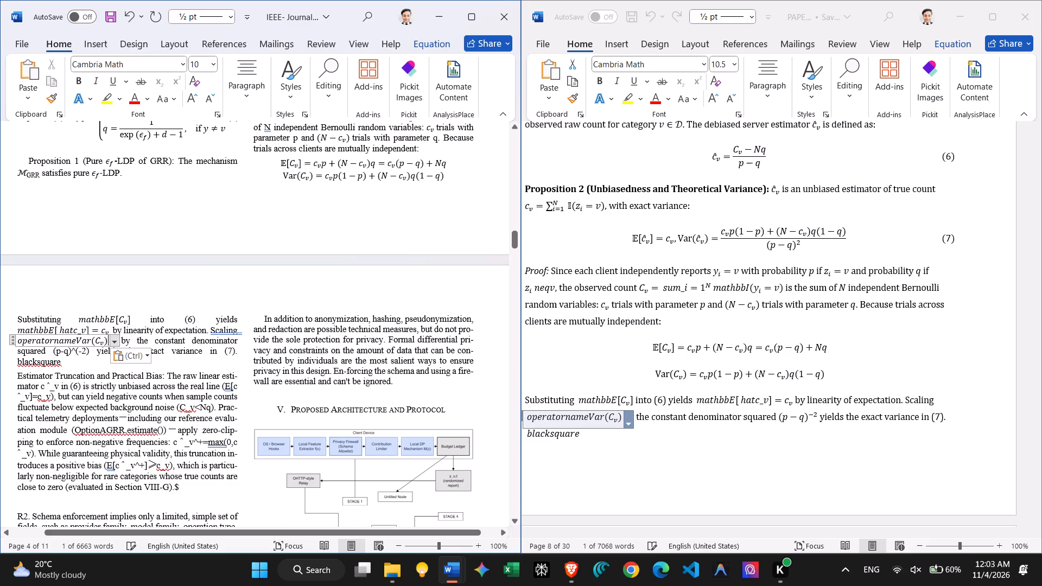
Delete the leftover closing parenthesis and extra space between the inline operatornameVar(C_v) and "by the constant denominator".
key("Right")
key("Right")
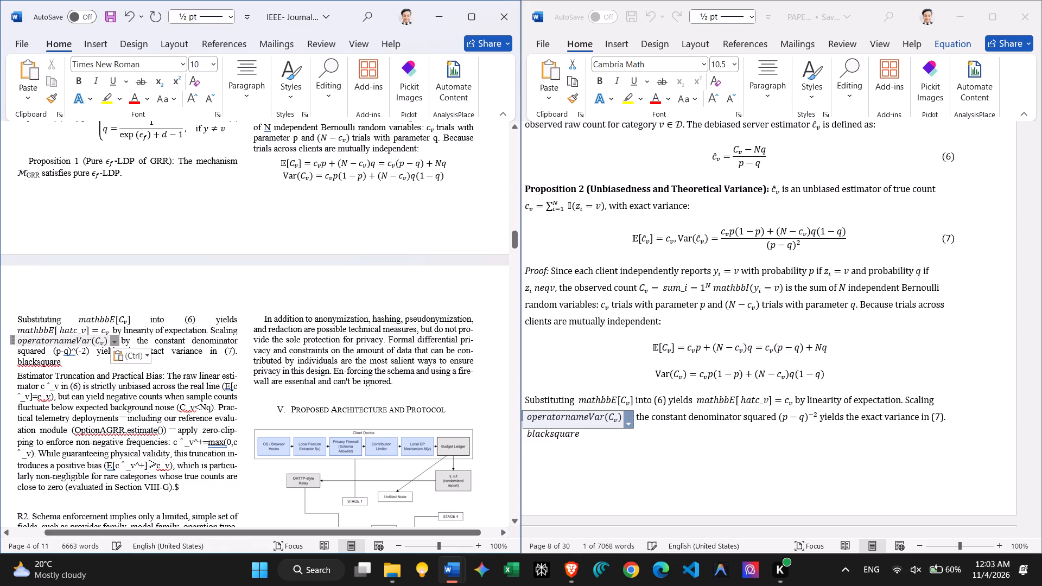
key("Down")
left_click(170, 329)
left_click(119, 341)
key("BackSpace")
key("BackSpace")
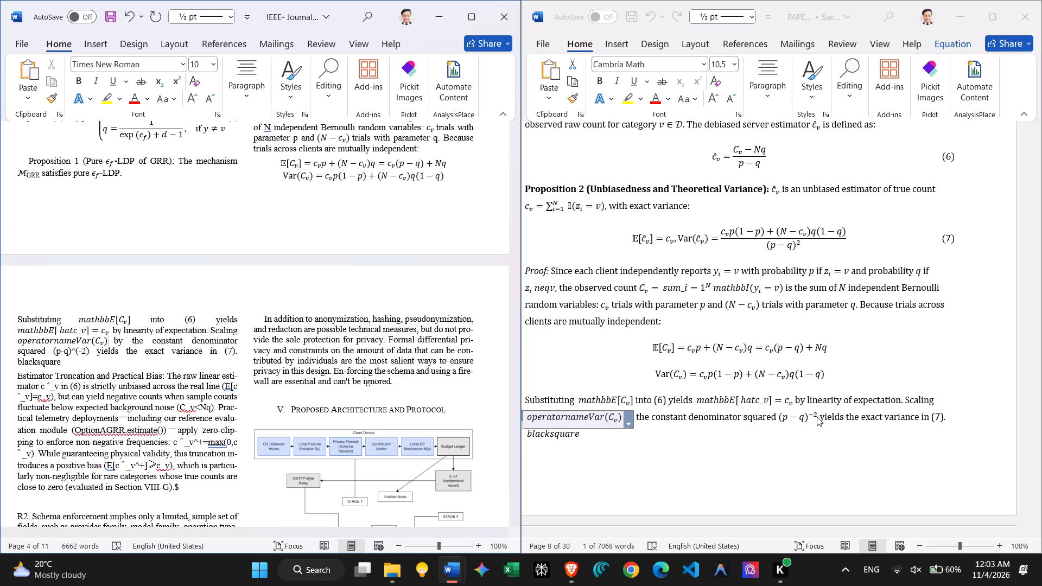
Replace the plain-text (p-q)^(-2) after "denominator squared" with the formatted inline (p − q)⁻² from the source paper.
left_click(862, 413)
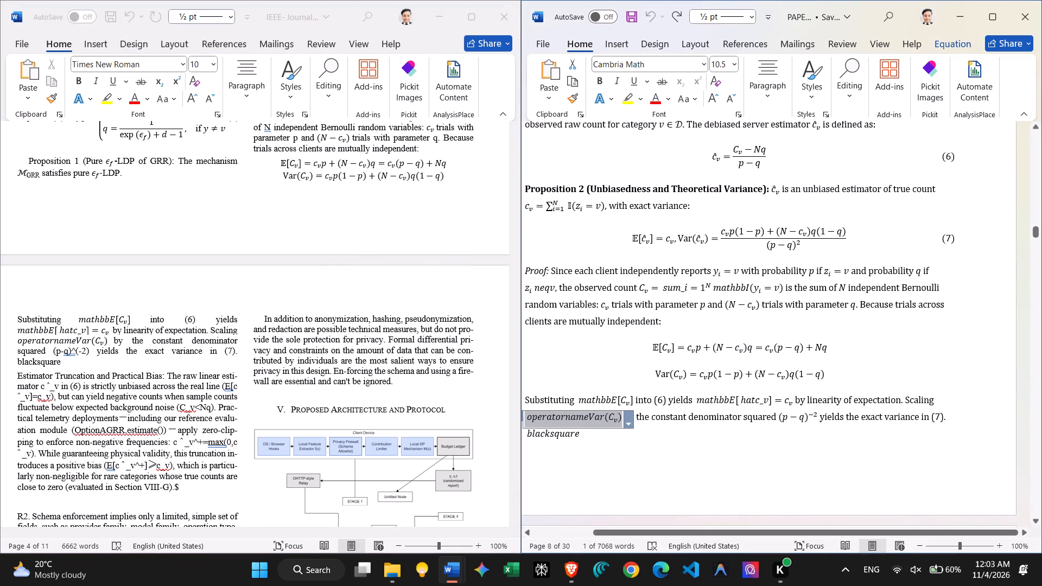
left_click_drag(818, 421, 782, 421)
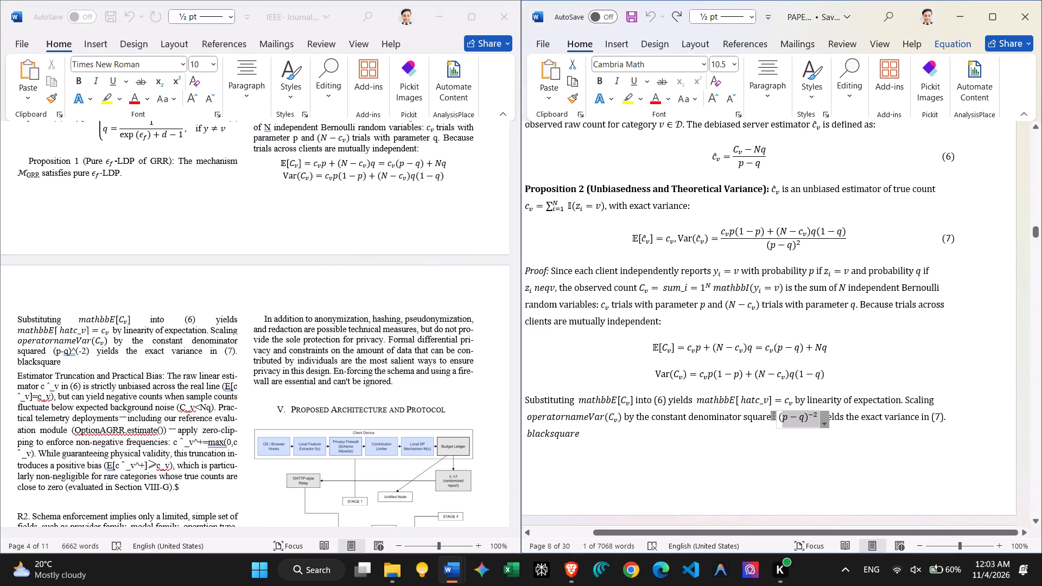
left_click_drag(782, 421, 779, 421)
key("ctrl+c")
scroll(174, 413, "left", 10)
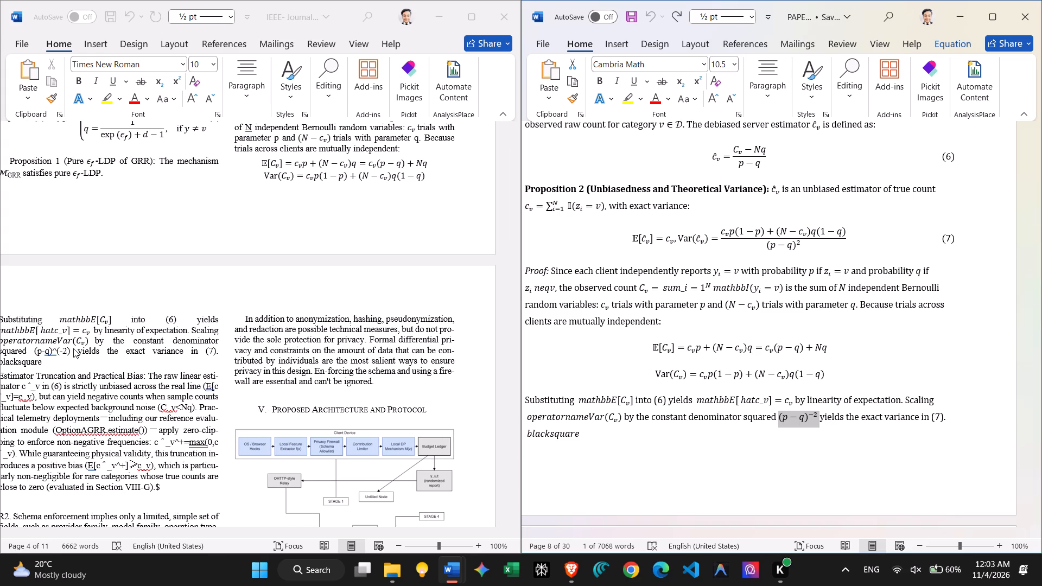
left_click(73, 348)
left_click_drag(72, 352, 24, 360)
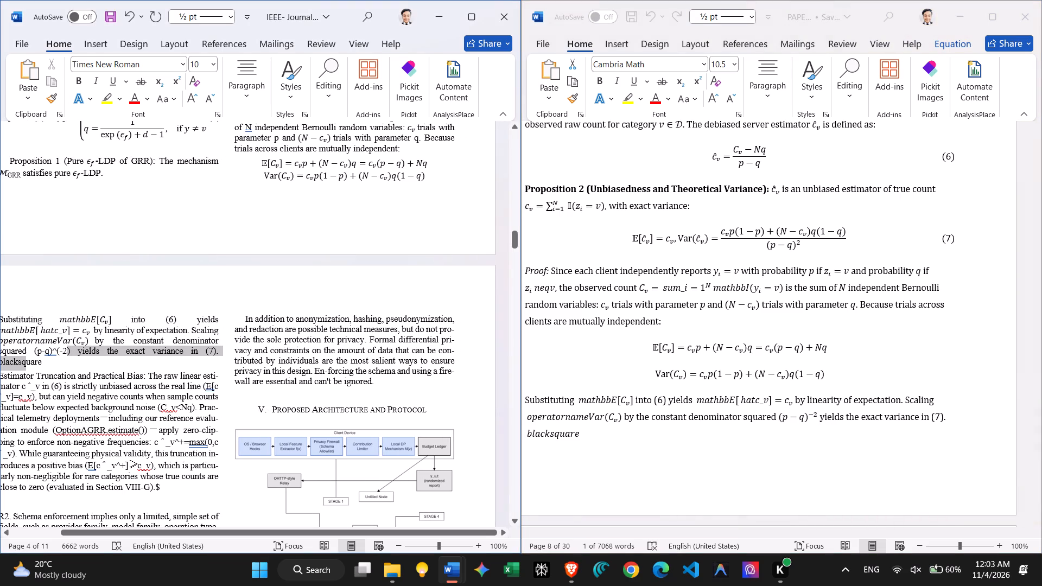
left_click_drag(24, 360, 30, 354)
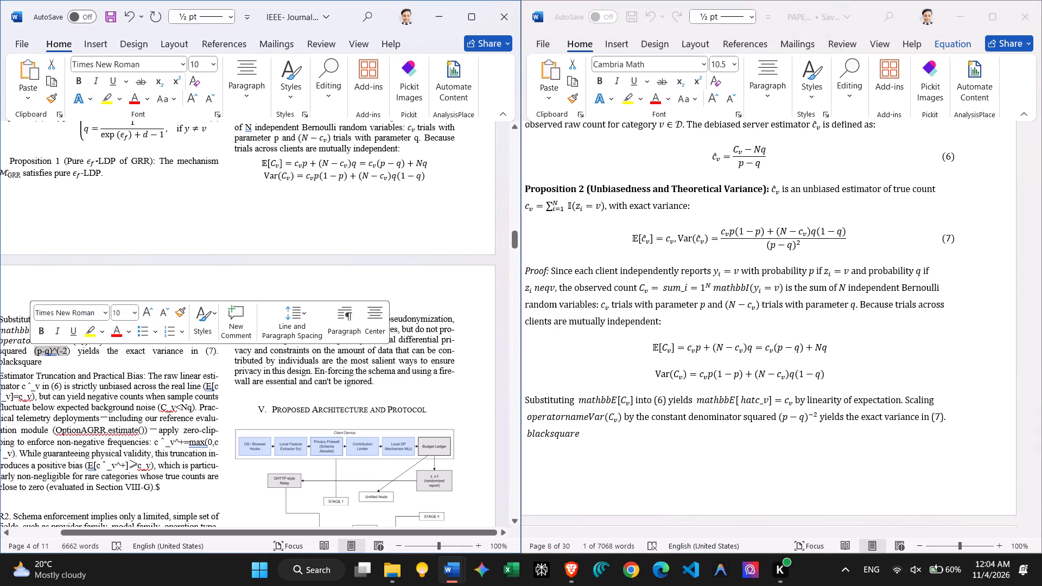
left_click(72, 350)
left_click_drag(72, 350, 35, 350)
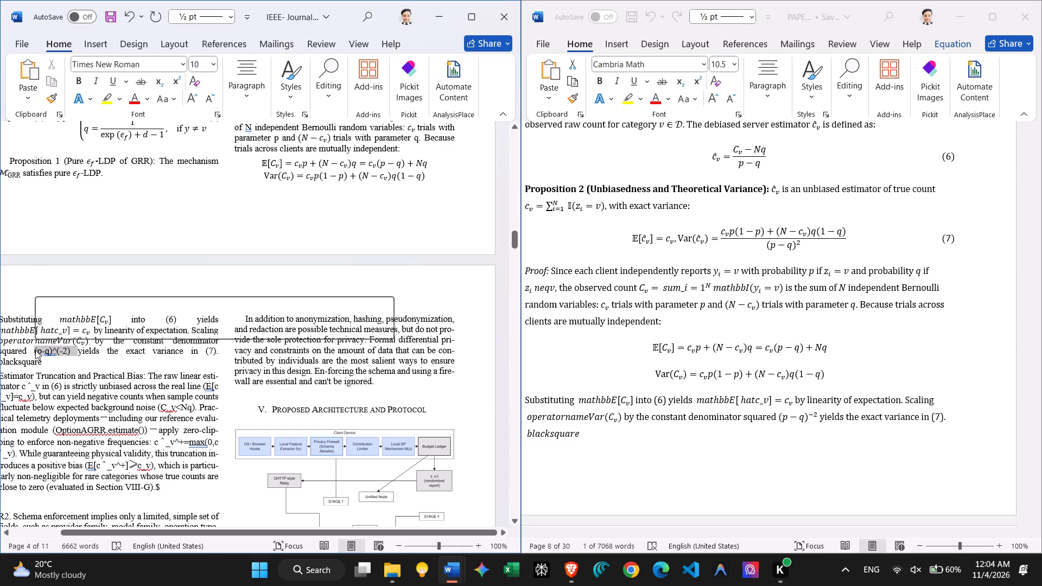
key("ctrl+v")
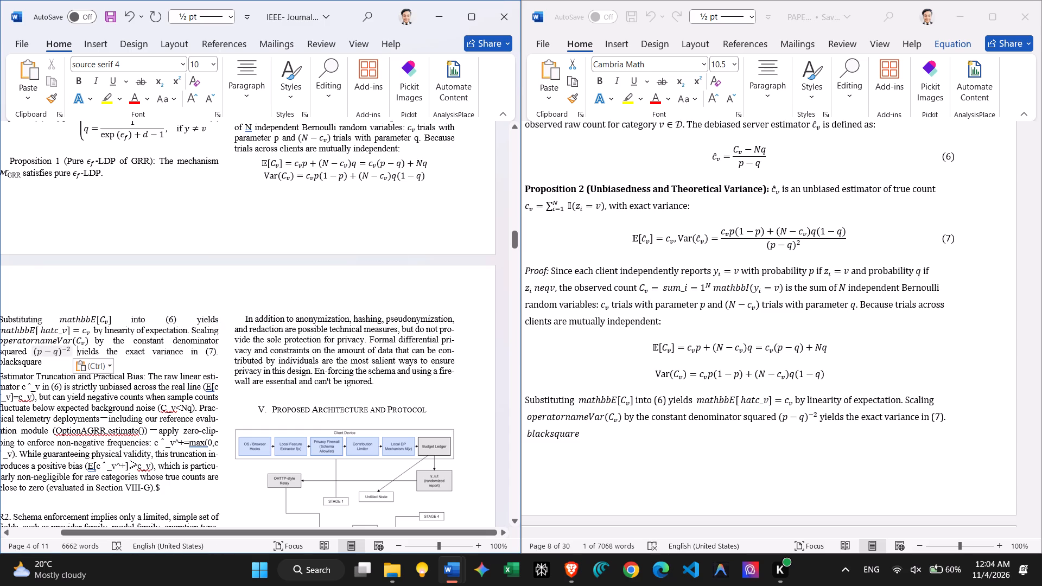
Replace the plain-text c ˆ_v after "The raw linear estimator" in the Estimator Truncation paragraph with the source paper's formatted inline ĉ_v.
scroll(226, 367, "right", 1)
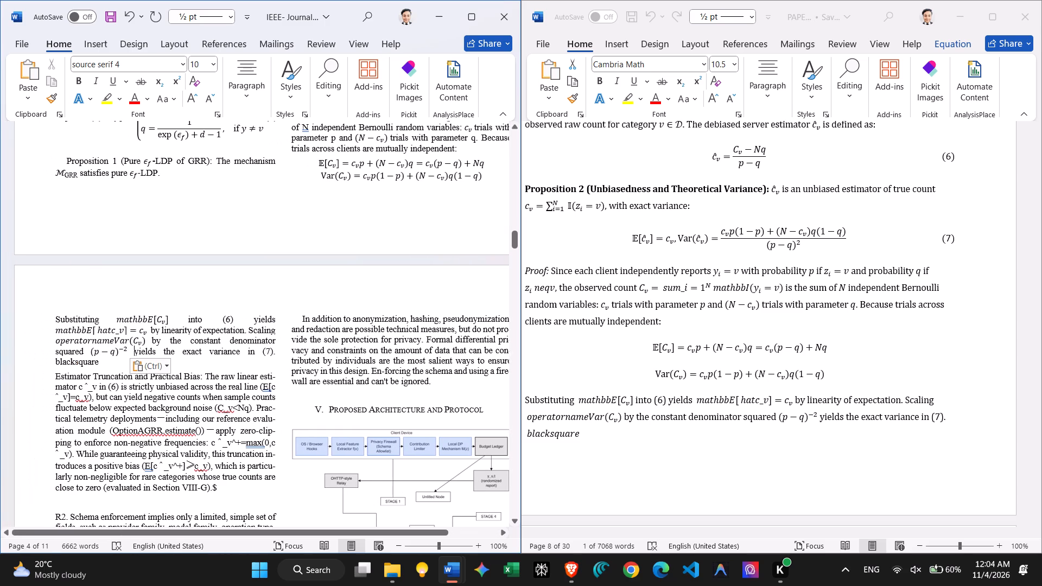
scroll(226, 367, "down", 1)
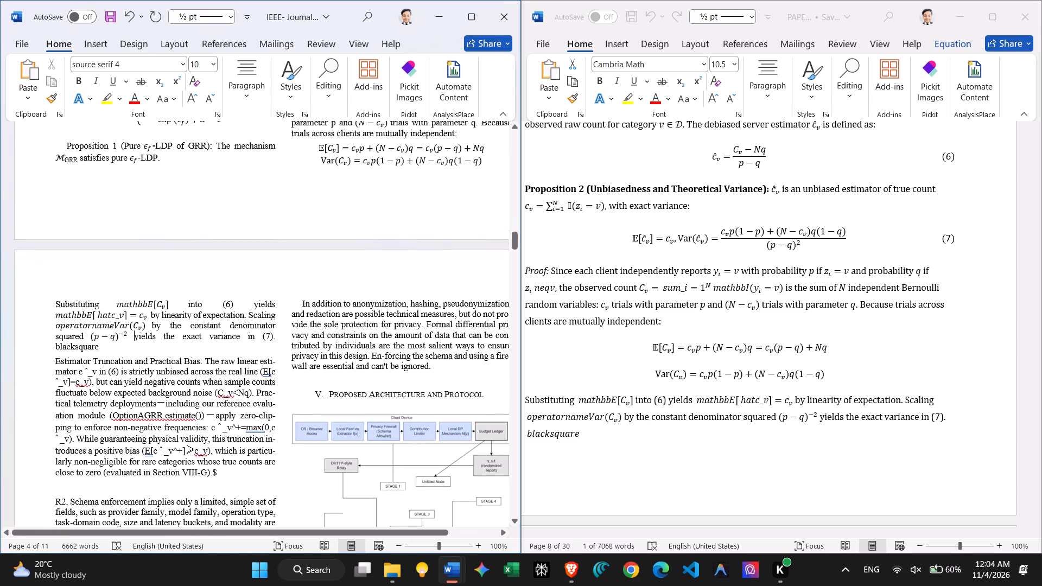
scroll(568, 398, "down", 1)
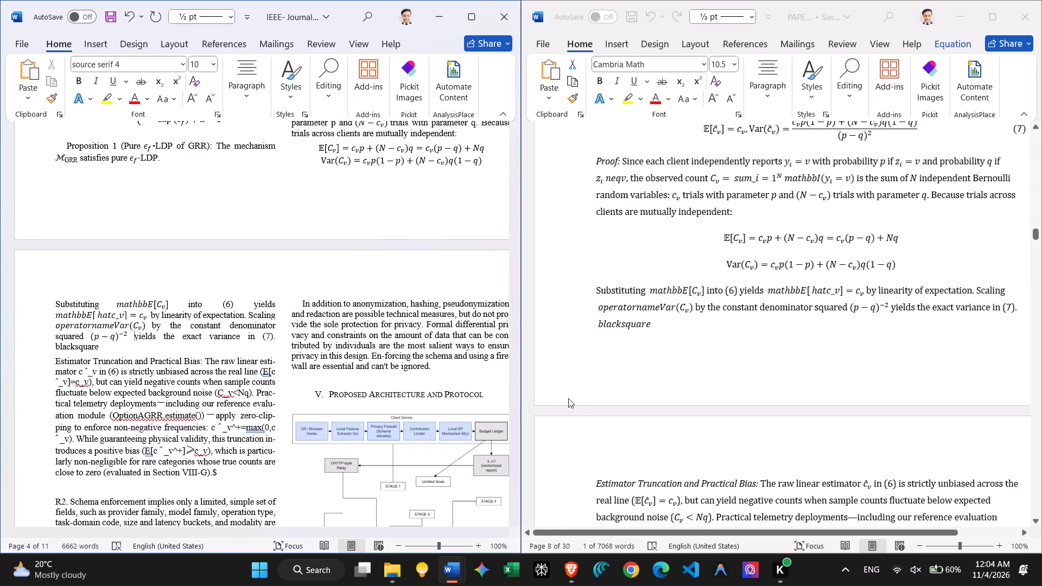
scroll(568, 398, "left", 1)
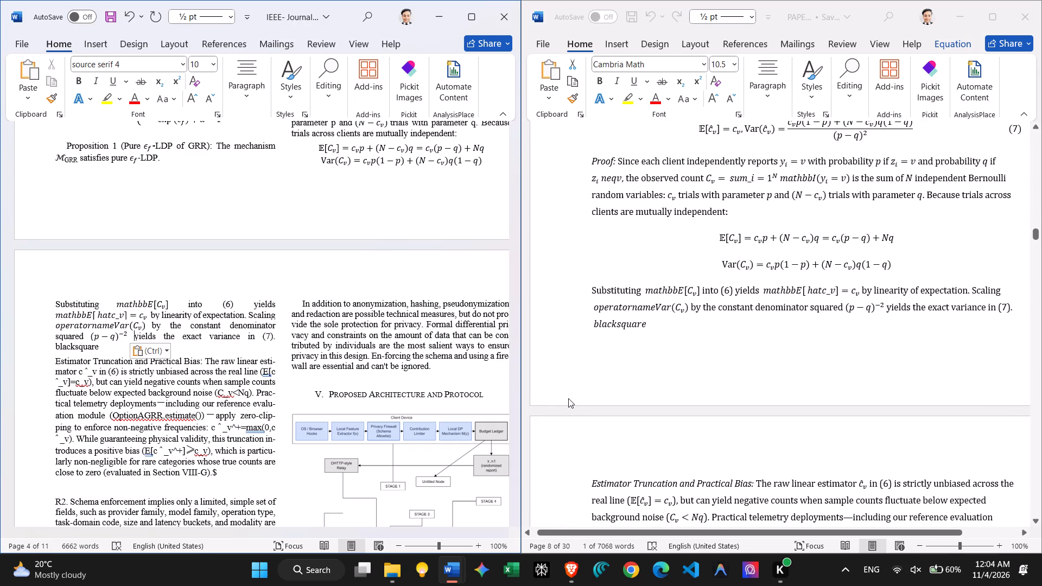
scroll(568, 398, "left", 3)
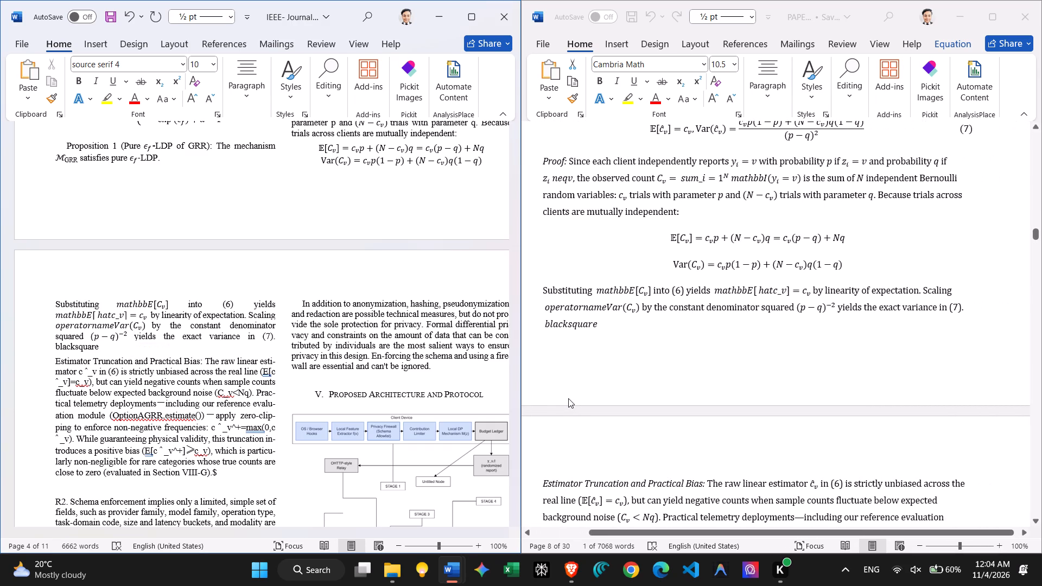
scroll(568, 398, "left", 4)
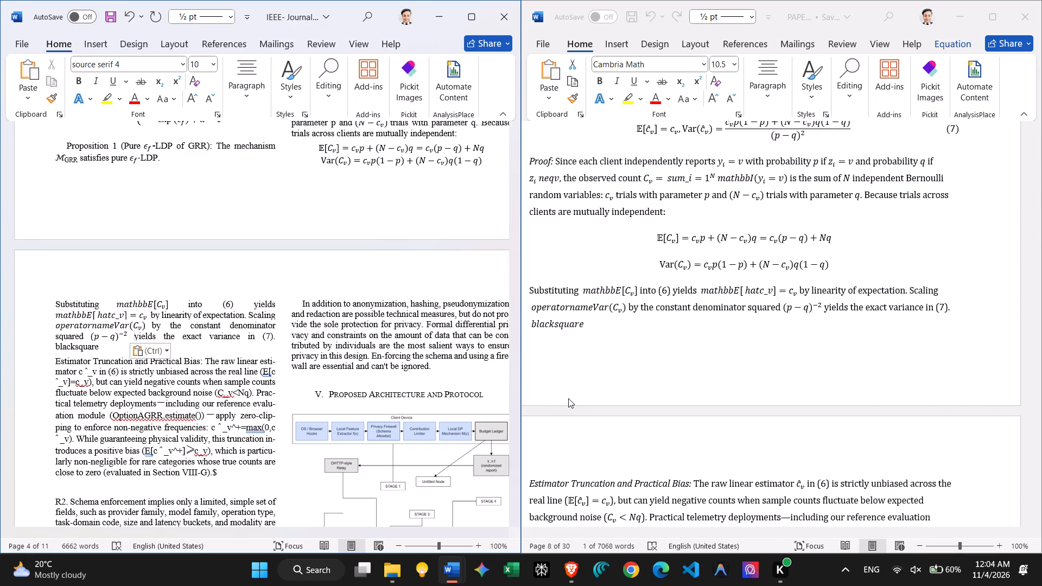
scroll(568, 398, "left", 1)
scroll(568, 398, "down", 1)
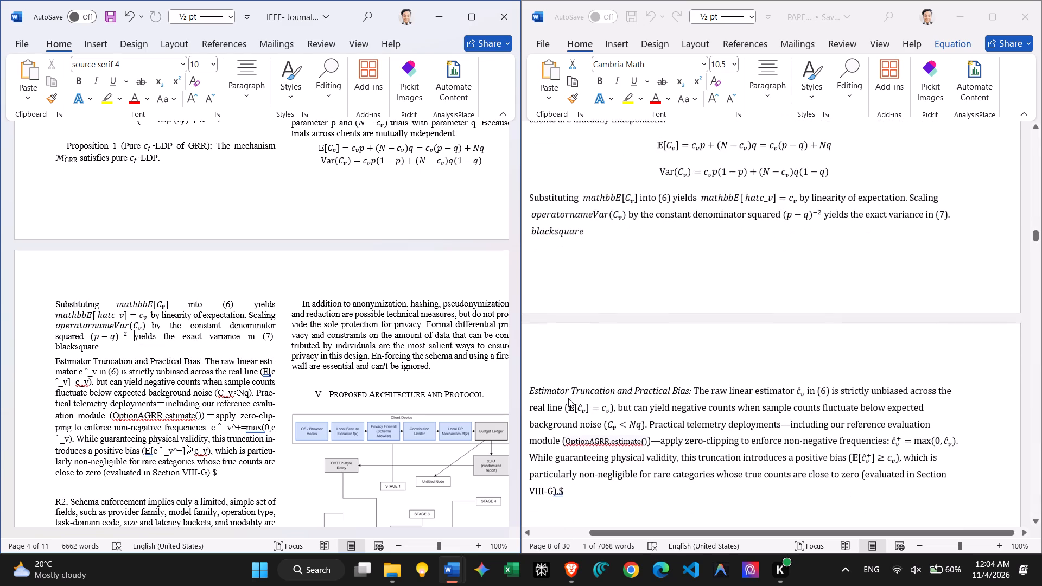
right_click(568, 398)
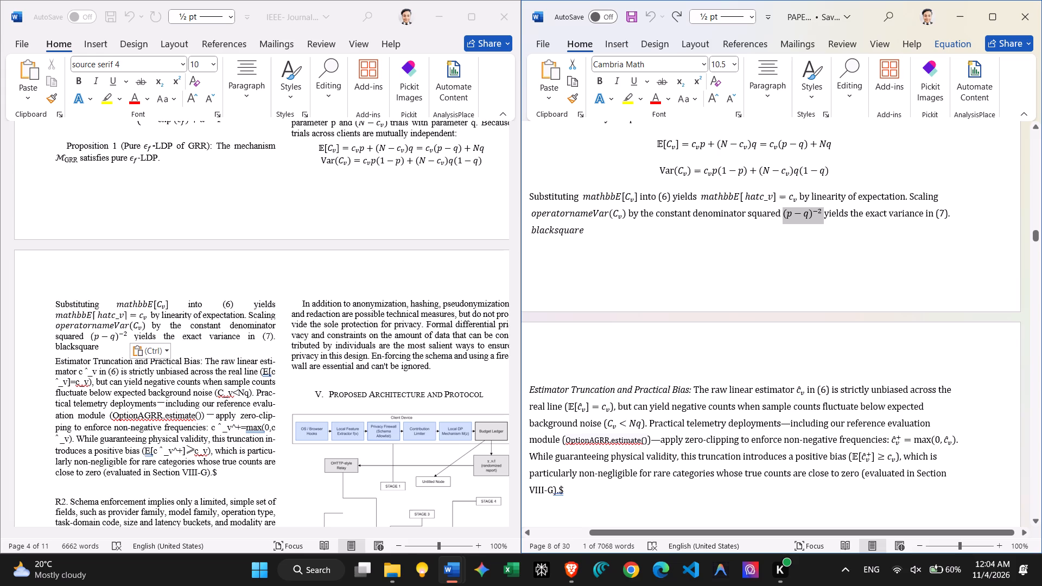
left_click_drag(808, 394, 796, 394)
key("ctrl+c")
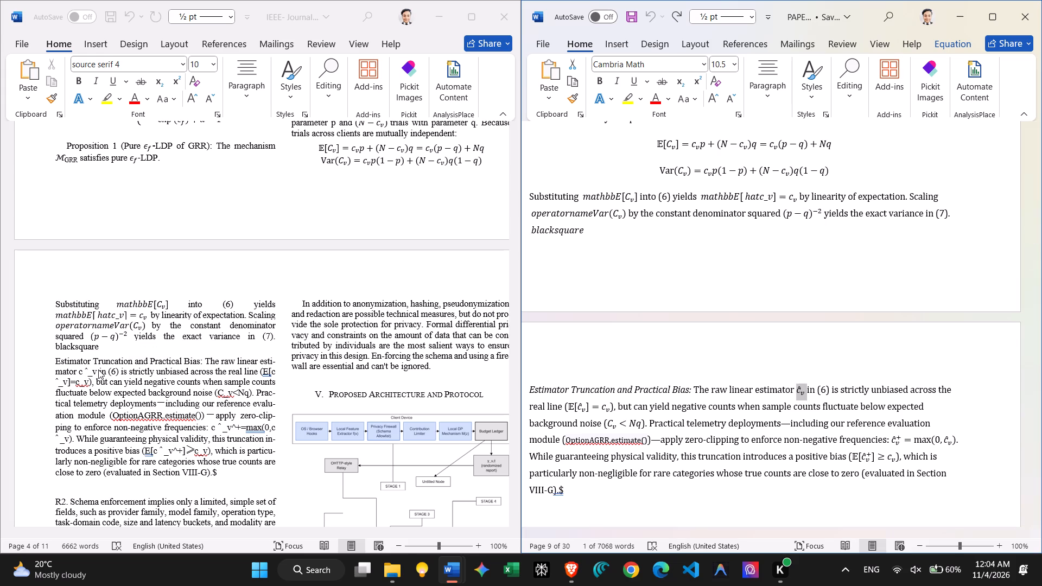
left_click(98, 370)
left_click_drag(98, 370, 85, 370)
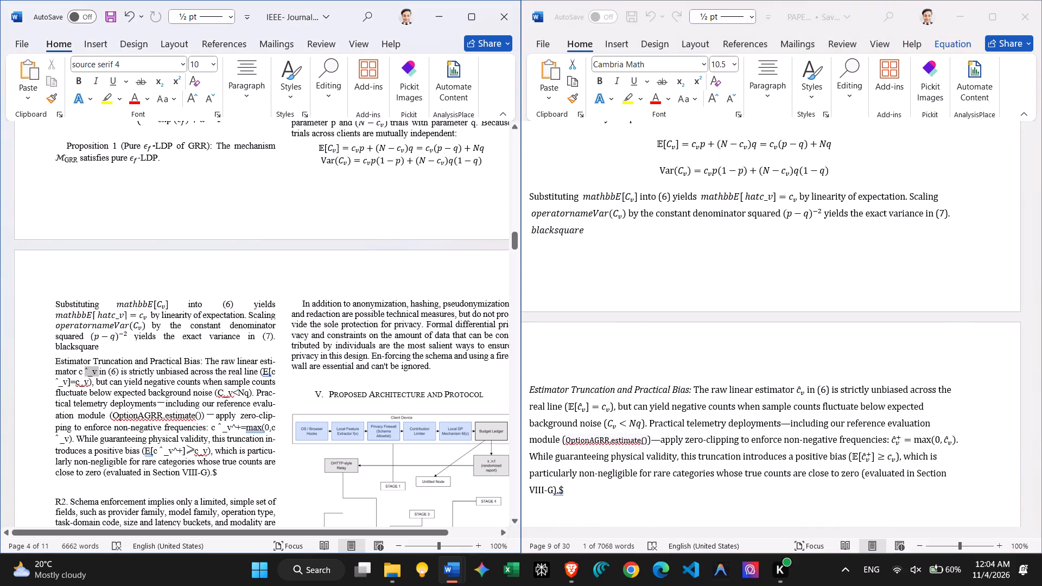
left_click_drag(85, 370, 79, 370)
key("ctrl+v")
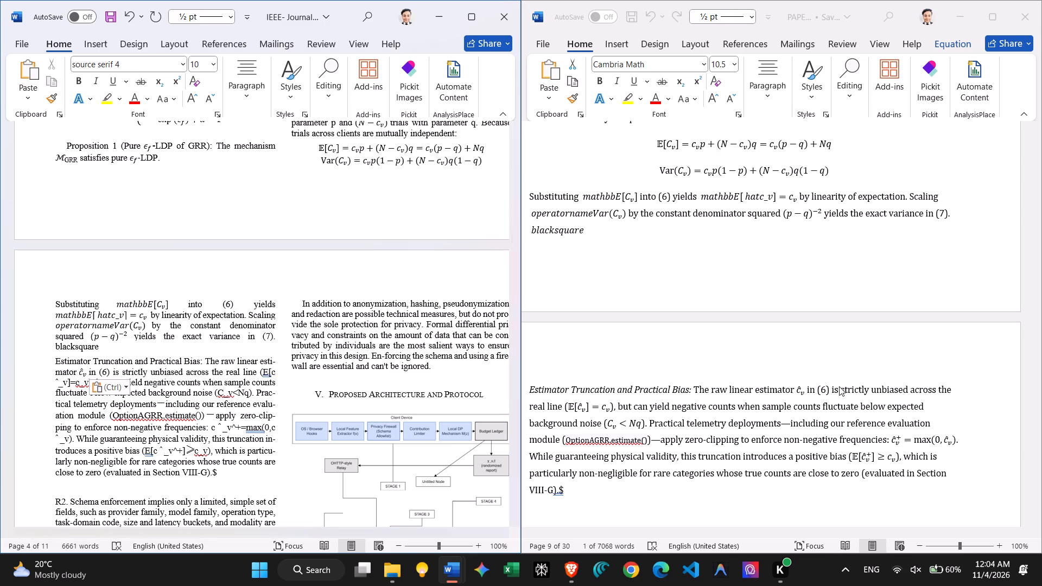
Replace the plain-text (E[c ˆ_v]=c_v), after "across the real line" with the source paper's formatted inline (𝔼[ĉ_v] = c_v),.
scroll(830, 377, "down", 1)
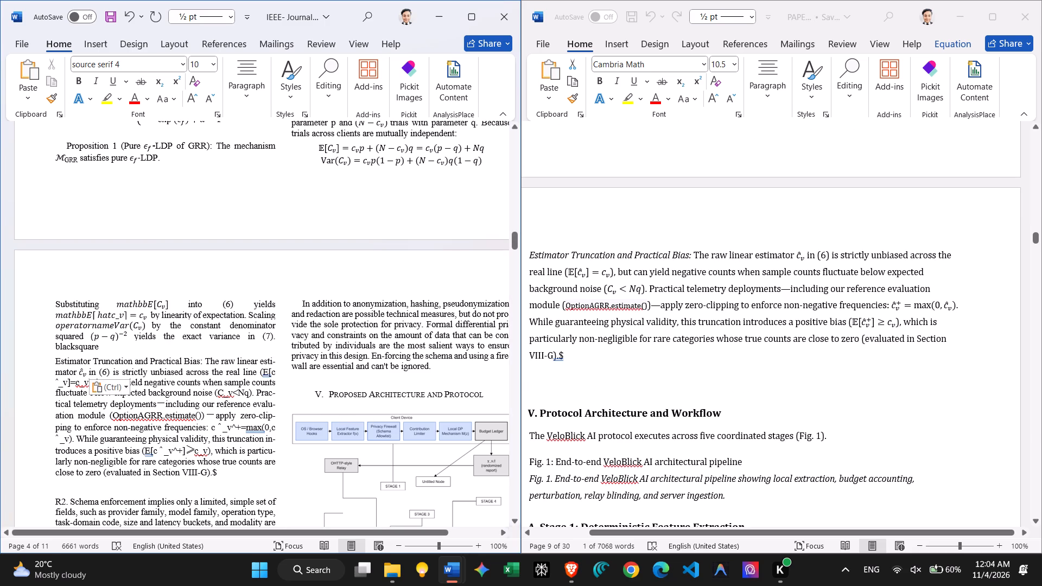
left_click(246, 407)
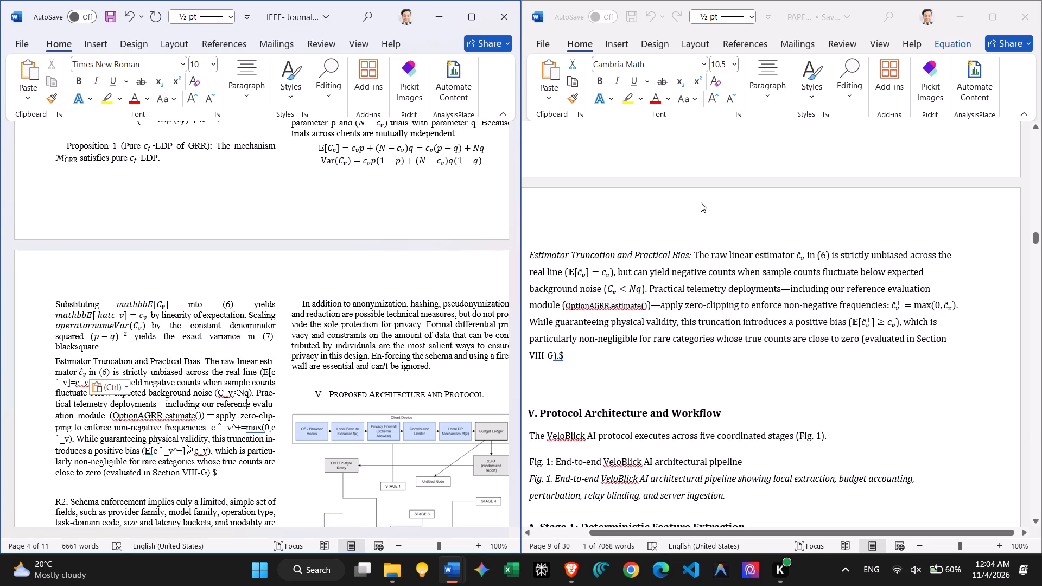
left_click(618, 272)
left_click_drag(616, 273, 587, 273)
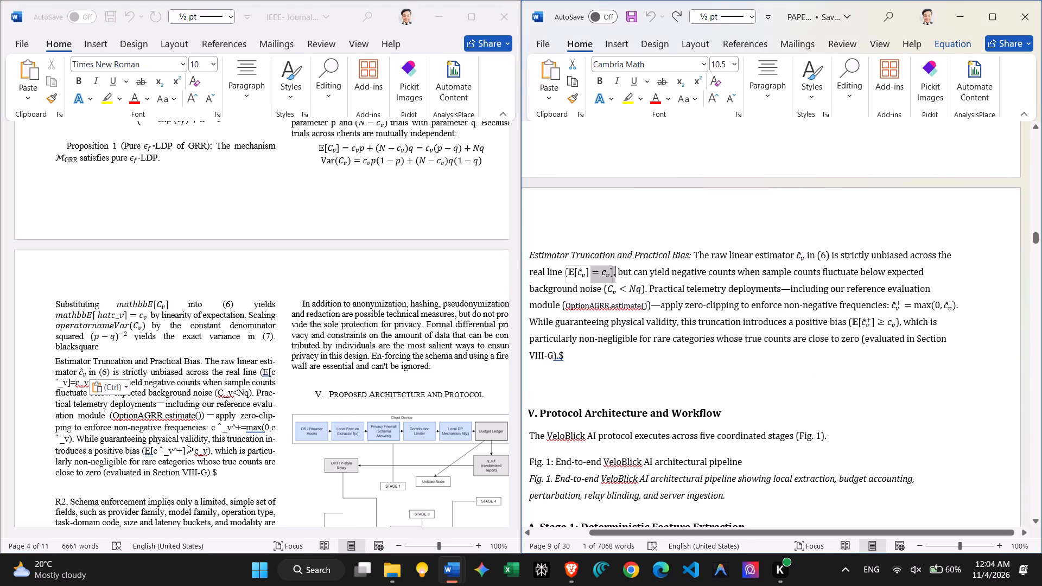
left_click_drag(587, 273, 564, 275)
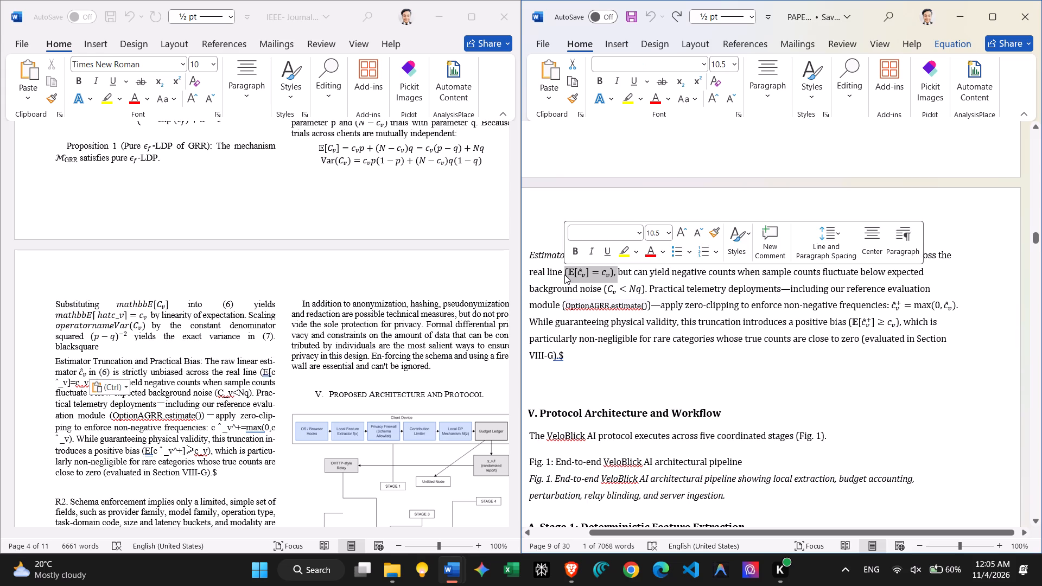
key("ctrl+c")
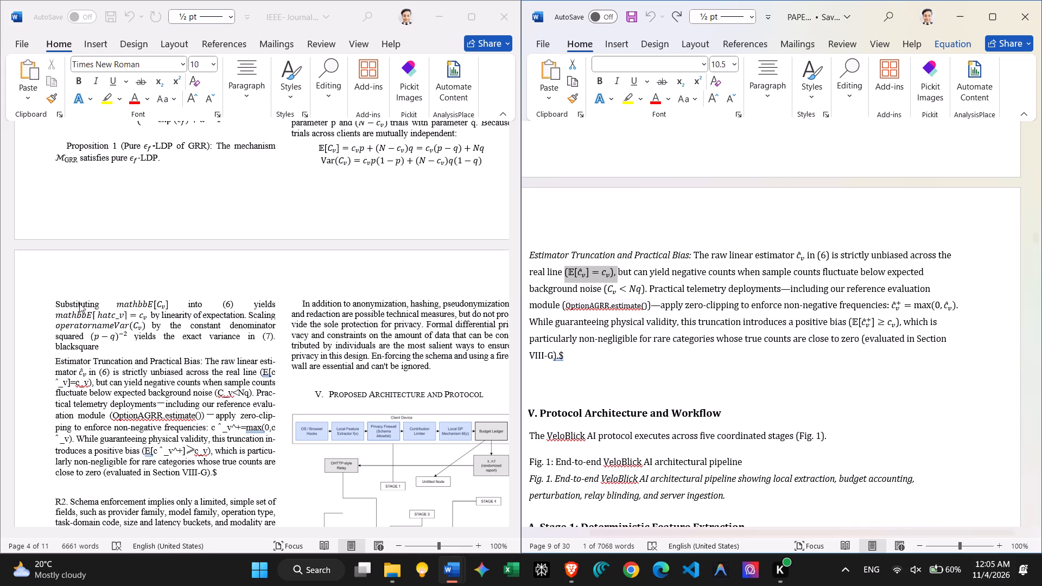
left_click(160, 339)
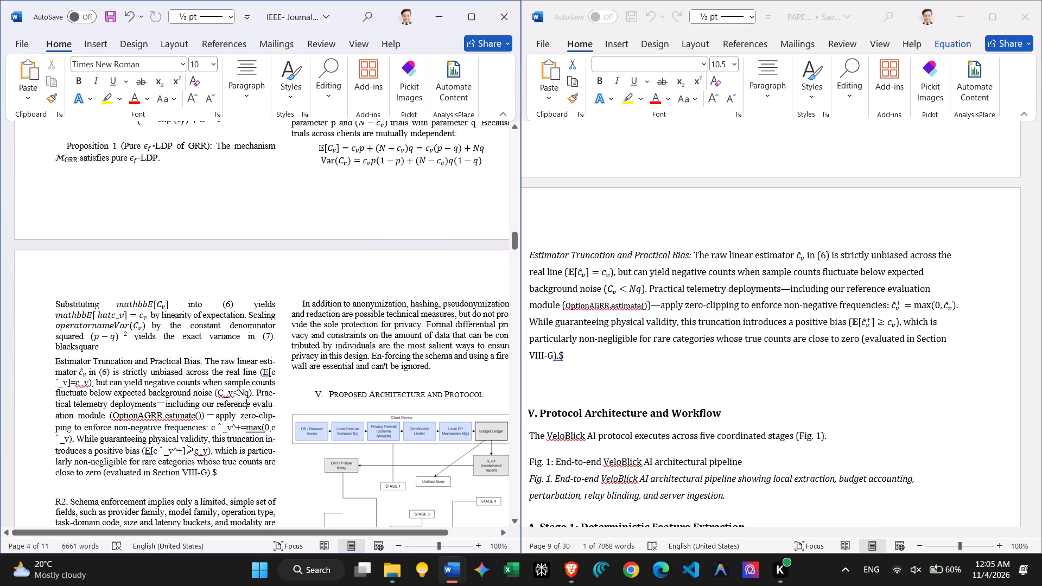
left_click_drag(93, 383, 256, 372)
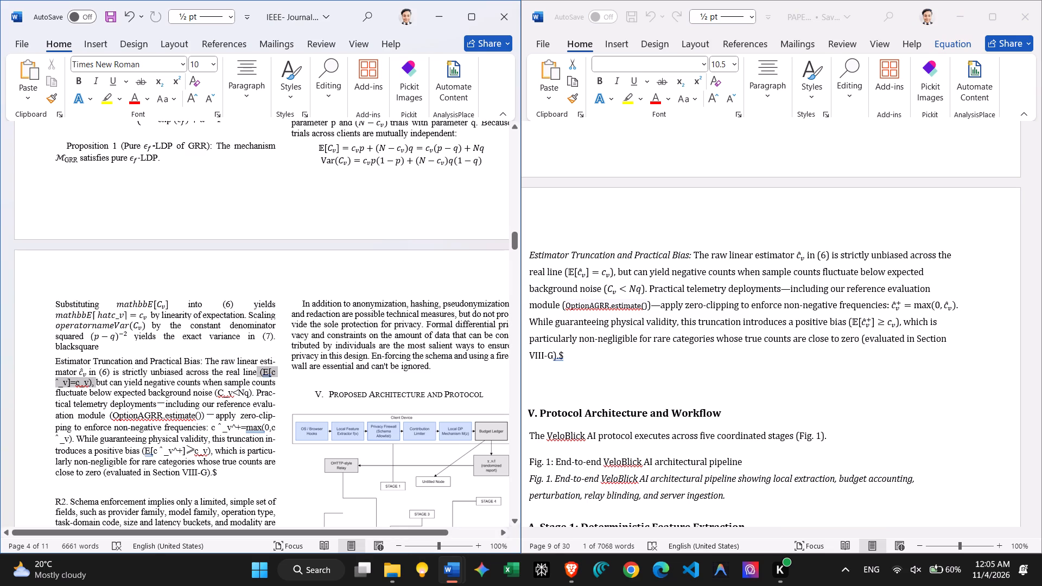
left_click_drag(256, 372, 260, 373)
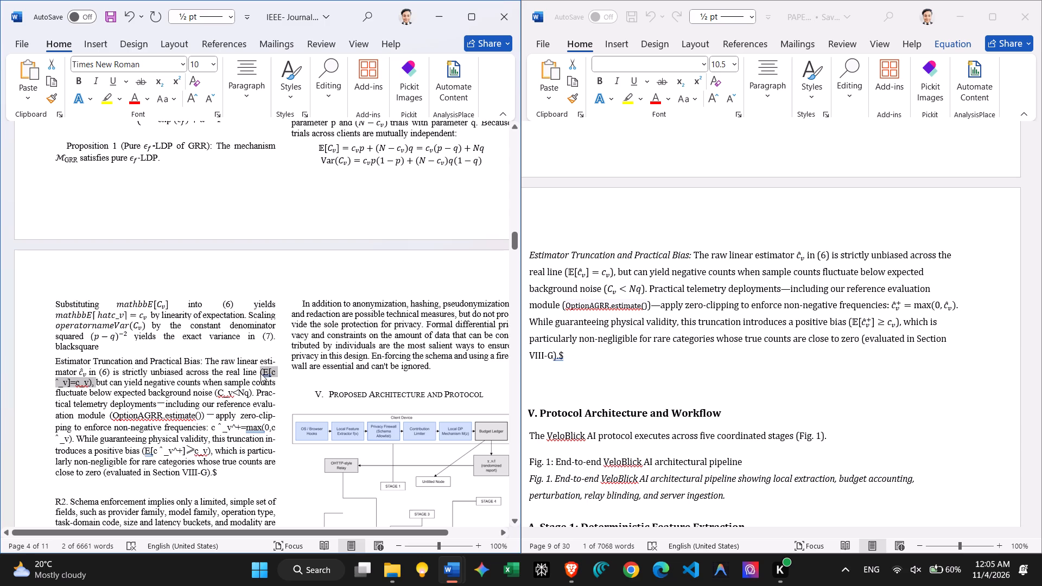
key("ctrl+v")
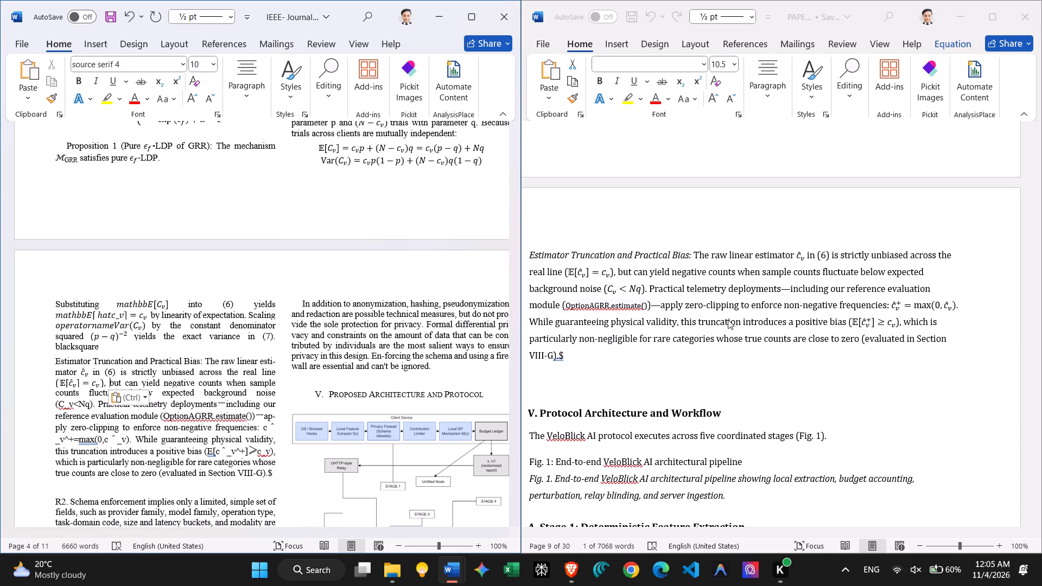
Replace the plain-text (C_v<Nq). after "expected background noise" with the source paper's formatted inline (C_v < Nq).
left_click(649, 286)
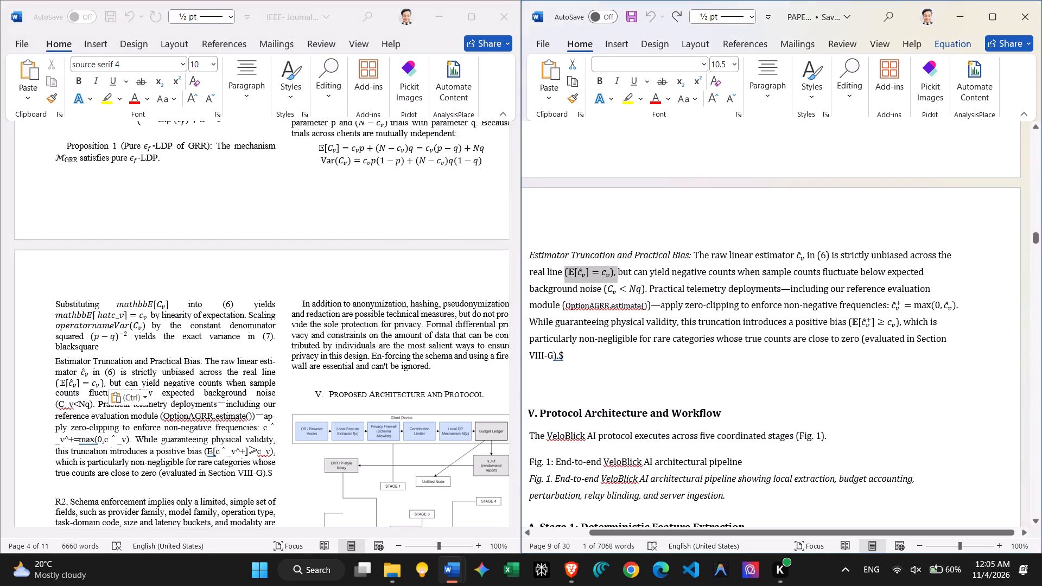
left_click_drag(649, 290, 607, 289)
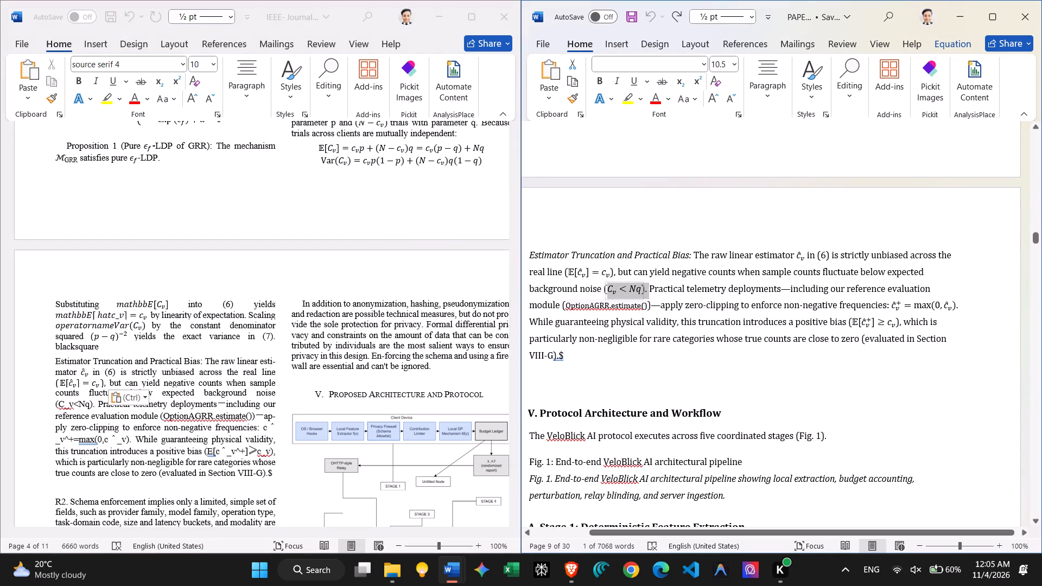
left_click_drag(607, 289, 605, 289)
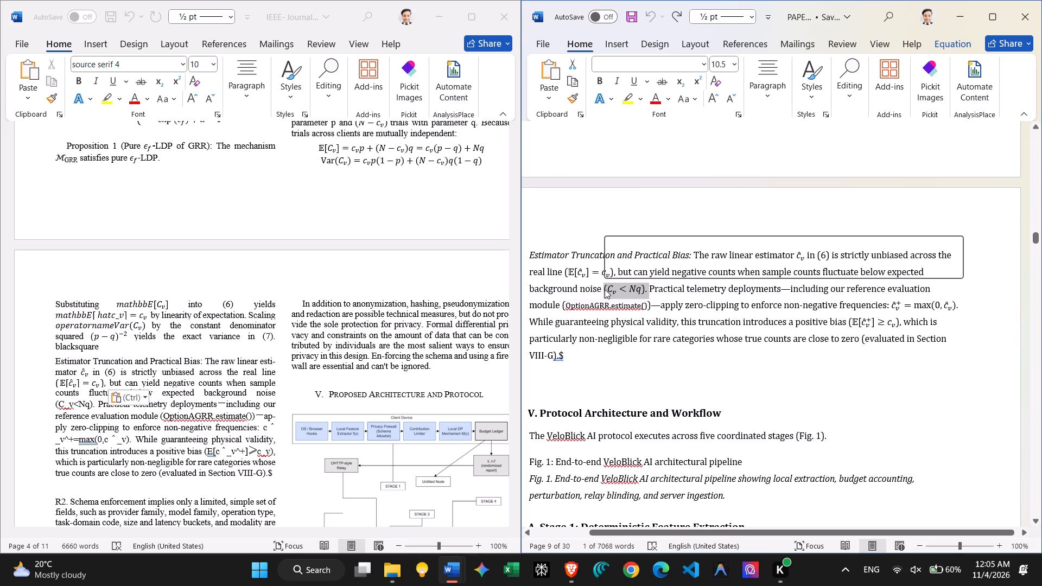
key("ctrl+c")
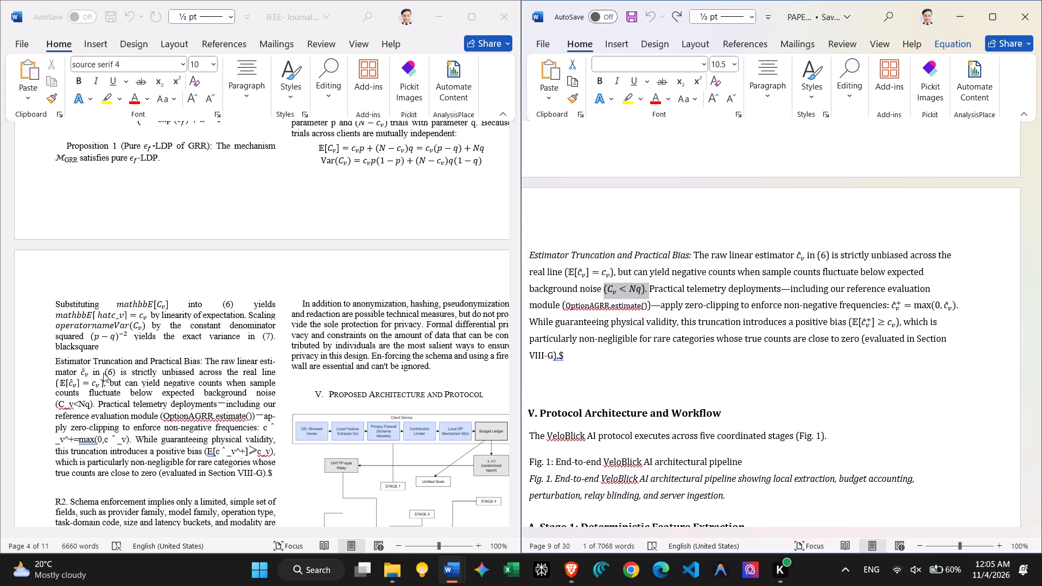
left_click(109, 373)
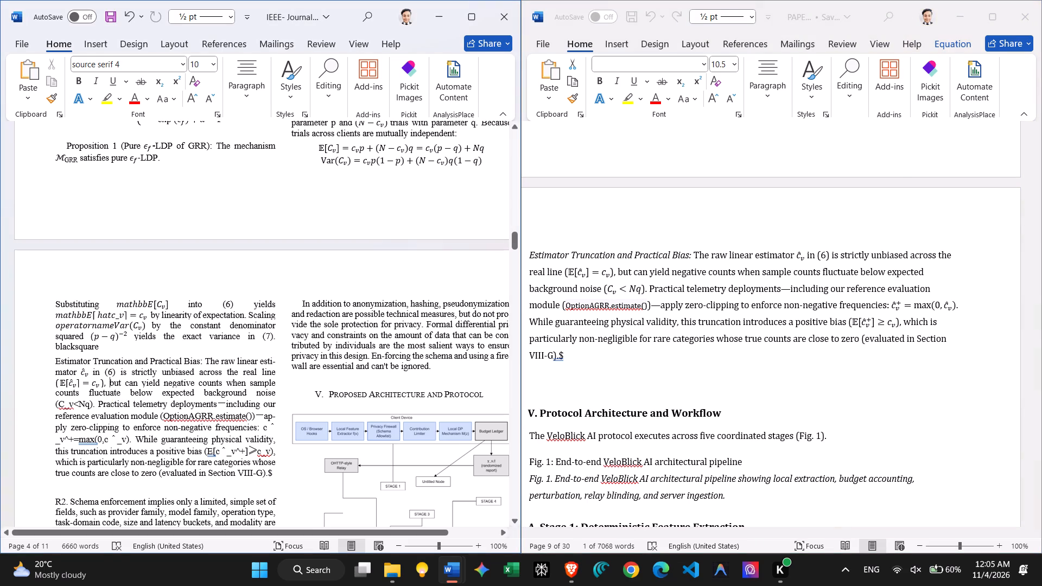
left_click_drag(94, 404, 52, 405)
left_click_drag(52, 405, 52, 405)
key("ctrl+v")
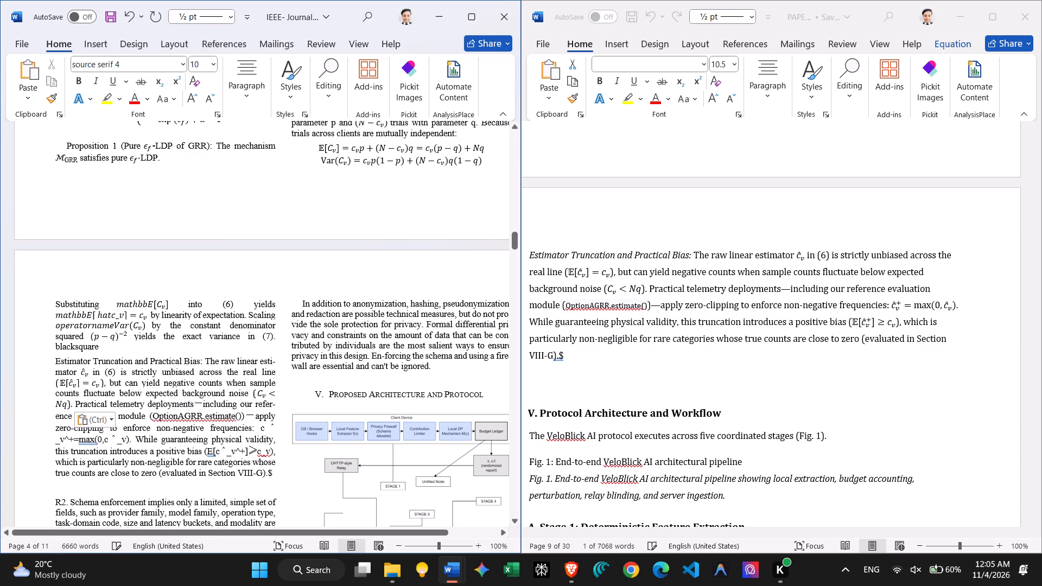
Replace the plain-text c ˆ_v^+=max(0,c ˆ_v). after "non-negative frequencies:" with the source paper's formatted inline ĉ_v⁺ = max(0, ĉ_v).
scroll(243, 400, "down", 1)
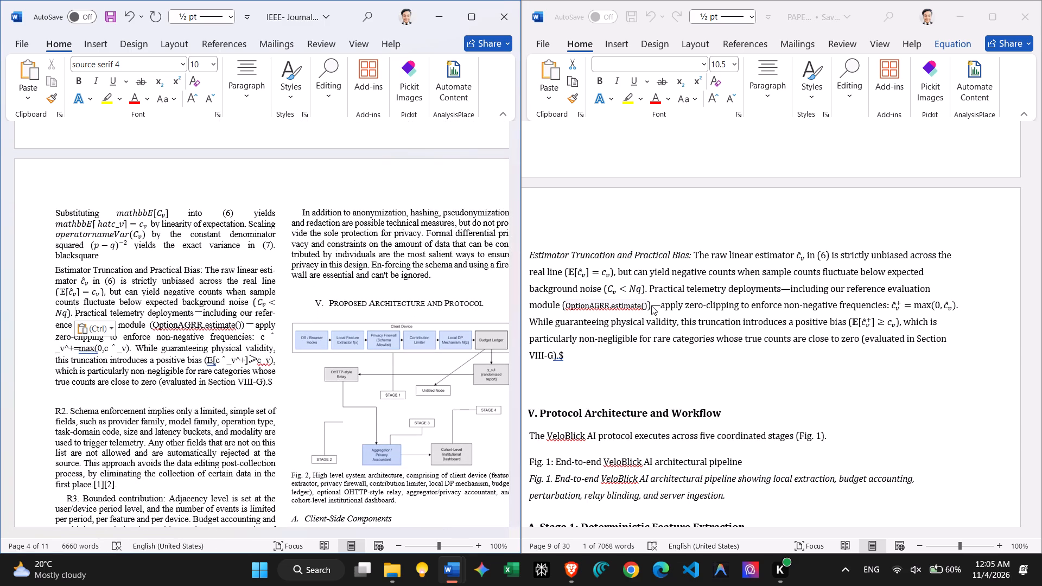
left_click(793, 374)
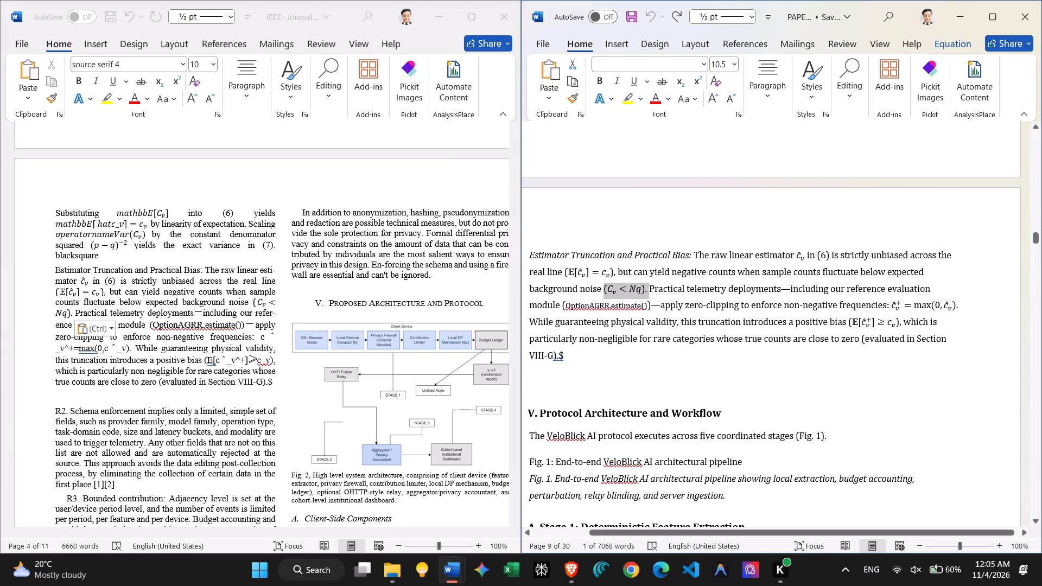
left_click_drag(968, 309, 896, 307)
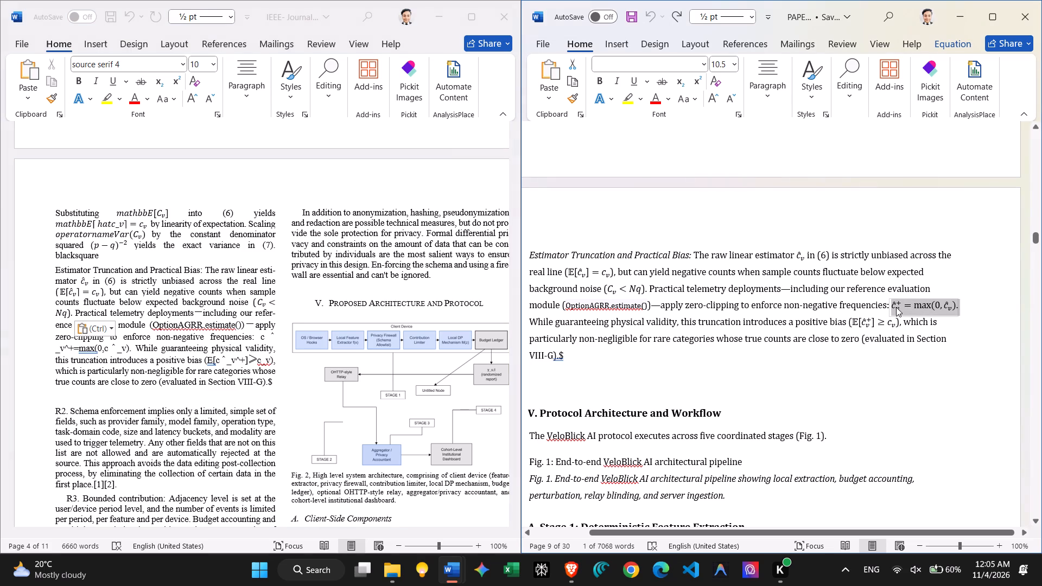
key("ctrl+c")
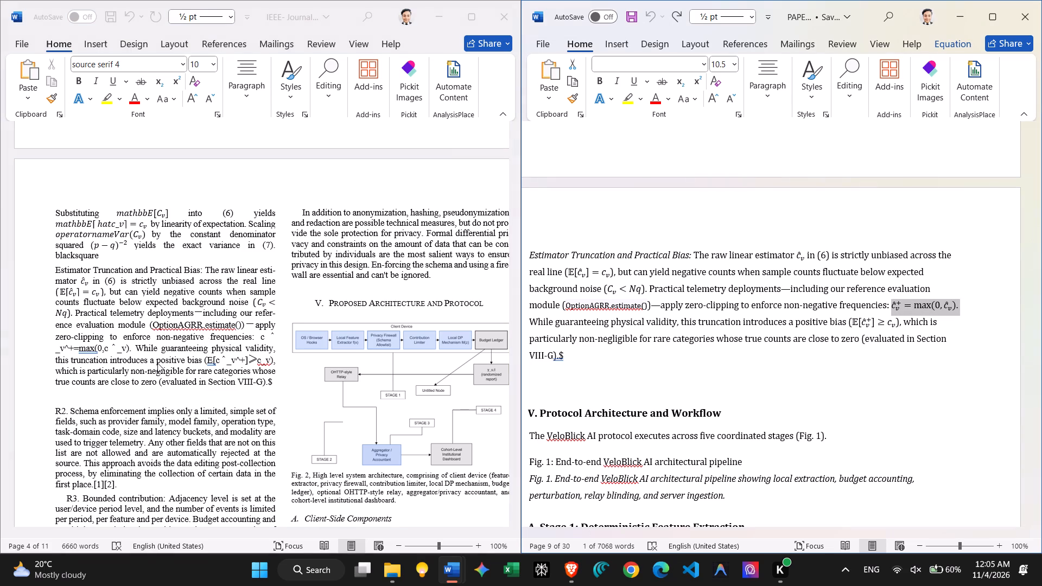
left_click(143, 339)
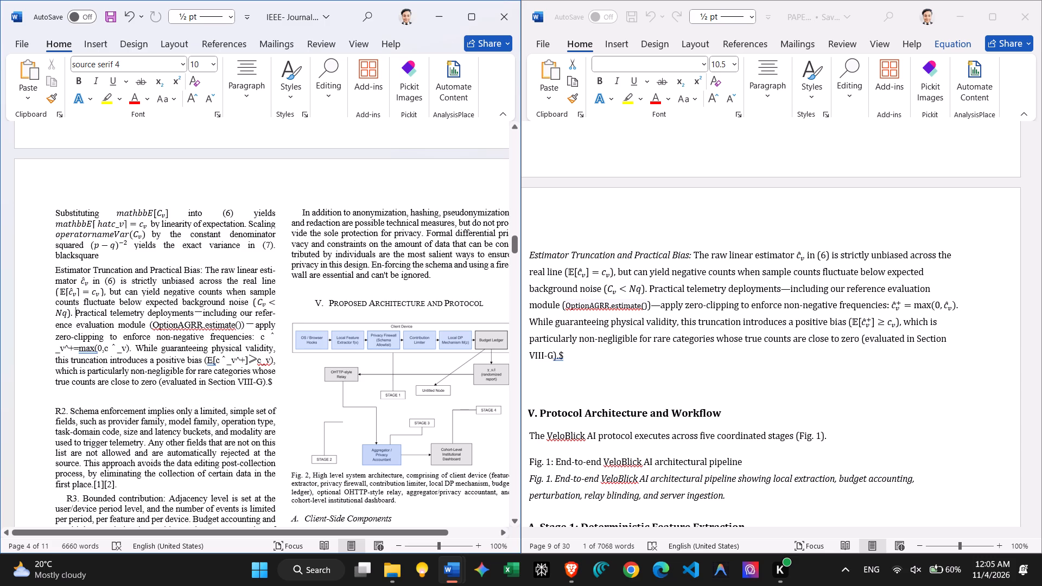
left_click_drag(132, 346, 258, 339)
key("ctrl+v")
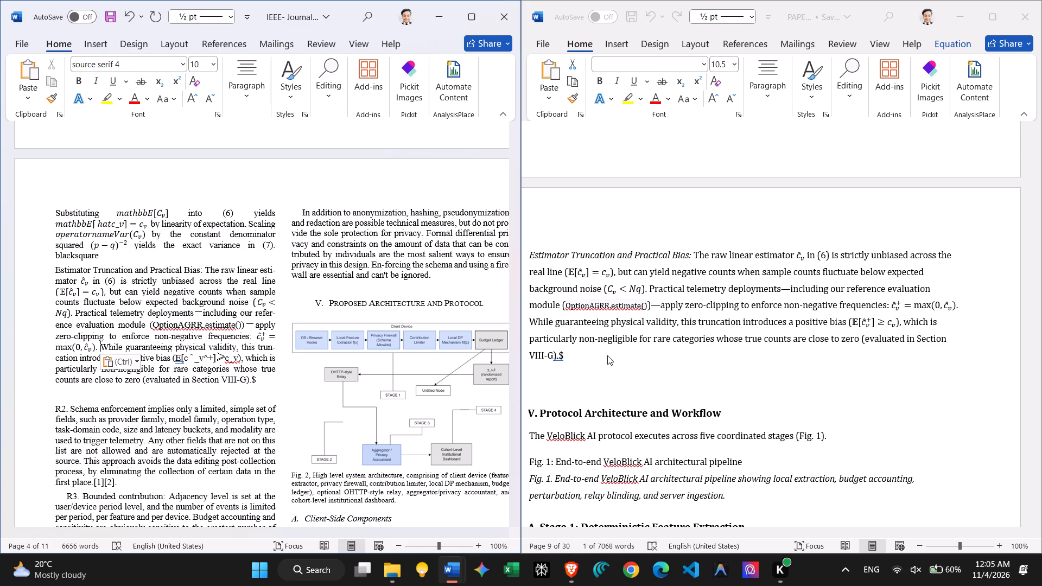
Delete the stray $ sign after "(evaluated in Section VIII-G)." at the end of the Estimator Truncation paragraph.
left_click(275, 379)
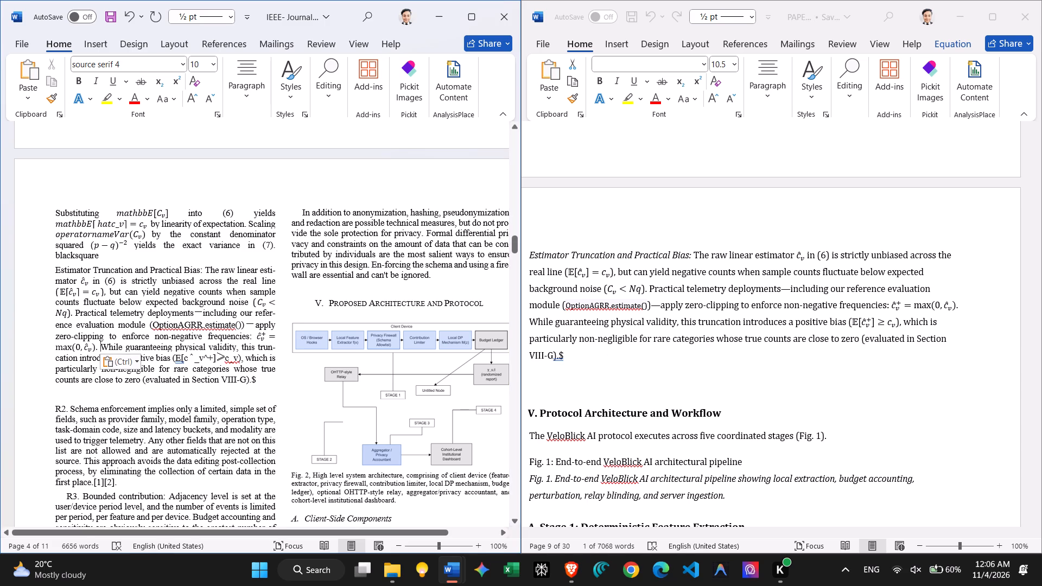
key("BackSpace")
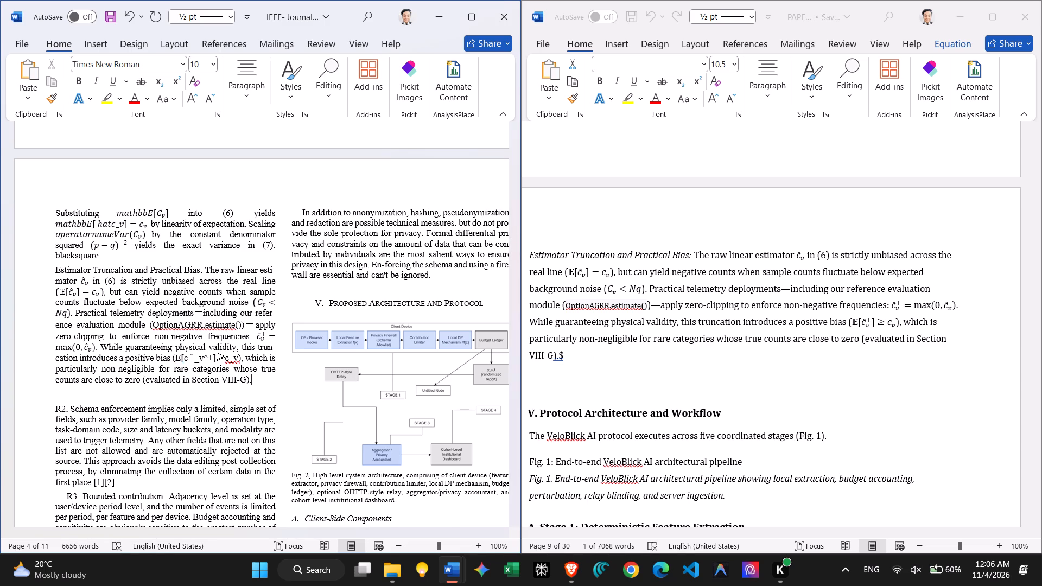
Replace the plain-text (E[c ˆ_v^+]⩾c_v), after "introduces a positive bias" with the source paper's formatted inline (𝔼[ĉ_v⁺] ≥ c_v),.
left_click(902, 323)
left_click_drag(902, 323, 873, 323)
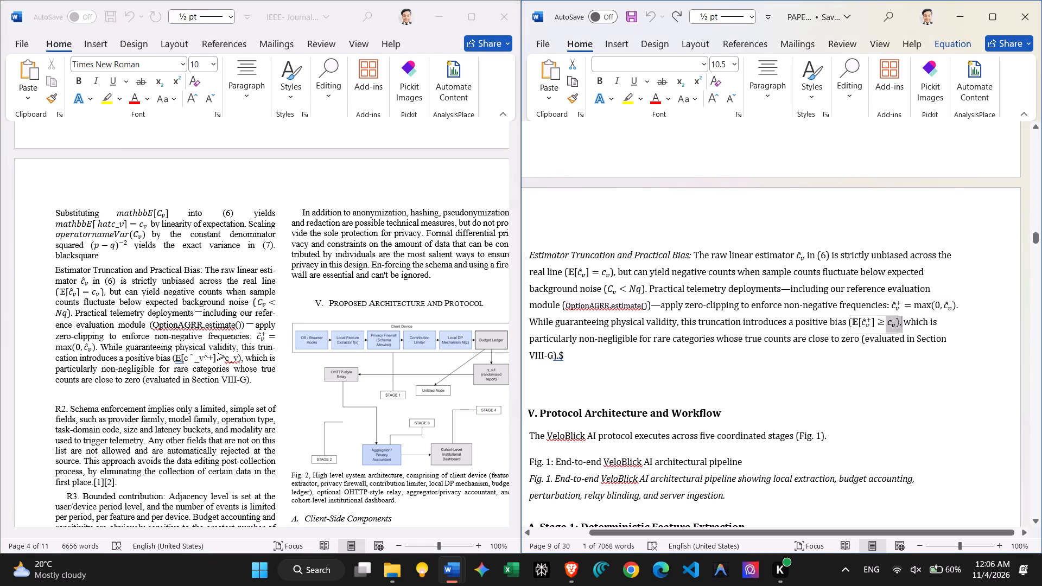
left_click_drag(873, 323, 848, 324)
key("ctrl+c")
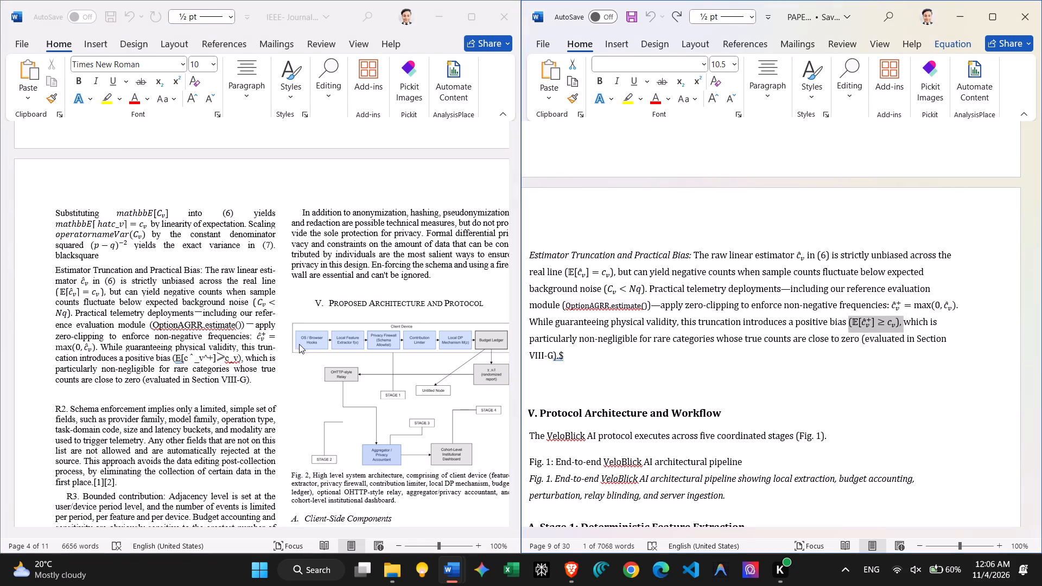
left_click(245, 358)
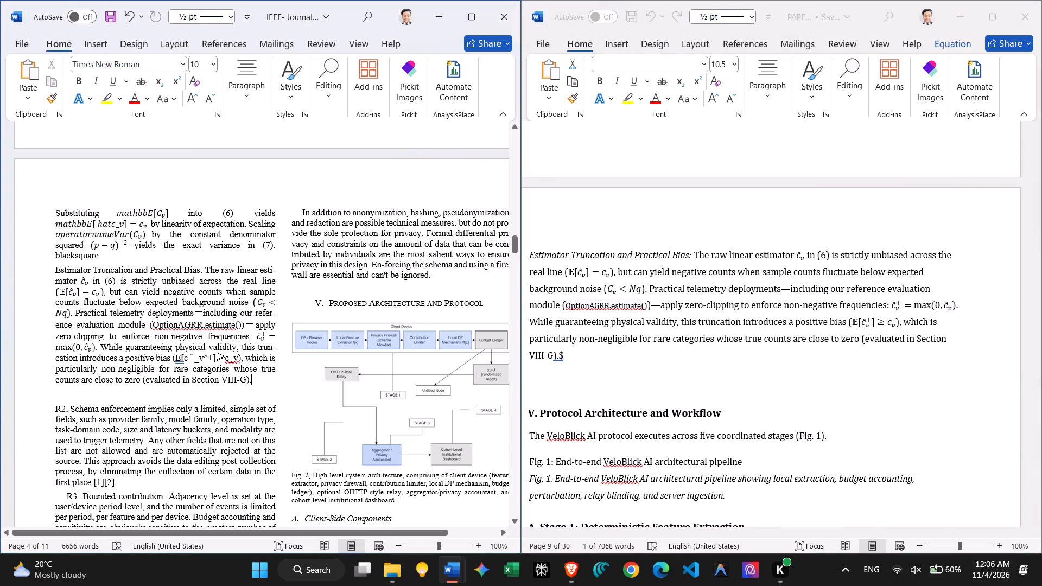
left_click_drag(243, 358, 173, 361)
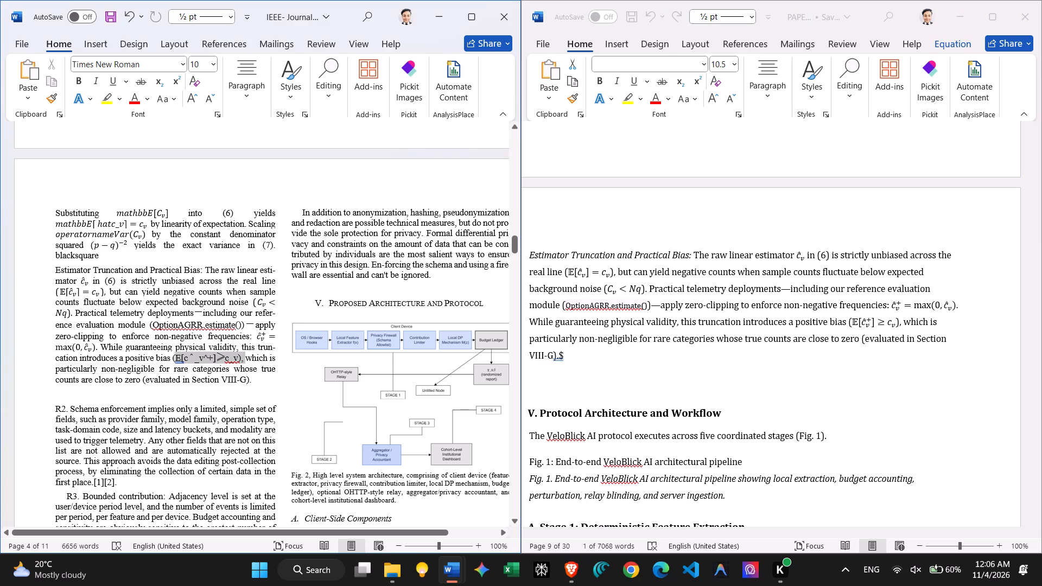
left_click_drag(173, 361, 173, 361)
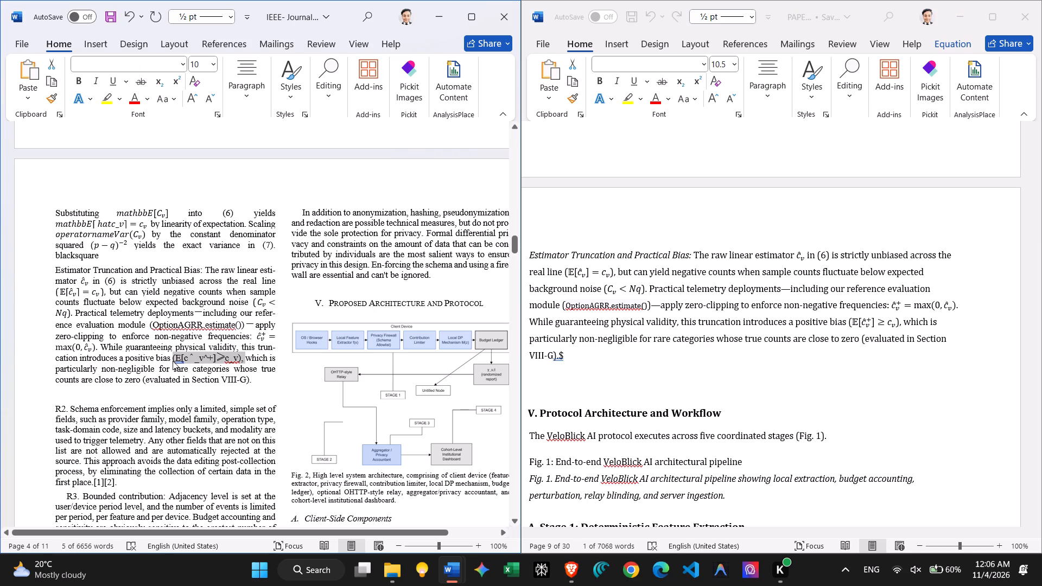
key("ctrl+v")
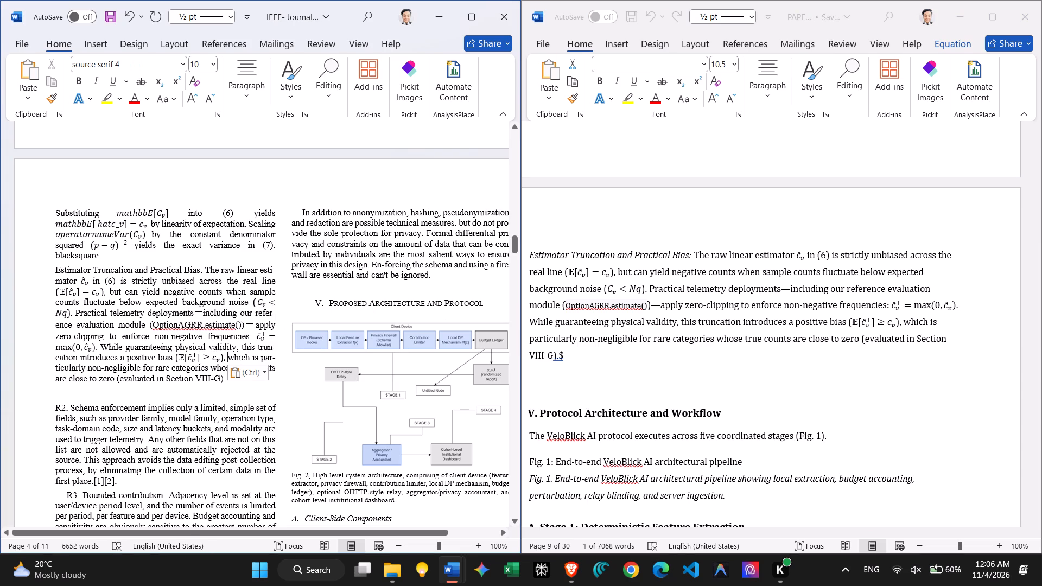
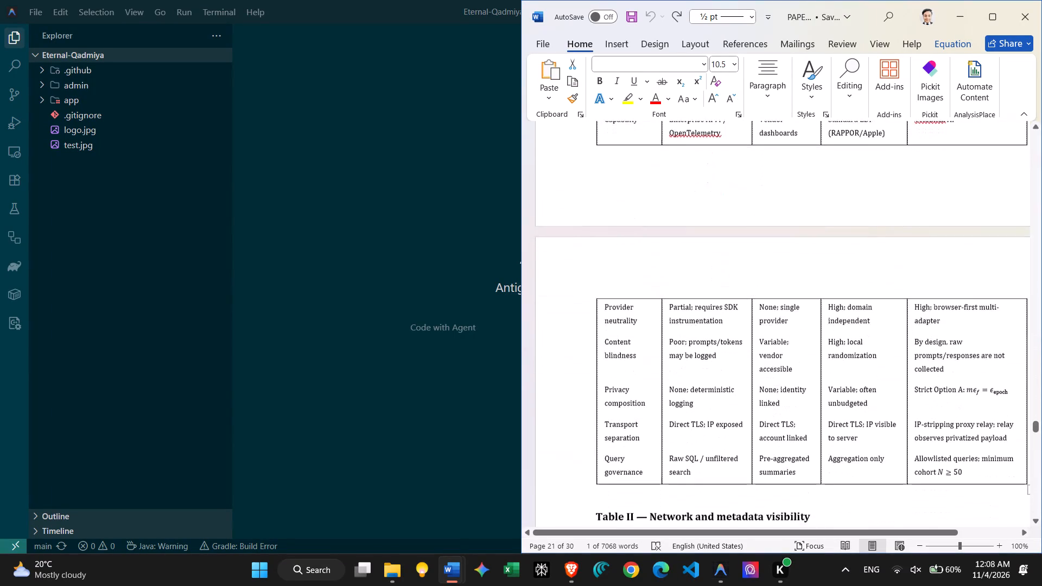
Review the source paper backward from Table II through the References and Conclusion to the Section IX operational limitations.
scroll(658, 362, "up", 5)
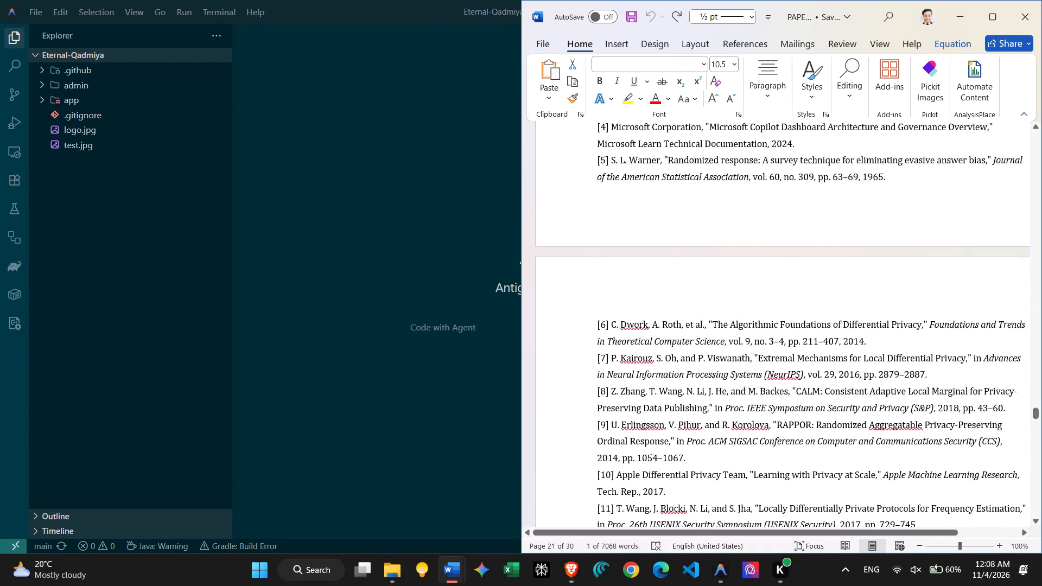
scroll(658, 362, "up", 4)
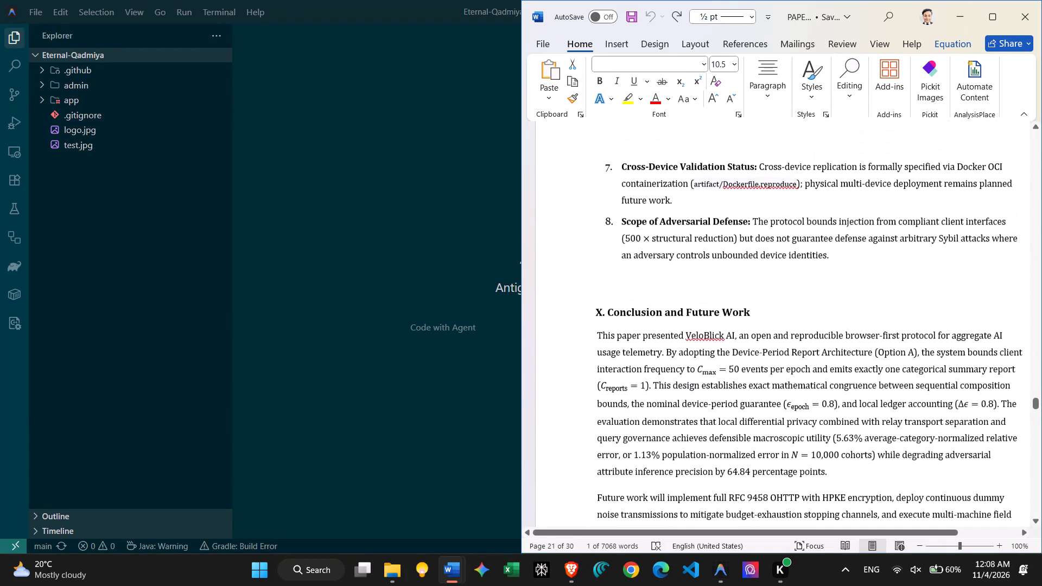
scroll(658, 362, "down", 1)
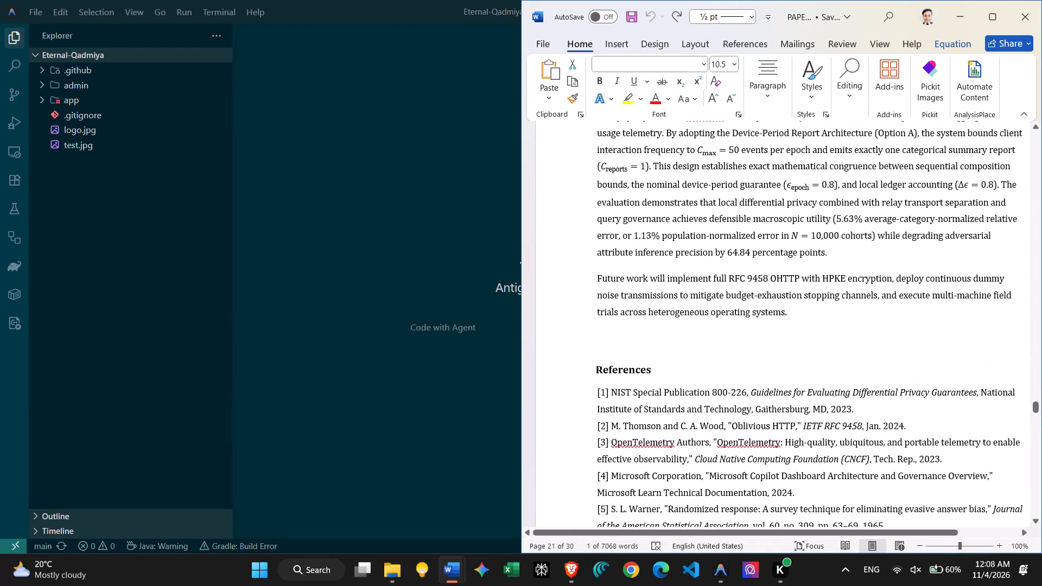
scroll(658, 362, "up", 2)
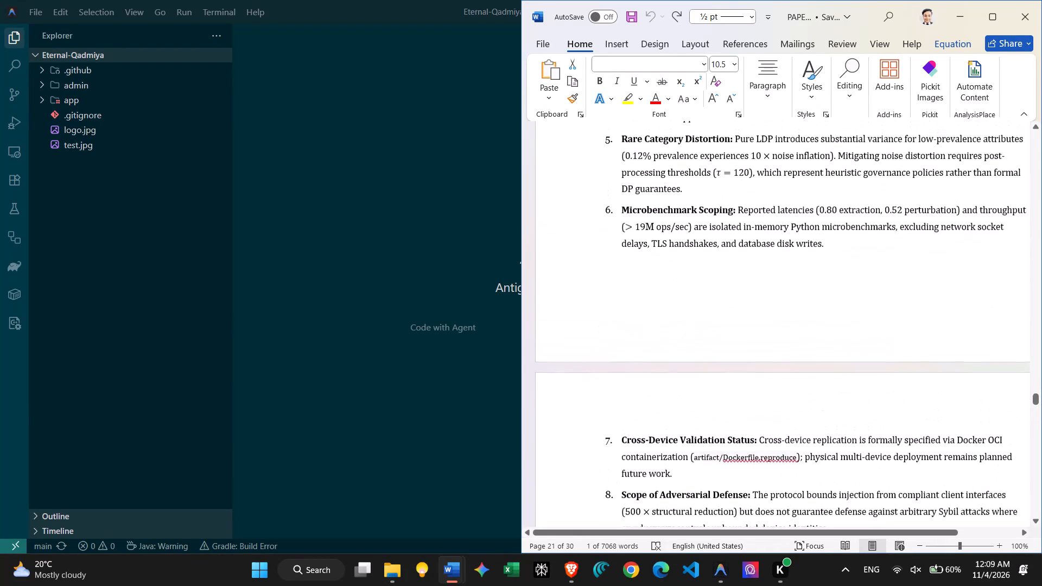
scroll(658, 362, "down", 1)
scroll(658, 362, "up", 1)
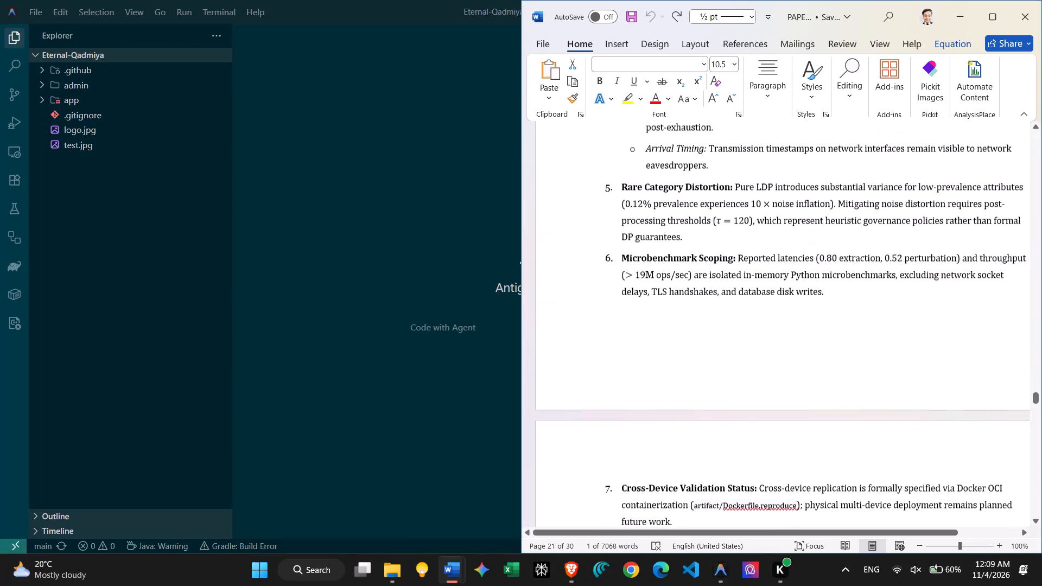
scroll(658, 362, "up", 1)
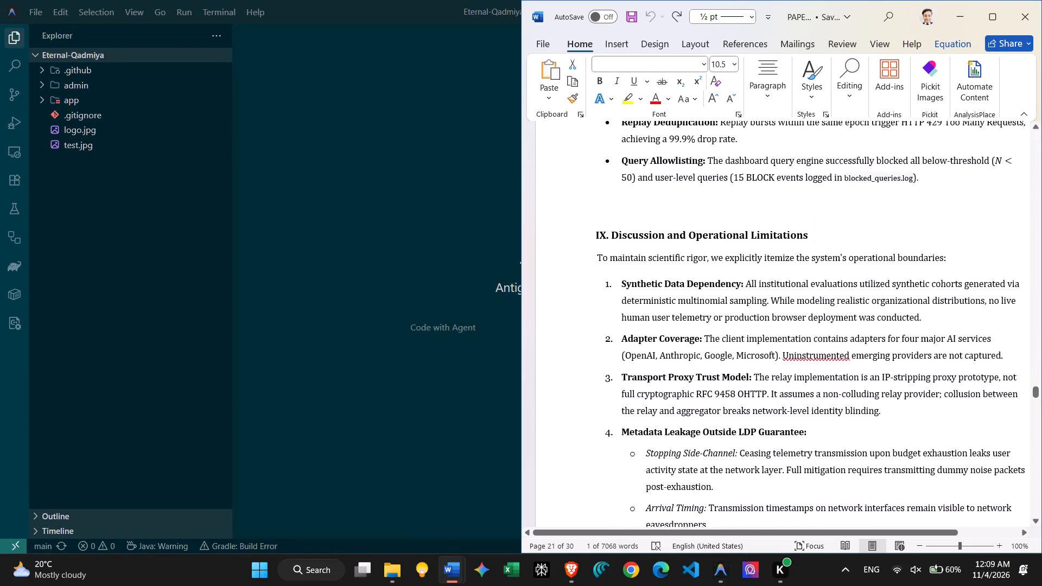
Review the evaluation results backward from ingestion robustness and query governance to the Fig. 3 and Fig. 4 estimation error captions.
scroll(658, 362, "up", 4)
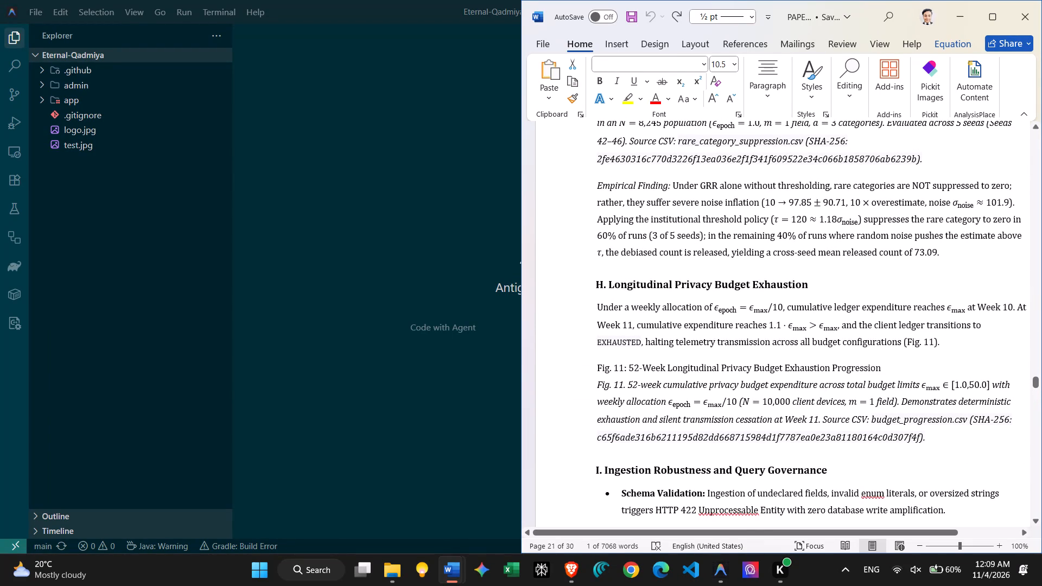
scroll(658, 362, "up", 3)
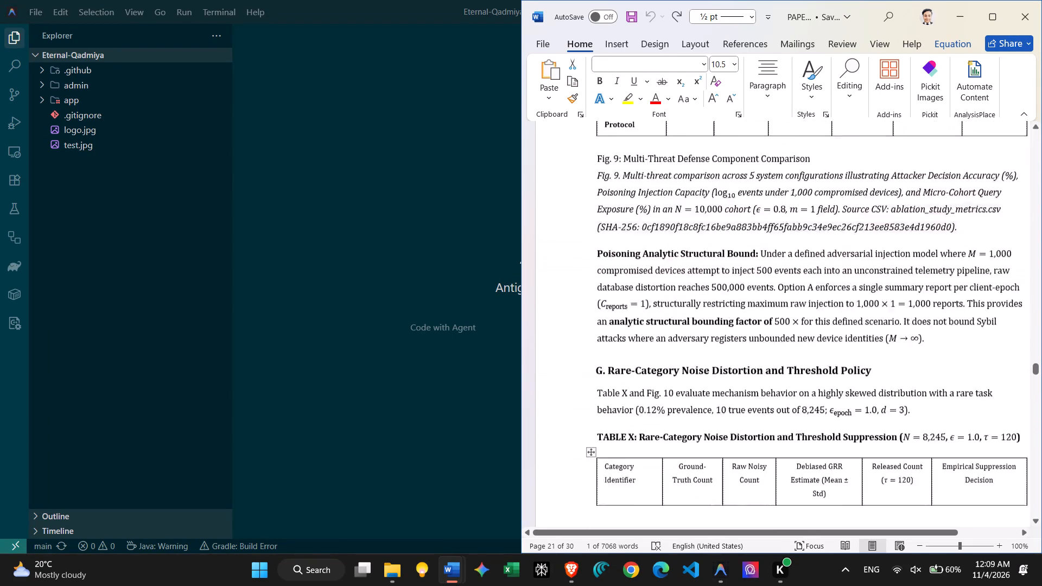
scroll(658, 362, "down", 1)
scroll(658, 362, "up", 7)
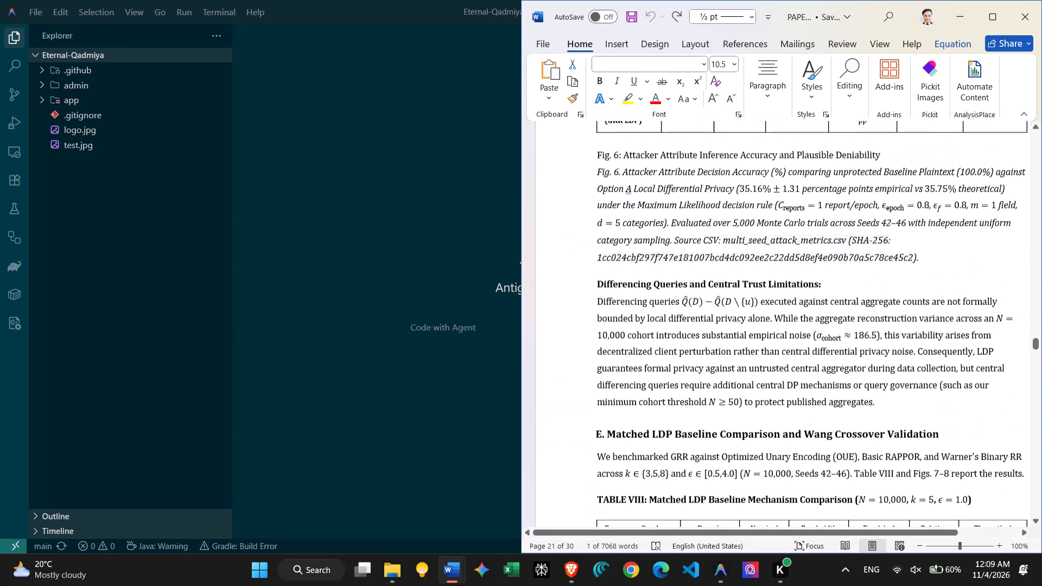
scroll(658, 362, "up", 3)
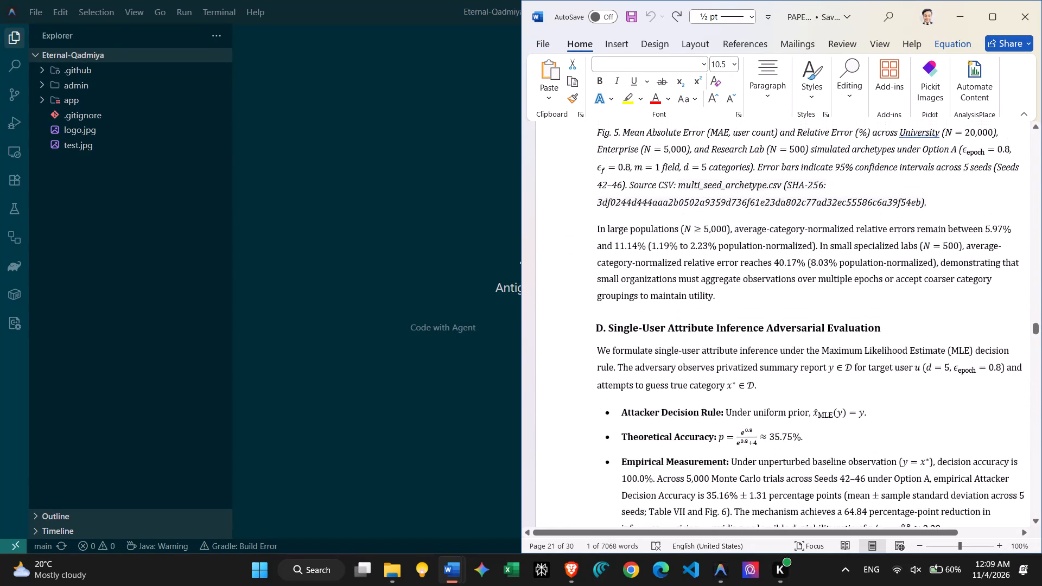
scroll(658, 362, "up", 3)
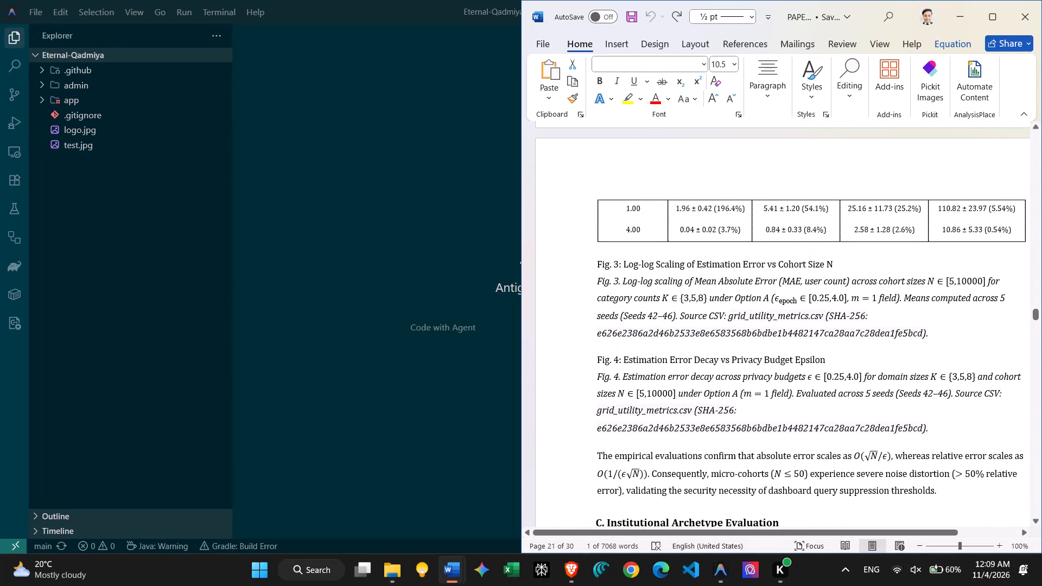
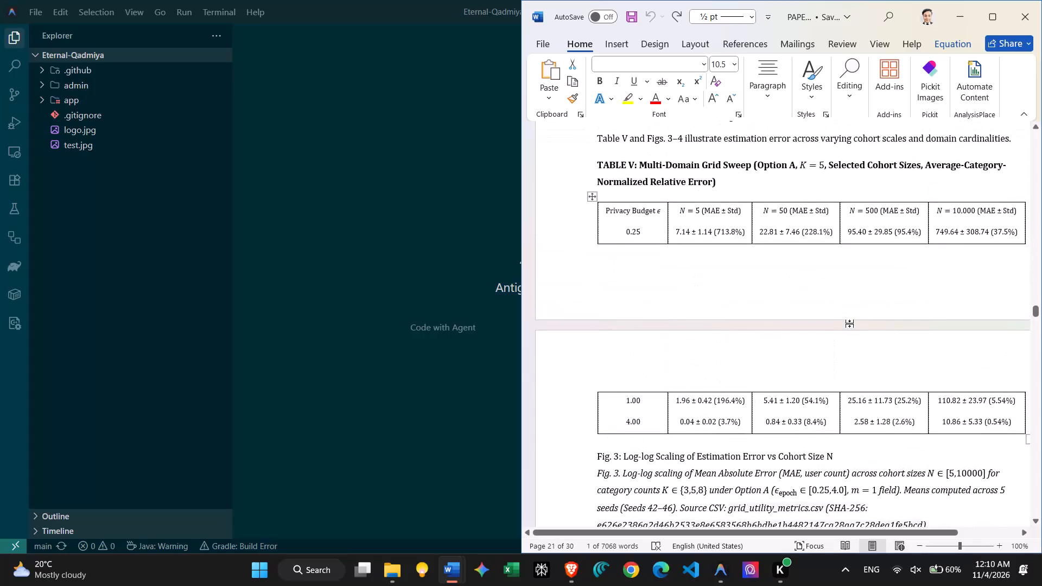
Review the source paper backward from Table V through Experimental Methodology and the operational boundaries to Section V, Protocol Architecture and Workflow.
scroll(849, 323, "up", 1)
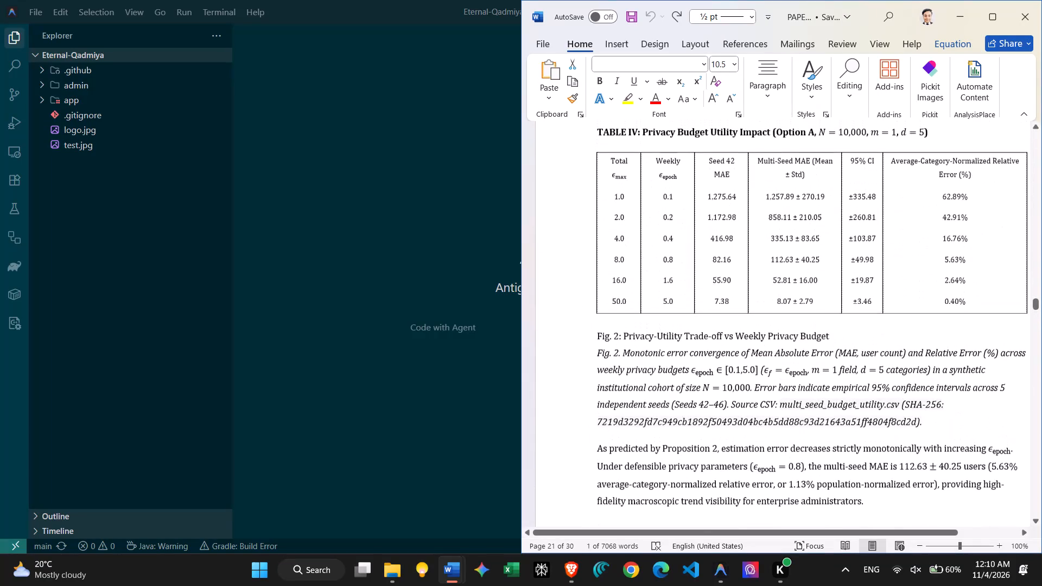
scroll(849, 323, "up", 5)
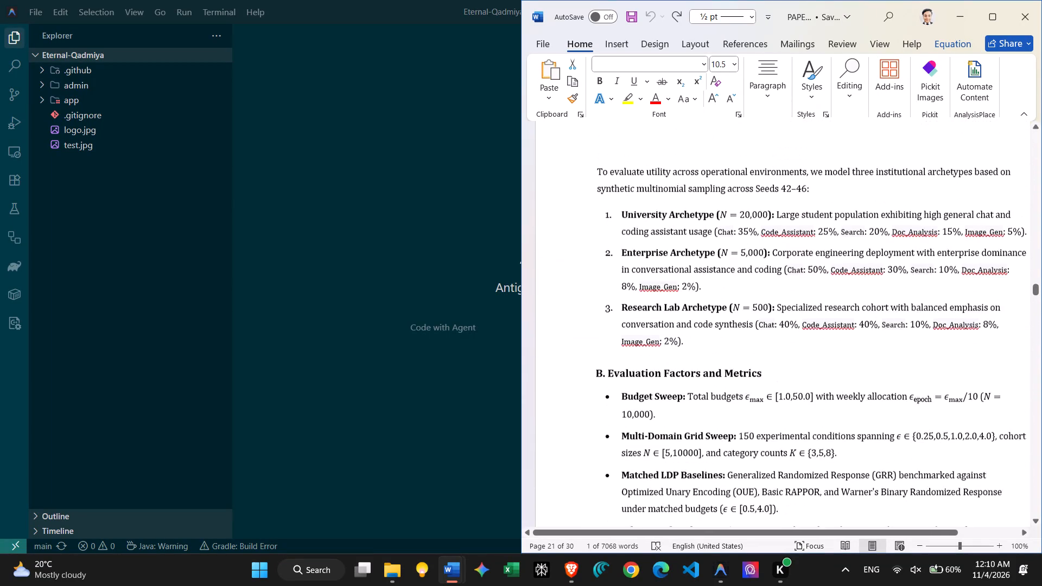
scroll(849, 323, "up", 2)
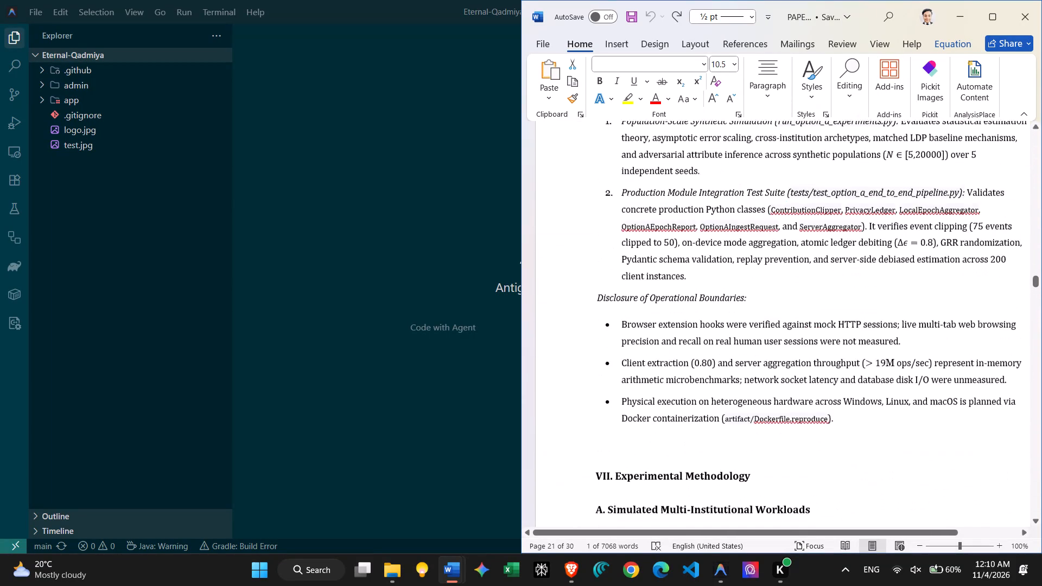
scroll(849, 323, "up", 4)
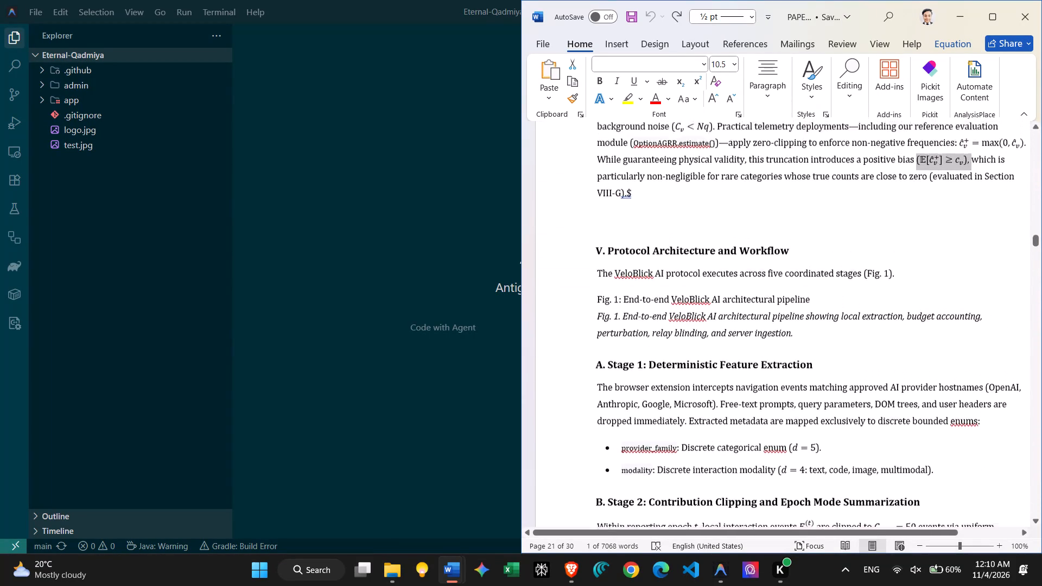
scroll(849, 323, "up", 1)
Review the source paper backward from Generalized Randomized Response through Related Work and the Contributions to the introduction's LDP deployment challenges.
left_click(849, 323)
scroll(849, 323, "up", 5)
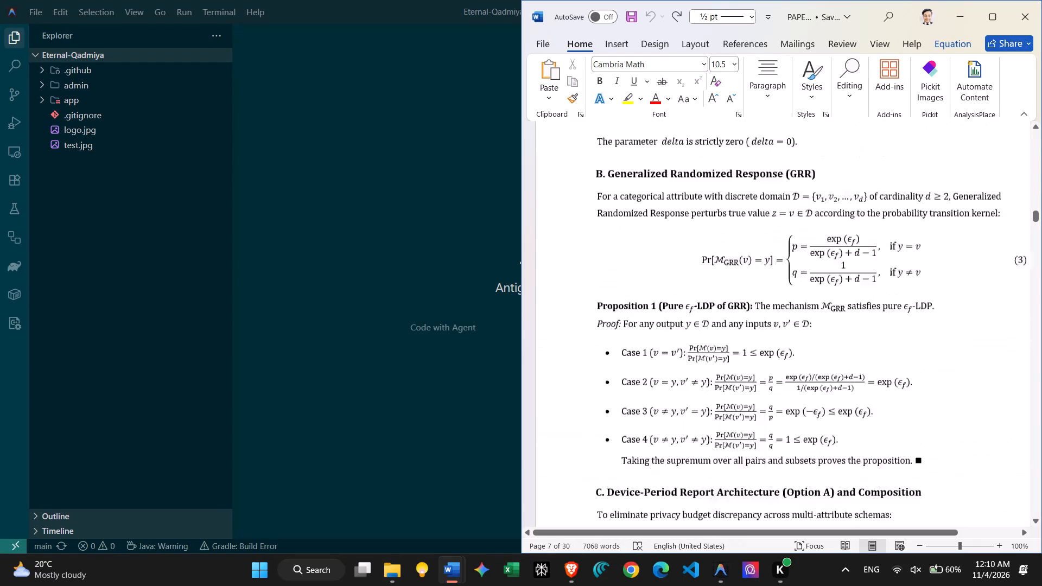
scroll(849, 323, "up", 8)
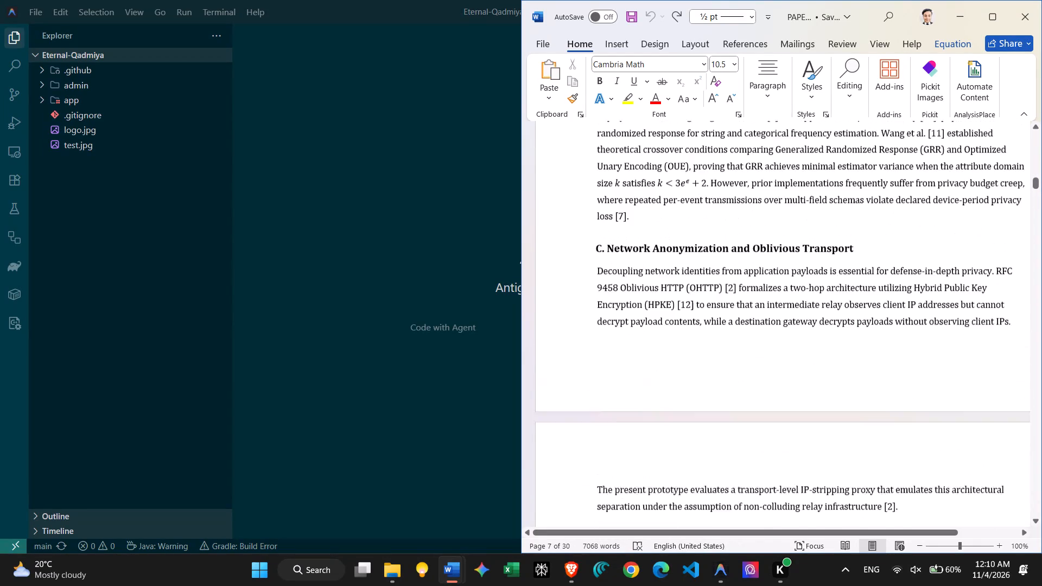
scroll(849, 326, "up", 3)
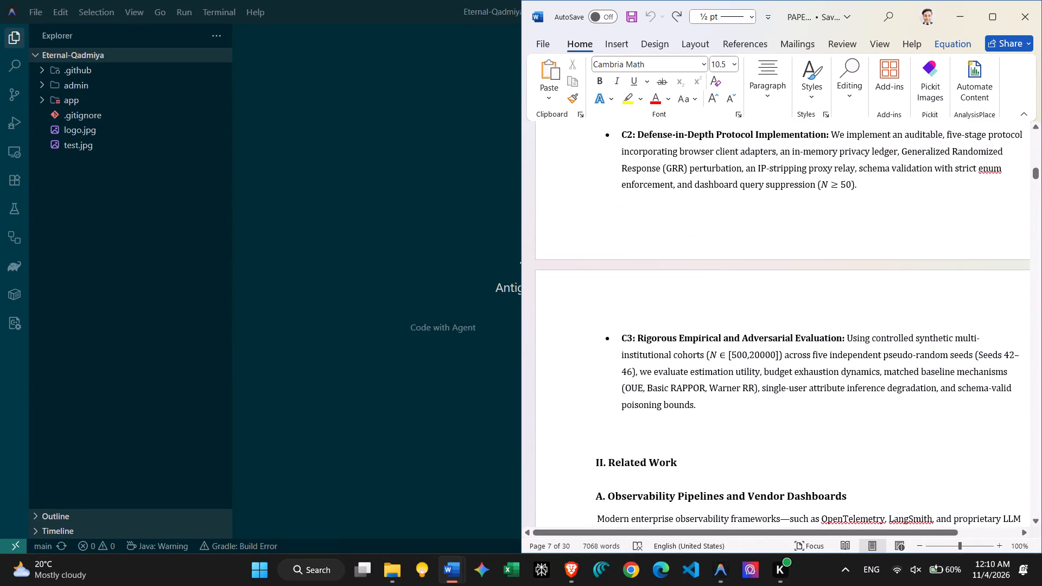
scroll(849, 326, "up", 4)
scroll(849, 326, "down", 3)
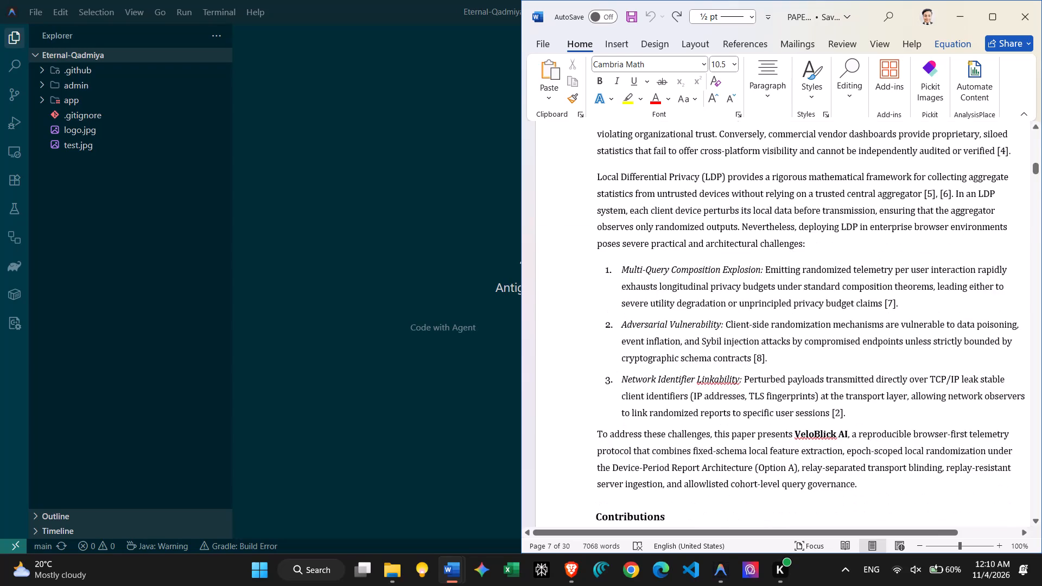
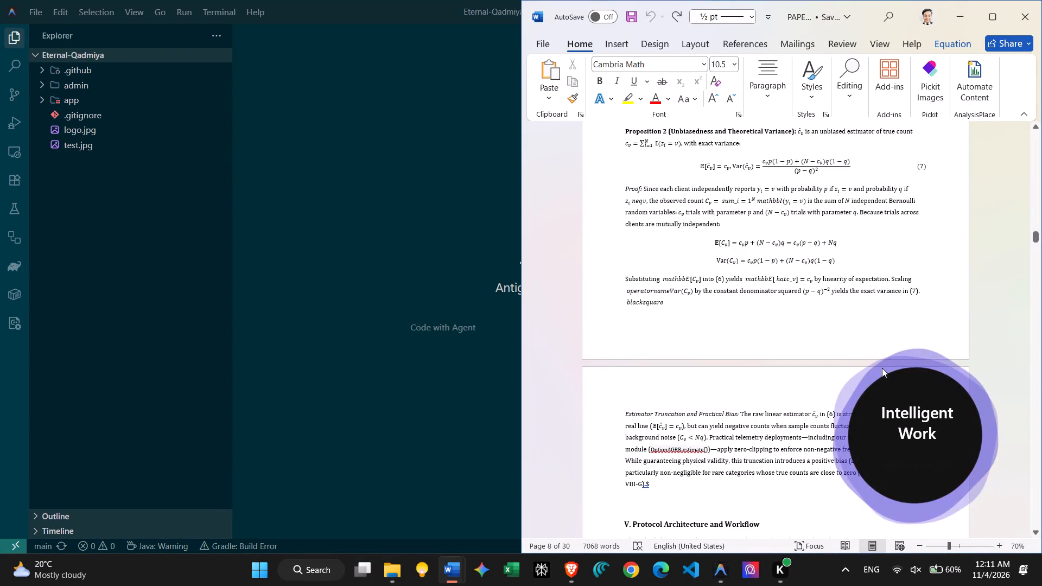
Examine Proposition 2 and its variance proof, return to the PAPER MASTER PACK usage instructions, and review the abstract, Index Terms and Introduction.
scroll(882, 368, "up", 5, "ctrl")
scroll(769, 323, "up", 5, "ctrl")
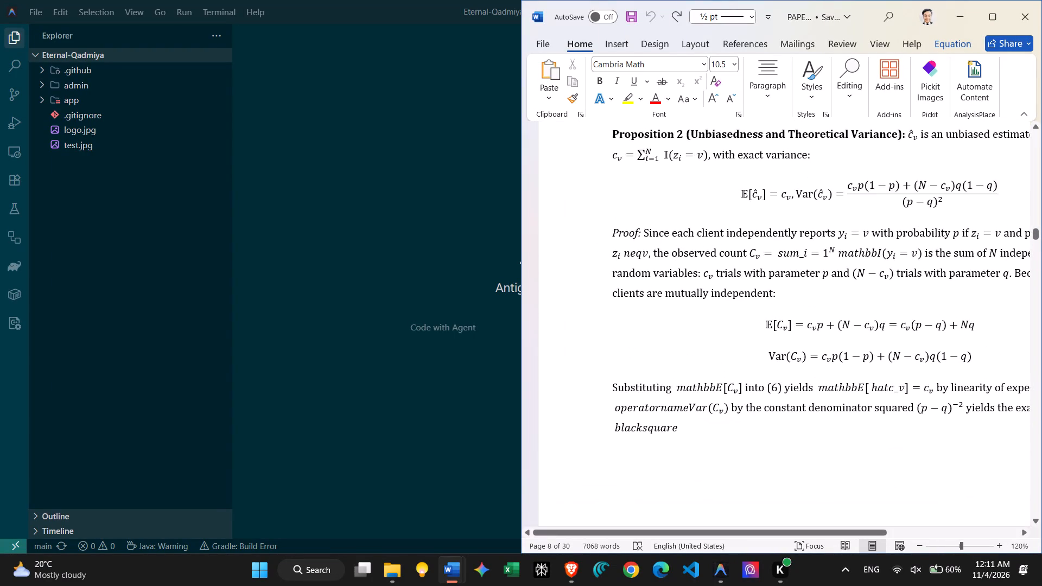
scroll(769, 323, "left", 1)
scroll(769, 323, "down", 1, "ctrl")
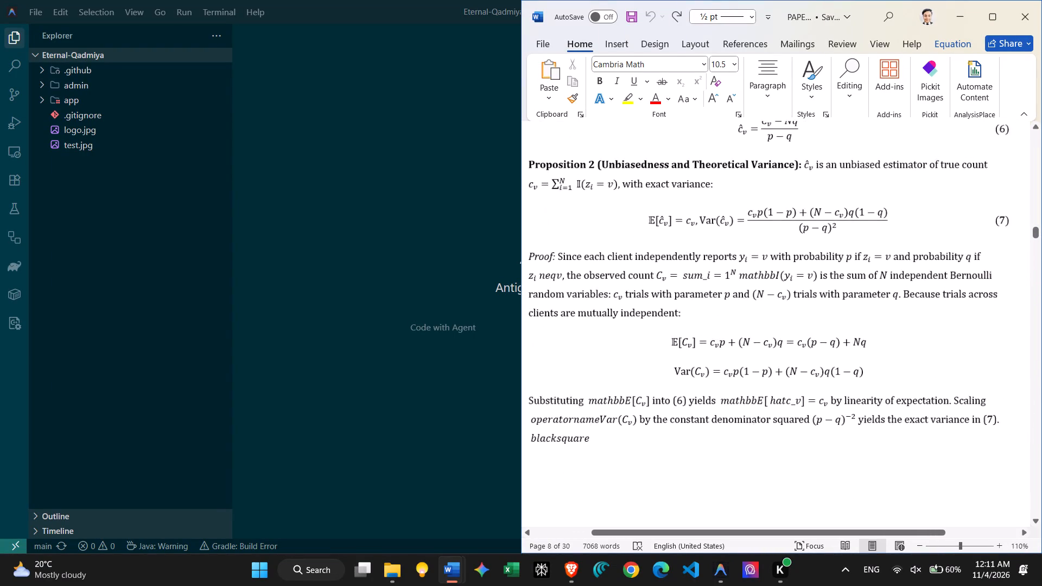
scroll(769, 323, "down", 2, "ctrl")
scroll(769, 323, "up", 7)
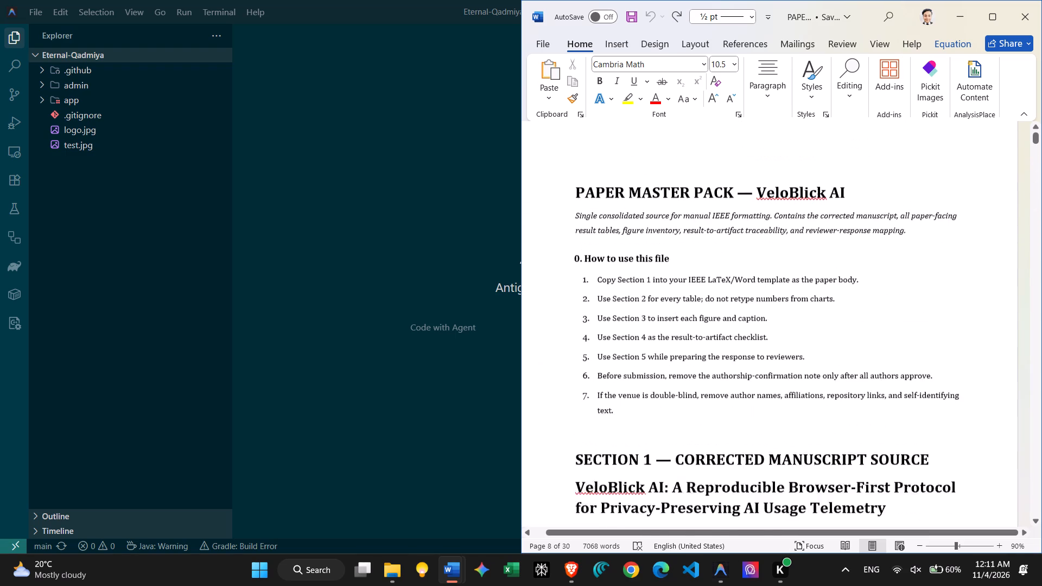
scroll(769, 323, "down", 4)
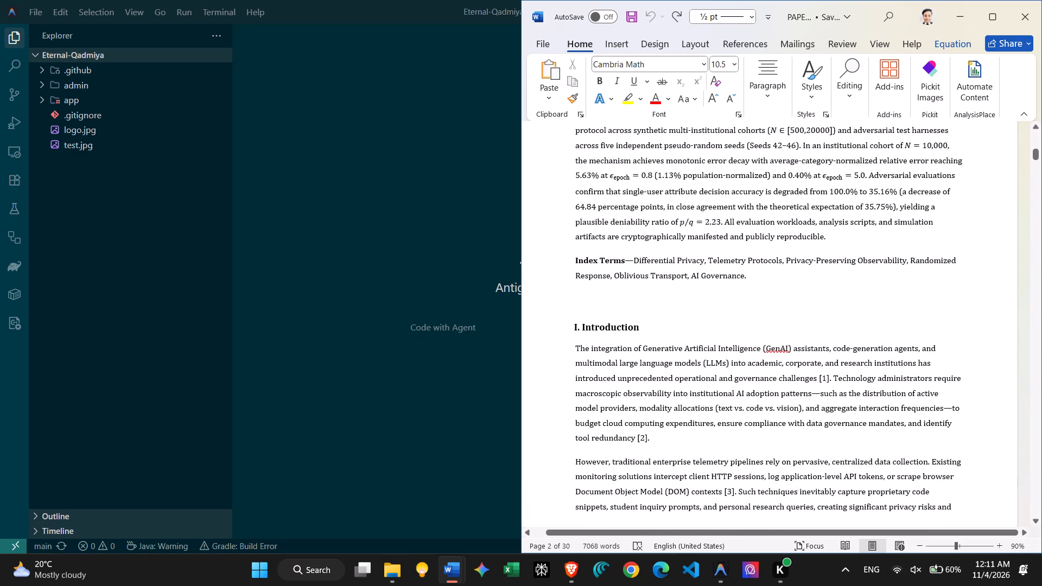
Review the source paper from the Introduction and contributions through the capability comparison table to the Section III threat model.
scroll(769, 323, "down", 2)
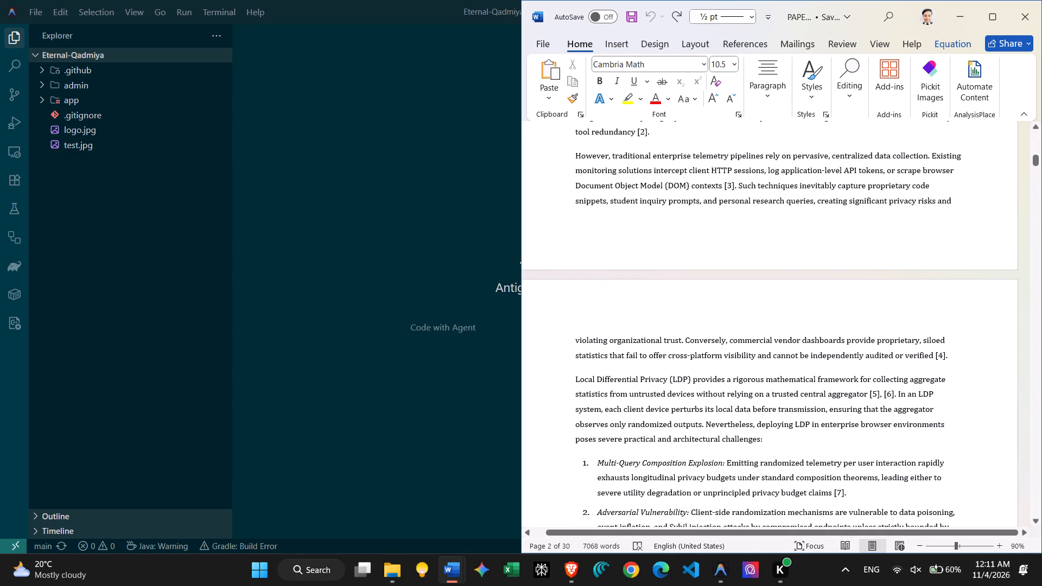
scroll(769, 323, "down", 2)
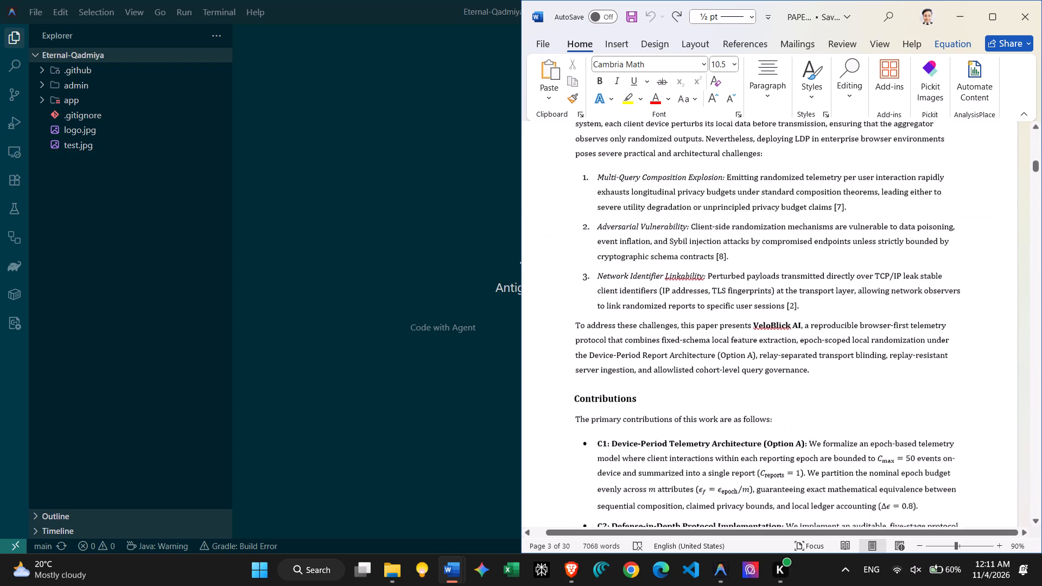
scroll(769, 323, "down", 2)
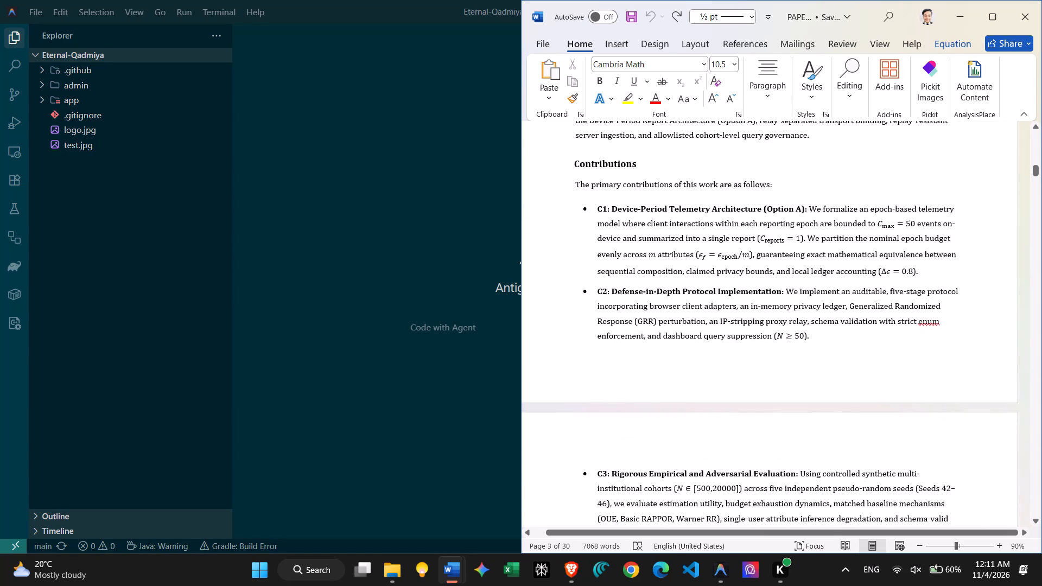
scroll(769, 323, "up", 2, "ctrl")
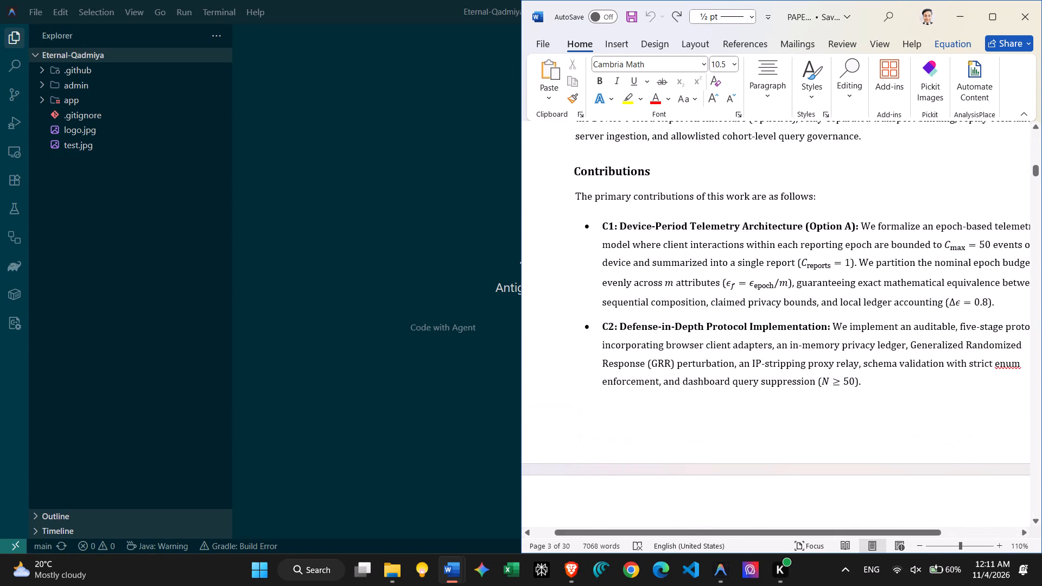
scroll(769, 323, "down", 3)
left_click(769, 323)
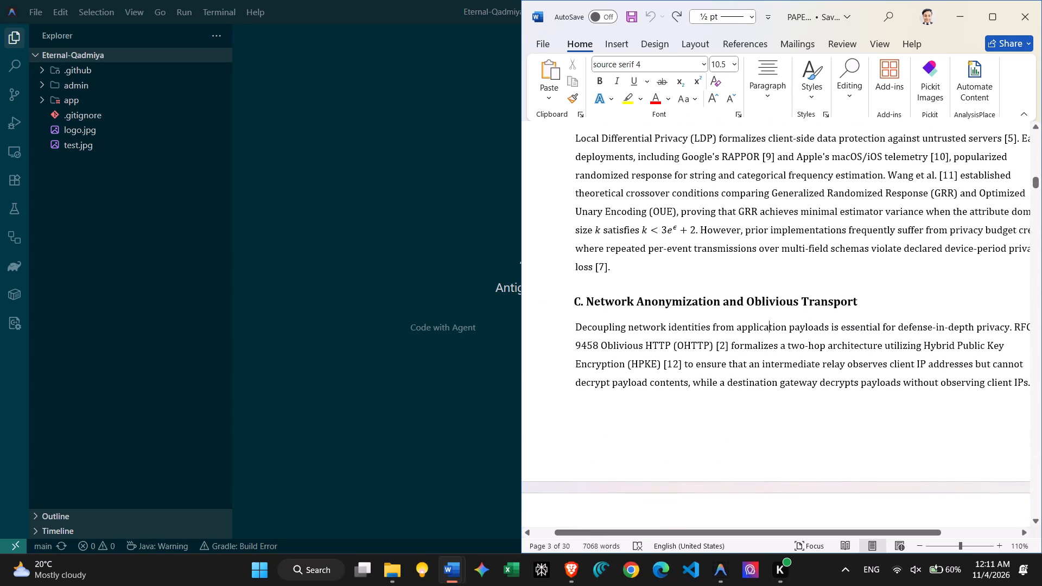
scroll(769, 323, "down", 3)
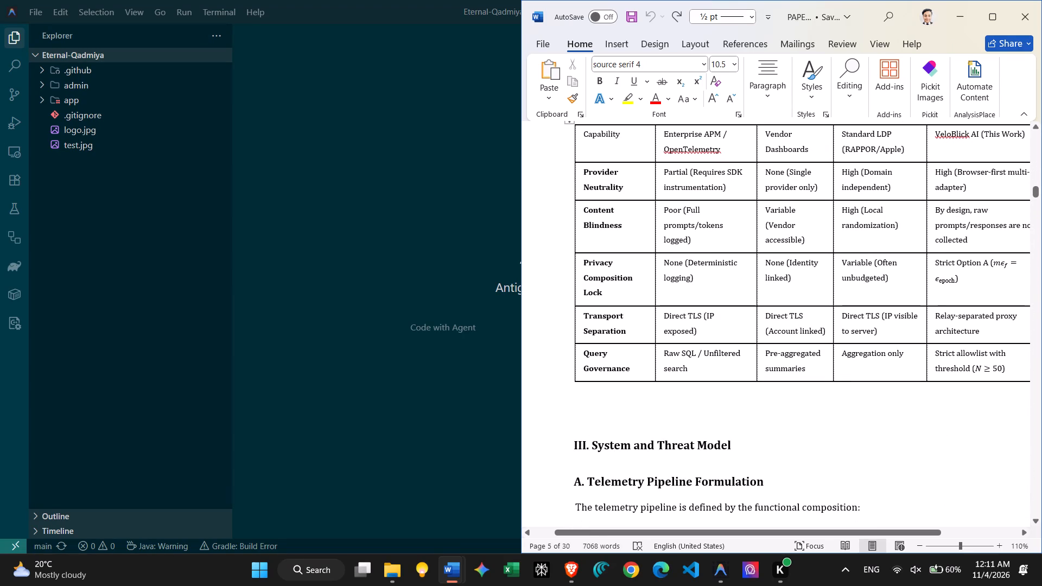
scroll(769, 323, "down", 1)
scroll(769, 323, "left", 1)
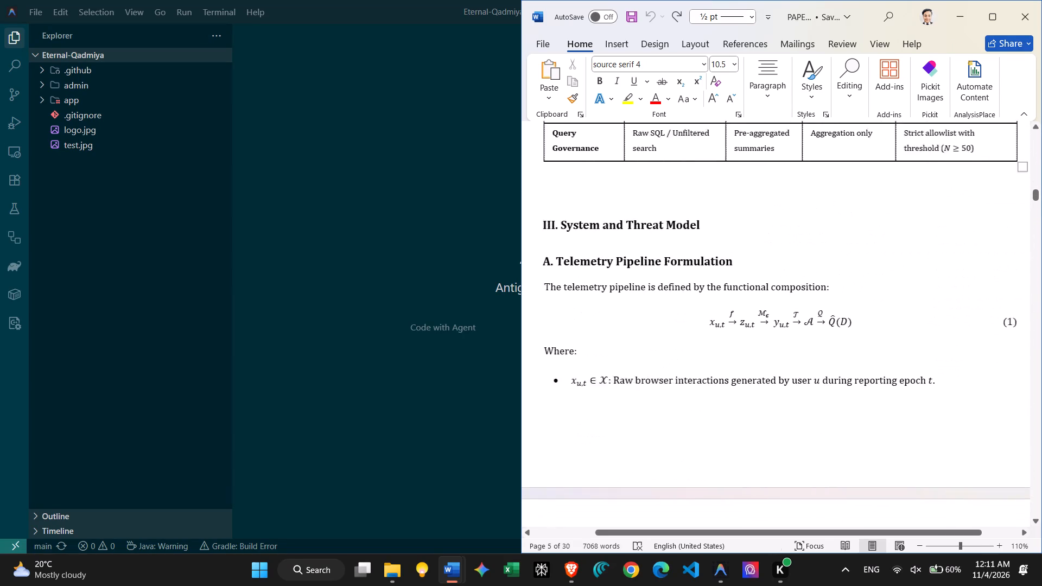
scroll(769, 323, "left", 1)
scroll(769, 323, "down", 3)
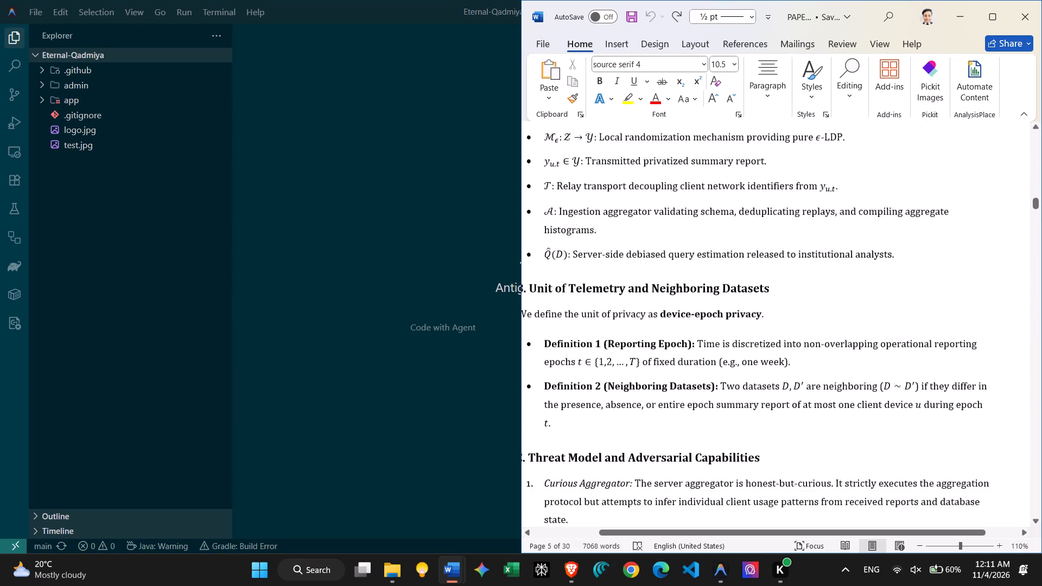
Review the source paper's GRR mechanism proofs, estimator variance equations and Section V protocol stages through Stage 5 ingestion validation.
scroll(769, 323, "down", 4)
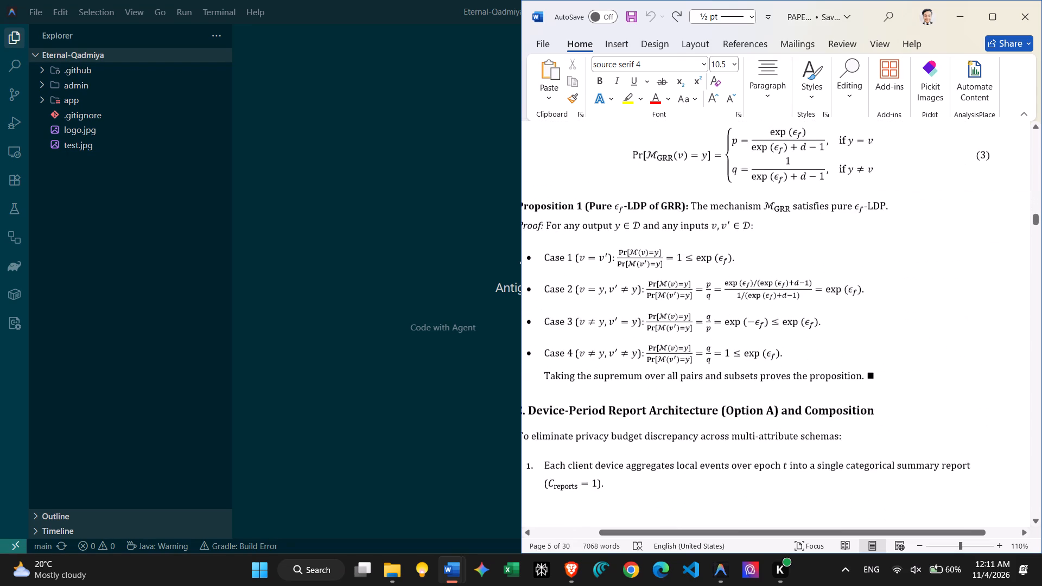
scroll(769, 323, "down", 4)
scroll(769, 323, "right", 1)
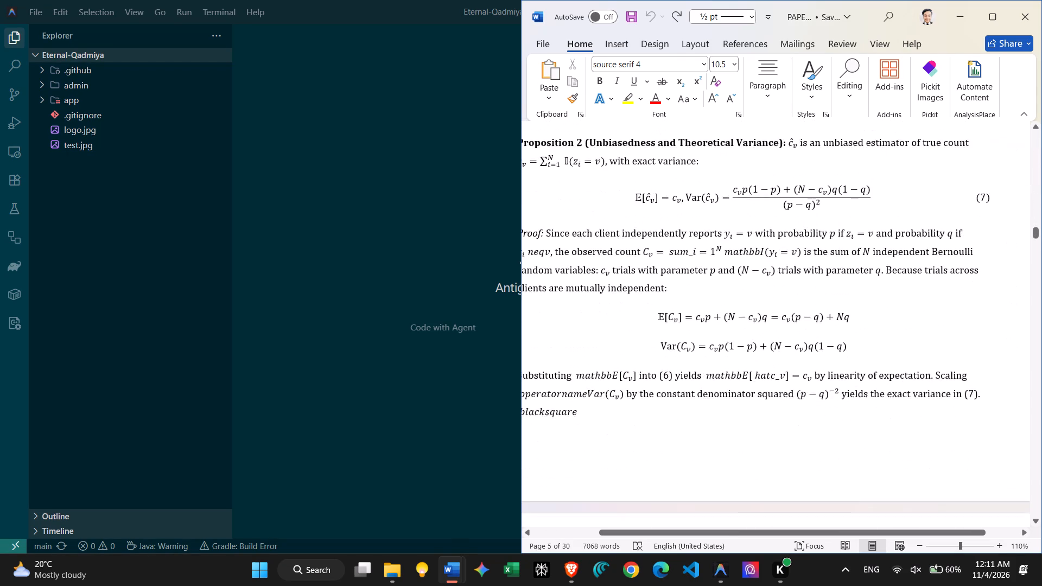
scroll(769, 323, "right", 1)
scroll(769, 323, "down", 2)
scroll(769, 323, "left", 1)
scroll(769, 323, "down", 1)
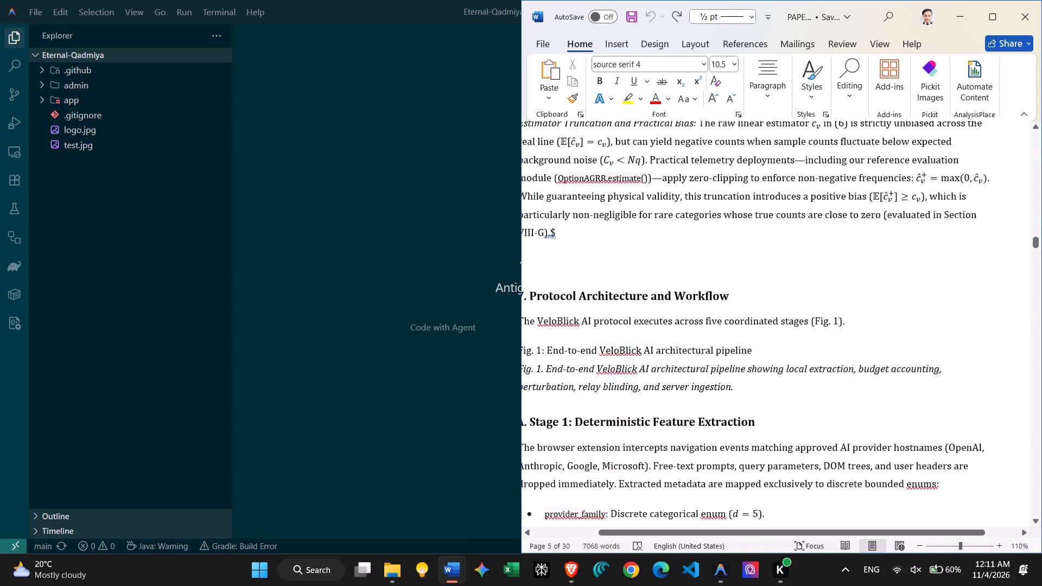
scroll(769, 323, "down", 3)
scroll(769, 323, "right", 1)
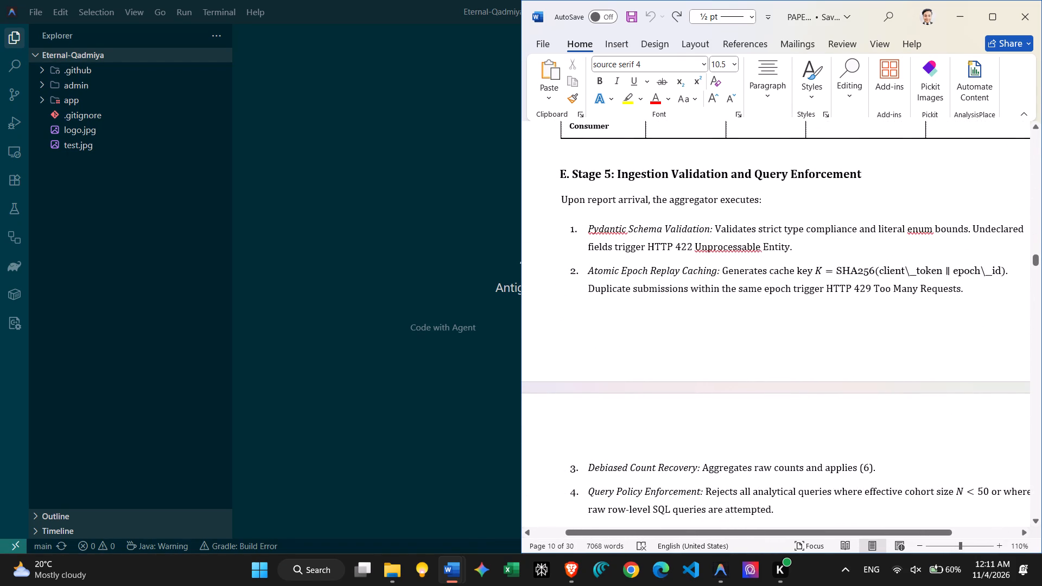
Review the source paper from Stage 4 and Table II through implementation scope and experimental methodology to the Institutional Archetype Evaluation.
scroll(769, 323, "up", 5)
scroll(769, 323, "down", 1)
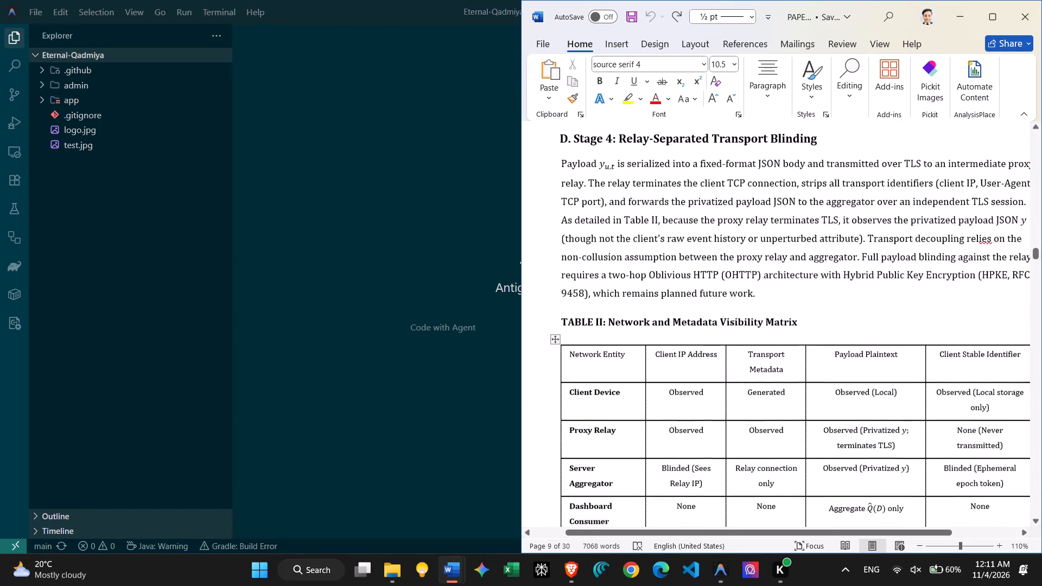
scroll(769, 323, "down", 4)
right_click(769, 323)
scroll(769, 323, "down", 2)
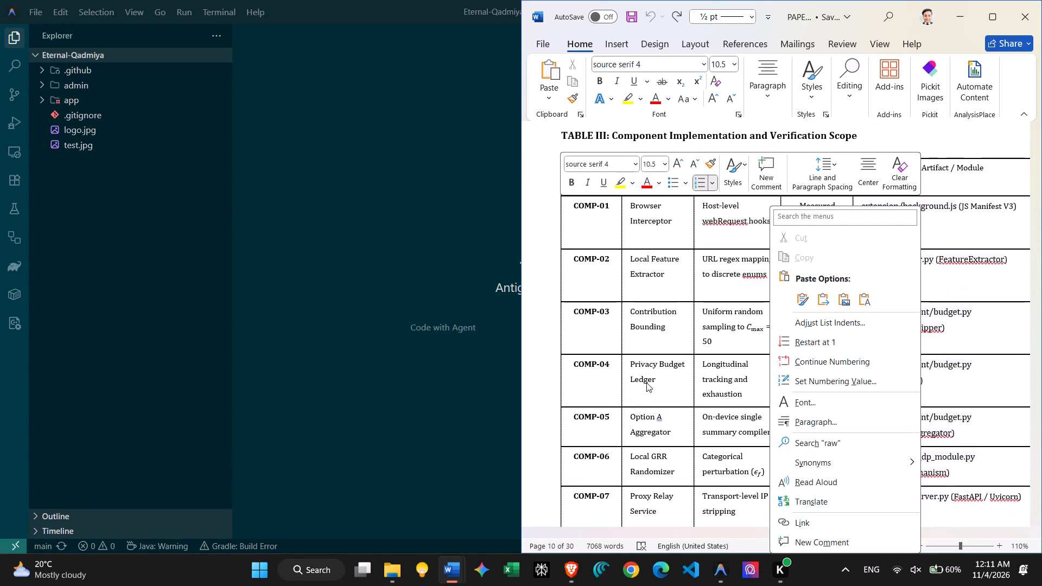
scroll(644, 384, "down", 5)
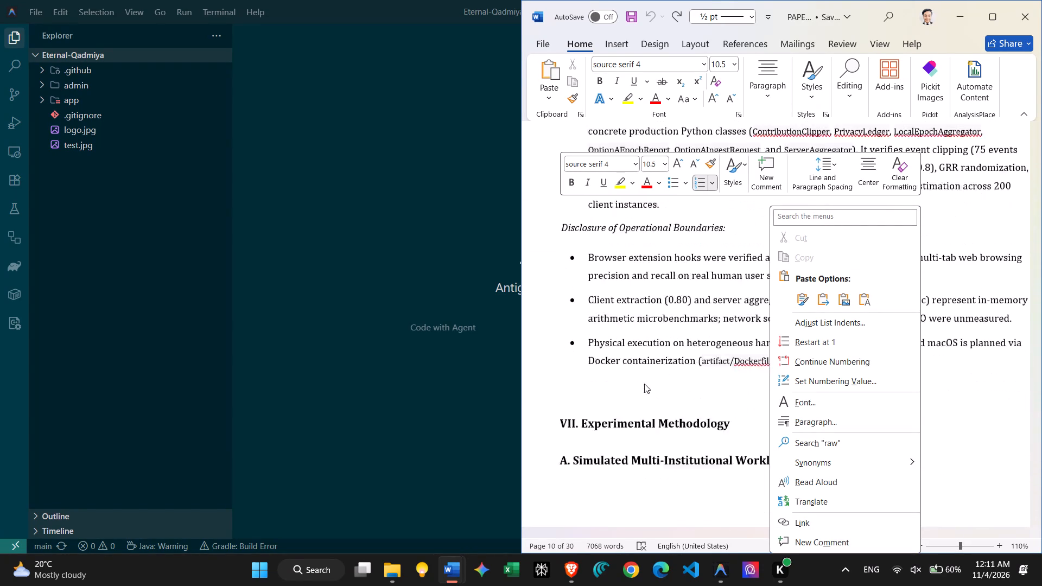
scroll(644, 384, "down", 3)
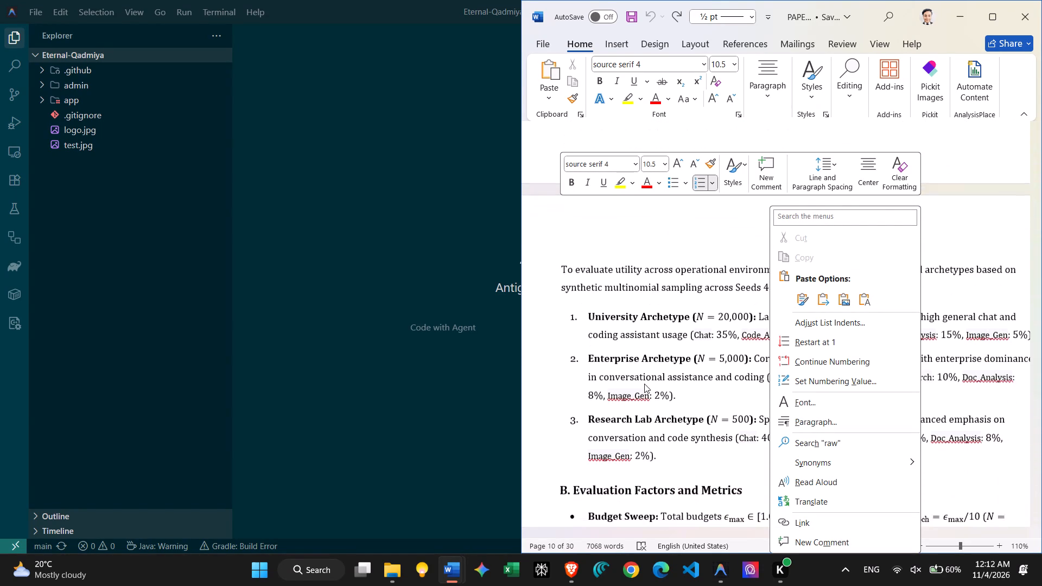
scroll(644, 384, "down", 6)
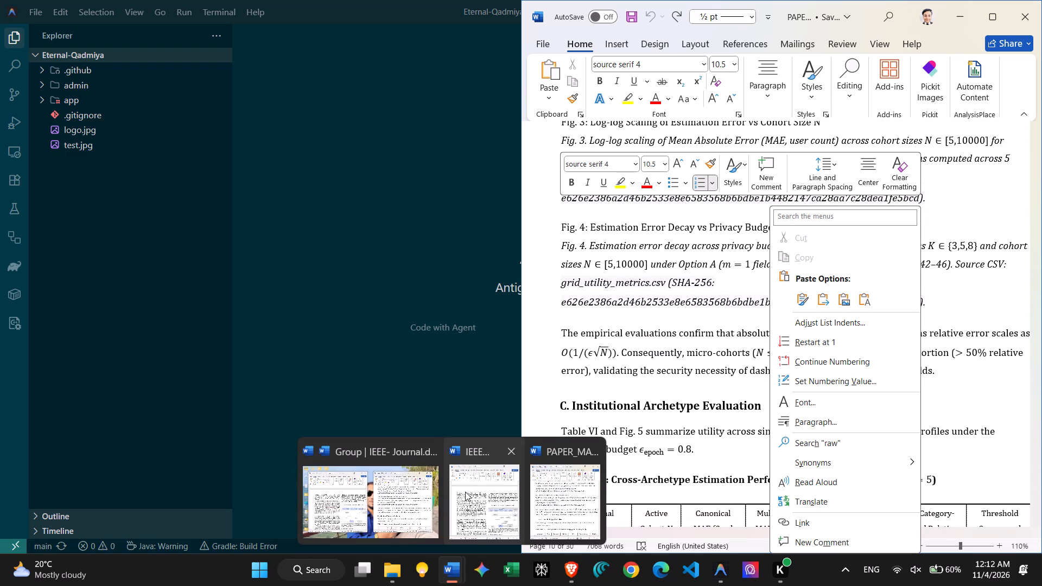
In the IEEE journal document, delete the "Future work includes:" line, its bullet list and the closing paragraph before the References heading.
left_click(473, 491)
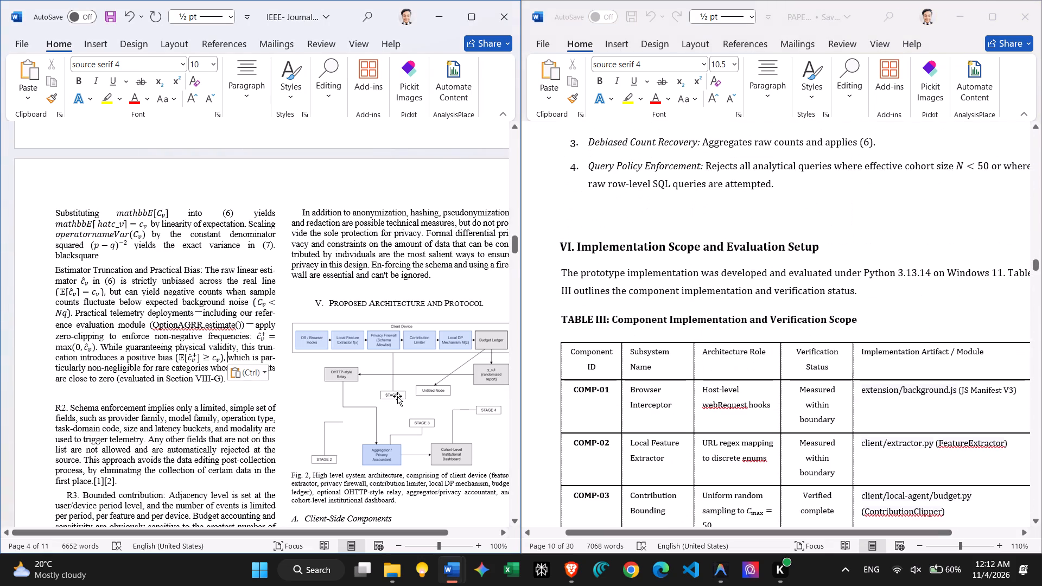
scroll(397, 396, "down", 6)
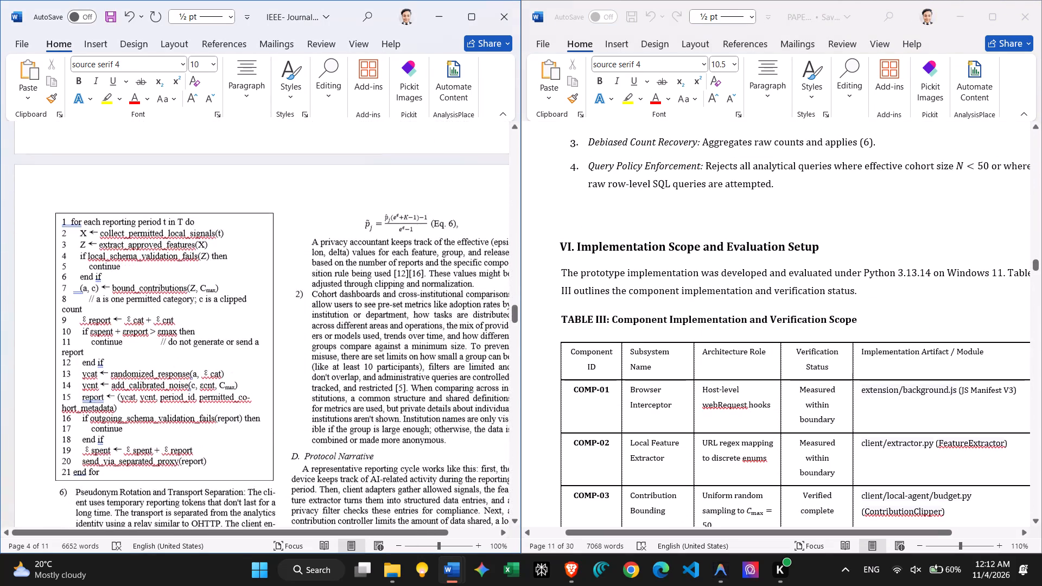
scroll(397, 396, "down", 5)
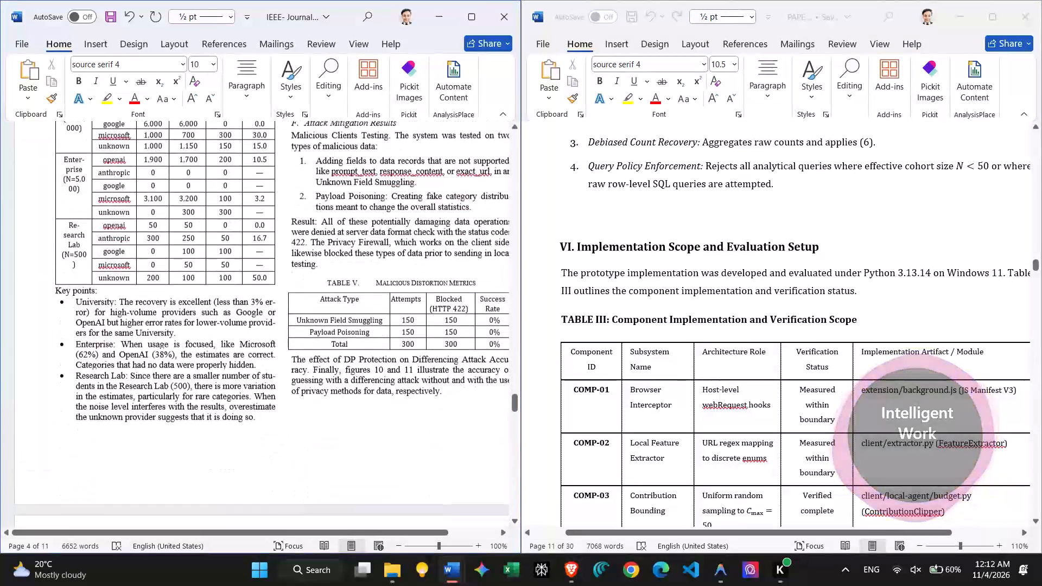
scroll(397, 396, "down", 7)
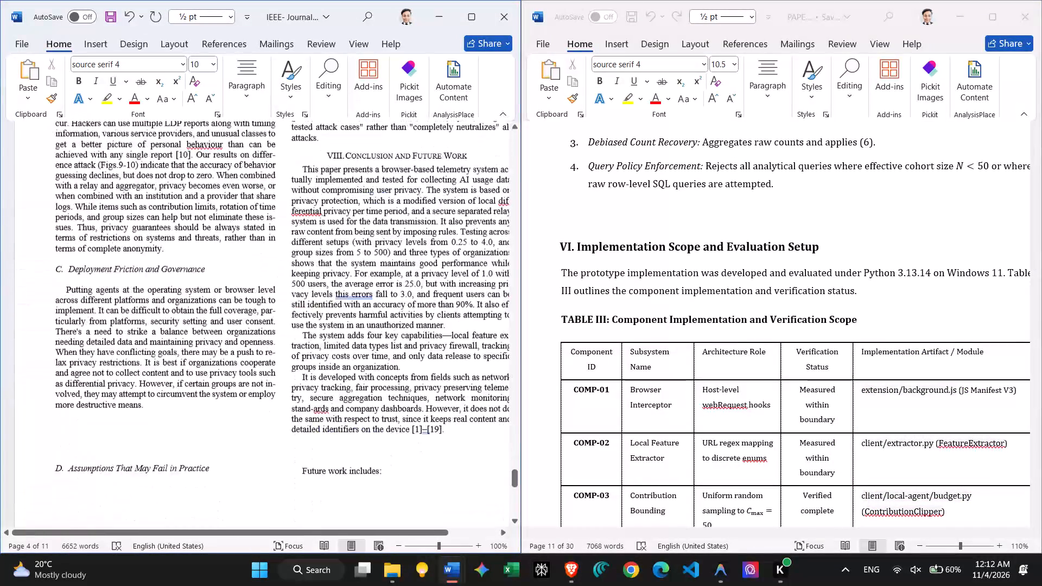
scroll(397, 396, "down", 1)
scroll(397, 396, "up", 1)
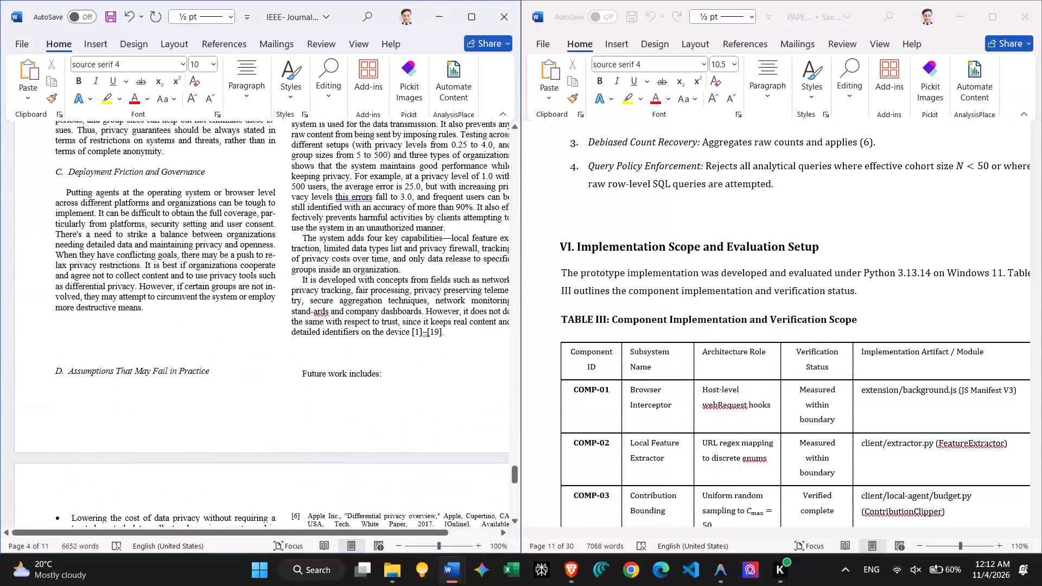
scroll(392, 369, "down", 2)
scroll(222, 356, "up", 1)
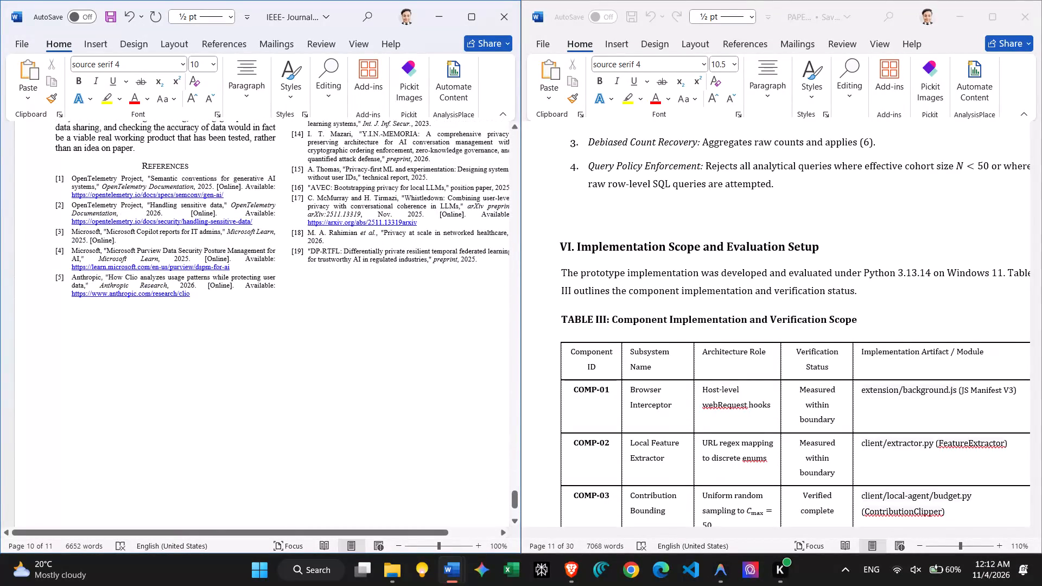
scroll(222, 356, "up", 1)
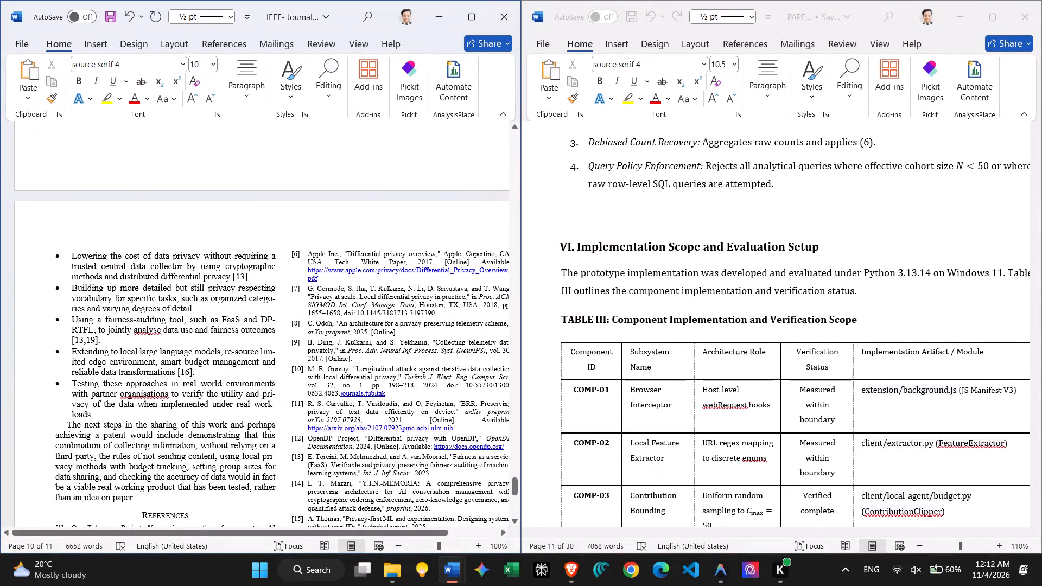
left_click(141, 499)
left_click_drag(141, 499, 406, 107)
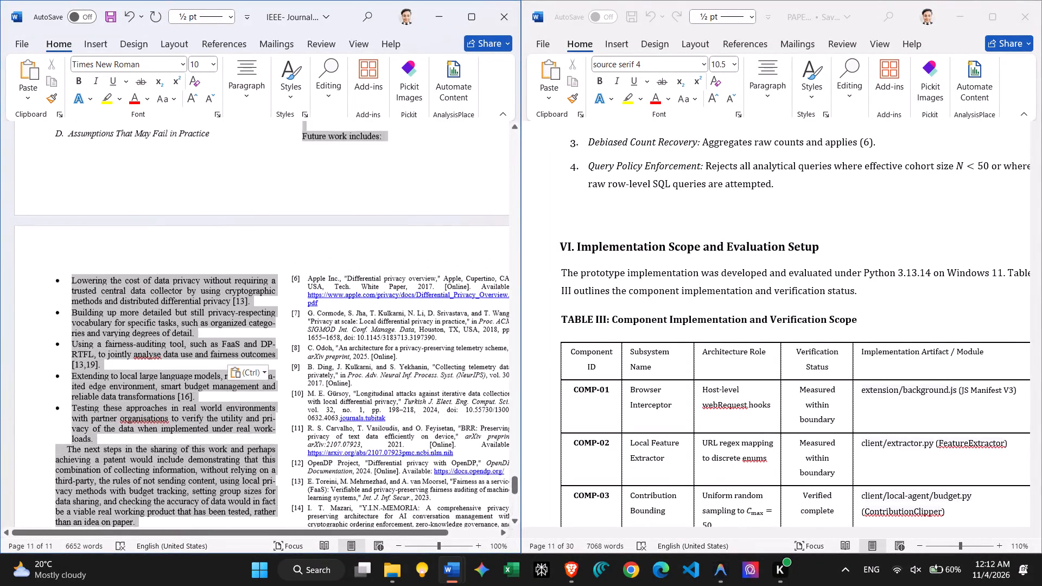
left_click_drag(406, 107, 328, 338)
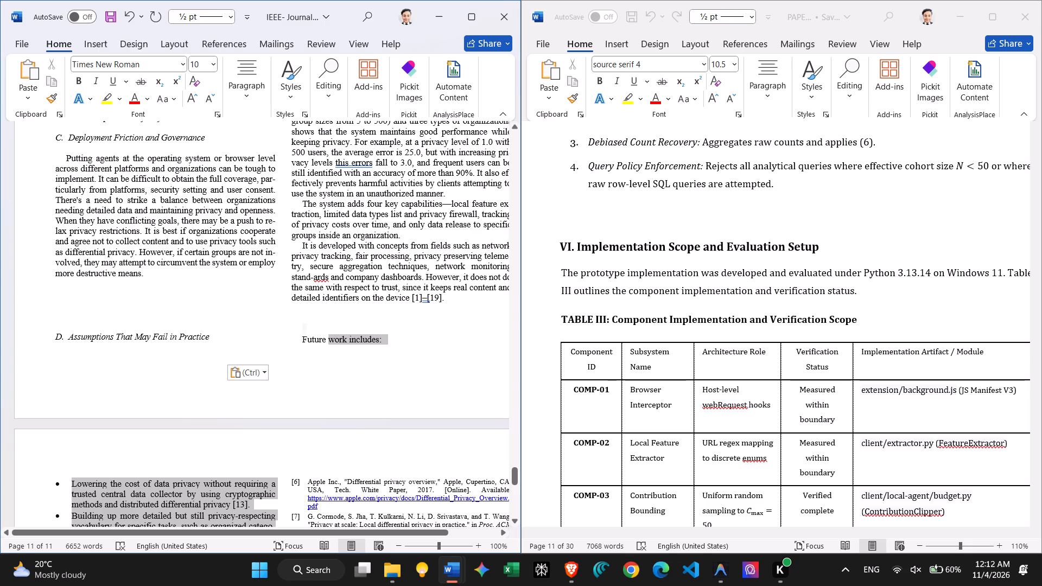
left_click_drag(328, 338, 305, 326)
key("BackSpace")
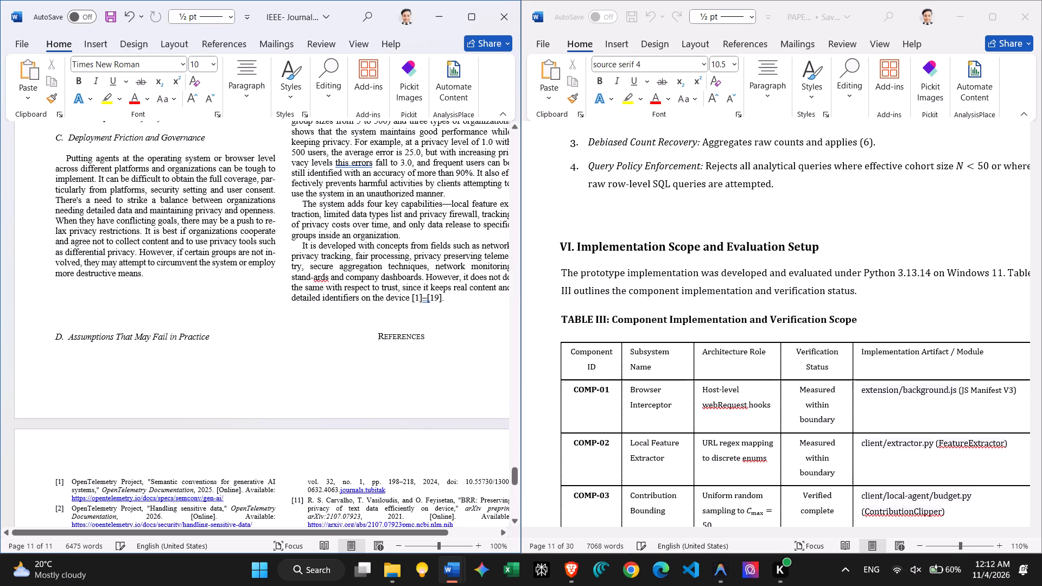
Delete the three body paragraphs under the Conclusion and Future Work heading, keeping the heading itself.
scroll(305, 326, "up", 1)
scroll(305, 326, "left", 1)
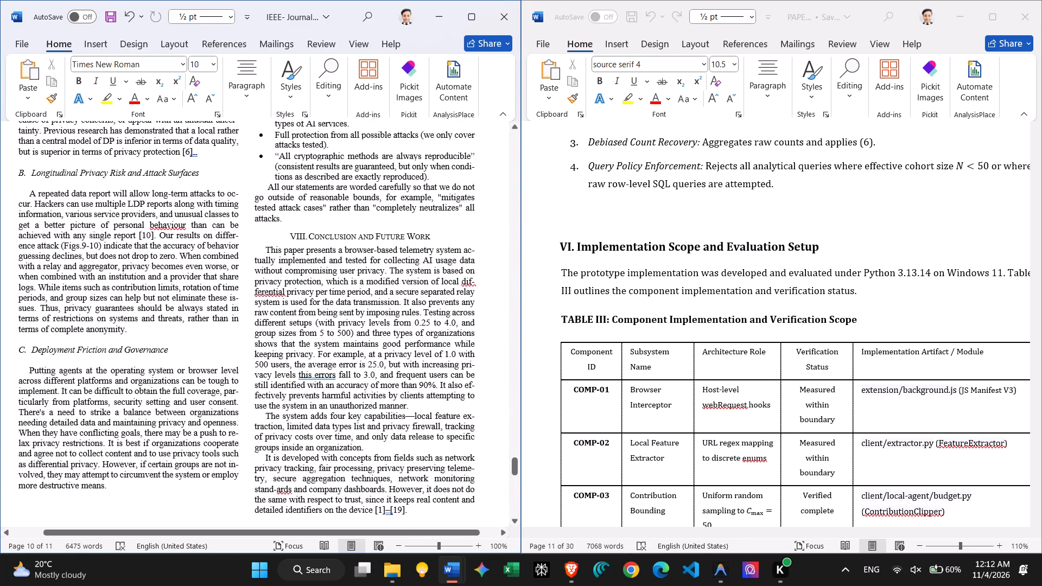
scroll(305, 326, "down", 1)
scroll(418, 358, "up", 1)
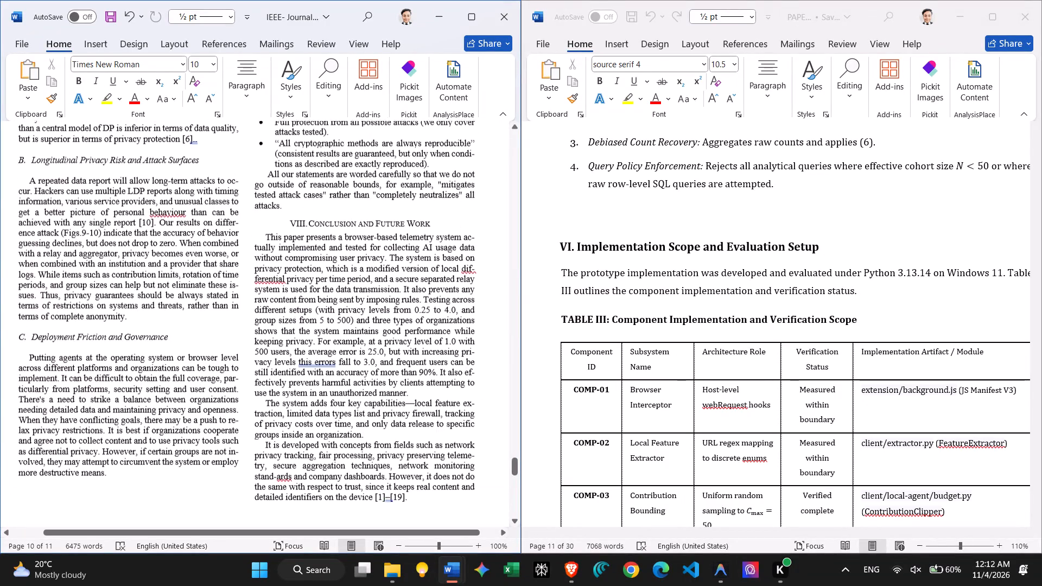
left_click_drag(418, 508, 270, 230)
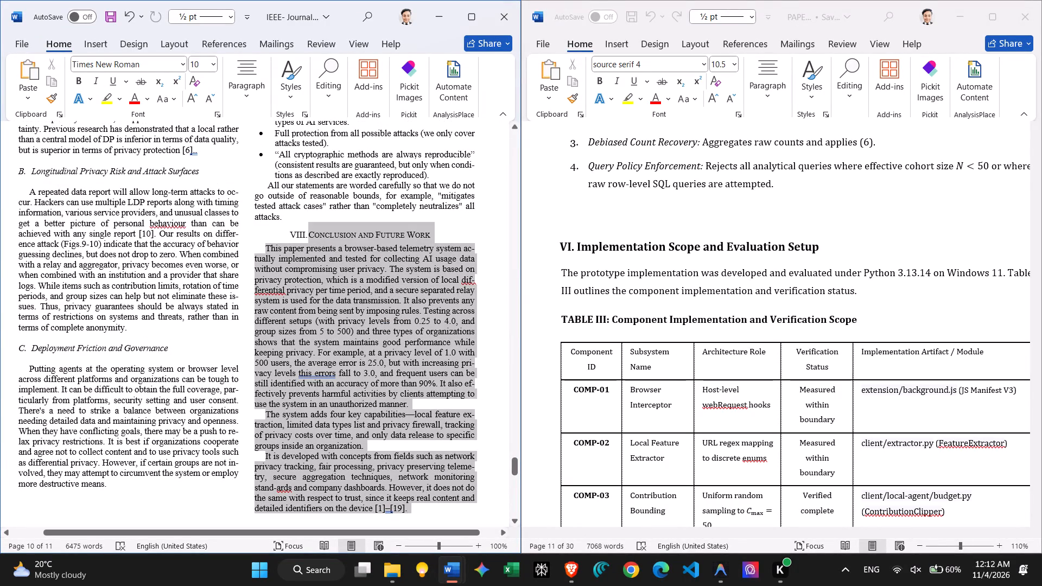
left_click_drag(270, 230, 266, 250)
key("BackSpace")
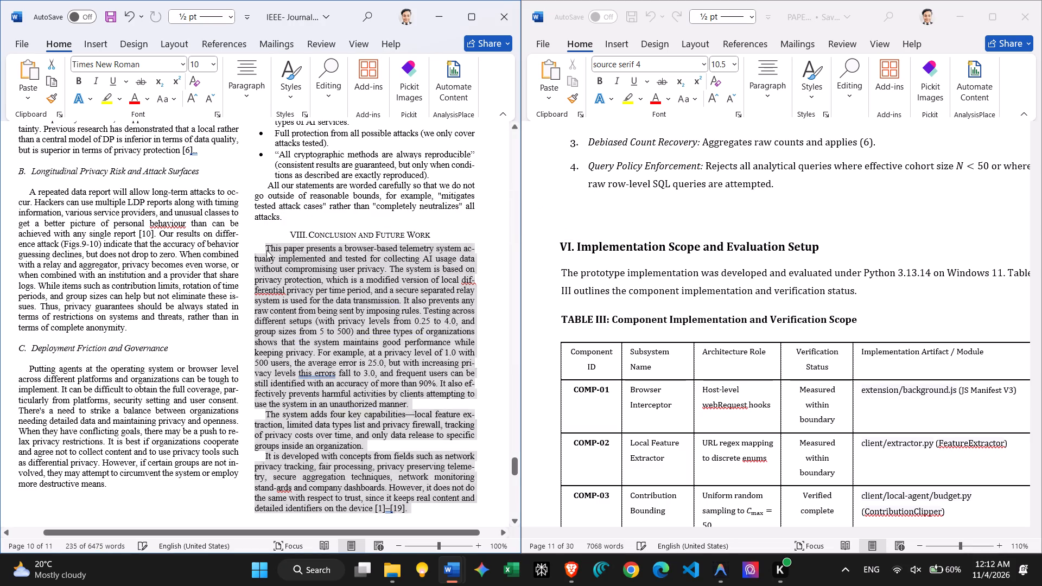
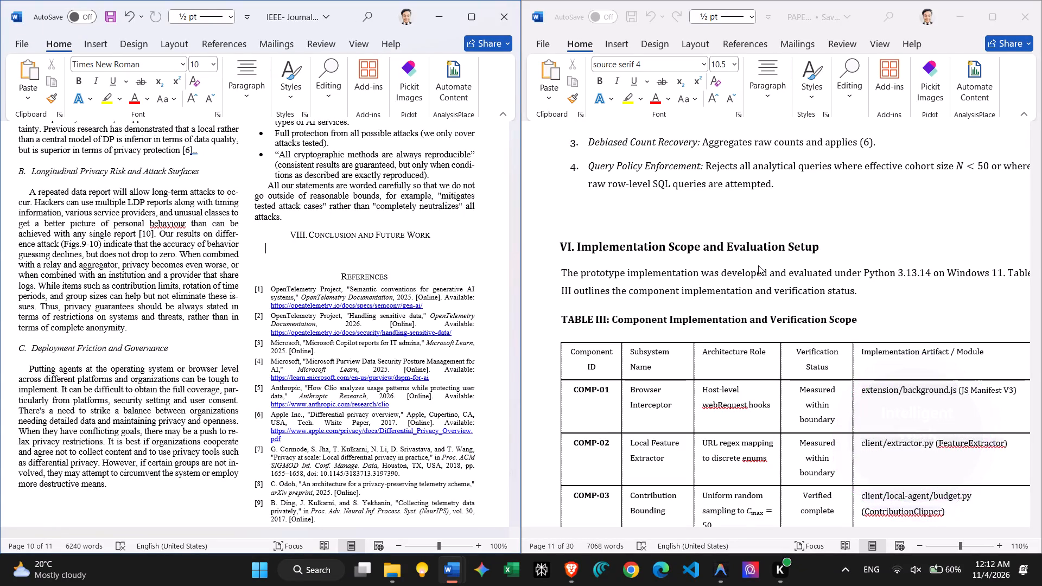
Review the source paper from Section VI Implementation Scope through Experimental Methodology to the Fig. 5 archetype error discussion and Single-User Attribute Inference heading.
scroll(758, 265, "left", 1)
scroll(758, 265, "right", 1)
scroll(758, 265, "up", 1)
scroll(758, 265, "down", 8)
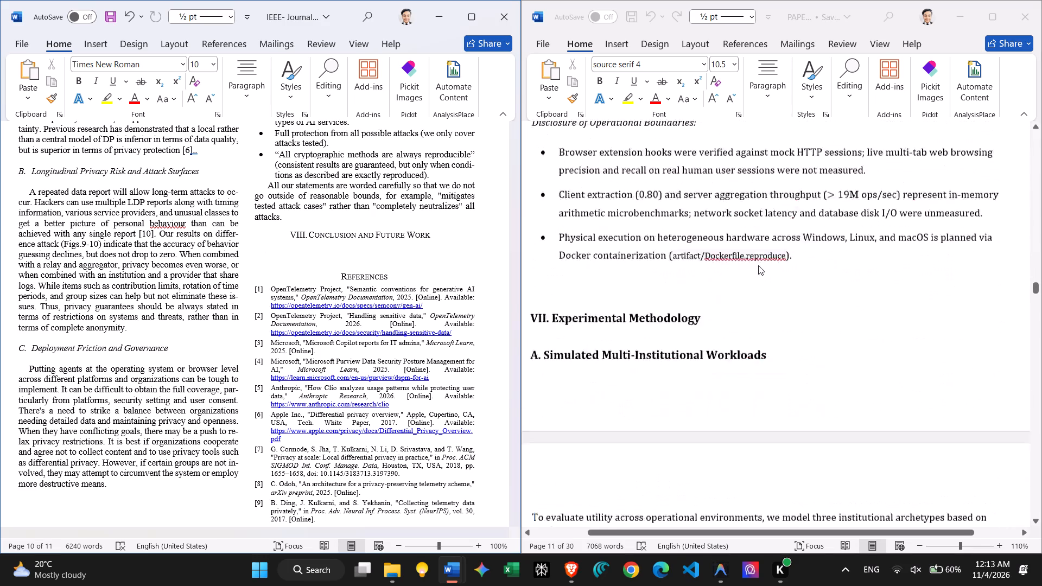
scroll(758, 265, "down", 6)
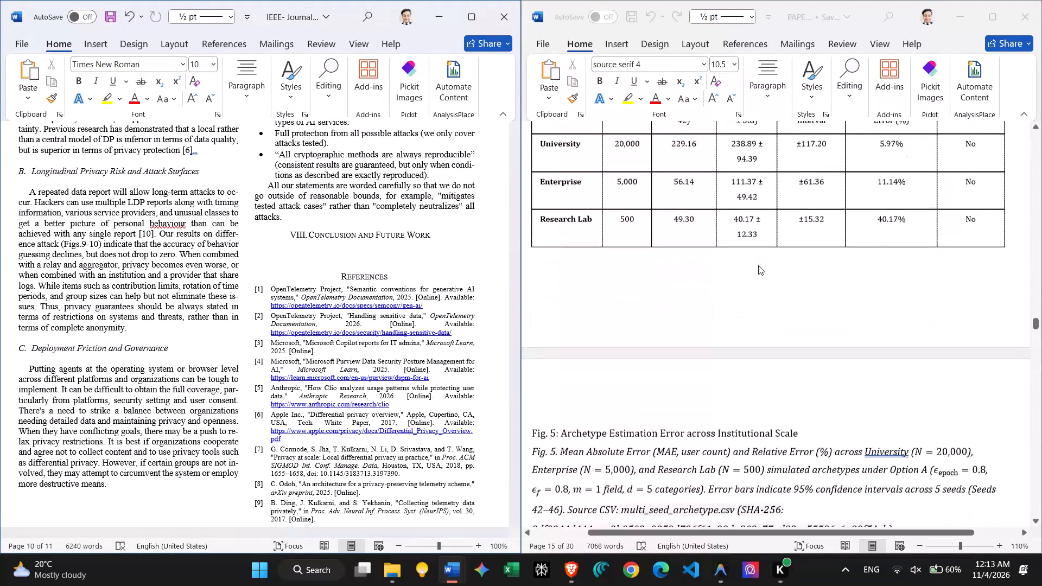
scroll(758, 265, "down", 1)
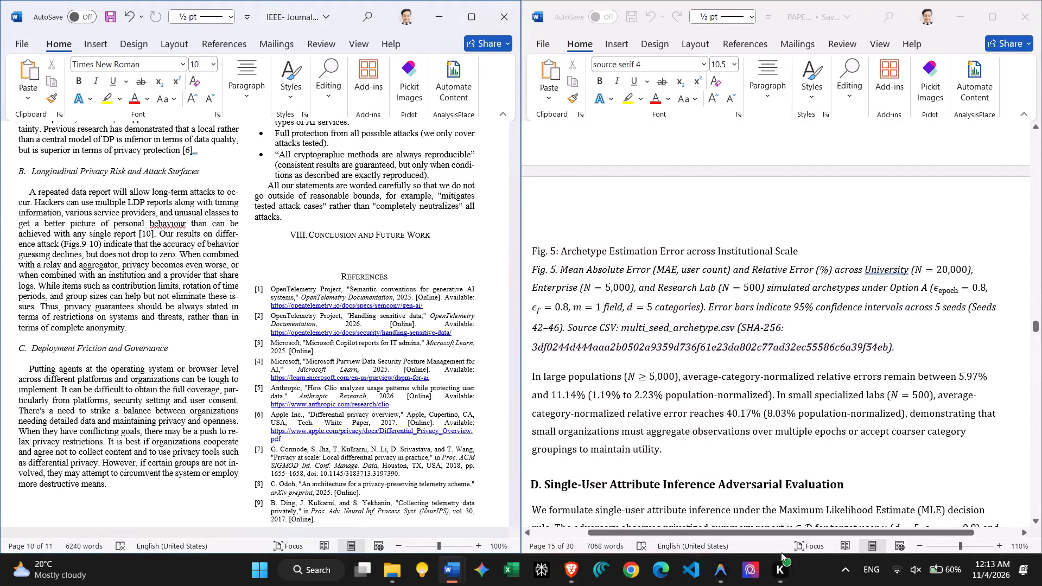
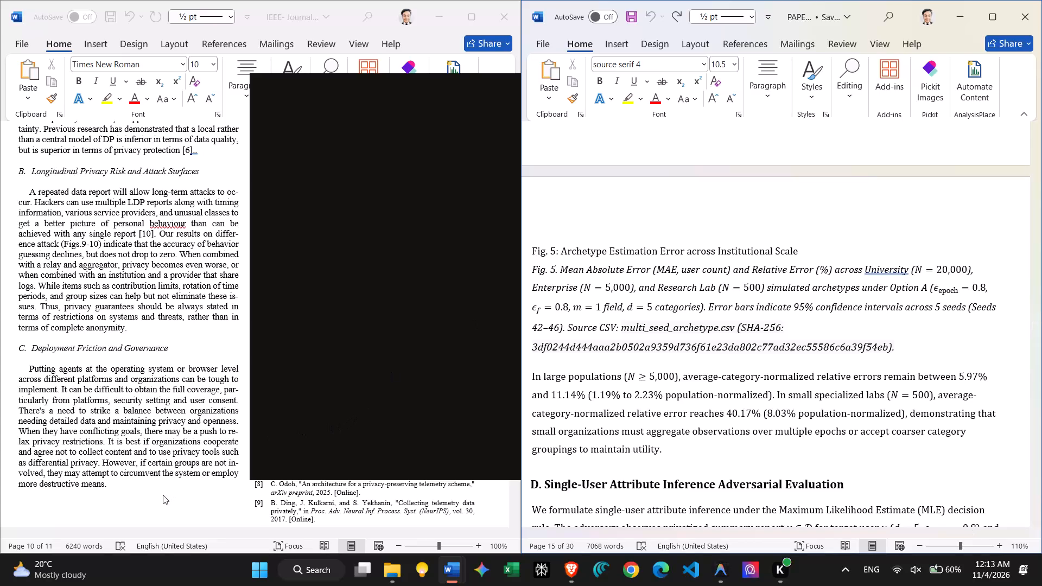
Look through the source paper from the Fig. 5 discussion past the rare-category results and supplementary tables to Section 5, Reviewer Response Mapping.
left_click(162, 495)
scroll(848, 267, "down", 1)
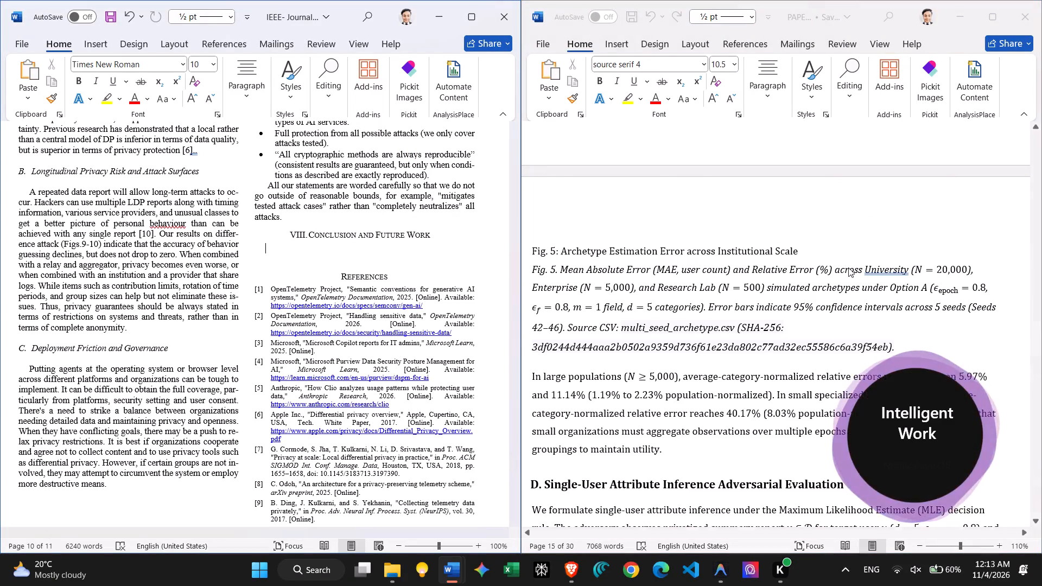
scroll(848, 267, "down", 6)
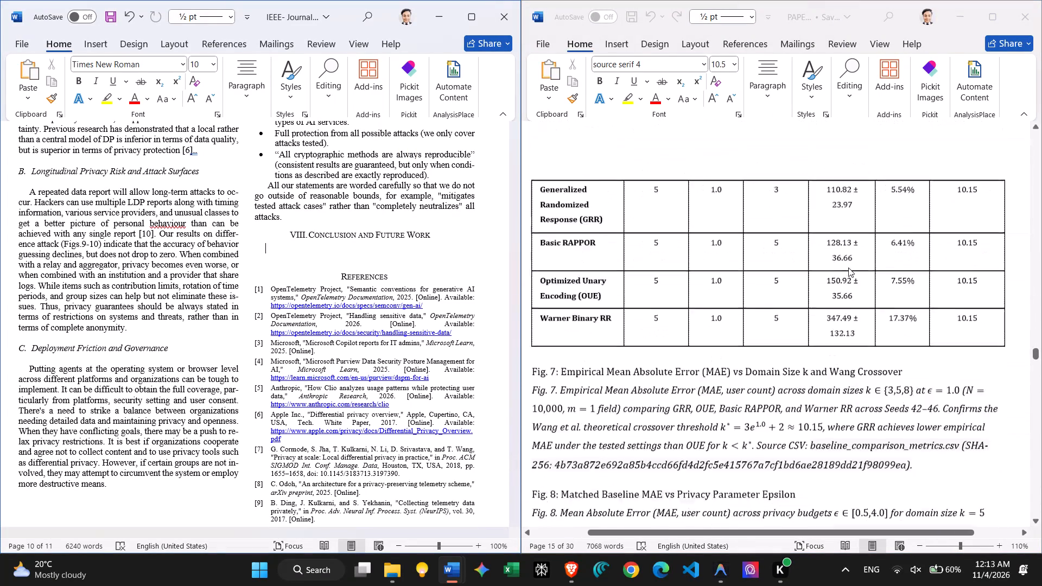
scroll(848, 267, "down", 4)
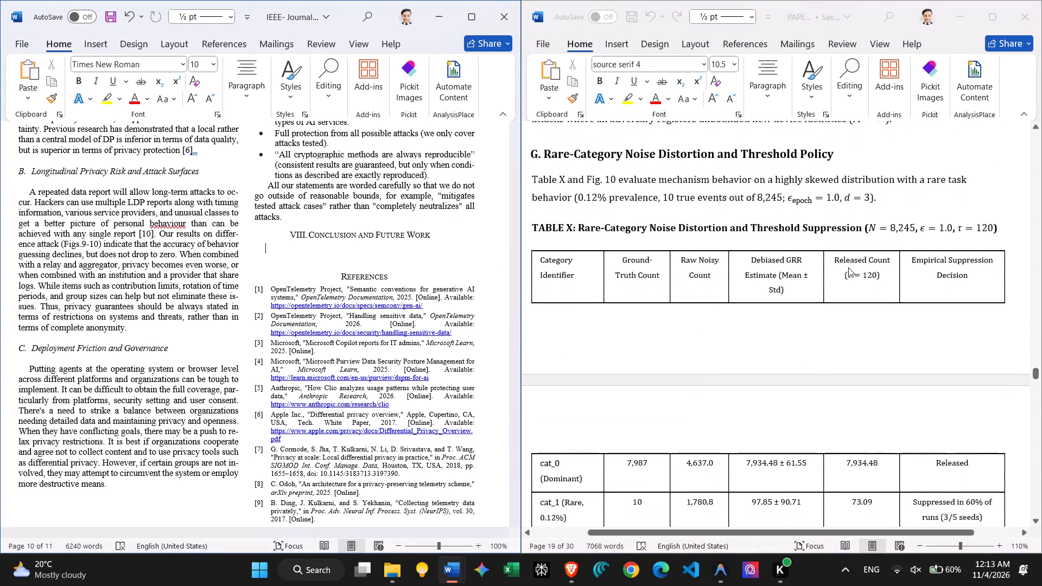
scroll(848, 267, "down", 16)
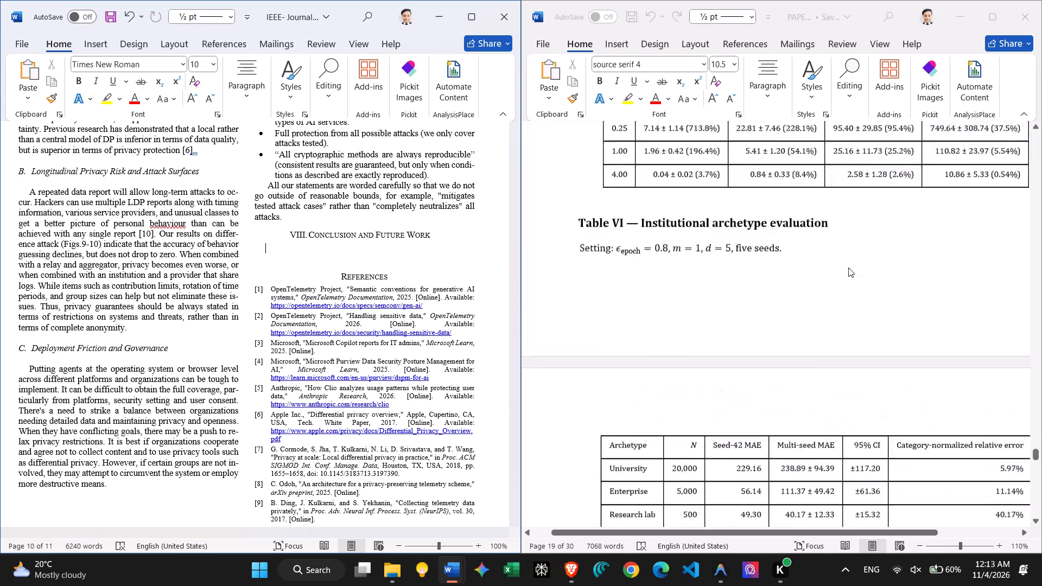
scroll(848, 267, "down", 2, "ctrl")
scroll(848, 267, "down", 6)
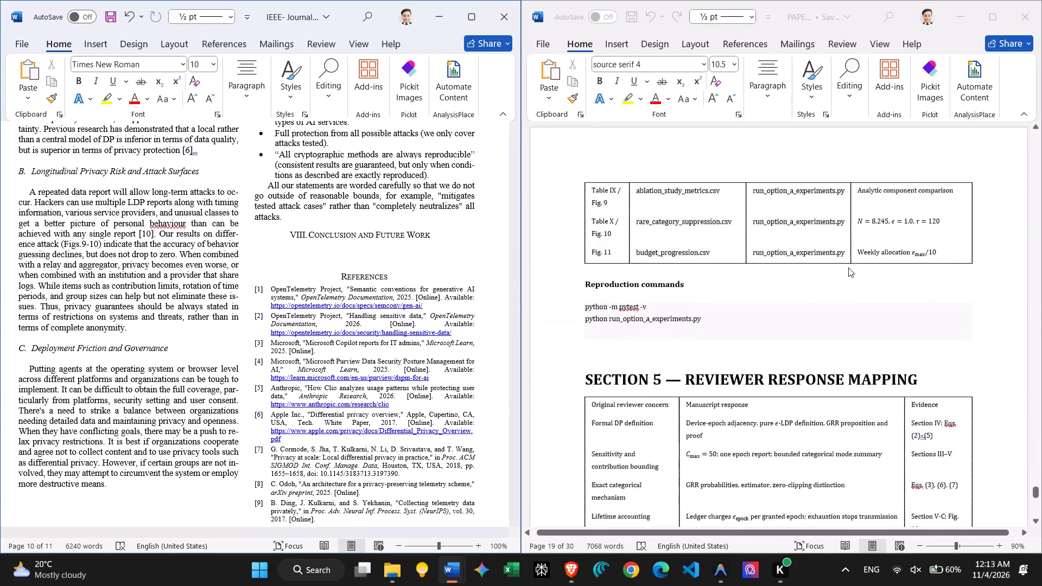
scroll(848, 267, "down", 2)
Go back to Simulated Multi-Institutional Workloads in the source paper and review the evaluation results through the Fig. 9 defense component comparison.
scroll(848, 267, "up", 20)
scroll(848, 267, "up", 3)
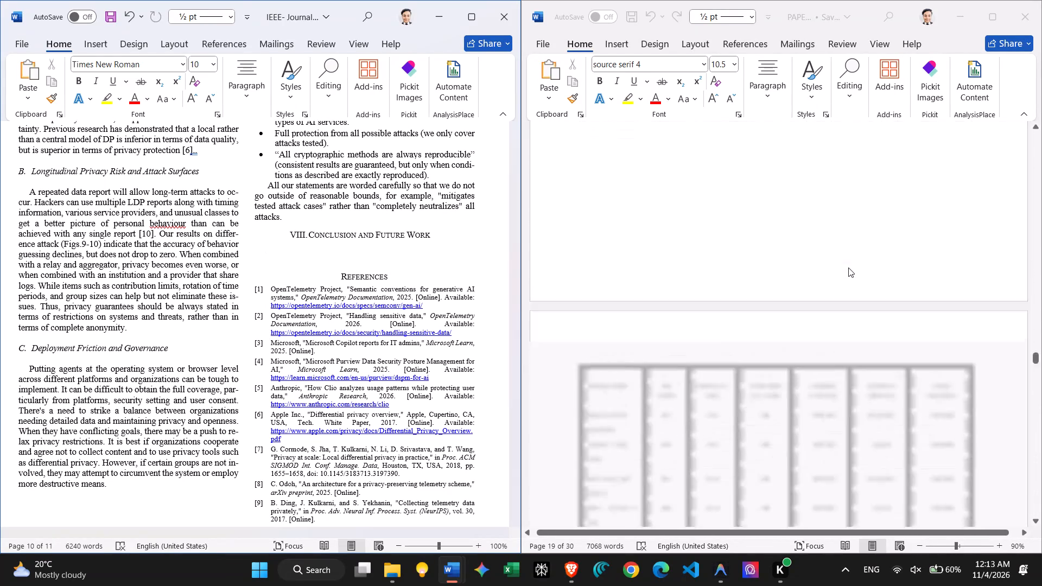
scroll(848, 267, "up", 1)
scroll(848, 267, "down", 3)
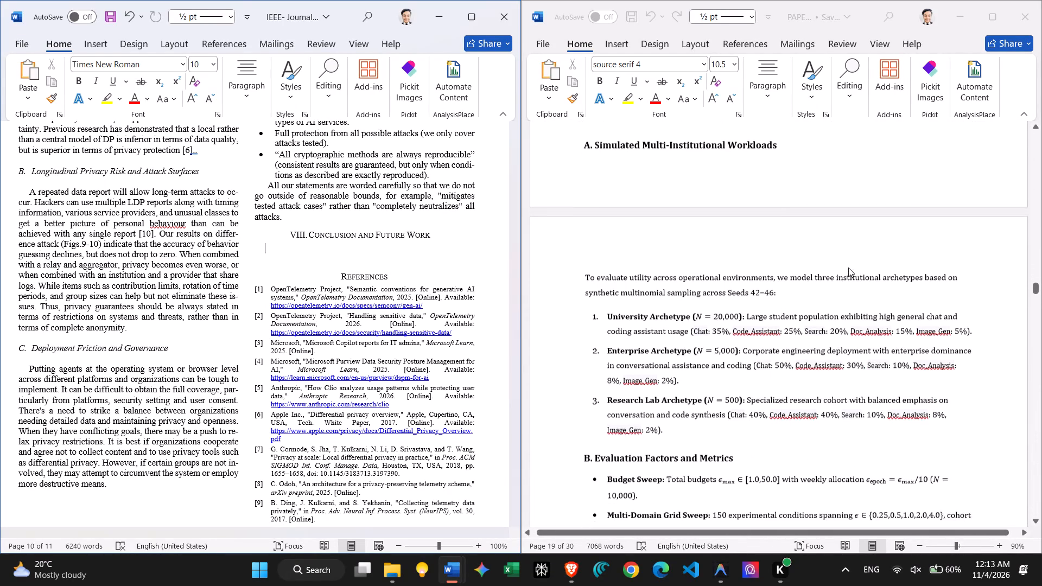
scroll(848, 267, "down", 3)
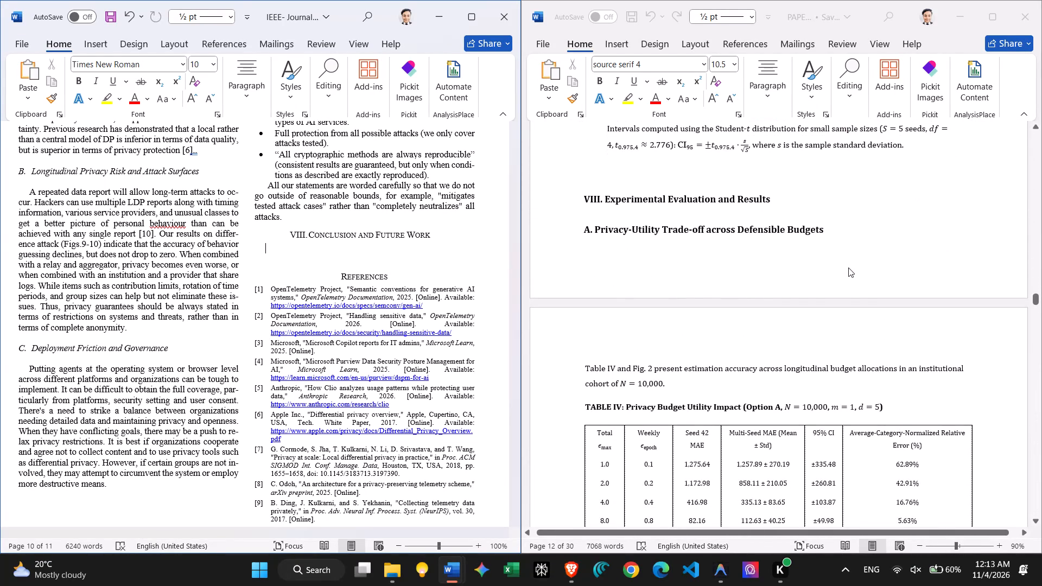
scroll(848, 267, "down", 2)
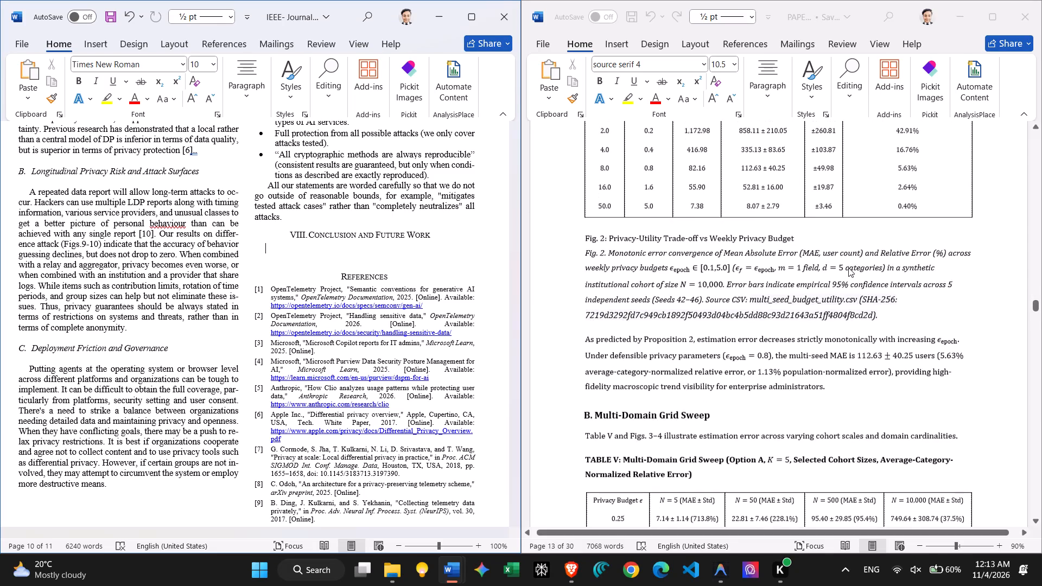
scroll(848, 267, "down", 7)
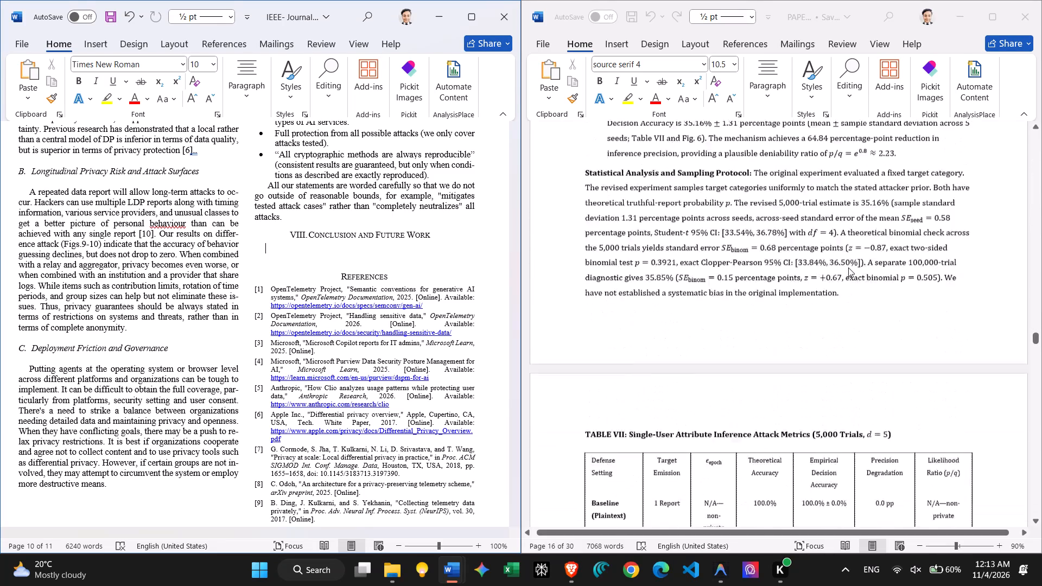
scroll(848, 267, "down", 1)
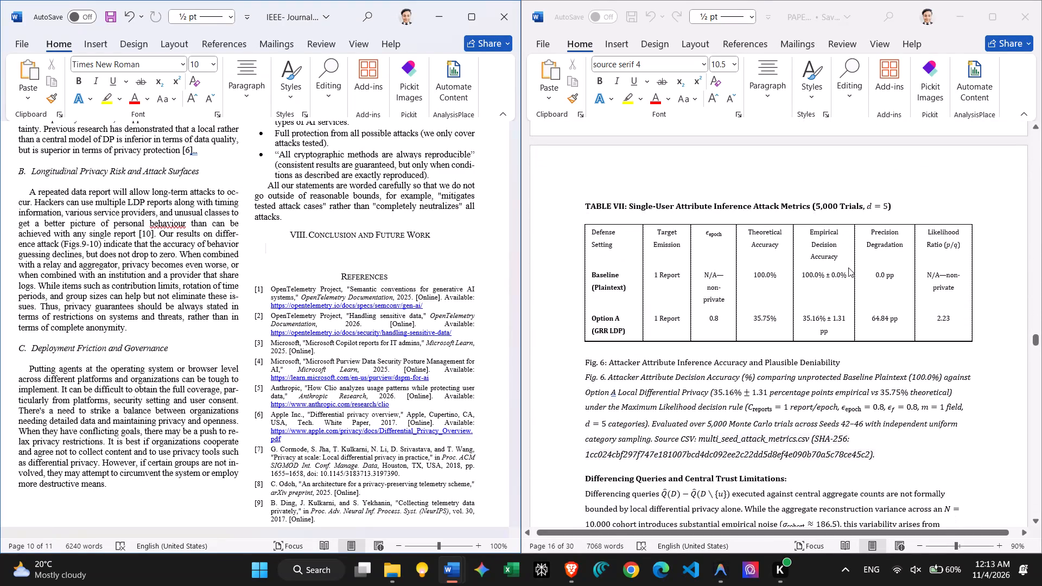
scroll(848, 267, "down", 2)
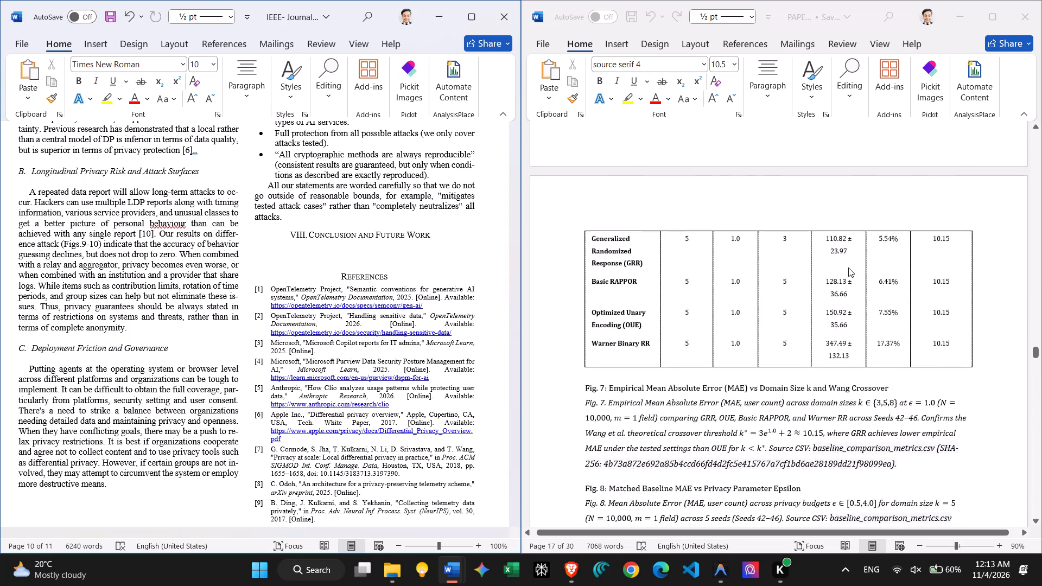
scroll(848, 267, "down", 3)
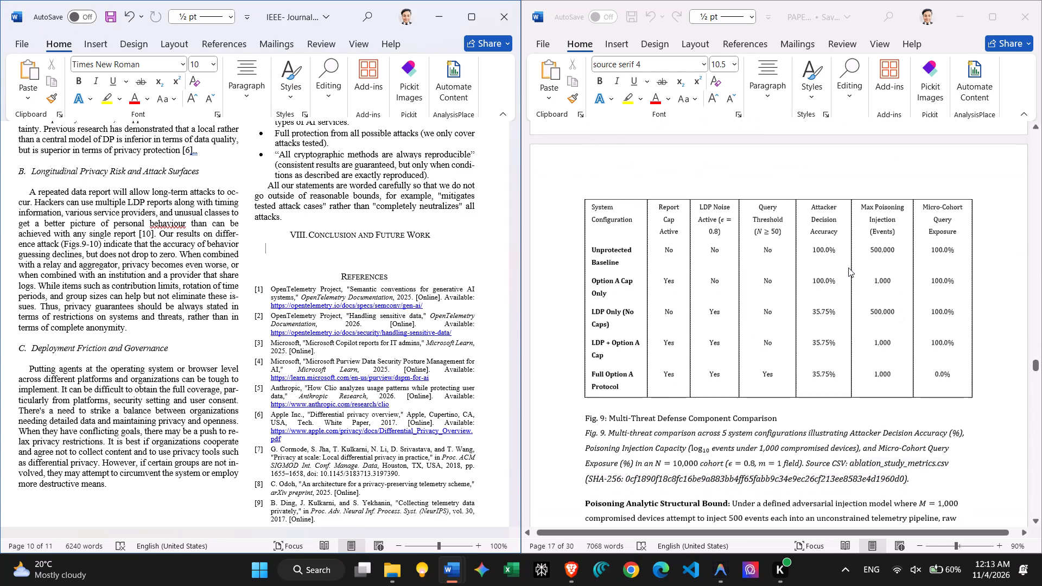
Review the source paper from the Fig. 9 comparison through Ingestion Robustness and Query Governance and Section IX to the Conclusion and References.
scroll(848, 267, "down", 4)
right_click(848, 267)
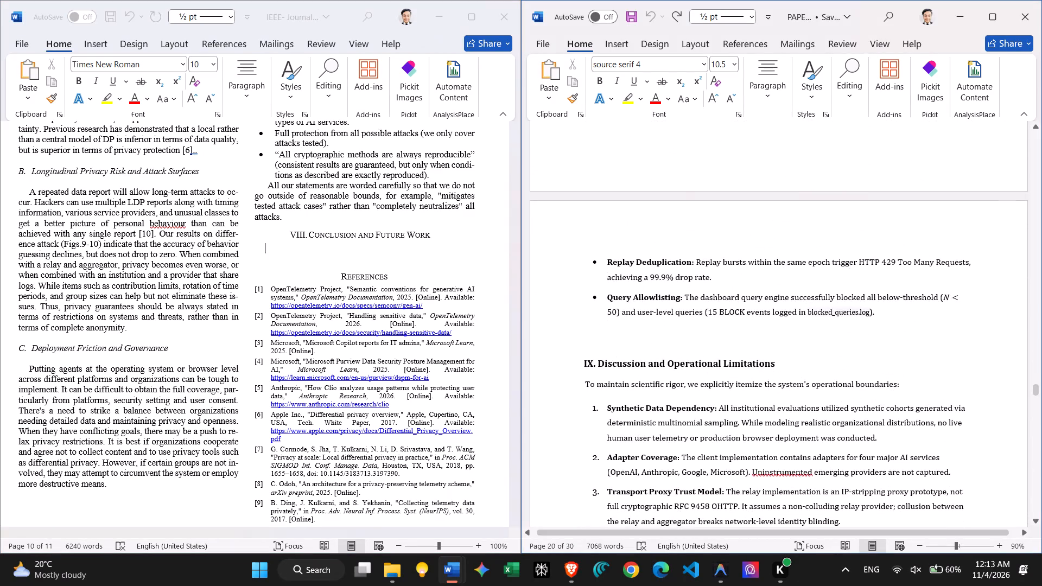
scroll(848, 267, "up", 8)
right_click(848, 267)
scroll(848, 267, "up", 1)
scroll(848, 267, "down", 8)
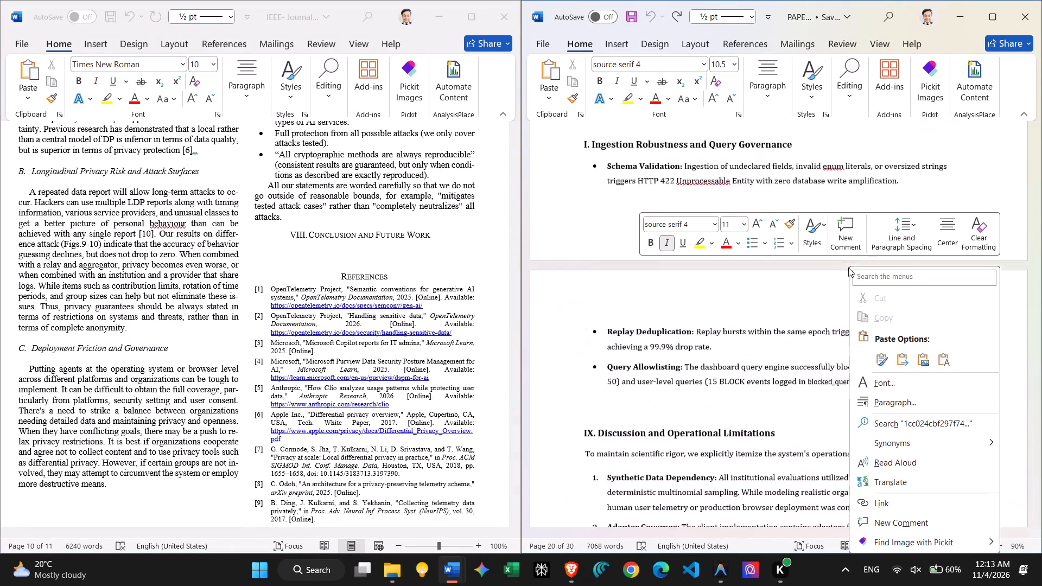
scroll(755, 347, "down", 1)
left_click(668, 384)
scroll(668, 384, "down", 2)
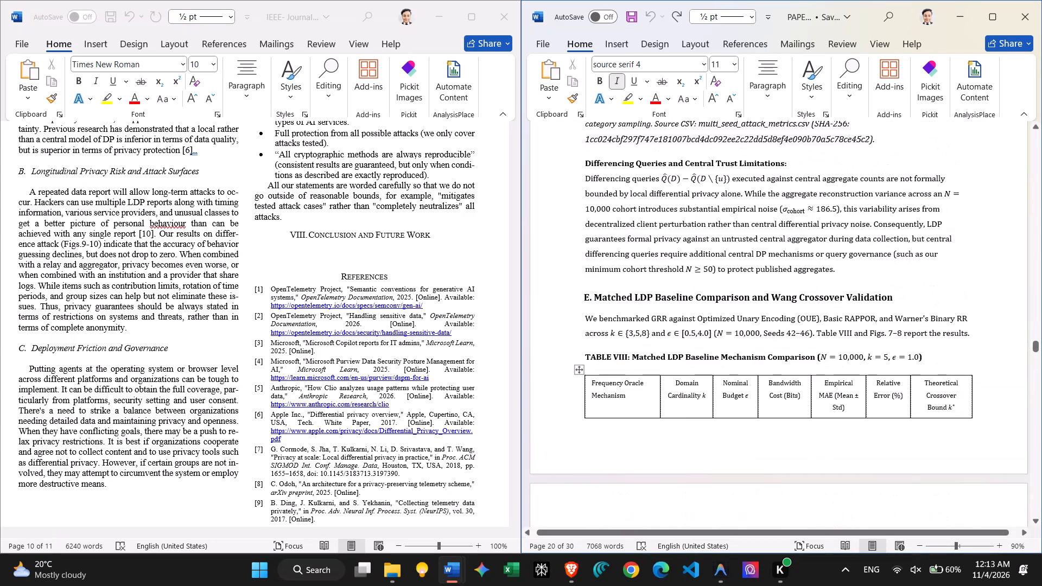
scroll(668, 384, "down", 6)
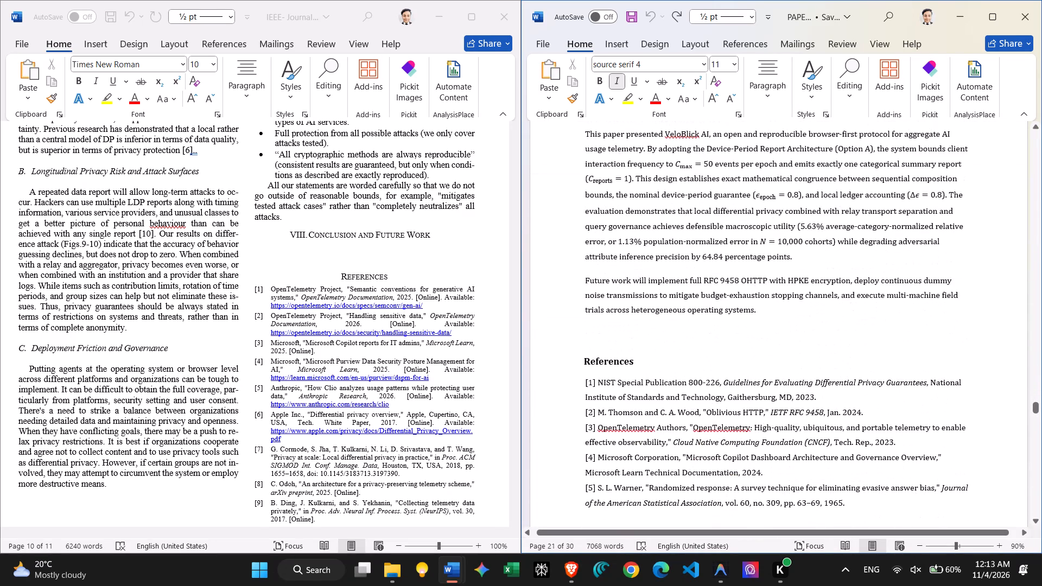
Select the source paper's Section X Conclusion and Future Work text, extending the selection back into Section IX Discussion and Operational Limitations.
scroll(668, 384, "up", 1)
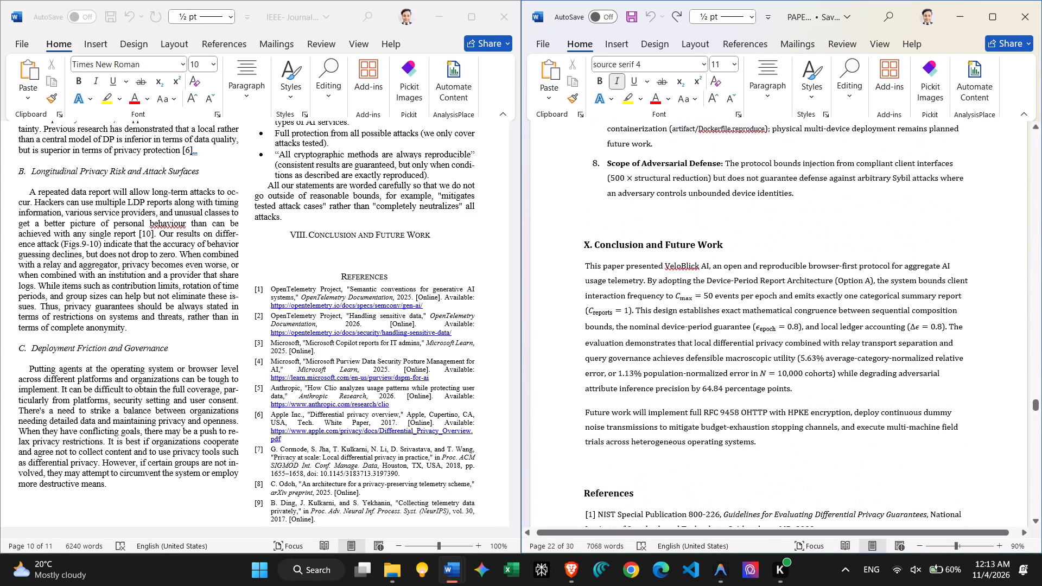
left_click_drag(767, 445, 613, 183)
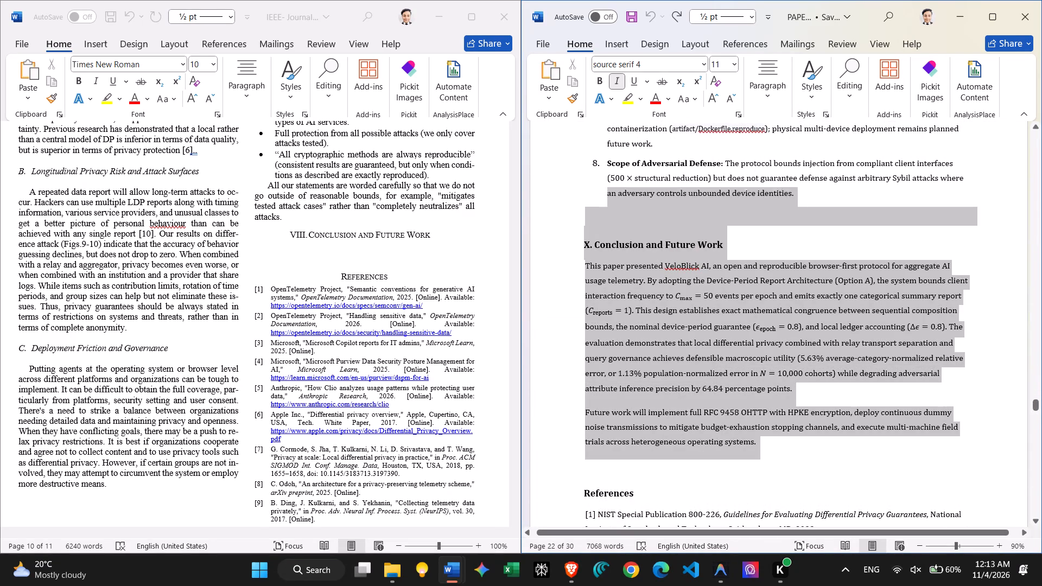
left_click_drag(613, 183, 653, 469)
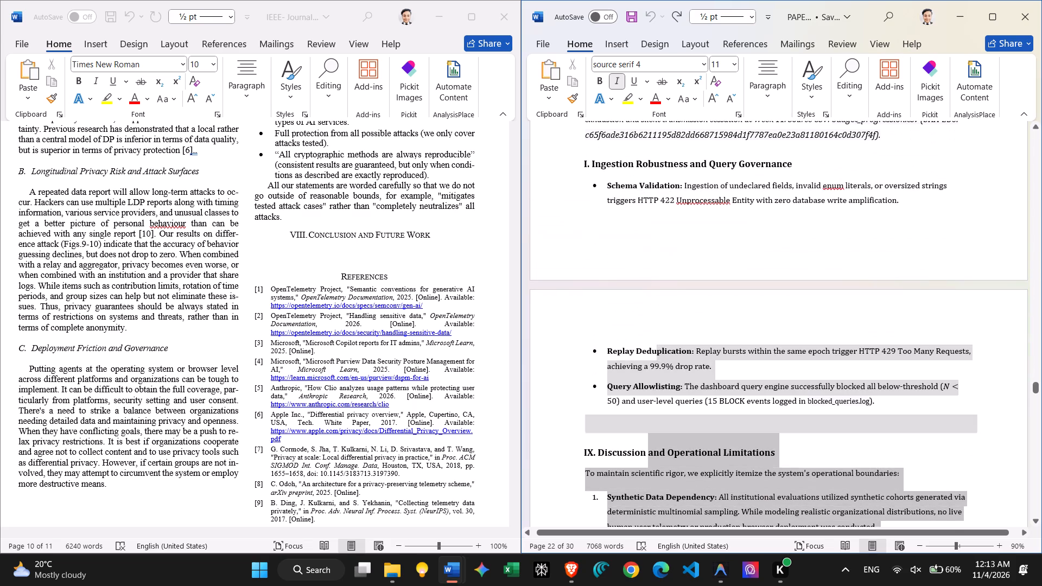
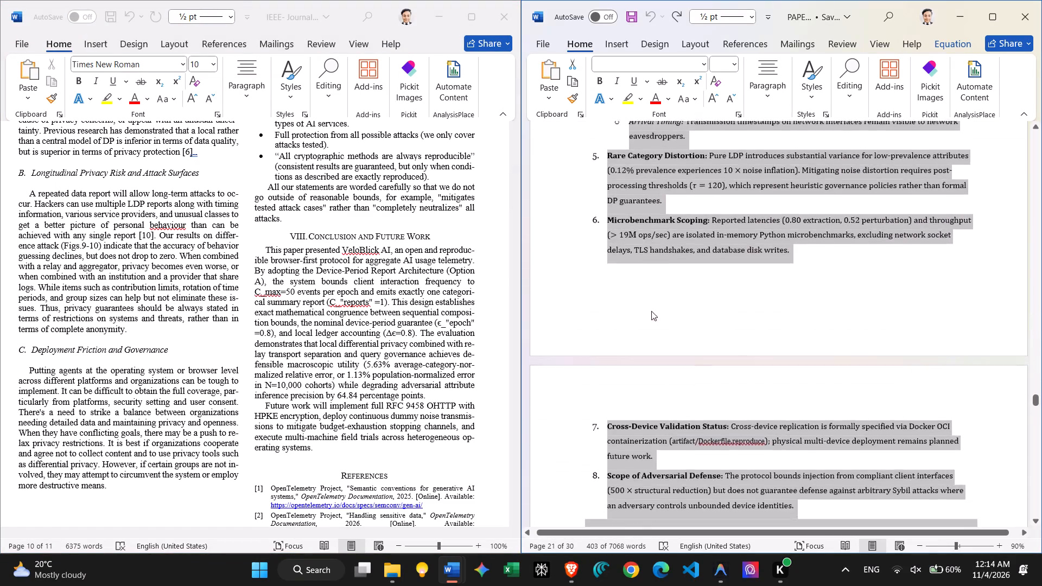
Compare the source paper's Section X, Conclusion and Future Work, with the replaced conclusion text in the journal paper's Section VIII.
scroll(651, 311, "down", 3)
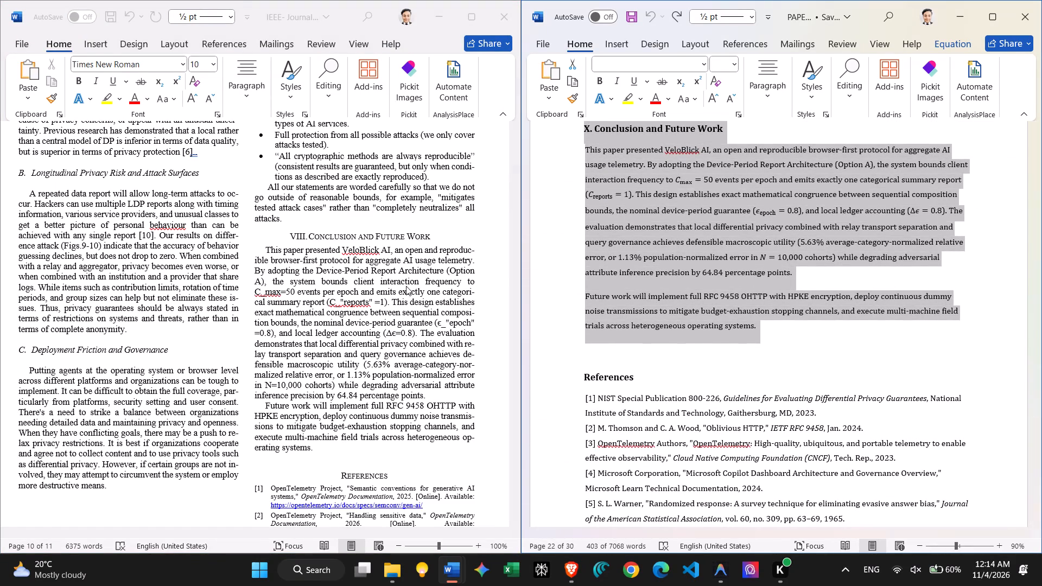
left_click(403, 286)
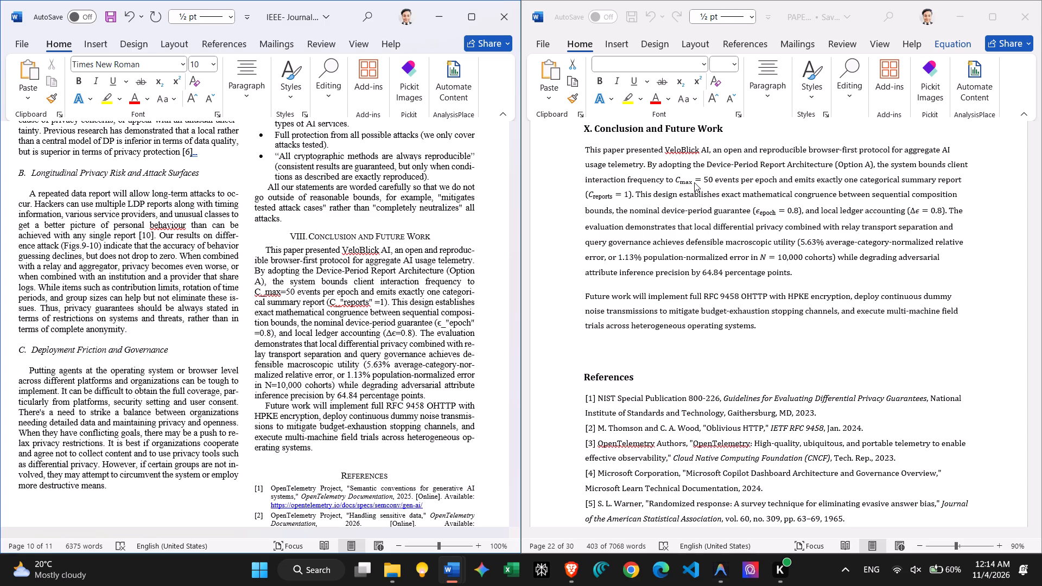
Replace the plain-text C_max=50 in the template's Conclusion and Future Work section with the source paper's formatted equation.
left_click(694, 182)
left_click(696, 182)
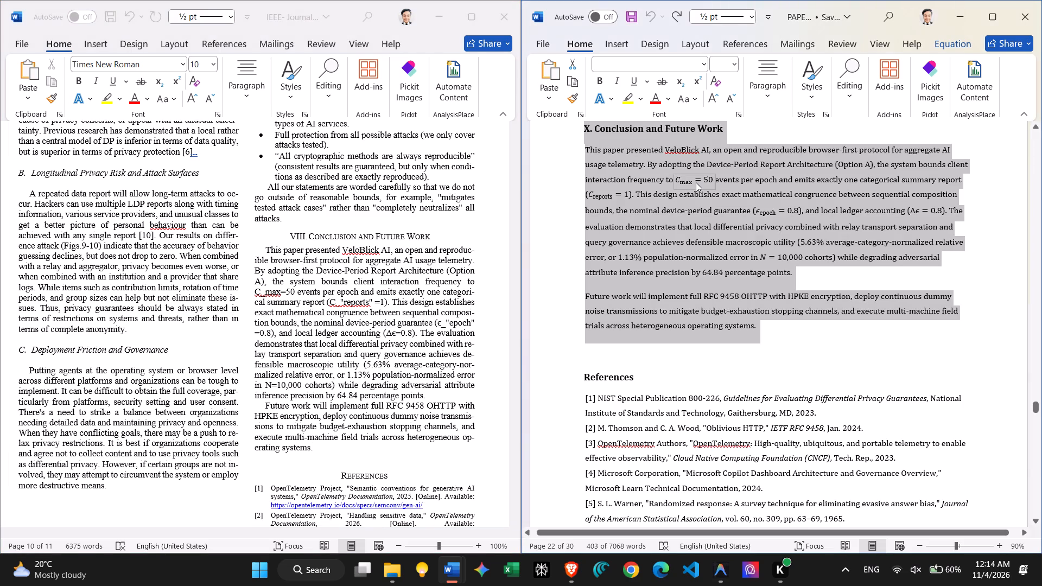
left_click(734, 189)
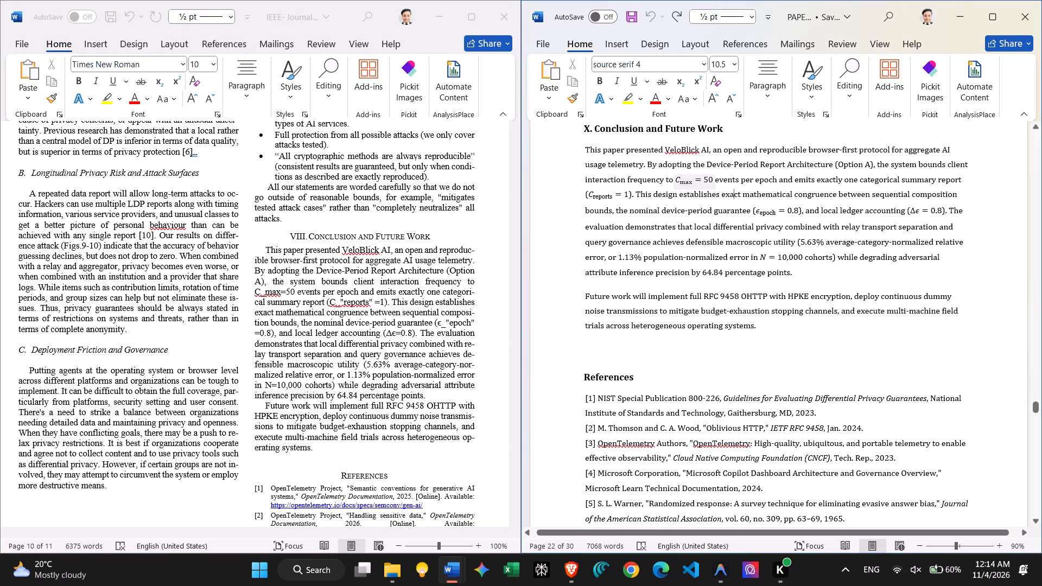
left_click_drag(713, 188, 676, 185)
key("ctrl+c")
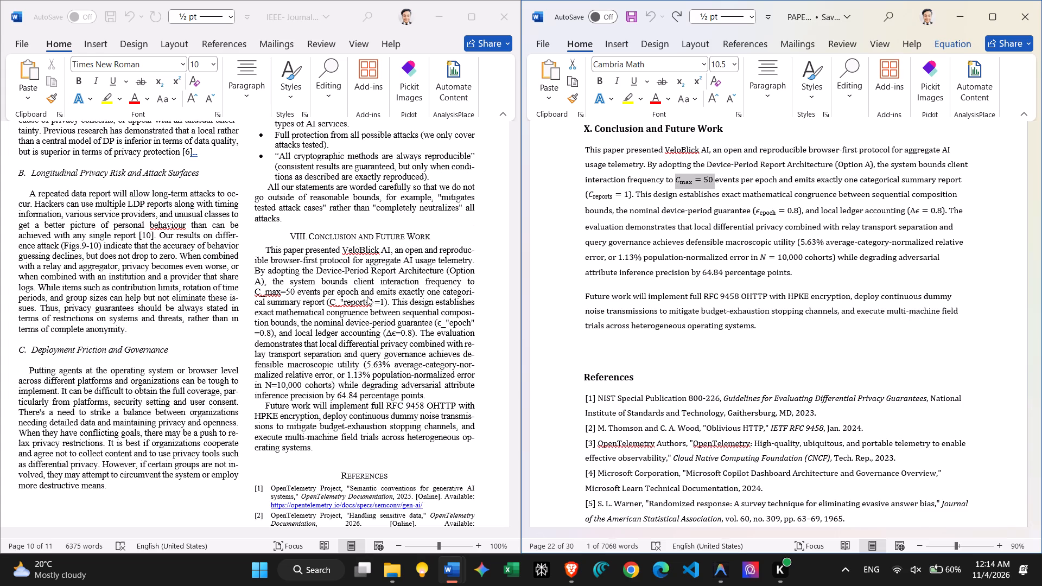
scroll(363, 296, "left", 1)
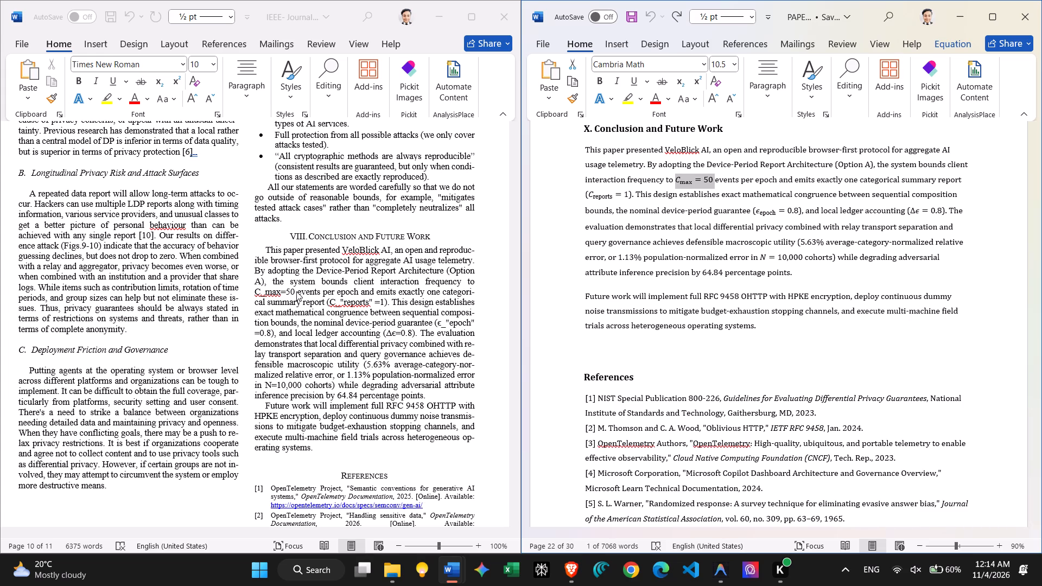
left_click(296, 291)
left_click_drag(295, 291, 256, 296)
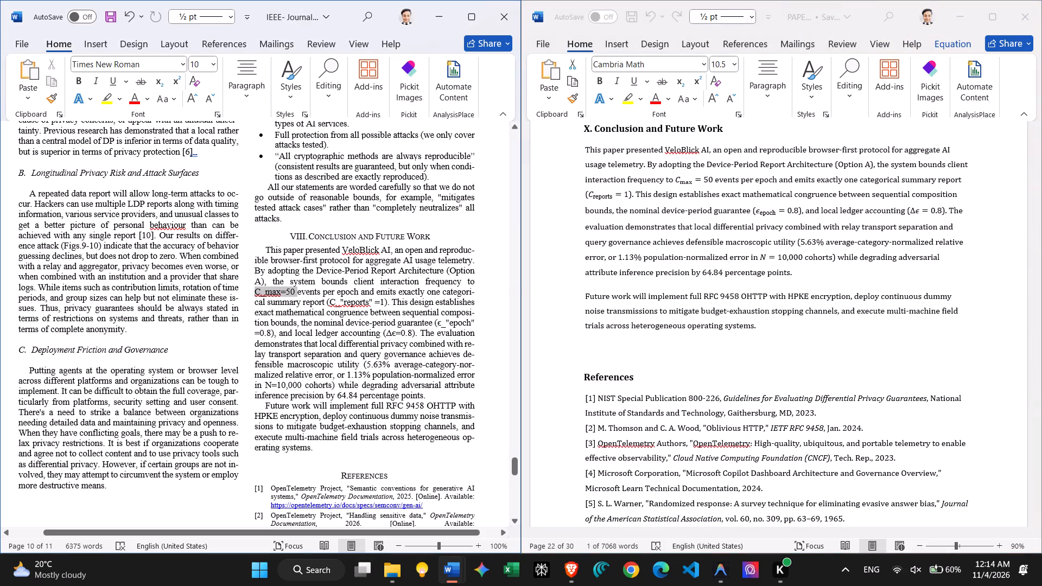
left_click_drag(256, 296, 256, 296)
key("ctrl+v")
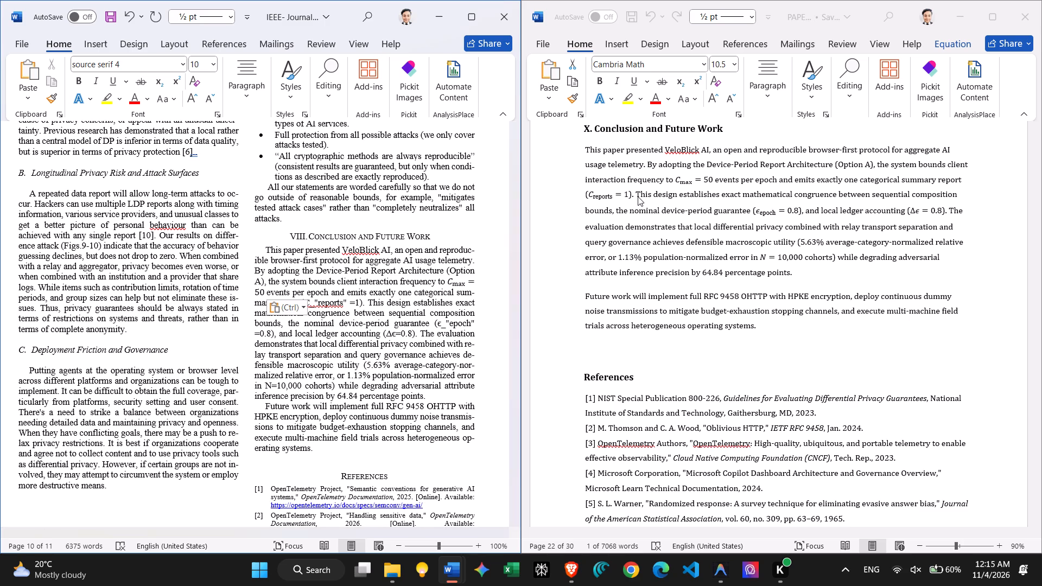
Replace the plain-text (C_"reports" =1) in the template's conclusion with the source paper's formatted (C_reports = 1) expression.
left_click_drag(634, 196, 584, 197)
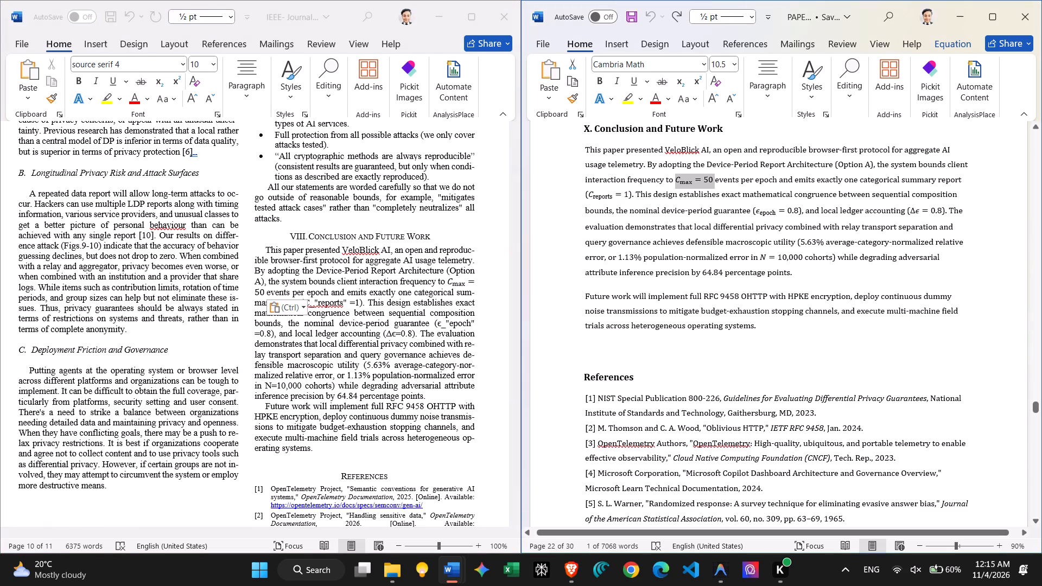
left_click_drag(634, 196, 576, 194)
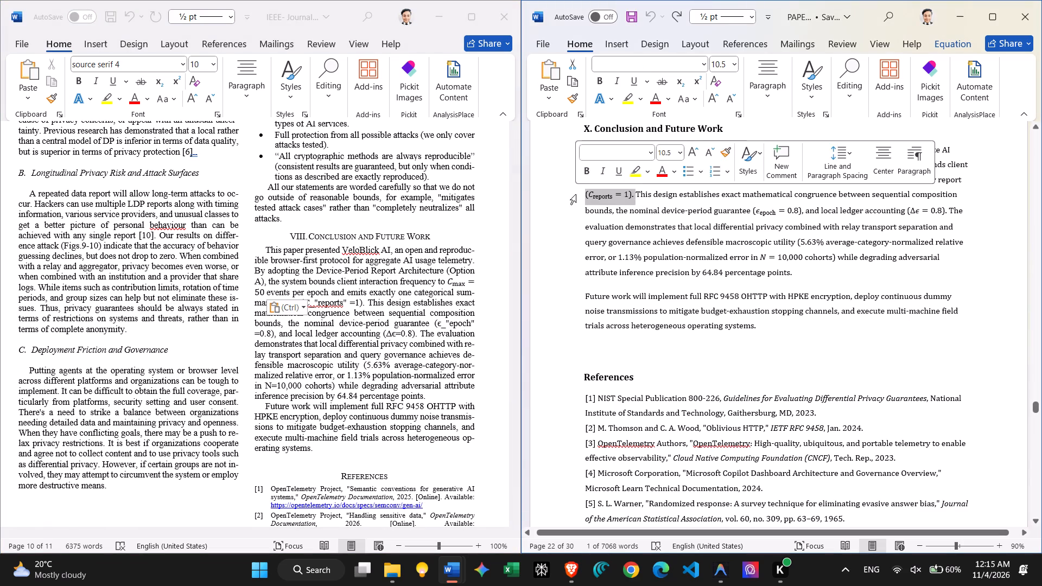
key("ctrl+c")
left_click(281, 300)
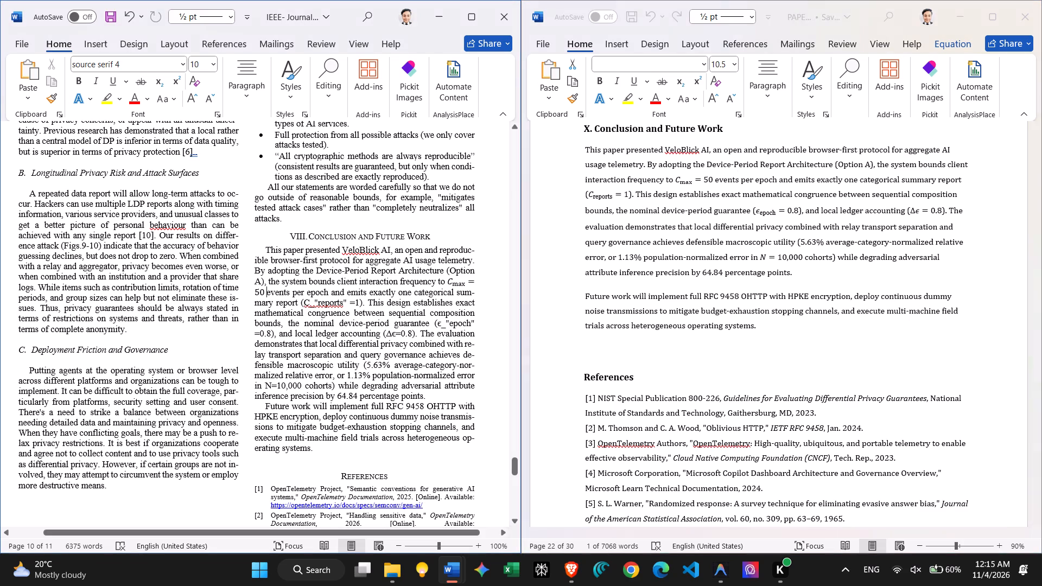
scroll(287, 300, "right", 1)
left_click_drag(365, 304, 296, 305)
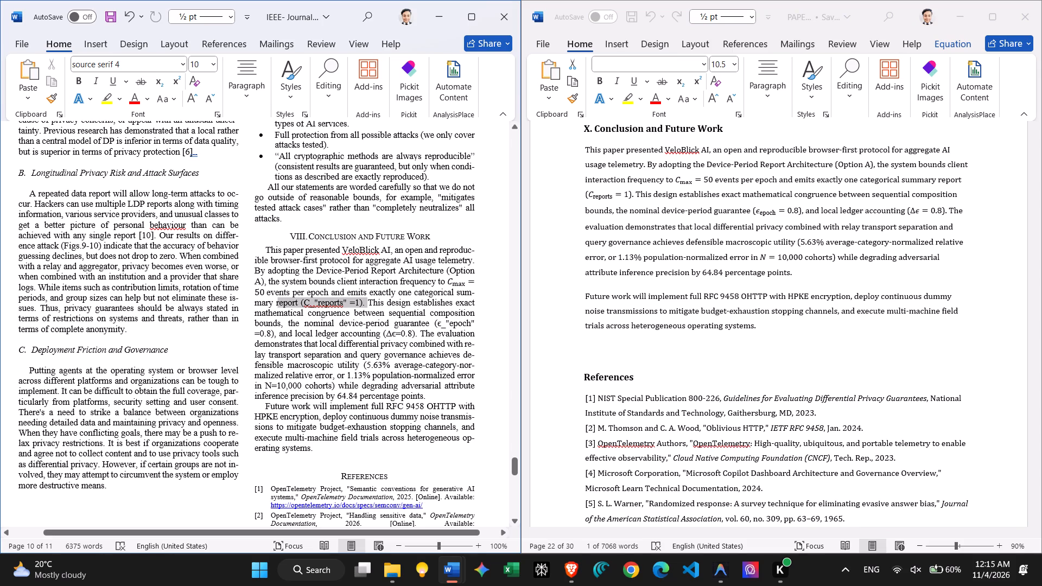
left_click_drag(296, 305, 302, 305)
key("ctrl+v")
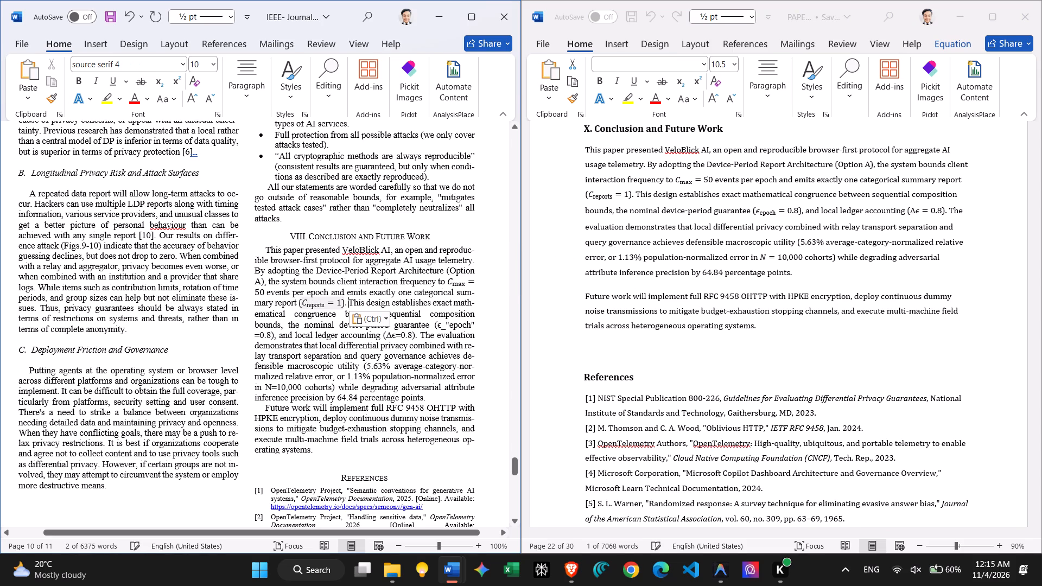
left_click(441, 357)
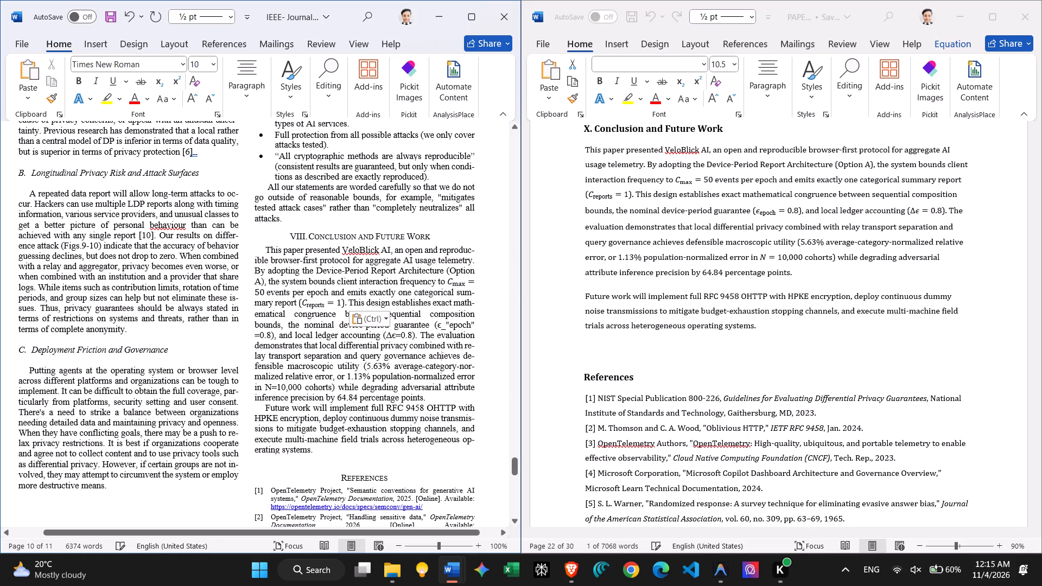
left_click(418, 375)
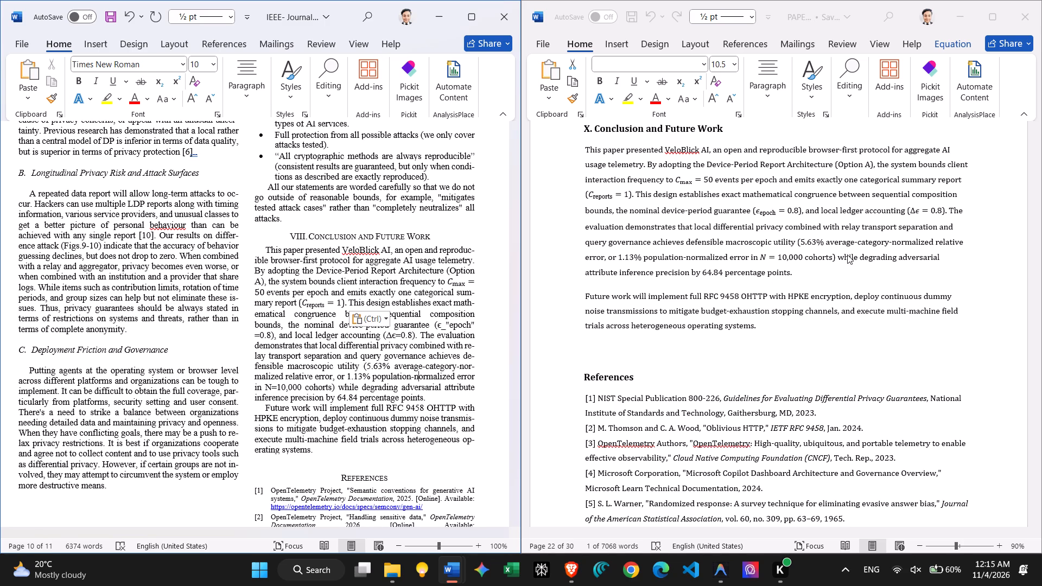
Replace the plain-text ϵ_"epoch" =0.8 in the template's conclusion with the source's formatted equation, and restore its opening parenthesis.
left_click(804, 212)
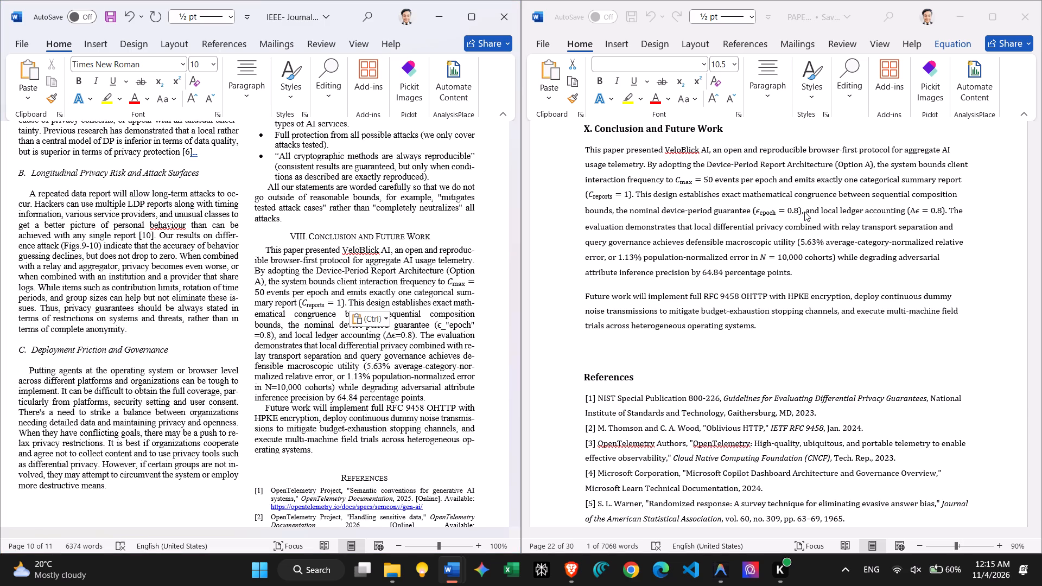
left_click_drag(804, 212, 768, 212)
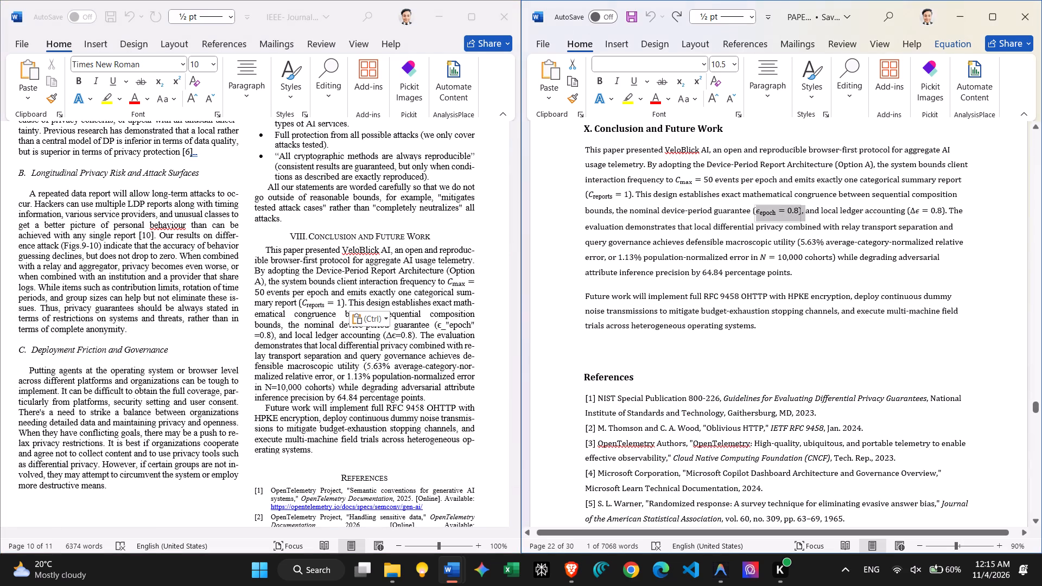
left_click_drag(768, 212, 755, 213)
key("ctrl+c")
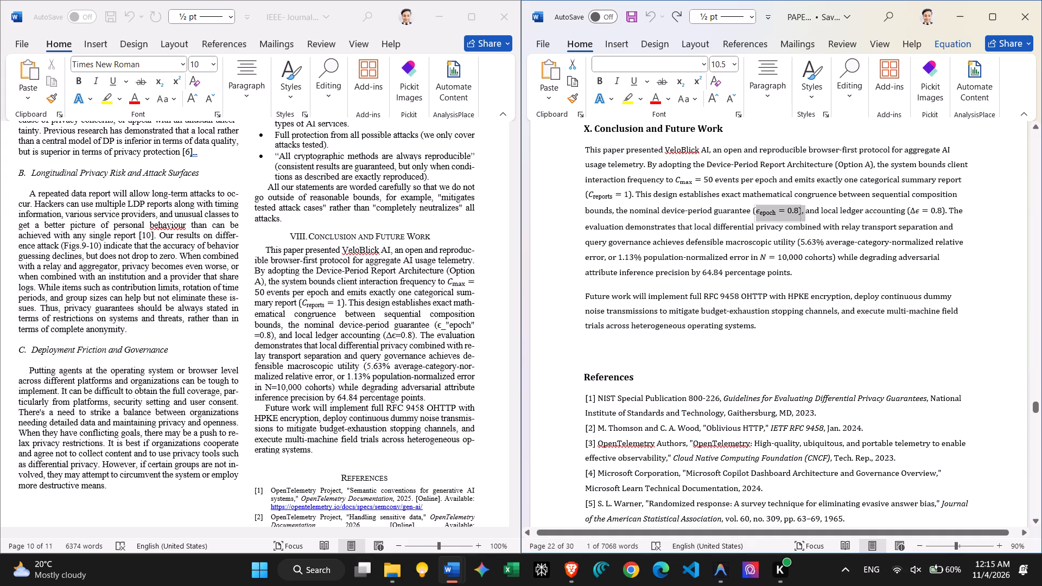
left_click(423, 335)
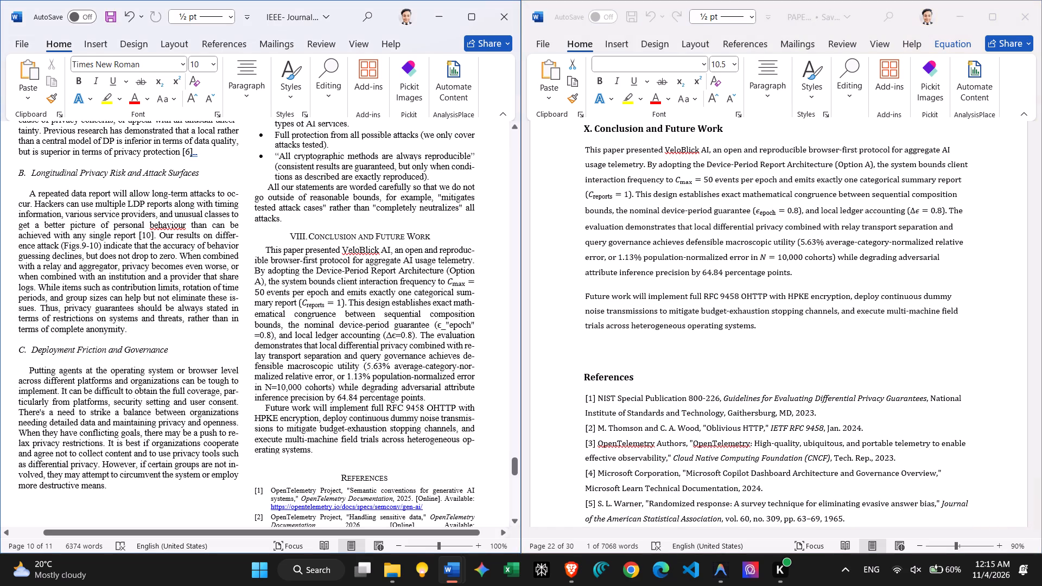
left_click_drag(276, 337, 444, 324)
left_click_drag(444, 324, 434, 325)
key("ctrl+v")
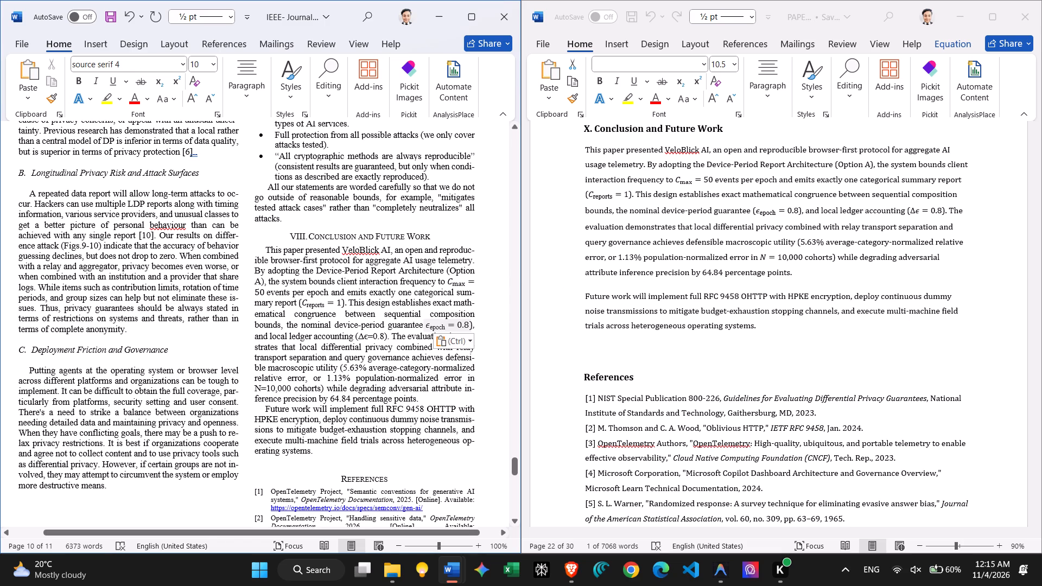
left_click(414, 328)
left_click(425, 328)
key("shift+parenleft")
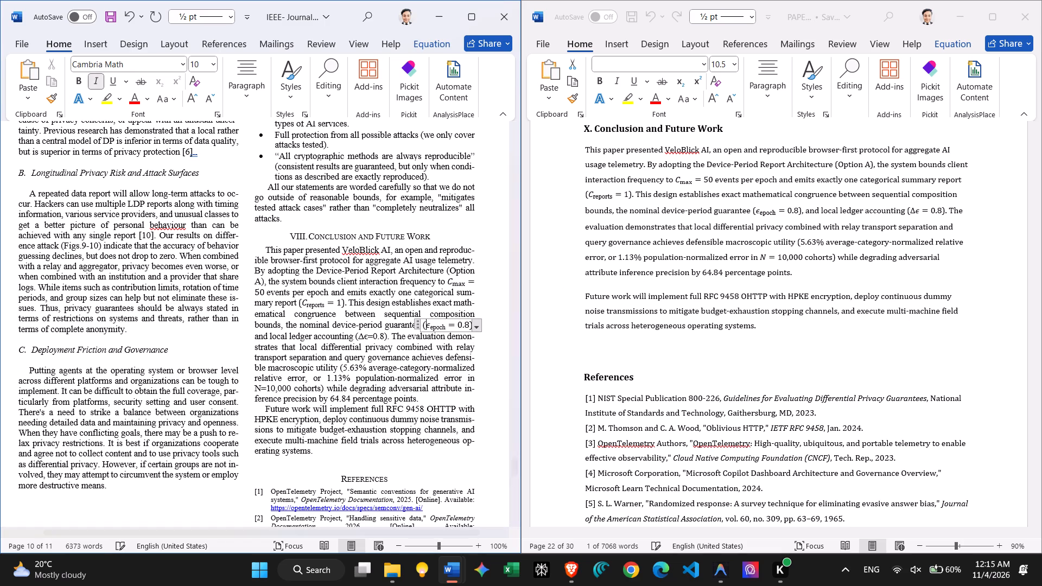
left_click(377, 378)
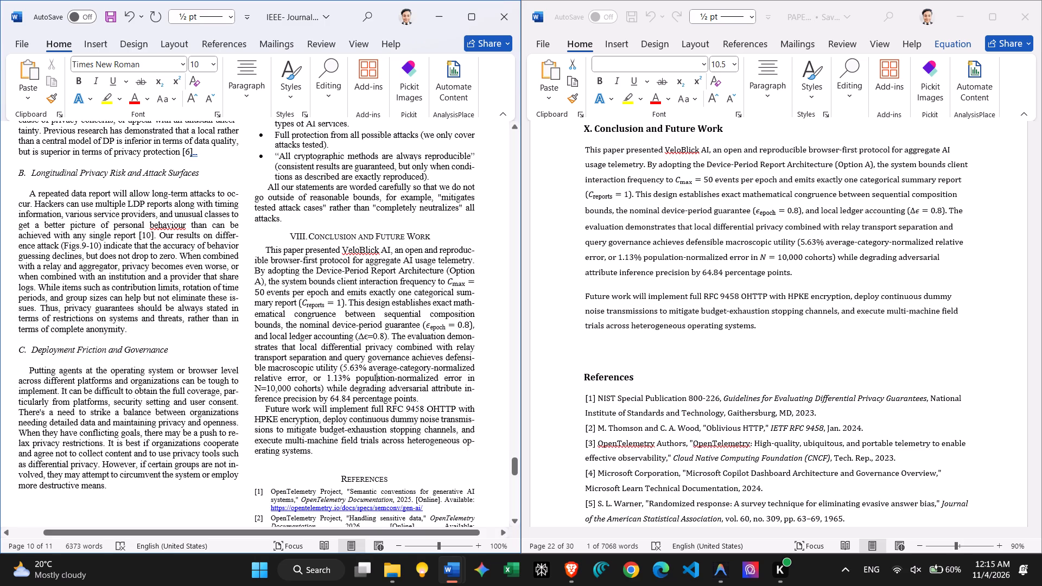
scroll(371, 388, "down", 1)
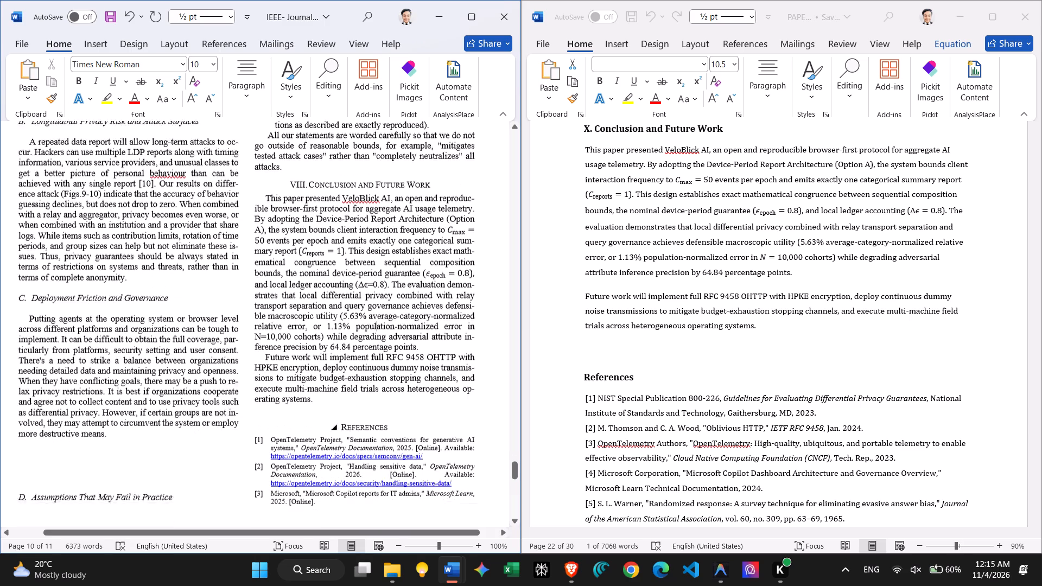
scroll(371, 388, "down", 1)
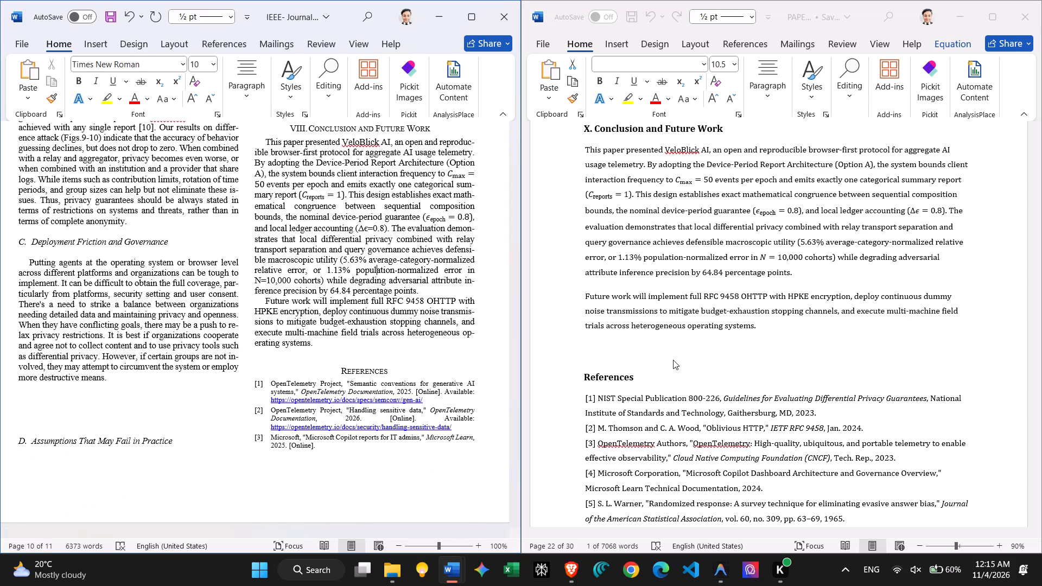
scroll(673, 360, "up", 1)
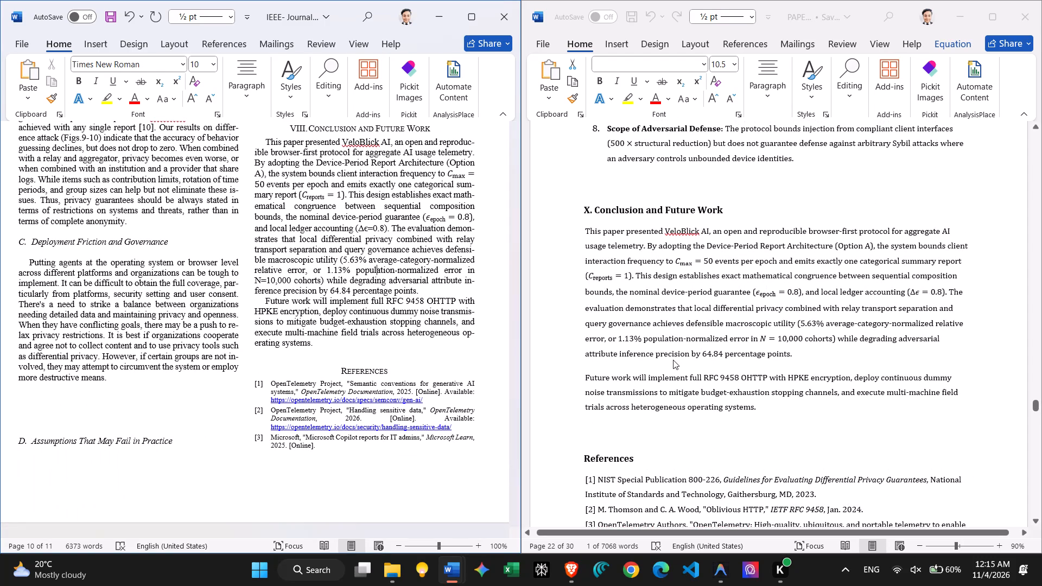
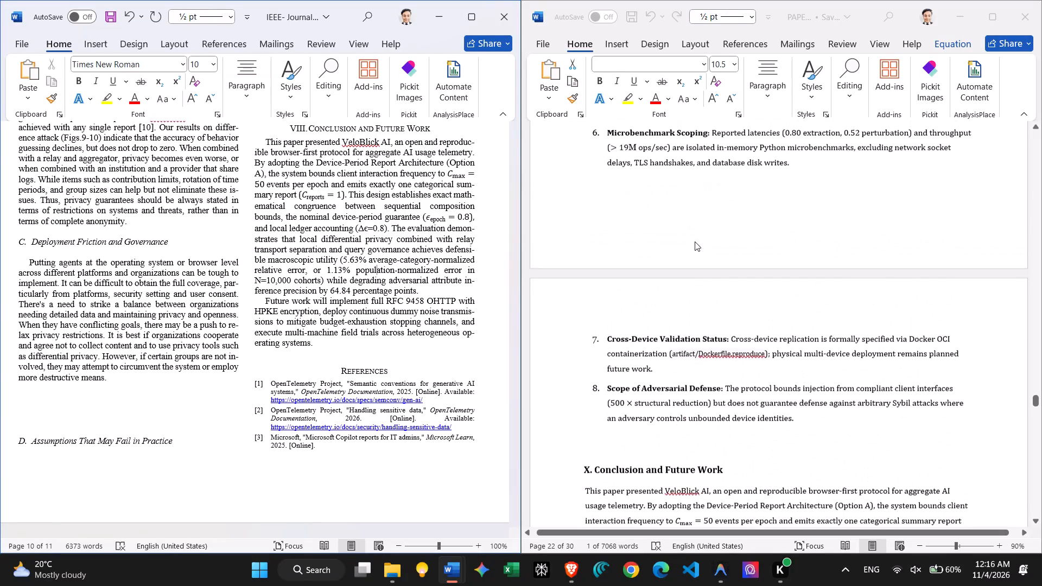
Compare the source's Discussion and Operational Limitations section with the template's Discussion and Limitations section, locating both section headings.
scroll(695, 241, "up", 1)
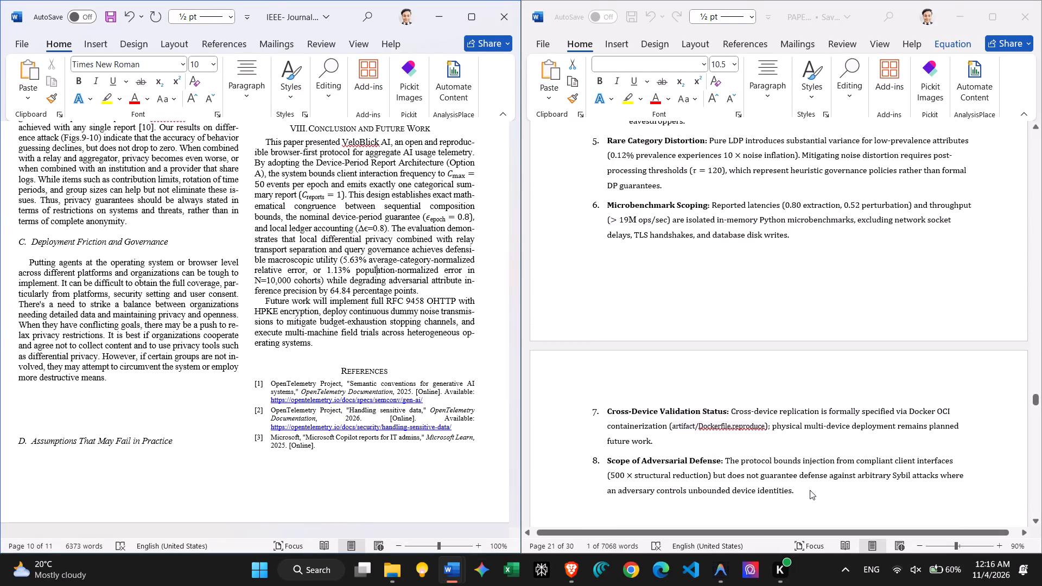
left_click(810, 490)
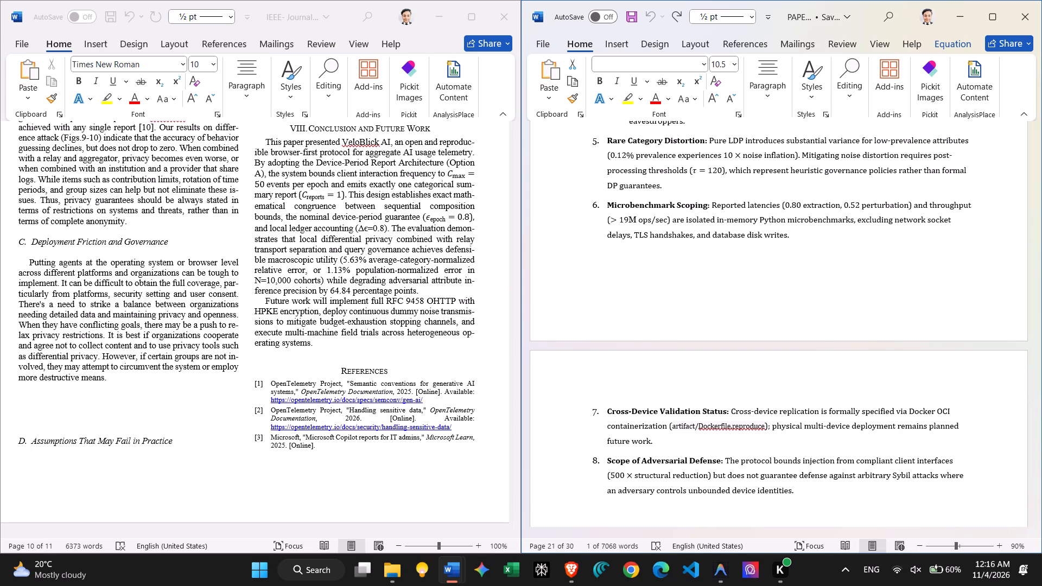
scroll(344, 449, "up", 1)
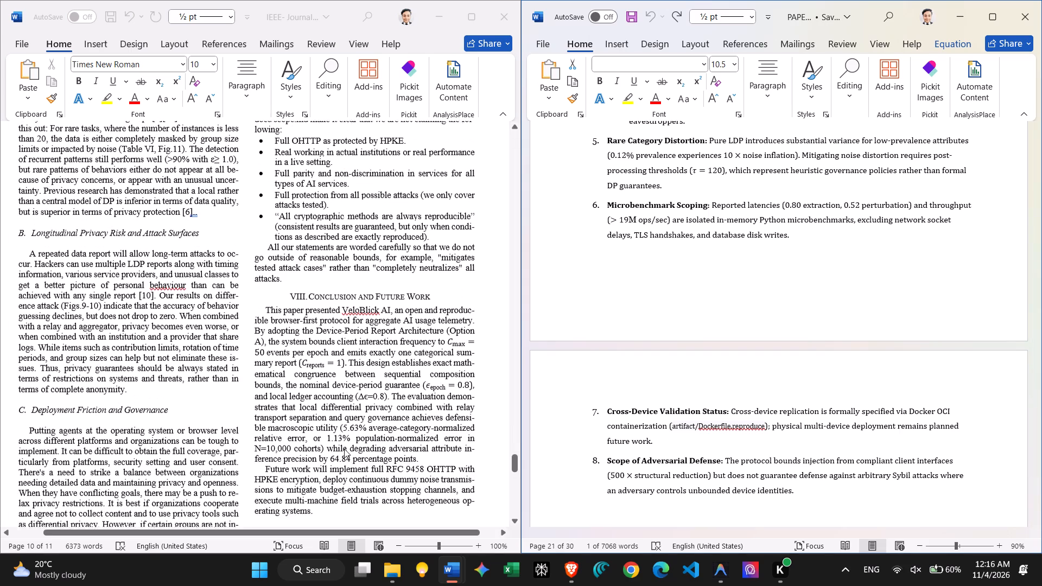
scroll(396, 391, "up", 1)
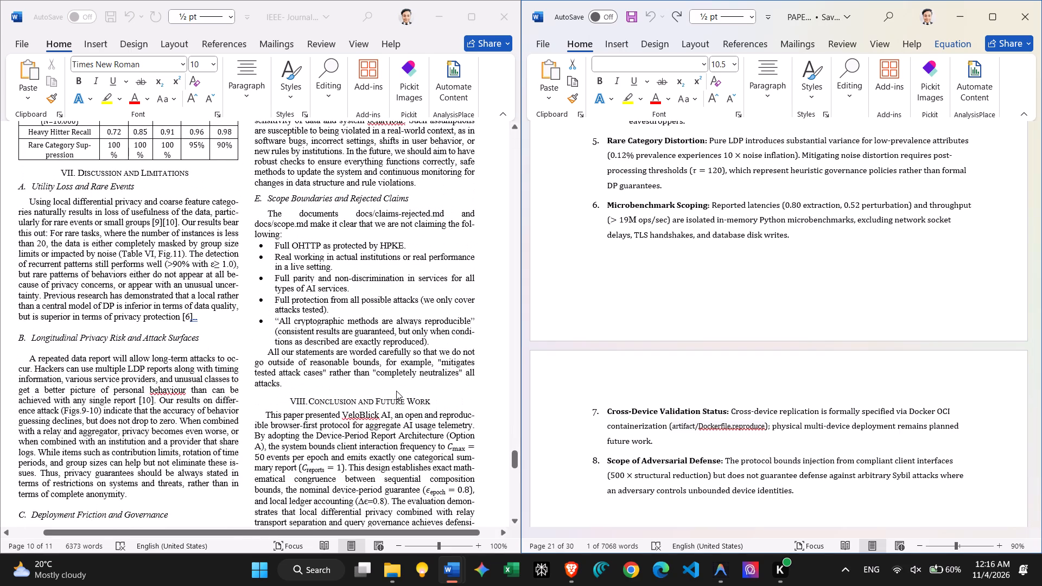
scroll(302, 380, "down", 2)
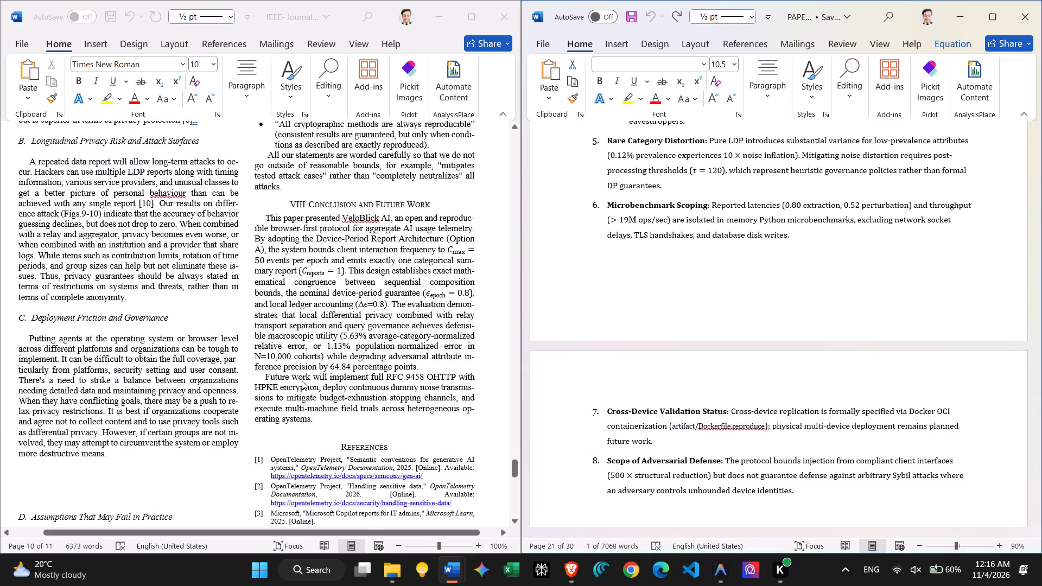
scroll(302, 380, "down", 1)
scroll(302, 380, "up", 2)
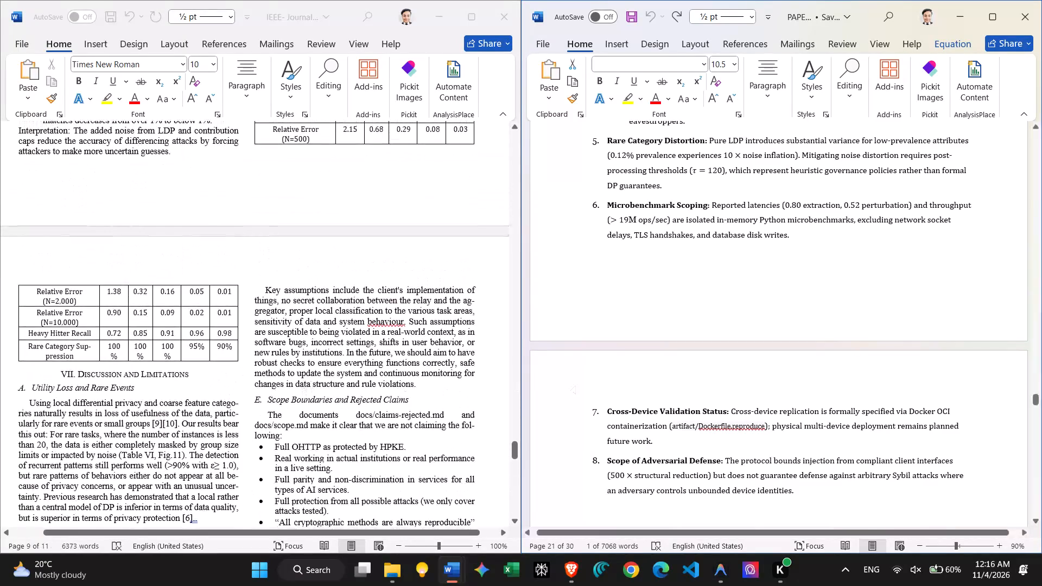
scroll(650, 385, "up", 2)
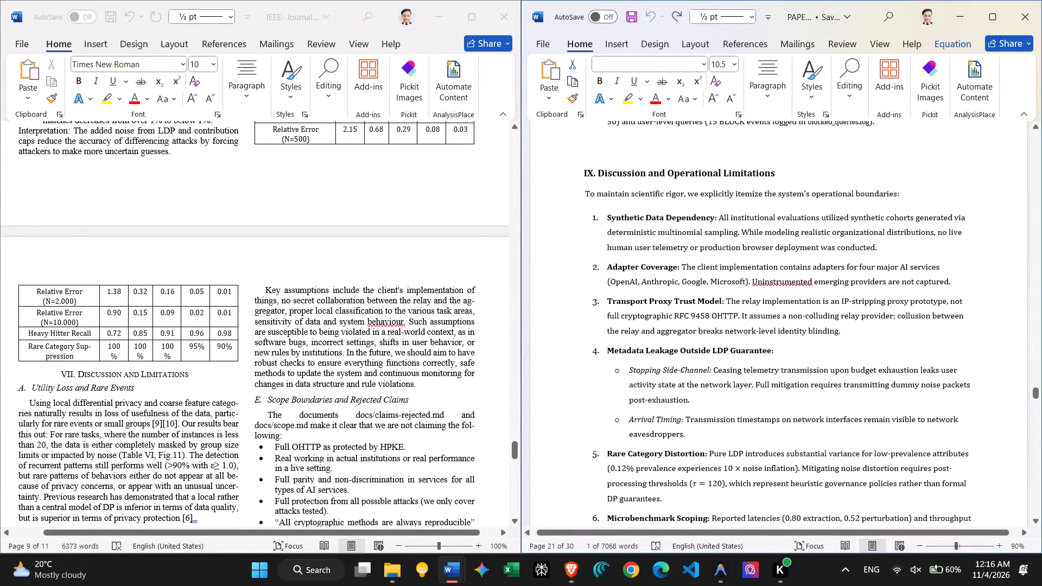
left_click(139, 372)
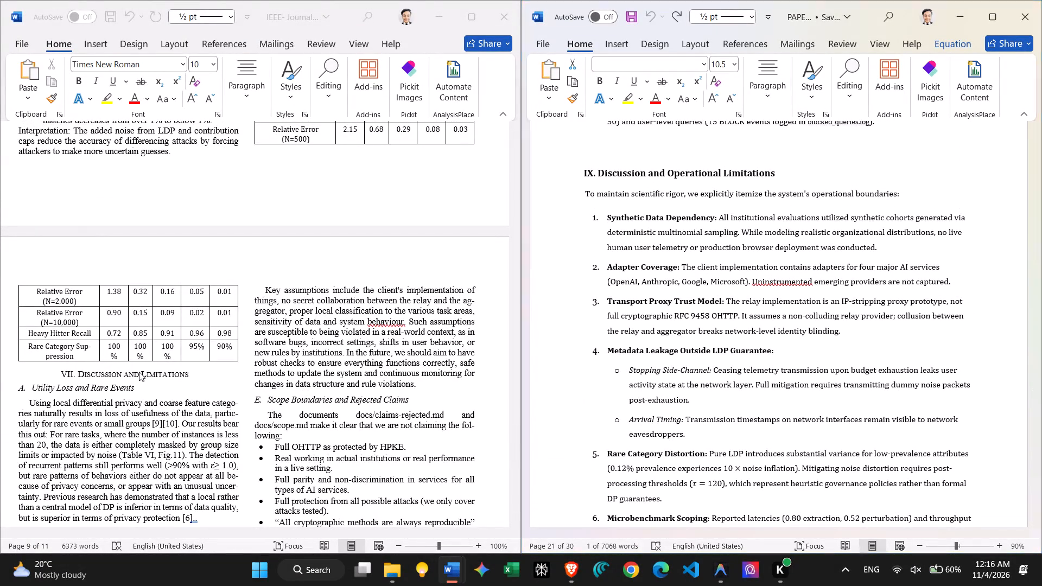
Insert the word Operational before Limitations in the template's section VII heading, Discussion and Limitations.
left_click(142, 374)
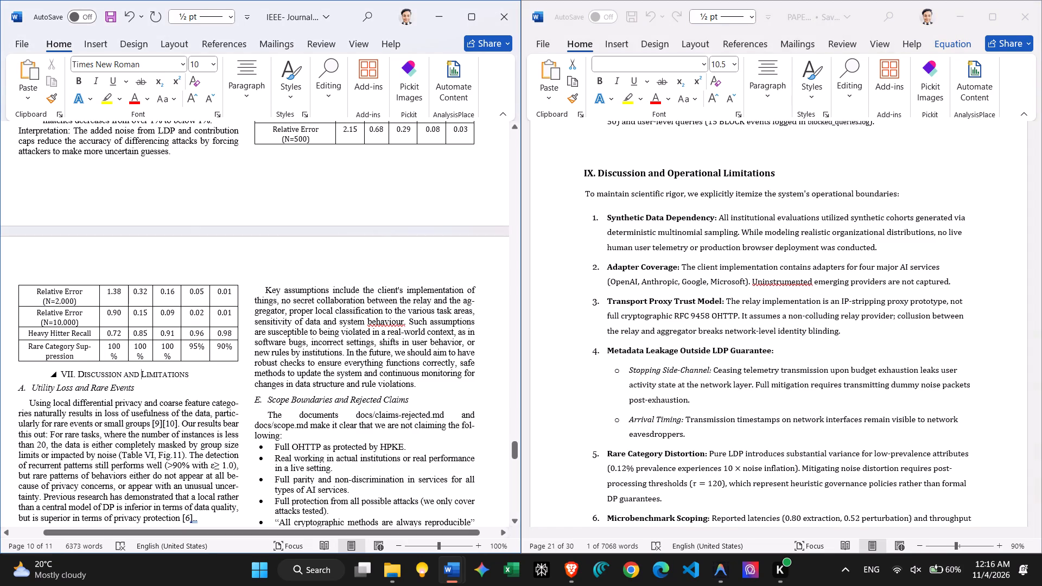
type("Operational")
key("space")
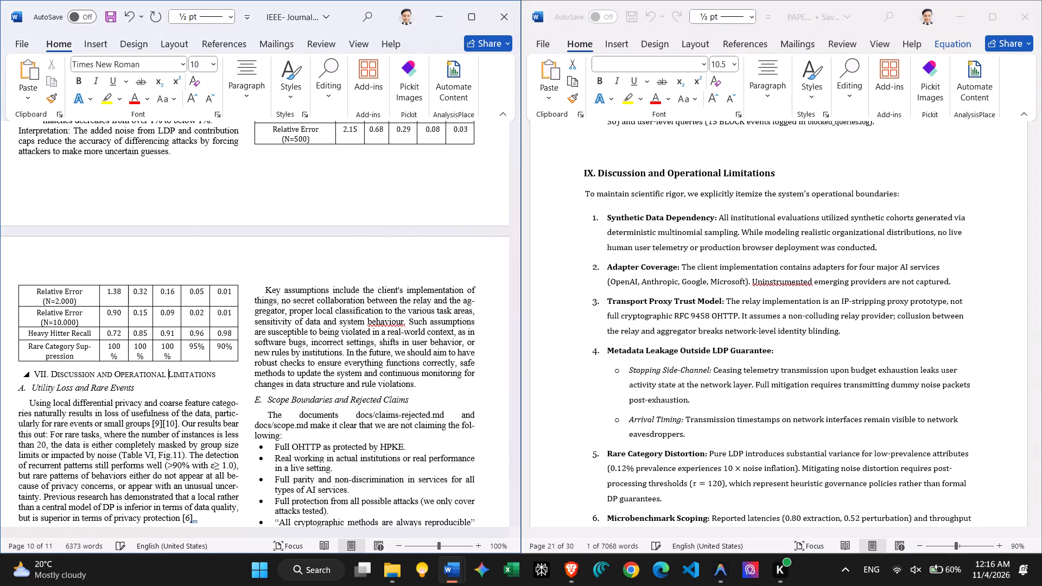
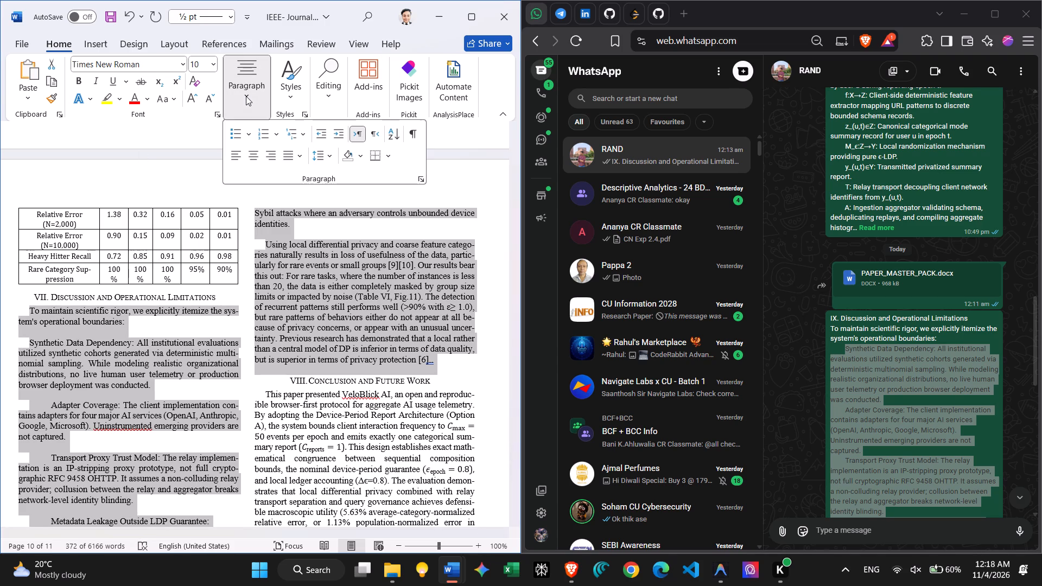
left_click(328, 160)
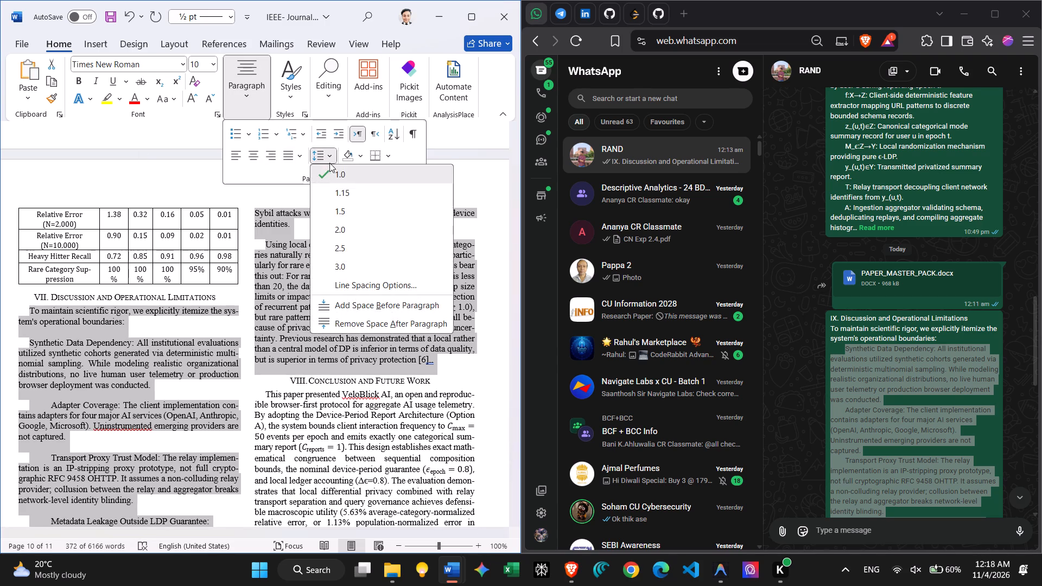
left_click(348, 322)
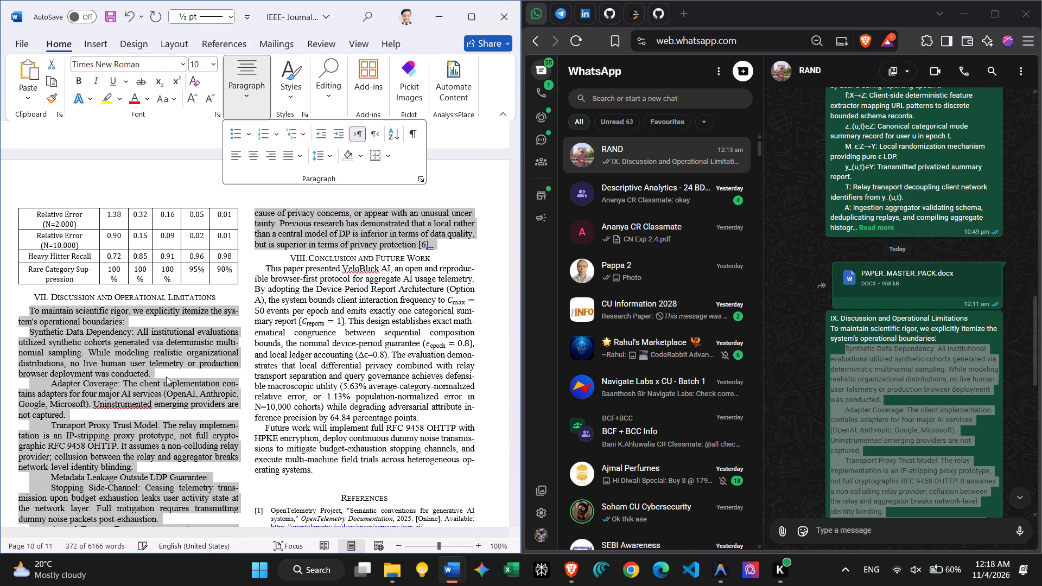
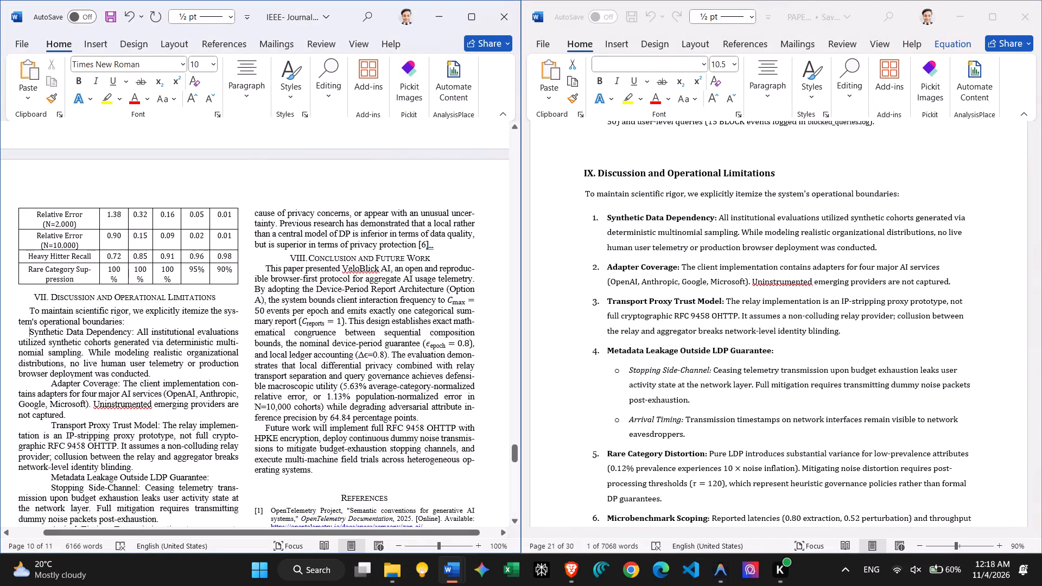
Turn the Synthetic Data Dependency paragraph into item 1 of a numbered list, with its number moved out closer to the column's left edge.
key("BackSpace")
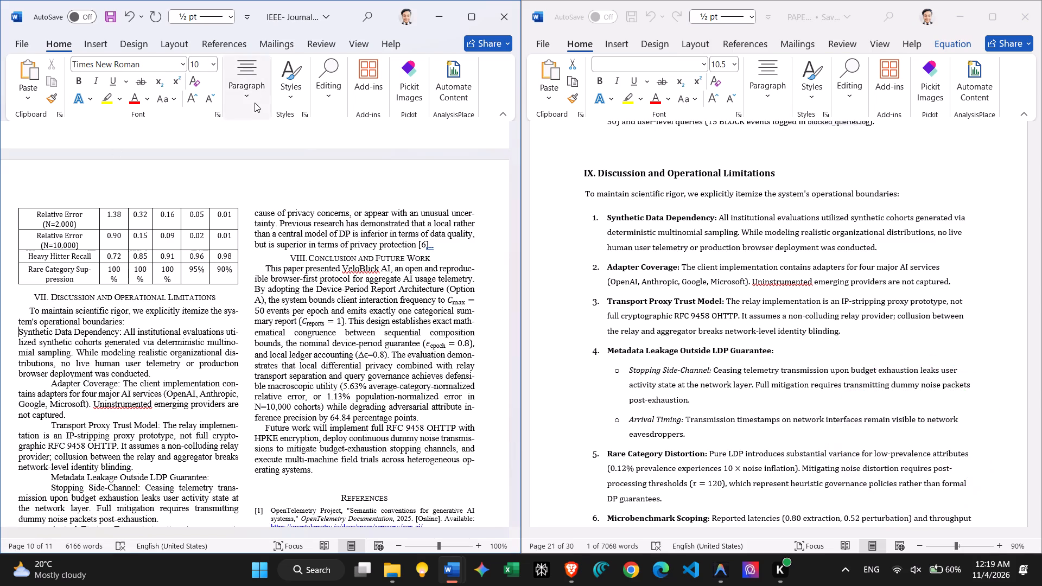
left_click(255, 103)
left_click(276, 133)
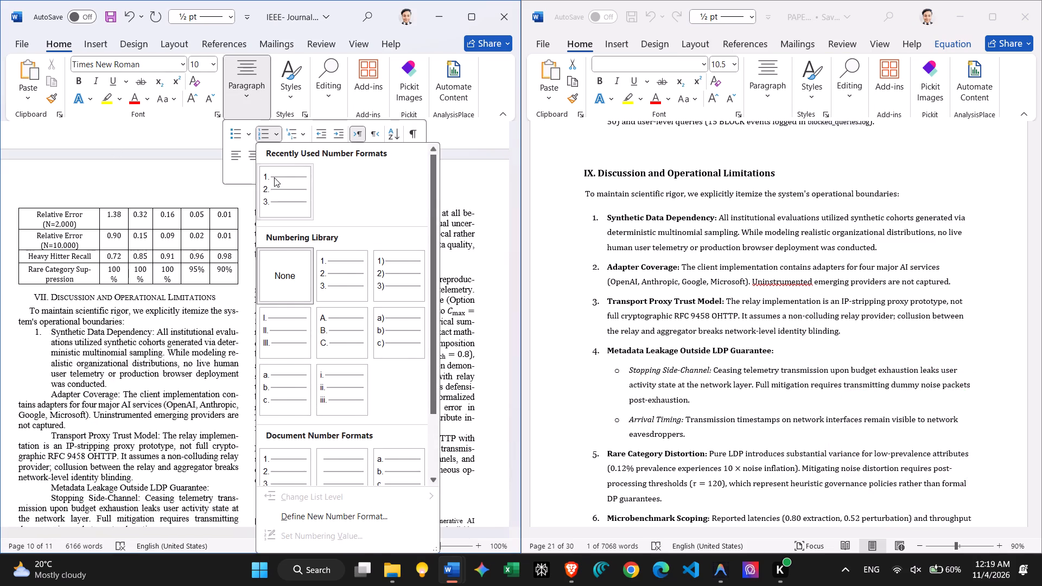
left_click(274, 177)
left_click(37, 332)
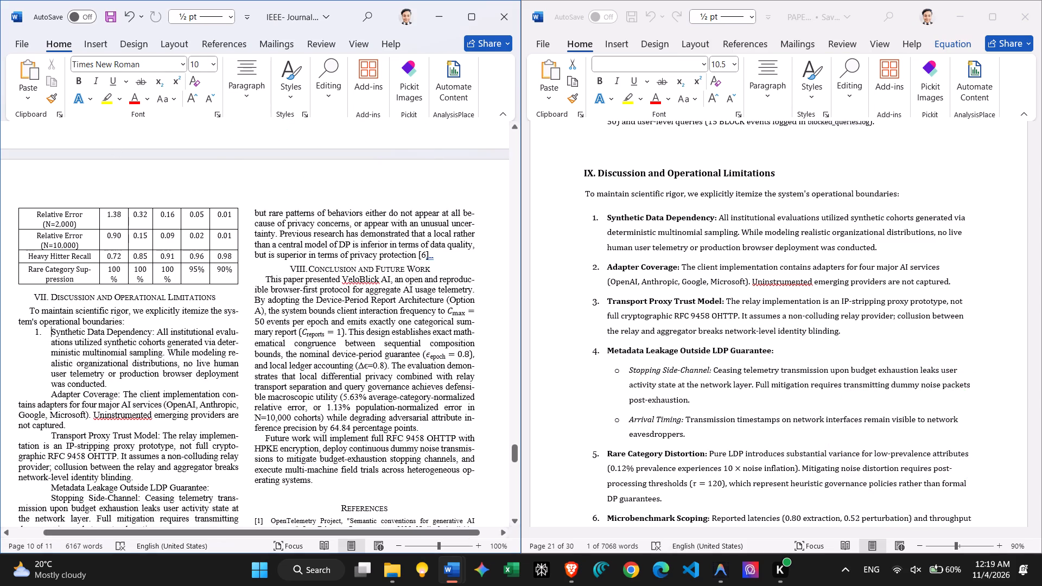
left_click(37, 332)
left_click_drag(37, 332, 21, 333)
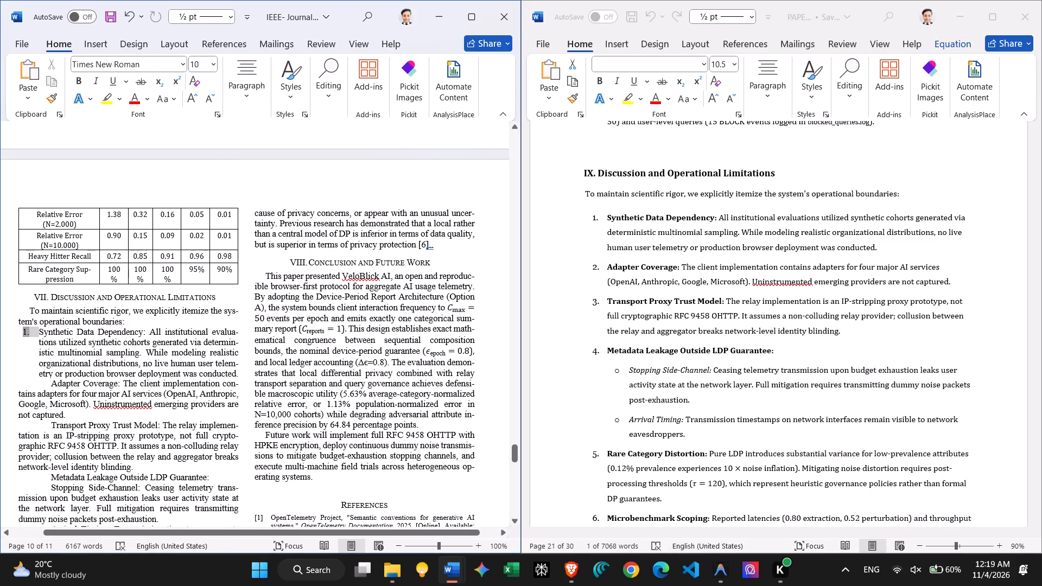
Remove the Adapter Coverage paragraph's indent and make it item 2 of the numbered limitations list.
left_click(46, 386)
key("BackSpace")
key("BackSpace")
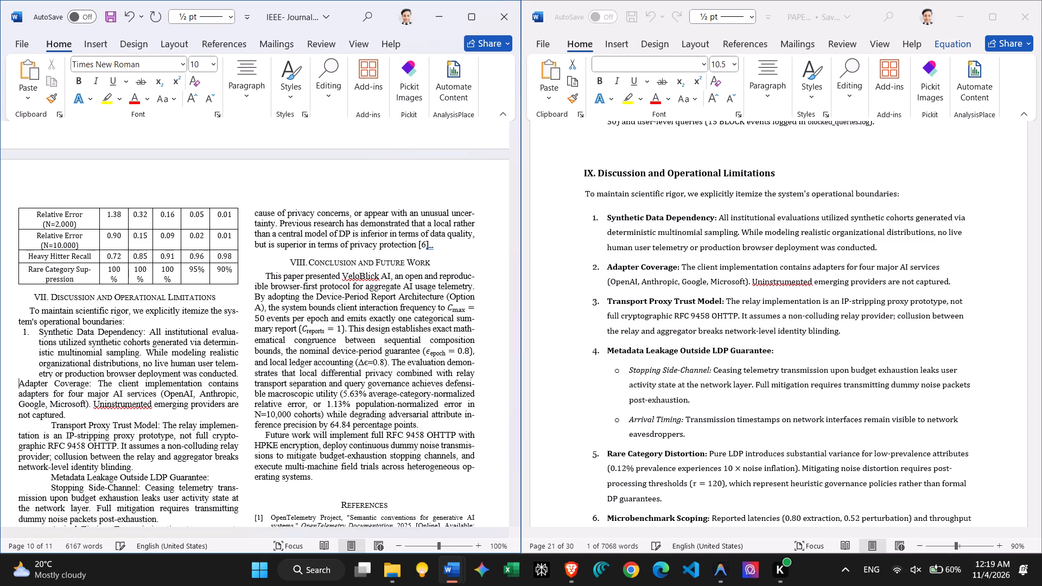
key("BackSpace")
key("Return")
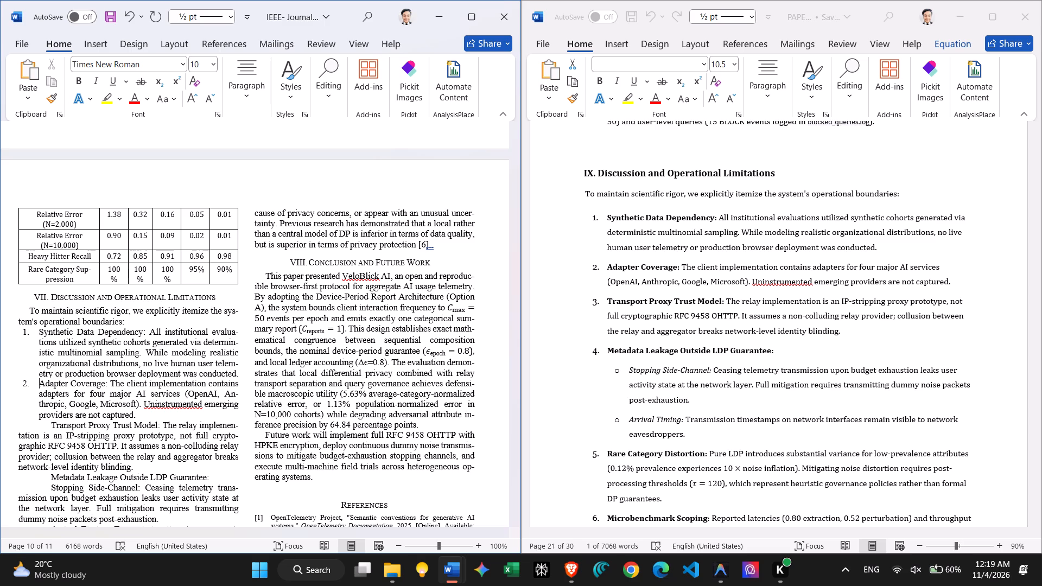
Make the Transport Proxy Trust Model paragraph item 3 of the numbered list, without its original first-line indent.
key("Down")
key("Down")
key("Down")
key("Down")
key("Right")
key("BackSpace")
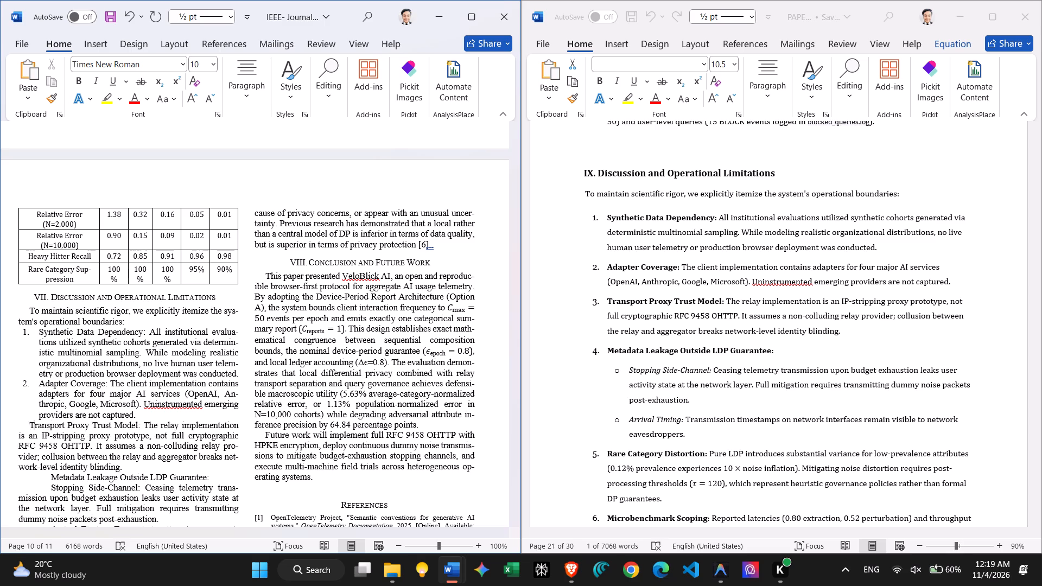
key("BackSpace")
key("BackSpace")
key("Return")
Make the Metadata Leakage Outside LDP Guarantee line item 4 of the numbered list, without its leading indent.
key("Down")
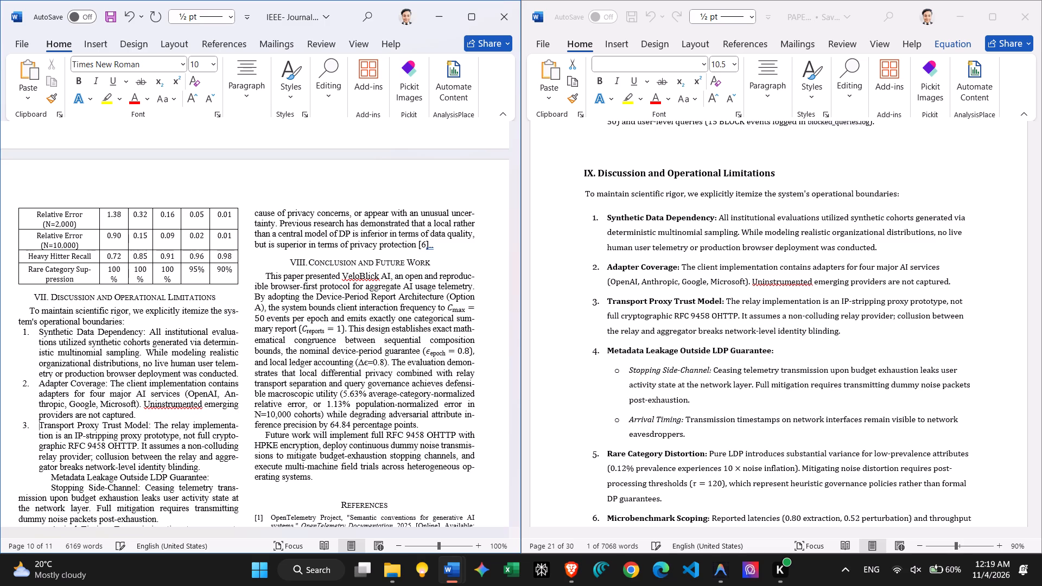
key("Down")
key("Down")
key("Down")
key("Down")
key("Right")
key("BackSpace")
key("BackSpace")
key("BackSpace")
key("Return")
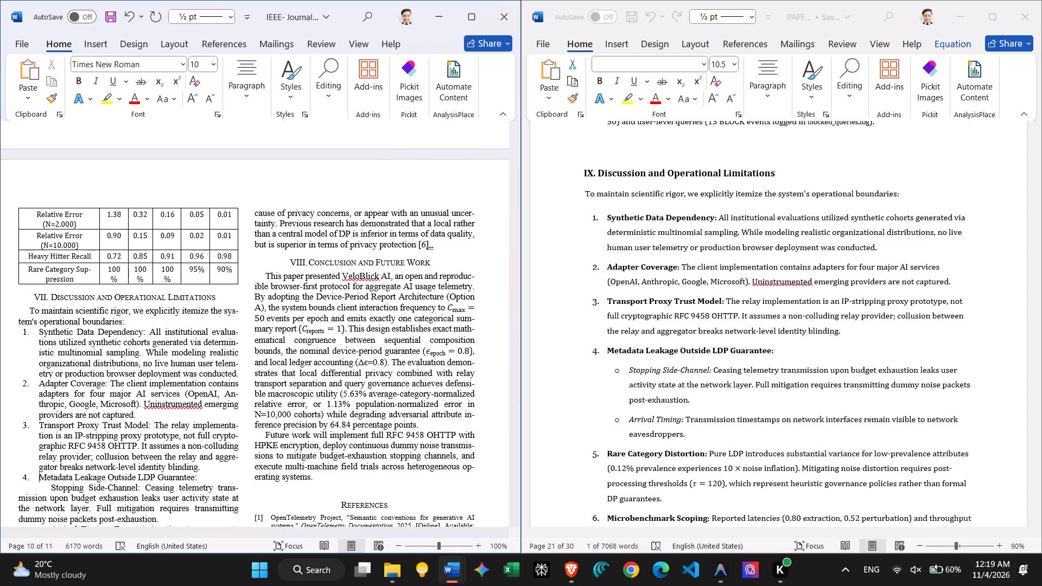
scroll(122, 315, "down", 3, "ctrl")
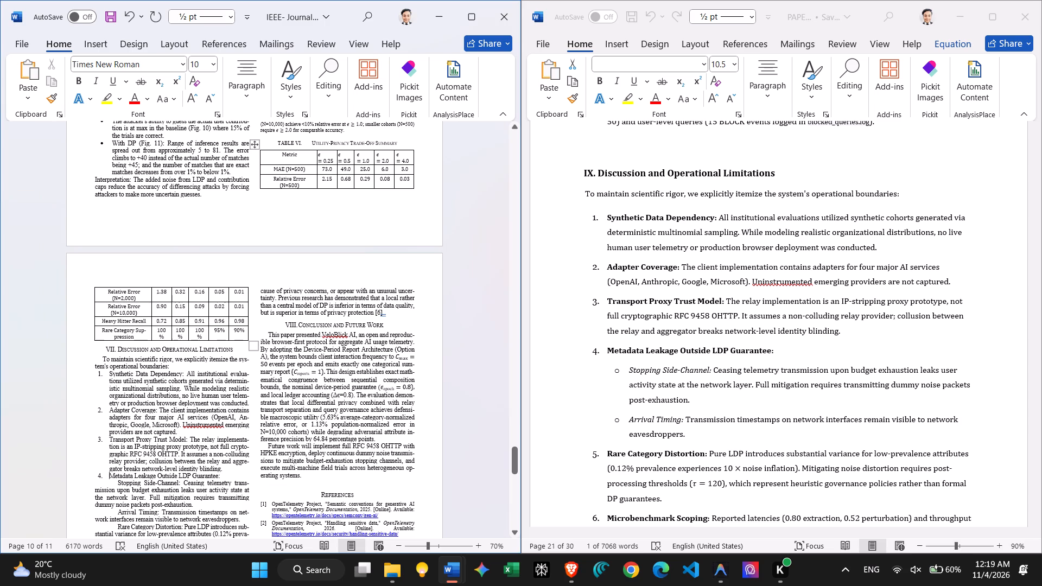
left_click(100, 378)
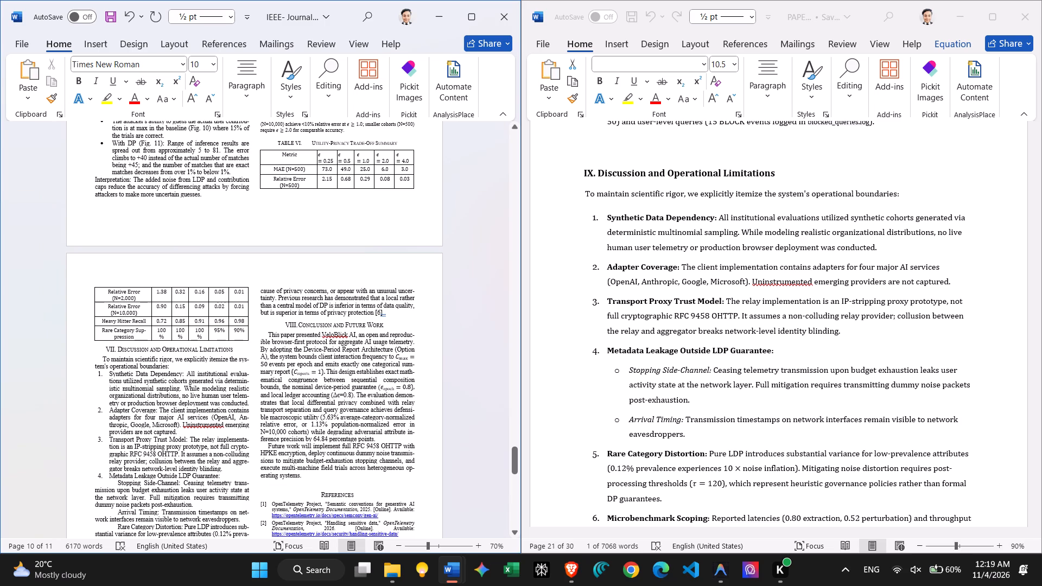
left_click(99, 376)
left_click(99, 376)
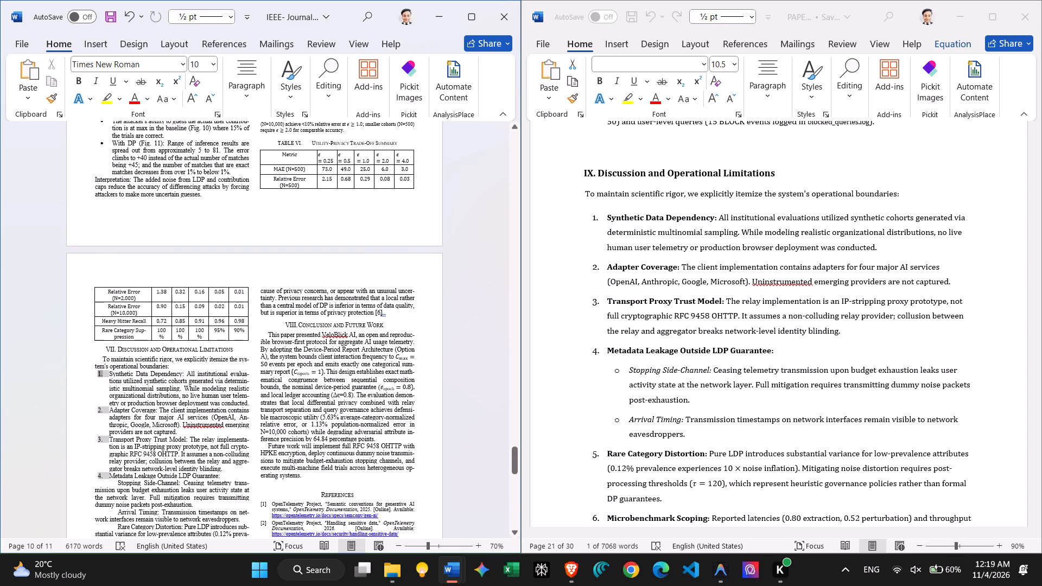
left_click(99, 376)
Format the Stopping Side-Channel paragraph as a bullet under item 4 and reduce its indent so it sits just inside the numbered list.
scroll(175, 459, "down", 1)
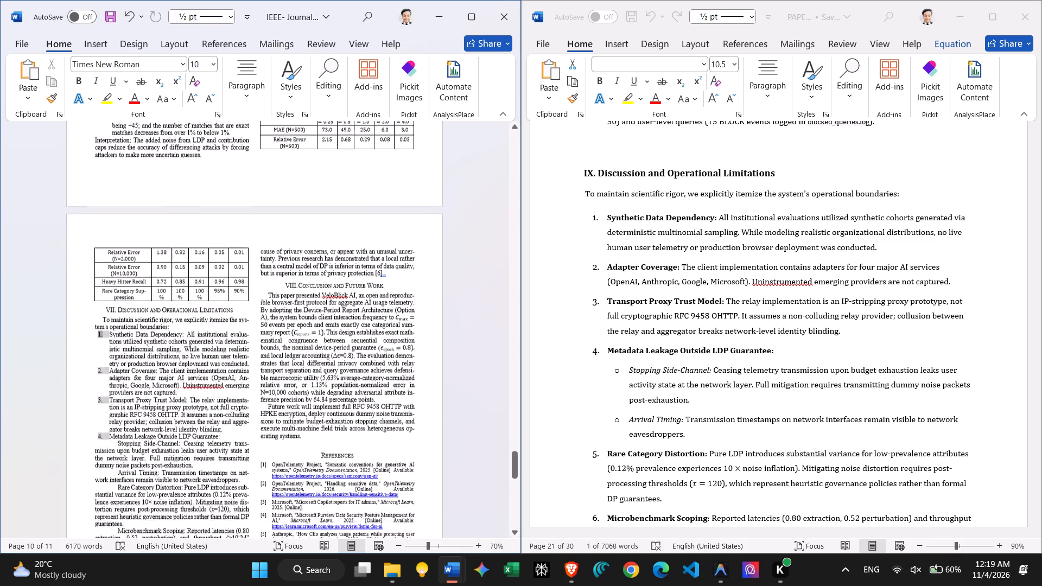
scroll(175, 459, "down", 1)
left_click(115, 409)
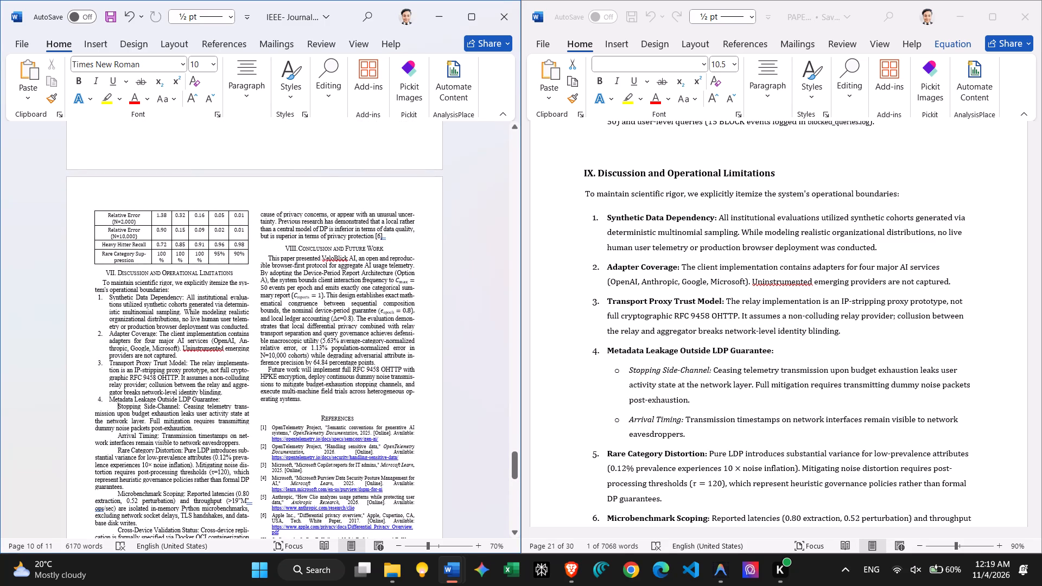
left_click(236, 112)
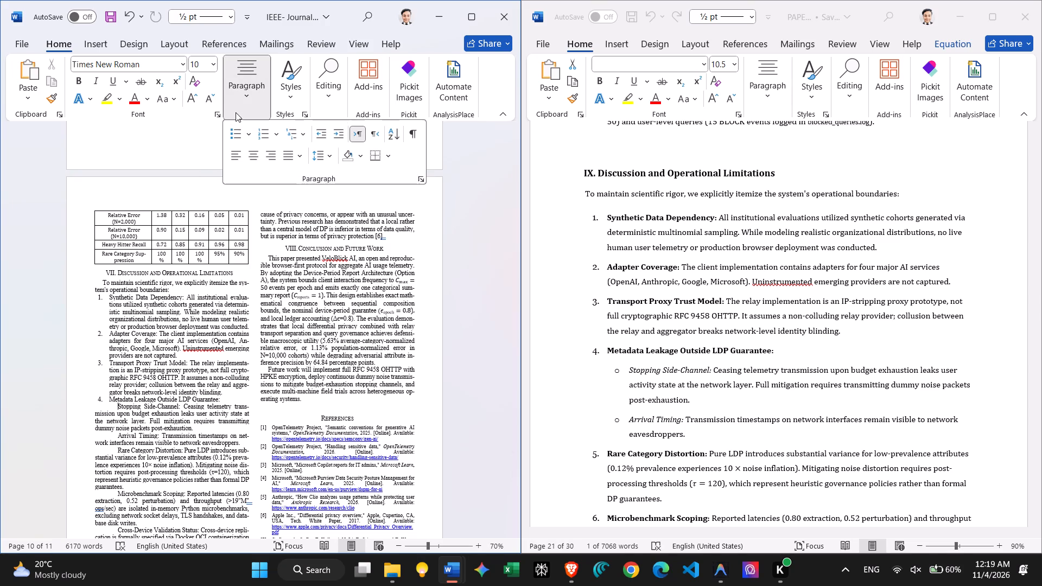
left_click(246, 131)
left_click(249, 176)
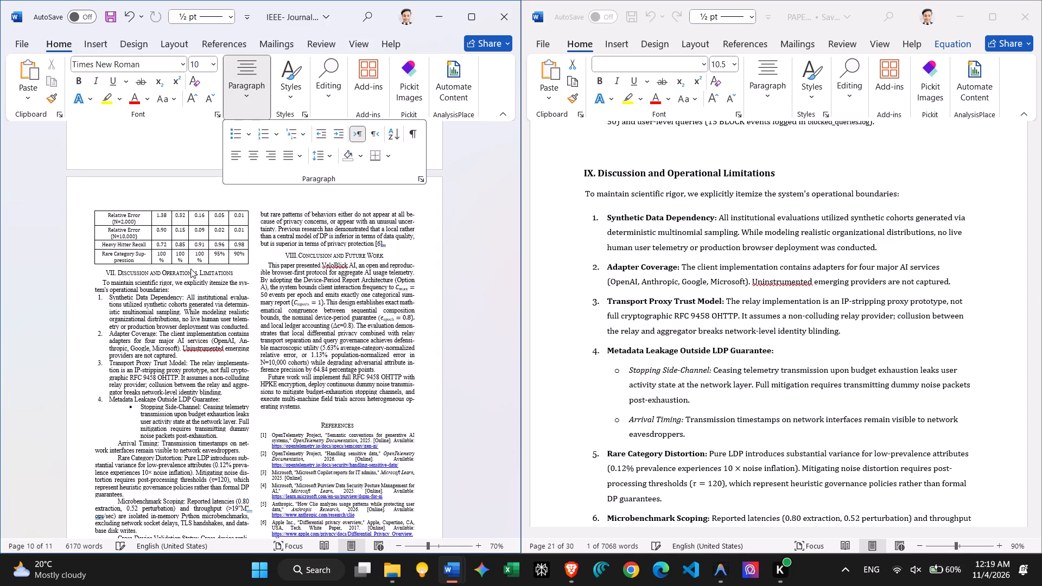
left_click(131, 407)
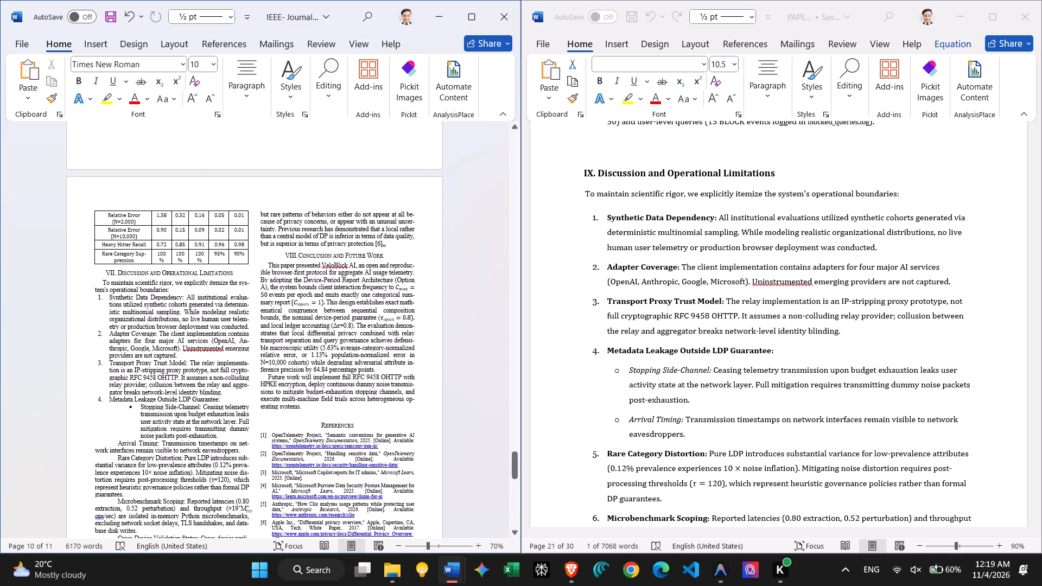
left_click(130, 407)
left_click_drag(130, 407, 109, 409)
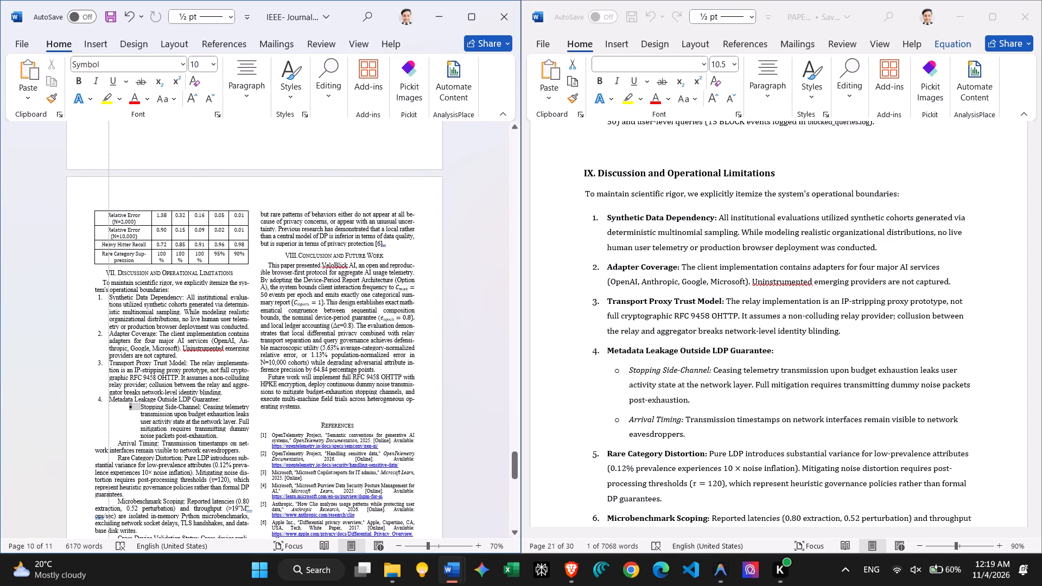
left_click_drag(109, 409, 103, 409)
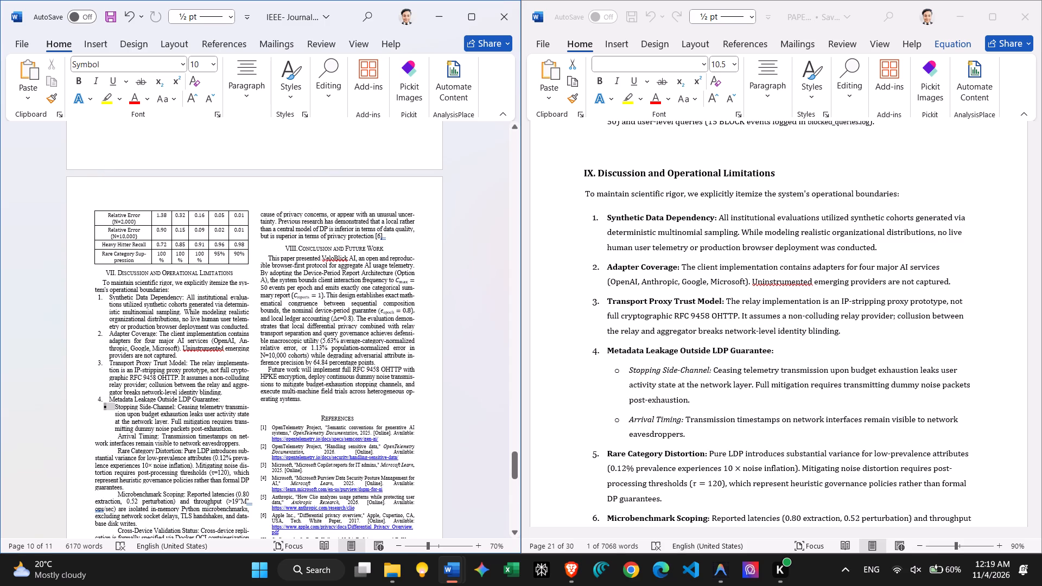
Make the Arrival Timing paragraph the second bullet under the Metadata Leakage item, without its original indent.
left_click(117, 440)
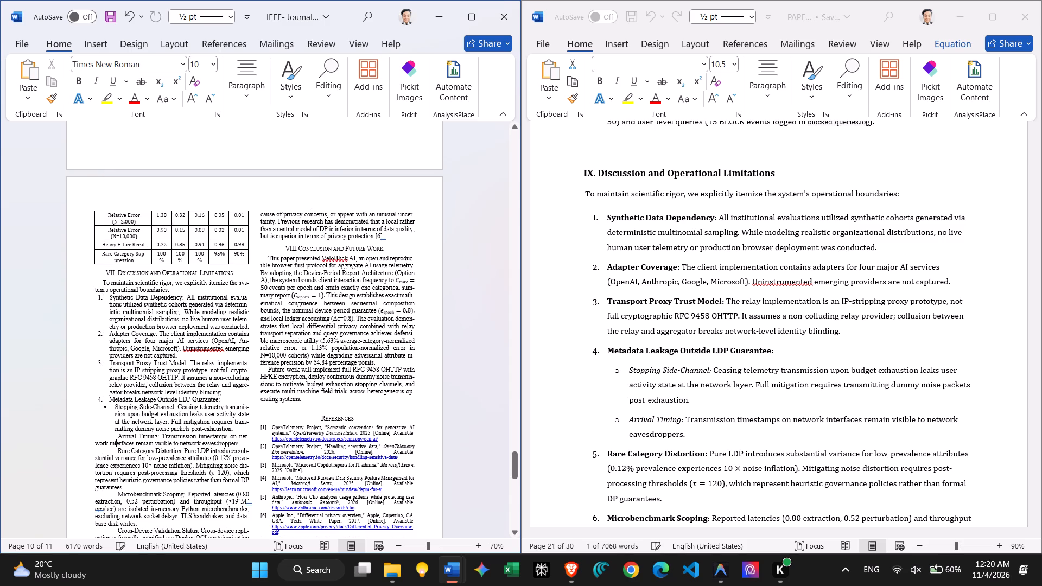
key("Up")
key("BackSpace")
key("BackSpace")
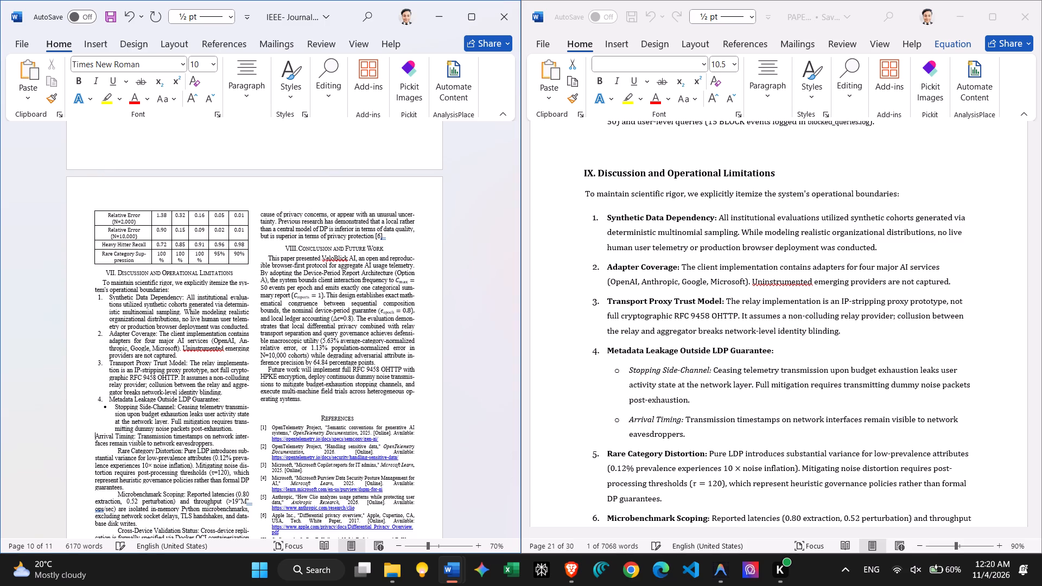
key("BackSpace")
key("Return")
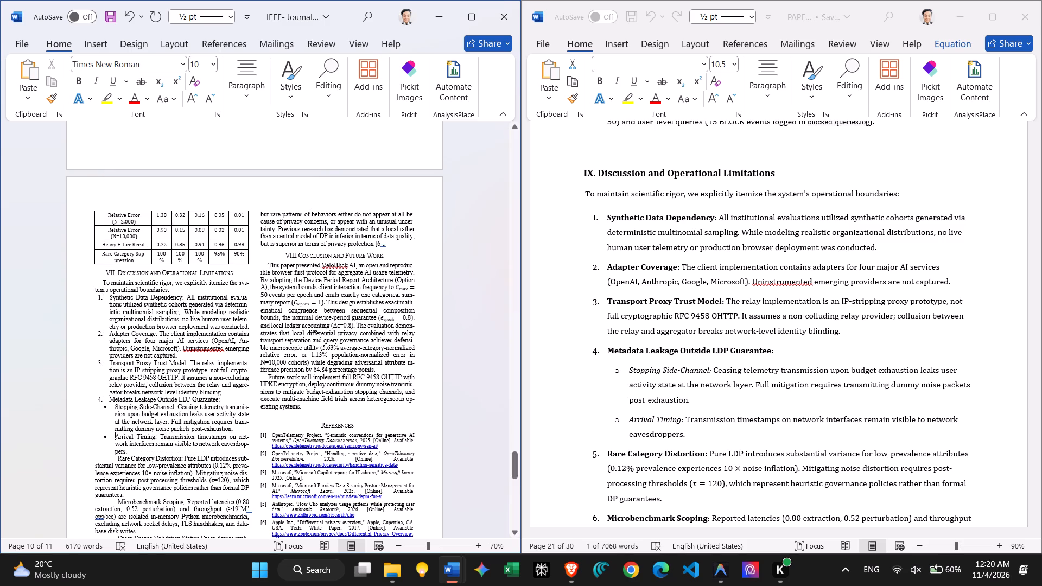
Number the Rare Category Distortion paragraph as item 5, separate from the bullets and continuing the main limitations list as in the source.
scroll(706, 441, "down", 1)
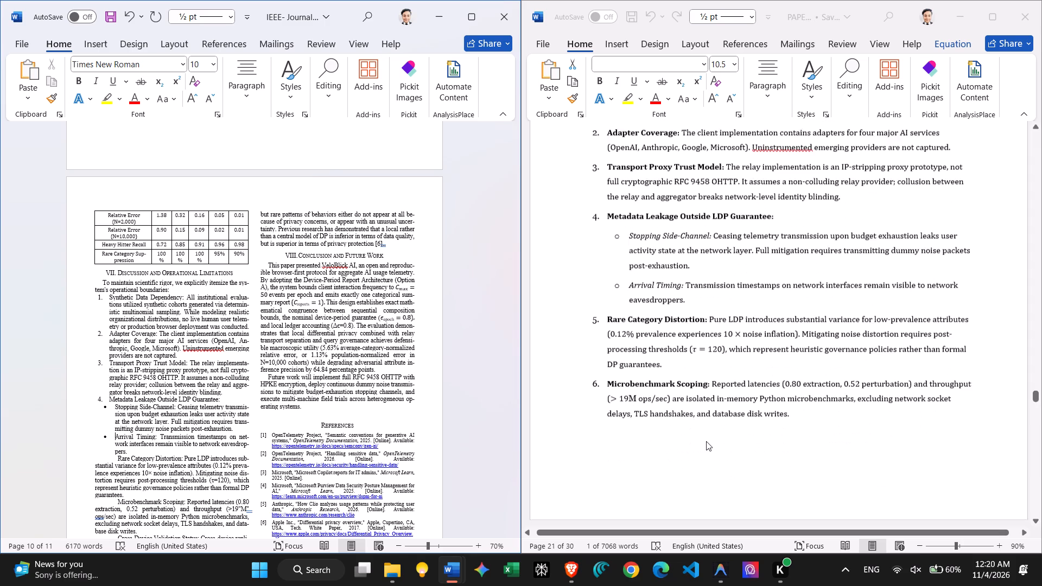
left_click(117, 459)
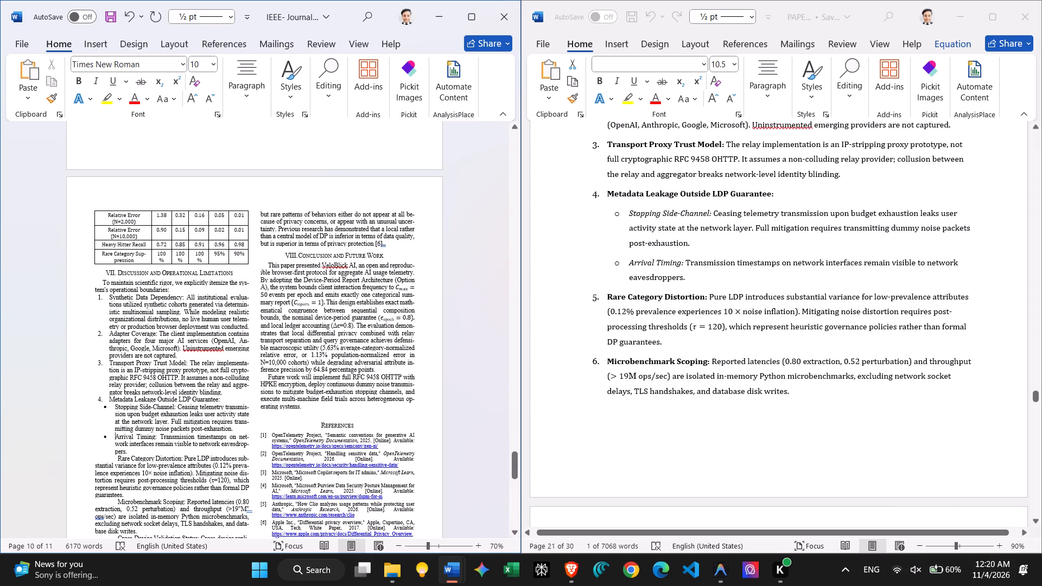
key("BackSpace")
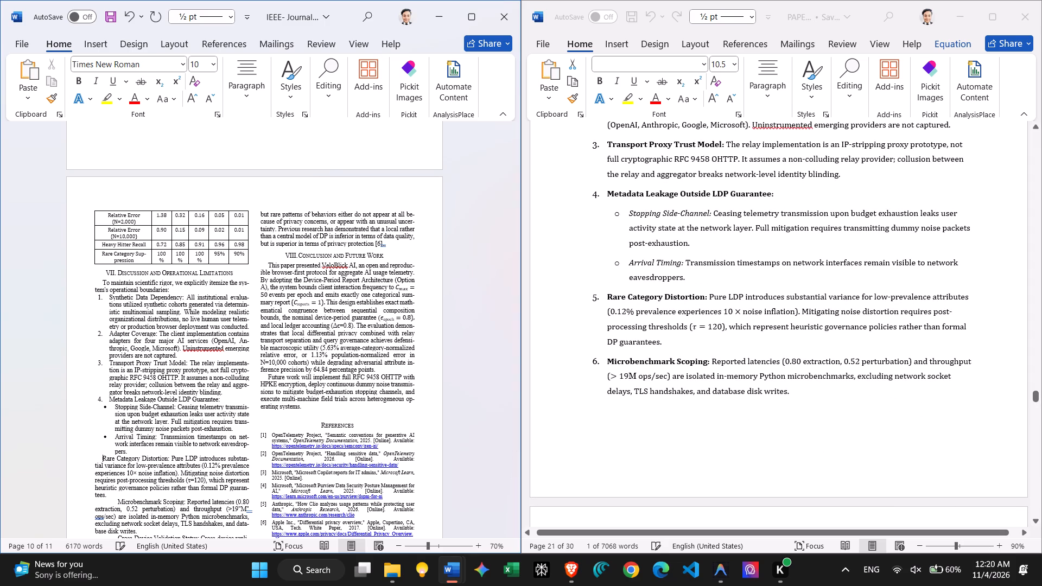
key("BackSpace")
key("5")
key("space")
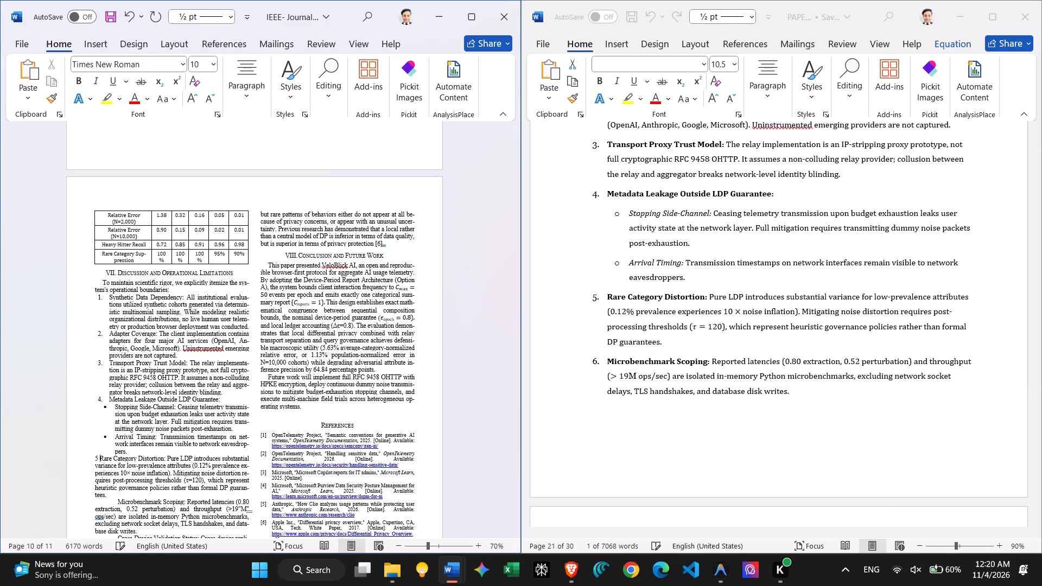
key("BackSpace")
key("BackSpace")
key("BackSpace")
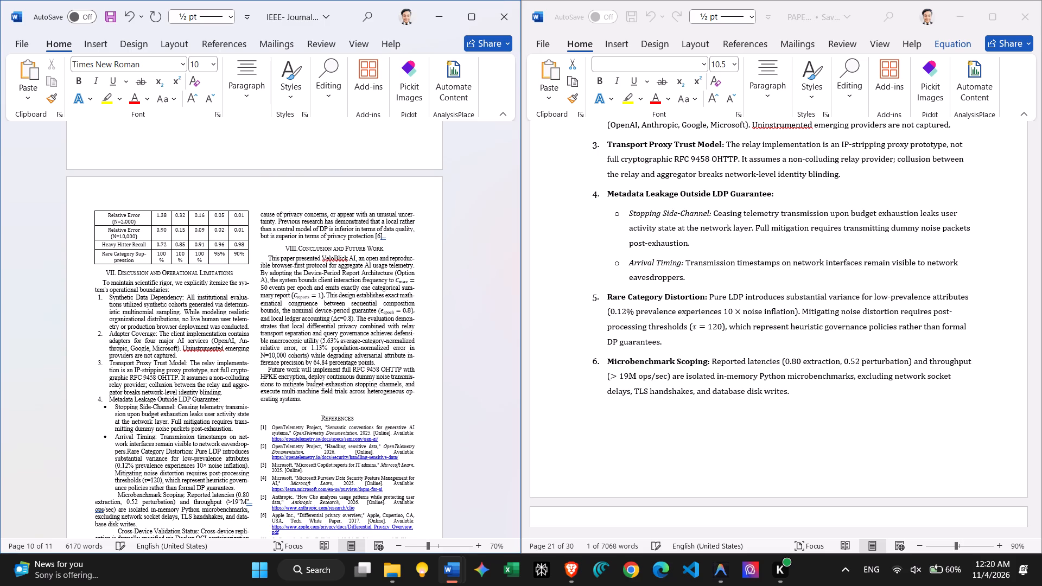
key("Return")
key("BackSpace")
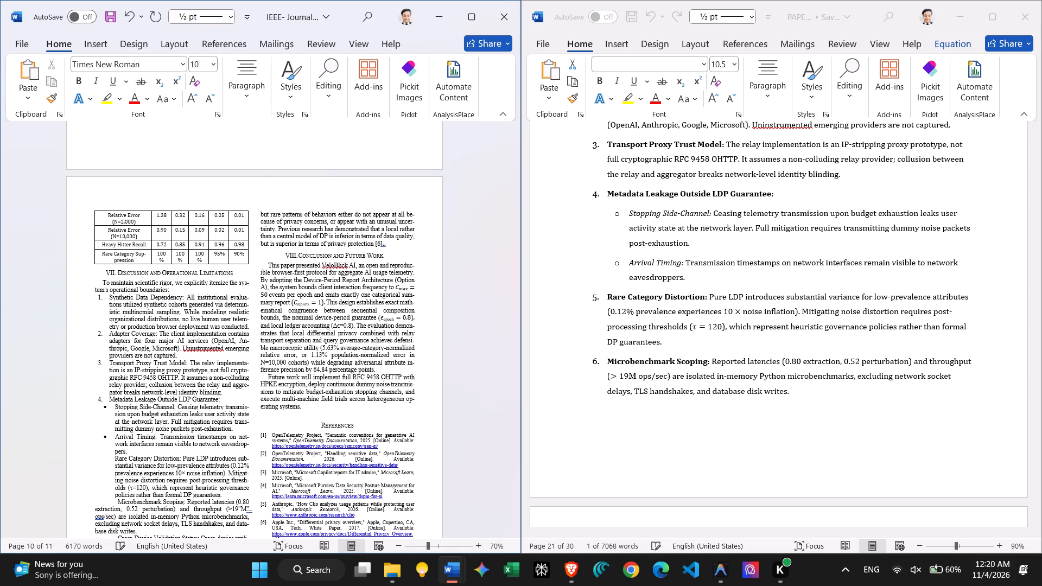
key("BackSpace")
key("BackSpace")
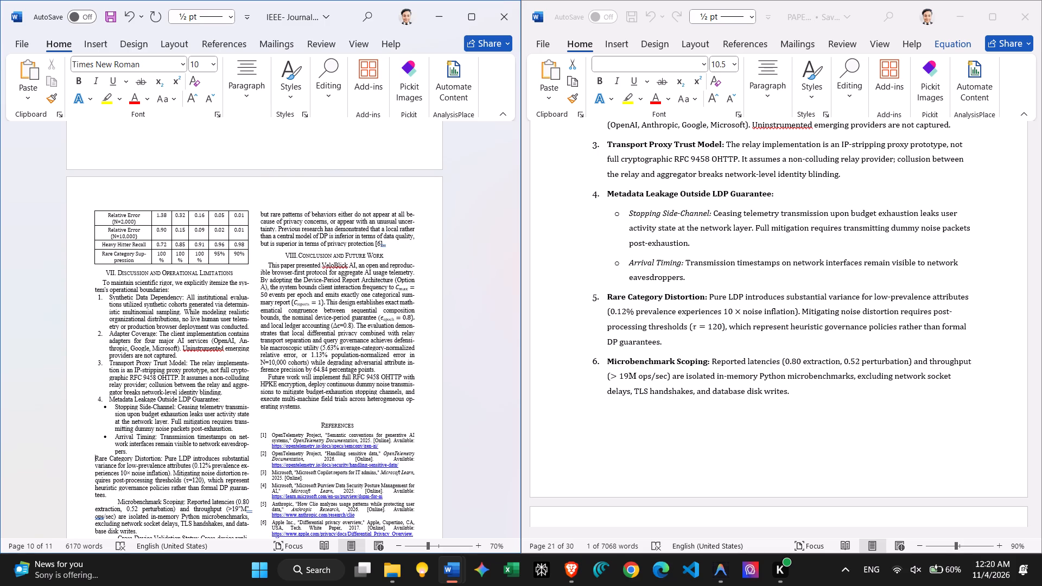
type("5.")
key("space")
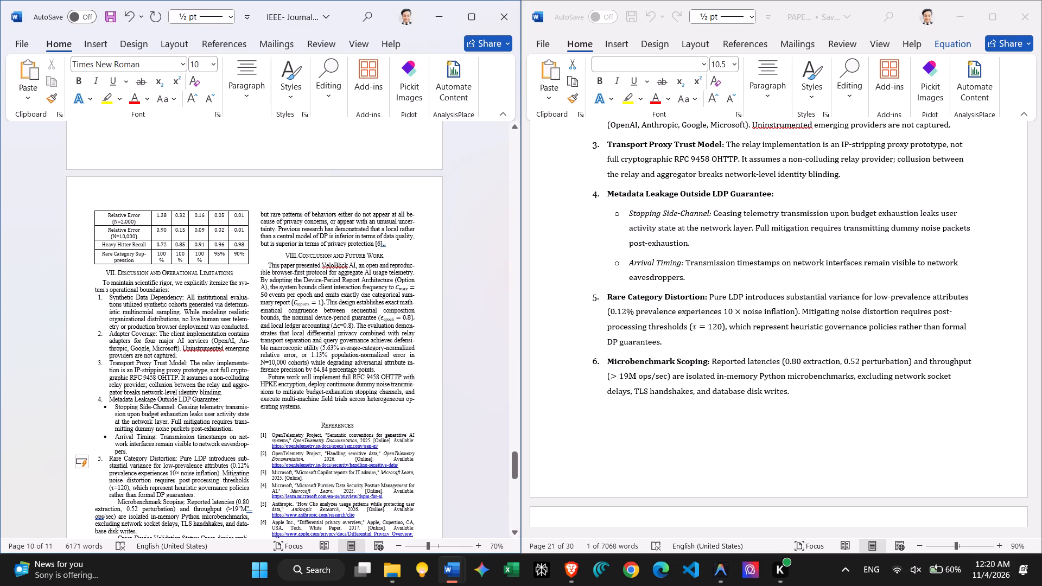
Make the Microbenchmark Scoping paragraph item 6 of the numbered limitations list, without its original first-line indent.
scroll(176, 468, "down", 1)
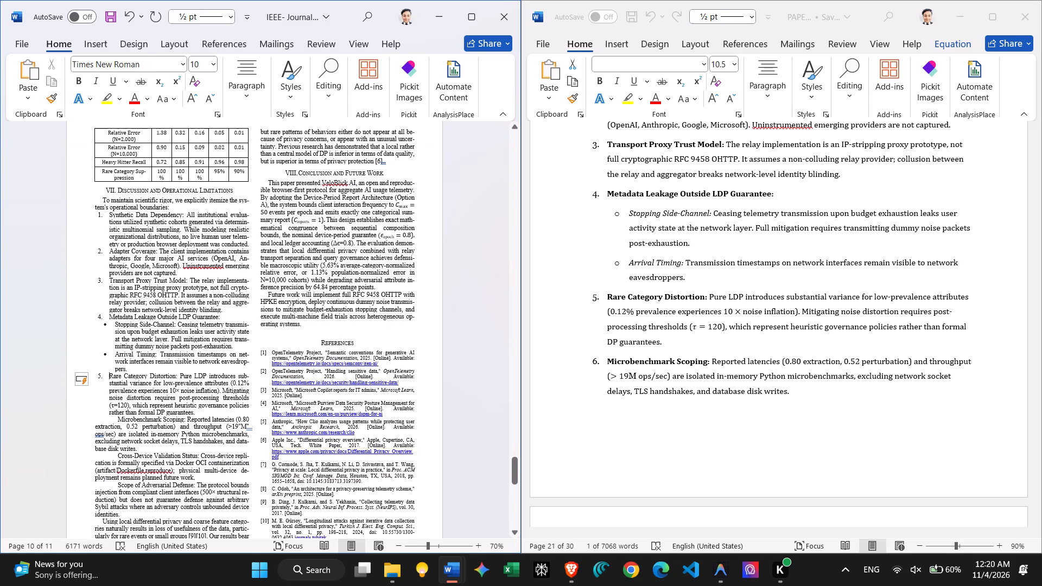
left_click(116, 420)
key("BackSpace")
key("BackSpace")
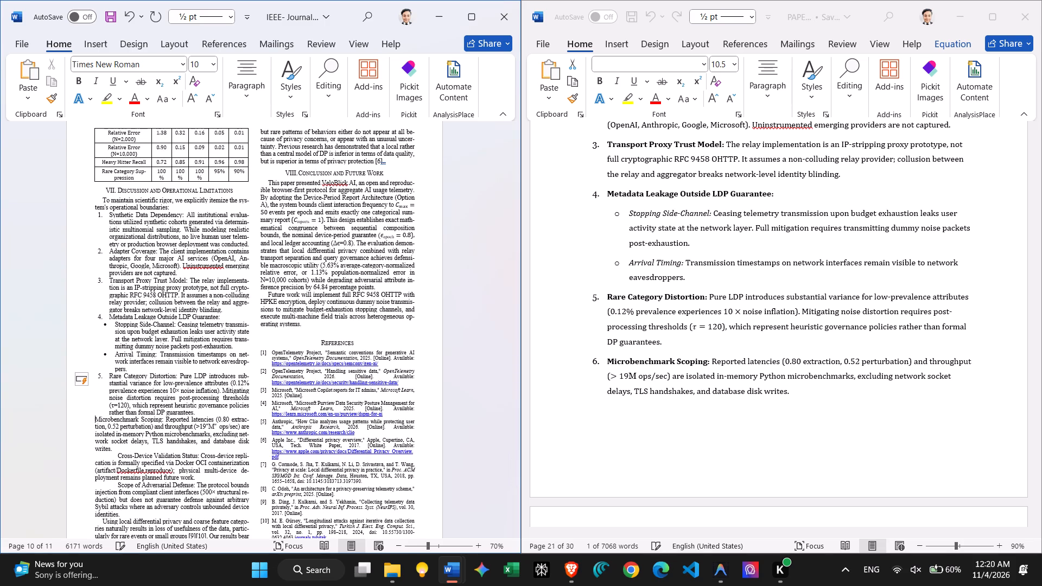
key("BackSpace")
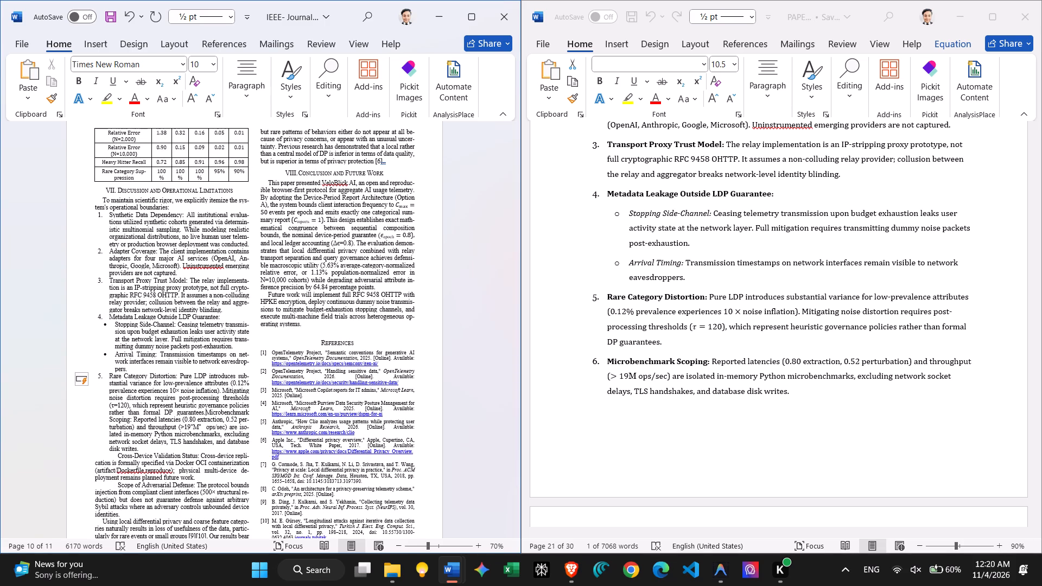
key("Return")
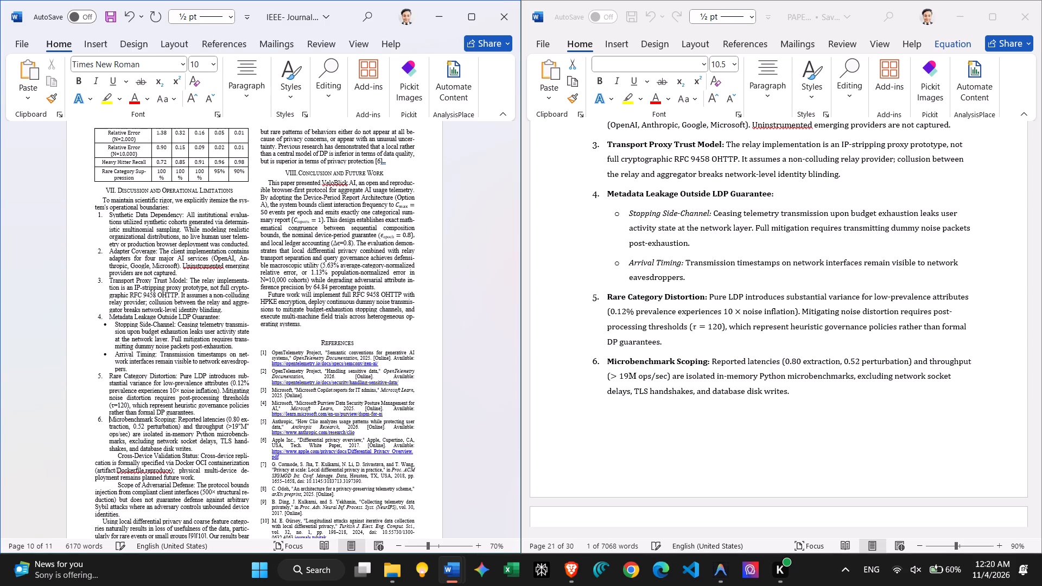
Make the Cross-Device Validation Status paragraph item 7 of the numbered limitations list, without its original first-line indent.
scroll(105, 368, "down", 1)
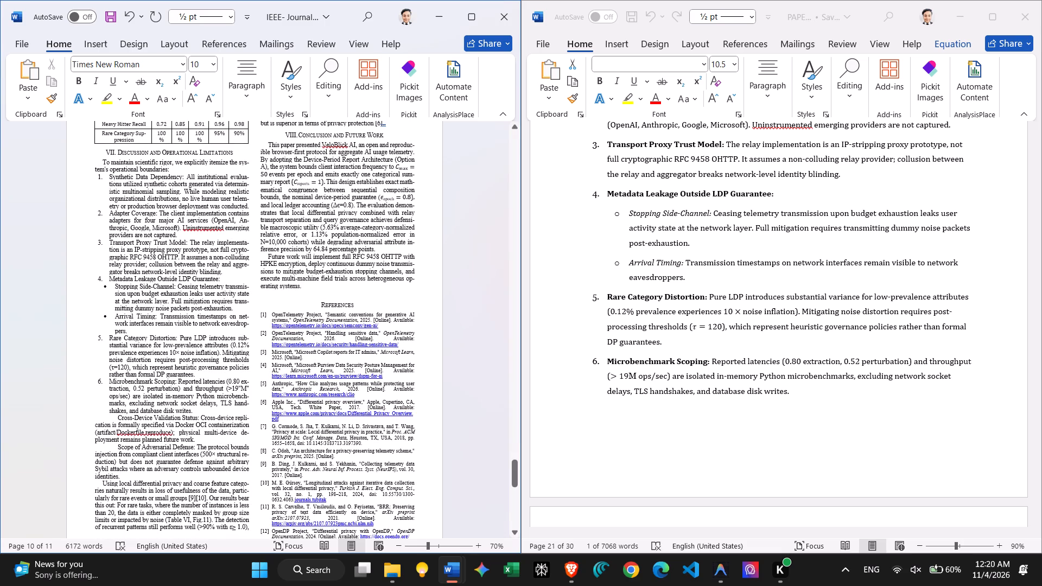
left_click(116, 416)
key("BackSpace")
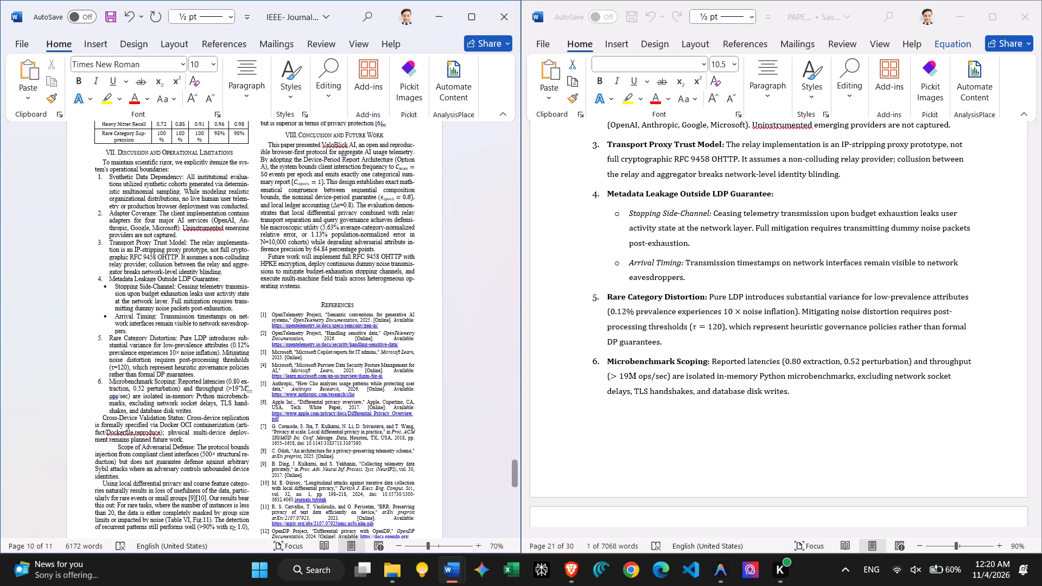
key("BackSpace")
key("BackSpace")
key("Return")
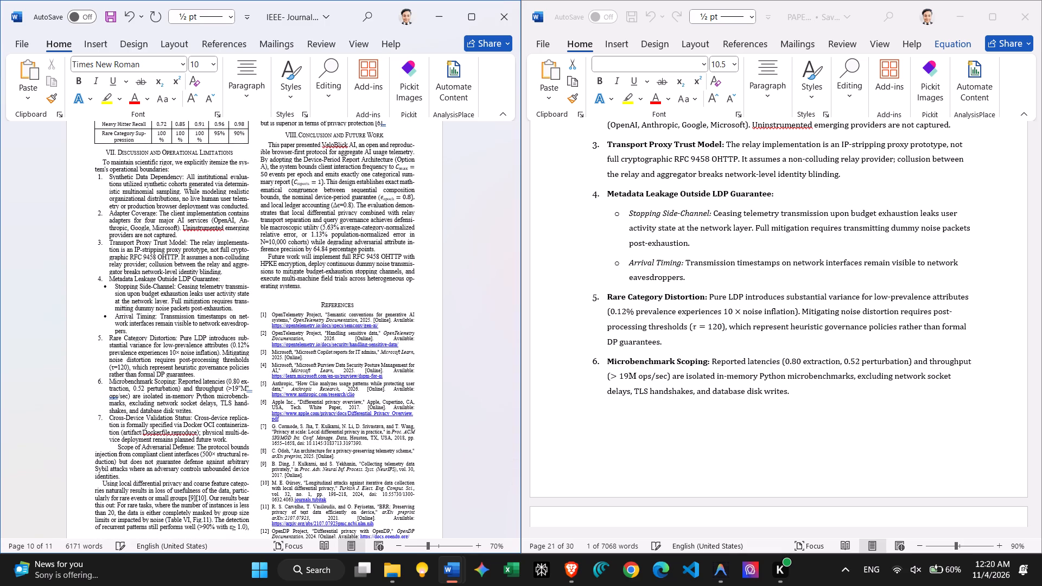
Make the Scope of Adversarial Defense paragraph item 8 of the limitations list, matching the source numbering.
scroll(598, 290, "down", 2)
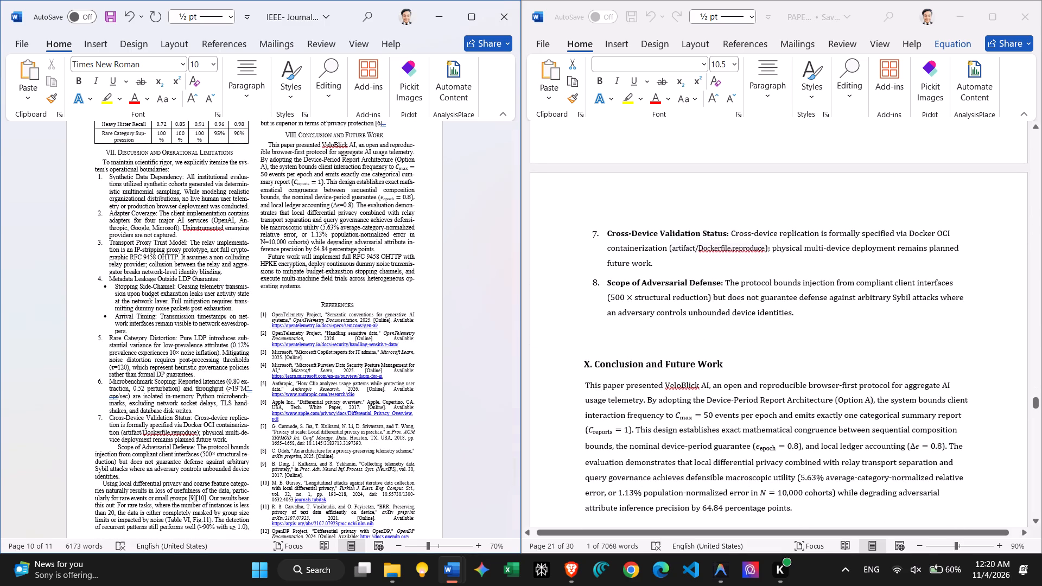
left_click(118, 447)
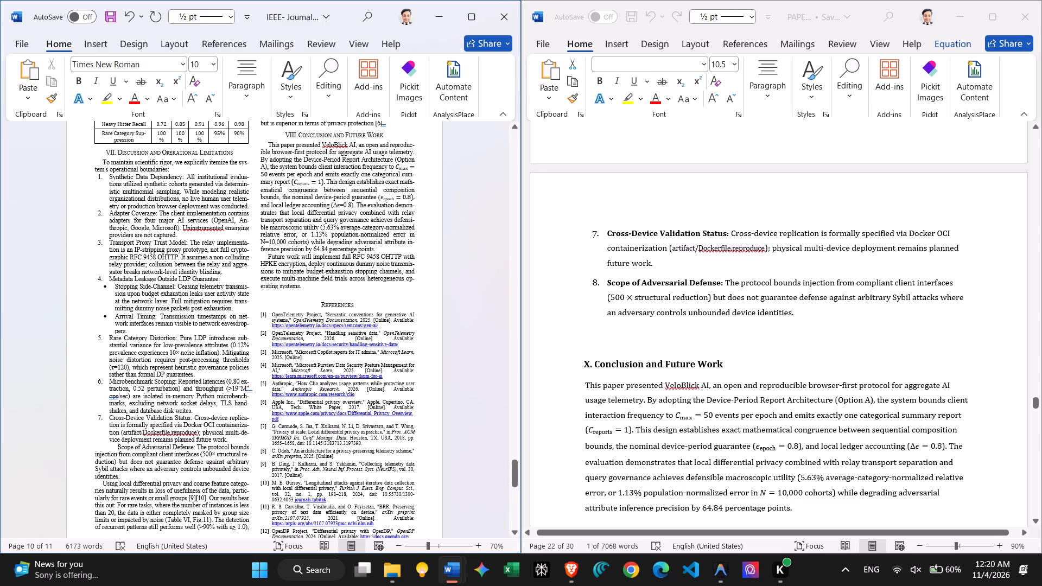
key("BackSpace")
key("BackSpace")
key("BackSpace")
key("Return")
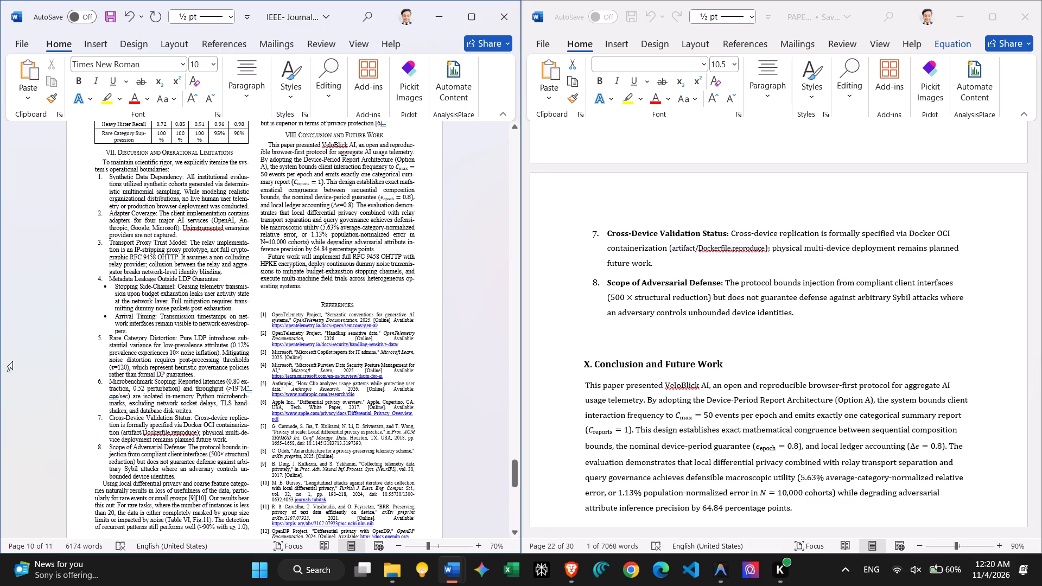
Delete the whole extra paragraph on local differential privacy and rare patterns between item 8 and the Conclusion and Future Work heading.
scroll(122, 413, "down", 1)
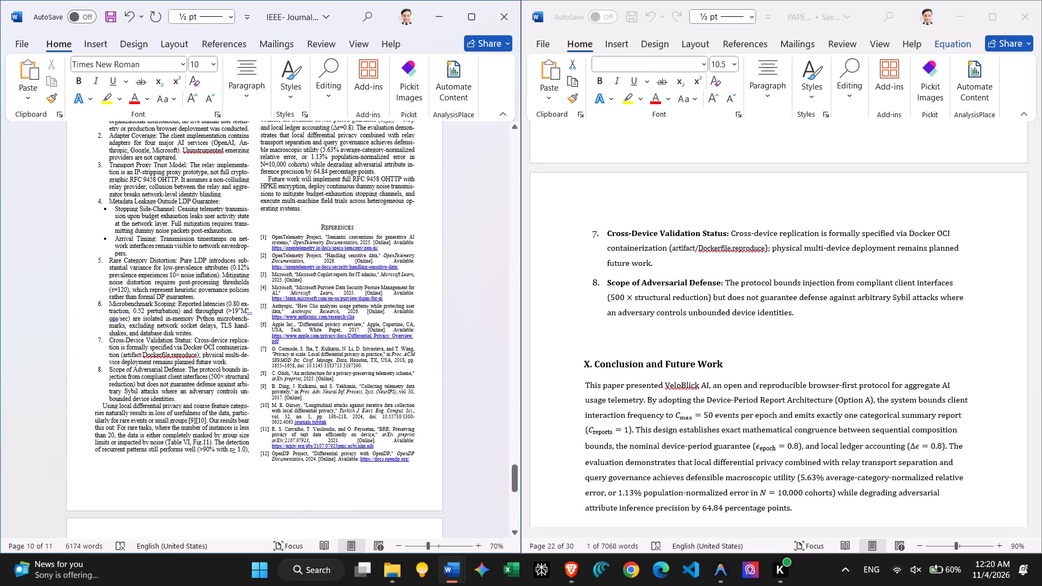
left_click_drag(99, 407, 252, 451)
key("BackSpace")
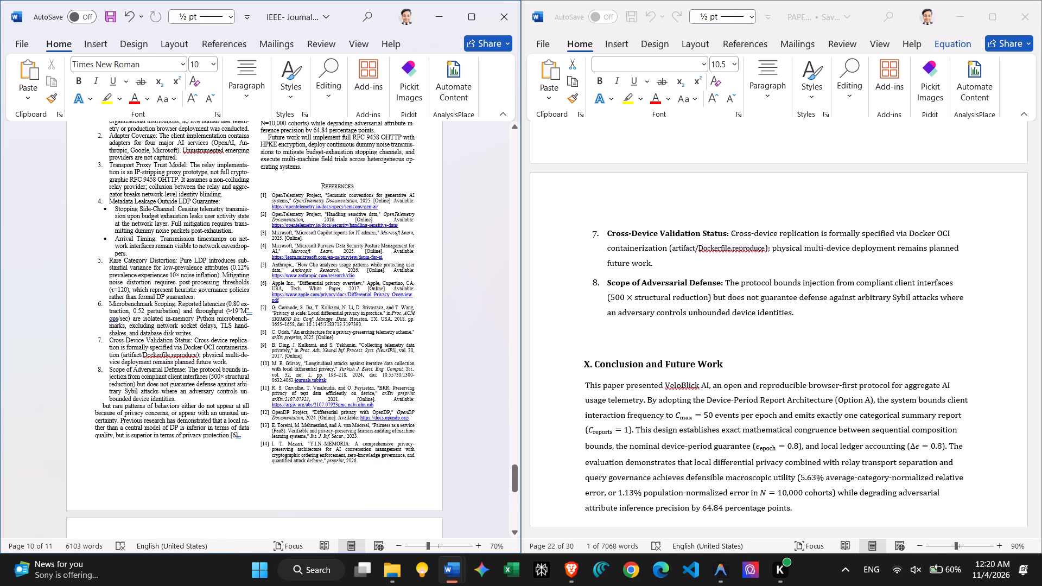
left_click_drag(100, 402, 230, 441)
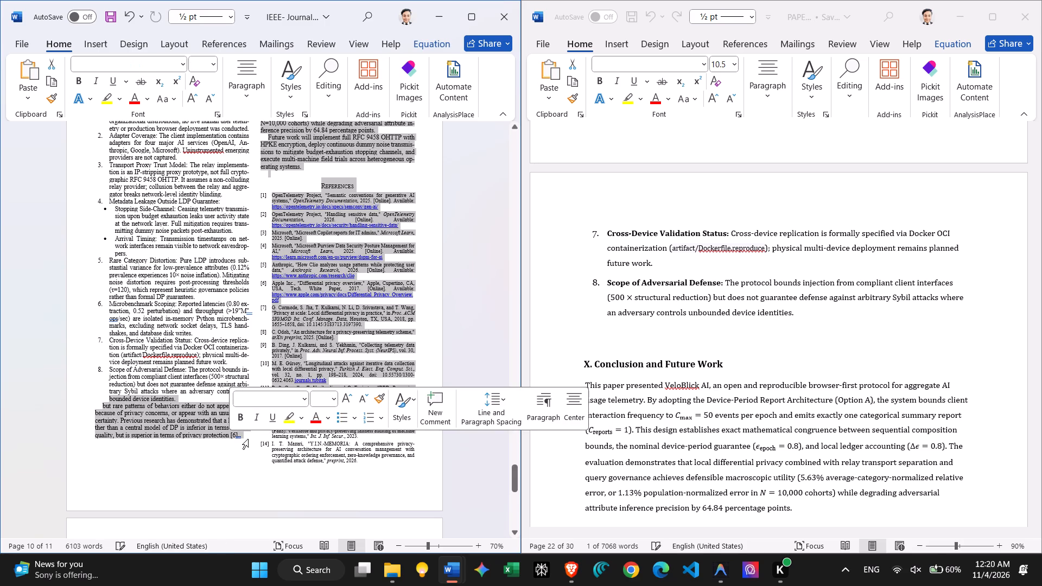
left_click(248, 439)
left_click_drag(242, 437, 117, 421)
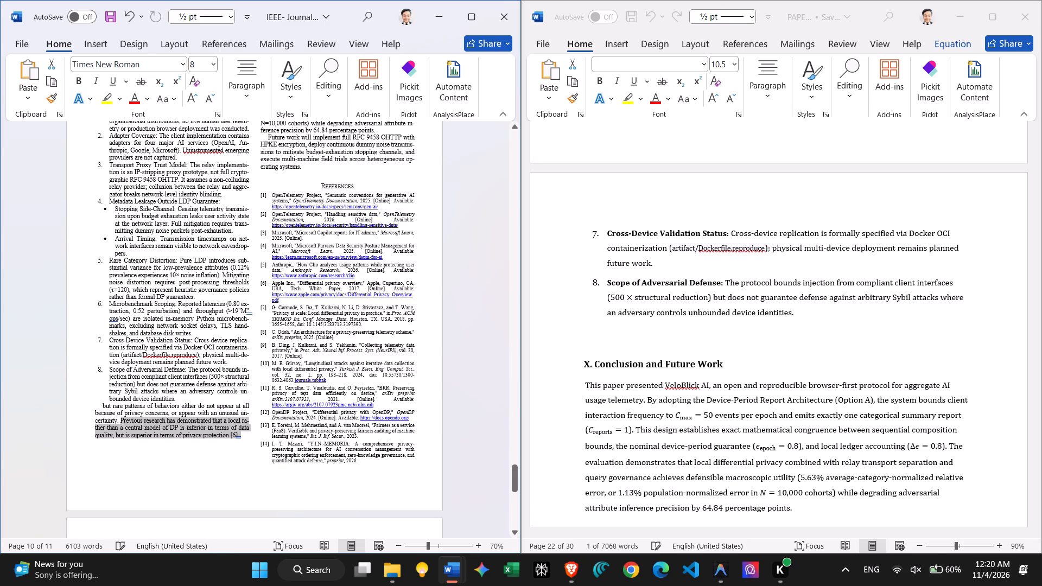
left_click_drag(117, 421, 103, 409)
key("BackSpace")
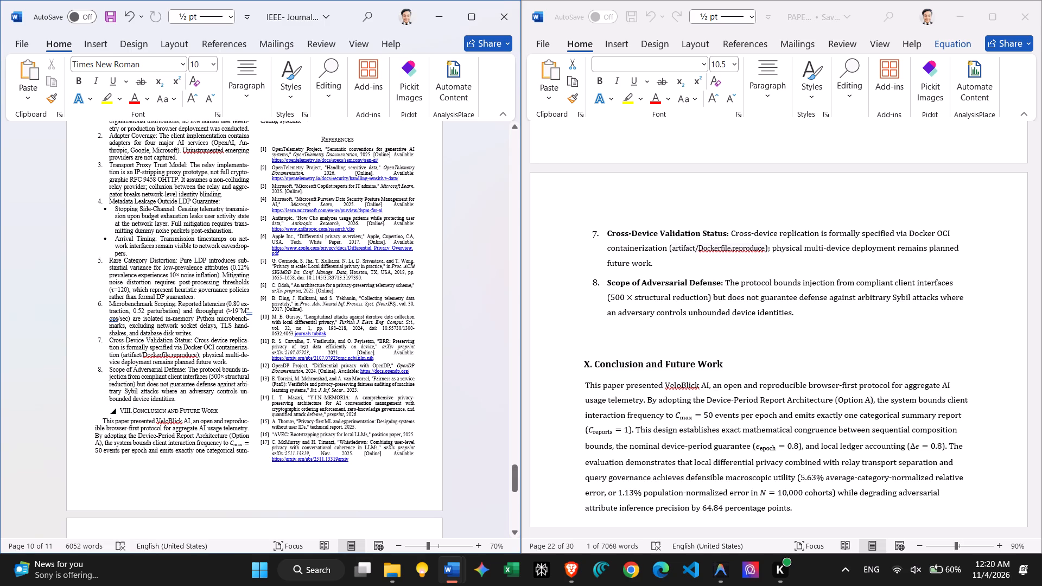
Compare the rebuilt Discussion and Operational Limitations list in the template with the same section of the source paper.
scroll(741, 313, "up", 1)
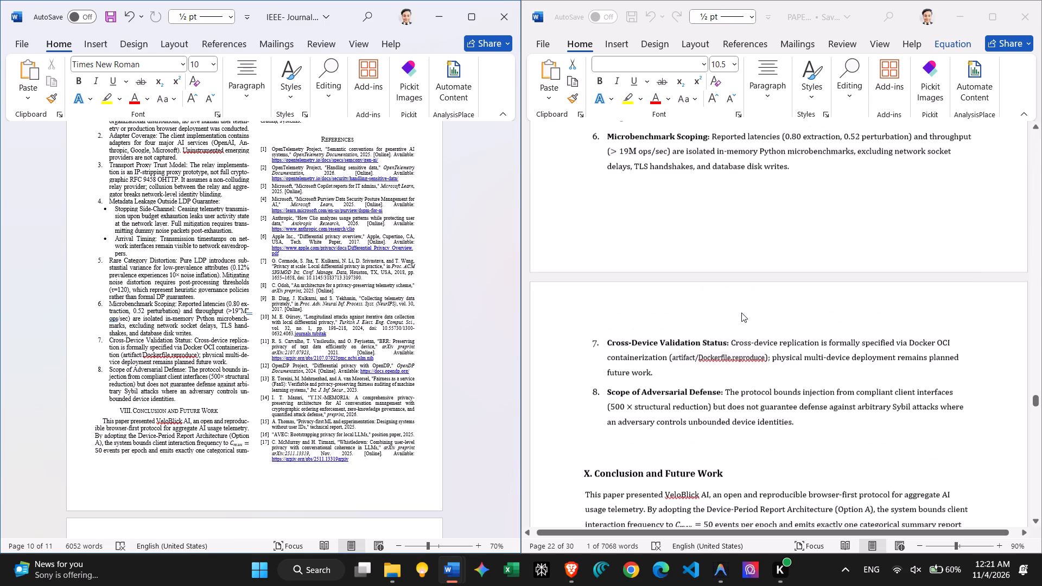
scroll(741, 313, "up", 3, "ctrl")
scroll(741, 313, "down", 1, "ctrl")
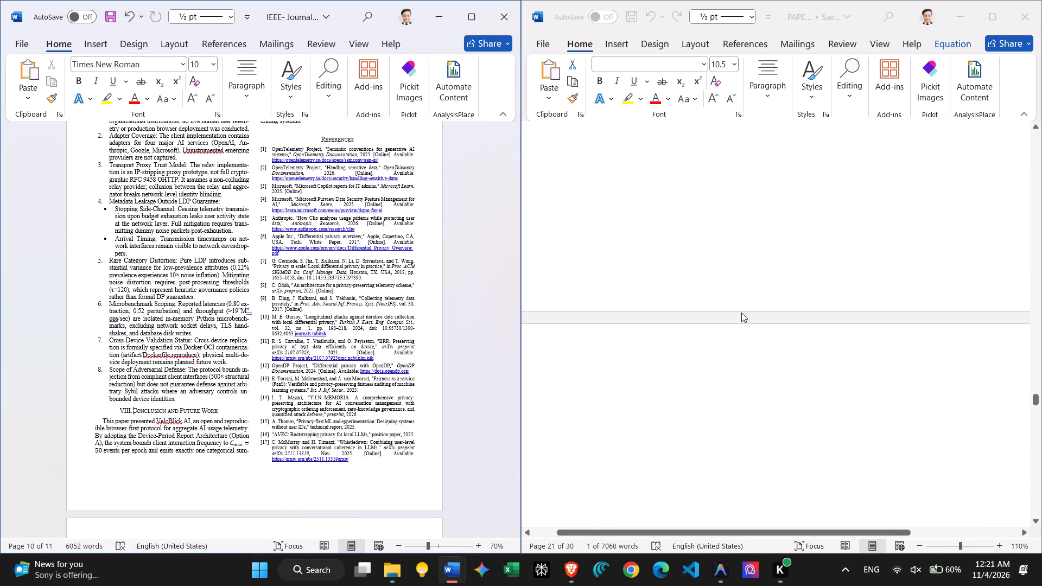
scroll(741, 313, "down", 1, "ctrl")
scroll(741, 313, "left", 1)
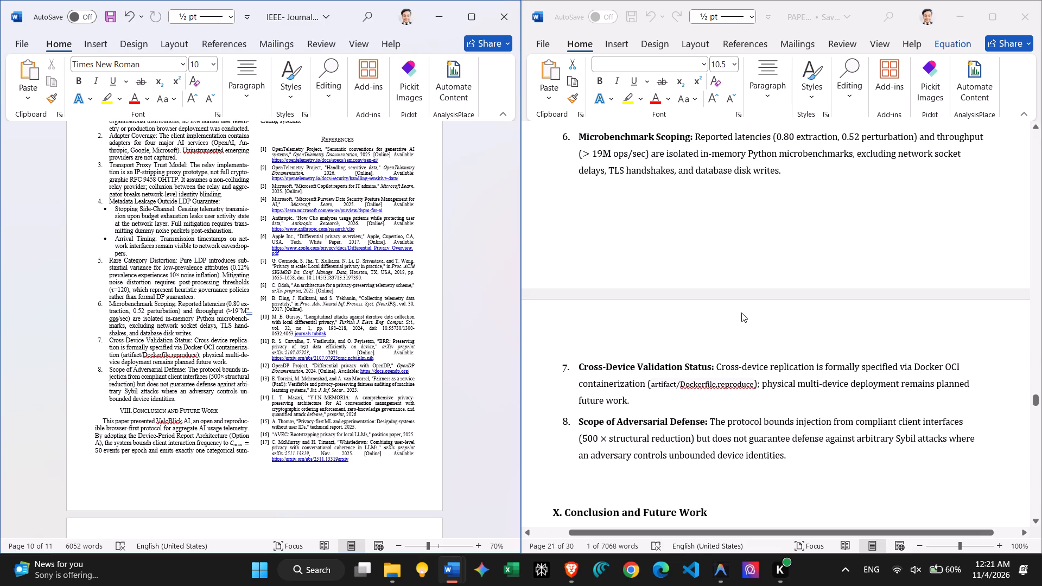
scroll(741, 313, "up", 2)
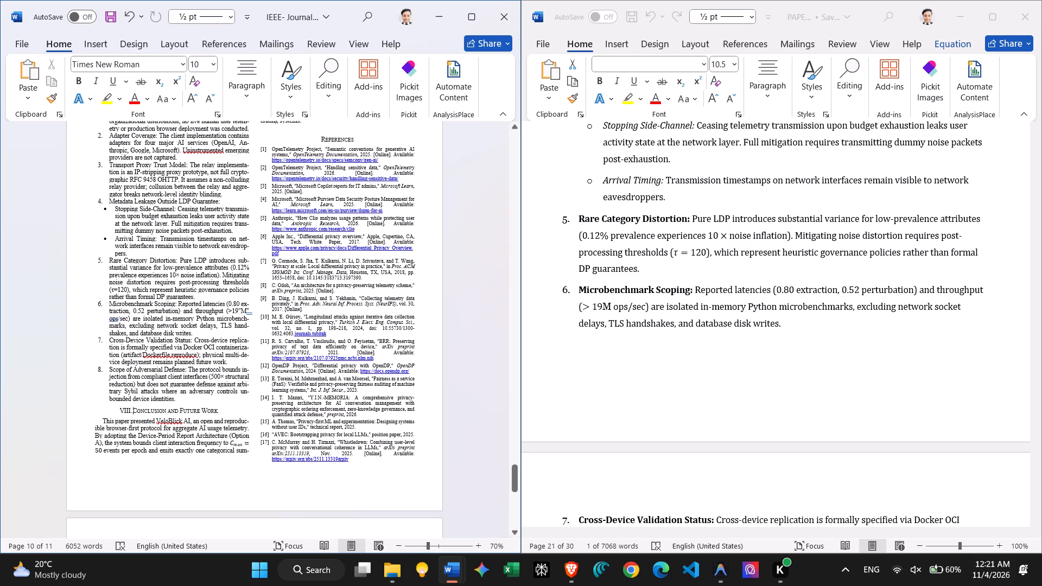
scroll(206, 359, "up", 4, "ctrl")
scroll(206, 359, "up", 2)
scroll(672, 272, "up", 1)
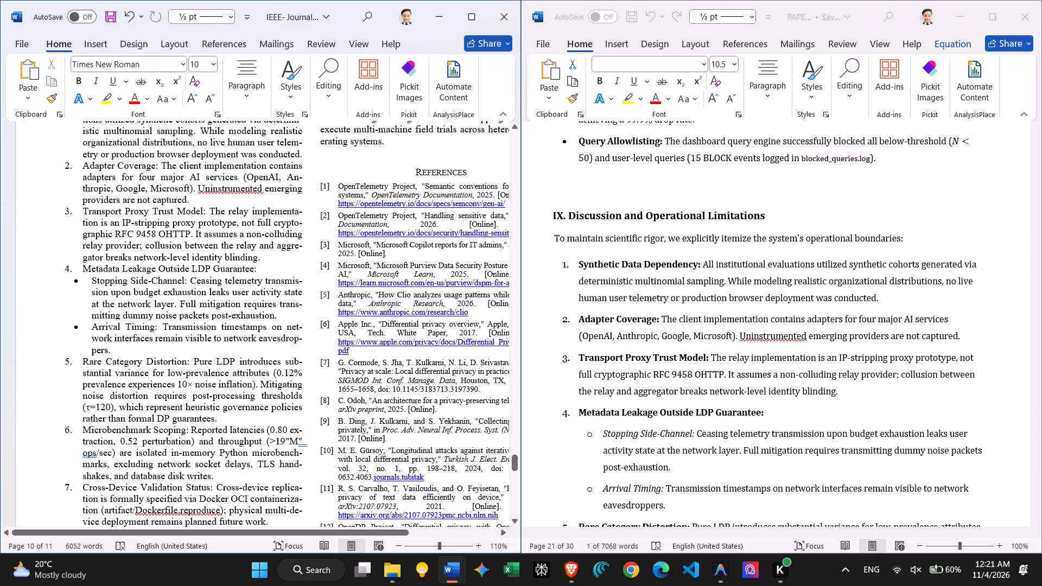
scroll(175, 244, "up", 1)
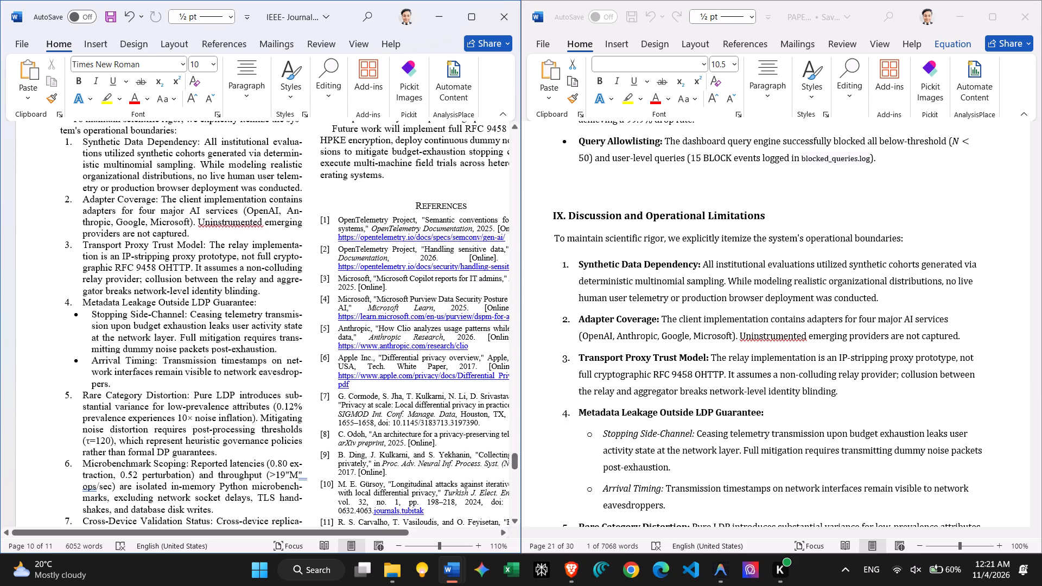
scroll(188, 258, "up", 1)
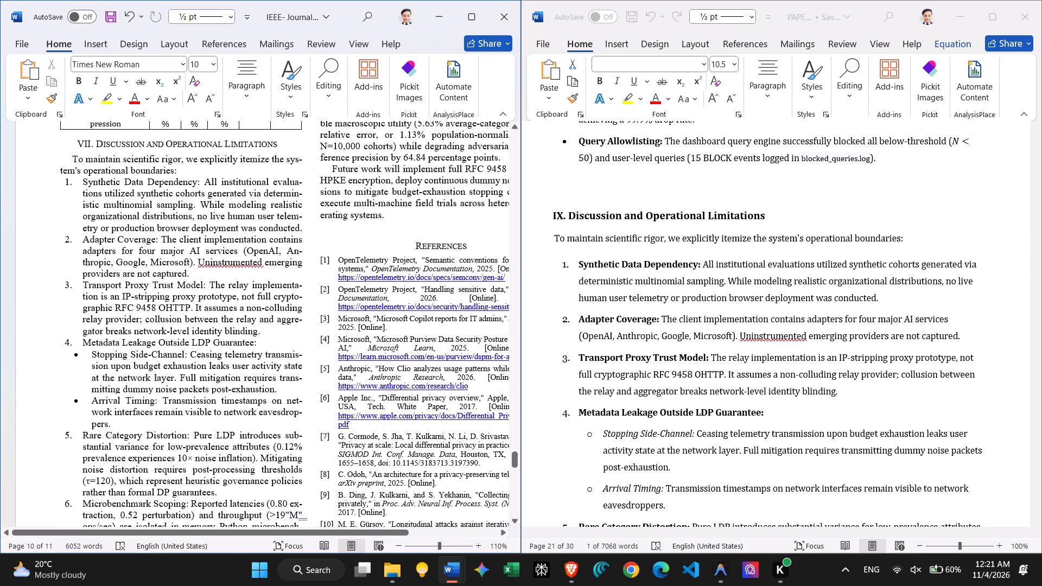
scroll(654, 275, "down", 1)
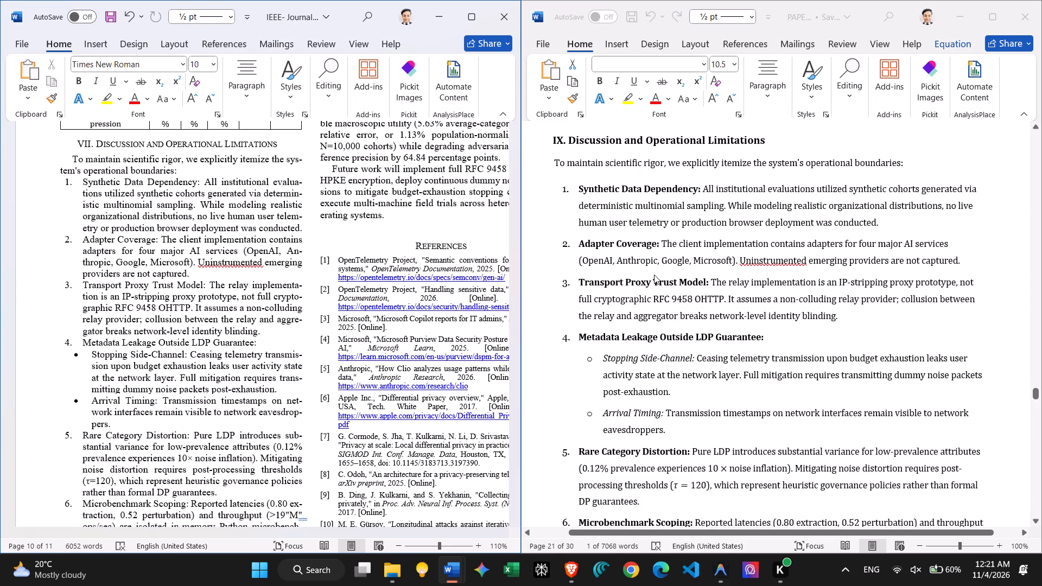
scroll(654, 275, "down", 1)
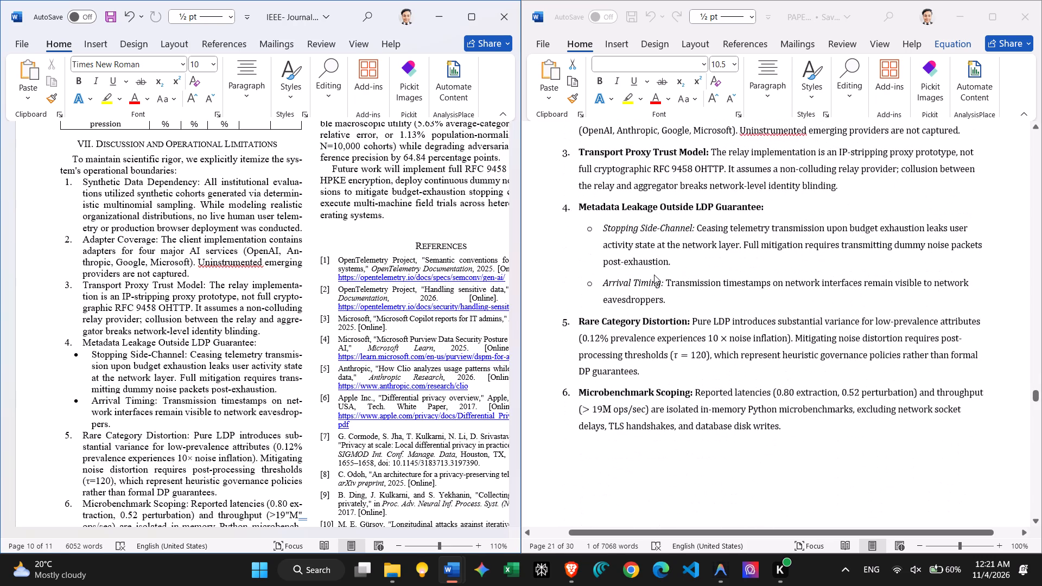
scroll(192, 394, "down", 1)
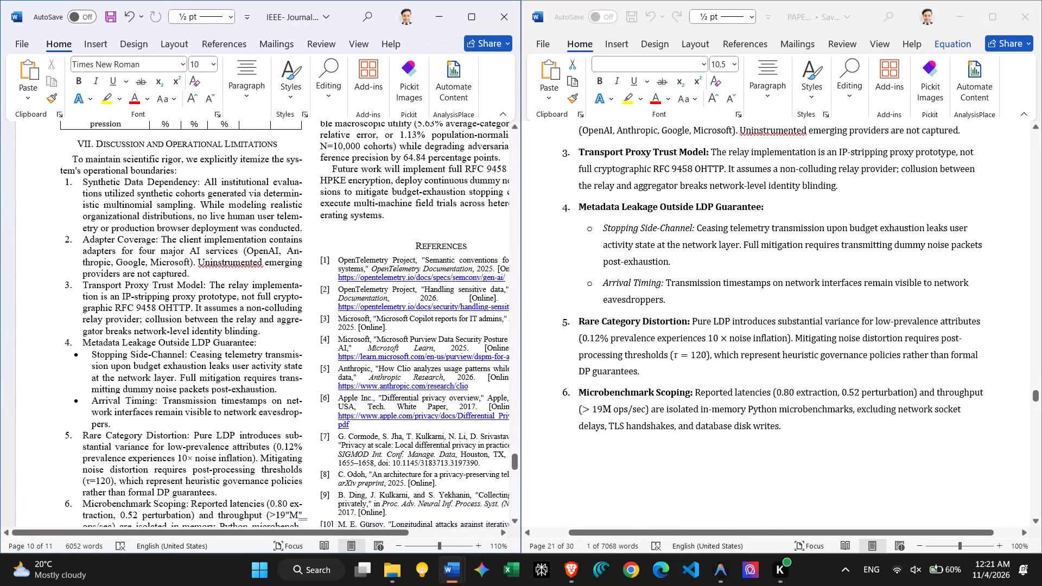
scroll(192, 394, "down", 1)
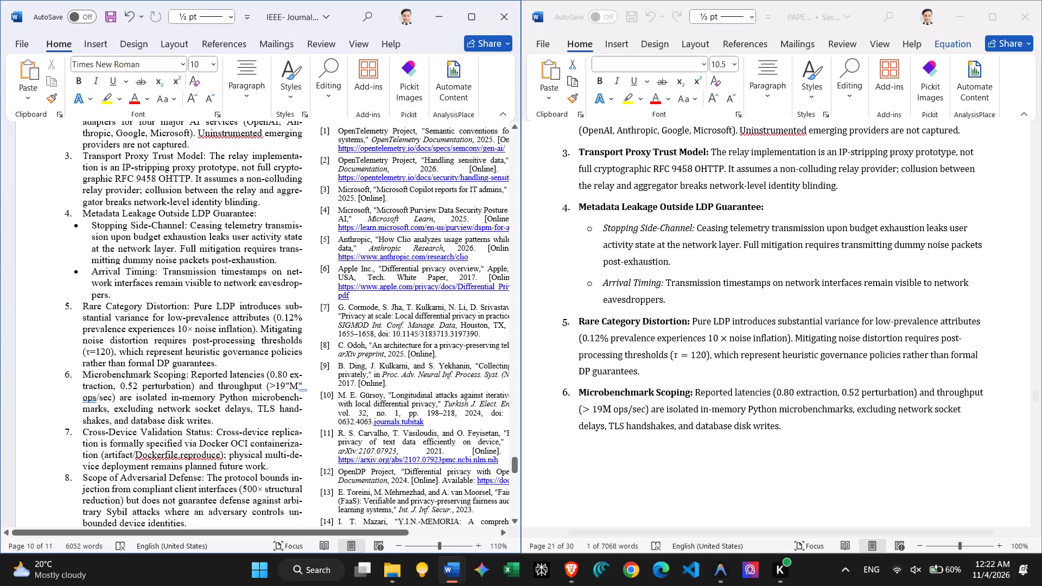
Replace the garbled throughput expression in item 6, Microbenchmark Scoping, with "(> 19M ops/sec)" copied from the source paper.
left_click(192, 394)
scroll(192, 394, "down", 1)
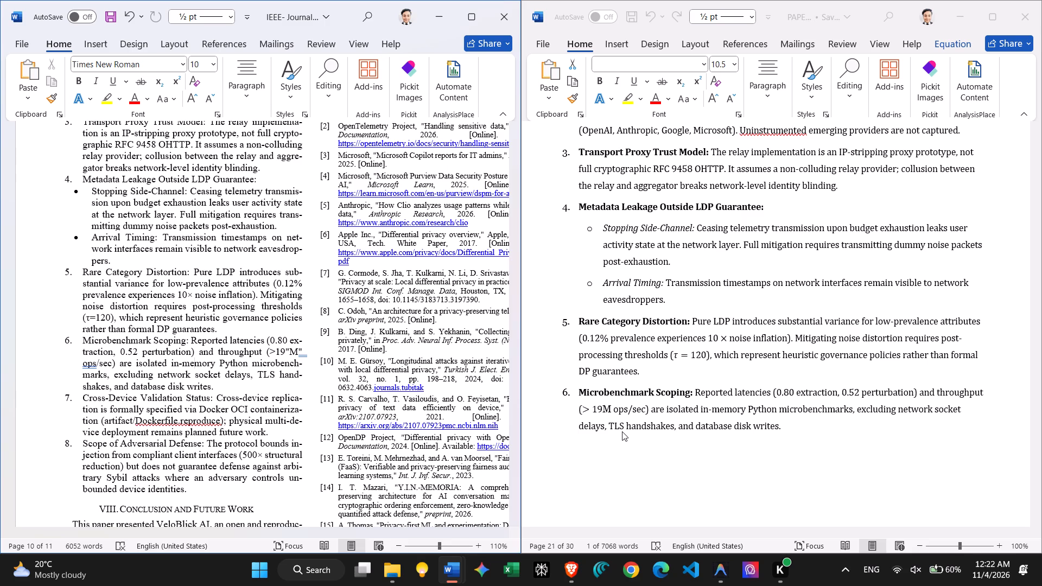
left_click(650, 412)
left_click_drag(649, 411, 588, 409)
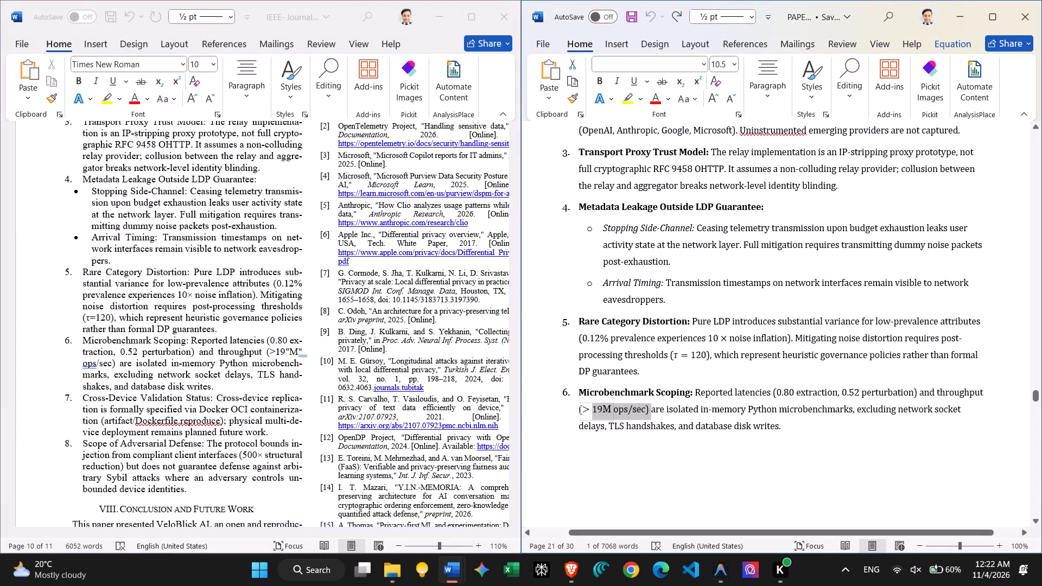
left_click_drag(588, 409, 583, 410)
key("ctrl+c")
left_click(274, 364)
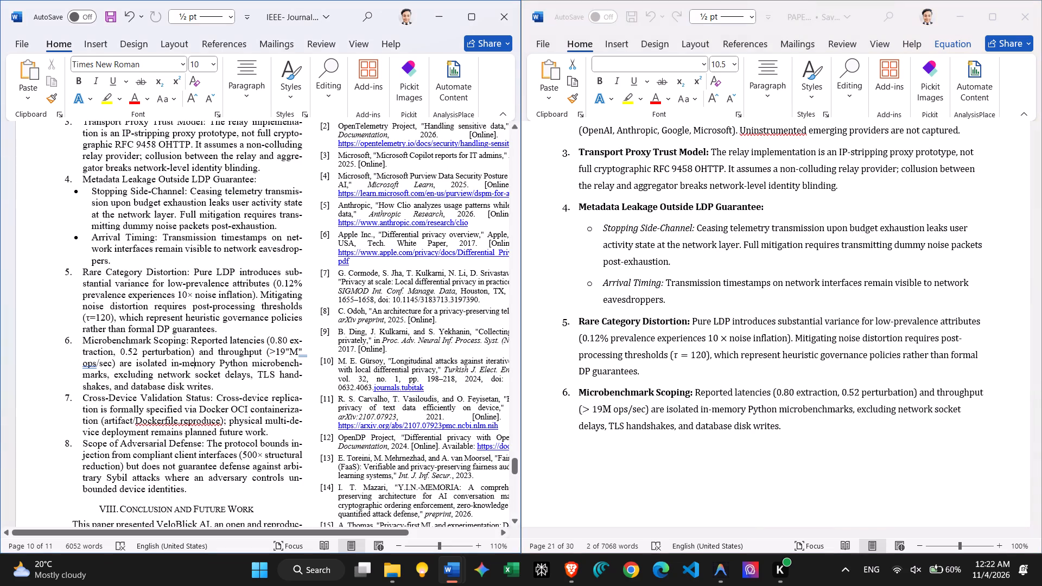
left_click_drag(115, 363, 265, 353)
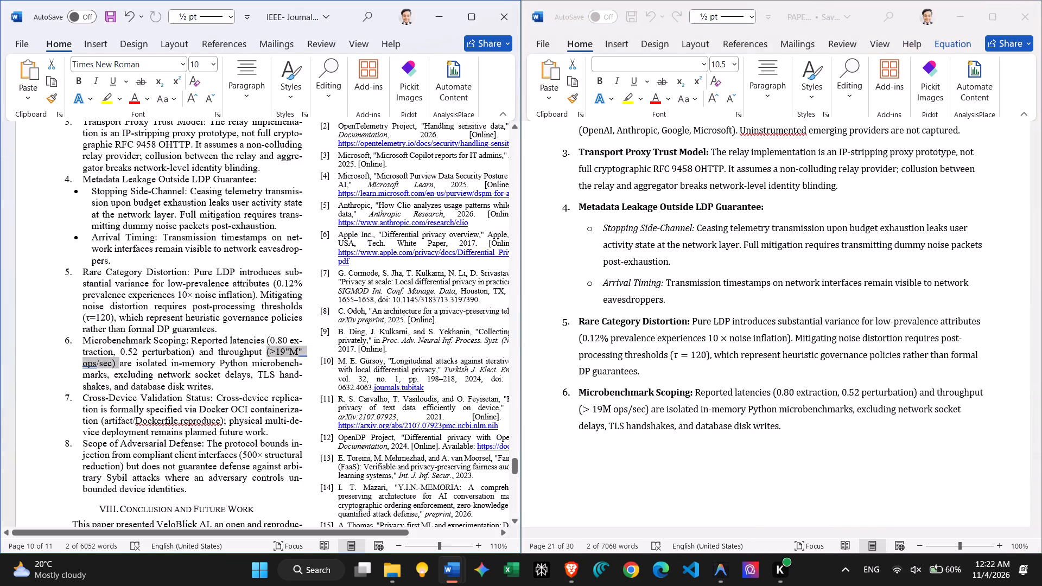
key("ctrl+v")
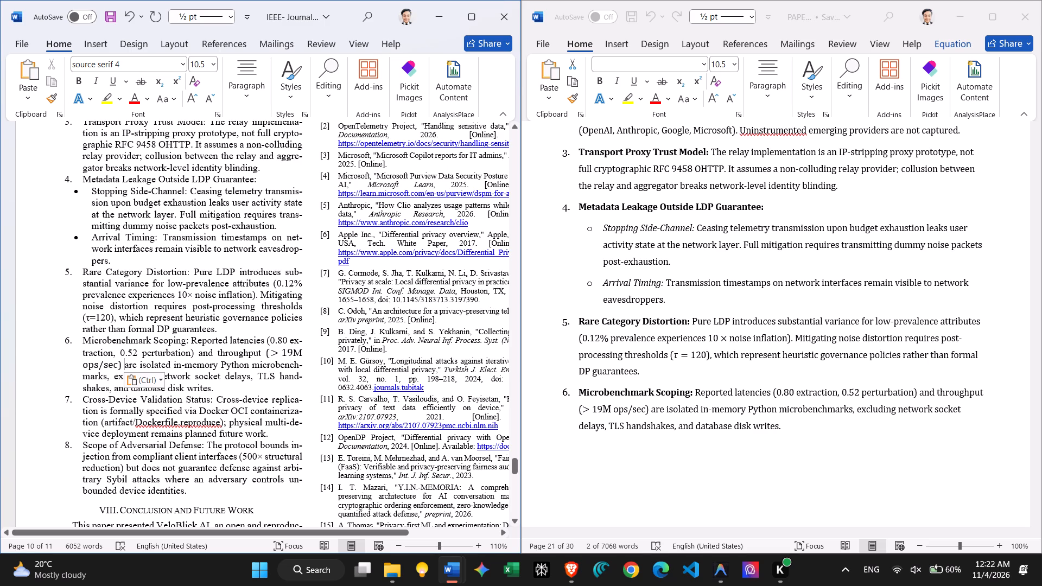
Set the font size of the pasted "(> 19M ops/sec)" expression in item 6 to 10.
left_click_drag(120, 364, 252, 351)
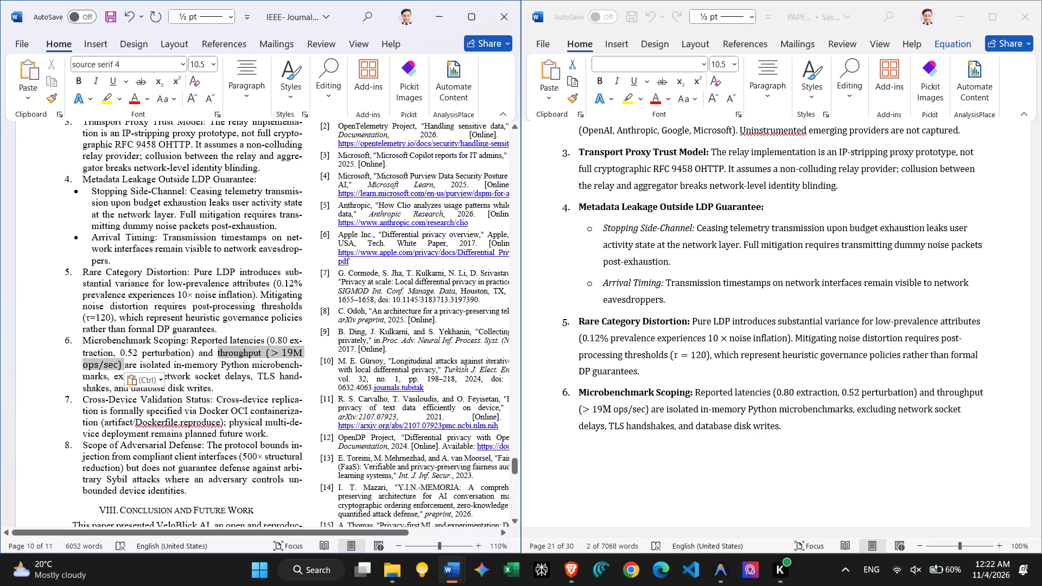
left_click_drag(252, 351, 268, 355)
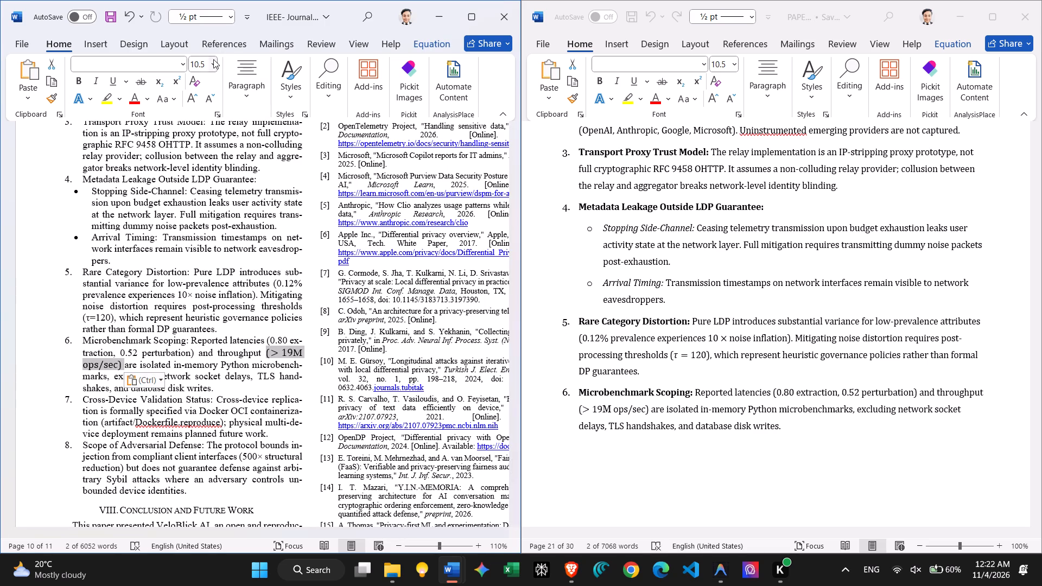
left_click(213, 60)
left_click(204, 111)
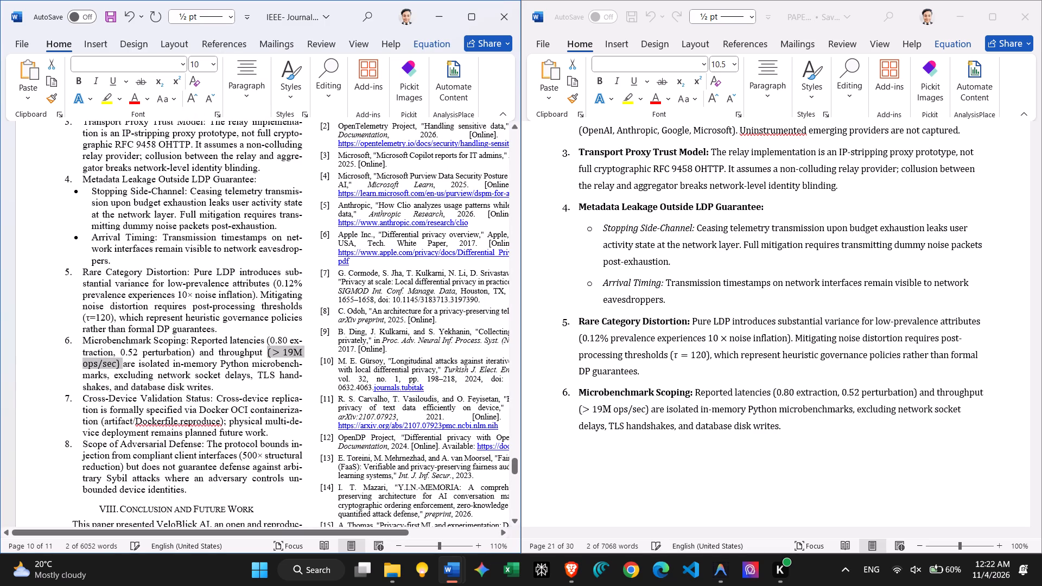
Compare the closing items of the template's Discussion and Operational Limitations list with the source paper, up to Conclusion and Future Work.
left_click(222, 381)
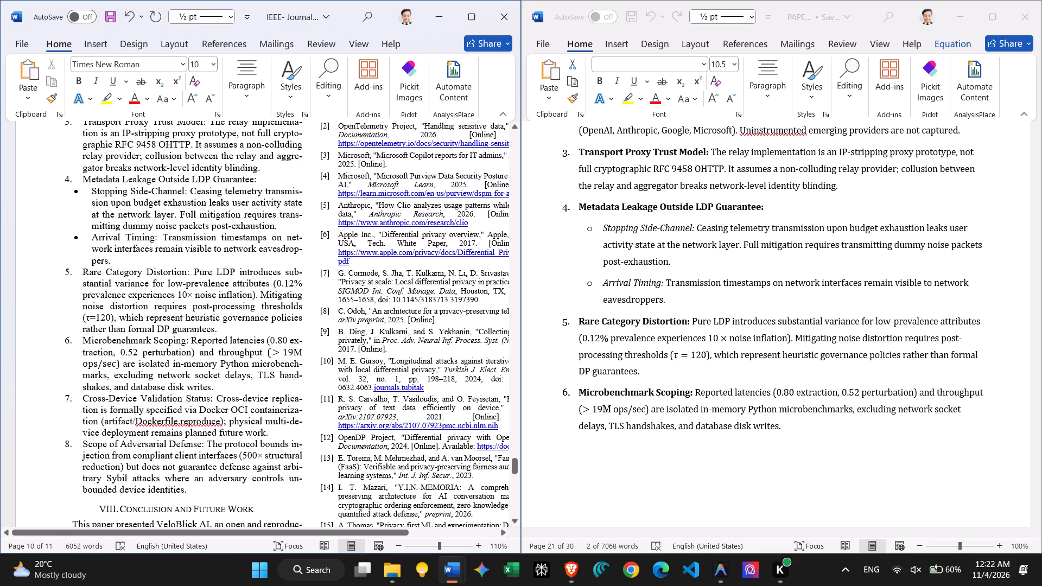
scroll(222, 381, "down", 1)
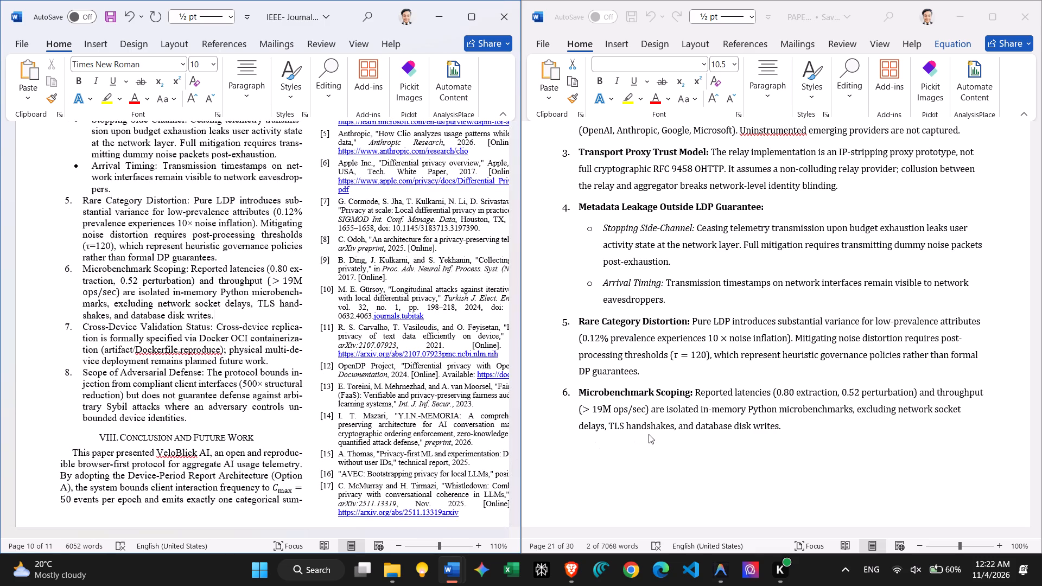
scroll(649, 434, "down", 2)
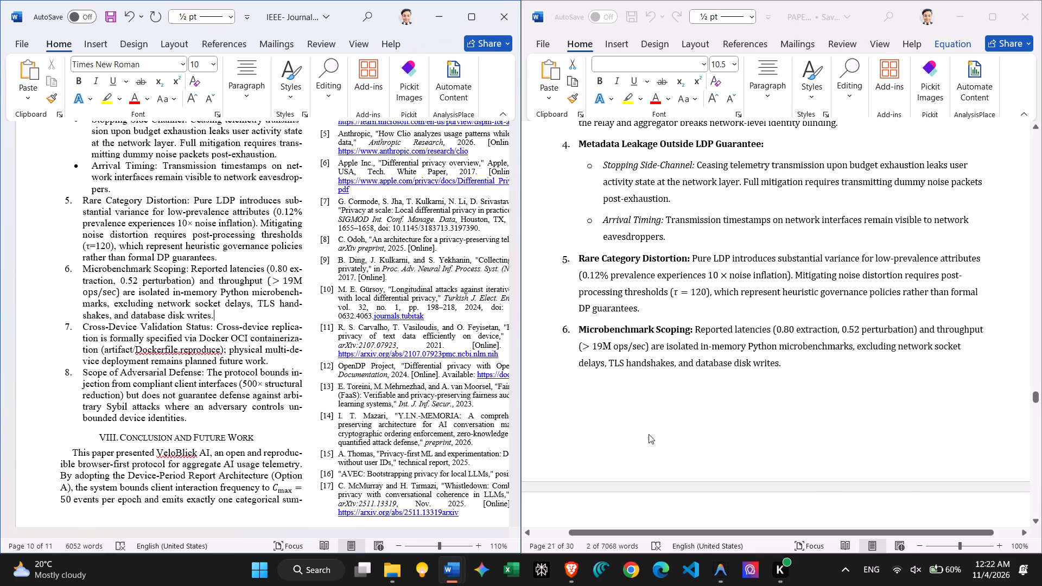
scroll(649, 434, "down", 3)
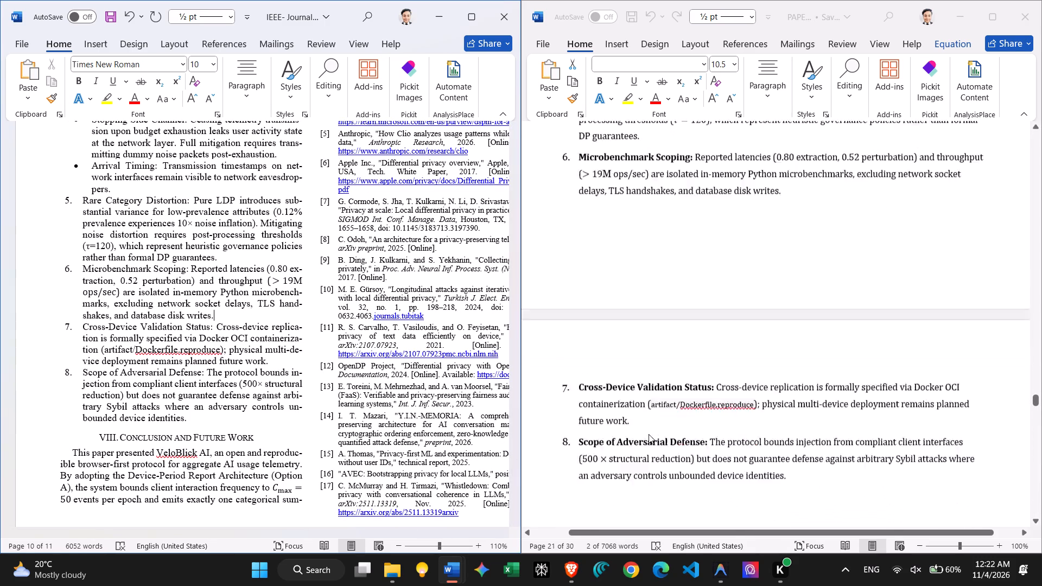
scroll(649, 434, "down", 1)
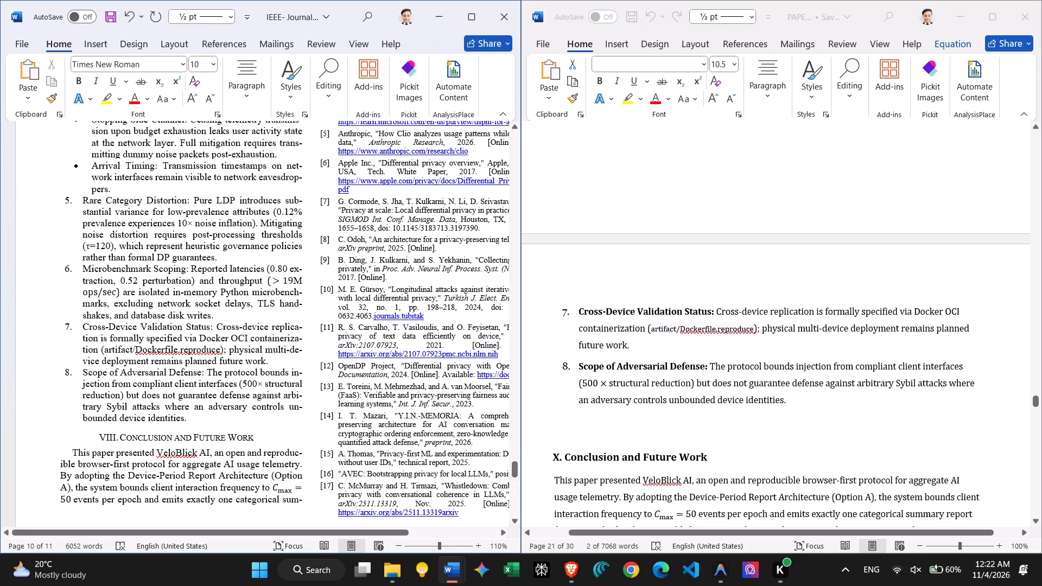
scroll(278, 391, "up", 2)
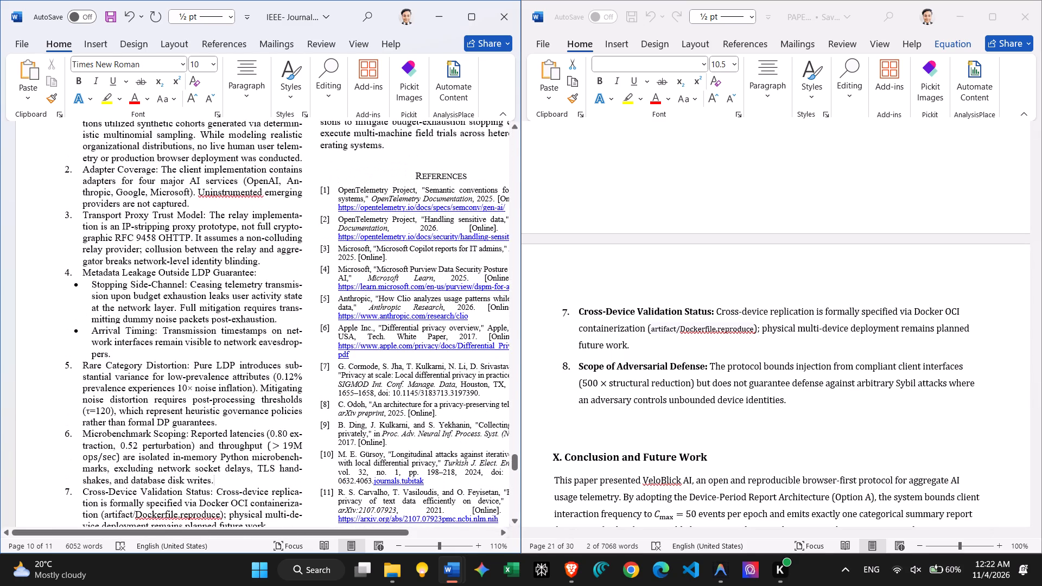
scroll(278, 391, "up", 2)
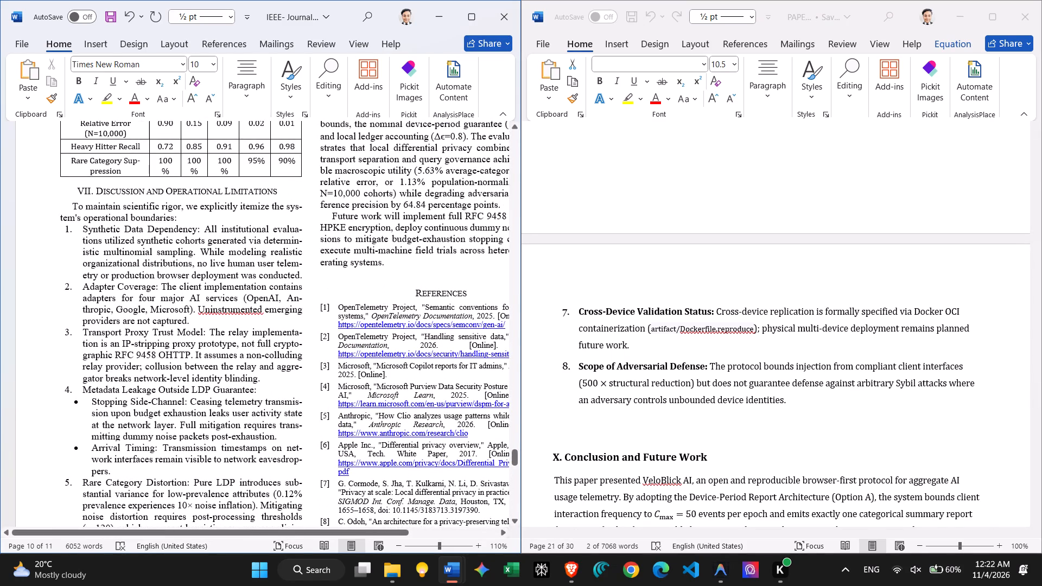
scroll(278, 391, "up", 1)
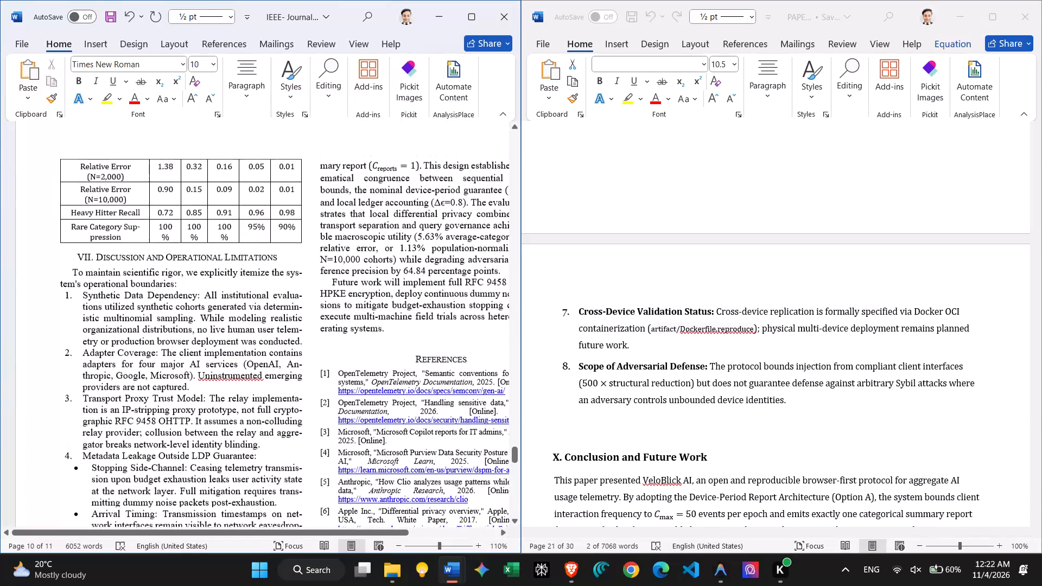
Review the source paper's evaluation sections from Ingestion Robustness and Query Governance back to Experimental Methodology, including their tables and figure captions.
scroll(667, 387, "up", 2)
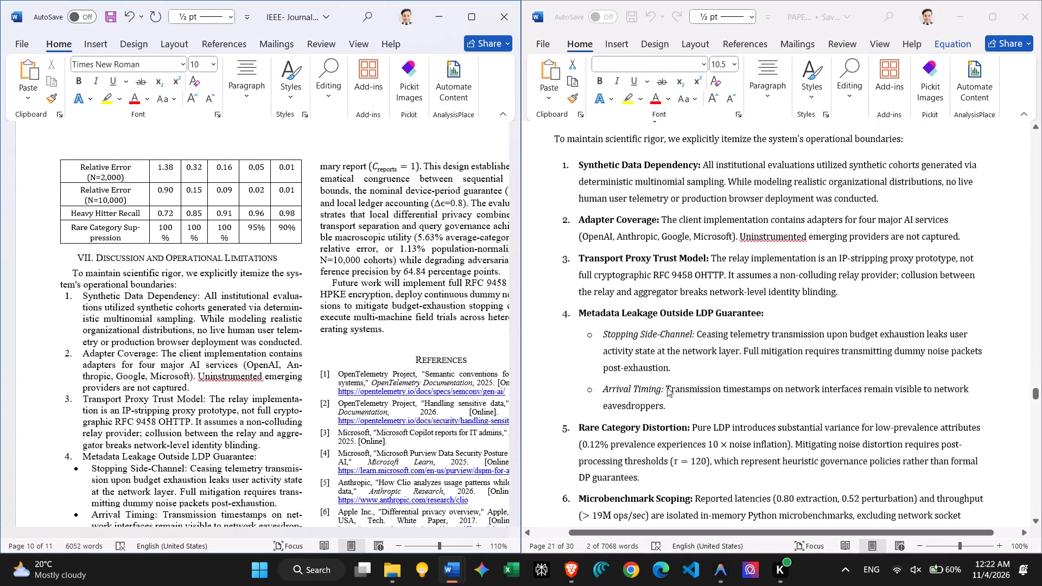
scroll(667, 387, "up", 2)
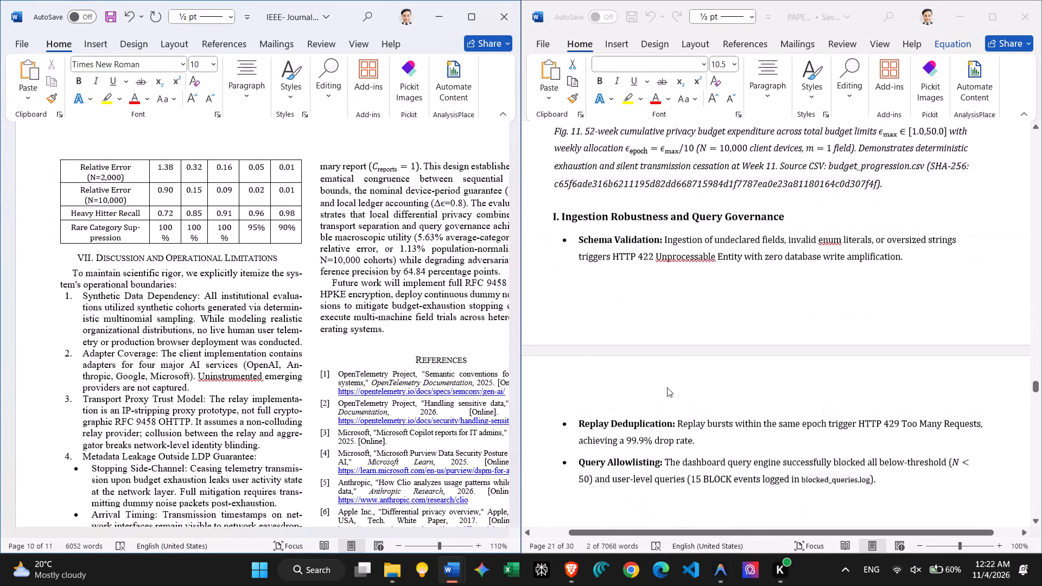
scroll(667, 387, "up", 1)
scroll(667, 387, "down", 3, "ctrl")
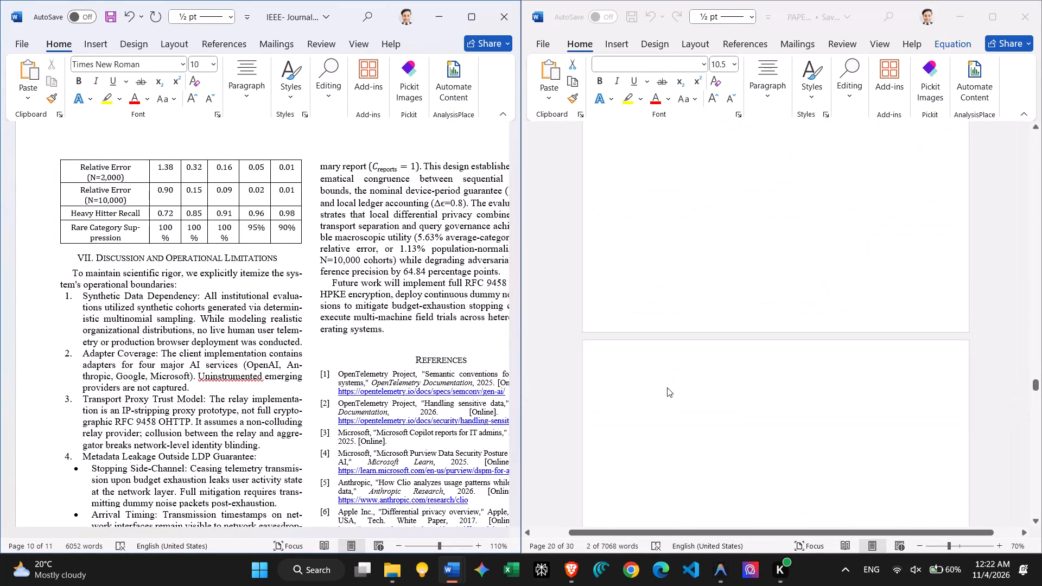
scroll(667, 387, "up", 3)
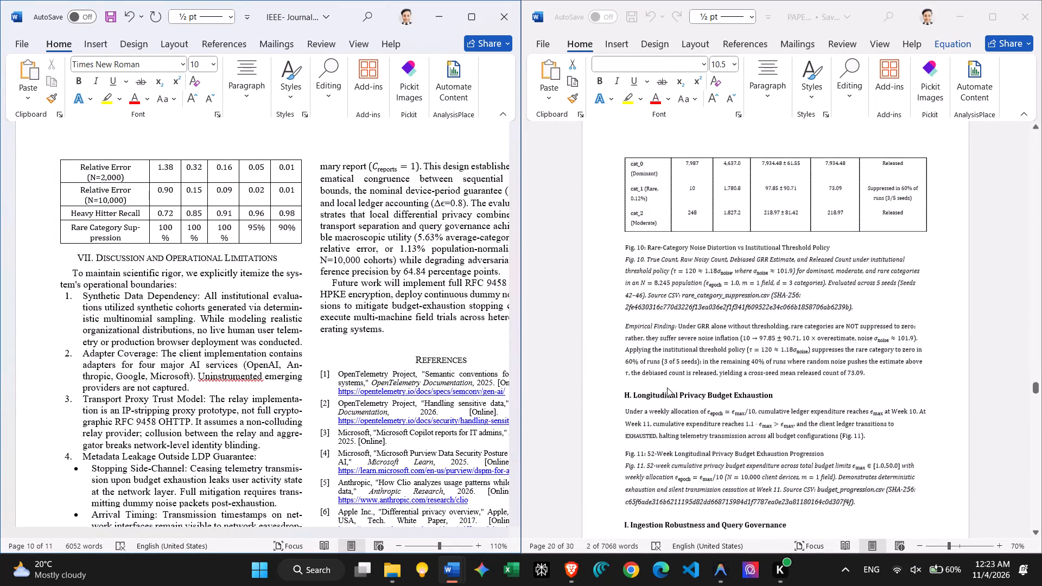
scroll(667, 387, "up", 3)
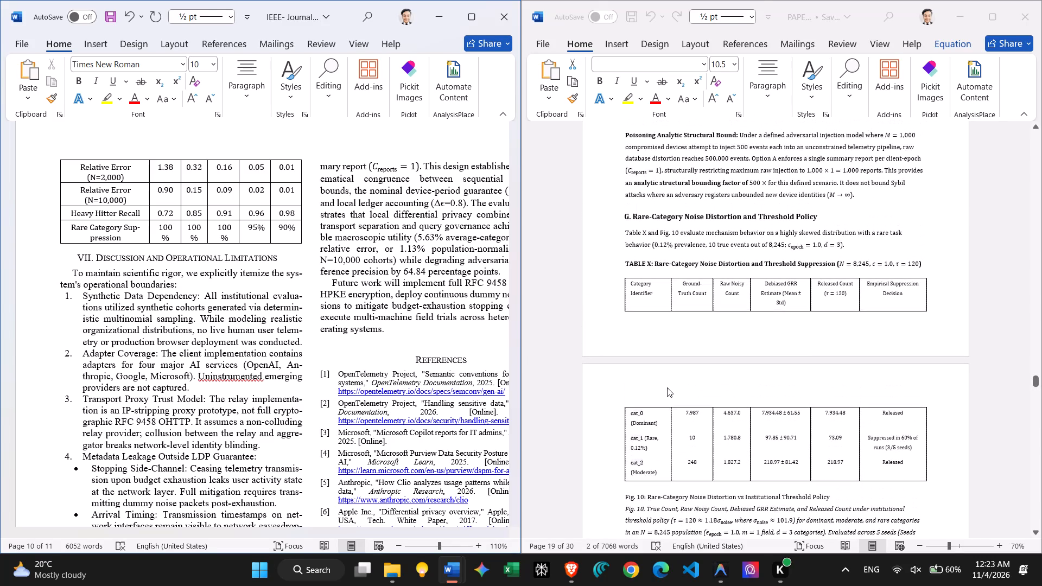
scroll(667, 387, "up", 5)
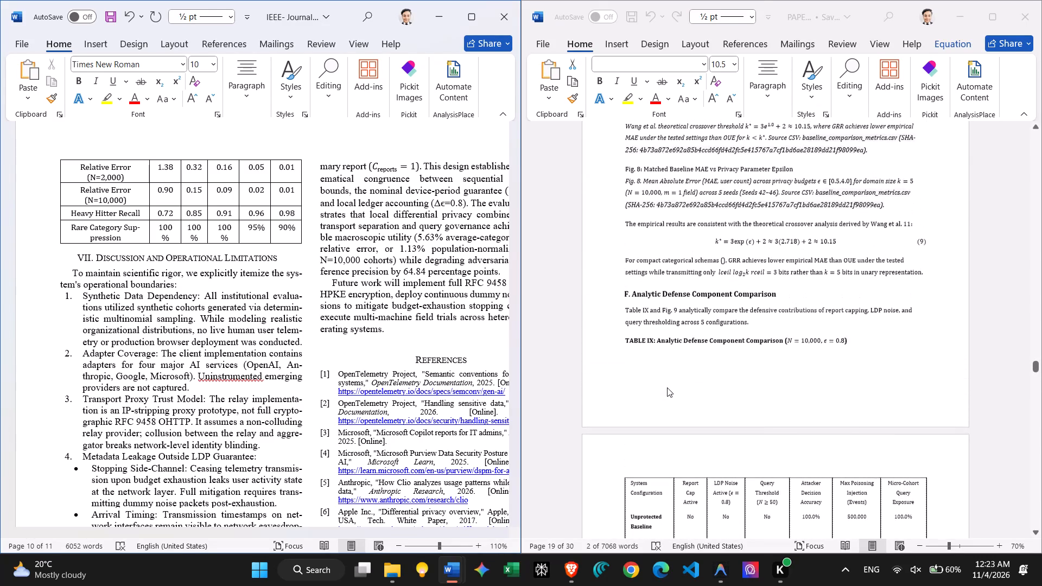
scroll(667, 387, "up", 4)
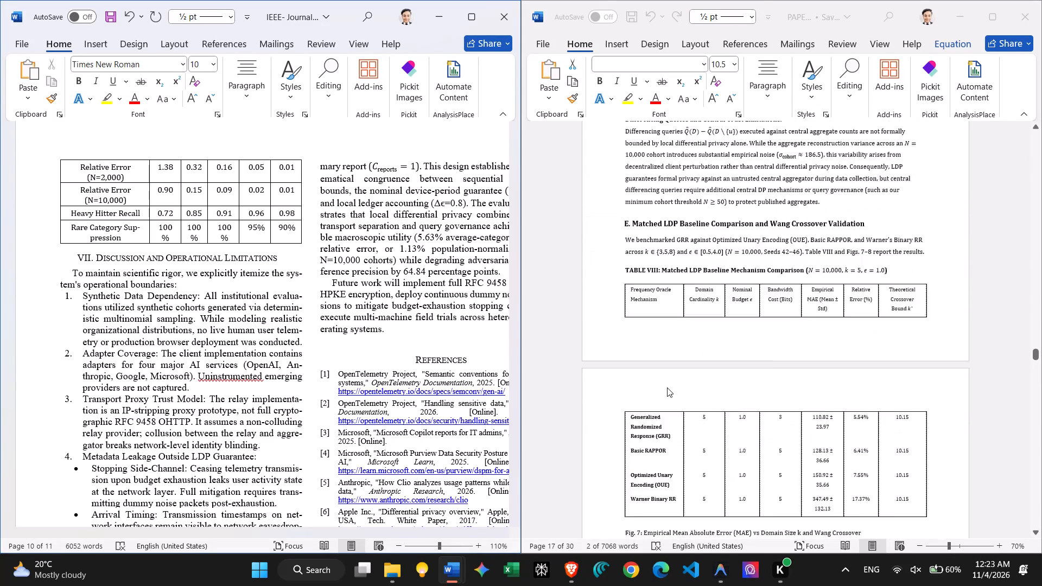
scroll(667, 387, "up", 4)
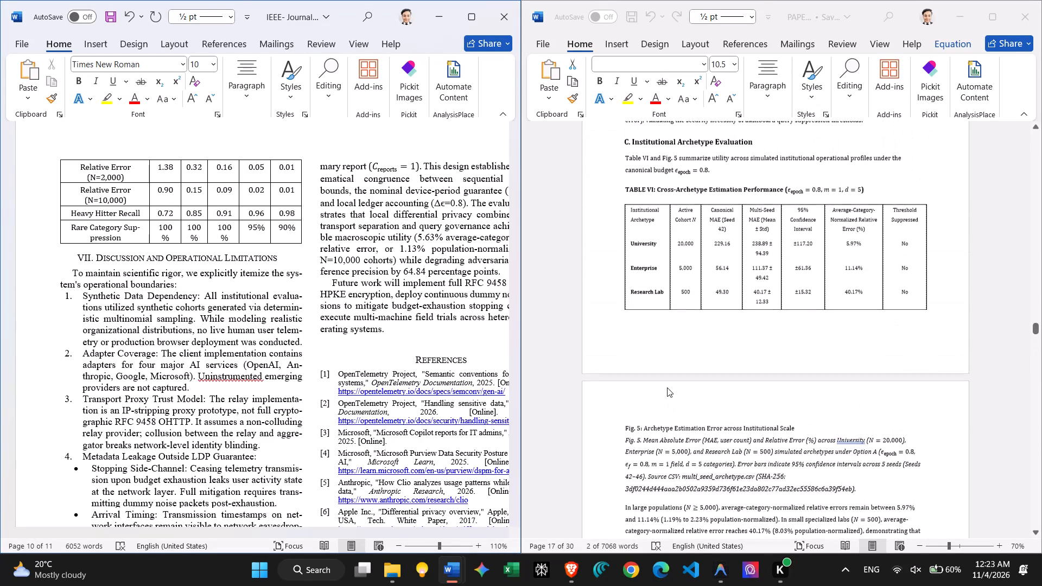
scroll(667, 387, "up", 3)
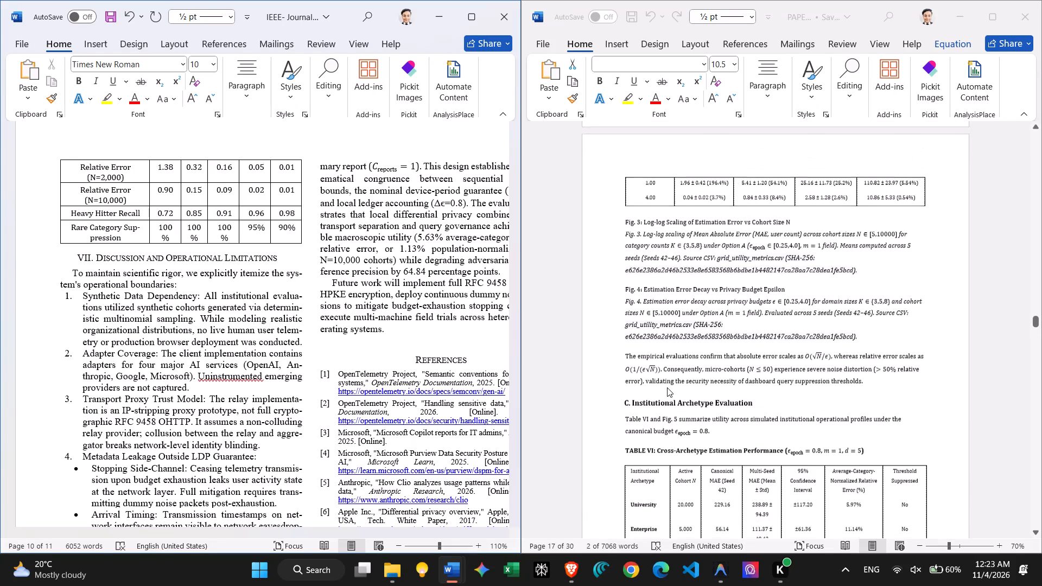
scroll(667, 387, "up", 2)
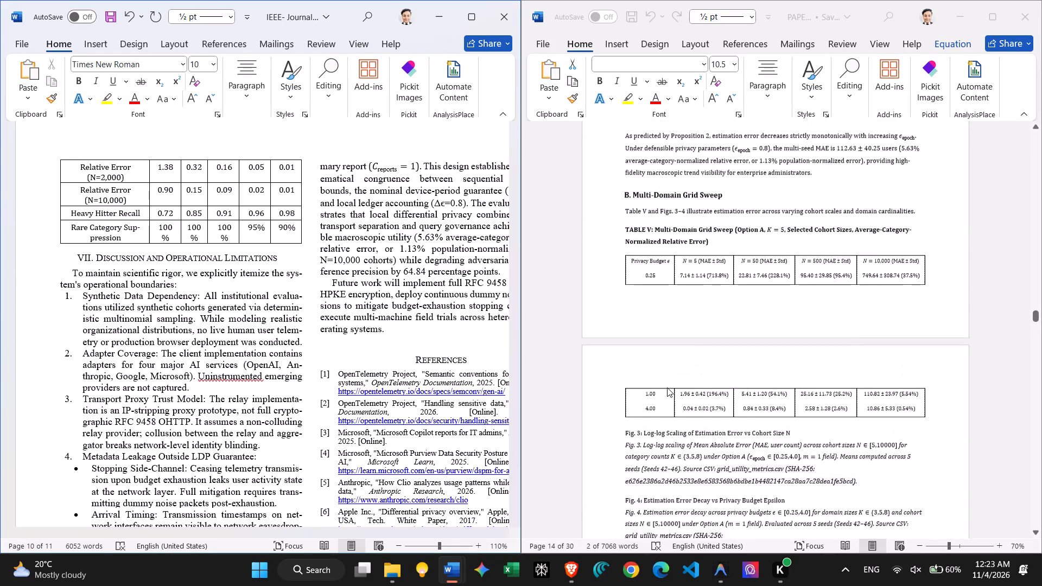
scroll(667, 387, "up", 5)
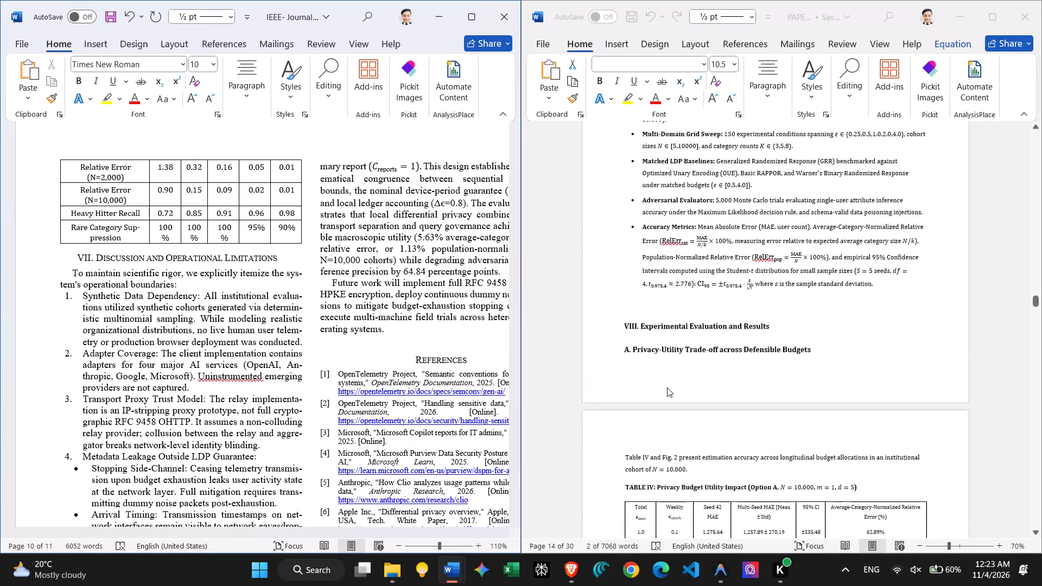
scroll(667, 387, "up", 2)
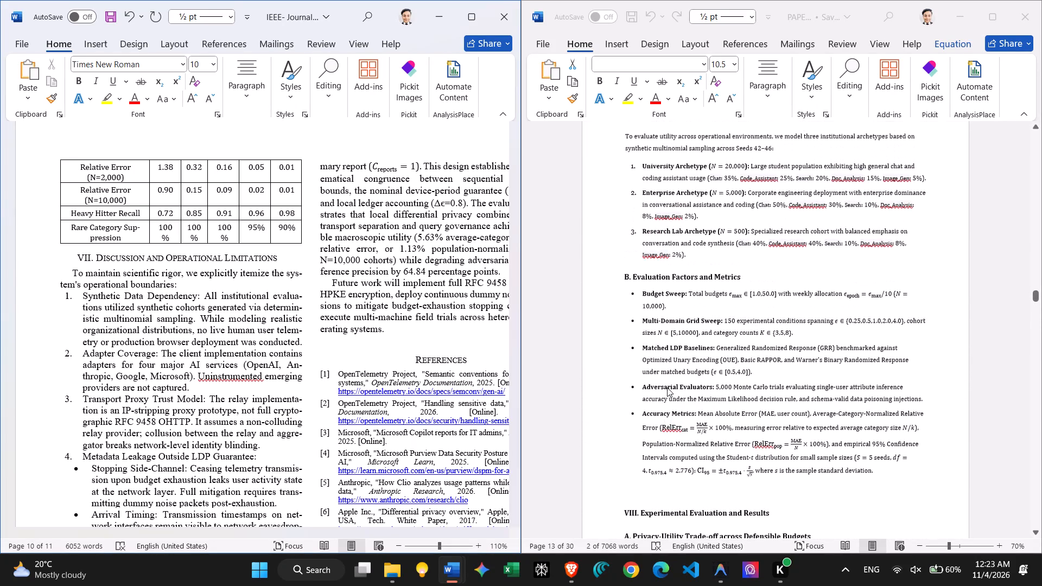
scroll(667, 387, "up", 2)
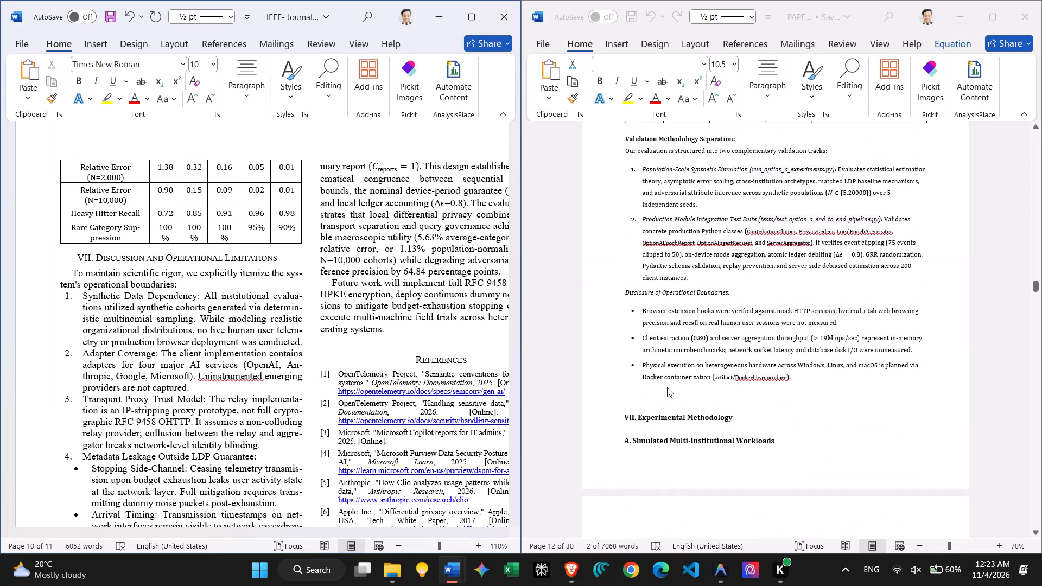
scroll(667, 387, "down", 5)
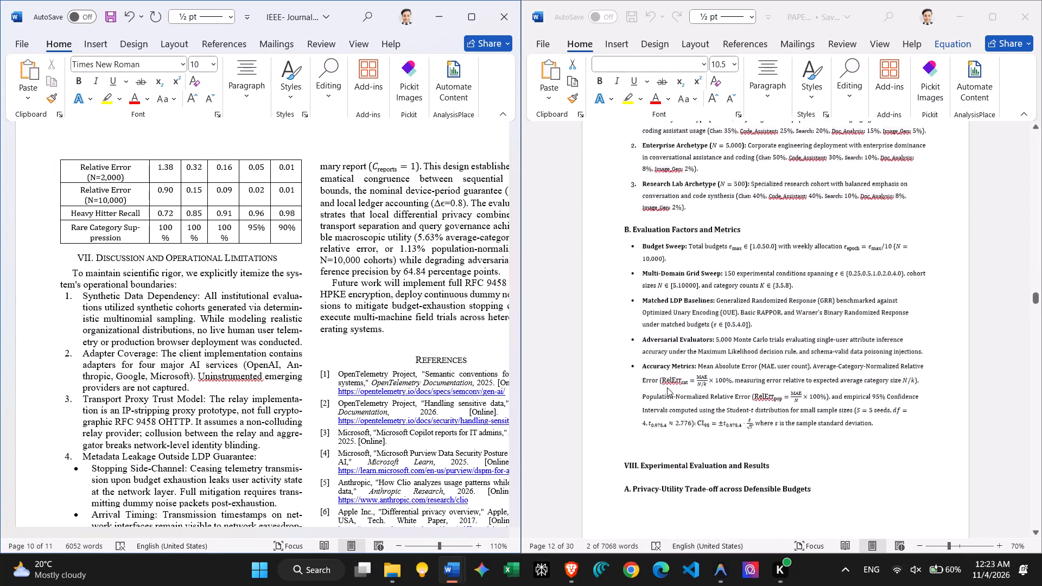
scroll(667, 387, "down", 1)
scroll(667, 387, "up", 2)
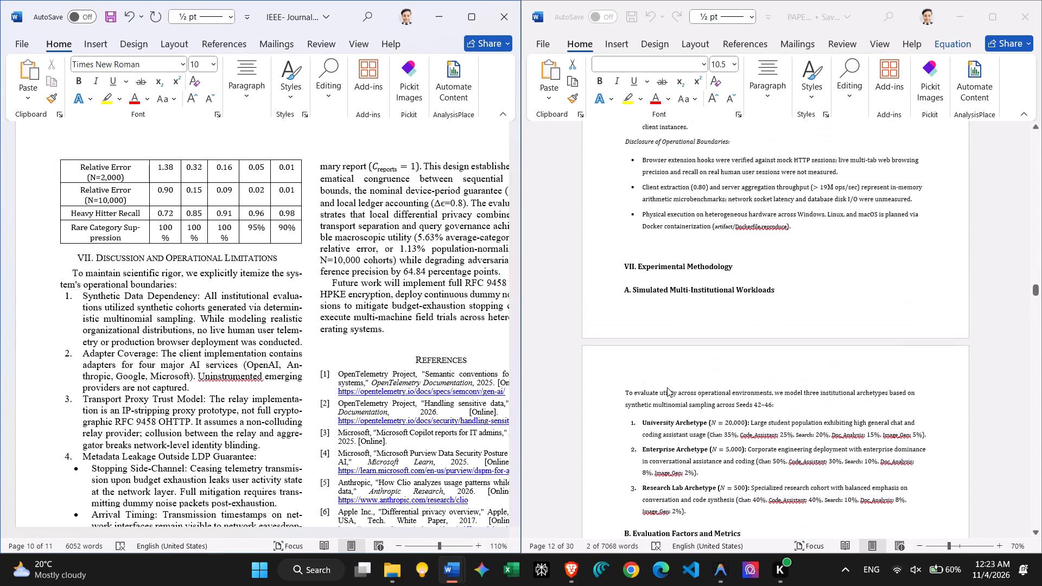
Review the template's evaluation sections from Discussion and Operational Limitations back to Implementation and Experimental Evaluation, including tables and figures.
scroll(215, 397, "up", 3)
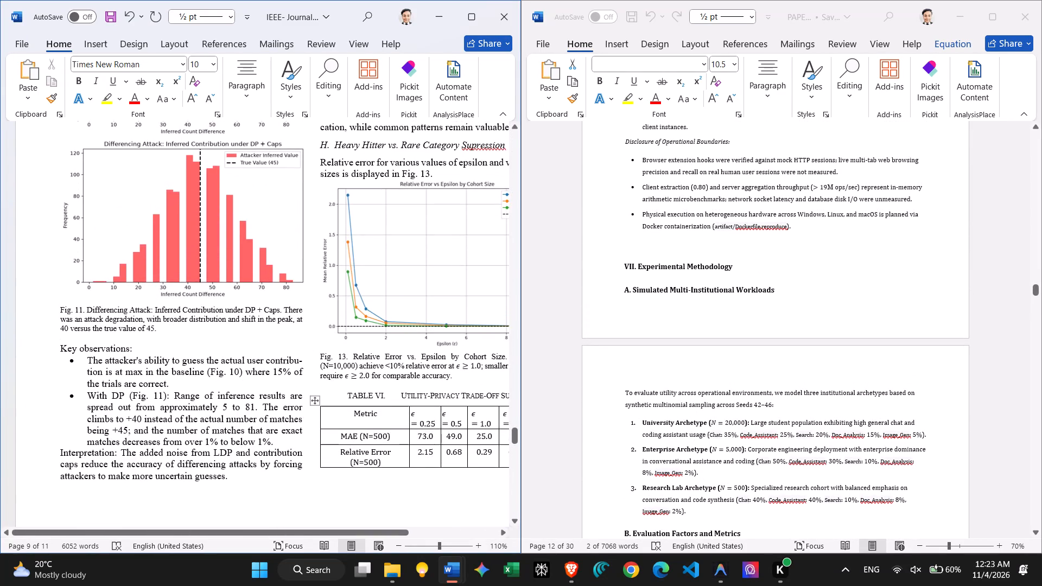
scroll(236, 386, "down", 4, "ctrl")
scroll(236, 386, "up", 2, "ctrl")
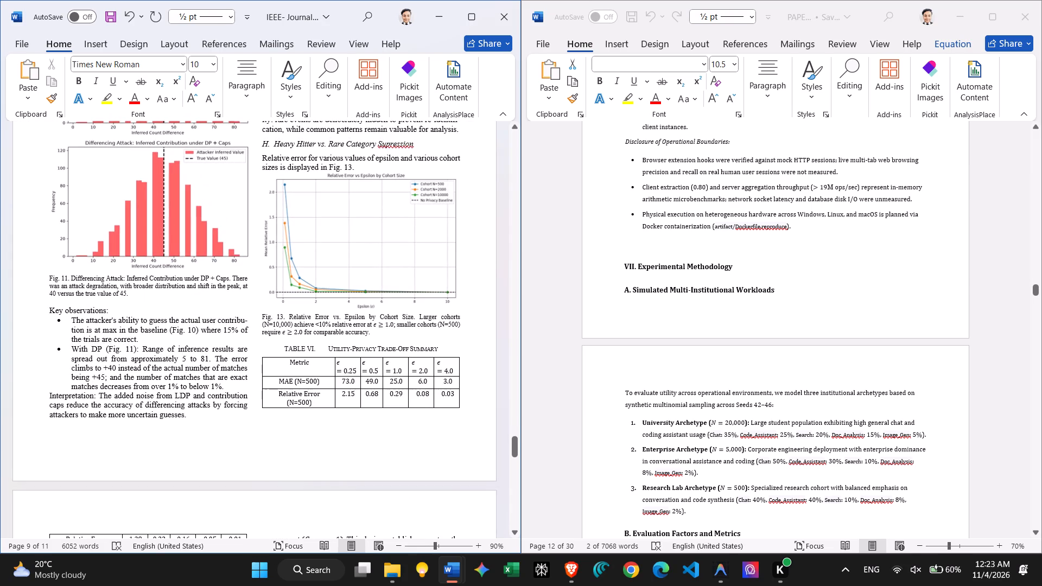
scroll(236, 386, "up", 2)
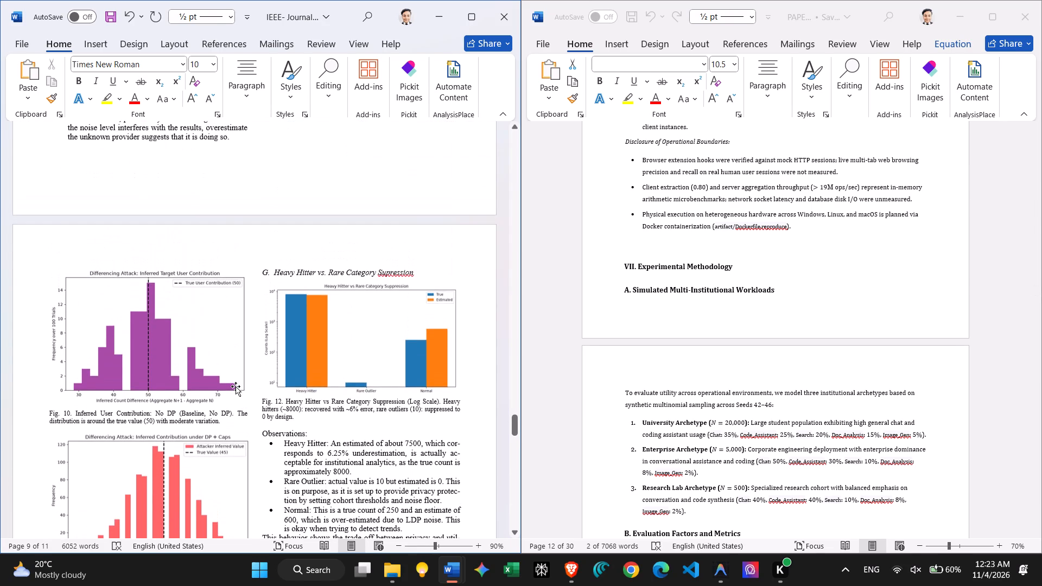
scroll(236, 386, "up", 3)
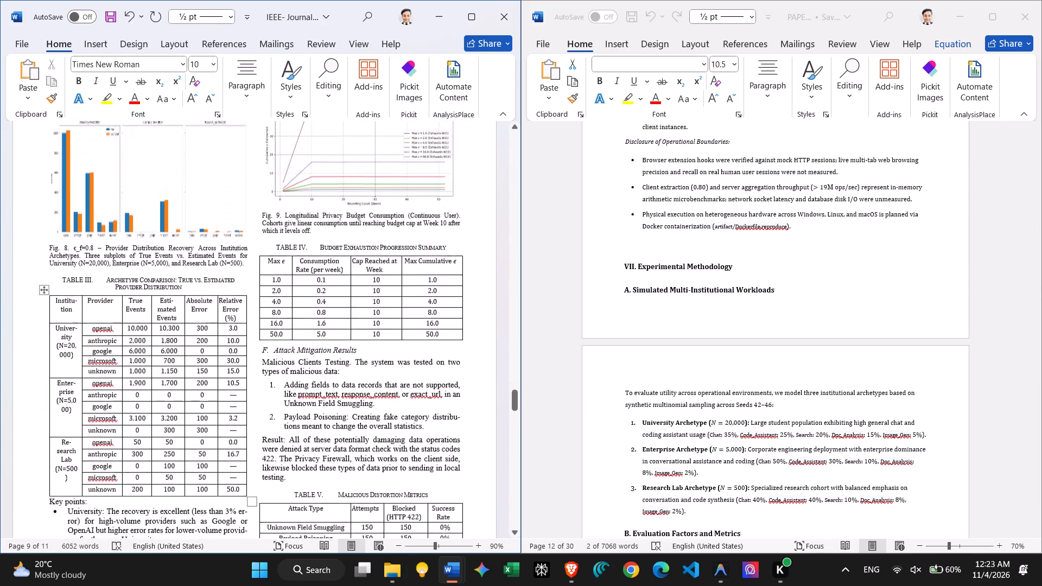
scroll(236, 386, "up", 4)
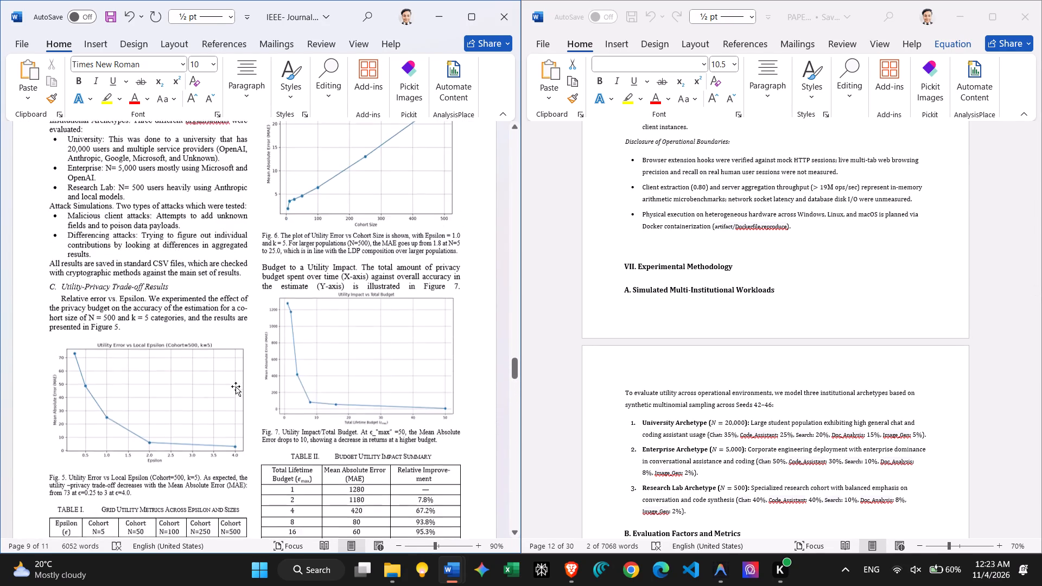
scroll(236, 386, "up", 1)
scroll(236, 386, "down", 11)
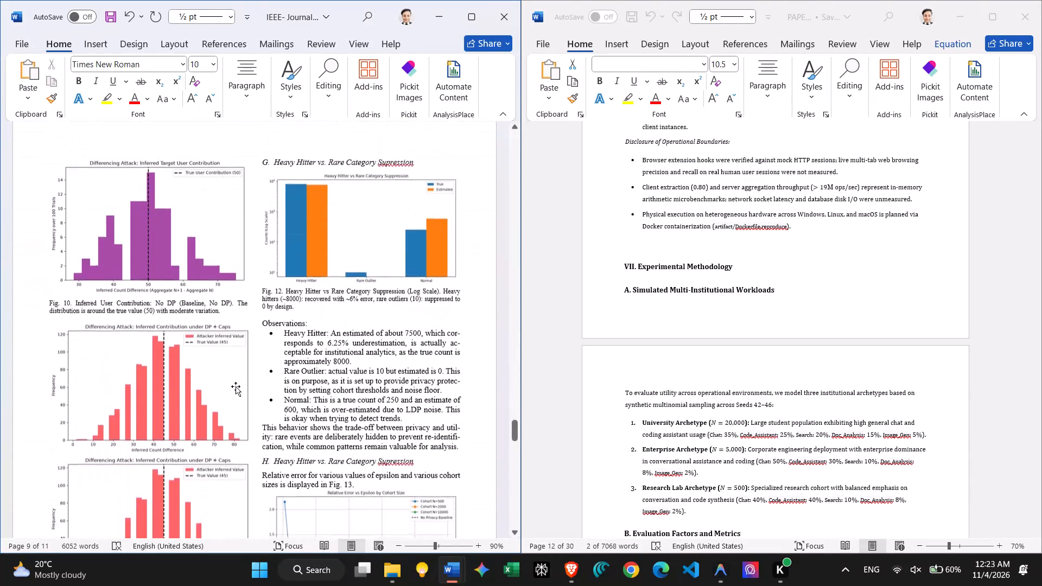
scroll(236, 386, "down", 3)
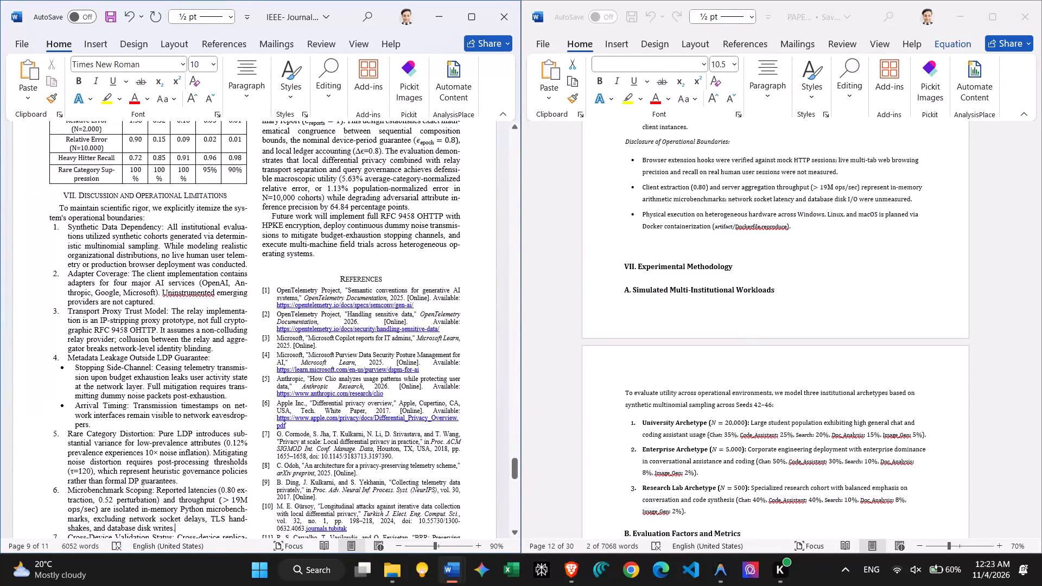
scroll(236, 386, "up", 1)
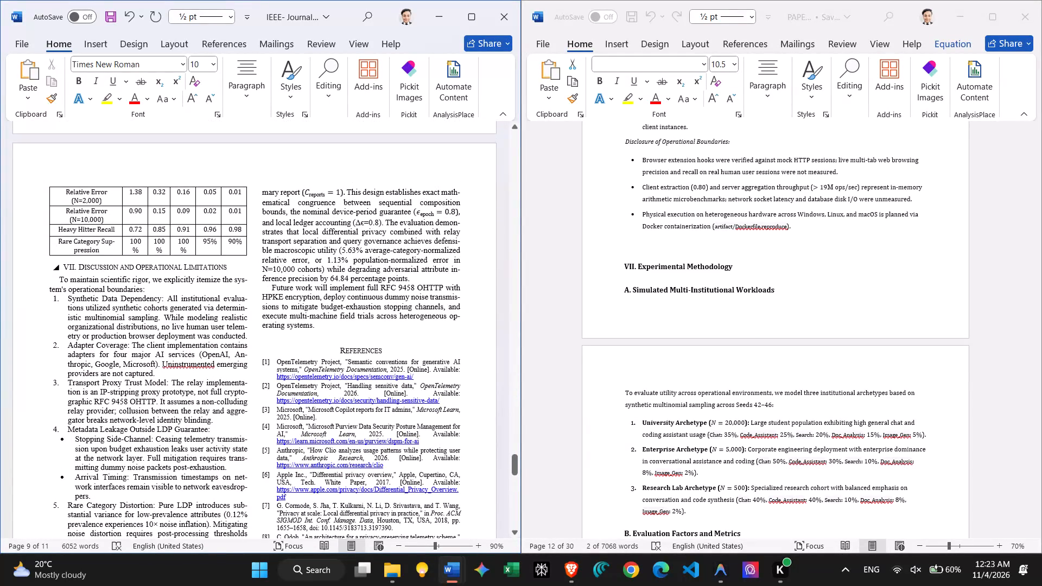
scroll(247, 220, "up", 2)
scroll(283, 262, "up", 1)
scroll(321, 288, "up", 3)
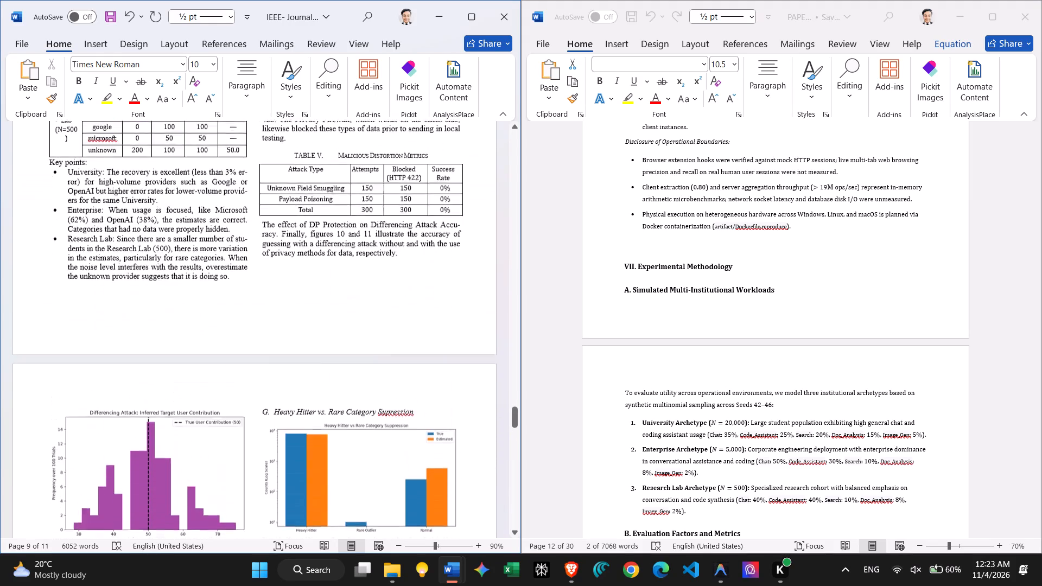
scroll(321, 288, "up", 1)
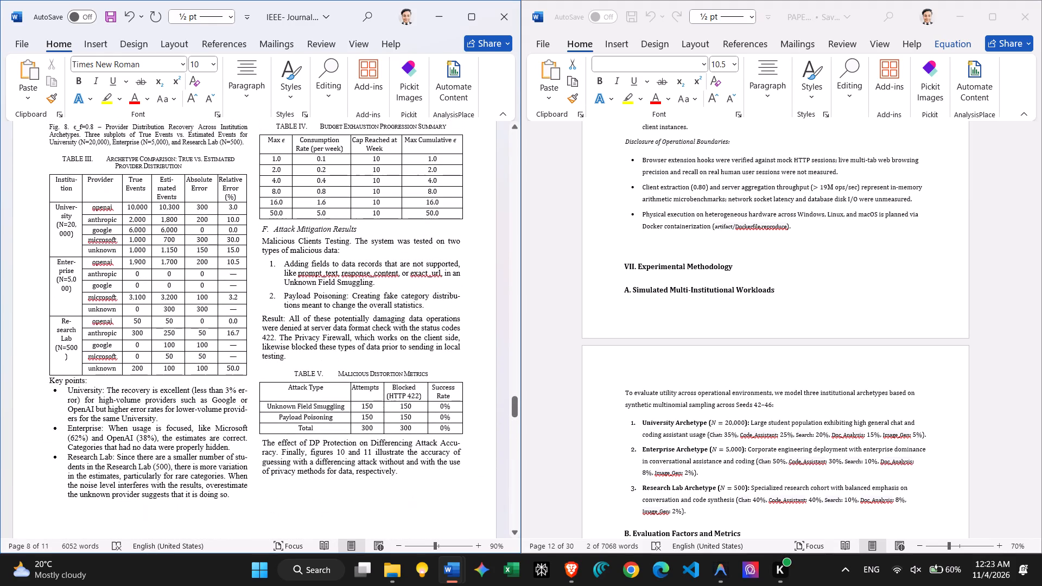
scroll(321, 288, "down", 3)
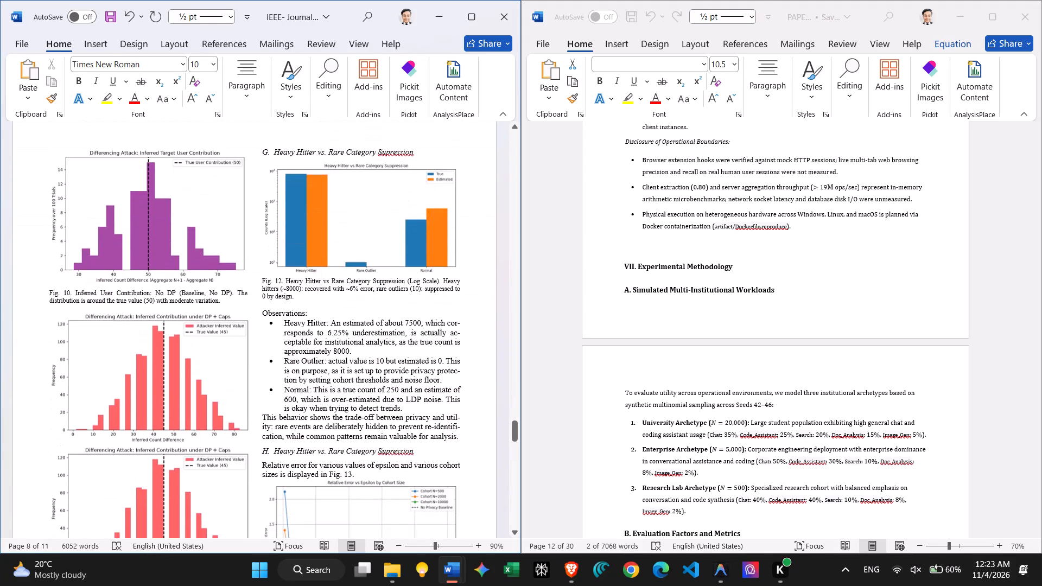
scroll(321, 288, "up", 4)
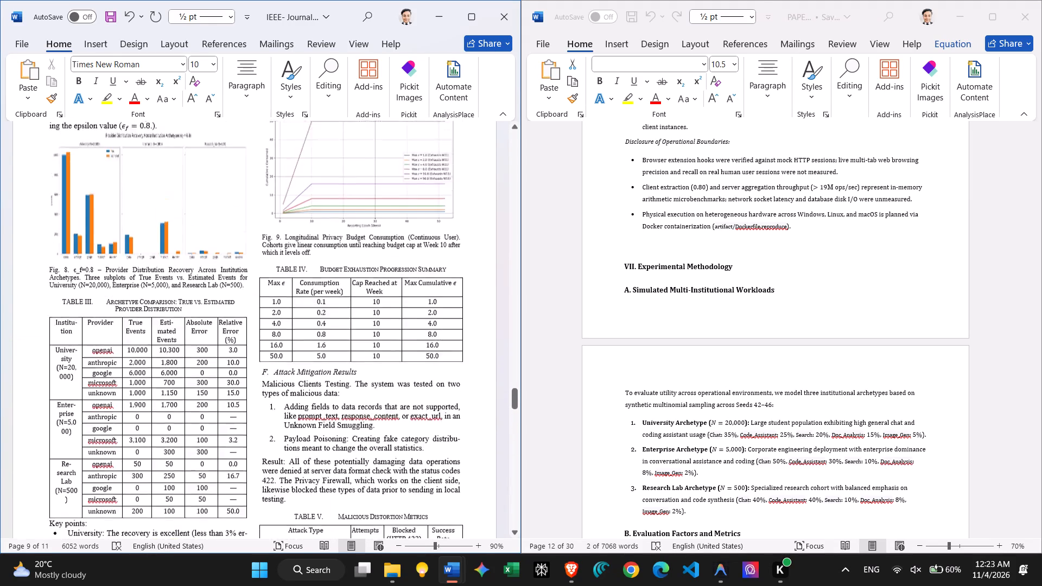
scroll(311, 264, "up", 2)
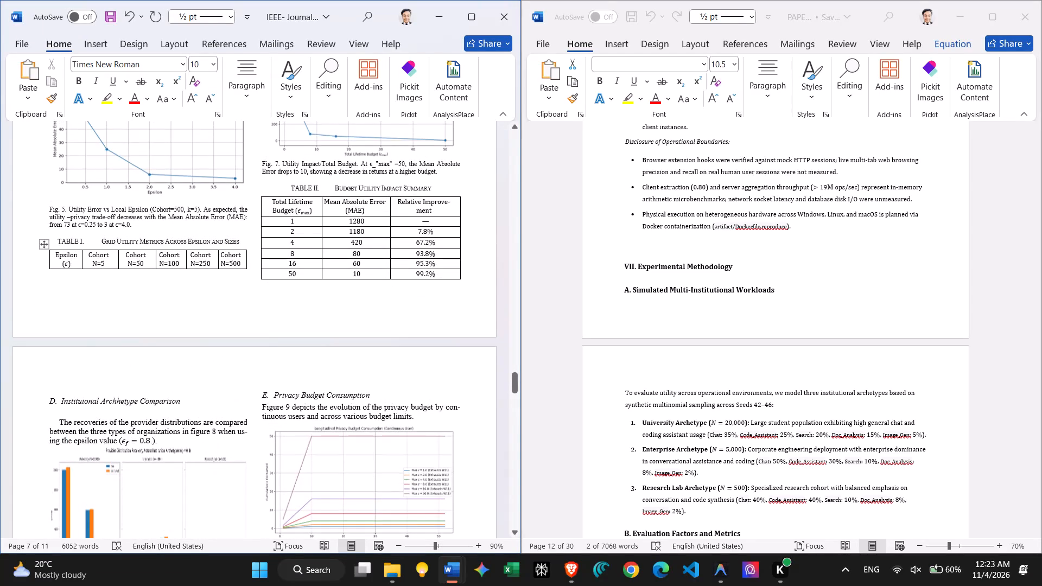
scroll(311, 264, "up", 2)
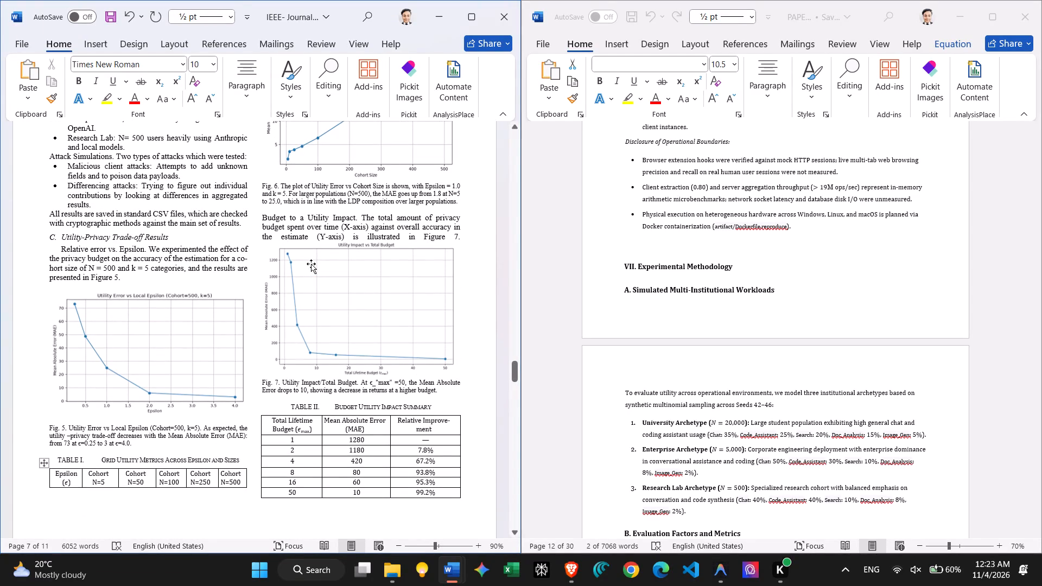
scroll(311, 264, "up", 2)
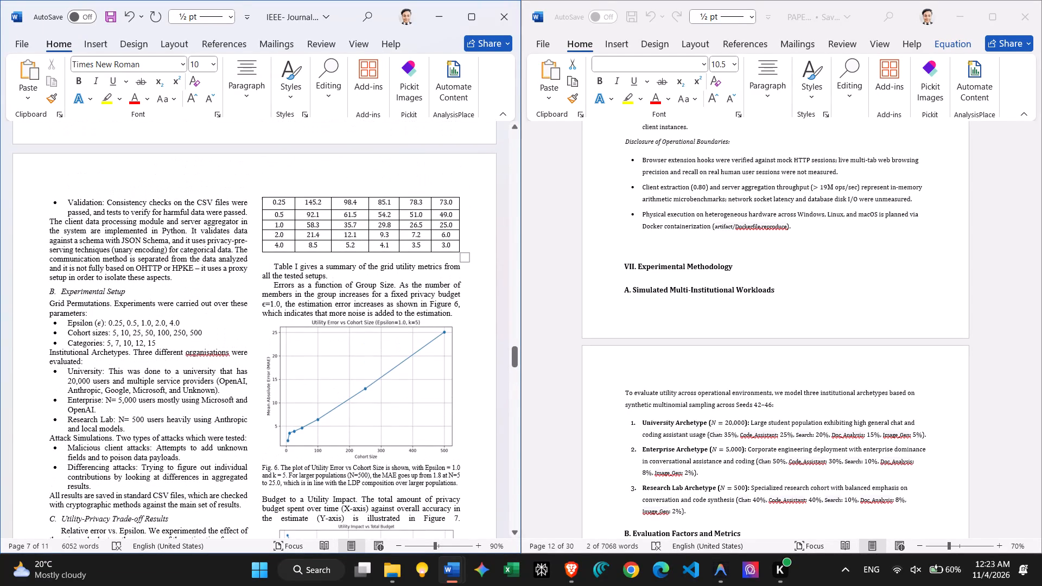
scroll(311, 264, "up", 2)
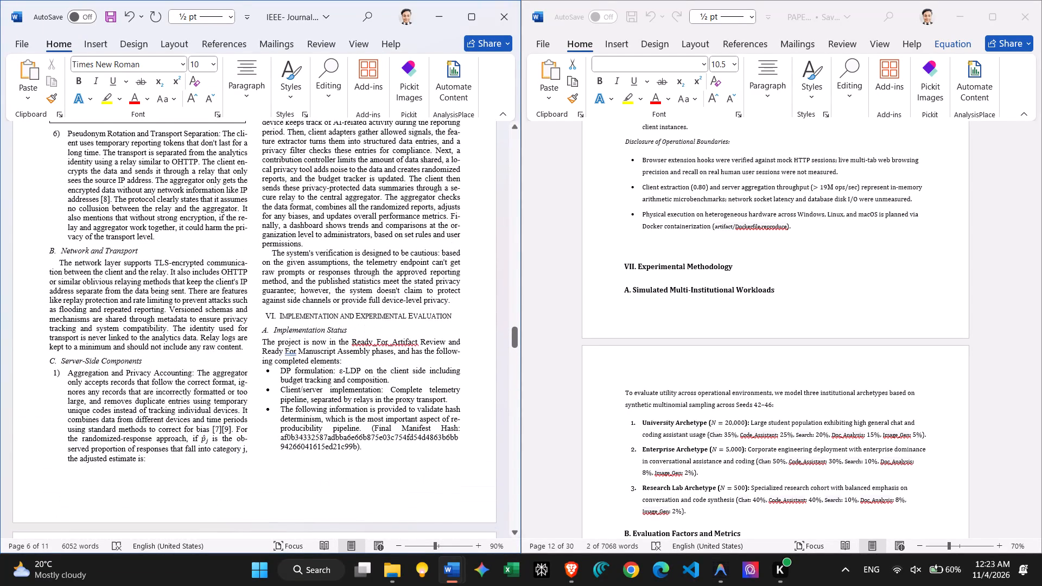
Review the template's architecture pages, including the algorithm, equations and client-side components, back to the Proposed Architecture and Protocol heading.
scroll(311, 264, "up", 1)
scroll(241, 255, "up", 2)
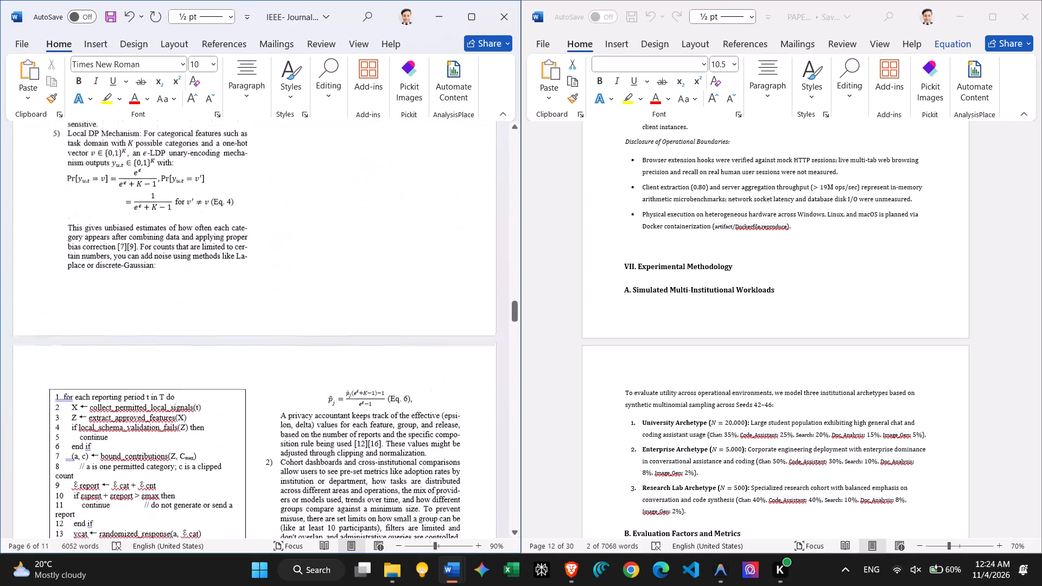
scroll(241, 255, "up", 3)
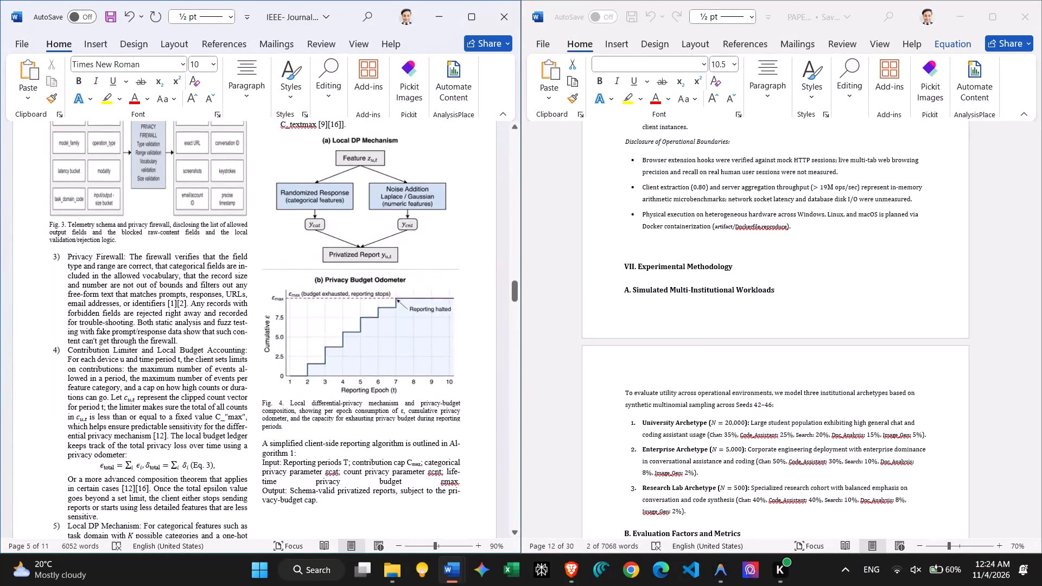
scroll(250, 285, "up", 1)
scroll(250, 285, "down", 3)
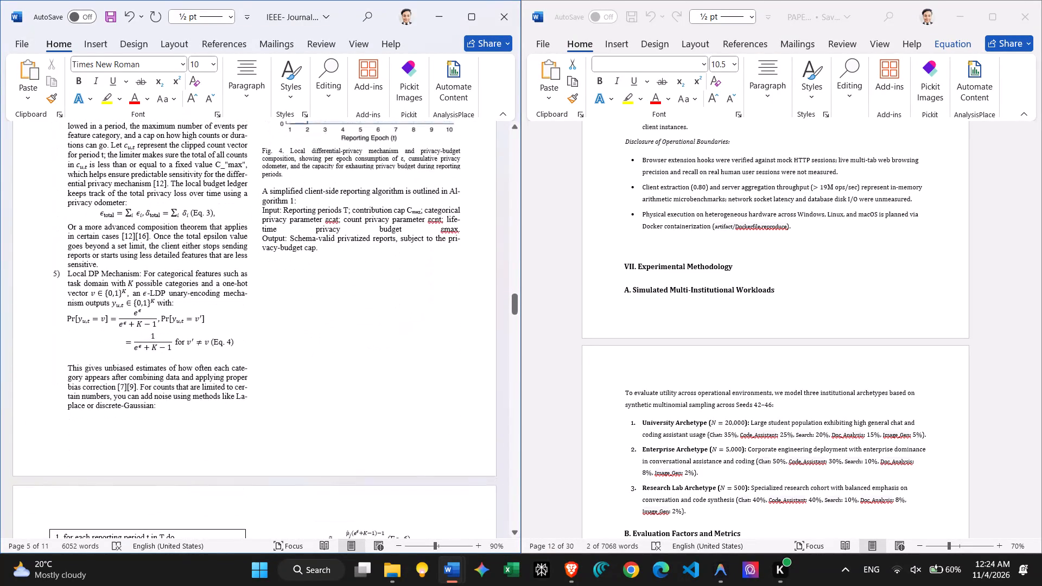
scroll(186, 307, "up", 3)
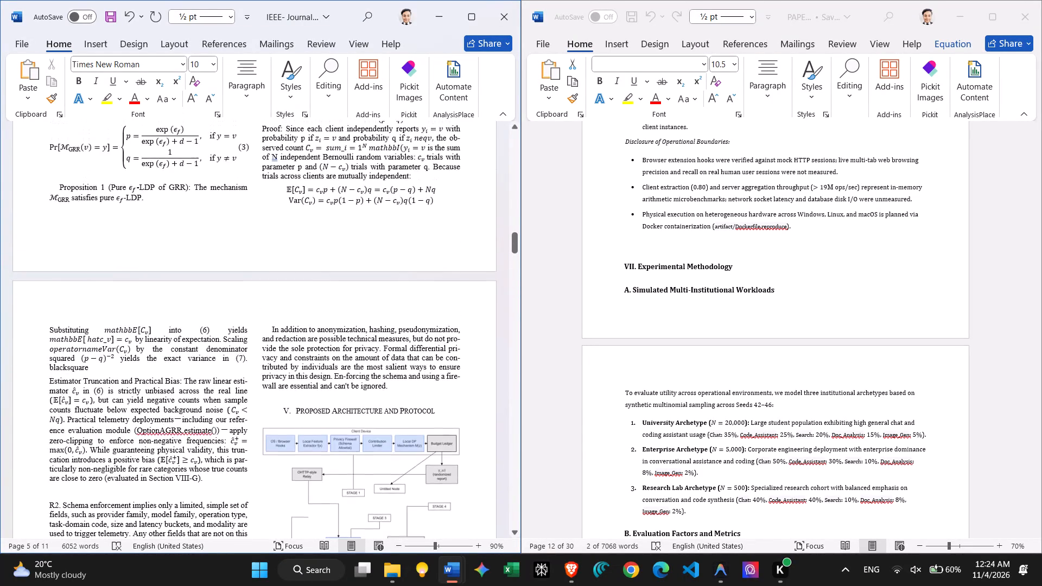
scroll(186, 307, "down", 2)
scroll(242, 307, "up", 1)
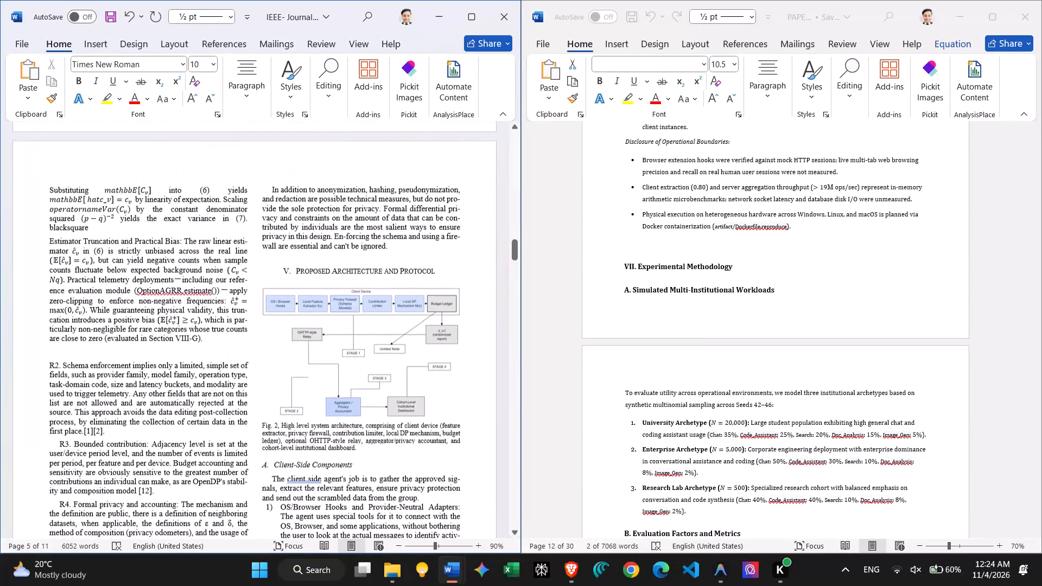
Add two empty section headings numbered "VI." and "VII." directly below the Proposed Architecture and Protocol heading.
left_click(443, 269)
key("Return")
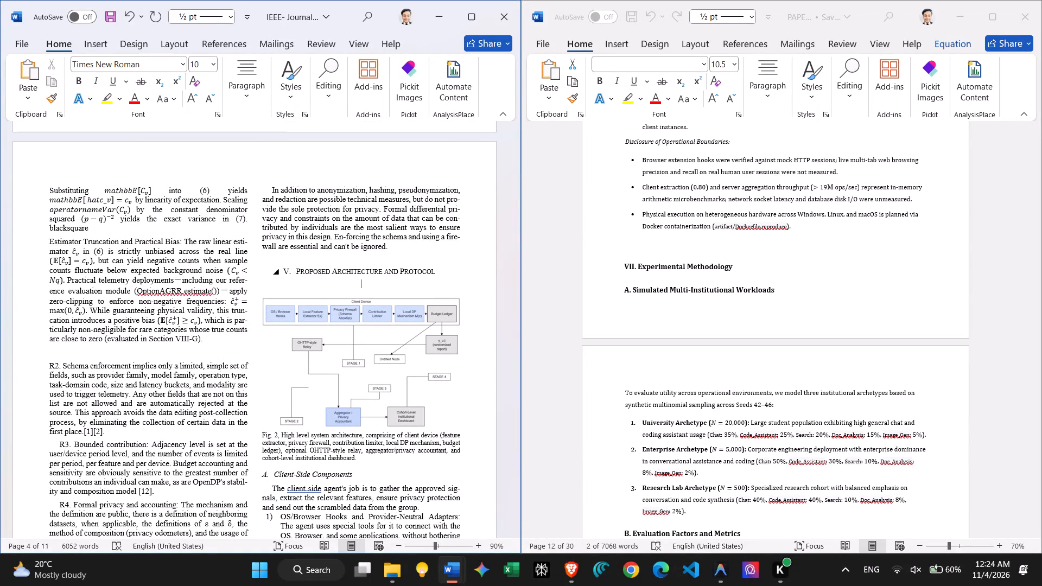
type("VI.")
key("space")
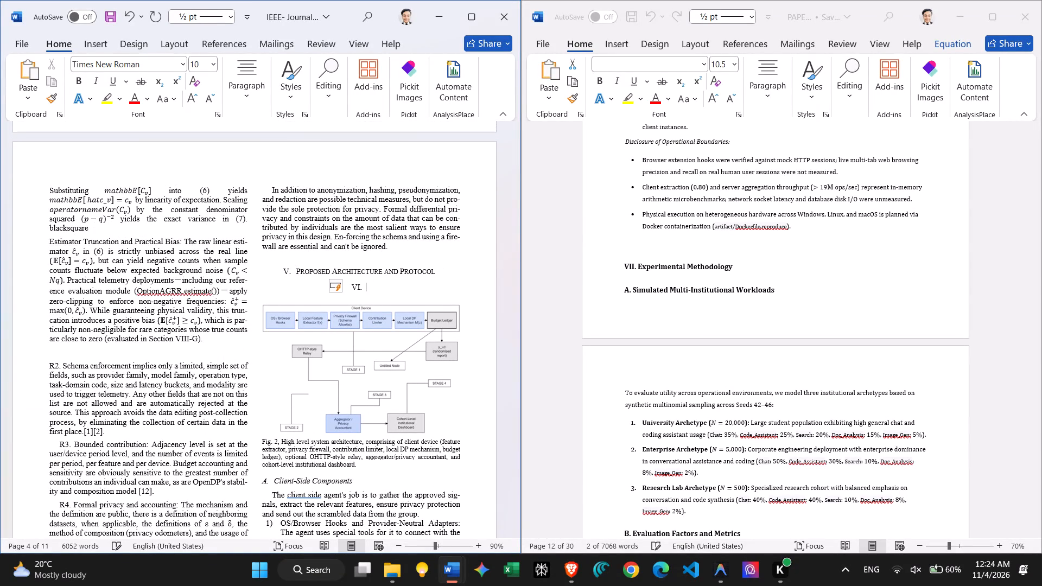
key("Return")
key("v")
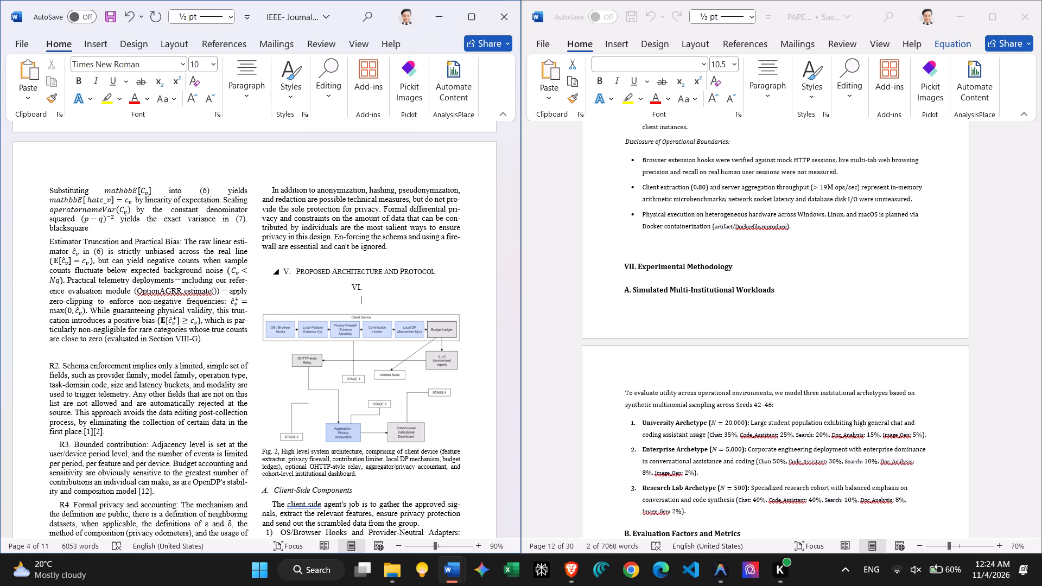
type("II")
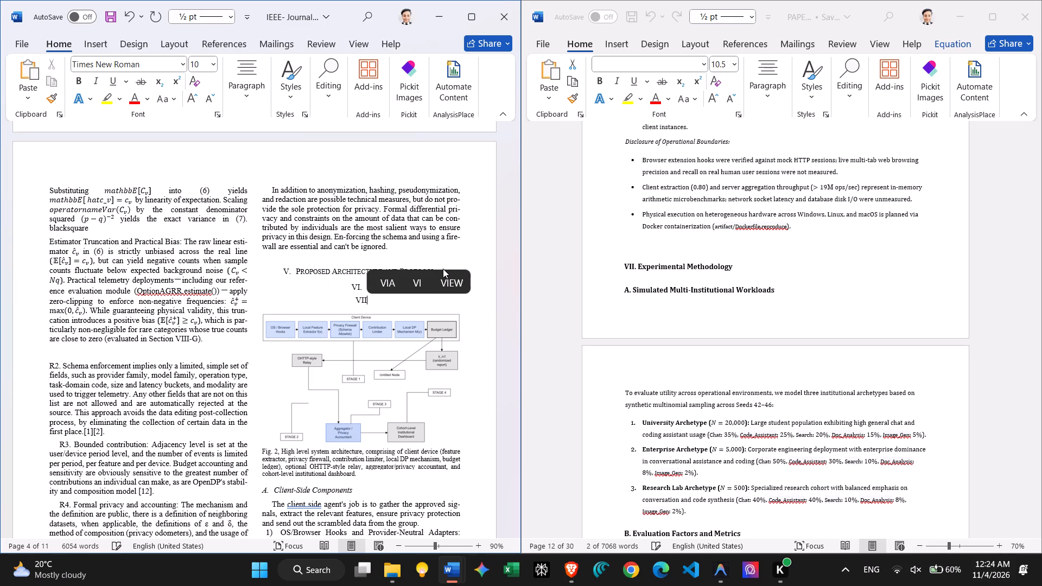
type(".")
key("space")
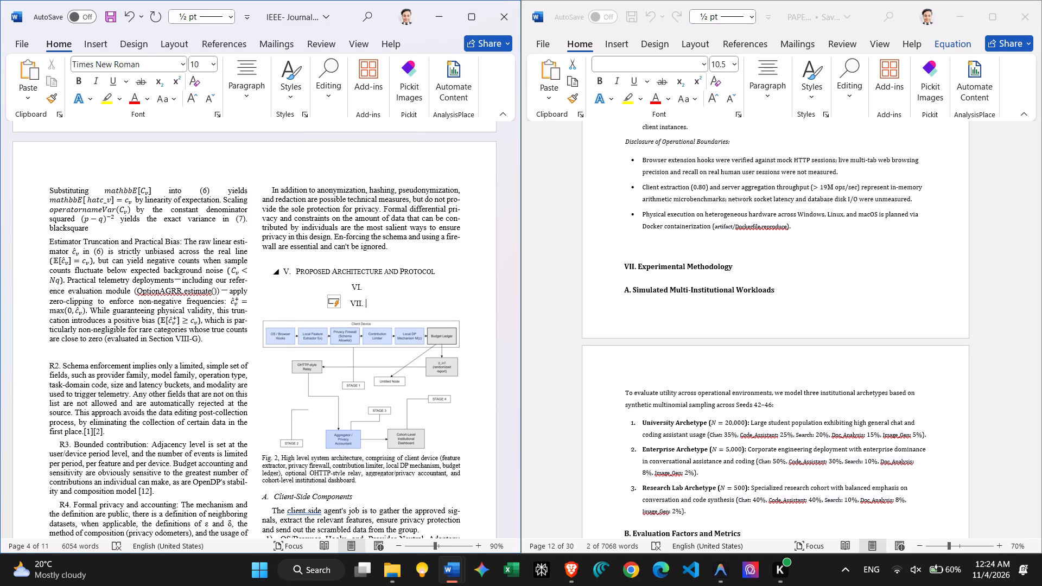
Check the template's following sections and their heading numbers down to Conclusion and Future Work, and return to the Heavy Hitter subsection.
scroll(367, 326, "down", 5)
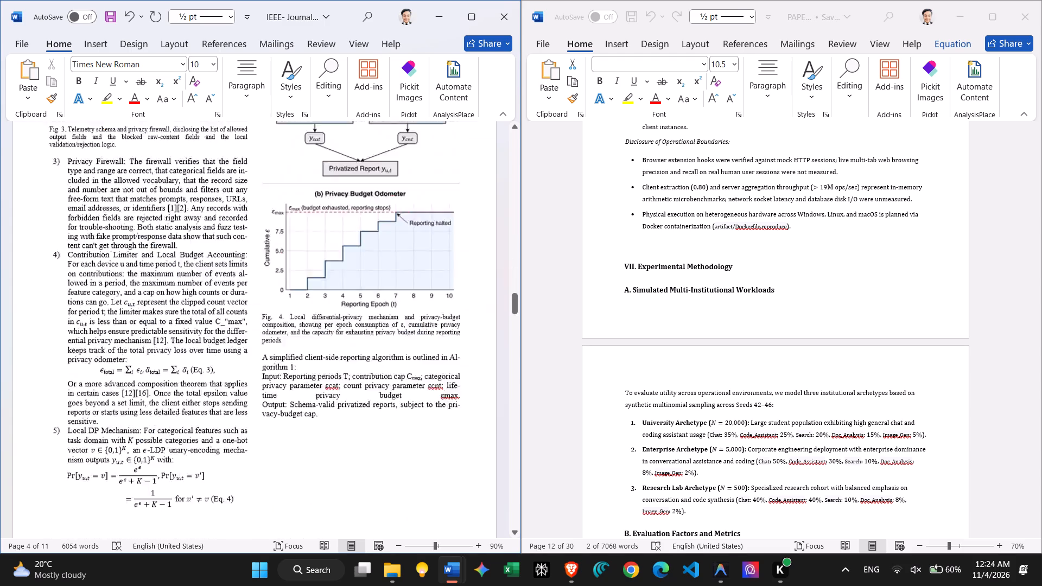
scroll(367, 326, "down", 5)
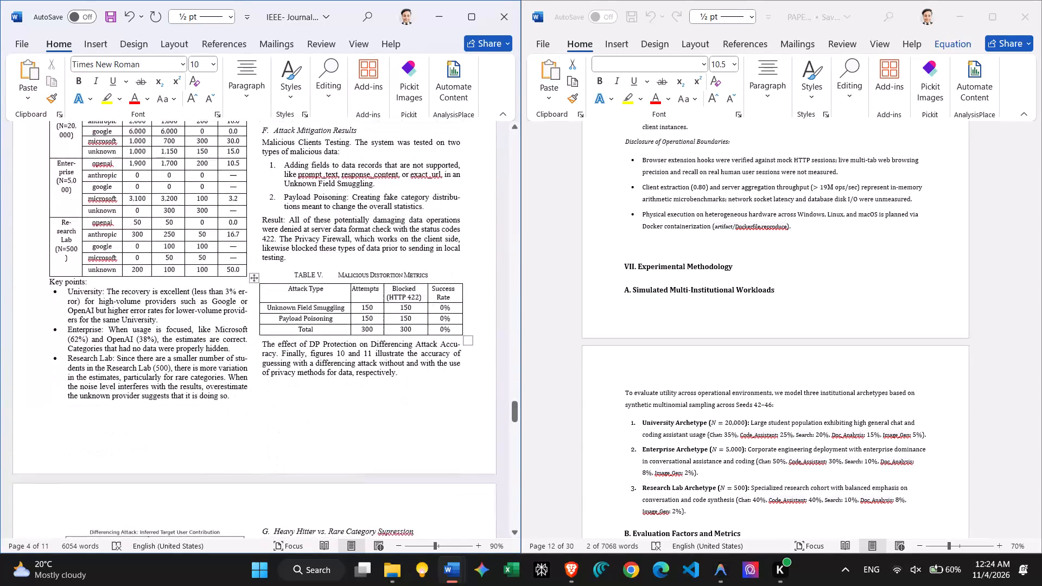
scroll(367, 326, "down", 2)
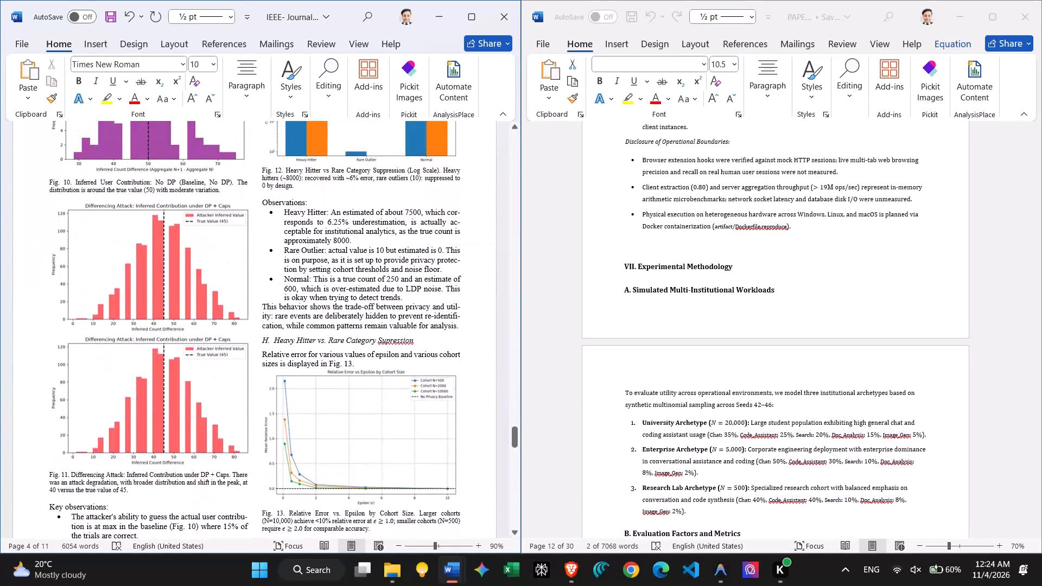
scroll(367, 326, "down", 3)
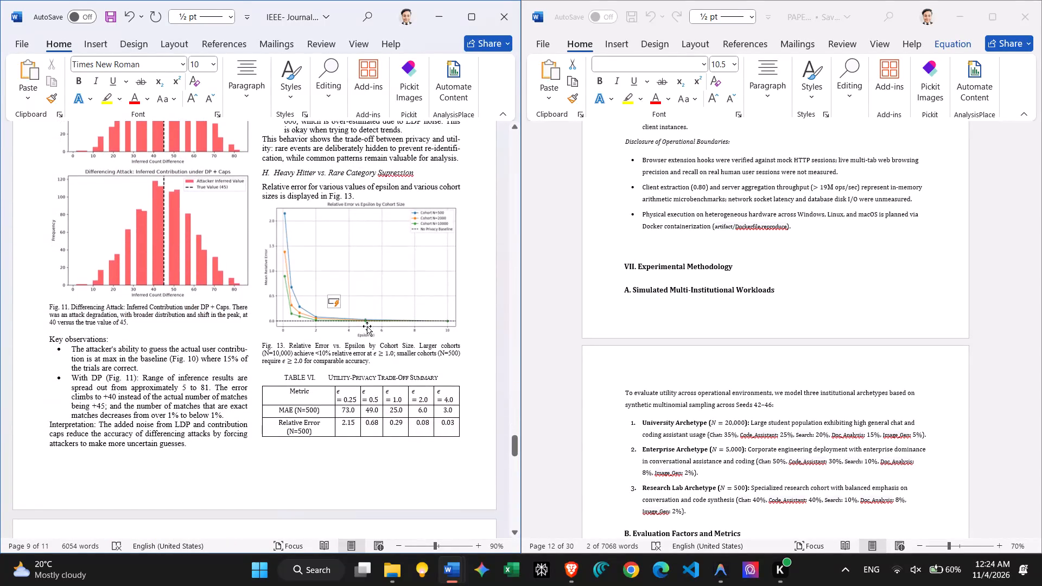
scroll(367, 326, "down", 2)
scroll(252, 322, "down", 2)
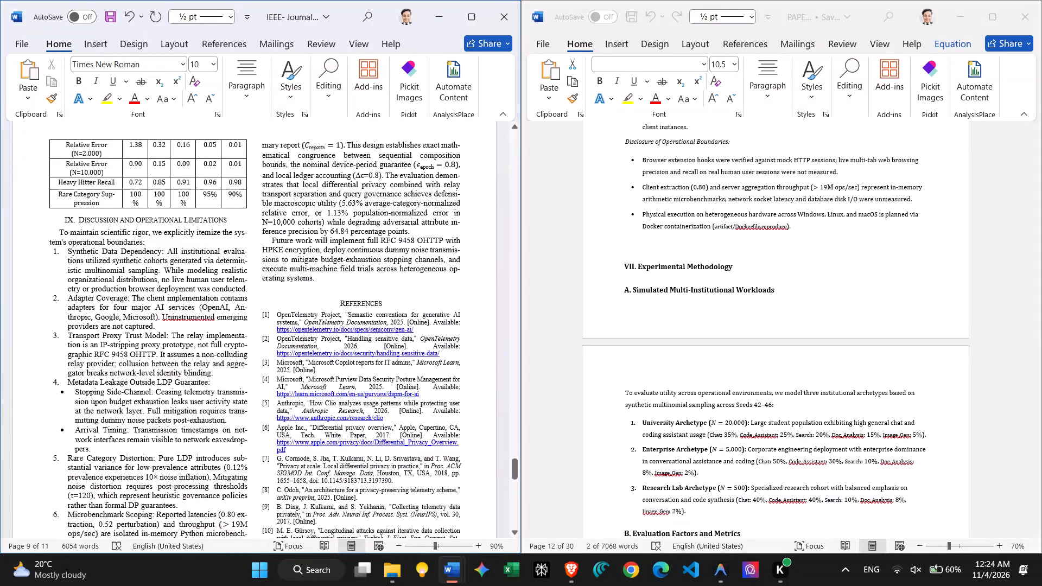
scroll(252, 322, "down", 1)
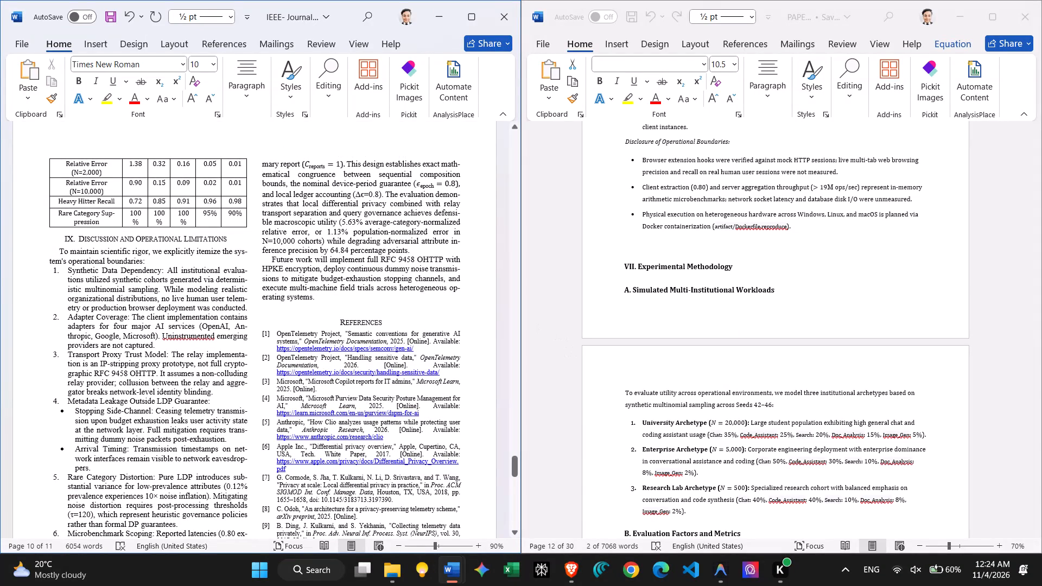
scroll(289, 357, "down", 2)
scroll(289, 357, "up", 1)
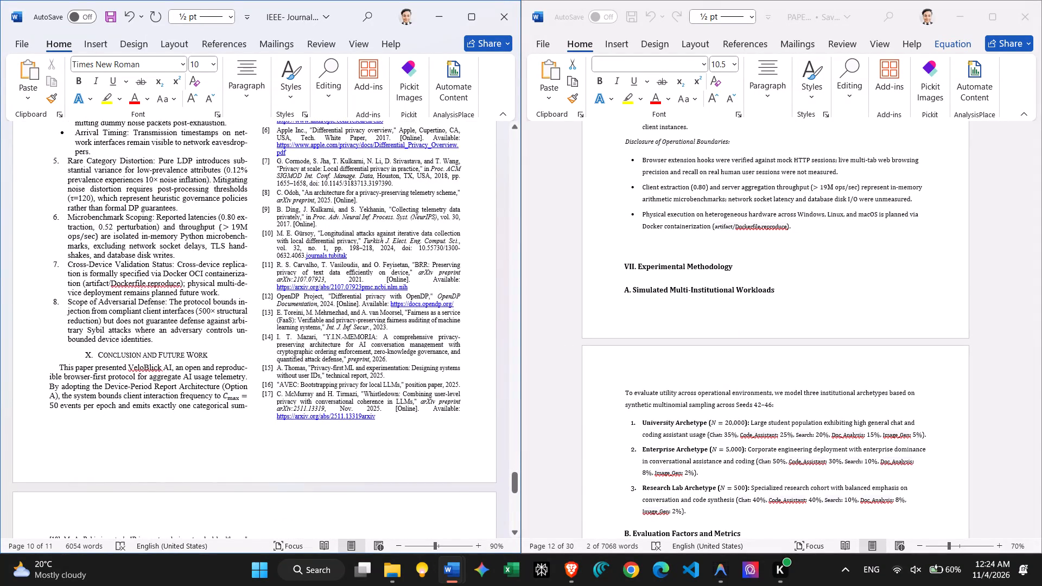
scroll(289, 357, "up", 4)
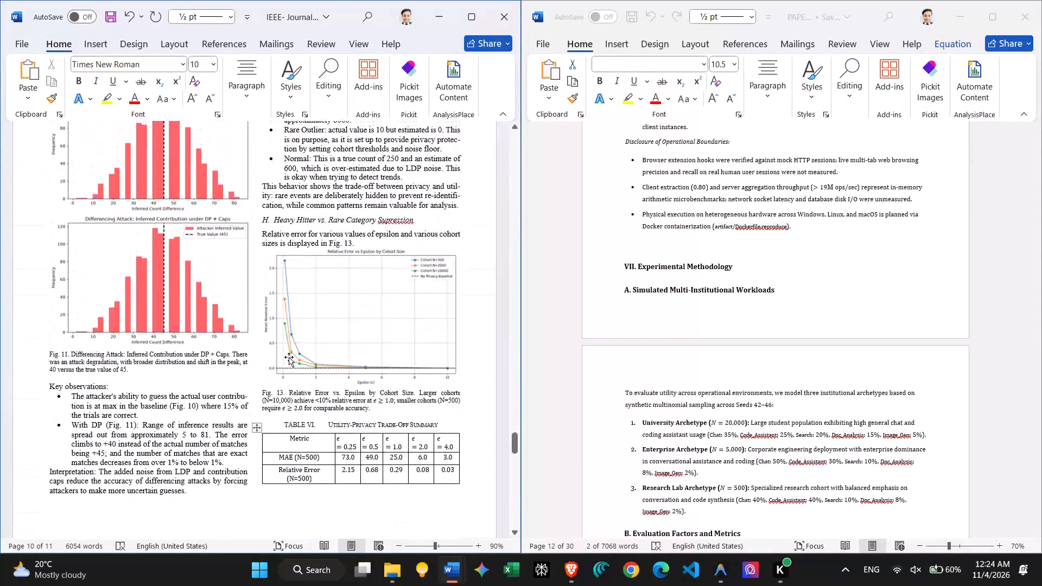
scroll(289, 357, "up", 1)
Read the source paper's Experimental Methodology section, covering the institutional archetypes and Evaluation Factors and Metrics.
scroll(625, 332, "down", 1)
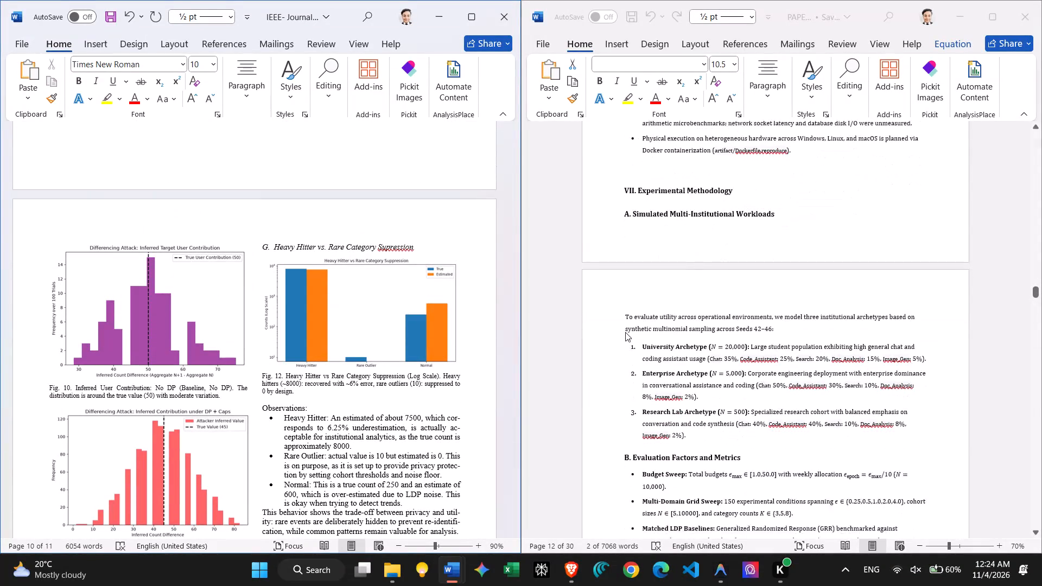
scroll(625, 332, "down", 4)
scroll(625, 332, "up", 3)
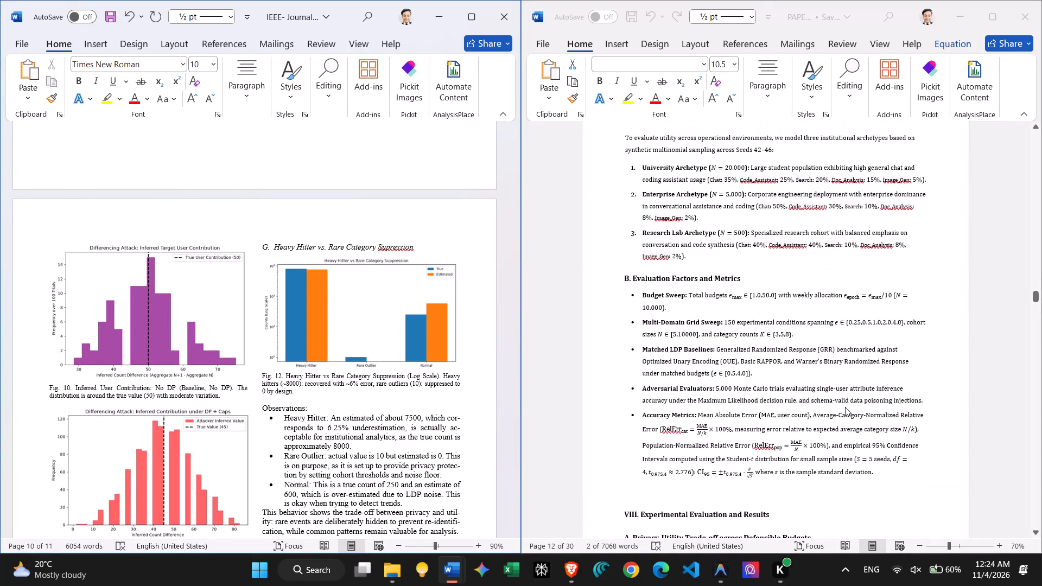
Select the source paper's entire section VII, Experimental Methodology, from its heading through the end of the Accuracy Metrics bullet.
left_click(872, 474)
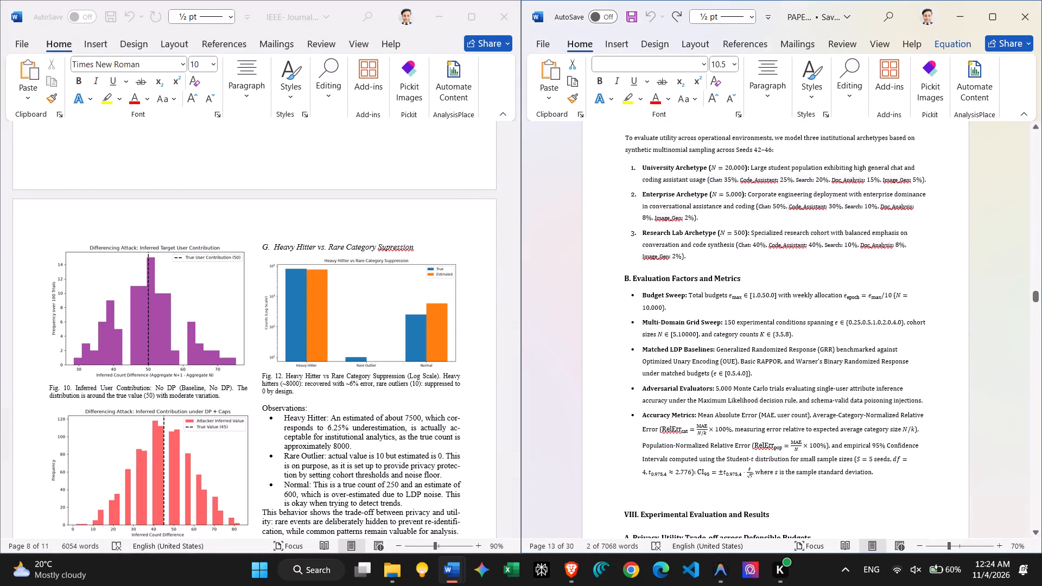
left_click_drag(884, 476, 732, 69)
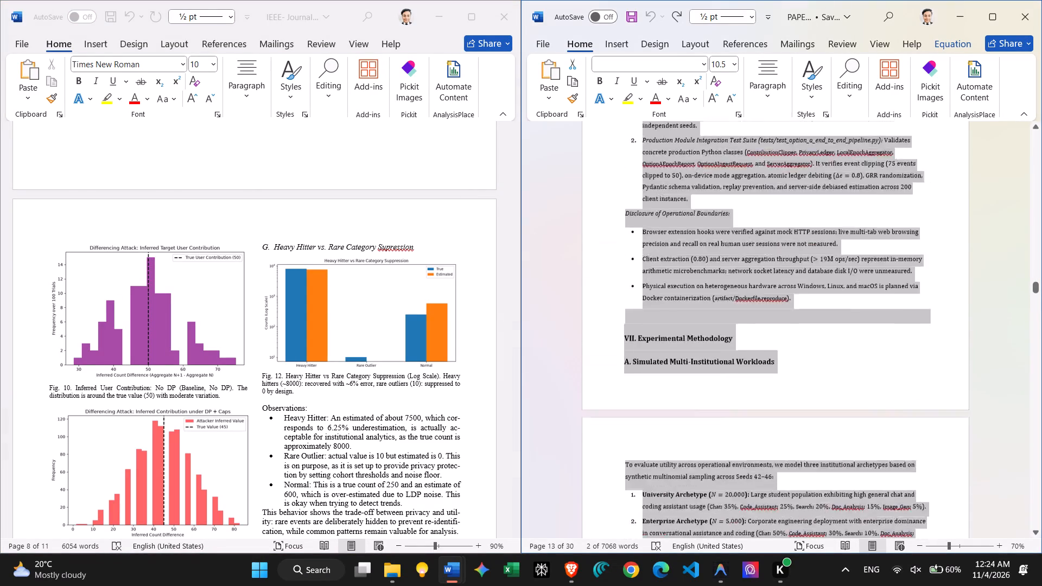
left_click_drag(732, 69, 717, 530)
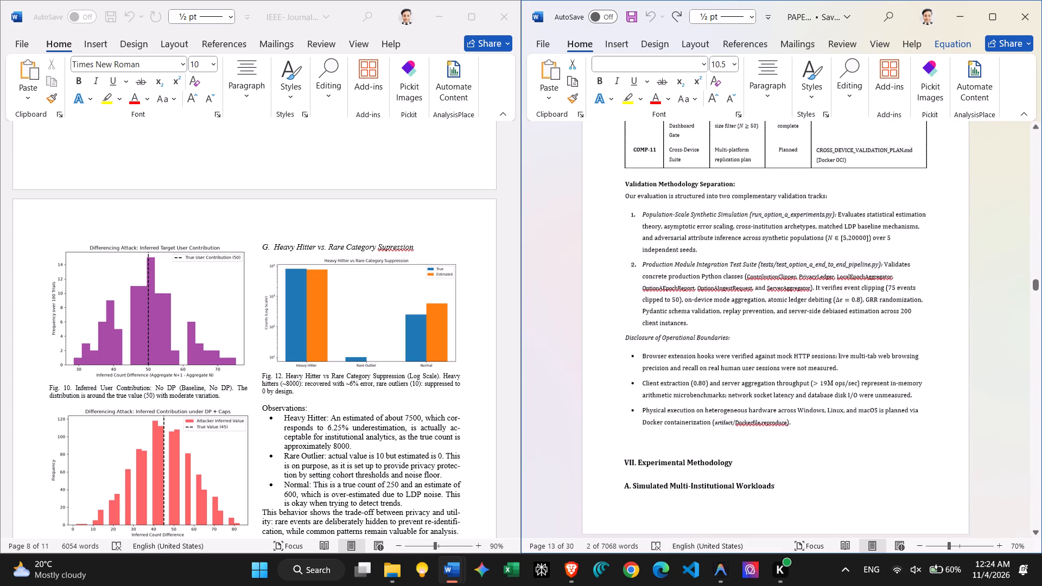
left_click_drag(717, 530, 618, 461)
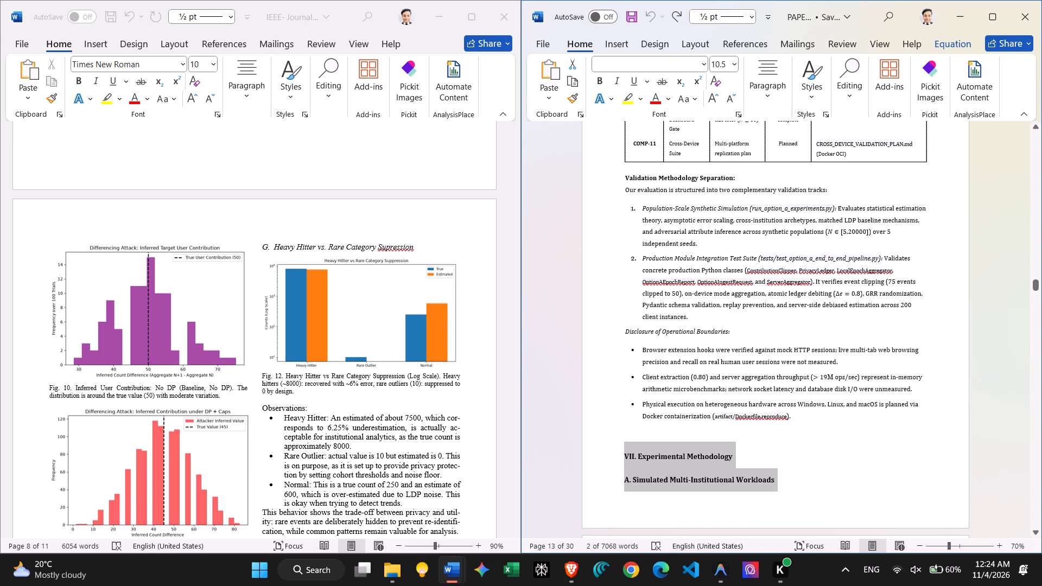
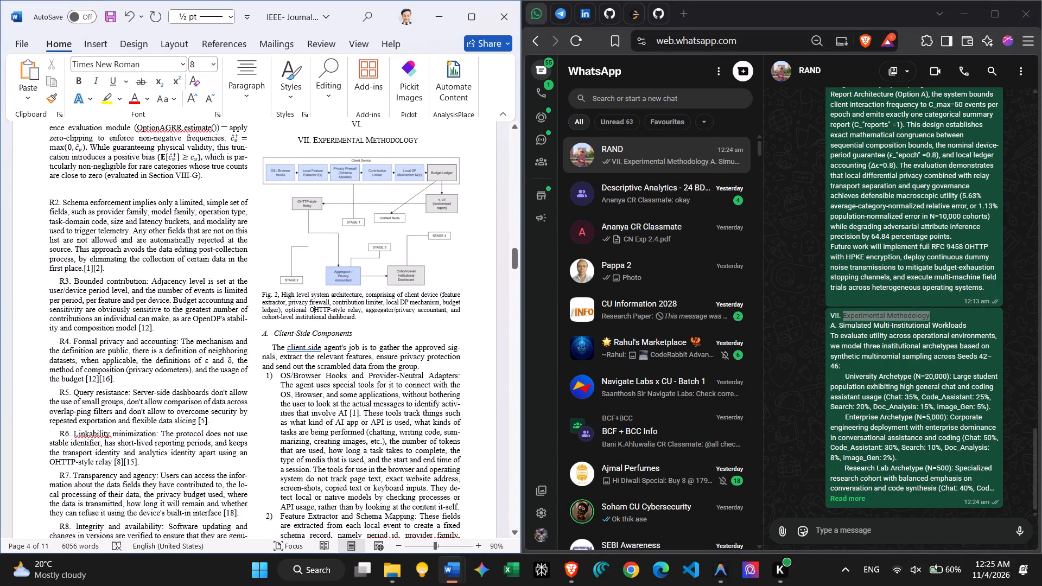
Delete the high-level system architecture figure and its Fig. 2 caption below the Experimental Methodology heading.
left_click_drag(358, 316, 308, 241)
key("BackSpace")
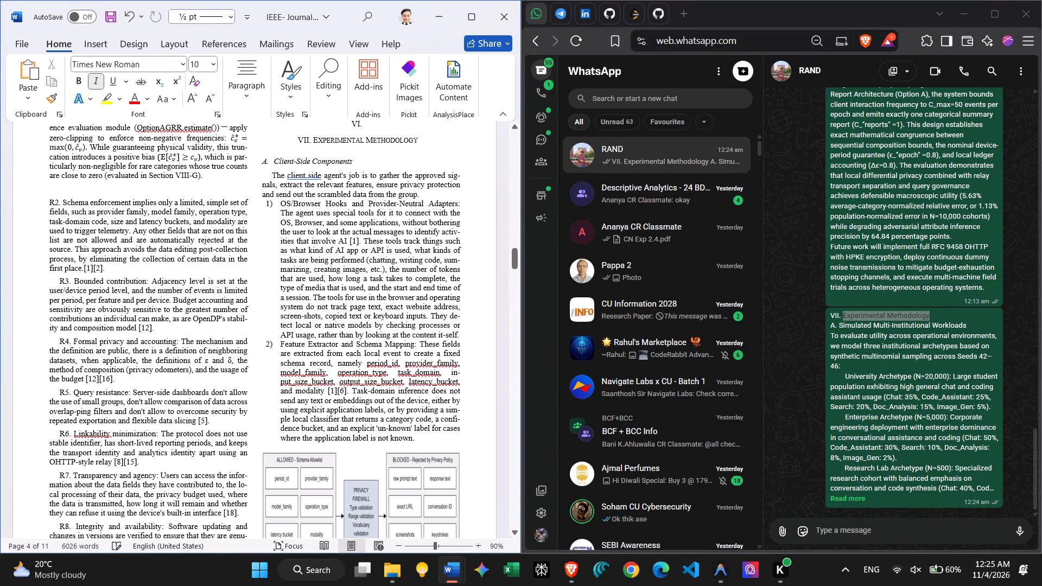
Add two blank lines between the Experimental Methodology heading and the Client-Side Components subheading, and place the cursor on the first blank line.
left_click(320, 152)
key("Return")
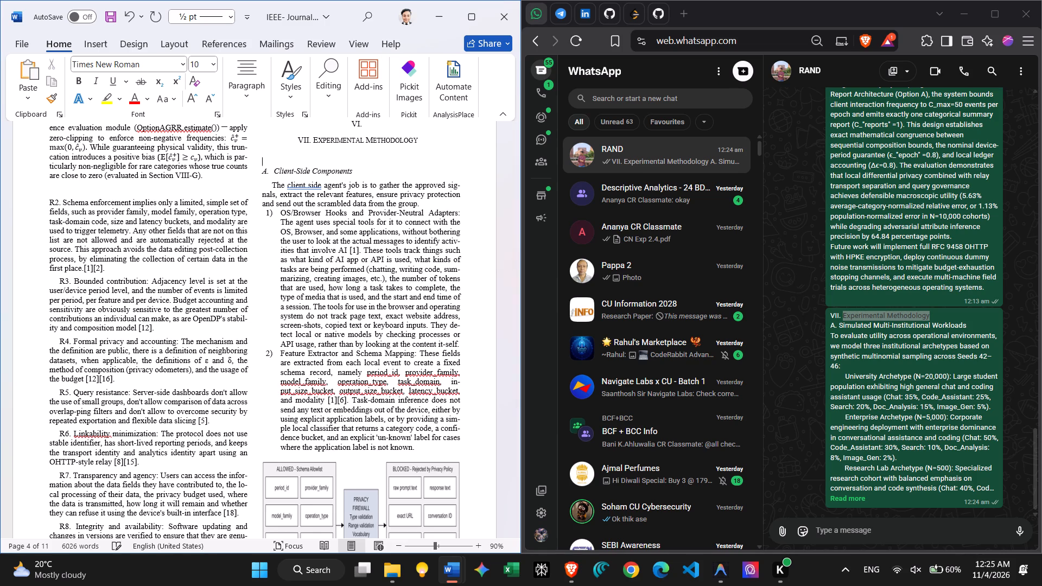
key("Return")
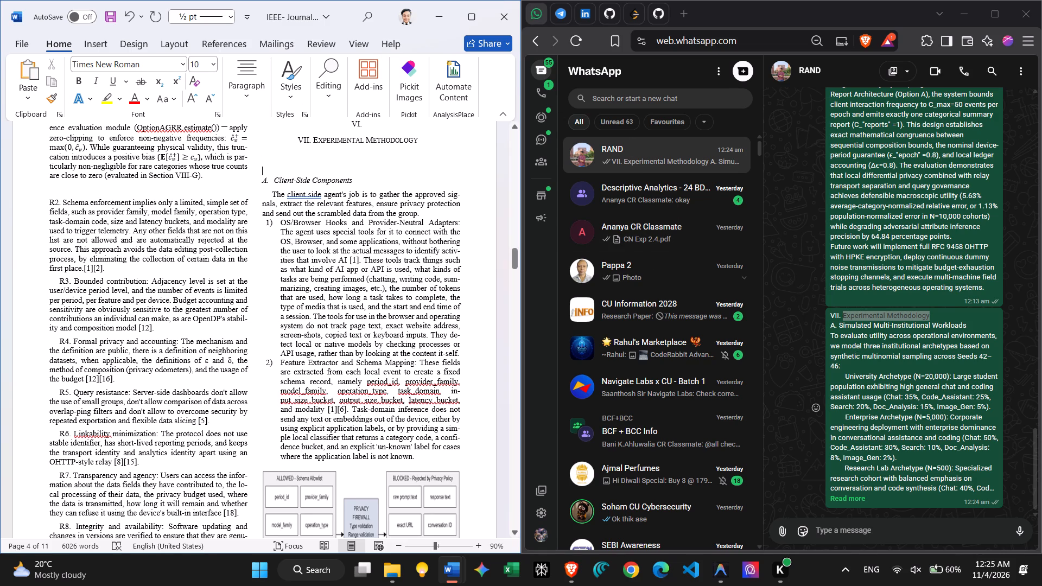
left_click(313, 151)
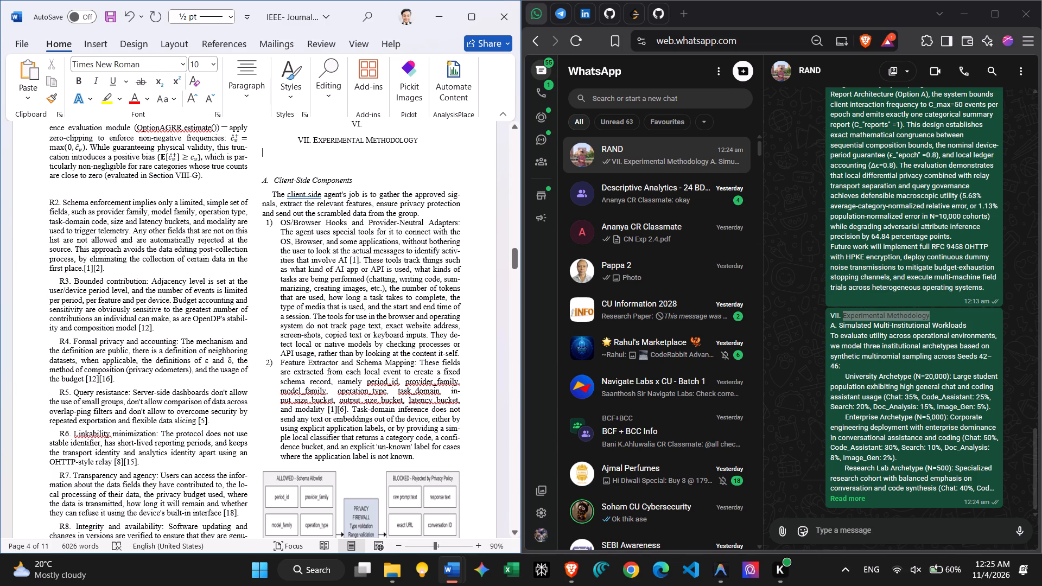
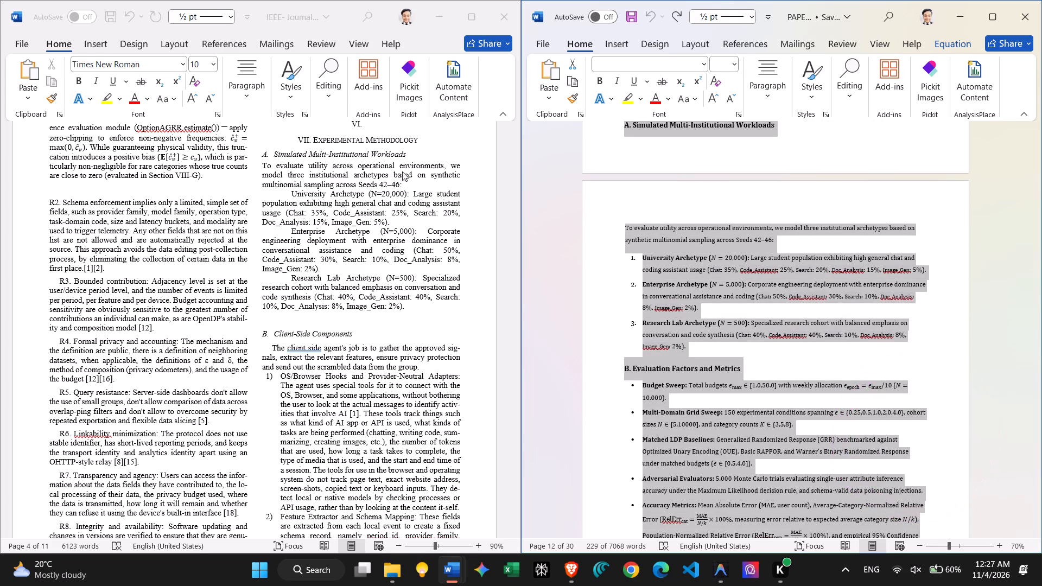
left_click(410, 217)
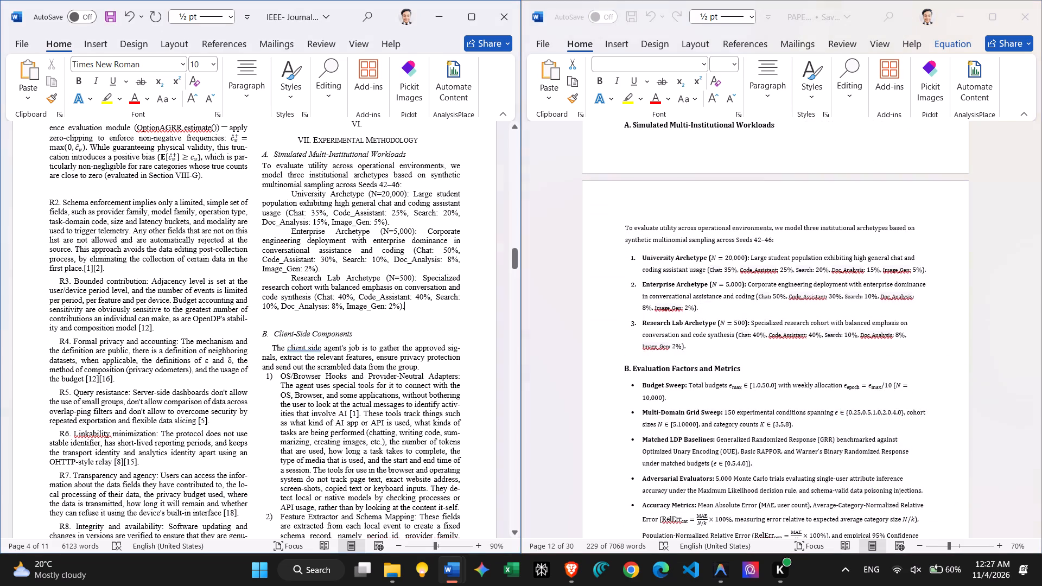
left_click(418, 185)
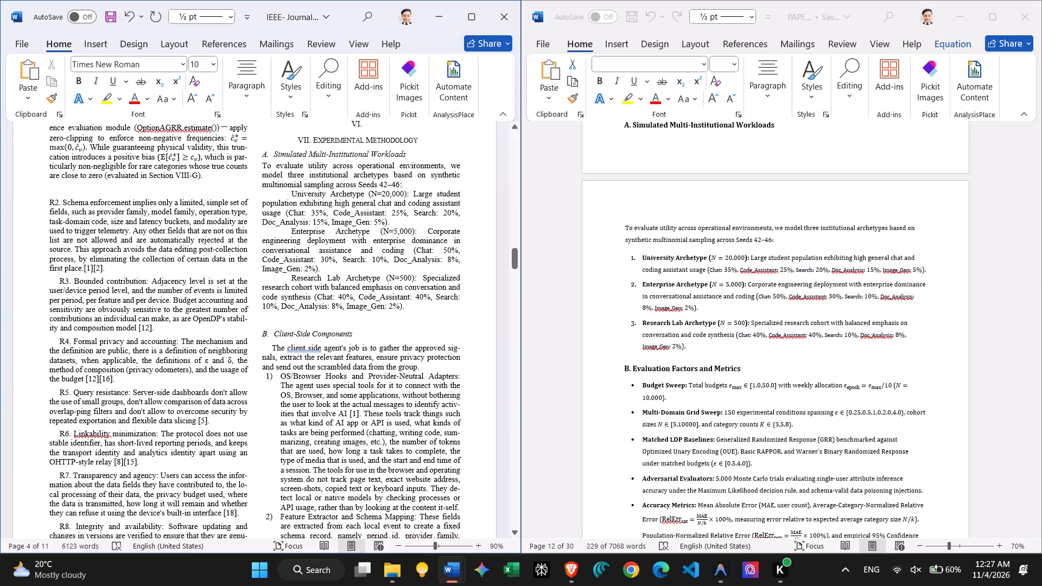
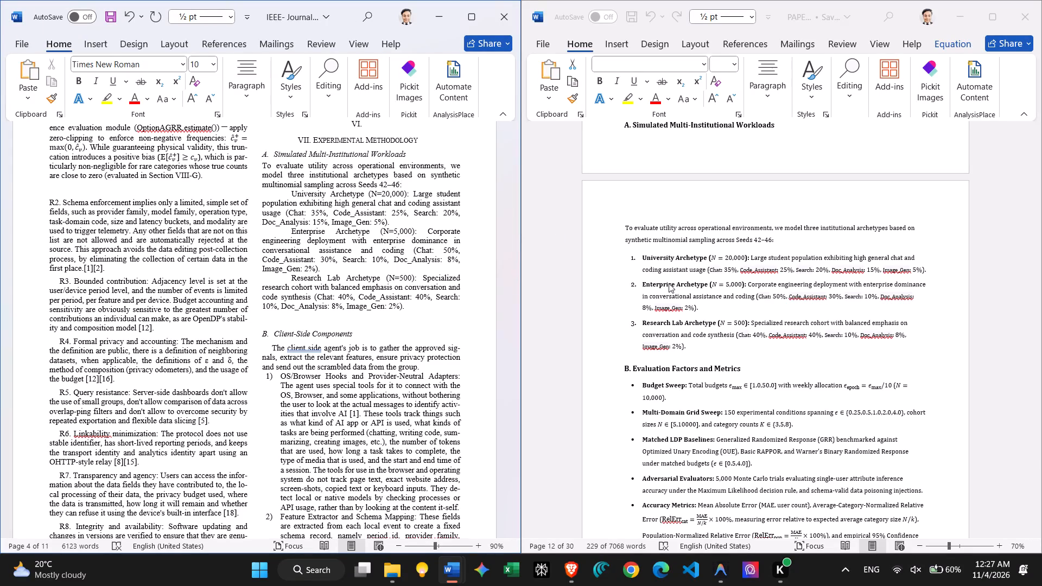
Remove the first-line indent from the University Archetype paragraph under Simulated Multi-Institutional Workloads and make it numbered item 1.
left_click(293, 195)
key("BackSpace")
left_click(259, 107)
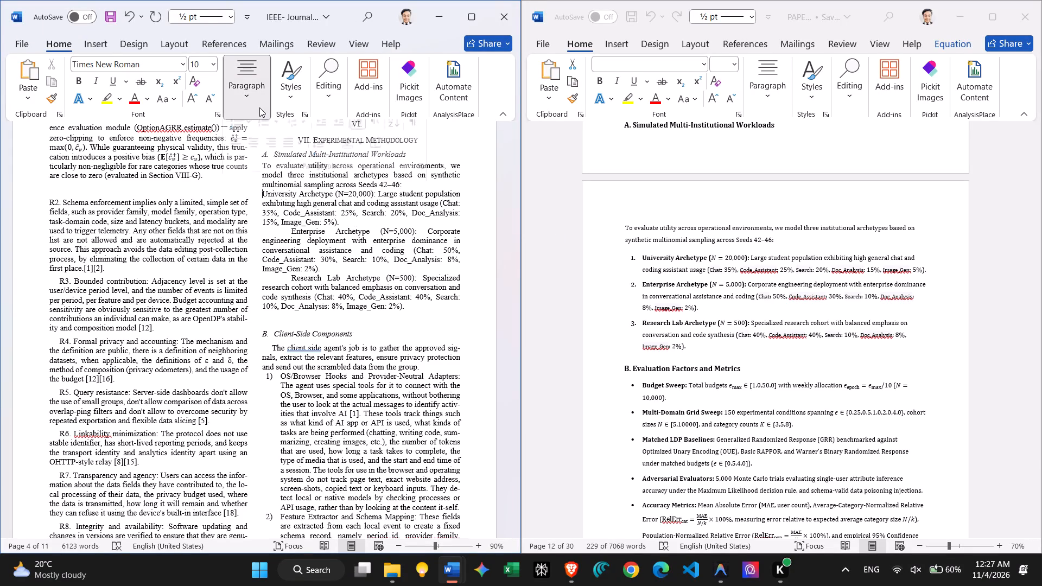
left_click(247, 133)
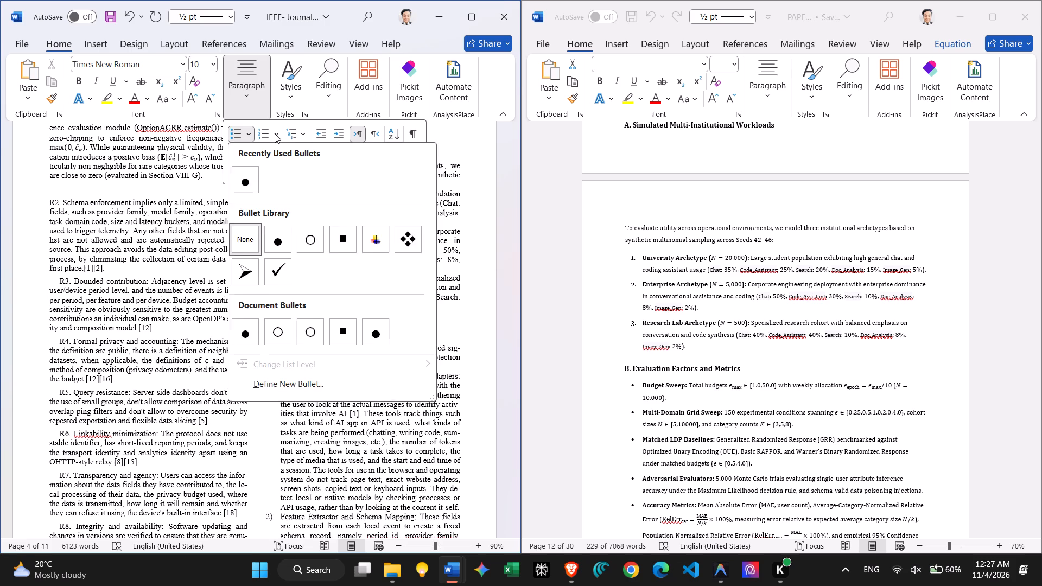
left_click(275, 133)
left_click(276, 186)
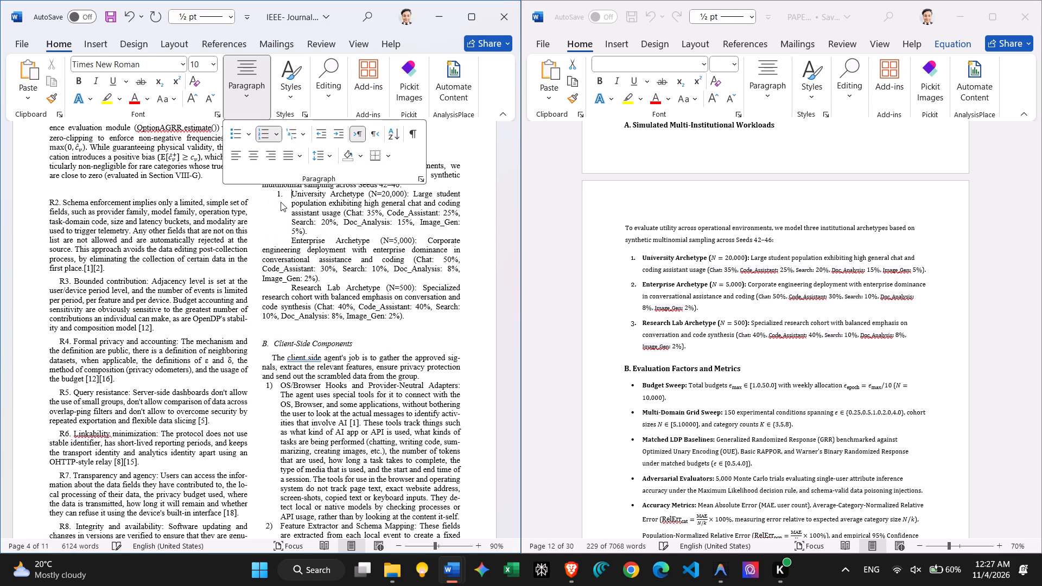
Reduce the indent of the University Archetype list item so its number sits close to the text column's left edge.
left_click(278, 198)
left_click(278, 198)
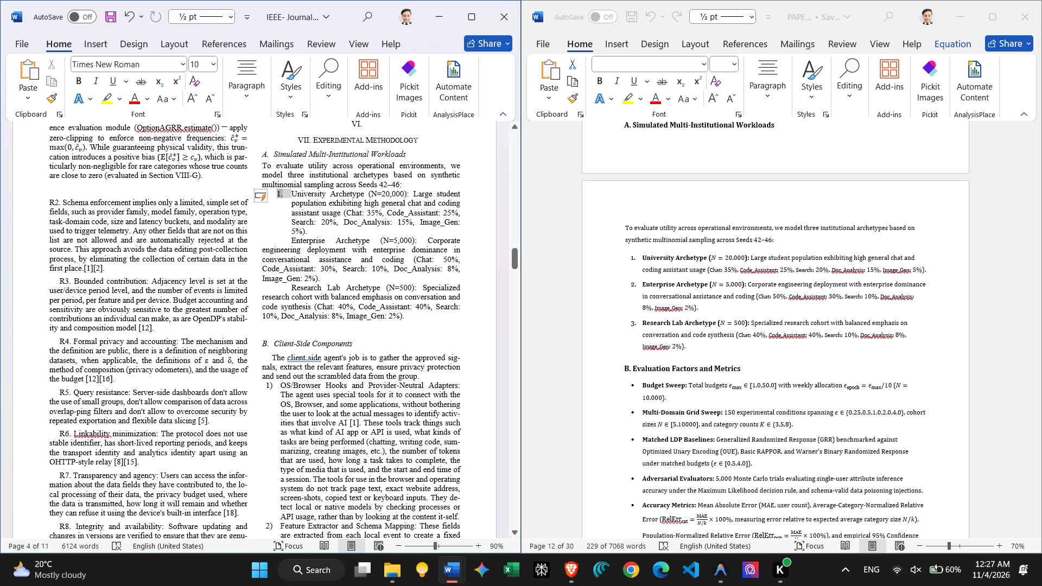
left_click_drag(278, 198, 265, 198)
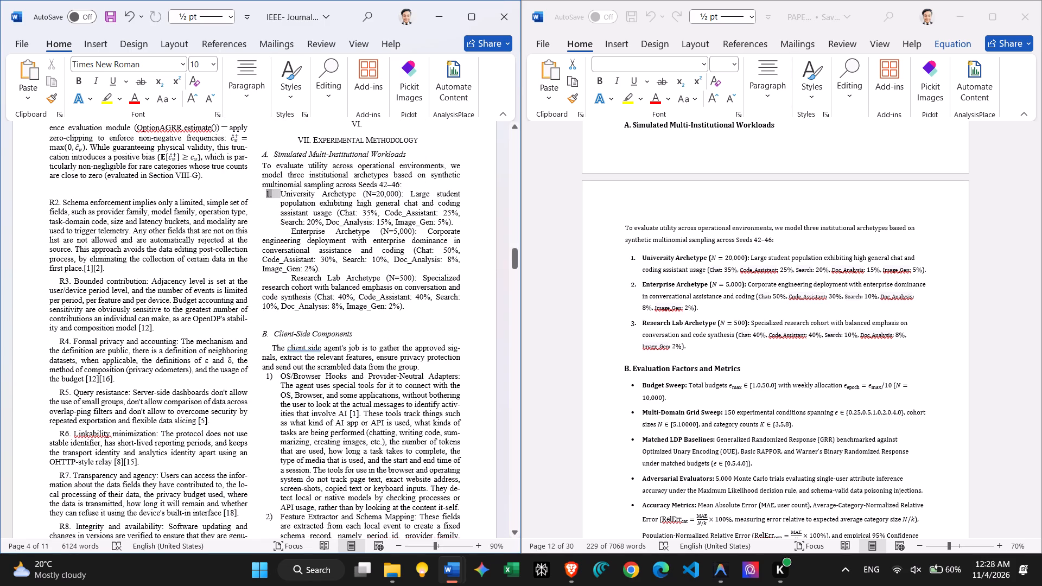
left_click(268, 197)
left_click(313, 199)
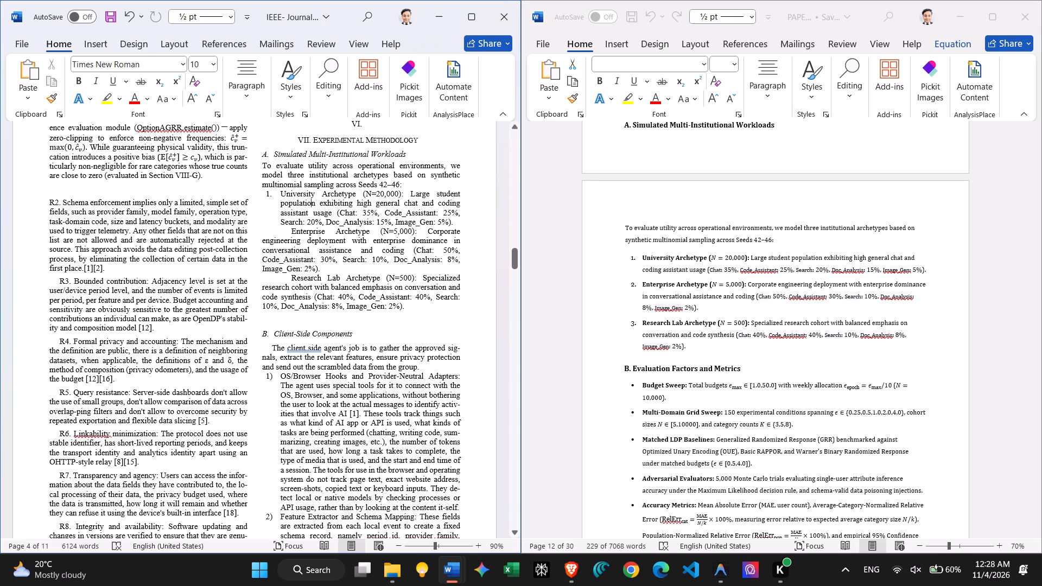
Continue the numbered list with the Enterprise Archetype and Research Lab Archetype paragraphs as separate items.
left_click(294, 232)
key("BackSpace")
key("BackSpace")
key("Return")
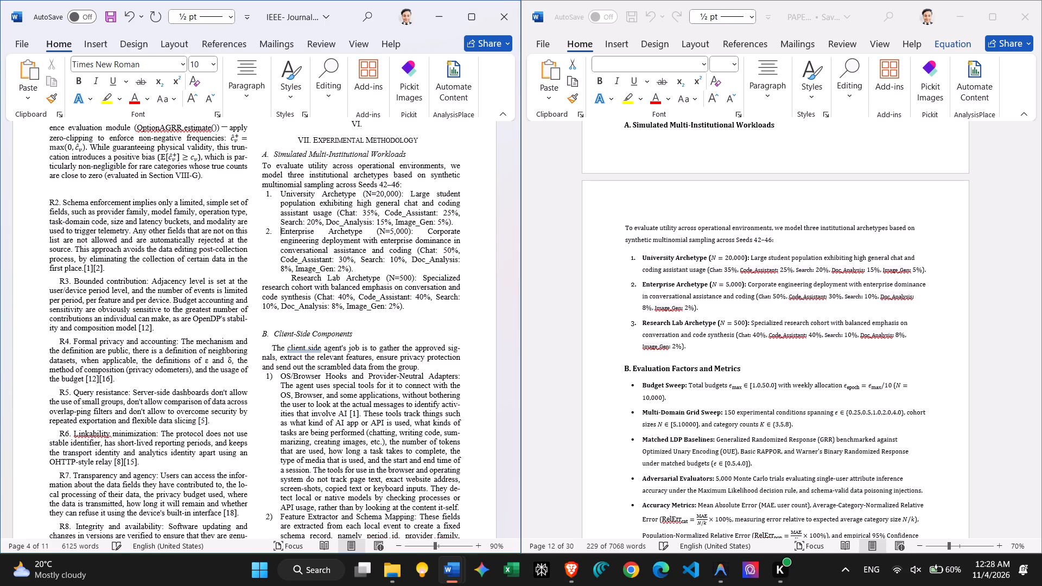
left_click(293, 279)
Make the Research Lab Archetype paragraph numbered item 3 of the list under Simulated Multi-Institutional Workloads.
key("BackSpace")
key("BackSpace")
key("Return")
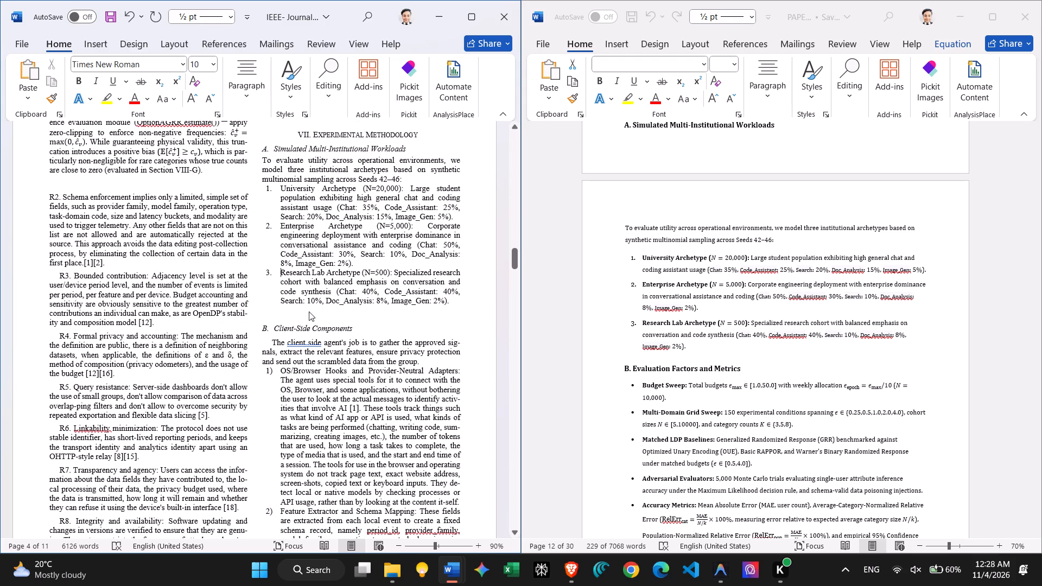
Remove one extra blank line between the Research Lab Archetype item and the Client-Side Components heading.
left_click(339, 321)
key("BackSpace")
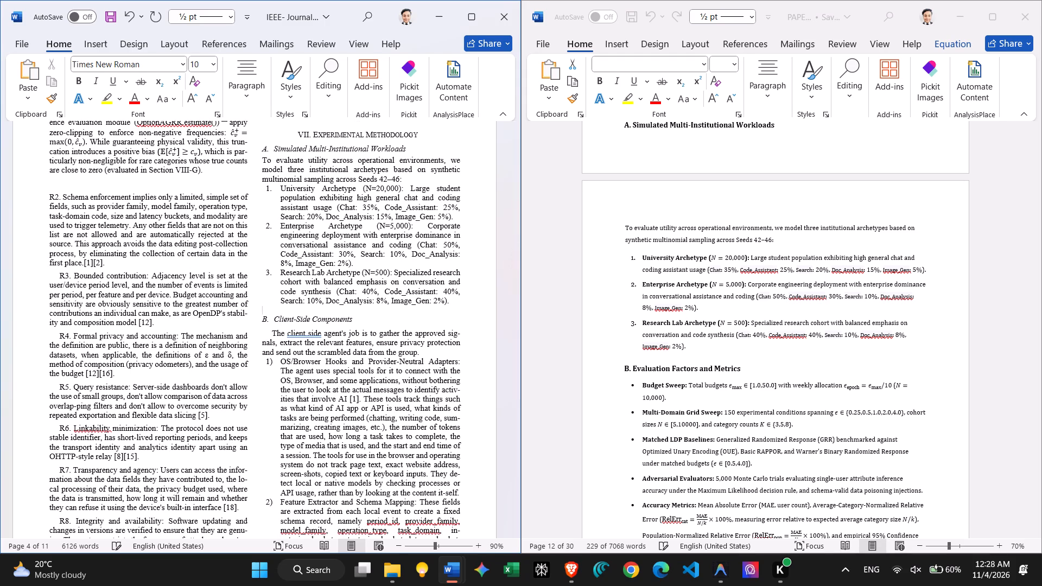
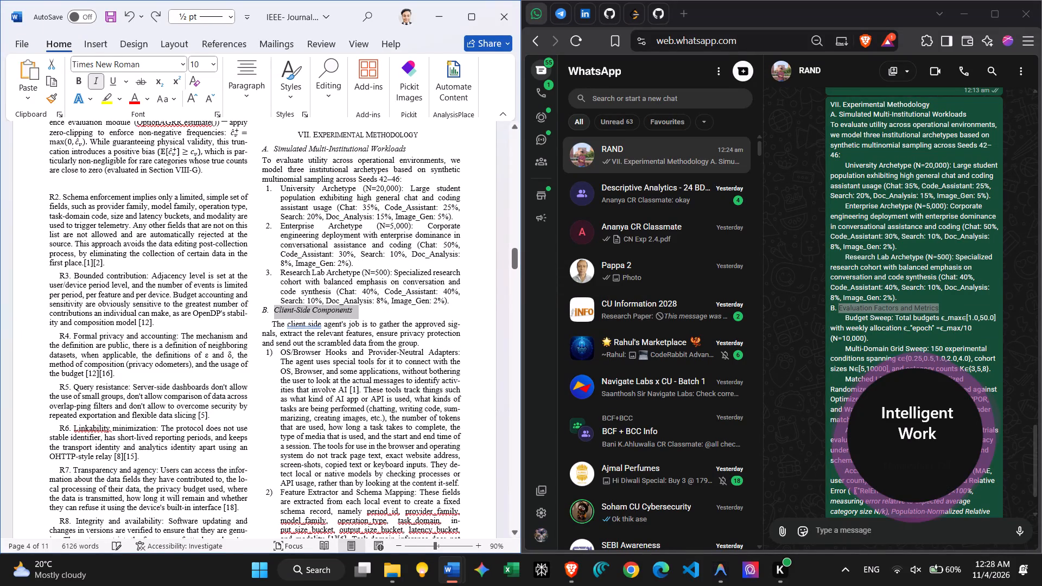
Replace the subsection B heading text "Client-Side Components" with the copied title "Evaluation Factors and Metrics".
left_click(355, 312)
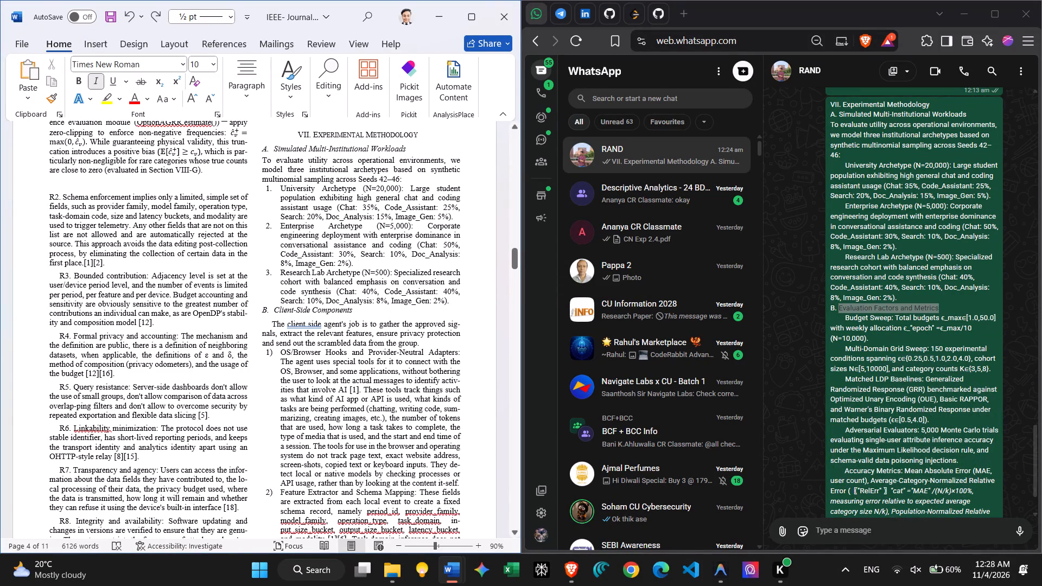
left_click(349, 311)
left_click_drag(349, 311, 289, 311)
left_click_drag(289, 311, 276, 311)
left_click_drag(276, 311, 316, 310)
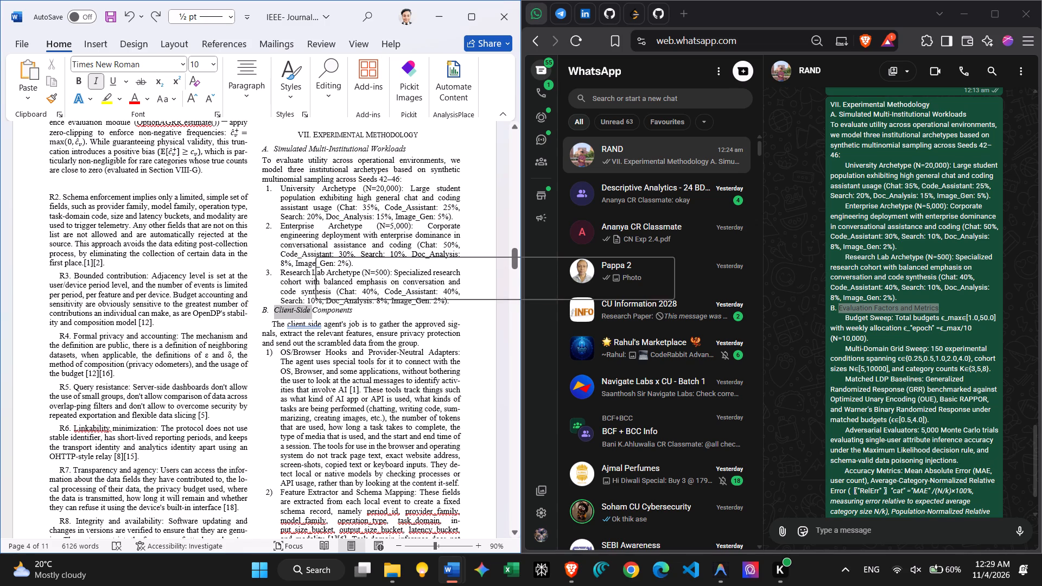
key("ctrl+v")
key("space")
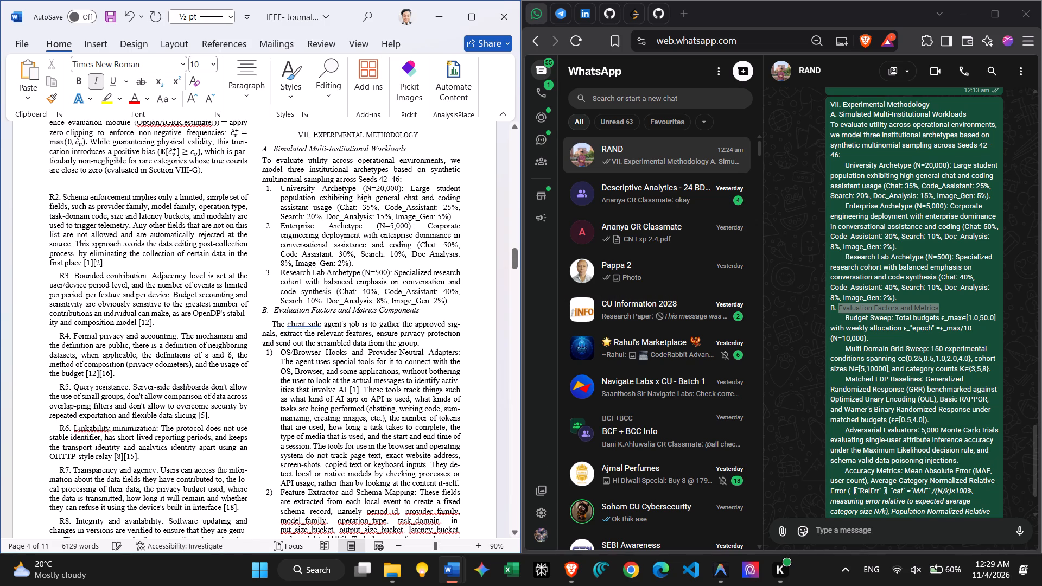
left_click(429, 316)
key("ctrl+BackSpace")
key("BackSpace")
Add an unnumbered blank line after the Research Lab Archetype item and reduce its font size to 4 as a small spacer.
left_click(457, 302)
key("Return")
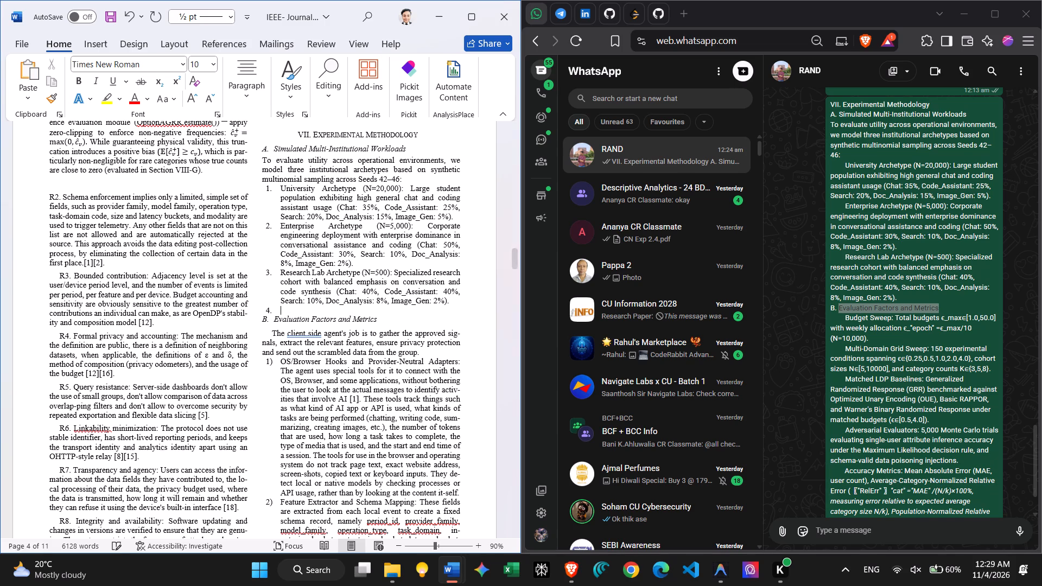
key("BackSpace")
key("BackSpace")
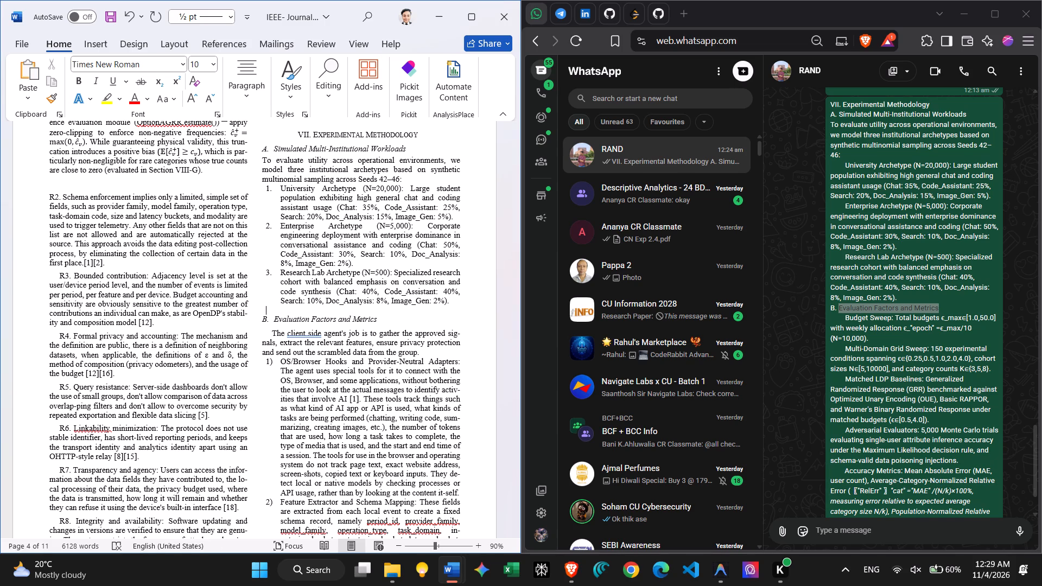
key("ctrl+shift+comma")
key("ctrl+shift+comma")
key("ctrl+shift+comma")
key("ctrl+shift+comma")
key("ctrl+shift+comma")
key("ctrl+shift+comma")
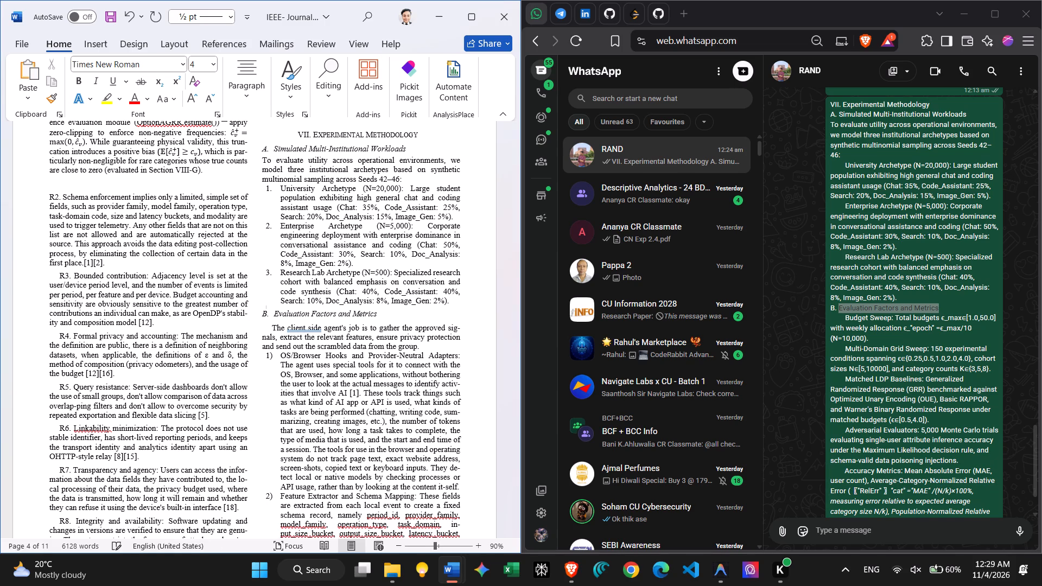
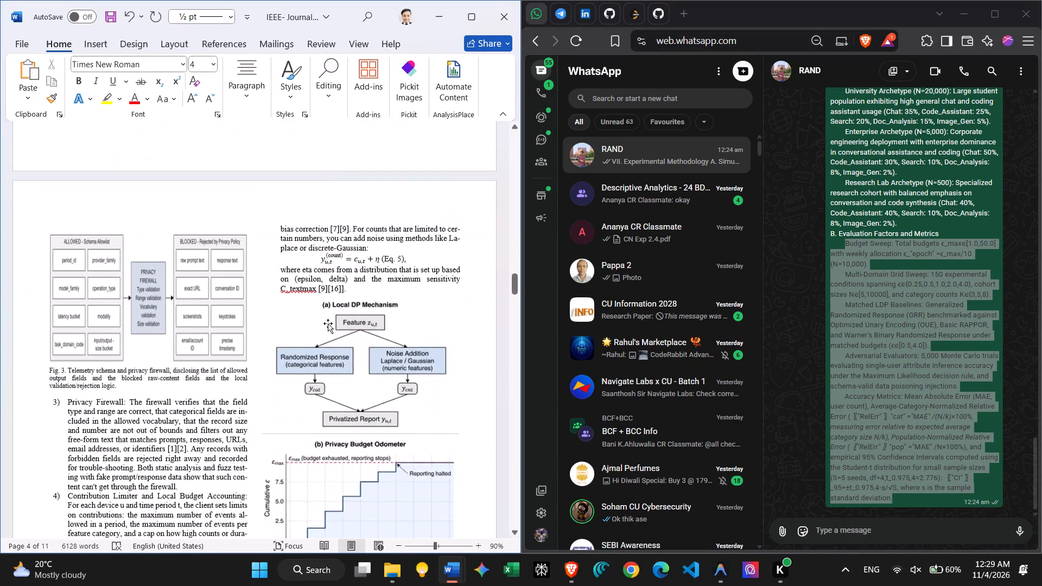
Delete the telemetry schema and privacy firewall diagram above the Fig. 3 caption.
left_click(211, 308)
key("Delete")
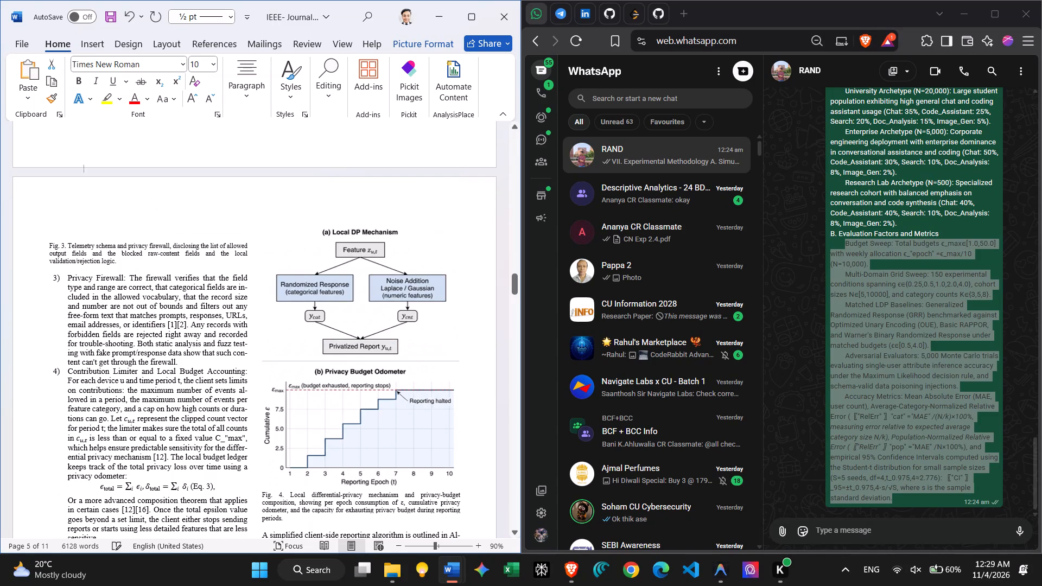
scroll(199, 429, "down", 1)
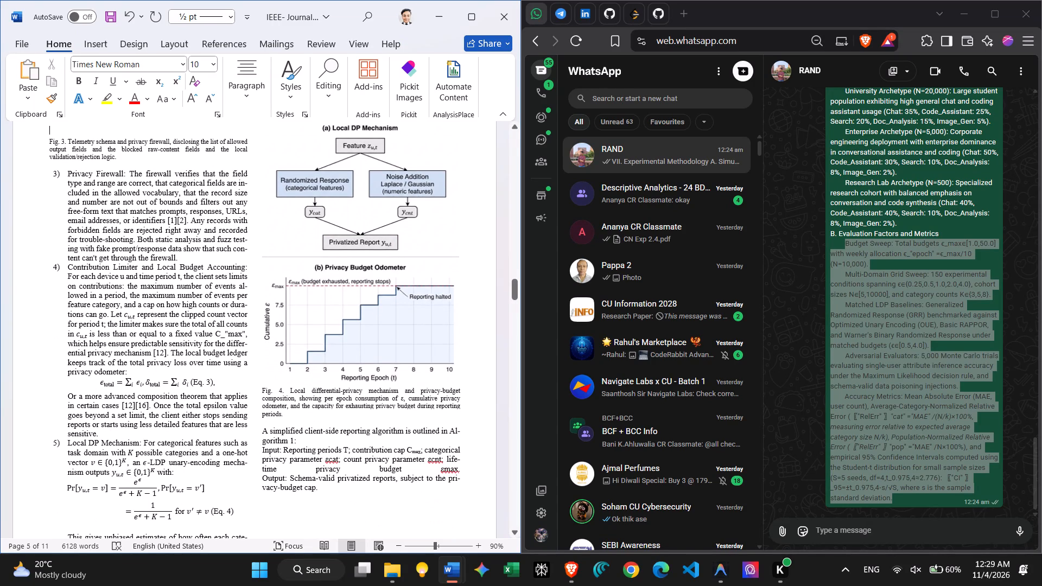
scroll(197, 482, "down", 1)
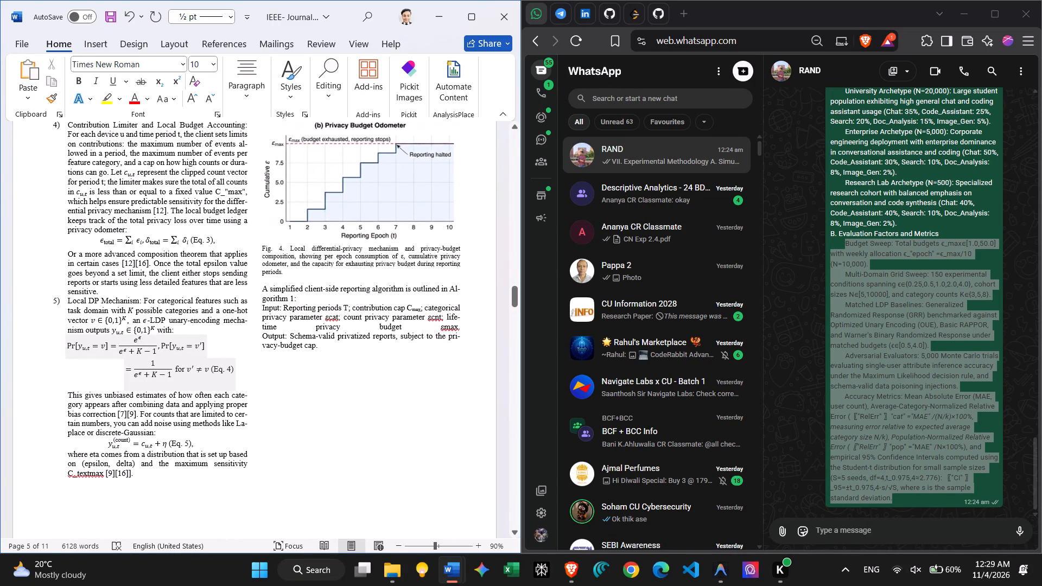
scroll(205, 343, "up", 1)
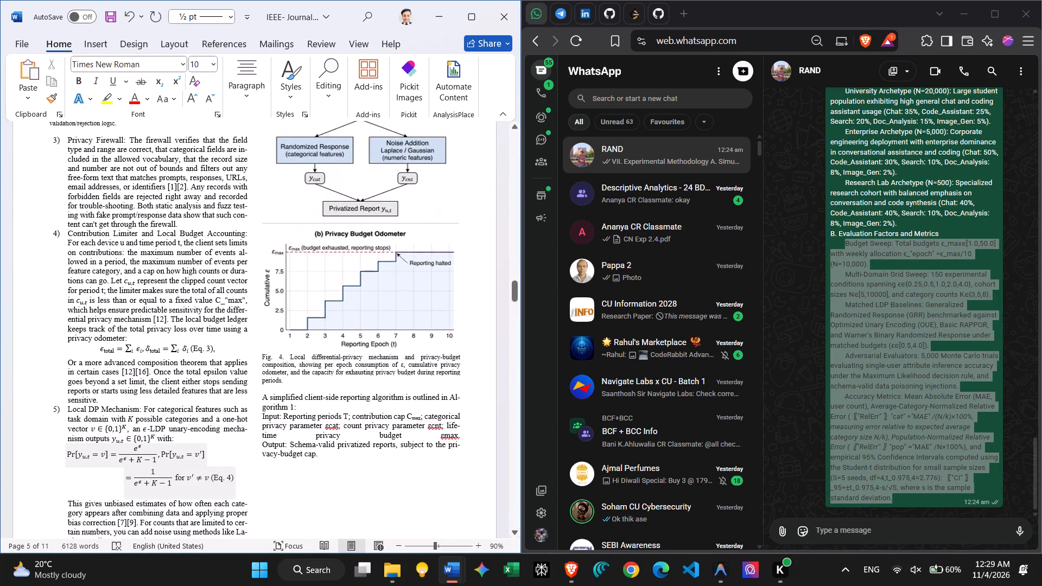
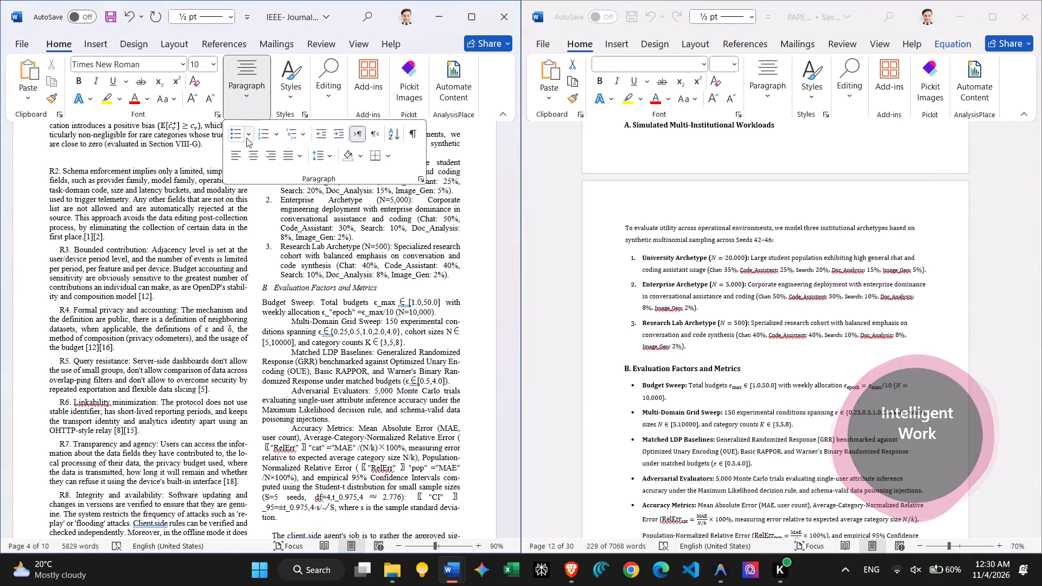
Make the Budget Sweep paragraph under Evaluation Factors and Metrics a bulleted item and reduce its indent to near the column's left edge.
left_click(246, 138)
left_click(247, 173)
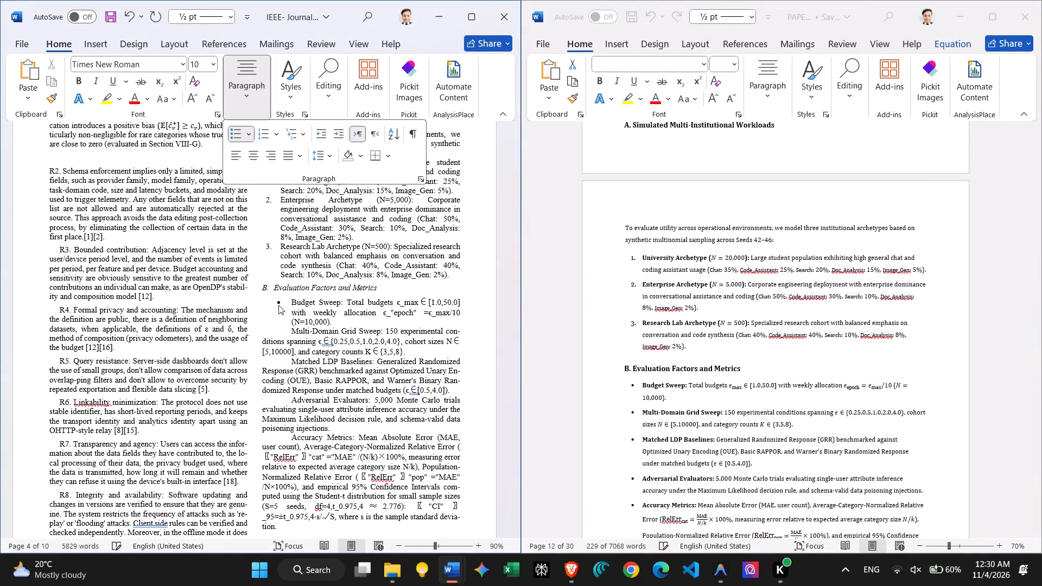
left_click(278, 302)
left_click(278, 302)
left_click_drag(278, 302, 266, 302)
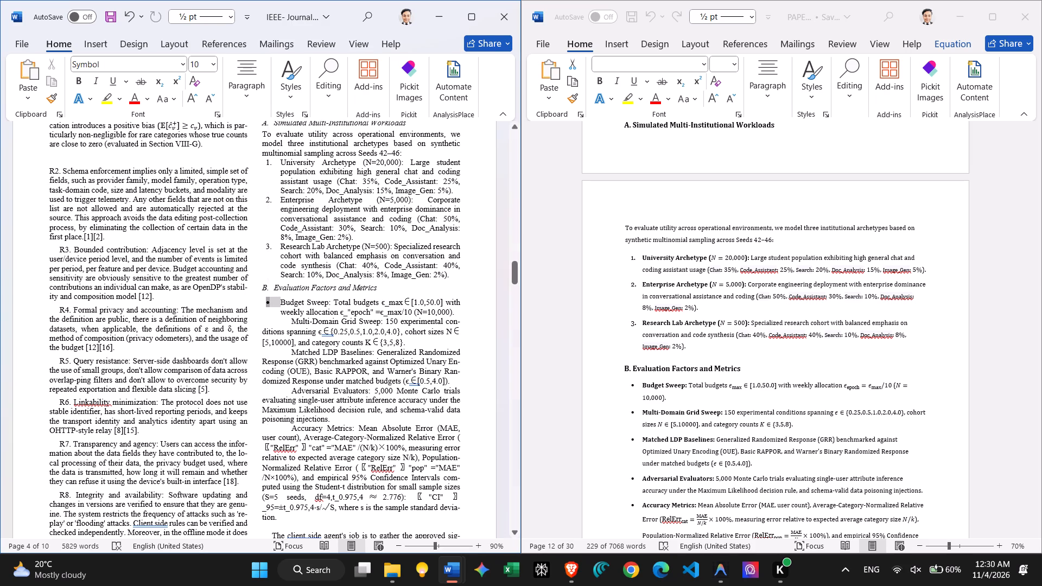
Continue the bulleted list with the Multi-Domain Grid Sweep and Matched LDP Baselines paragraphs as separate items, without their first-line indents.
left_click(291, 320)
key("BackSpace")
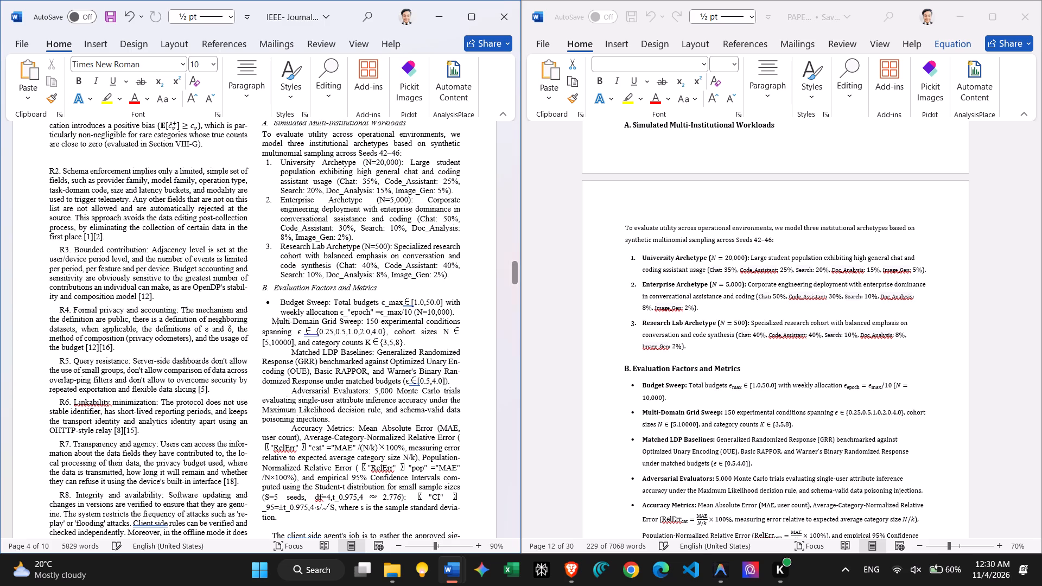
key("BackSpace")
key("BackSpace")
key("Return")
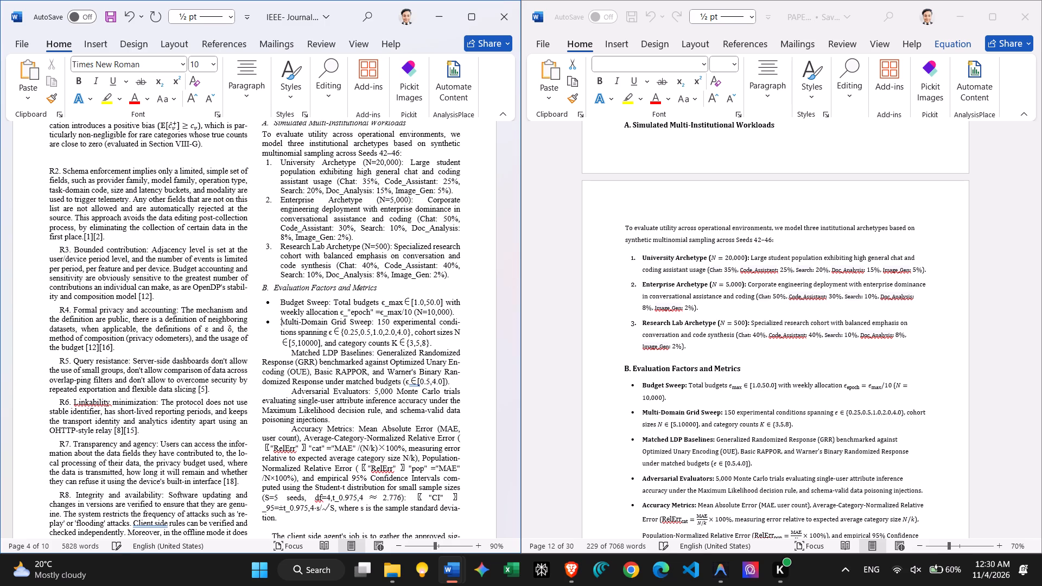
key("Down")
key("Down")
key("Down")
key("Right")
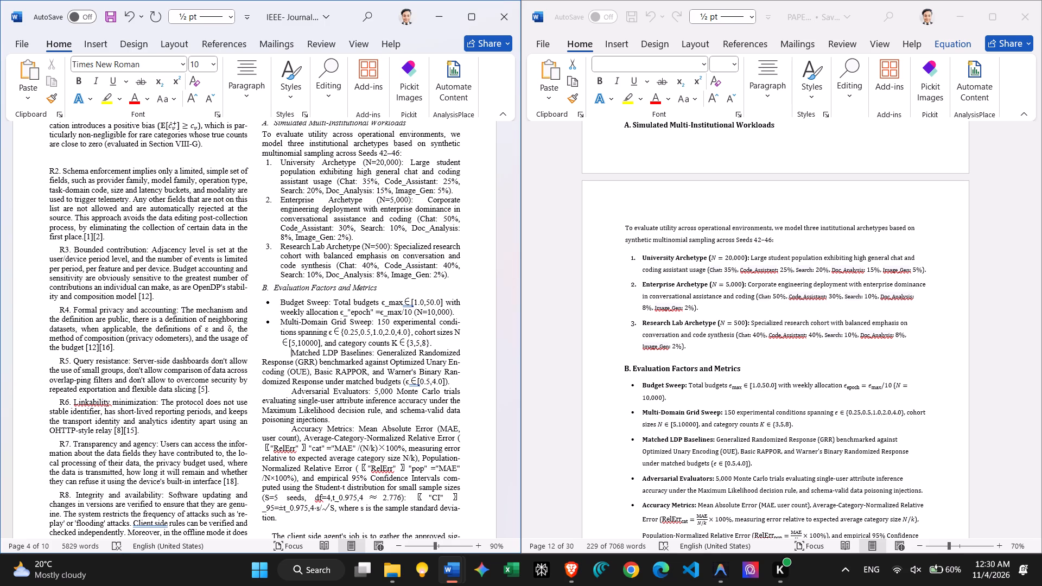
key("BackSpace")
key("BackSpace")
key("BackSpace")
key("Return")
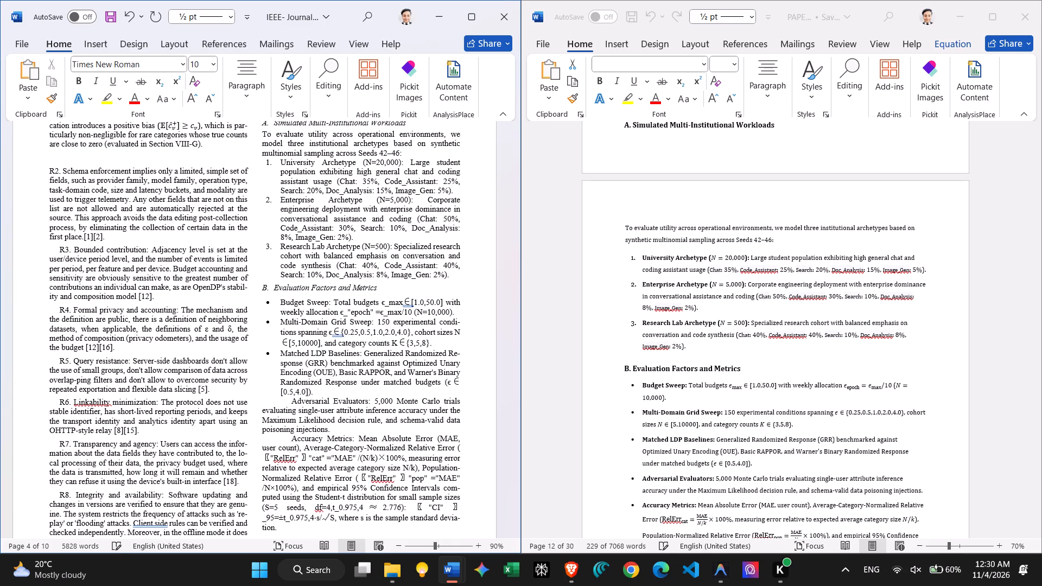
Turn the Adversarial Evaluators paragraph into the next bulleted item, removing its first-line indent.
key("Down")
key("Down")
key("Down")
key("Down")
key("Down")
key("Right")
key("Right")
key("Left")
key("BackSpace")
key("BackSpace")
key("BackSpace")
key("Return")
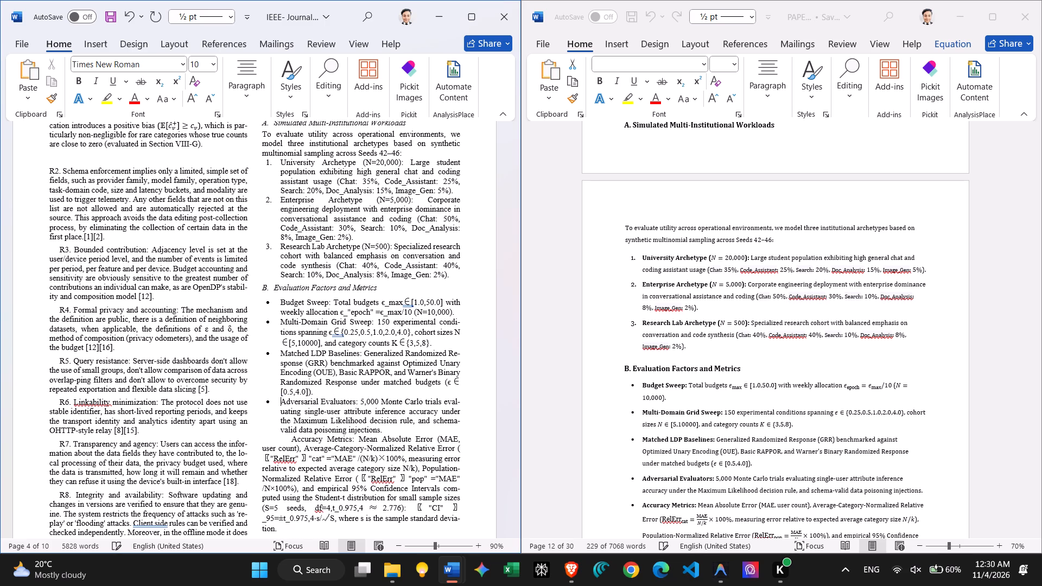
Turn the Accuracy Metrics paragraph into the last bulleted item of Evaluation Factors and Metrics, removing its first-line indent.
key("Down")
key("Down")
key("Down")
key("Right")
key("Down")
key("BackSpace")
key("BackSpace")
key("BackSpace")
key("Return")
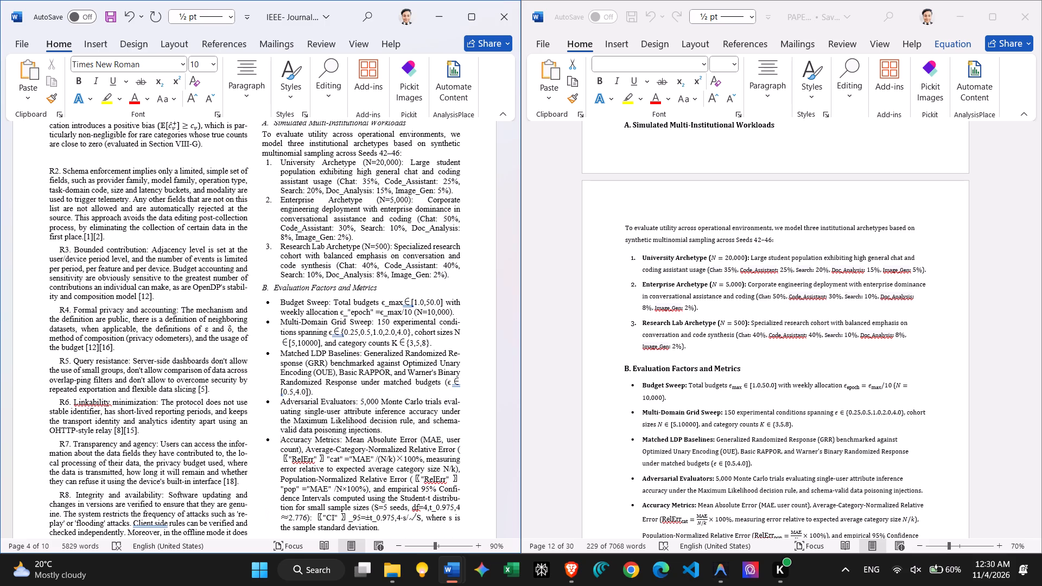
Delete the old content from "The client side agent's job" after Accuracy Metrics up to the Utility-Privacy Trade-off Results heading.
scroll(733, 366, "down", 1)
scroll(380, 399, "down", 1)
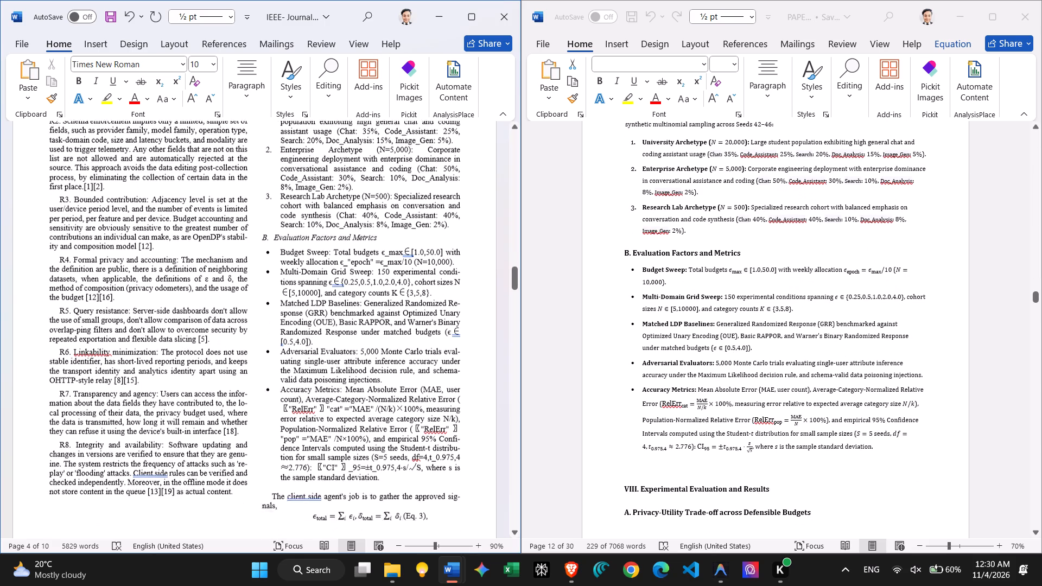
scroll(380, 399, "down", 1)
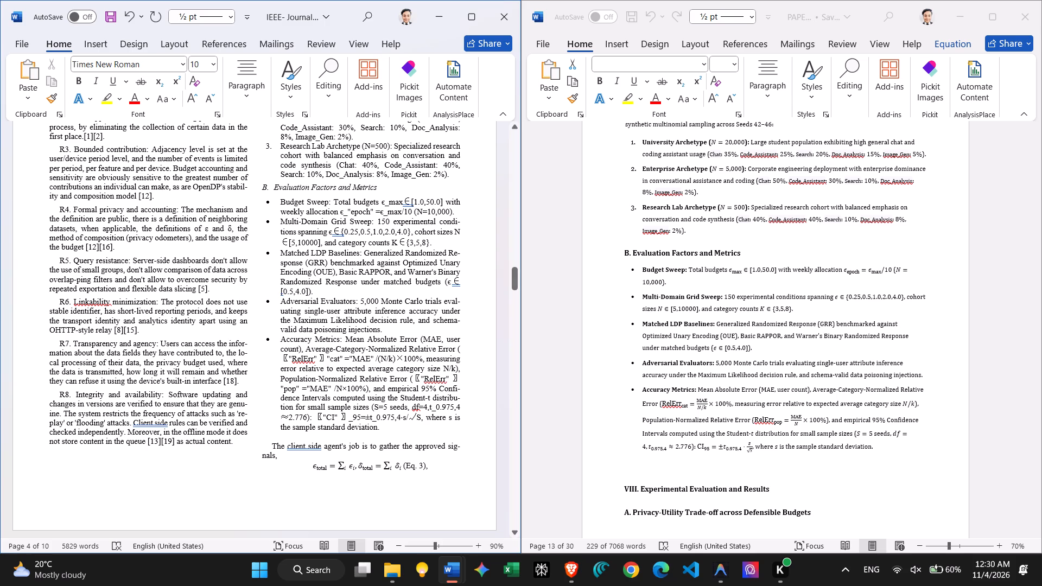
scroll(276, 330, "down", 2)
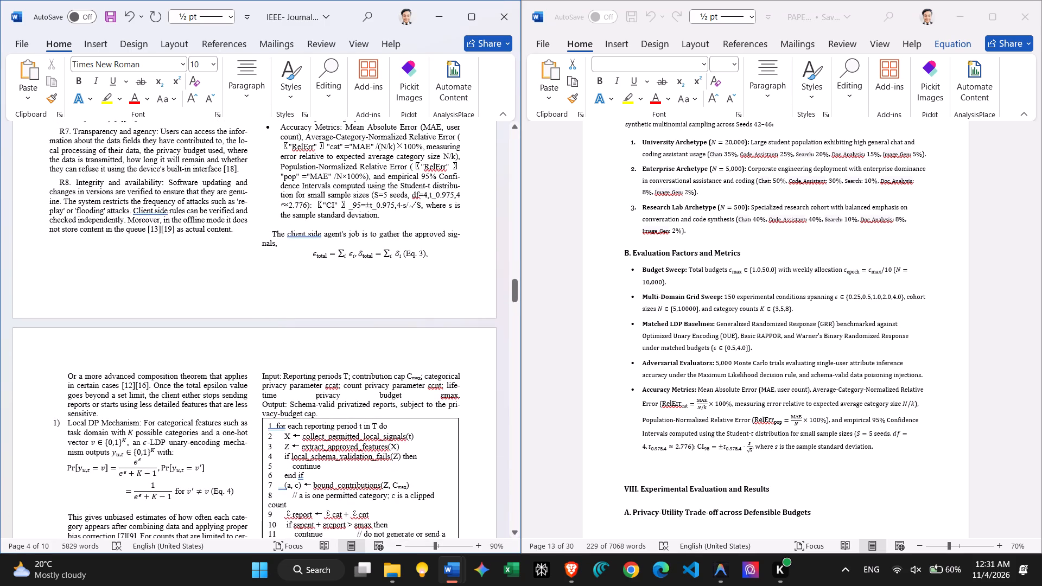
left_click_drag(271, 232, 279, 306)
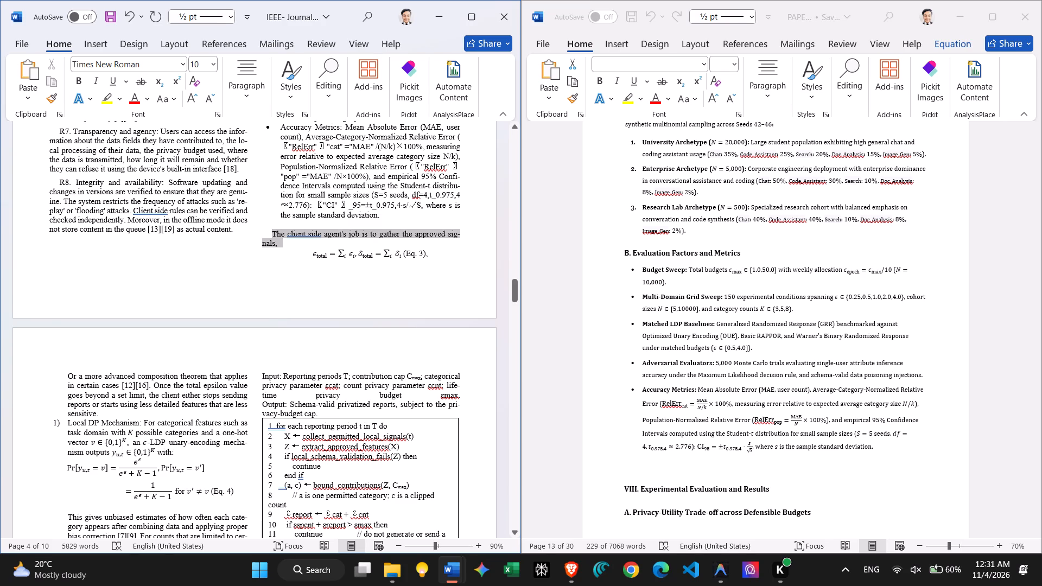
left_click_drag(279, 306, 202, 520)
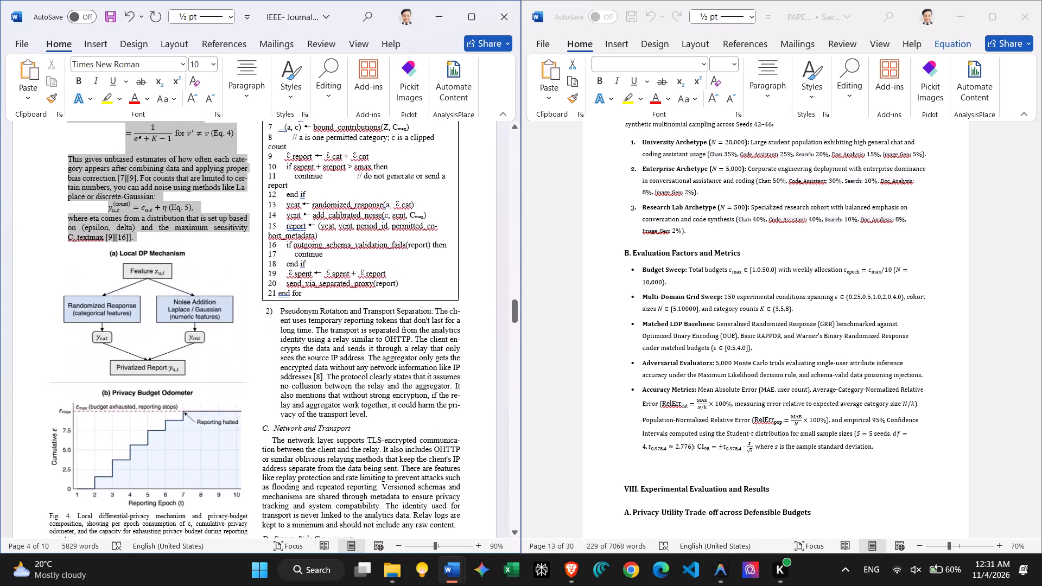
left_click_drag(202, 520, 204, 565)
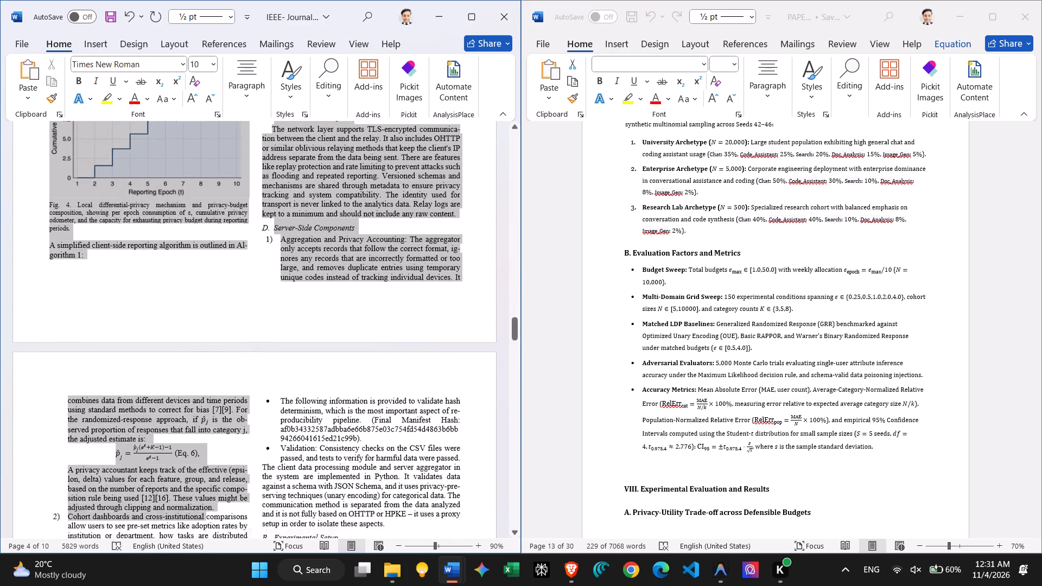
left_click_drag(204, 565, 199, 569)
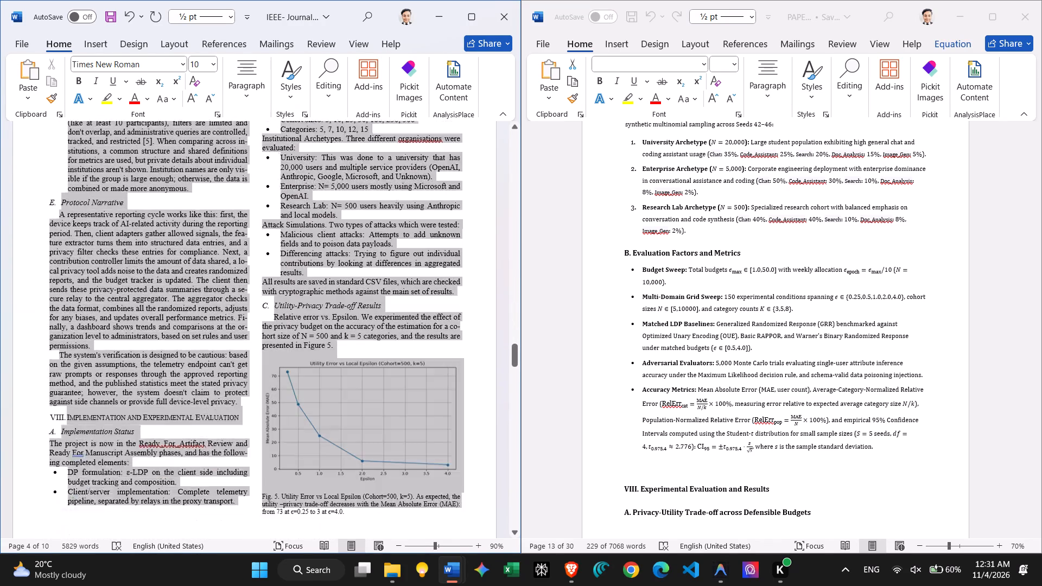
left_click_drag(199, 569, 207, 487)
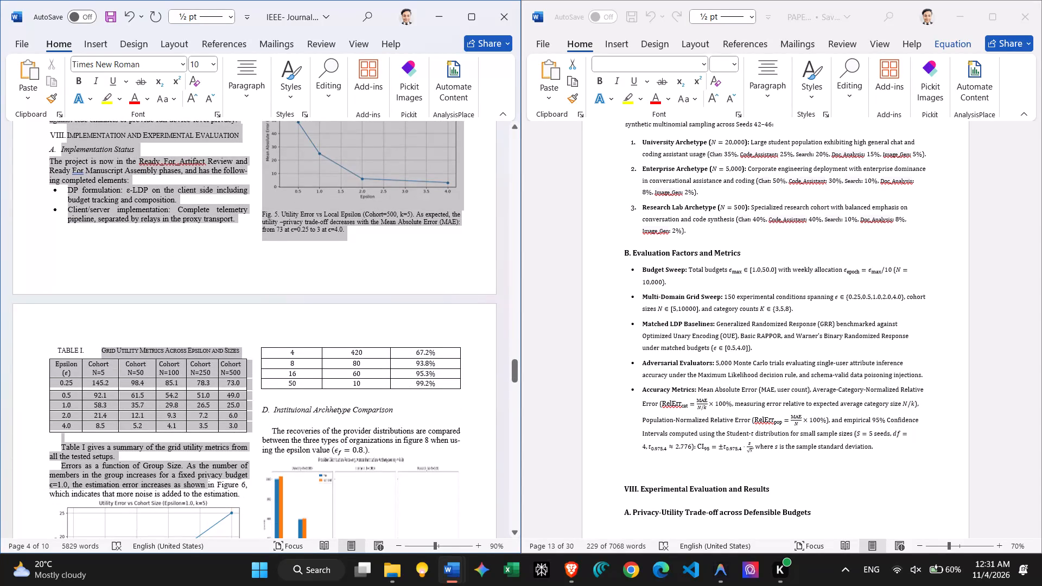
left_click_drag(207, 487, 247, 518)
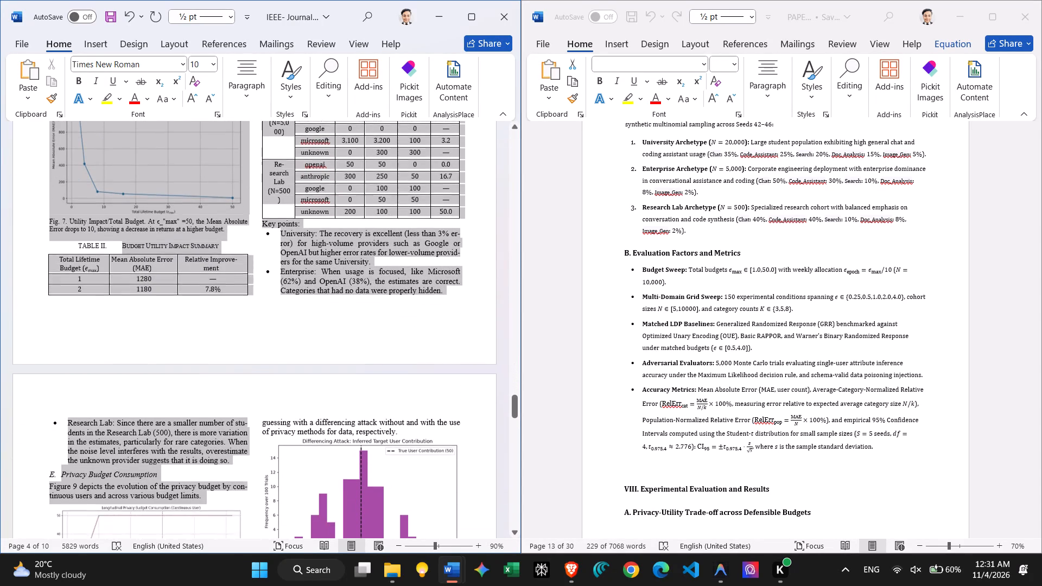
left_click_drag(247, 518, 265, 429)
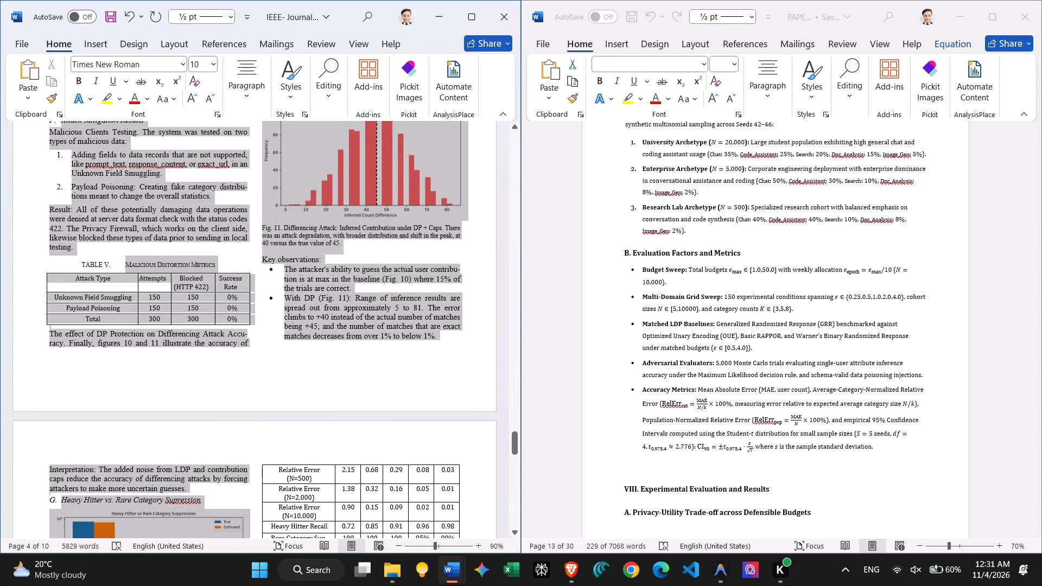
left_click_drag(265, 429, 215, 86)
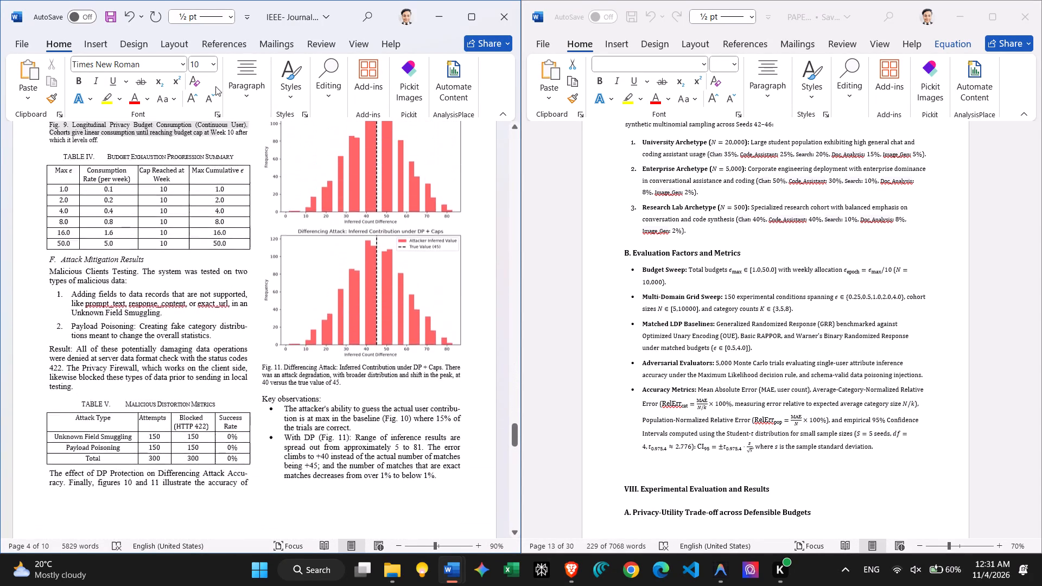
left_click_drag(215, 86, 292, 207)
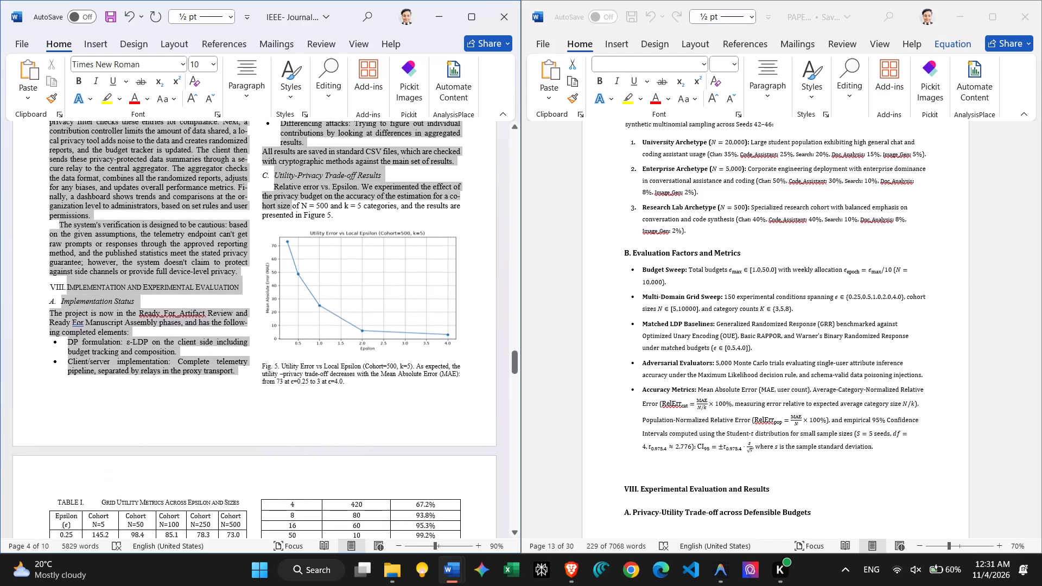
left_click_drag(292, 207, 455, 163)
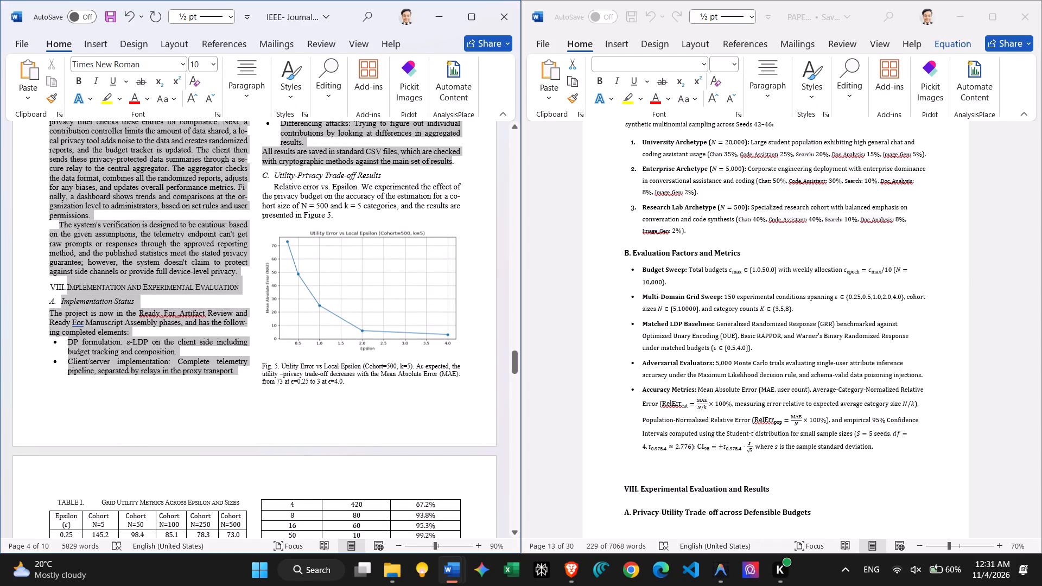
left_click_drag(455, 163, 457, 163)
key("BackSpace")
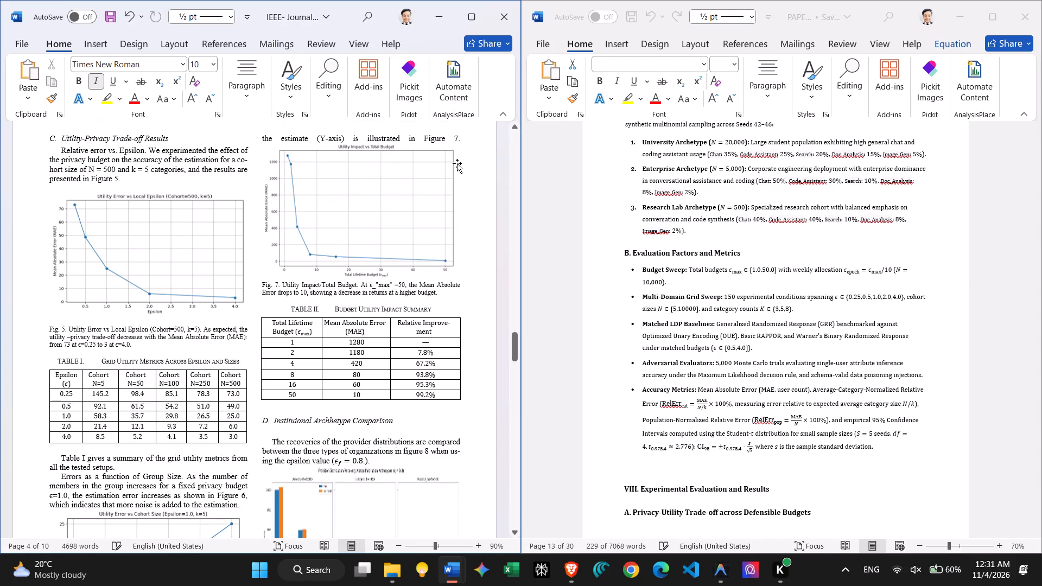
Insert several blank lines between the Accuracy Metrics bullet and the Utility-Privacy Trade-off Results heading.
scroll(457, 163, "up", 2)
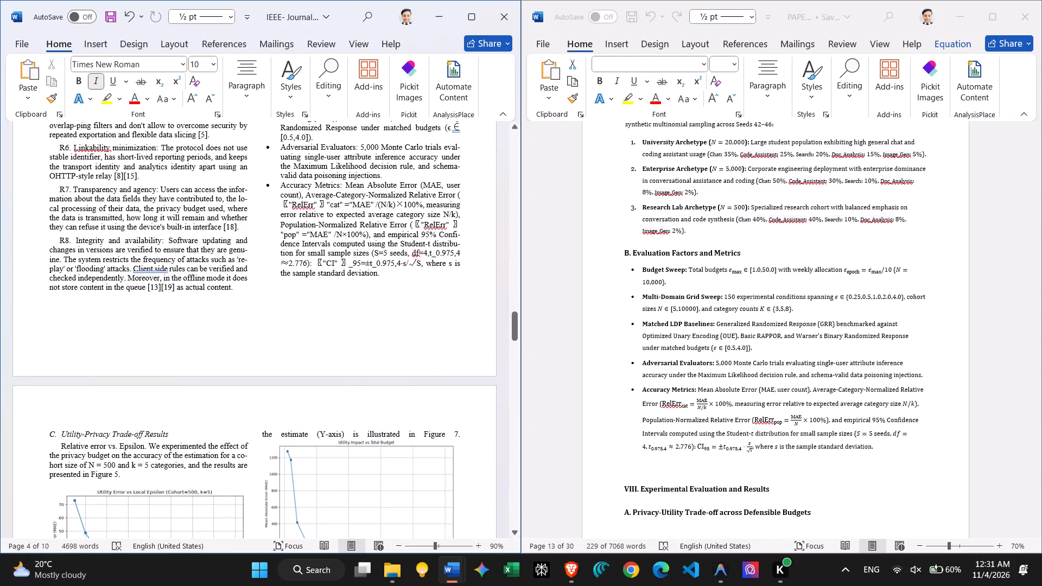
scroll(372, 233, "up", 1)
scroll(372, 233, "down", 1)
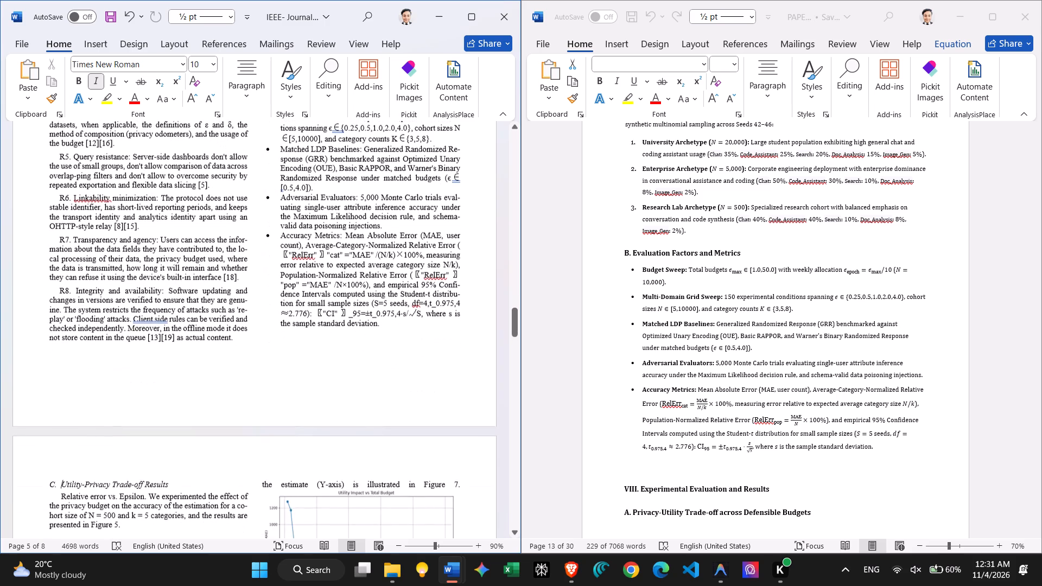
scroll(372, 233, "down", 1)
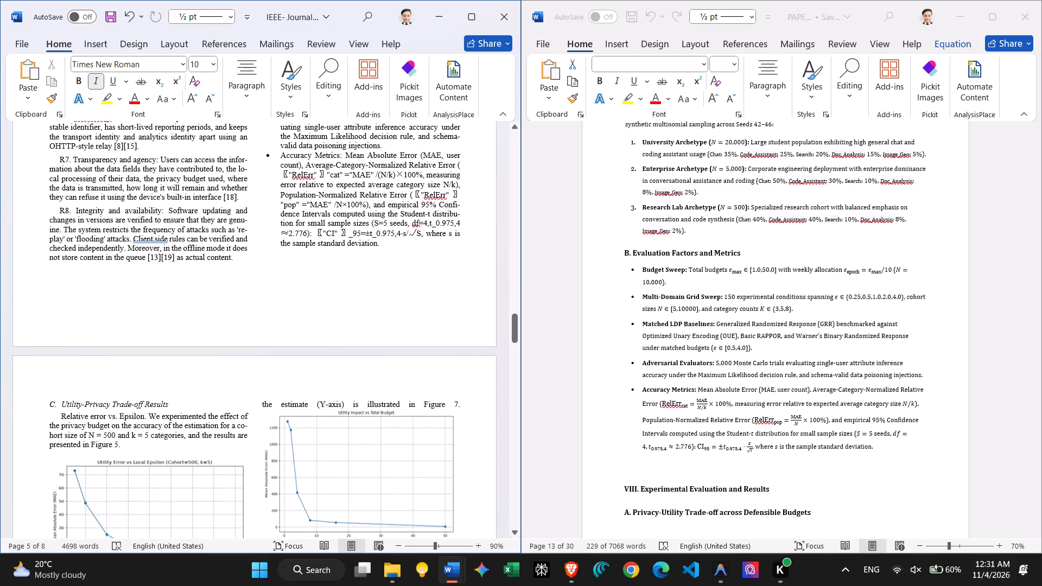
left_click(394, 245)
key("Return")
key("Return")
key("Return")
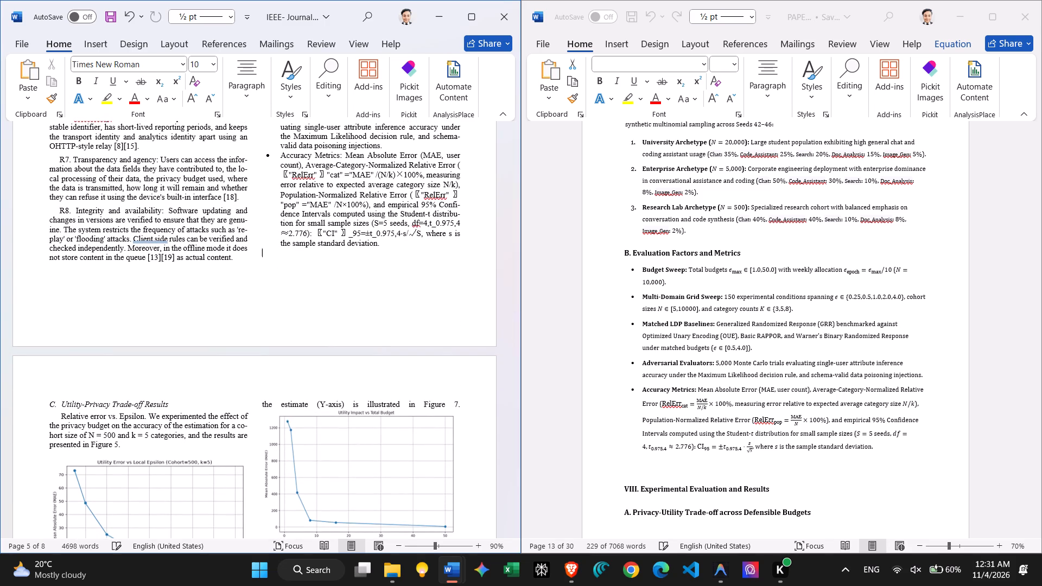
key("Return")
key("Return")
key("Return")
key("Return")
key("Return")
key("Return")
key("Return")
key("Return")
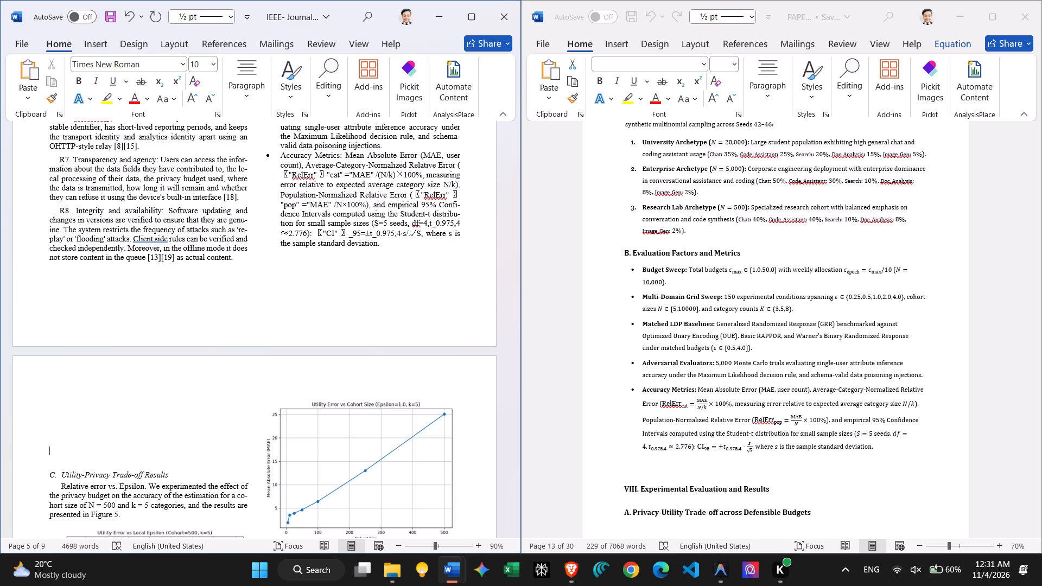
Compare the Evaluation Factors and Metrics bullets in the template with the same section of the source paper.
scroll(731, 446, "down", 1)
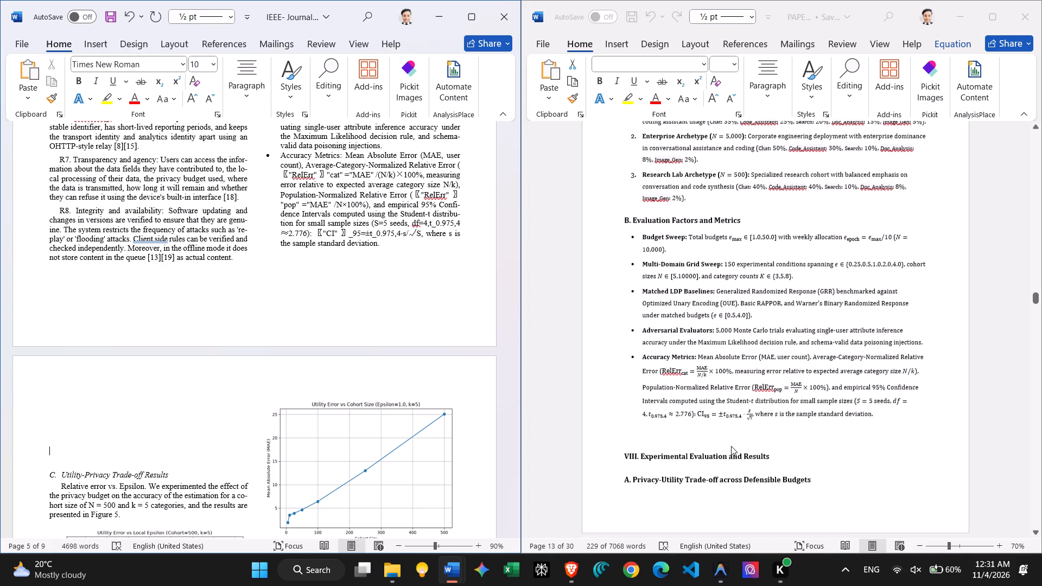
scroll(731, 446, "up", 1)
scroll(758, 351, "up", 1)
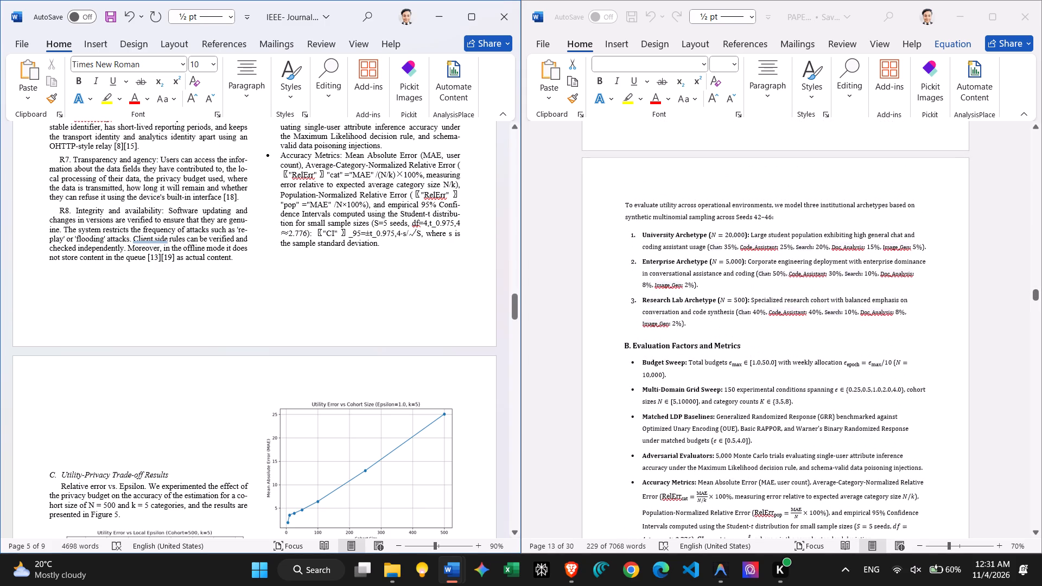
scroll(455, 305, "up", 2)
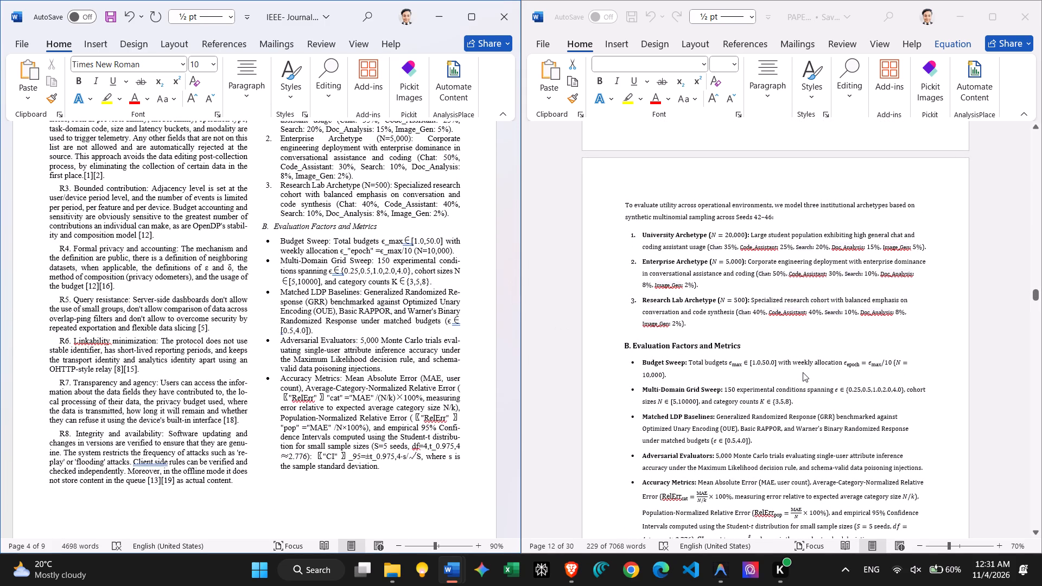
scroll(803, 372, "down", 1)
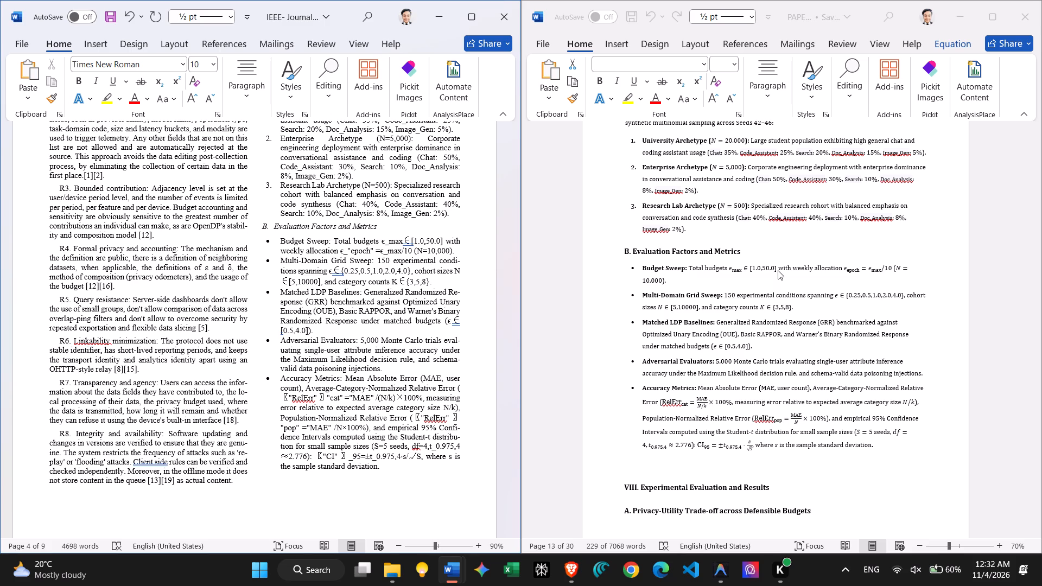
scroll(778, 270, "up", 3)
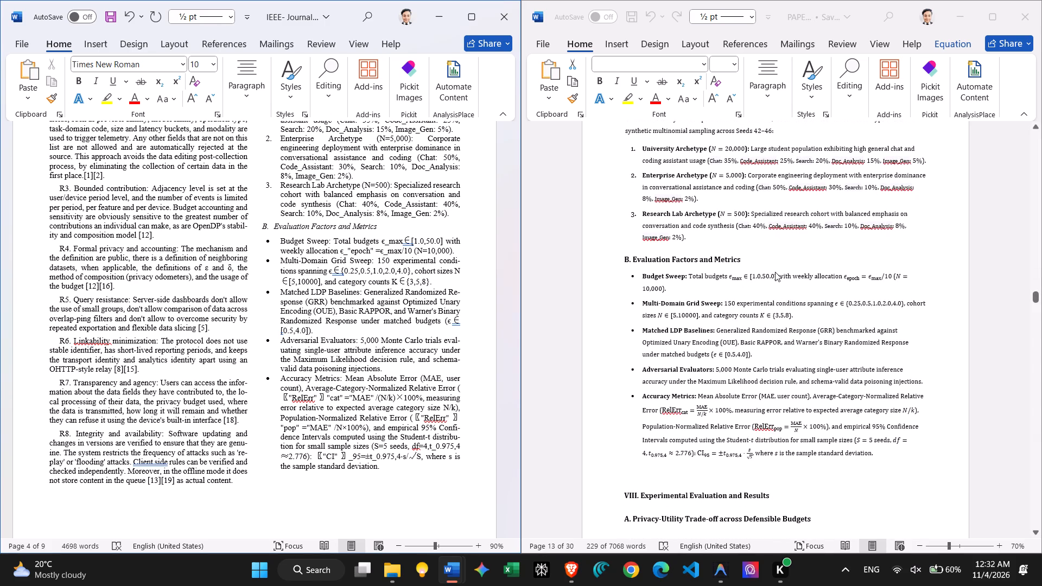
Replace the plain-text budget range in the template's Budget Sweep bullet with the source paper's formatted equation ε_max ∈ [1.0,50.0].
left_click(775, 276)
left_click(778, 277)
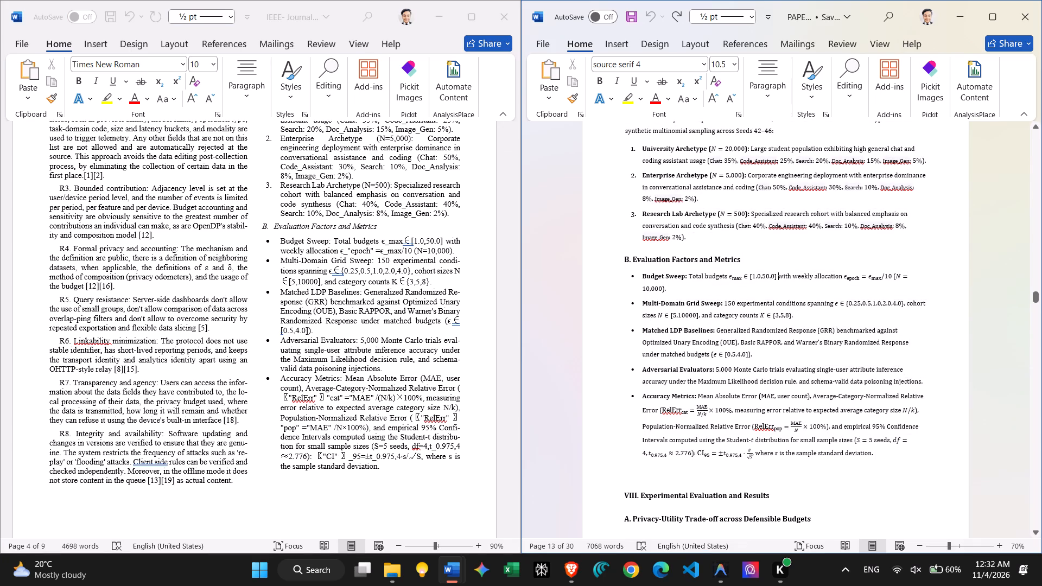
left_click_drag(776, 281, 727, 279)
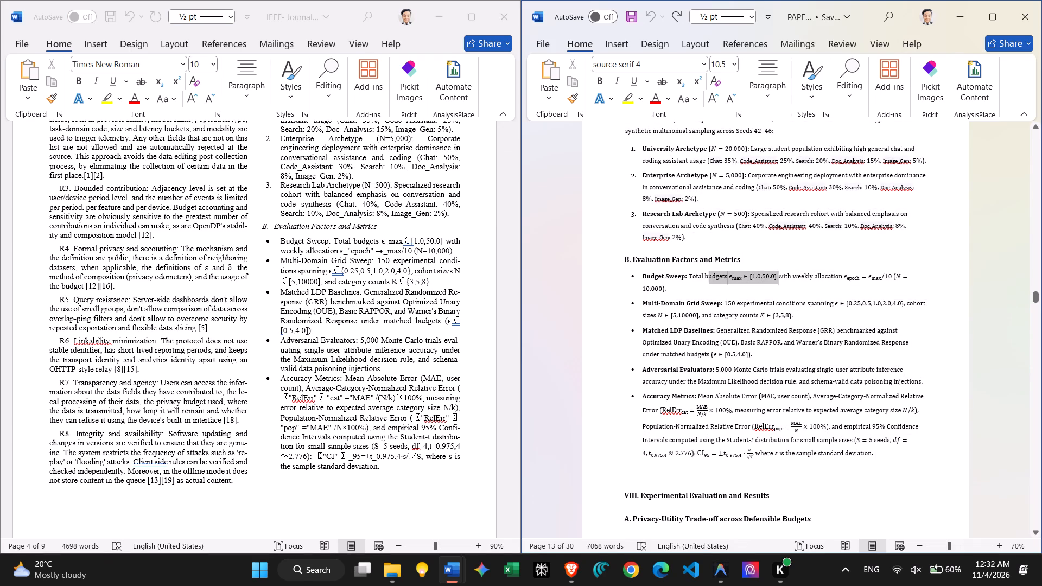
left_click_drag(727, 279, 735, 278)
key("ctrl+c")
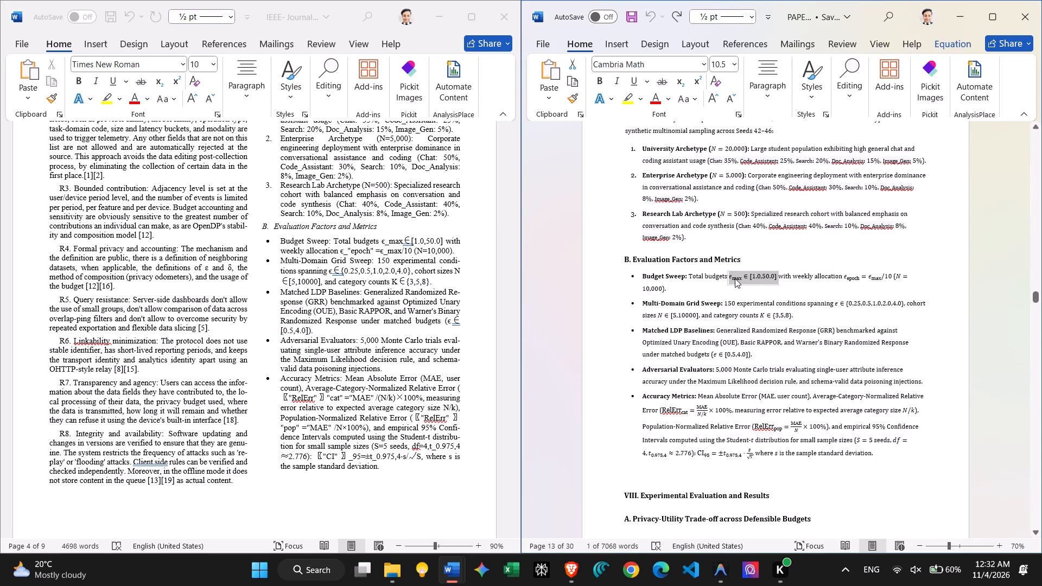
left_click(401, 245)
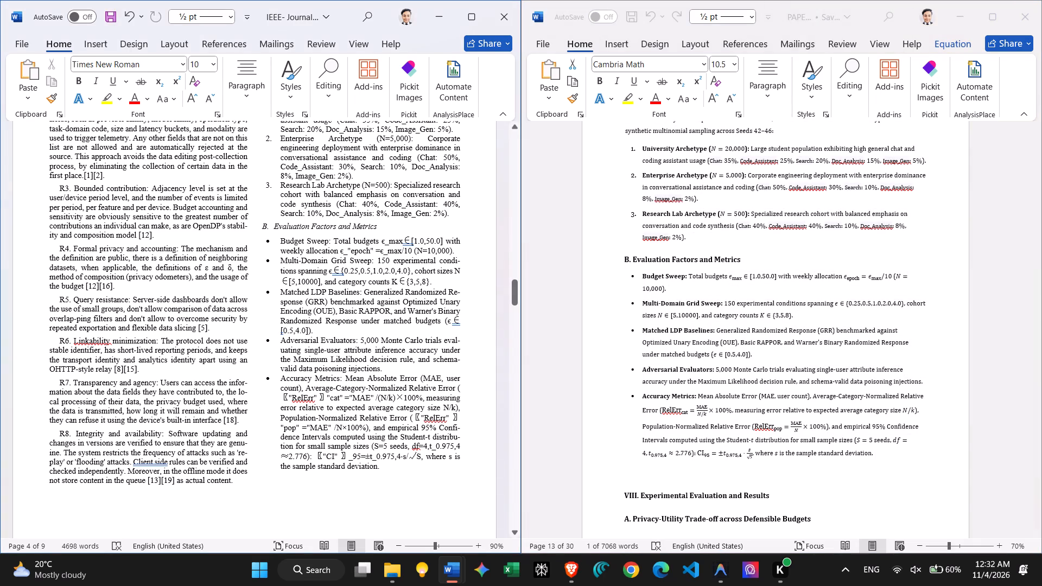
left_click_drag(442, 241, 392, 244)
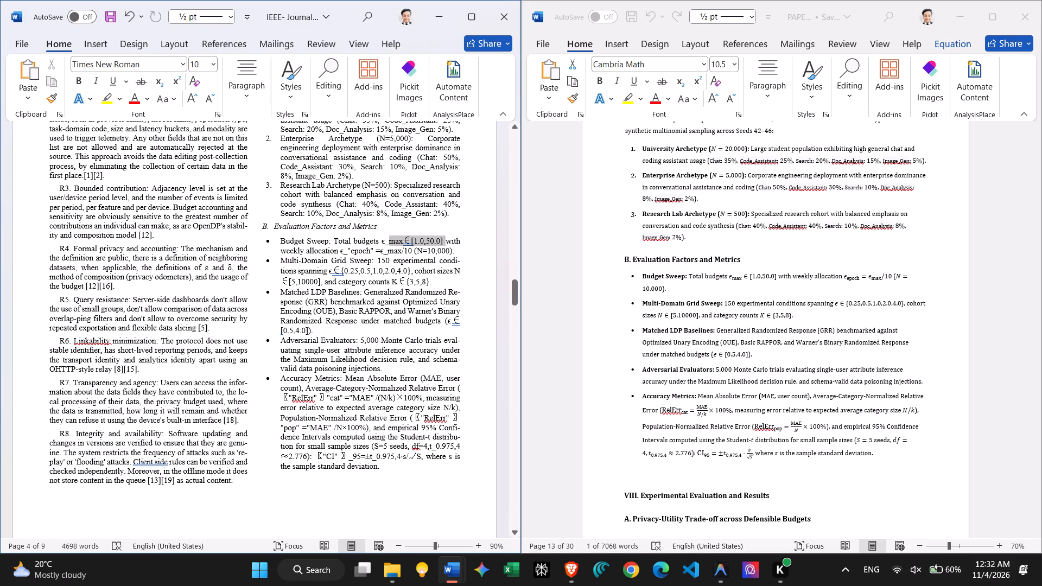
left_click_drag(392, 244, 382, 240)
key("ctrl+v")
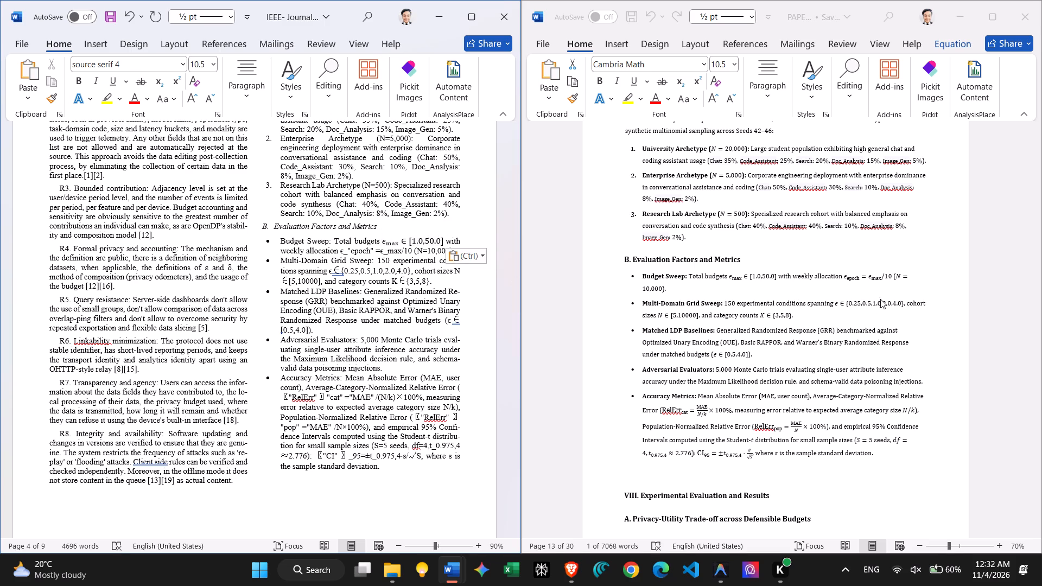
Replace the weekly allocation expression ending the template's Budget Sweep bullet with the source's formatted ε_epoch = ε_max/10 (N = 10,000).
left_click(666, 288)
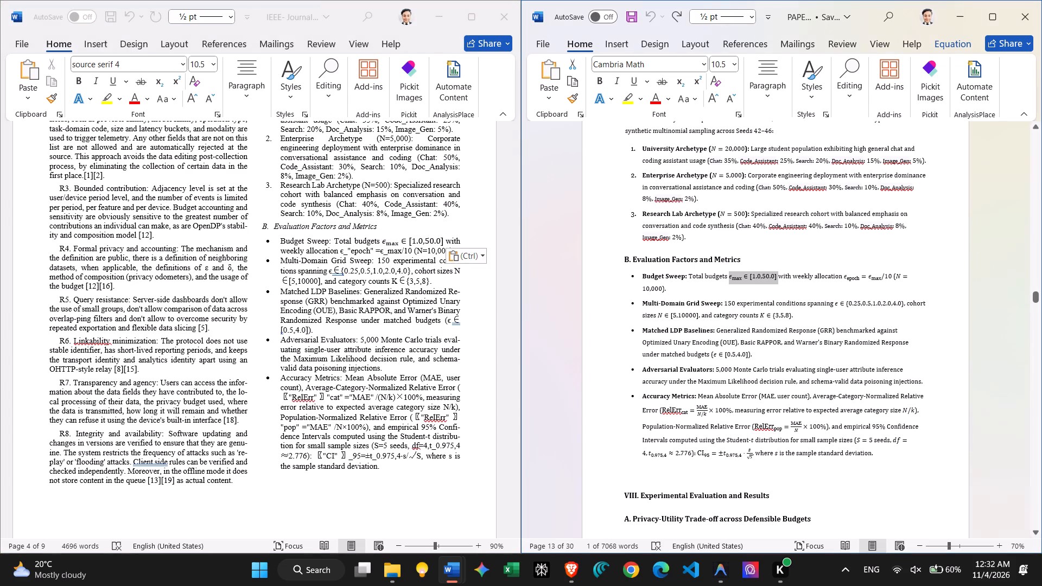
left_click_drag(666, 289, 853, 282)
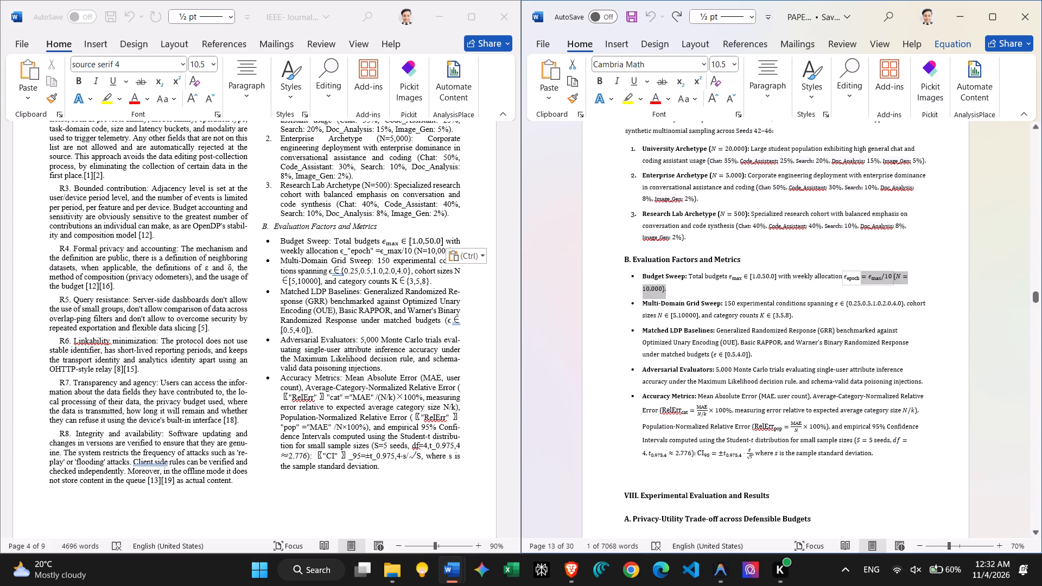
left_click_drag(853, 282, 844, 280)
left_click_drag(844, 280, 843, 280)
key("ctrl+c")
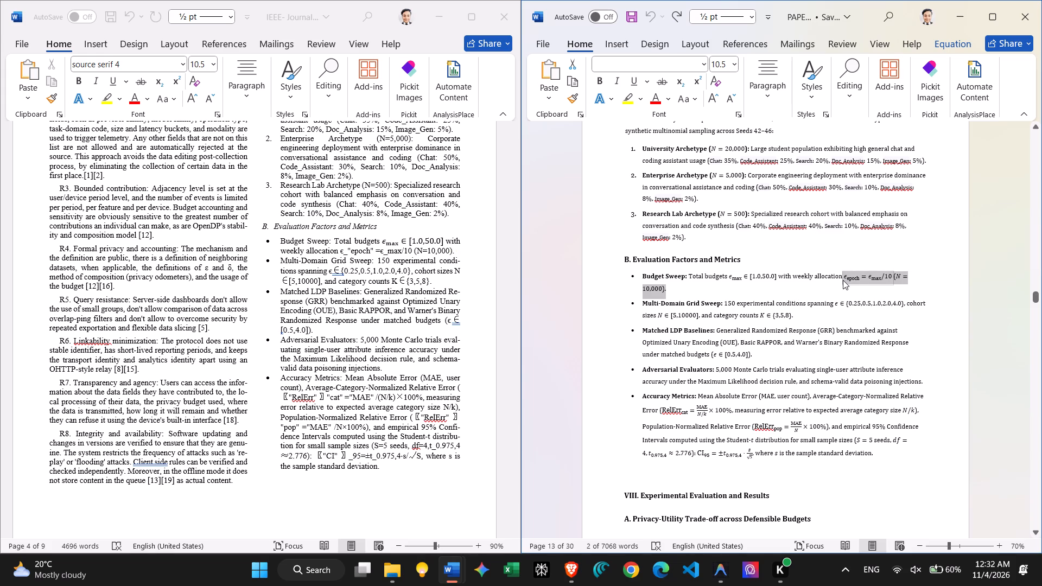
left_click(455, 252)
left_click_drag(455, 249, 372, 249)
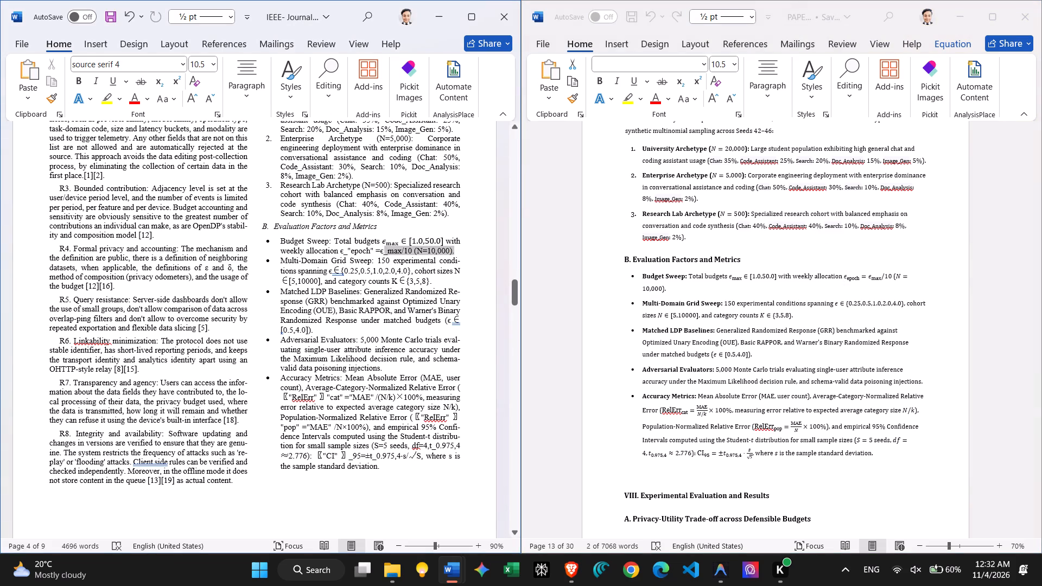
left_click_drag(372, 249, 341, 252)
key("ctrl+v")
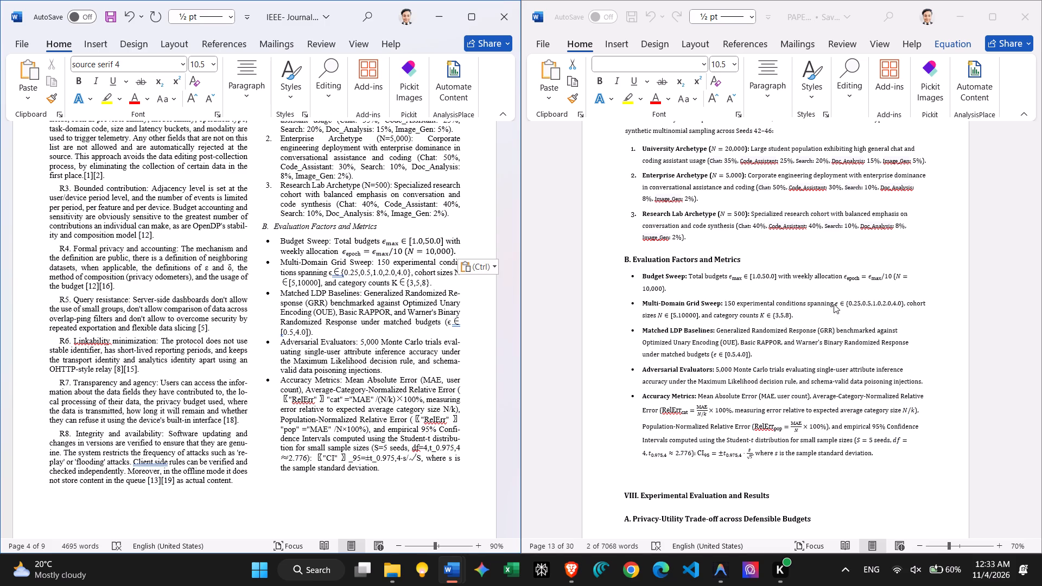
Replace the ε set in the template's Multi-Domain Grid Sweep bullet with the source's formatted ε ∈ {0.25,0.5,1.0,2.0,4.0}, adding a space before "cohort".
left_click(907, 320)
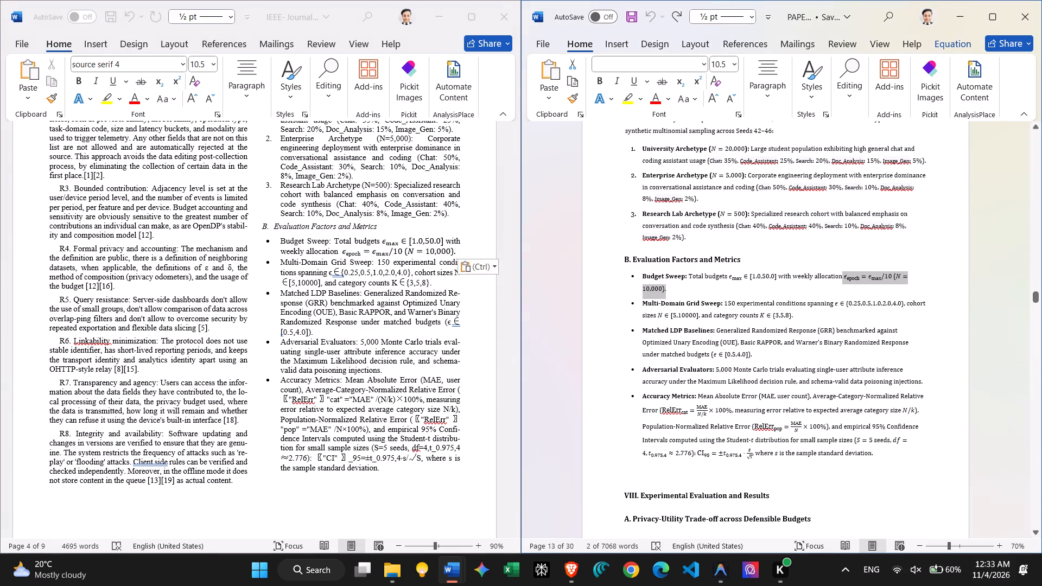
left_click_drag(906, 305, 840, 308)
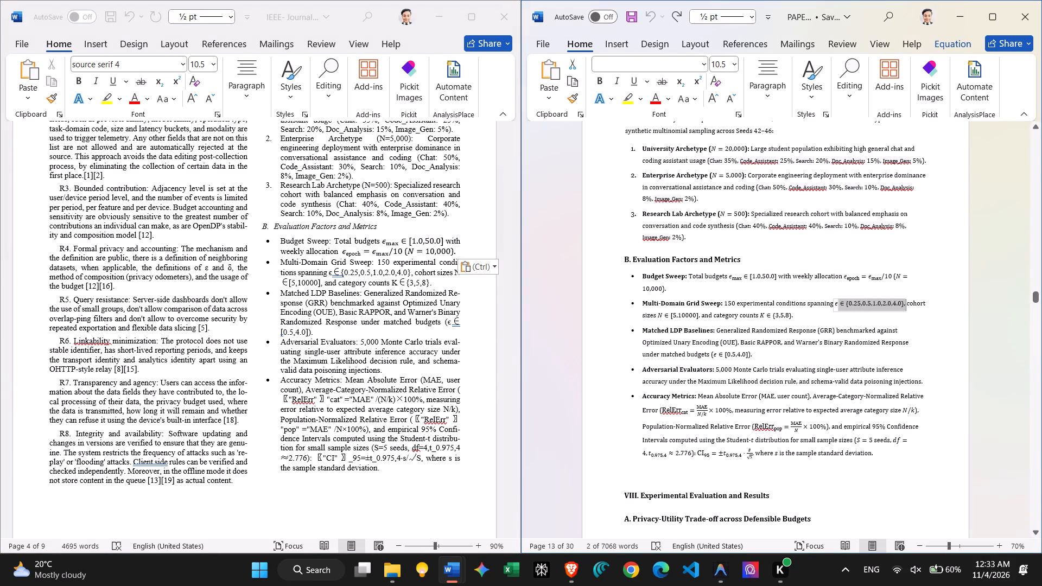
left_click_drag(840, 308, 841, 308)
left_click_drag(841, 308, 835, 303)
key("ctrl+c")
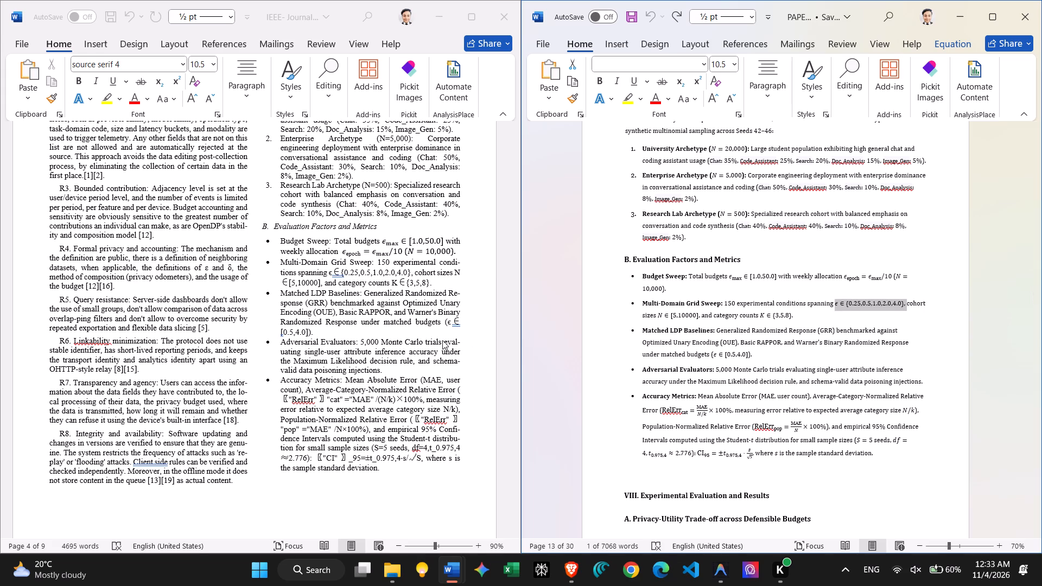
left_click(377, 280)
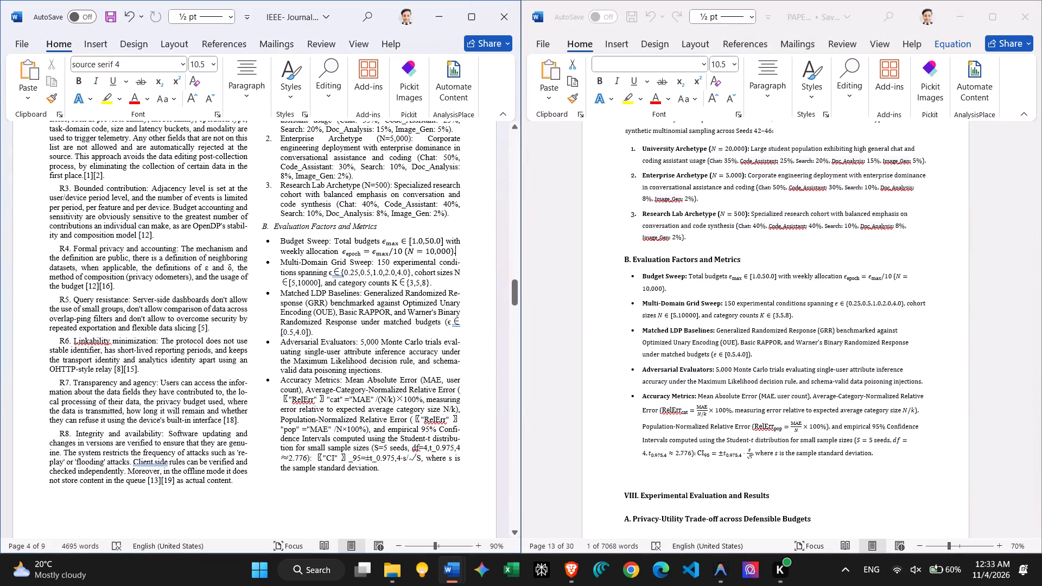
left_click_drag(414, 275, 329, 276)
key("ctrl+v")
key("space")
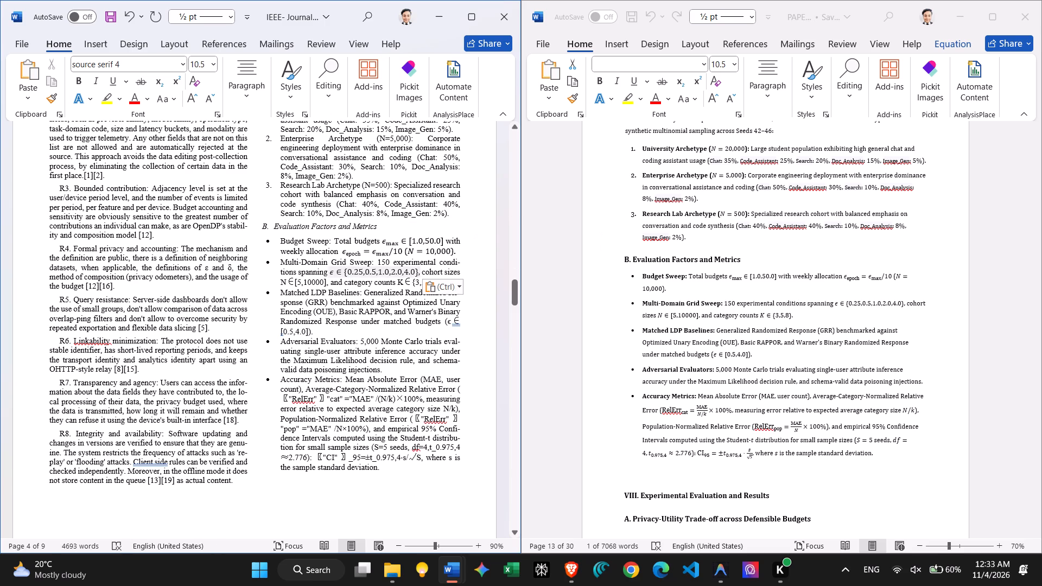
key("BackSpace")
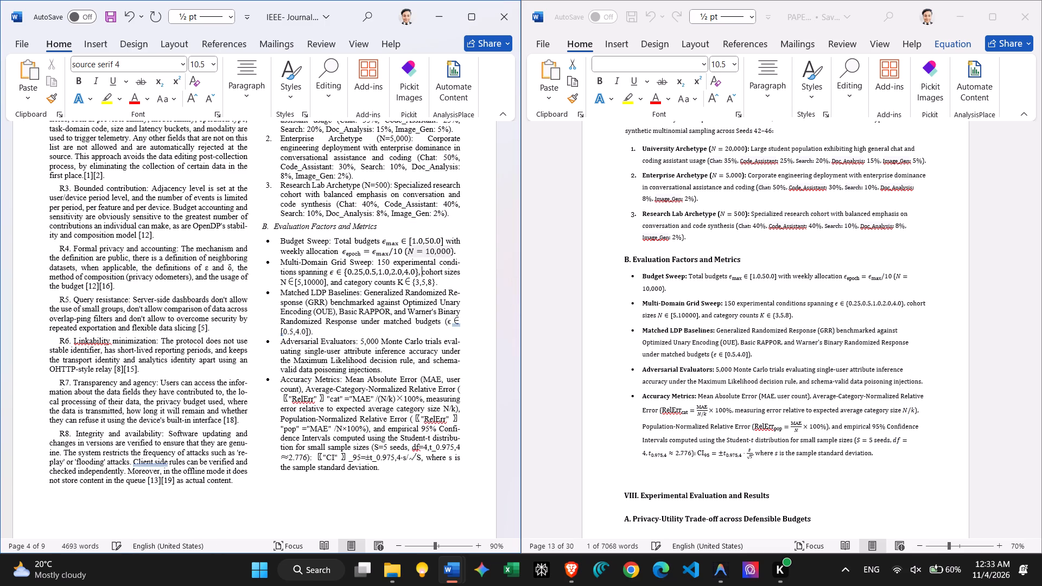
key("space")
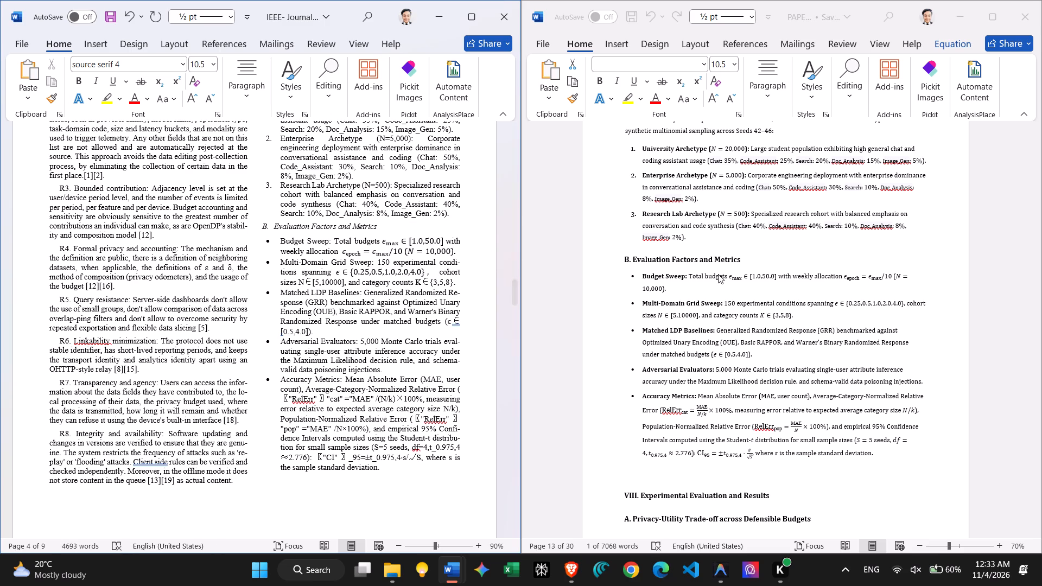
Replace the category counts expression in the template's Multi-Domain Grid Sweep bullet with the source's formatted K ∈ {3,5,8}.
left_click(803, 318)
left_click_drag(795, 316, 778, 322)
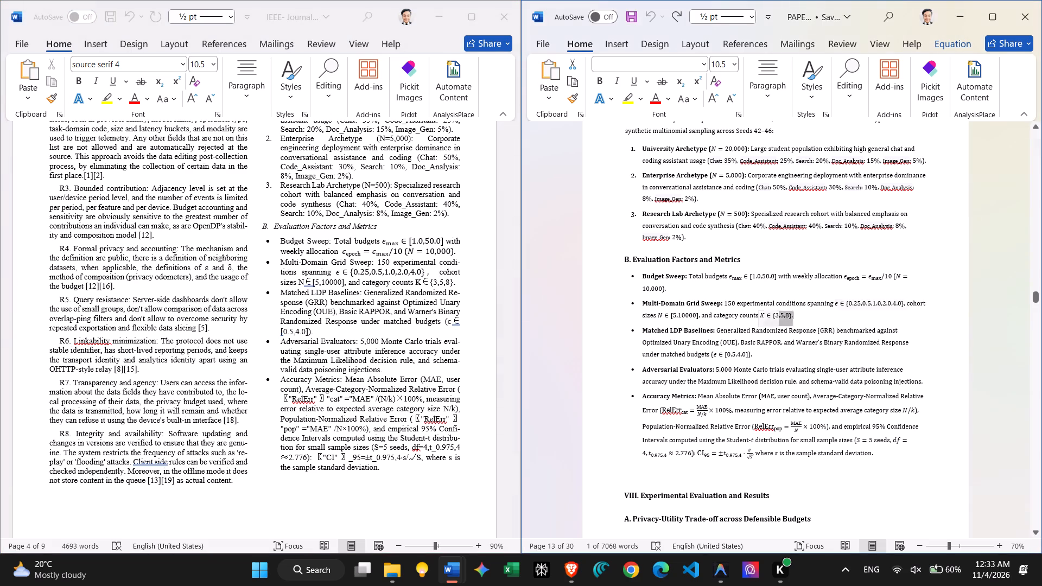
left_click_drag(778, 322, 760, 311)
key("ctrl+c")
left_click(457, 285)
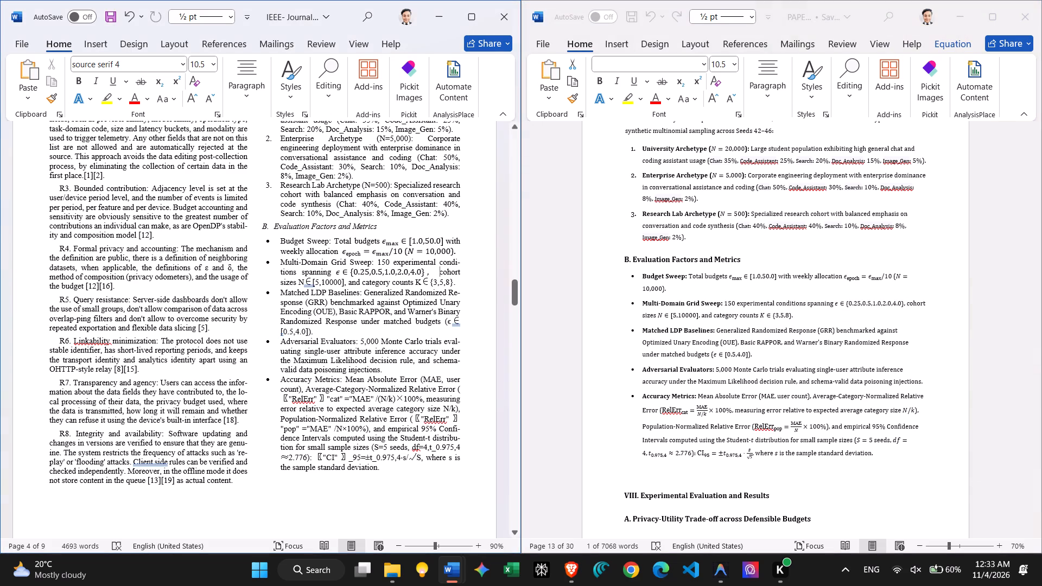
left_click_drag(457, 283, 416, 283)
key("ctrl+v")
Replace the cohort sizes expression in the template's Multi-Domain Grid Sweep bullet with the source's formatted N ∈ [5,10000].
left_click(700, 314)
left_click_drag(700, 314, 677, 317)
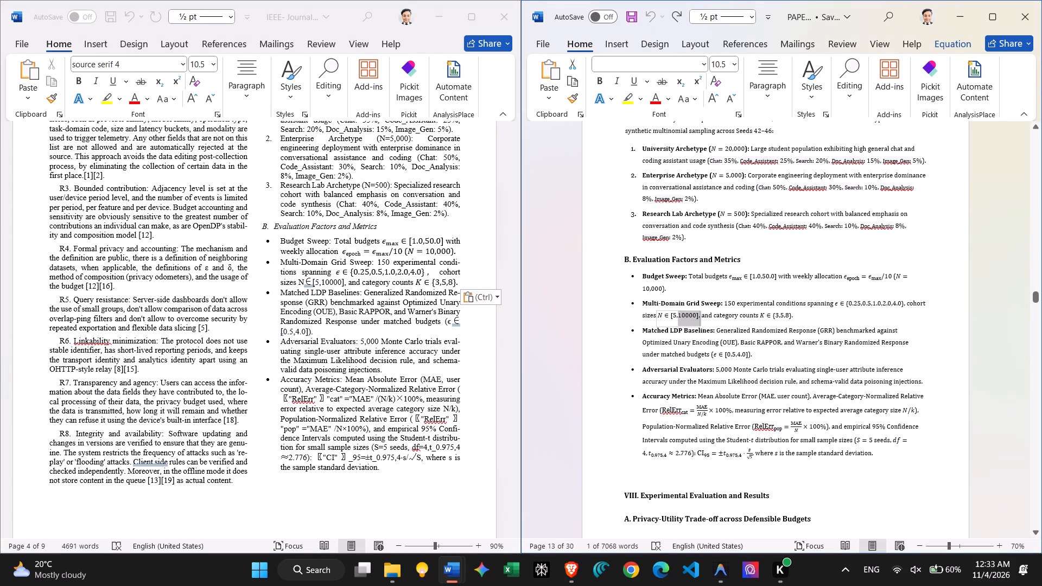
left_click_drag(677, 317, 658, 317)
key("ctrl+c")
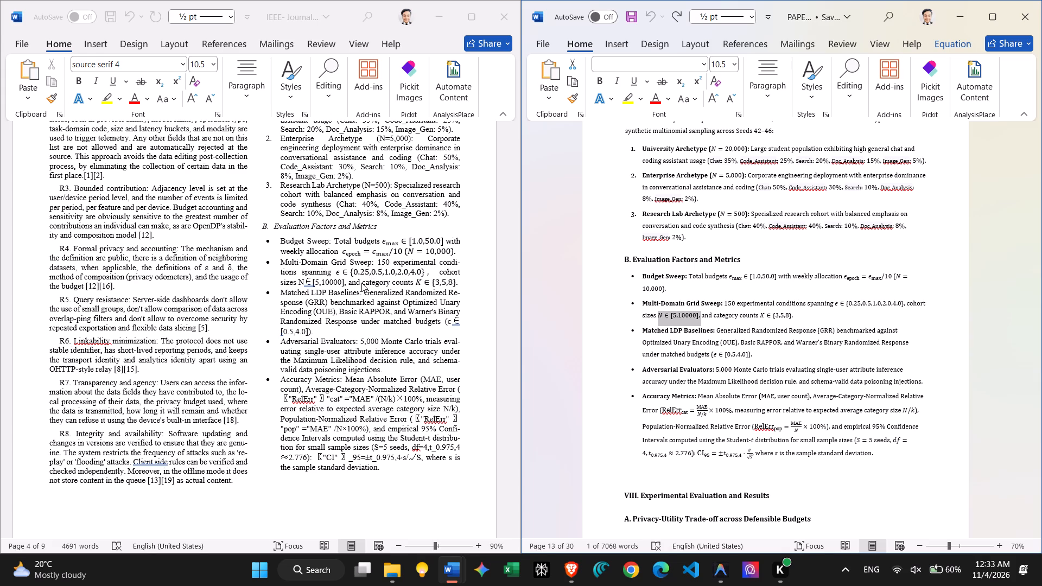
left_click(361, 283)
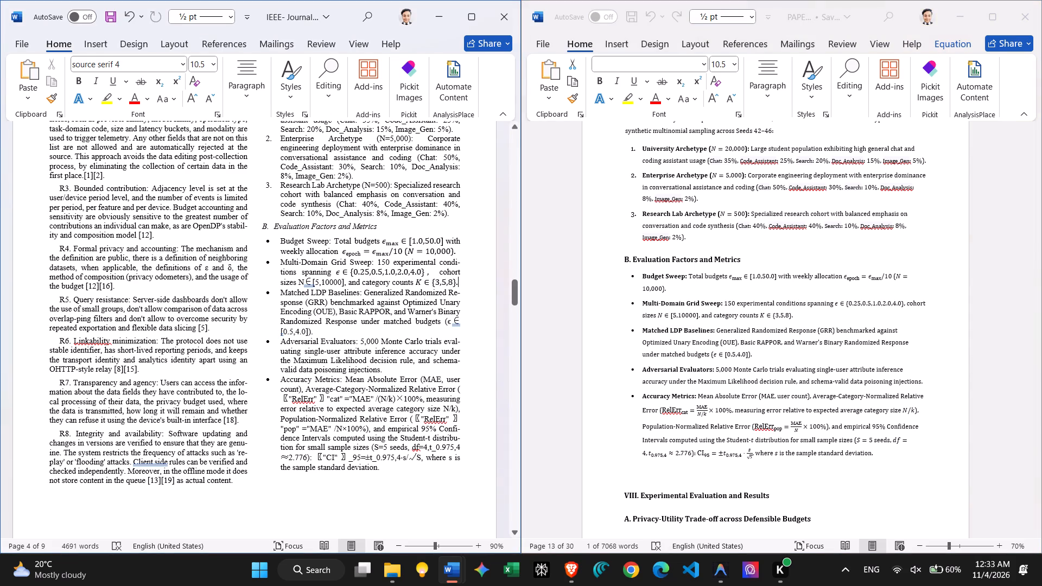
left_click_drag(346, 282, 303, 279)
left_click_drag(303, 279, 300, 282)
key("ctrl+v")
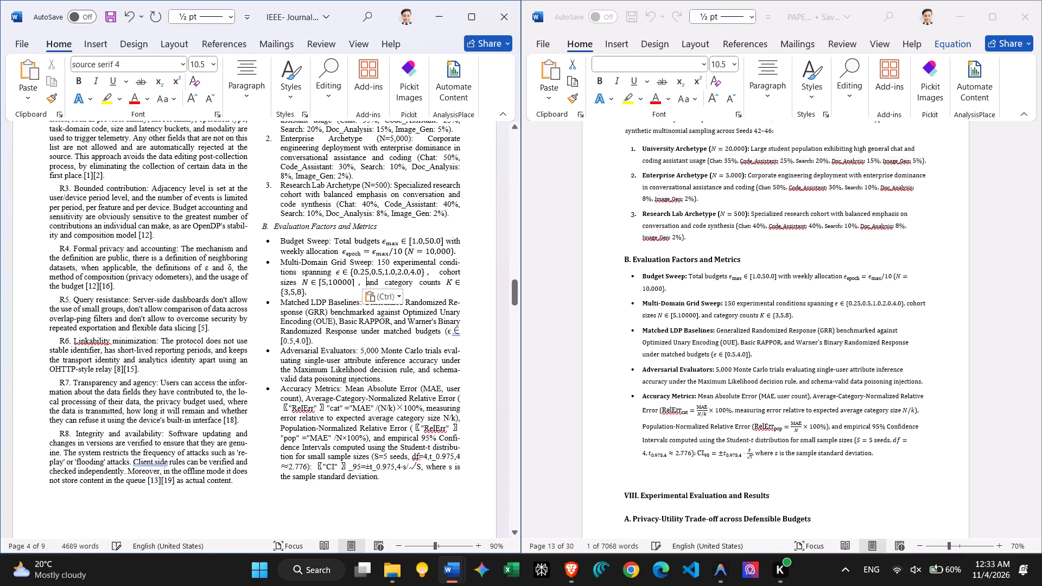
Replace the matched budgets expression ending the template's Matched LDP Baselines bullet with the source's formatted (ε ∈ [0.5,4.0]).
scroll(448, 397, "down", 1)
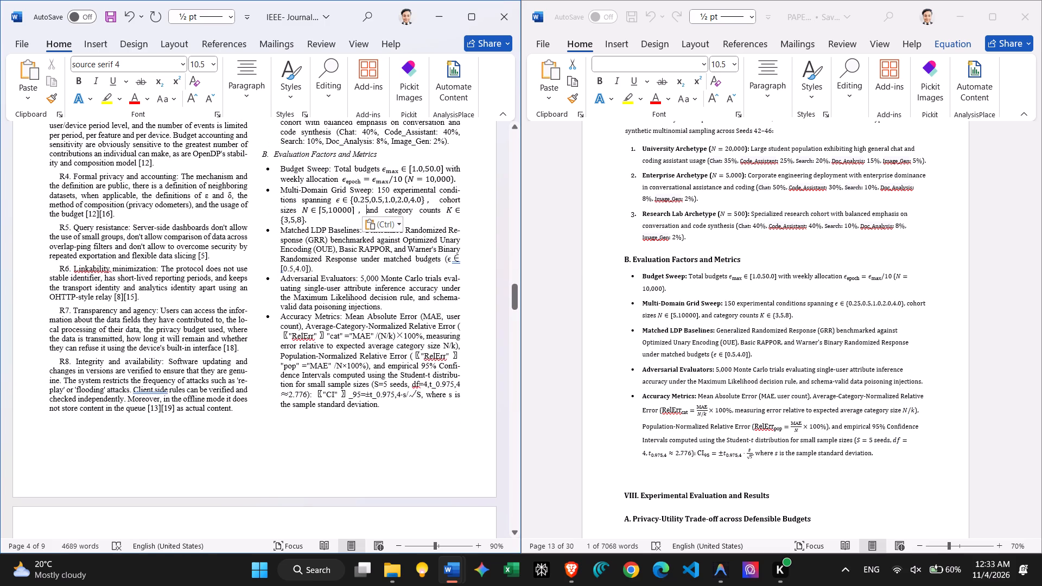
scroll(685, 400, "down", 1)
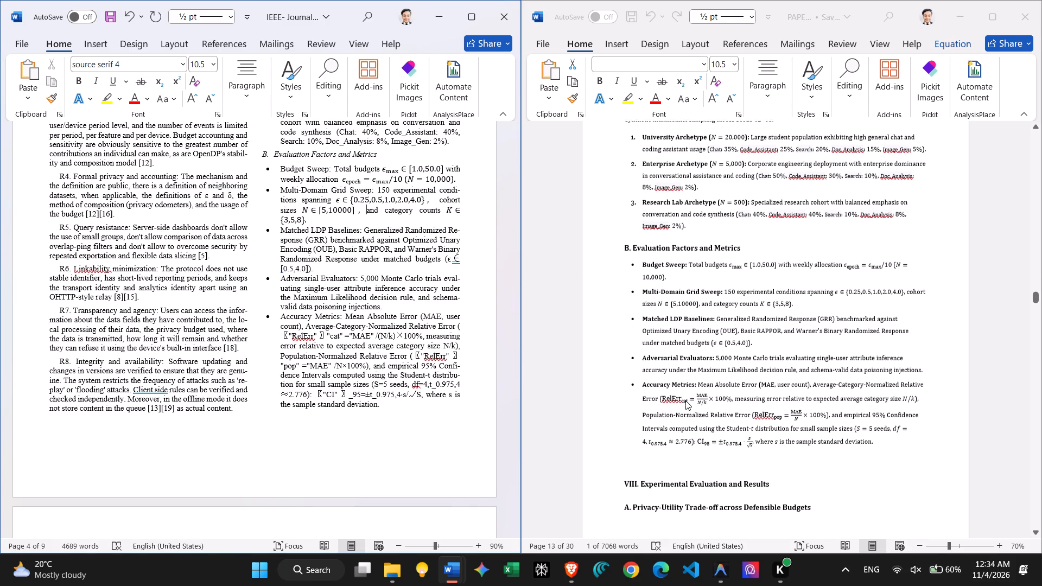
left_click(764, 342)
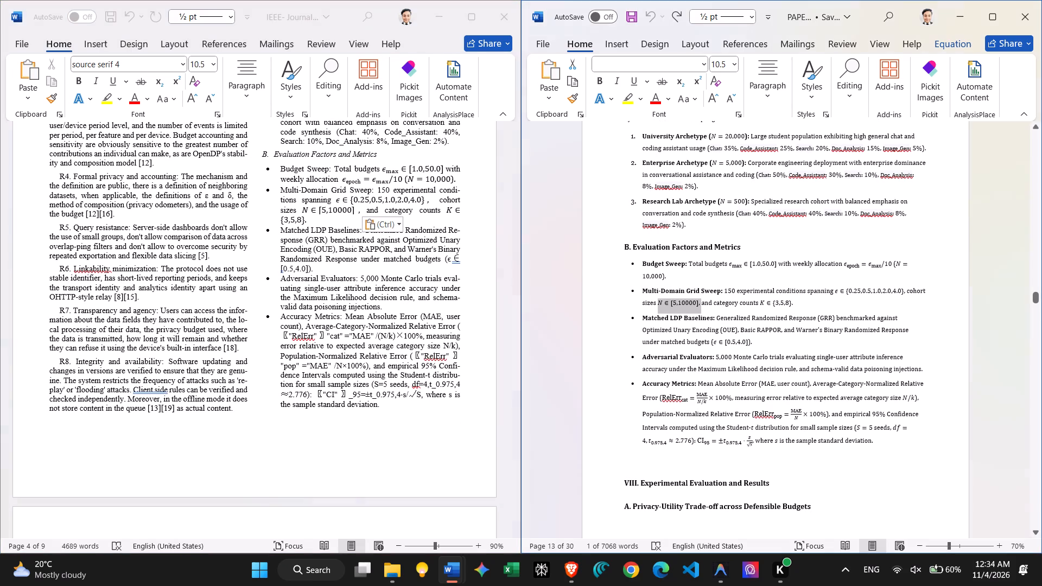
left_click(764, 342)
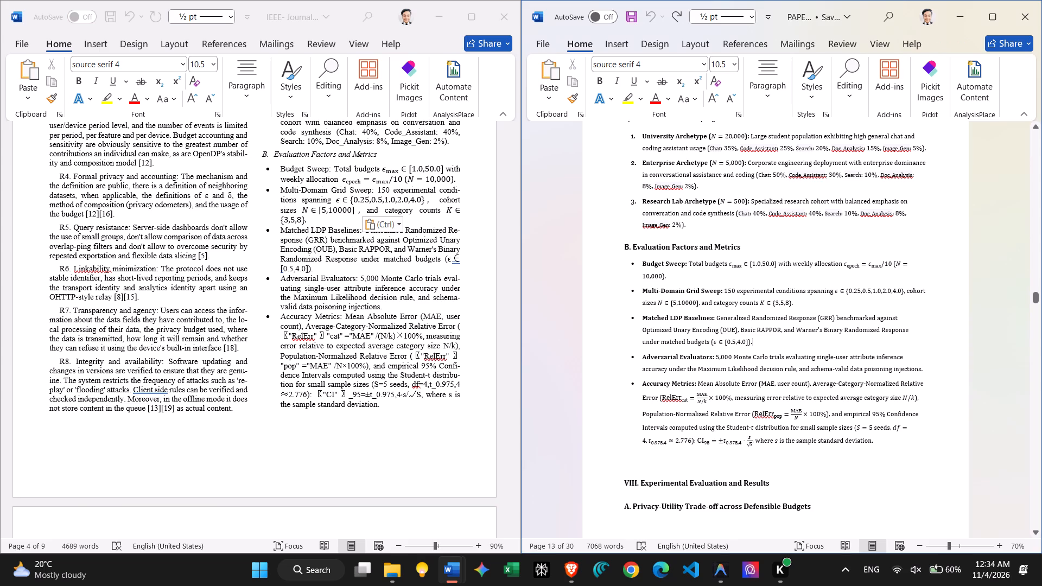
left_click_drag(764, 342, 715, 345)
left_click_drag(715, 345, 714, 341)
left_click_drag(714, 341, 711, 339)
key("ctrl+c")
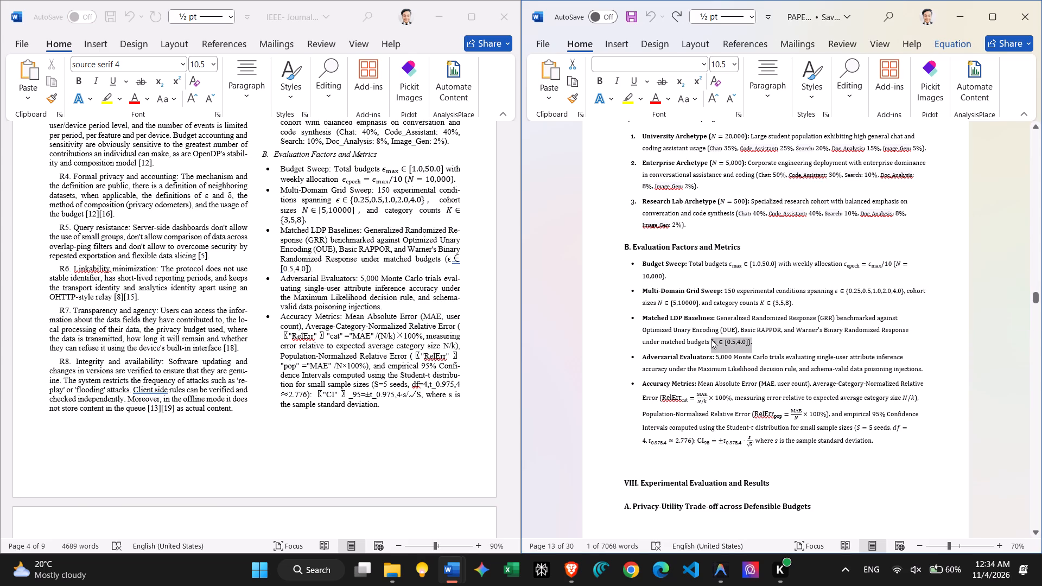
left_click(335, 265)
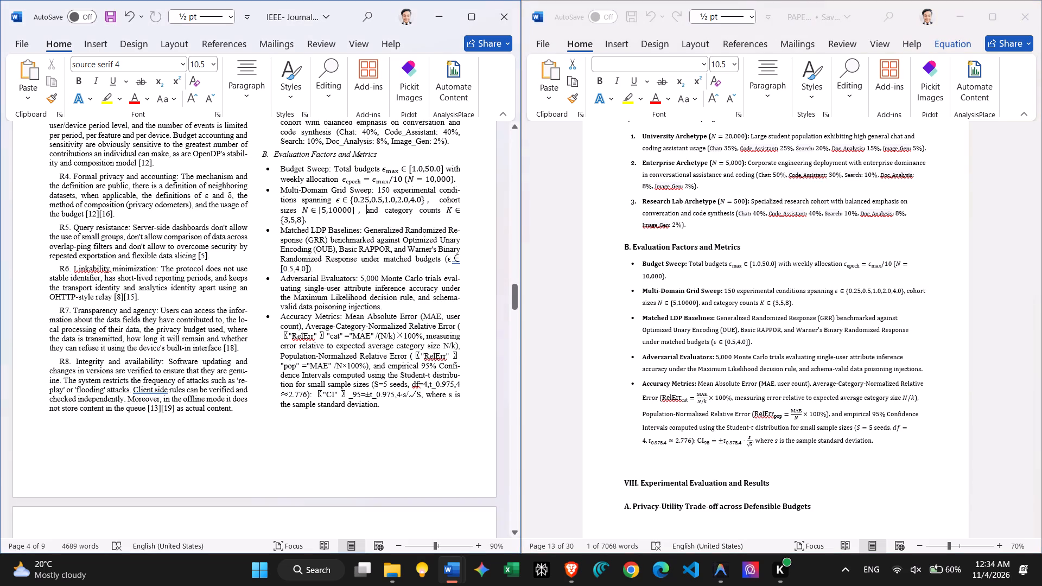
left_click_drag(326, 266, 382, 259)
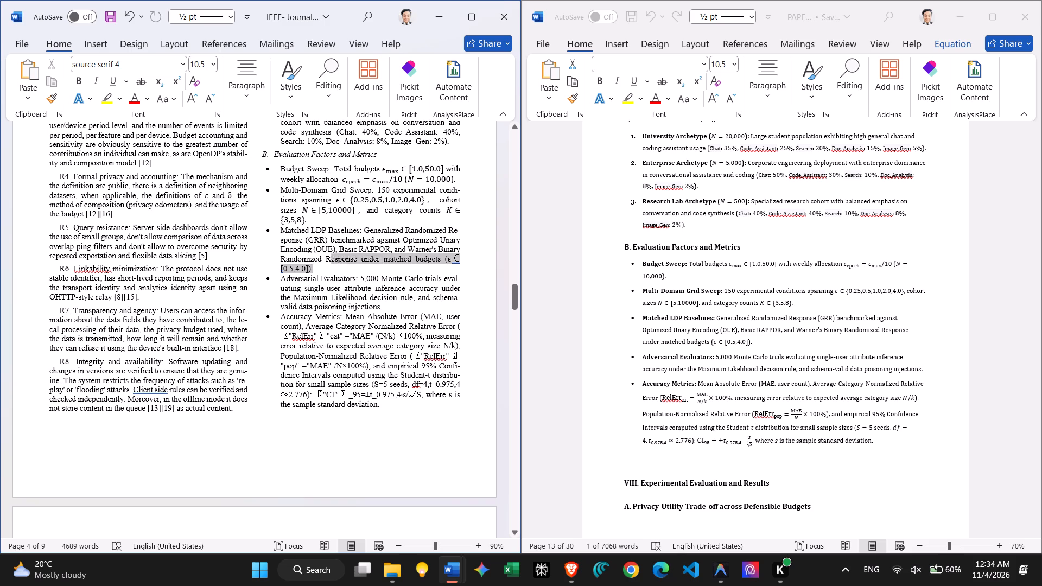
left_click_drag(382, 259, 446, 262)
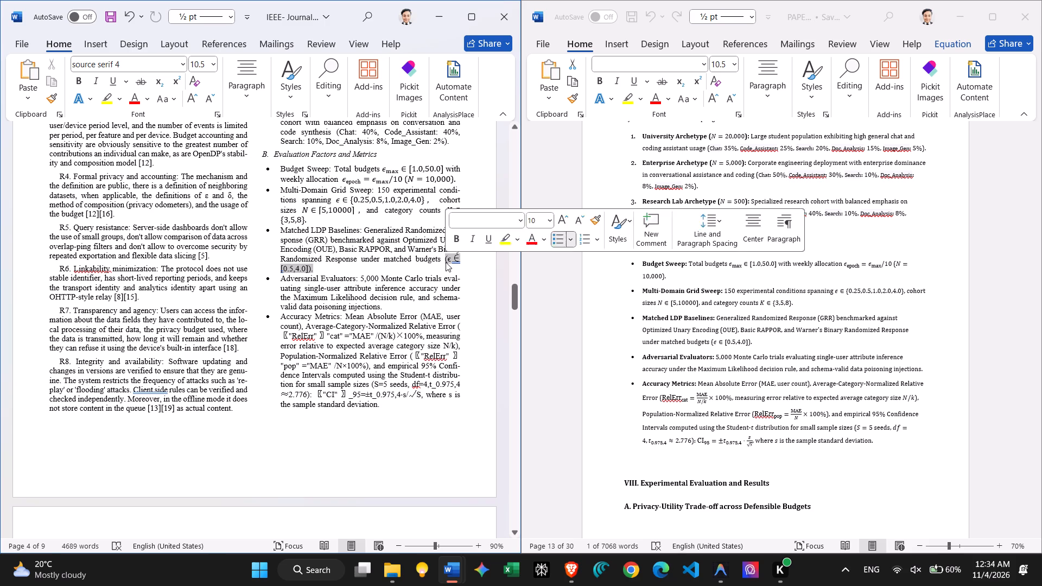
key("ctrl+v")
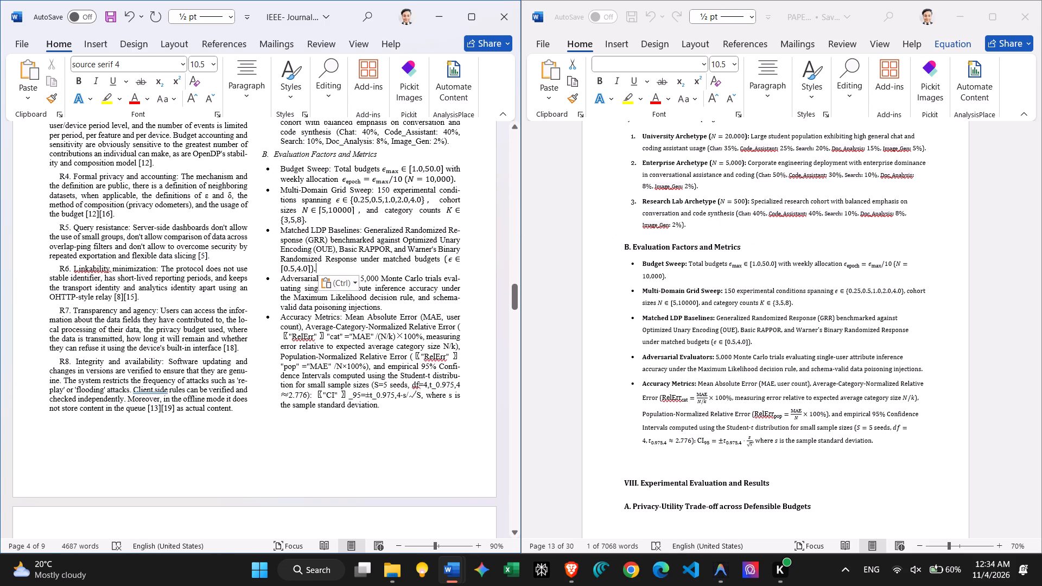
Replace the garbled category-normalized error formula in the template's Accuracy Metrics bullet with the source's formatted RelErr_cat = MAE/(N/k) × 100%.
scroll(704, 355, "down", 1)
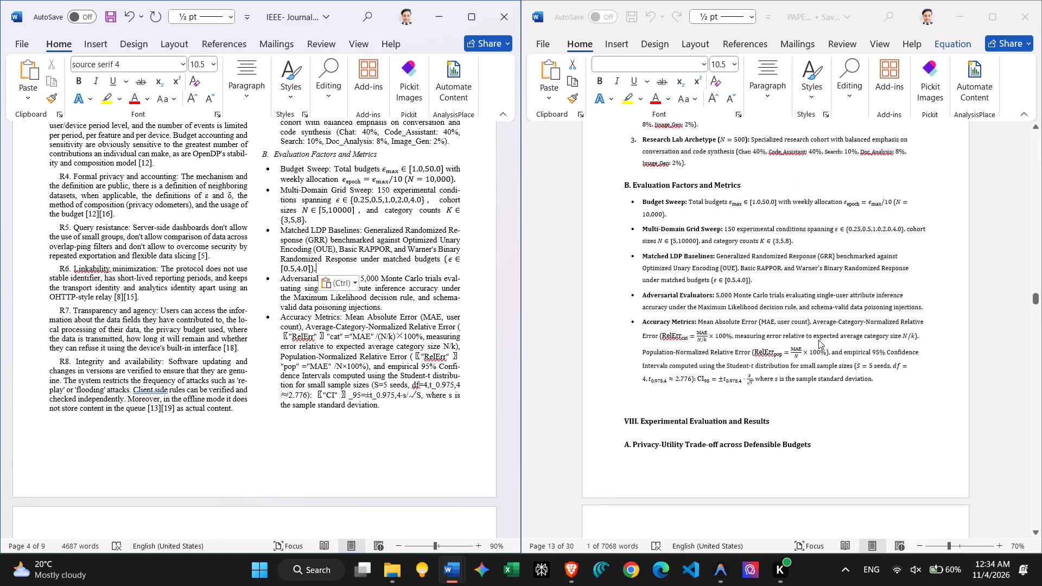
left_click(732, 333)
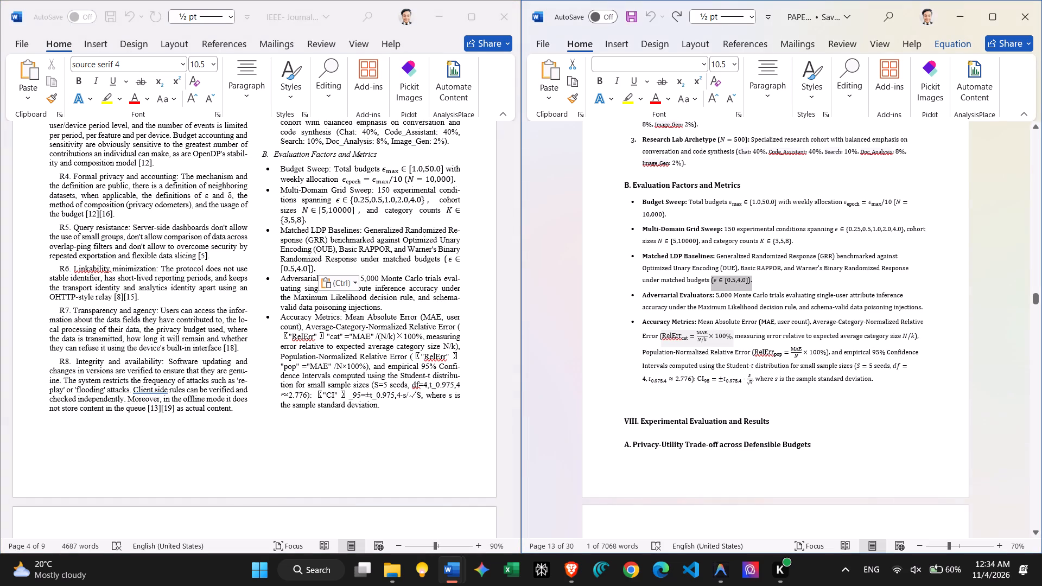
left_click_drag(734, 335, 664, 335)
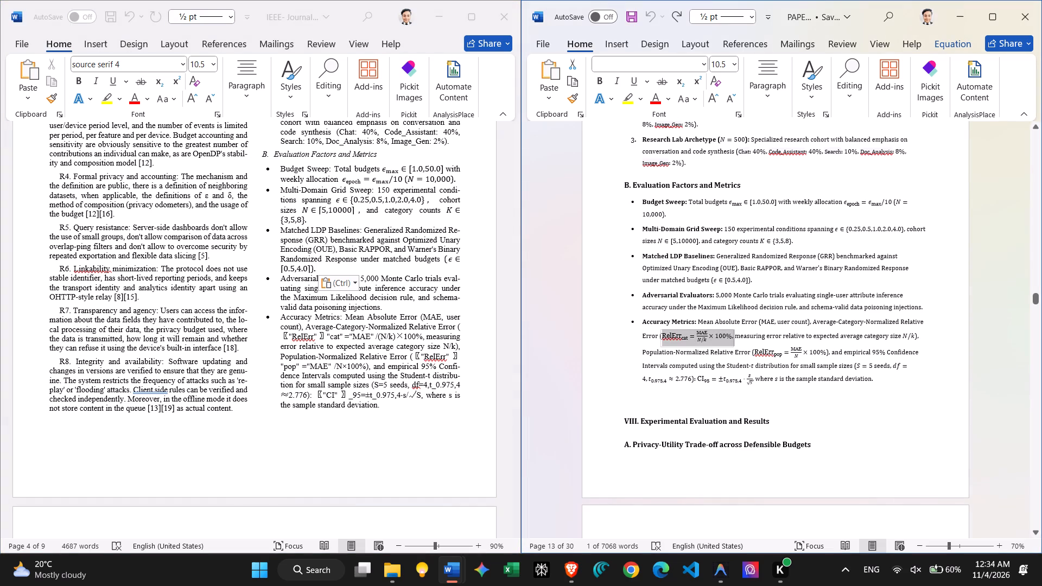
left_click_drag(664, 335, 660, 340)
key("ctrl+c")
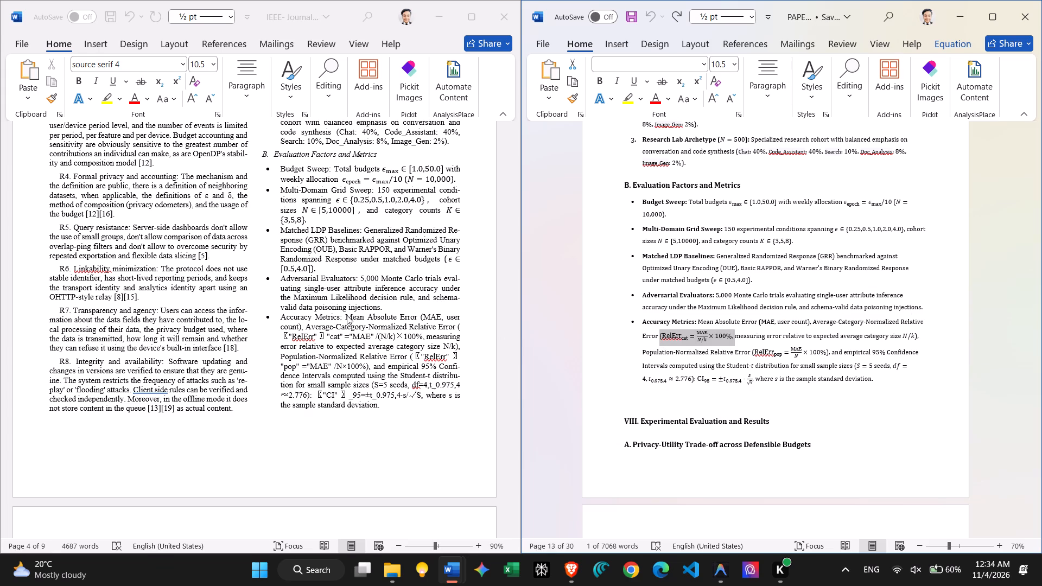
left_click(347, 315)
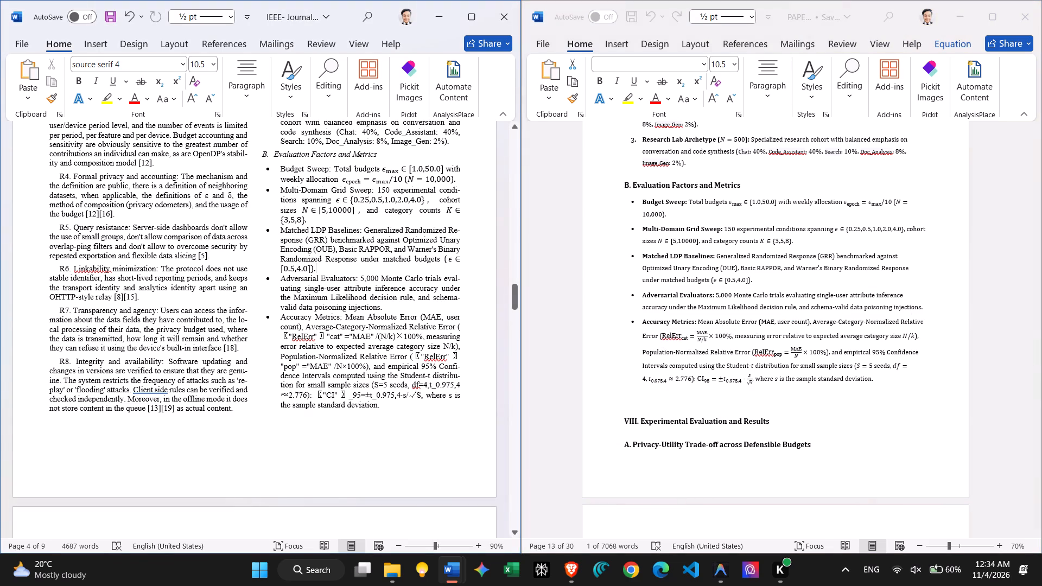
left_click_drag(425, 337, 458, 327)
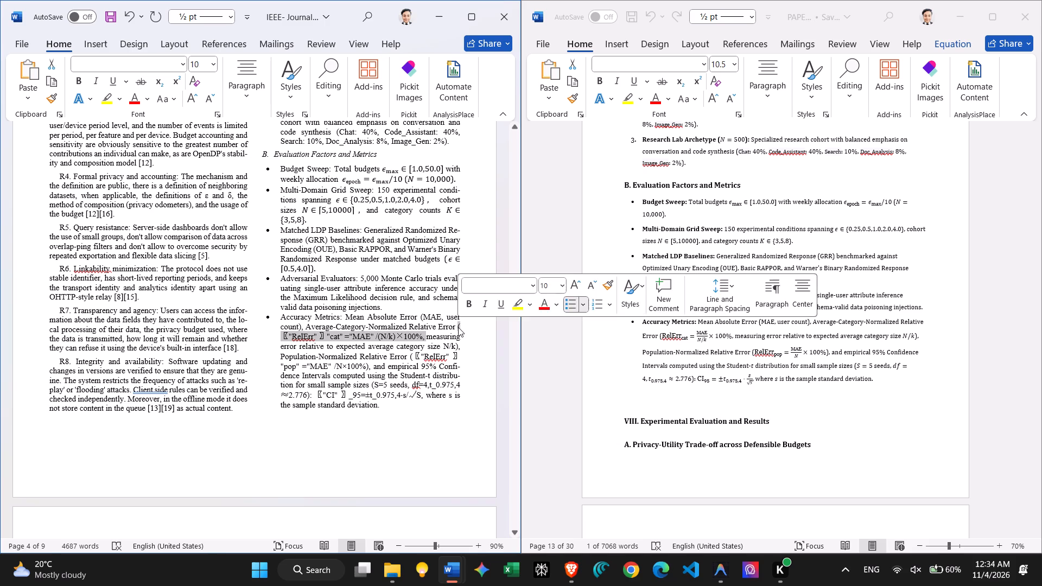
key("ctrl+v")
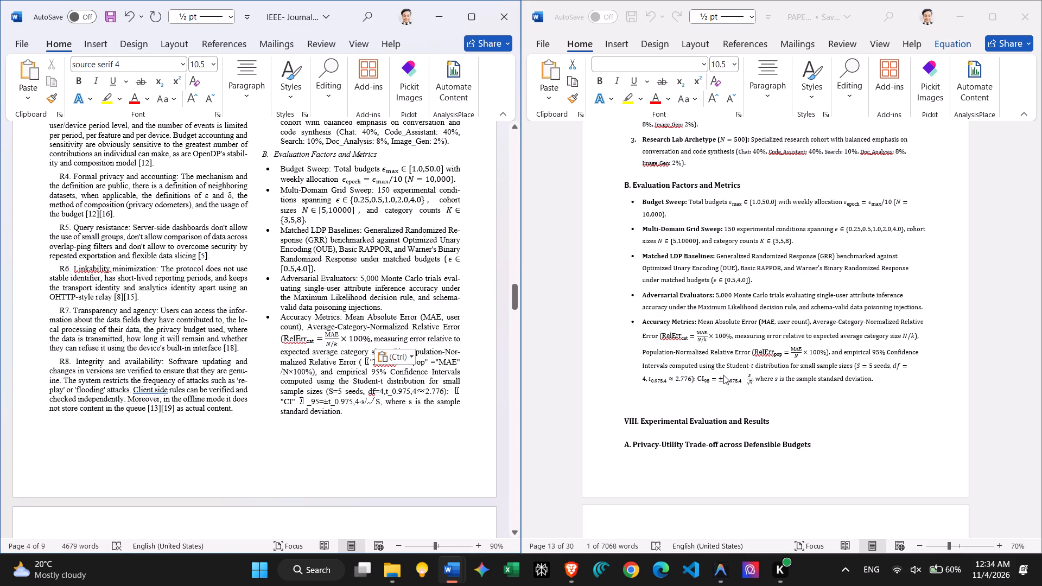
Replace the template's Accuracy Metrics text from "(S=5 seeds" through the CI formula with the source's formatted S = 5, df = 4, t_0.975,4 ≈ 2.776 and CI_95 expressions.
left_click(759, 387)
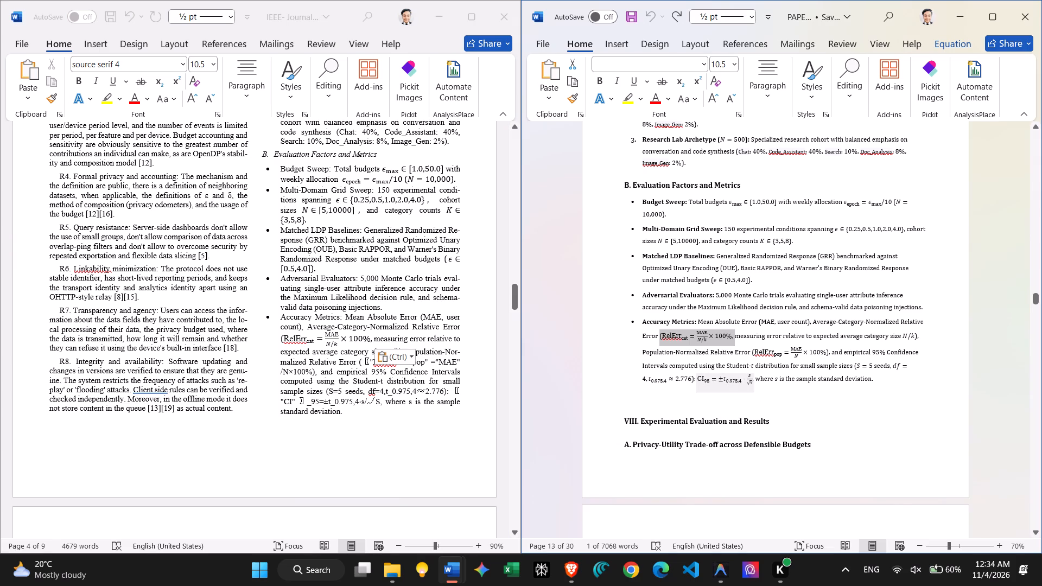
left_click_drag(754, 379, 863, 351)
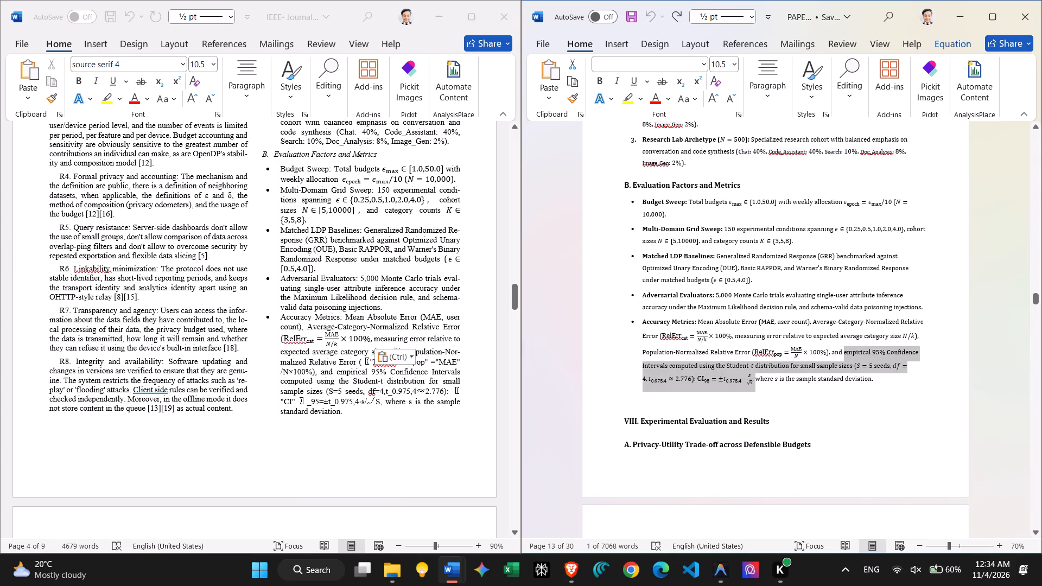
left_click_drag(863, 351, 854, 371)
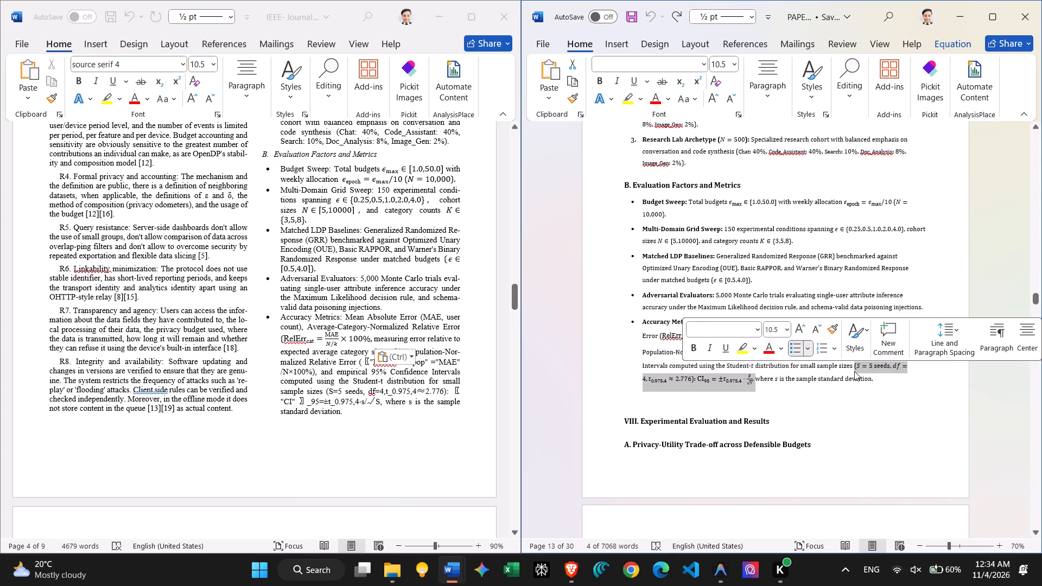
key("ctrl+c")
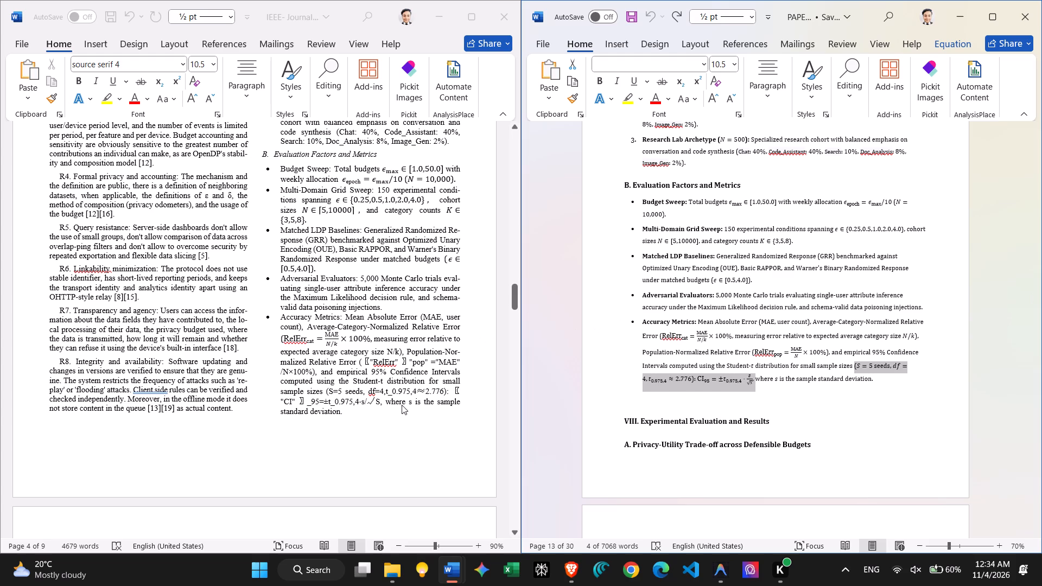
left_click(402, 405)
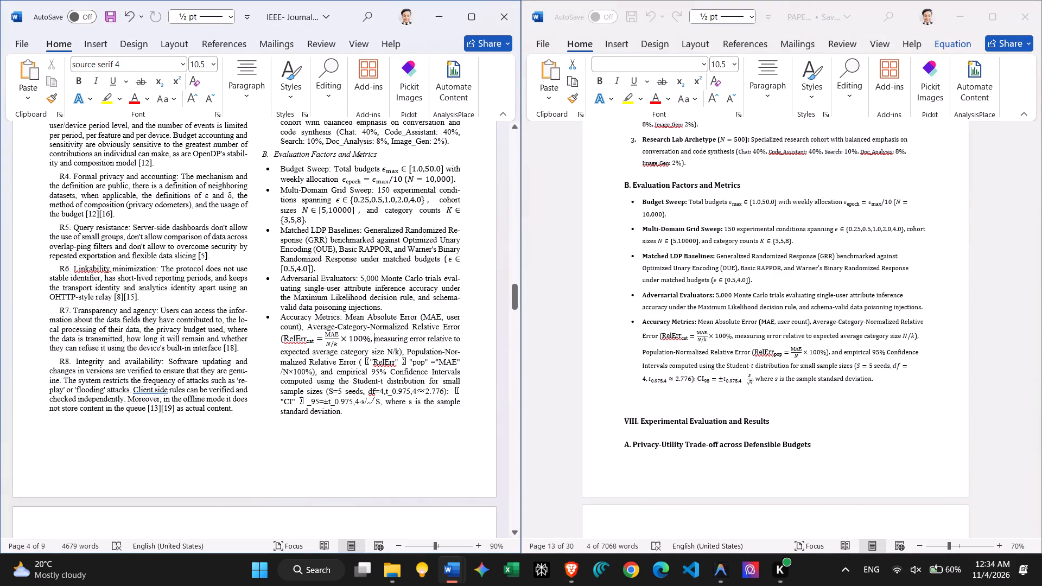
left_click_drag(383, 405, 331, 391)
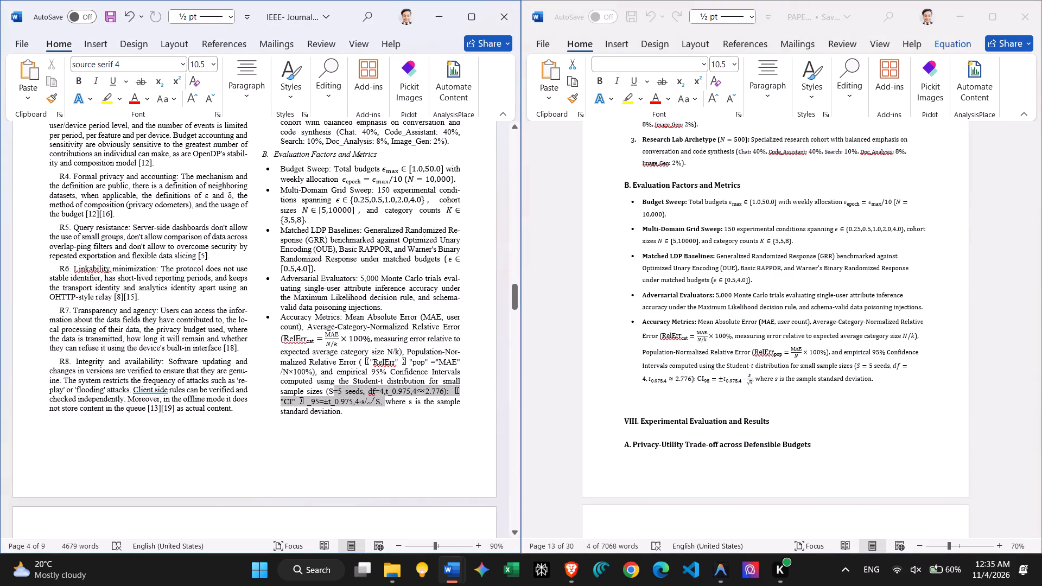
left_click_drag(331, 391, 326, 392)
left_click_drag(326, 392, 326, 396)
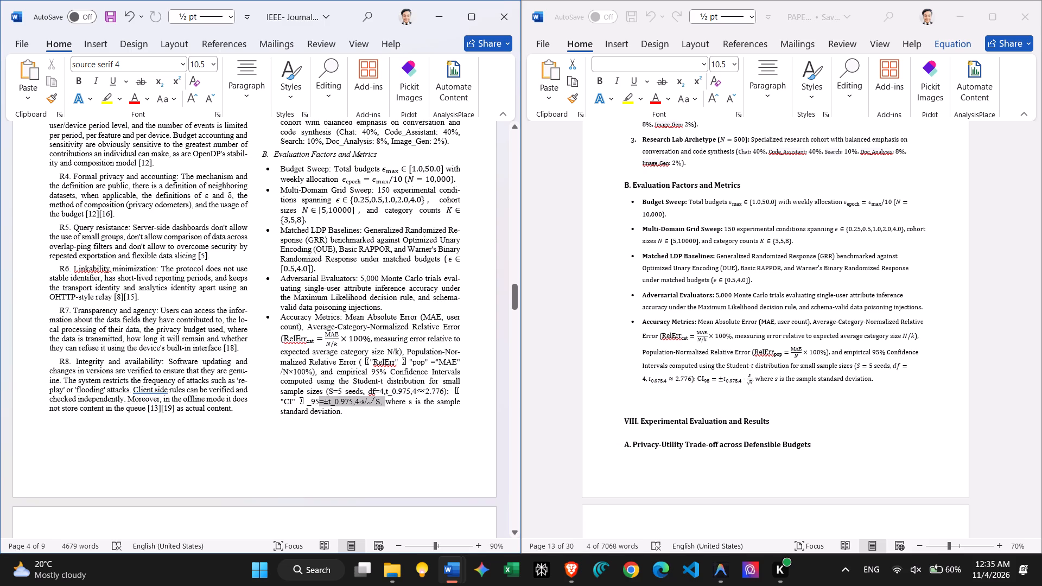
left_click_drag(326, 396, 326, 392)
key("ctrl+v")
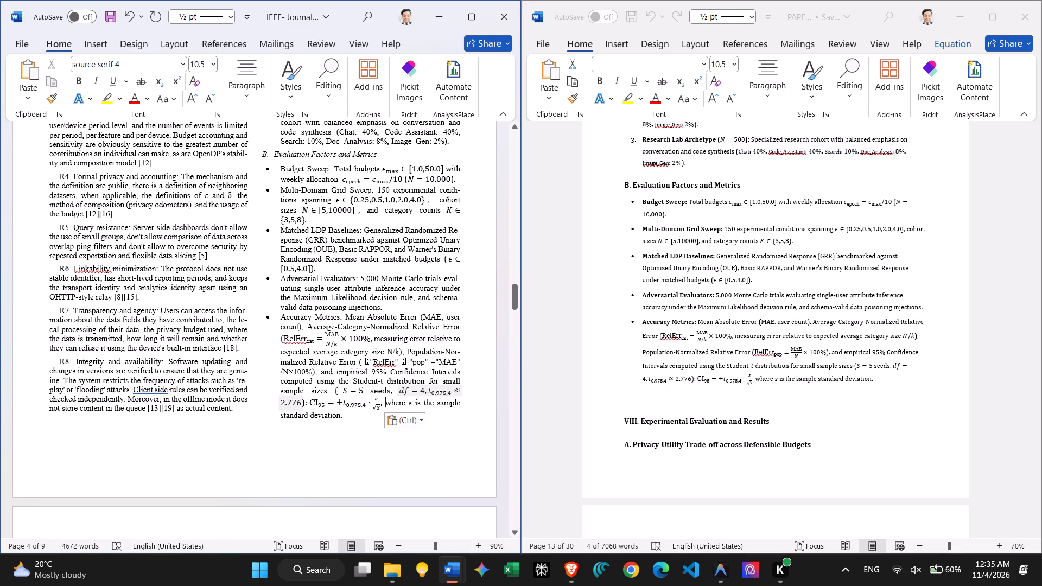
Replace the garbled population-normalized error formula in the template's Accuracy Metrics bullet with the source's formatted RelErr_pop = MAE/N × 100%.
scroll(447, 386, "down", 2)
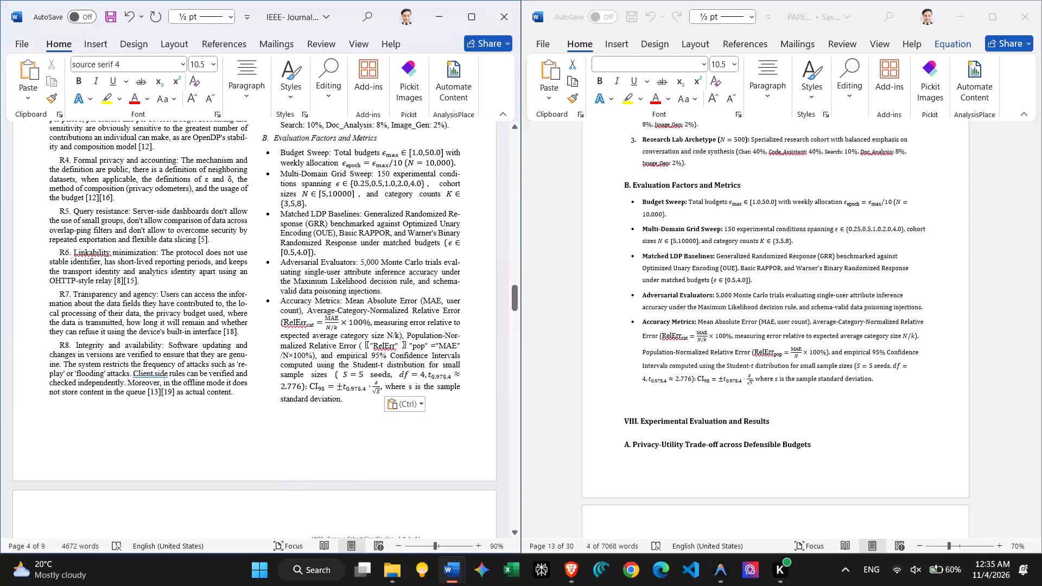
left_click(842, 355)
left_click_drag(830, 353, 812, 355)
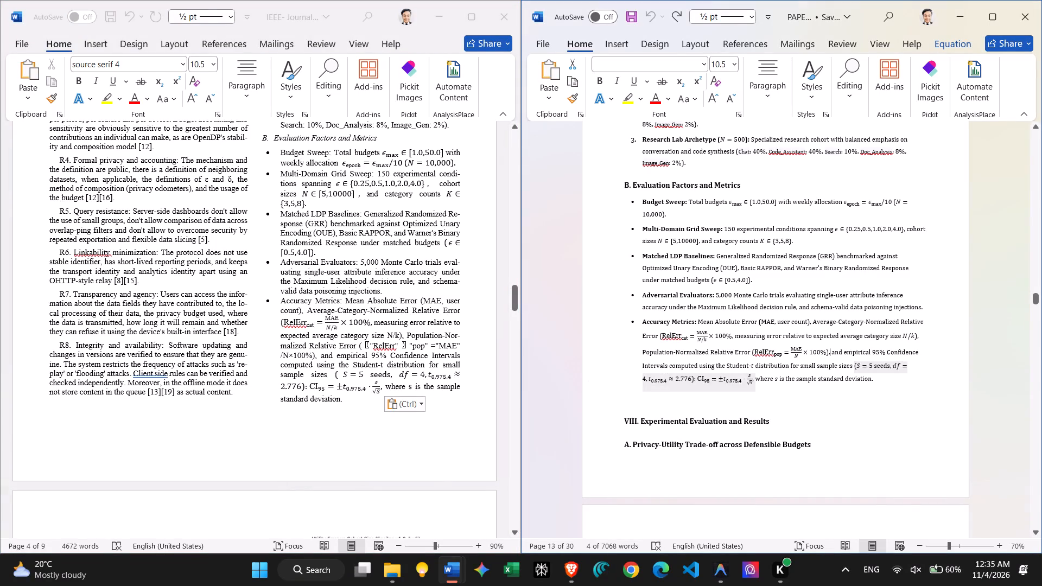
left_click_drag(812, 355, 752, 355)
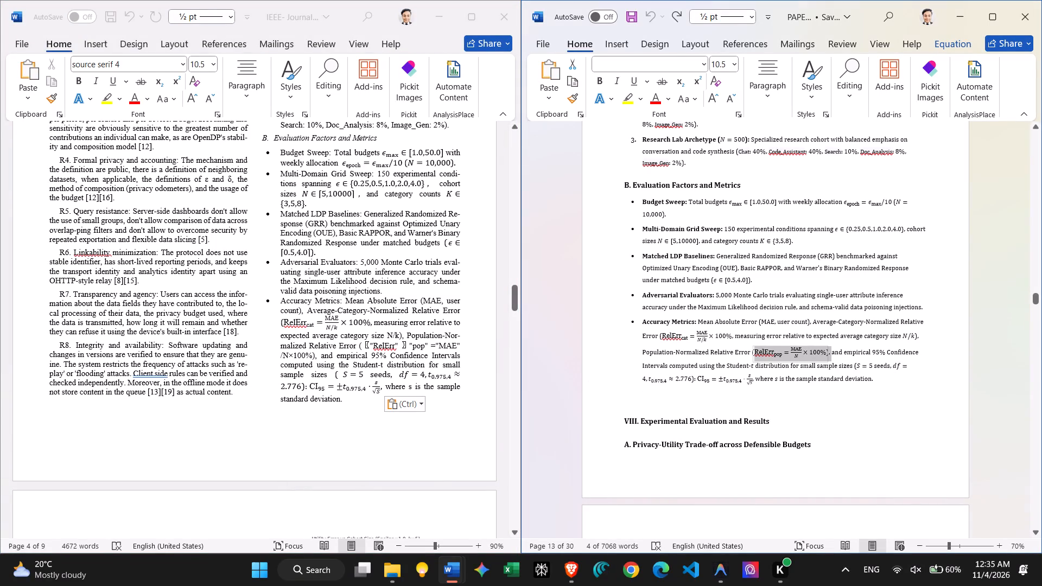
left_click_drag(752, 355, 753, 353)
key("ctrl+c")
left_click(420, 348)
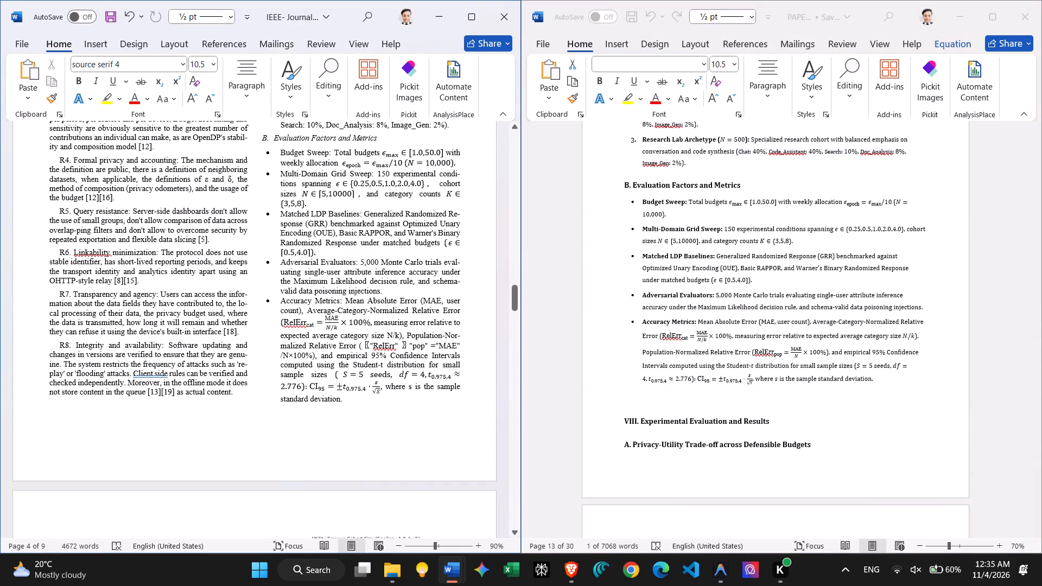
left_click_drag(317, 355, 361, 347)
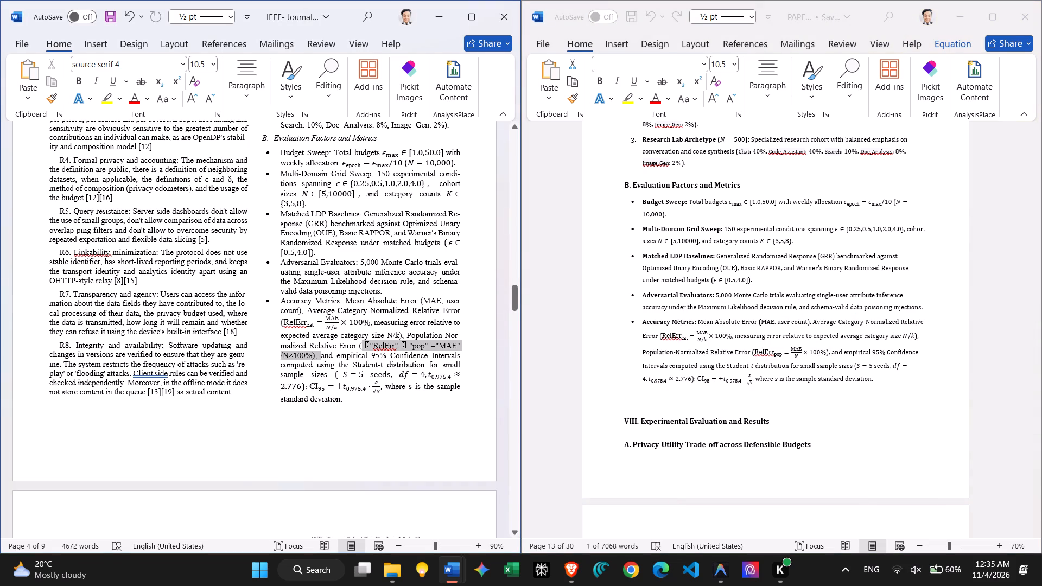
left_click_drag(361, 347, 358, 347)
key("ctrl+v")
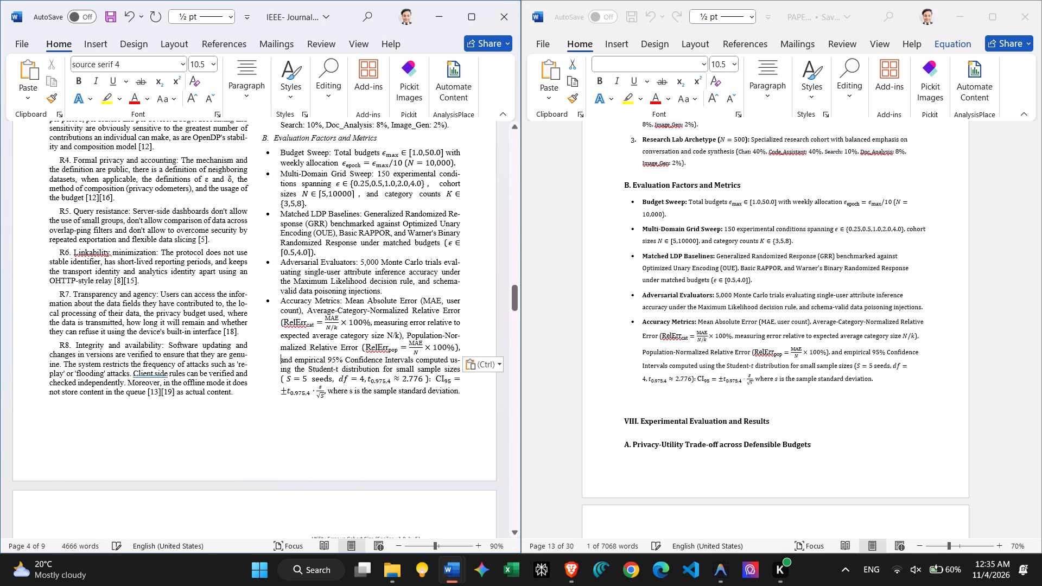
Review the template from Evaluation Factors and Metrics and the following figure page back up to the Section V–VII headings.
scroll(396, 398, "down", 1)
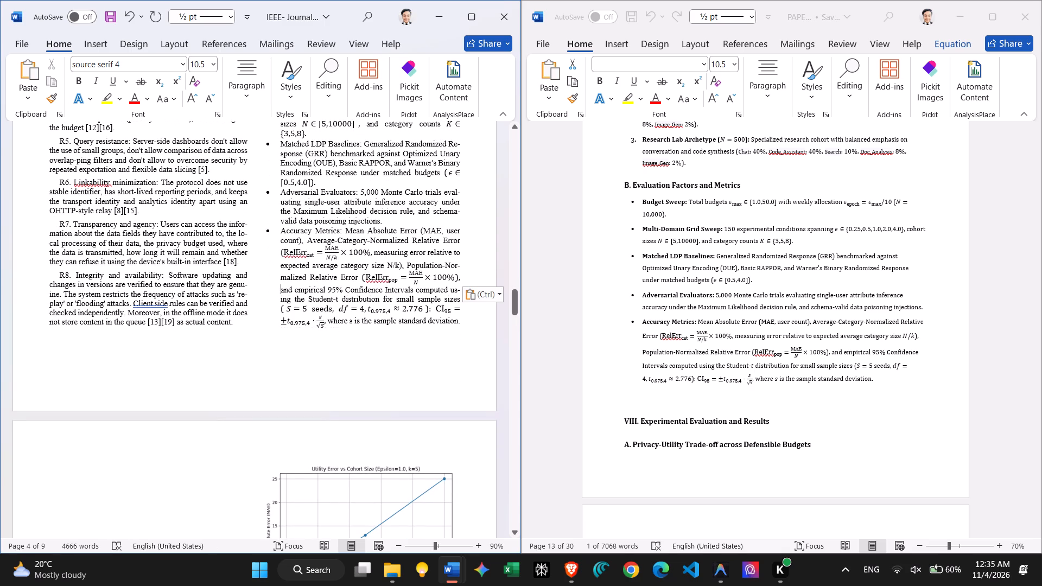
scroll(396, 398, "down", 1)
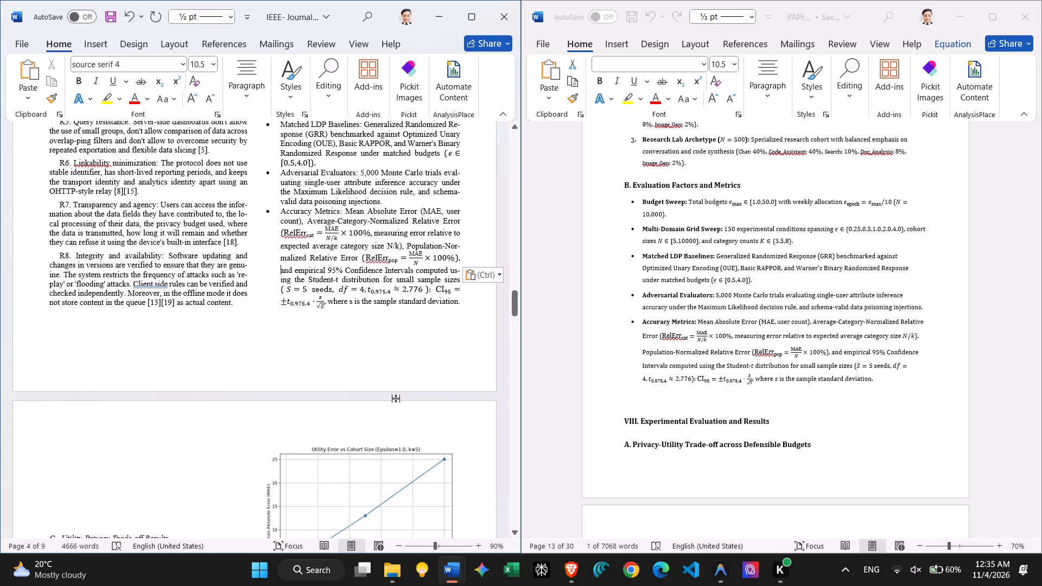
scroll(396, 398, "down", 2)
scroll(396, 398, "up", 1)
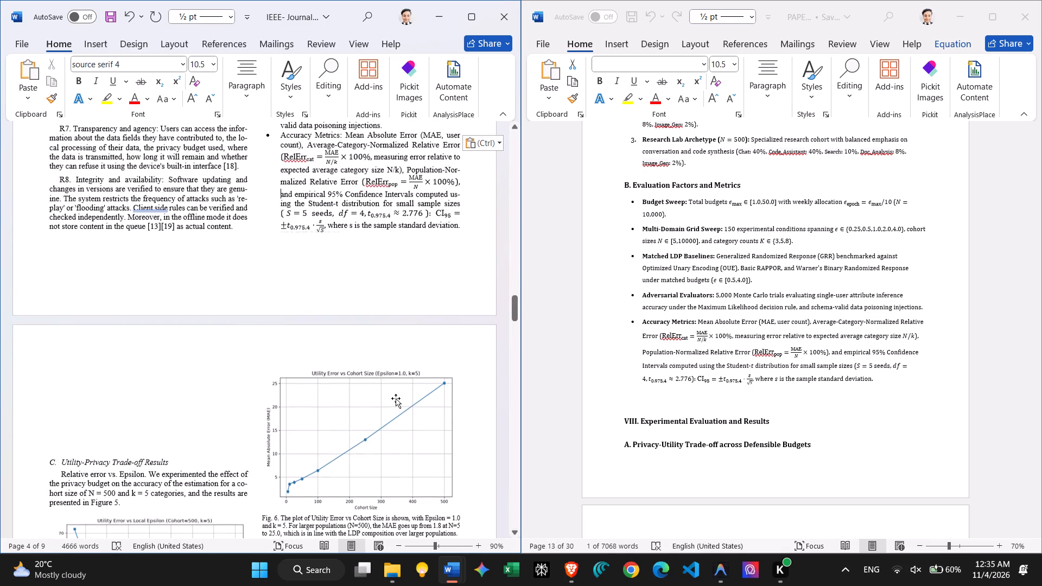
scroll(396, 398, "up", 1)
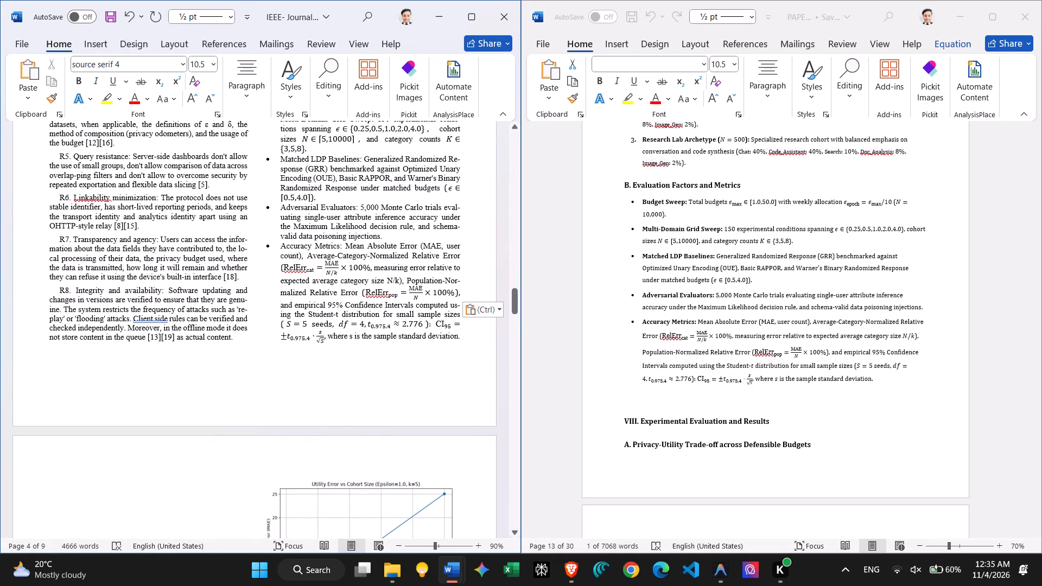
scroll(396, 398, "up", 2)
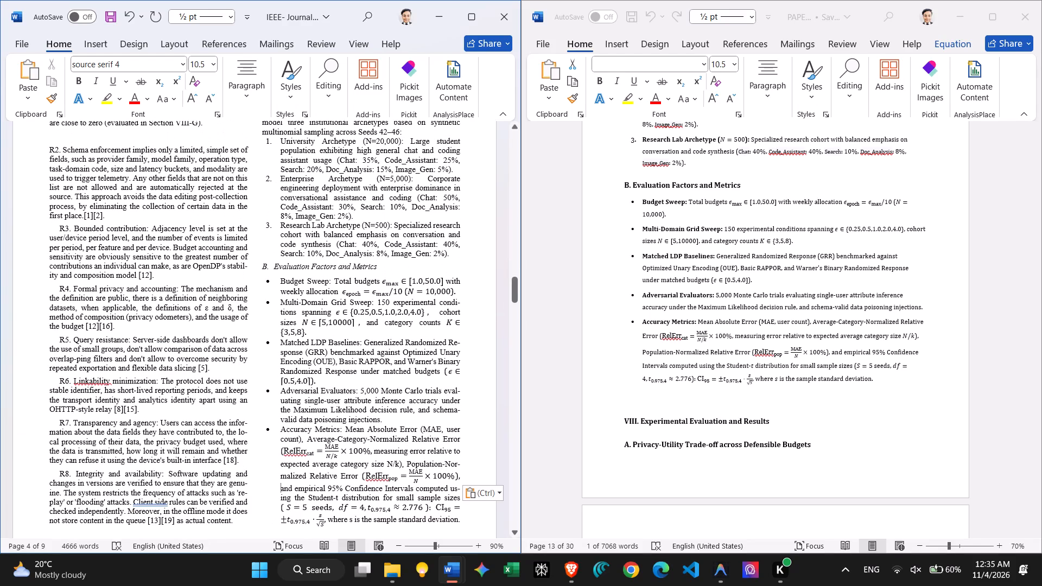
scroll(396, 398, "up", 2)
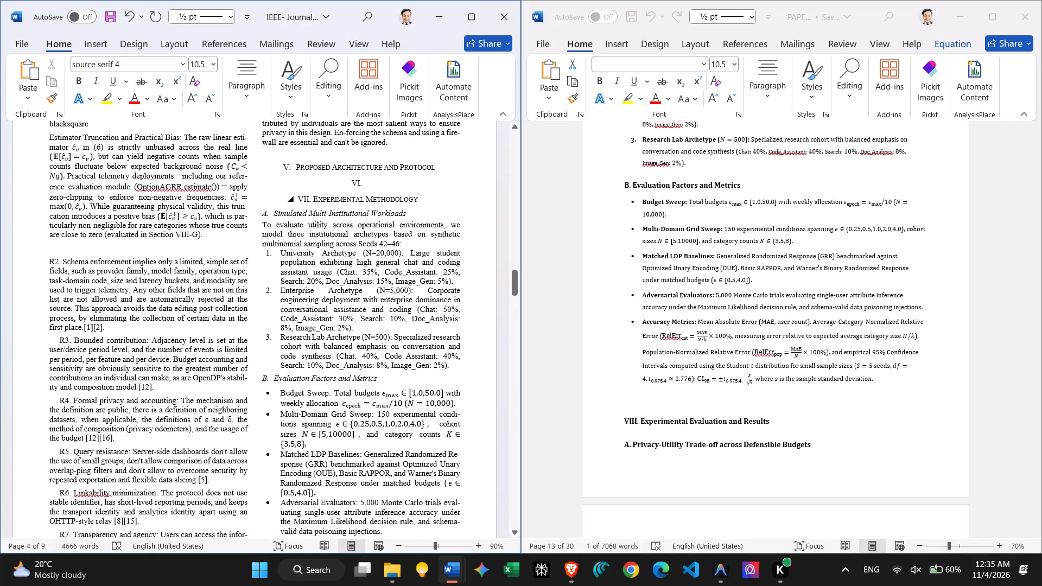
Look back through the source paper from Experimental Methodology to Section VI, Implementation Scope and Evaluation Setup, and the end of Section V.
scroll(647, 283, "up", 3)
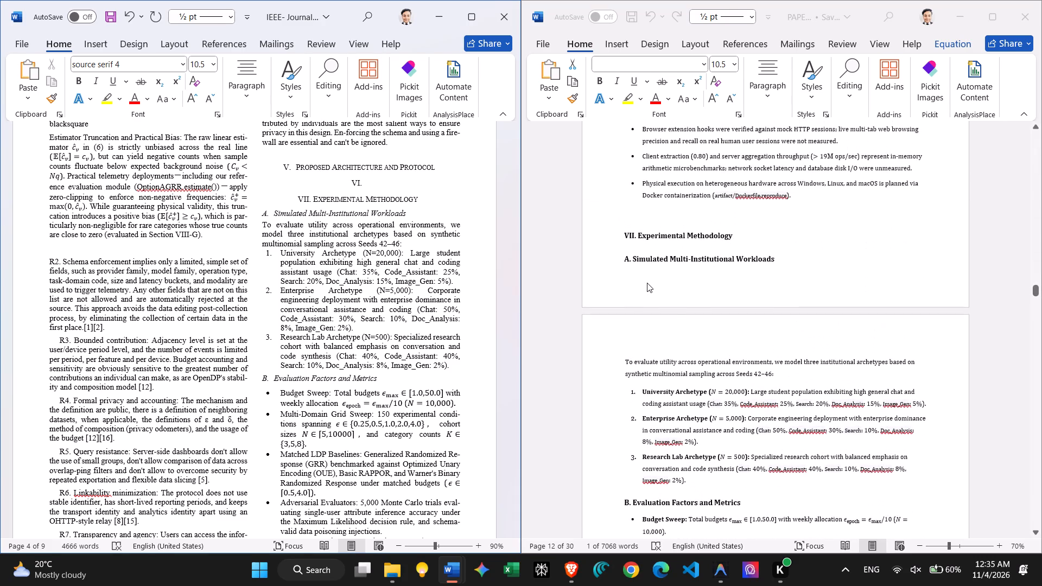
scroll(647, 283, "up", 1)
scroll(647, 283, "down", 1)
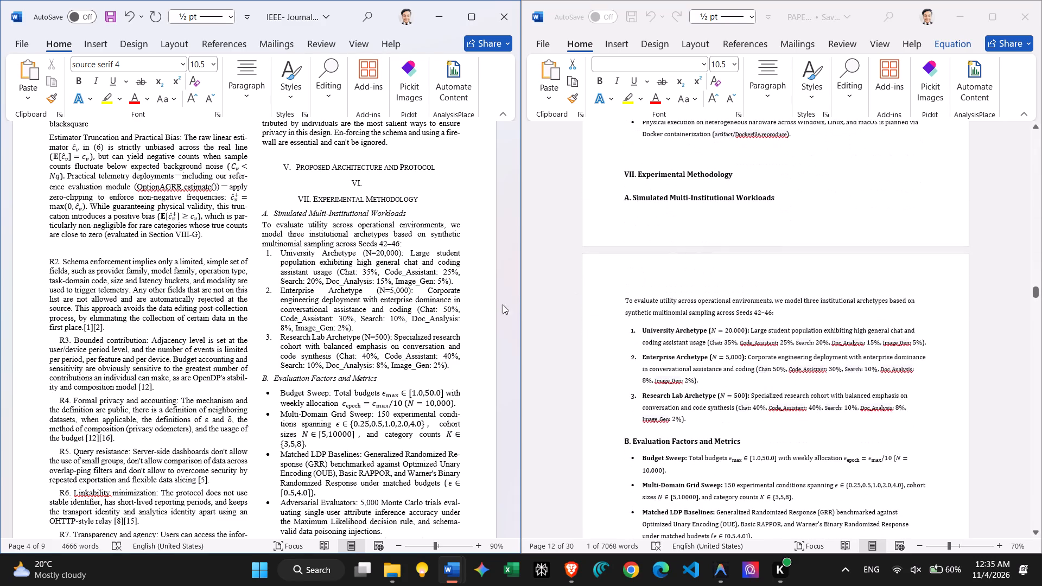
scroll(656, 347, "up", 3)
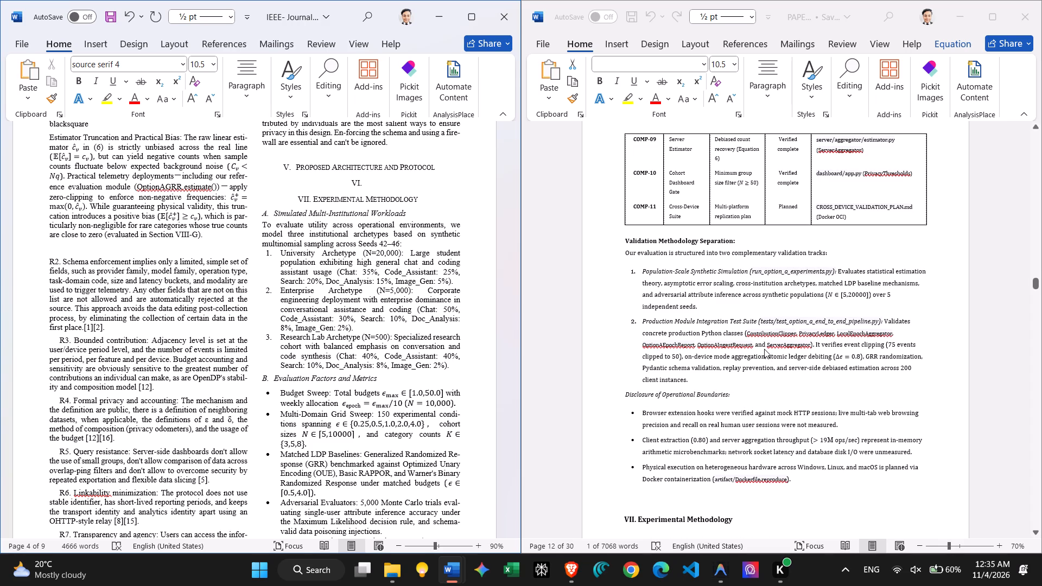
scroll(764, 349, "up", 5)
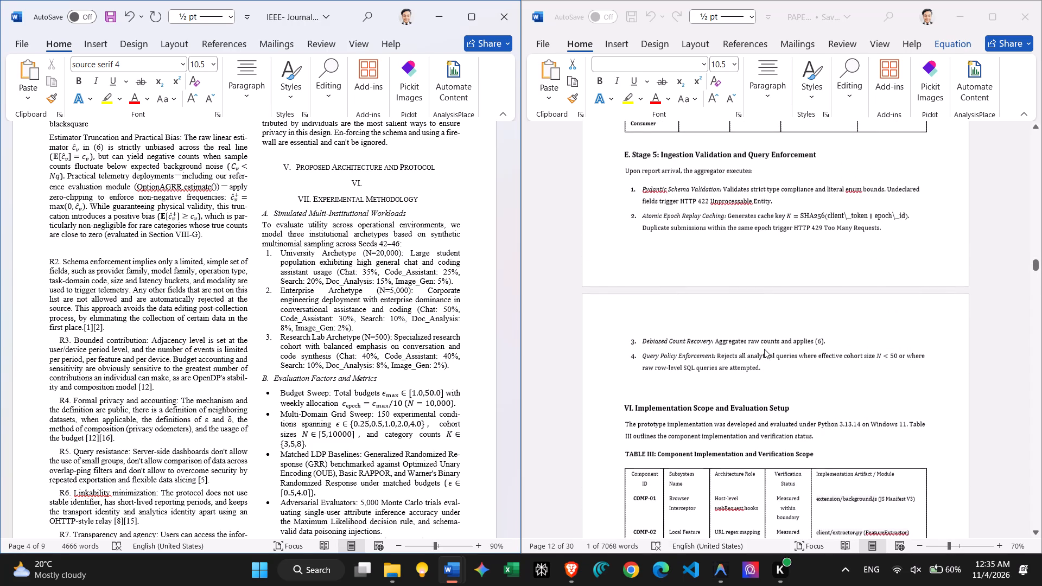
scroll(764, 349, "up", 2)
scroll(764, 349, "down", 2)
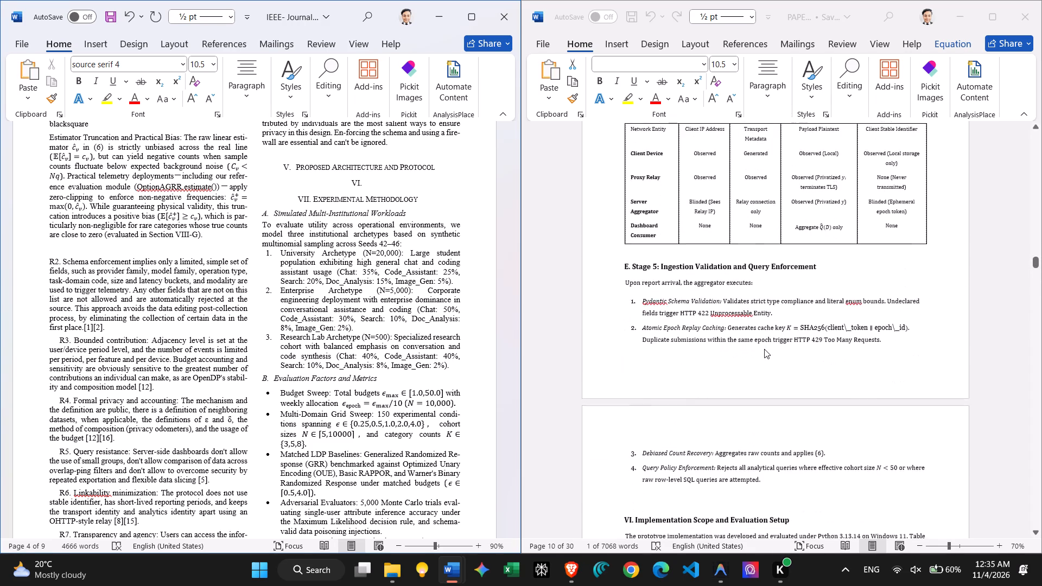
scroll(764, 349, "down", 1)
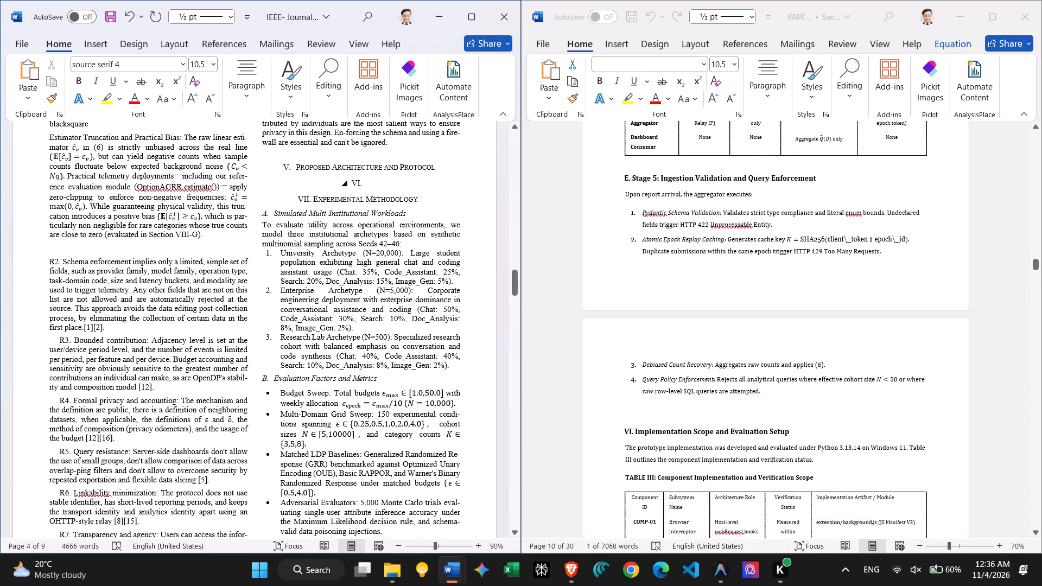
Copy the source's Section VI, from the Implementation Scope and Evaluation Setup heading through the final Docker containerization bullet, for the template's empty Section VI.
left_click(391, 180)
left_click(615, 429)
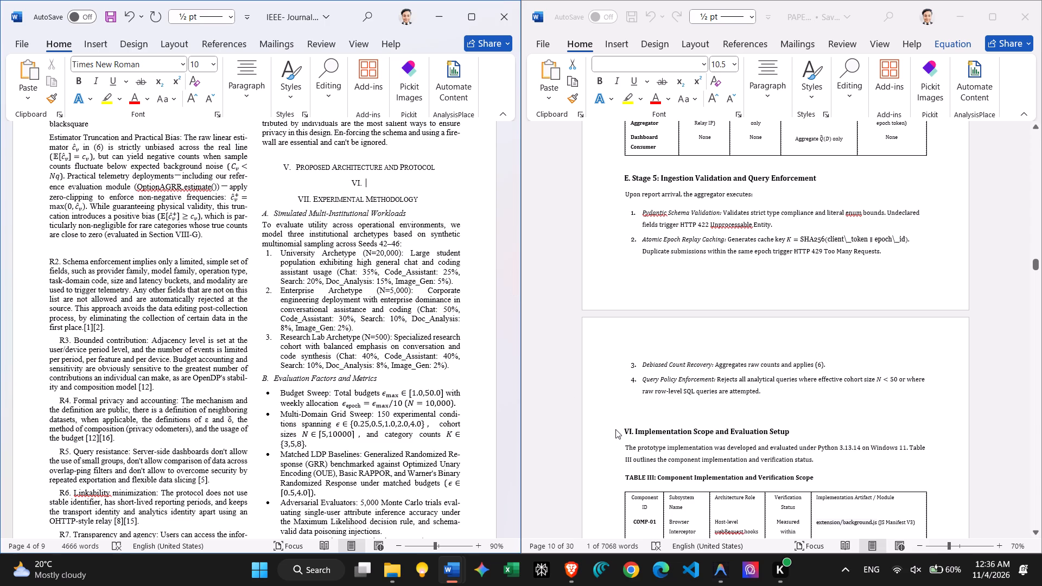
left_click_drag(615, 429, 652, 431)
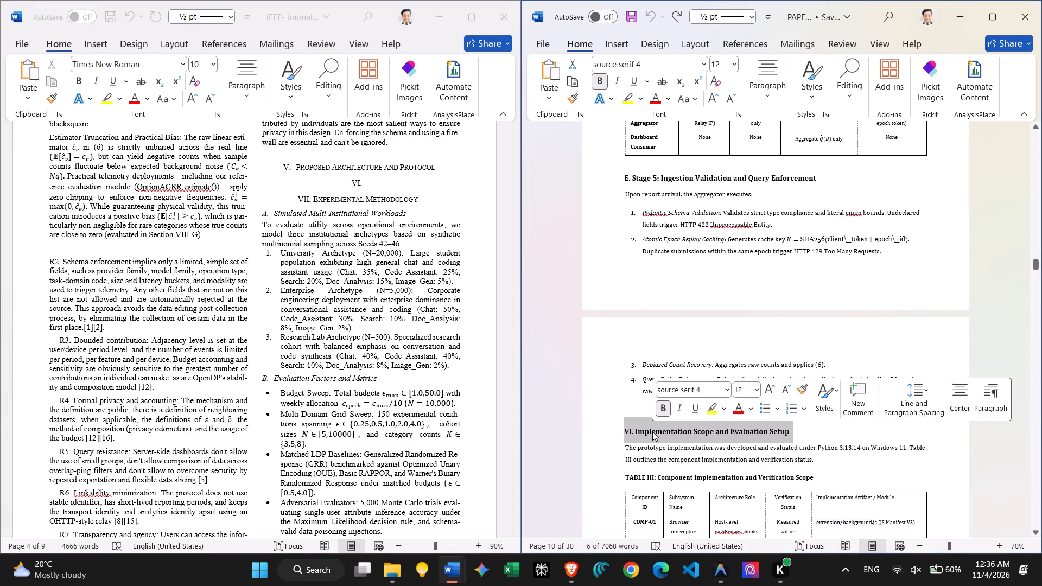
left_click(629, 430)
left_click_drag(619, 430, 672, 461)
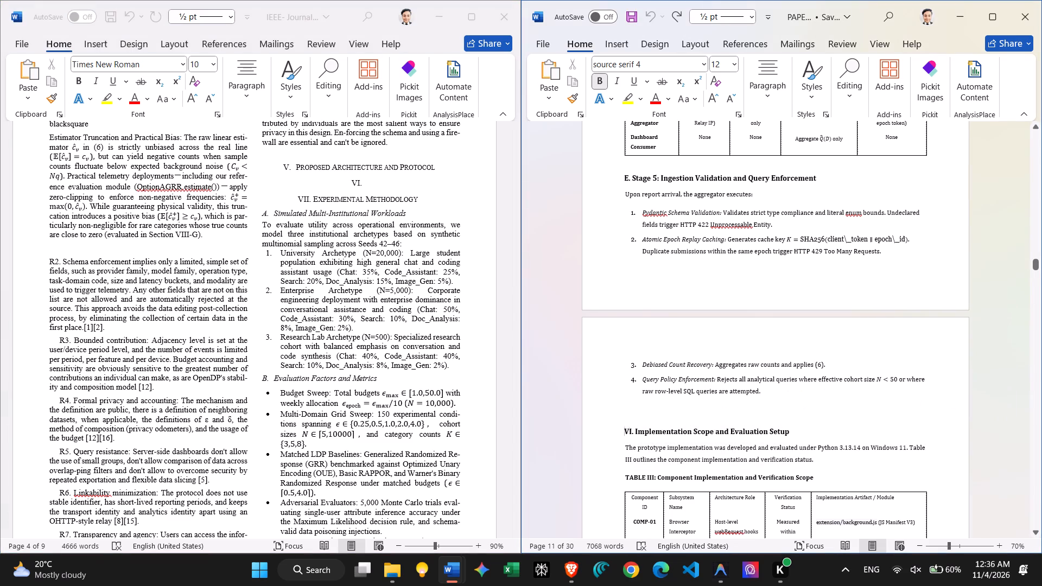
left_click_drag(672, 461, 805, 449)
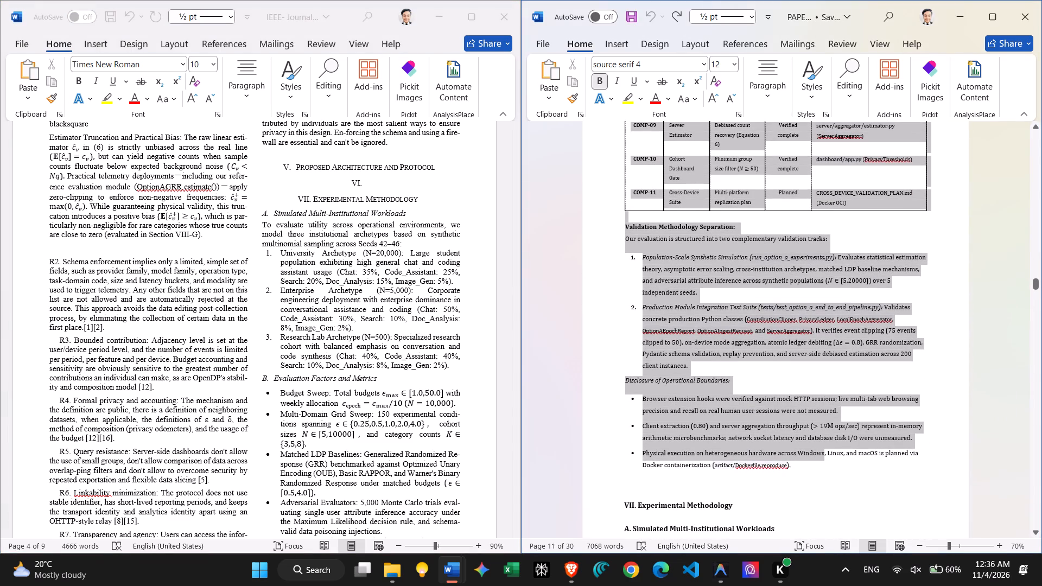
left_click_drag(805, 449, 803, 465)
left_click_drag(803, 465, 803, 462)
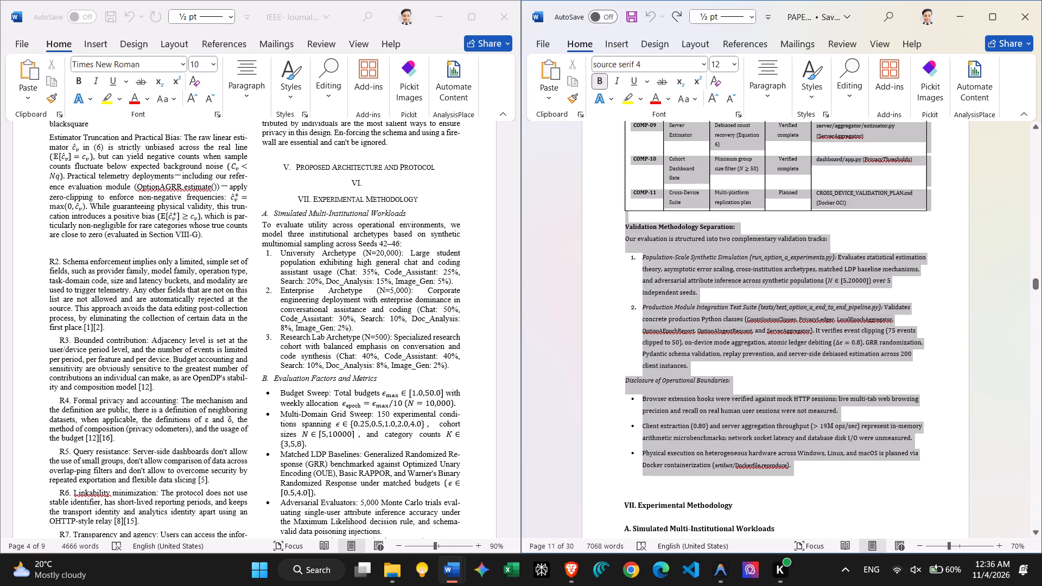
left_click_drag(803, 462, 803, 461)
key("ctrl+c")
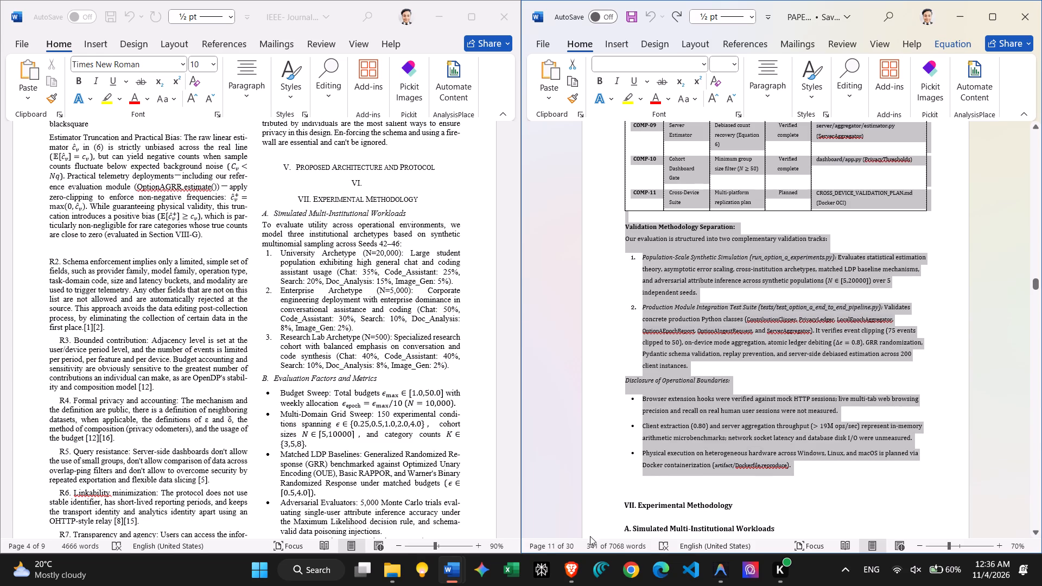
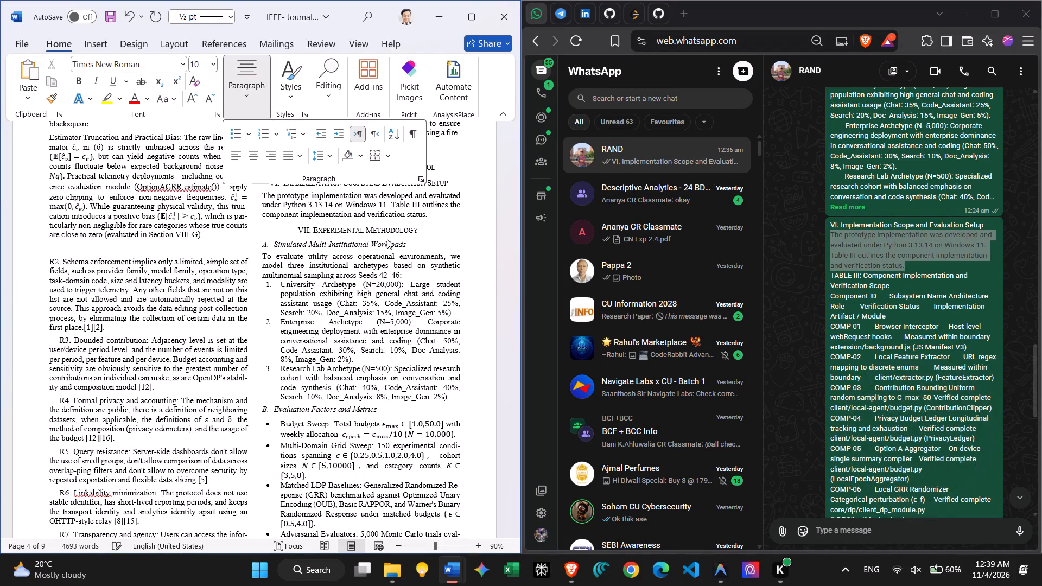
Add two blank lines after the Section VI introductory paragraph ending "component implementation and verification status", ahead of the Section VII heading.
key("Return")
key("Return")
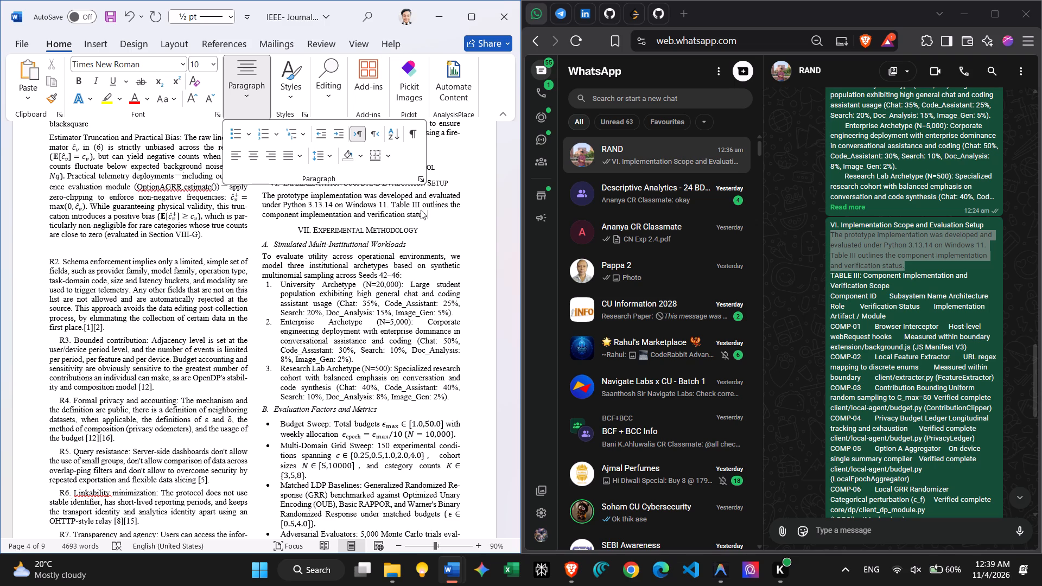
left_click(421, 210)
left_click(437, 211)
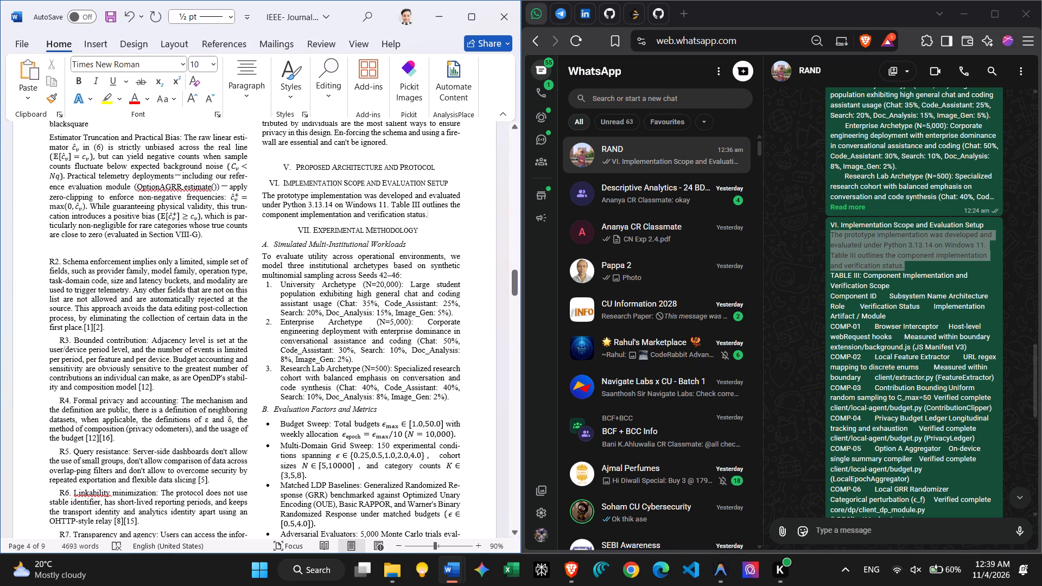
key("Return")
key("Return")
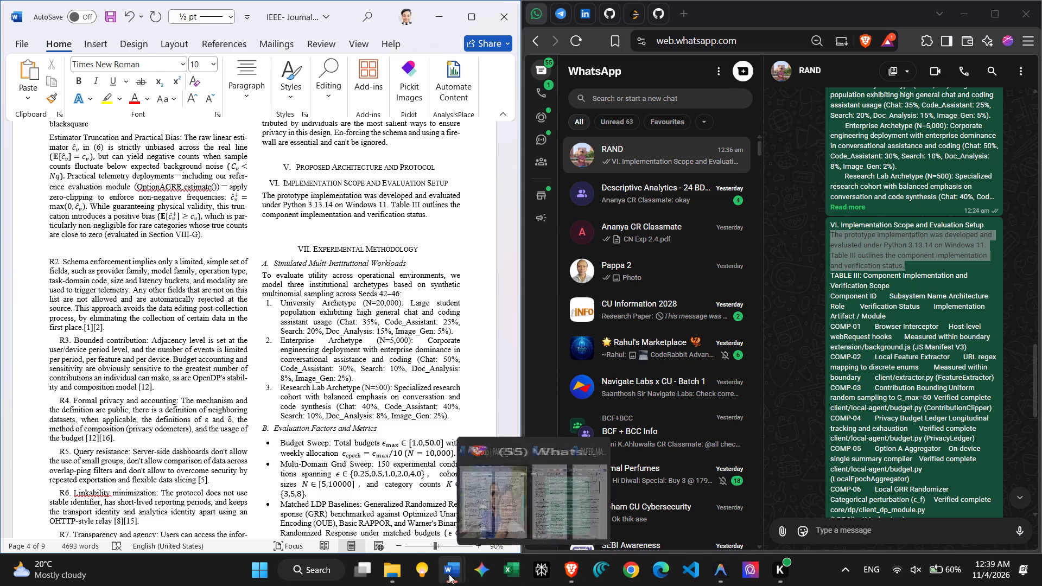
Switch to the PAPER_MASTER_PACK source document at the Section VI component table and validation methodology text.
left_click(564, 501)
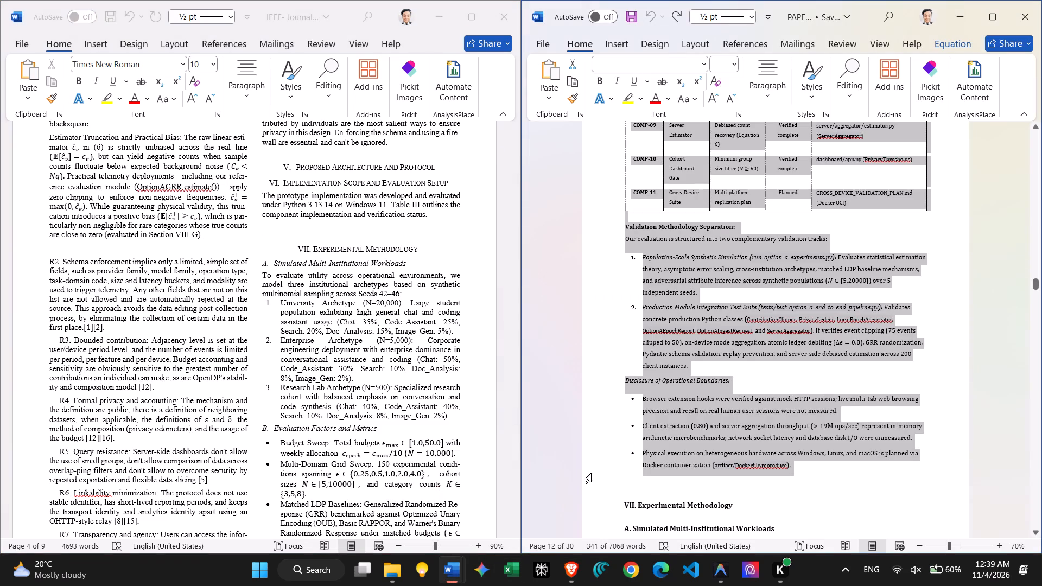
Copy the template's Utility-Privacy Trade-off Summary table into the empty line below the Section VI introductory paragraph.
scroll(653, 421, "up", 2)
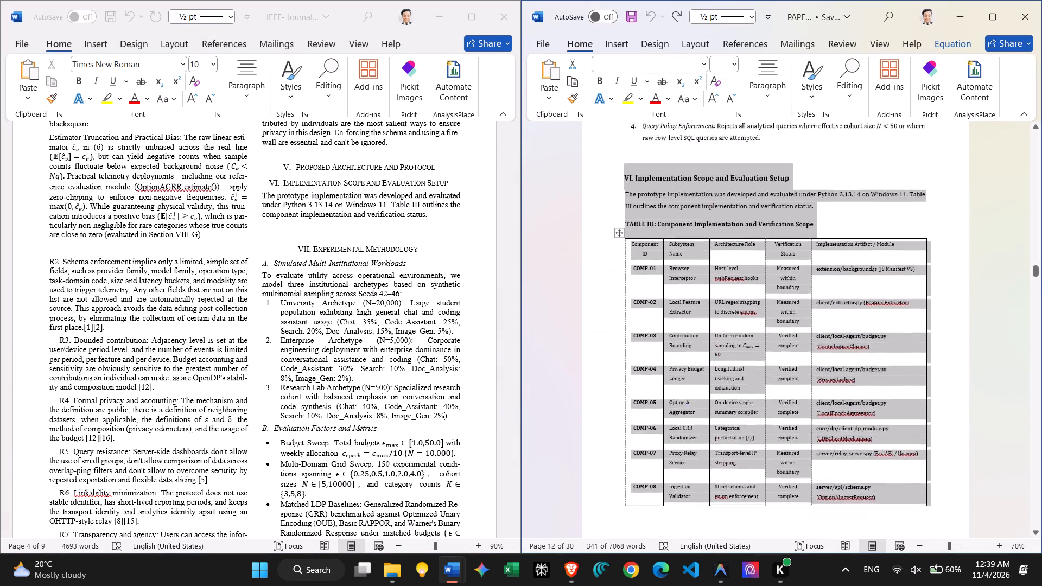
scroll(653, 421, "up", 1)
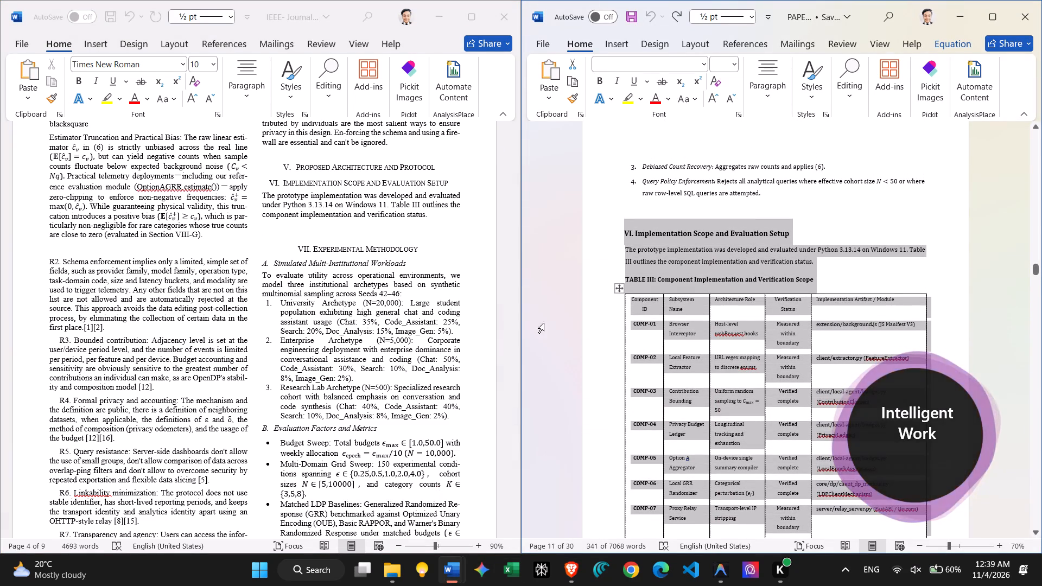
left_click(366, 227)
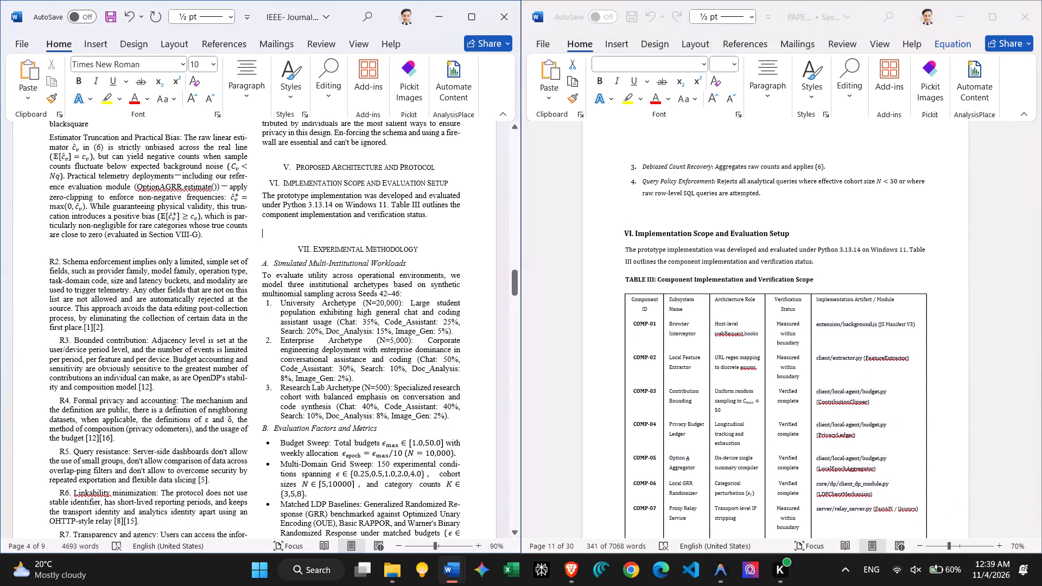
scroll(366, 227, "down", 6)
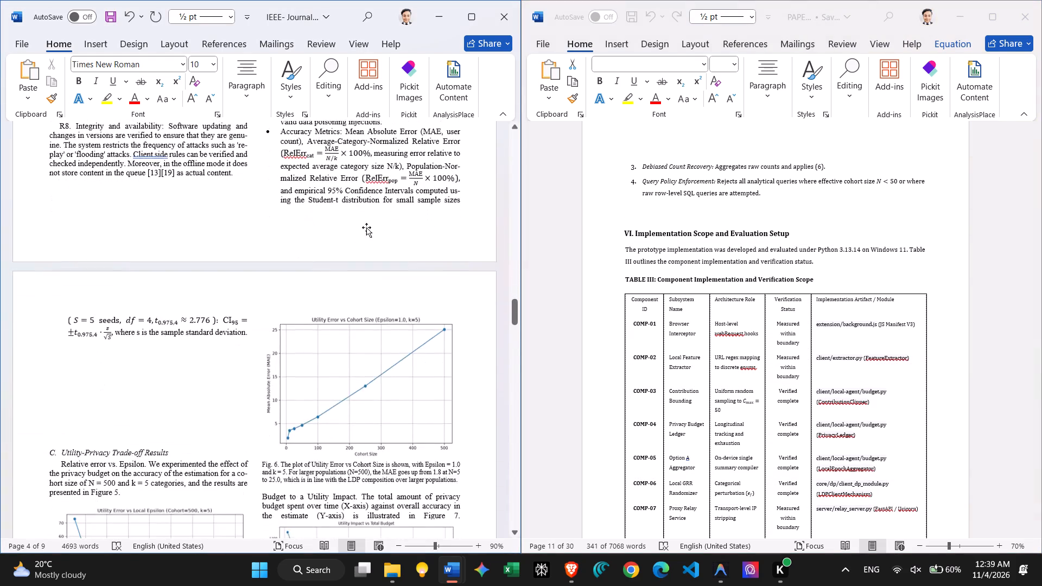
scroll(366, 227, "down", 3)
scroll(366, 227, "up", 1)
scroll(366, 227, "down", 2)
scroll(366, 227, "up", 1)
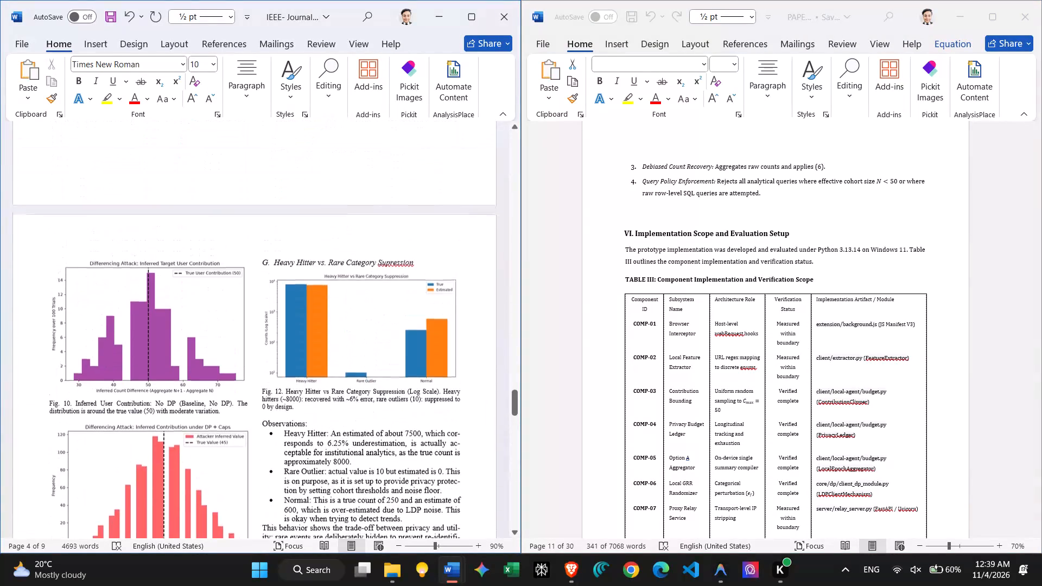
scroll(366, 227, "down", 3)
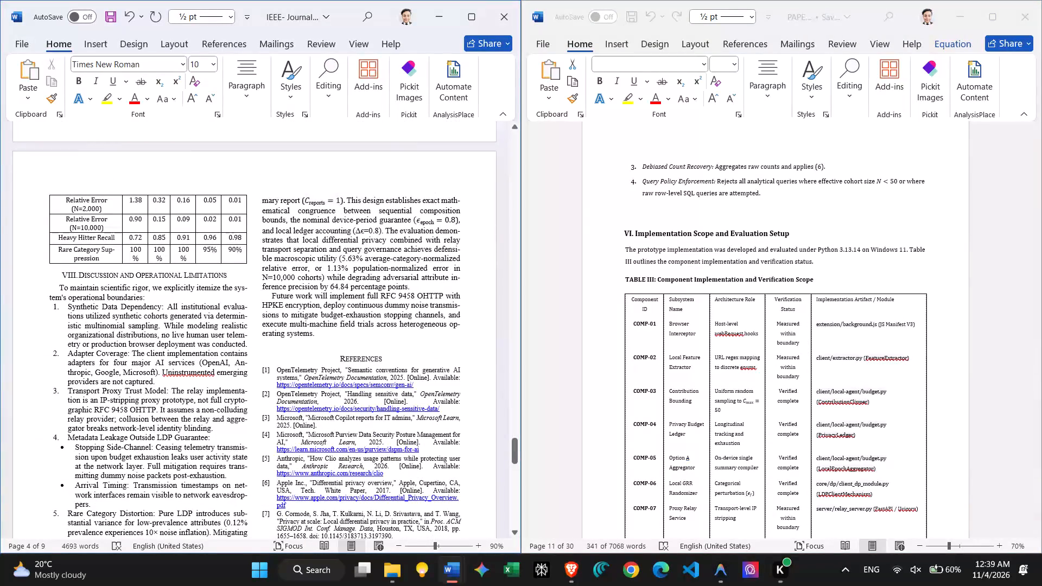
scroll(264, 193, "up", 1)
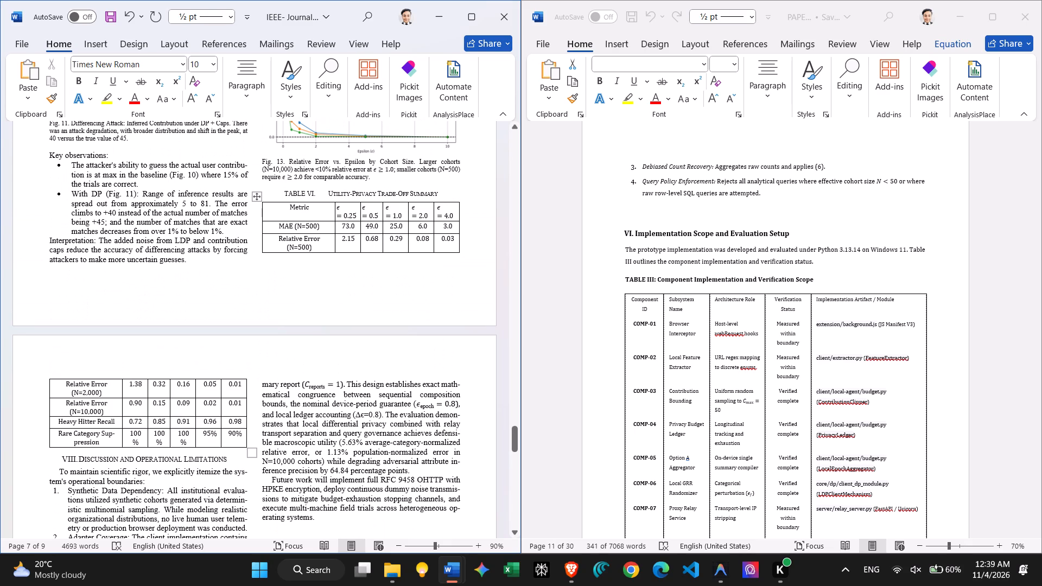
left_click_drag(295, 204, 465, 211)
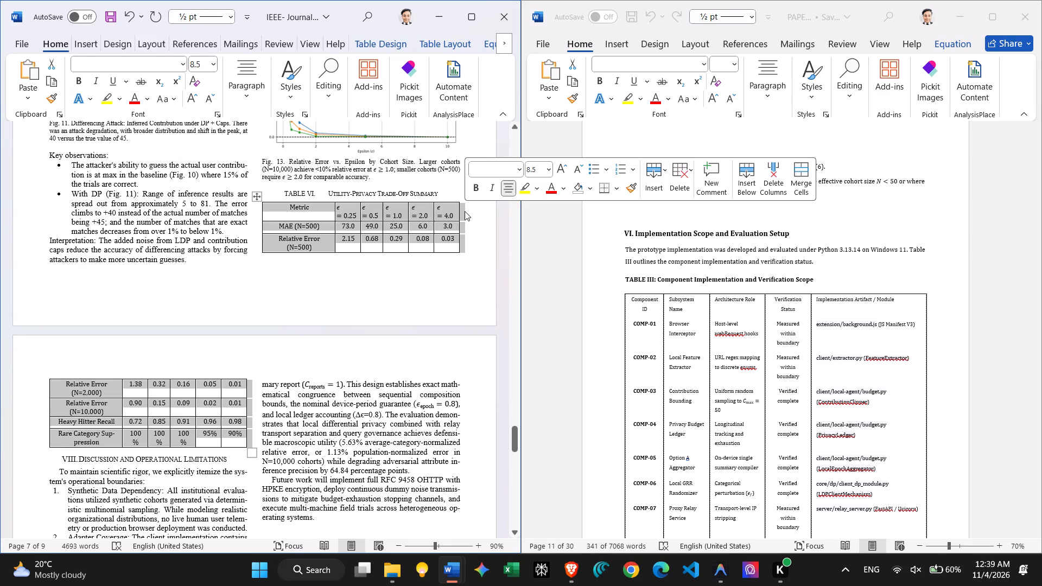
key("ctrl+c")
scroll(465, 211, "up", 10)
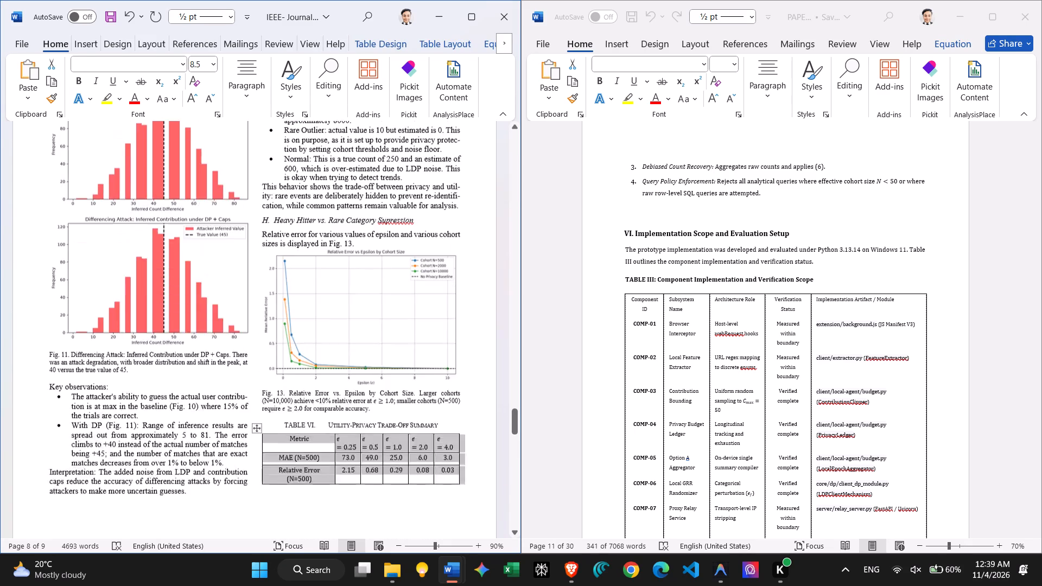
scroll(389, 259, "up", 8)
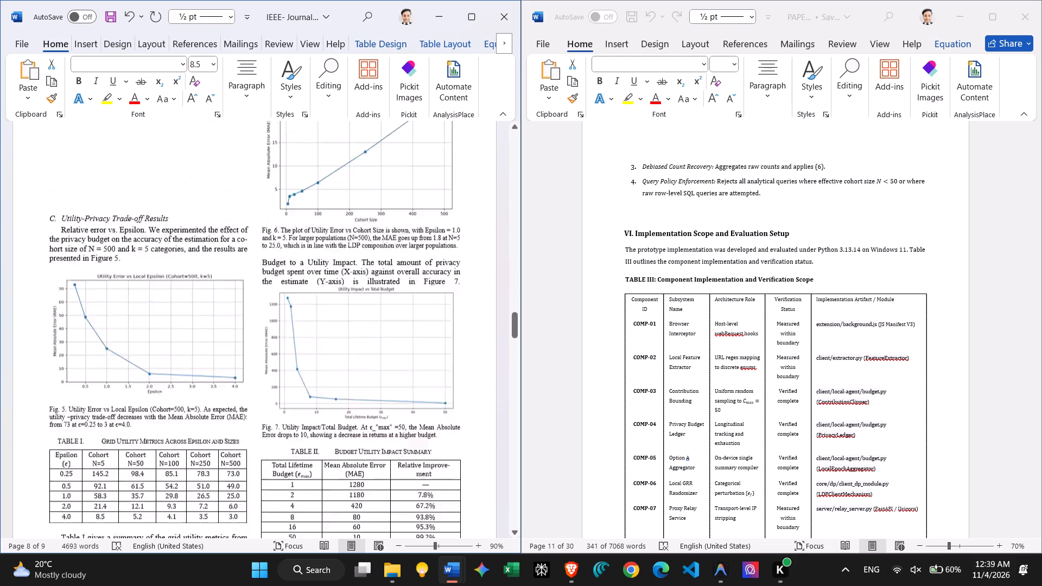
scroll(379, 283, "up", 4)
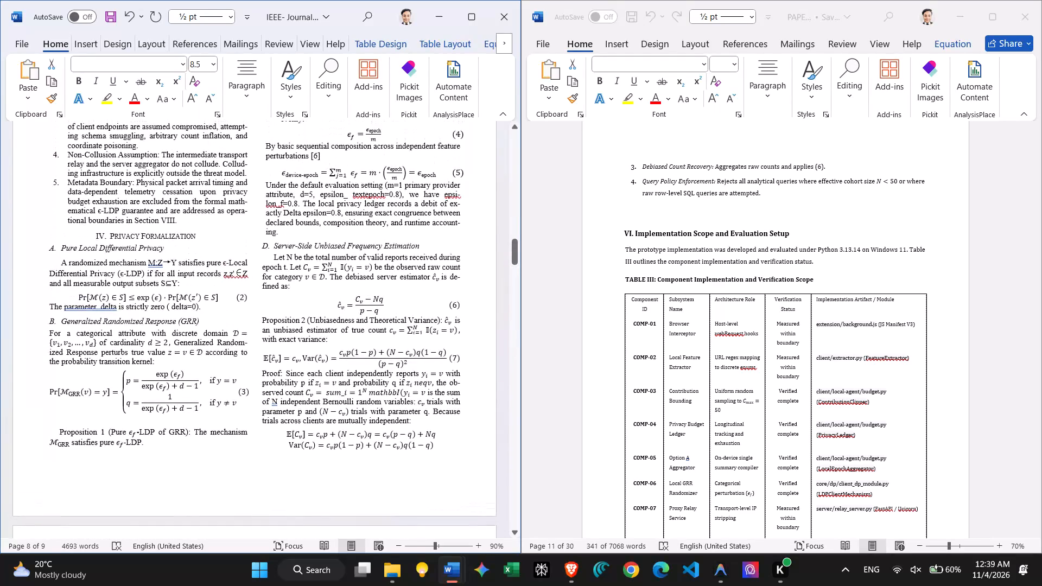
scroll(379, 283, "up", 1)
scroll(379, 283, "down", 4)
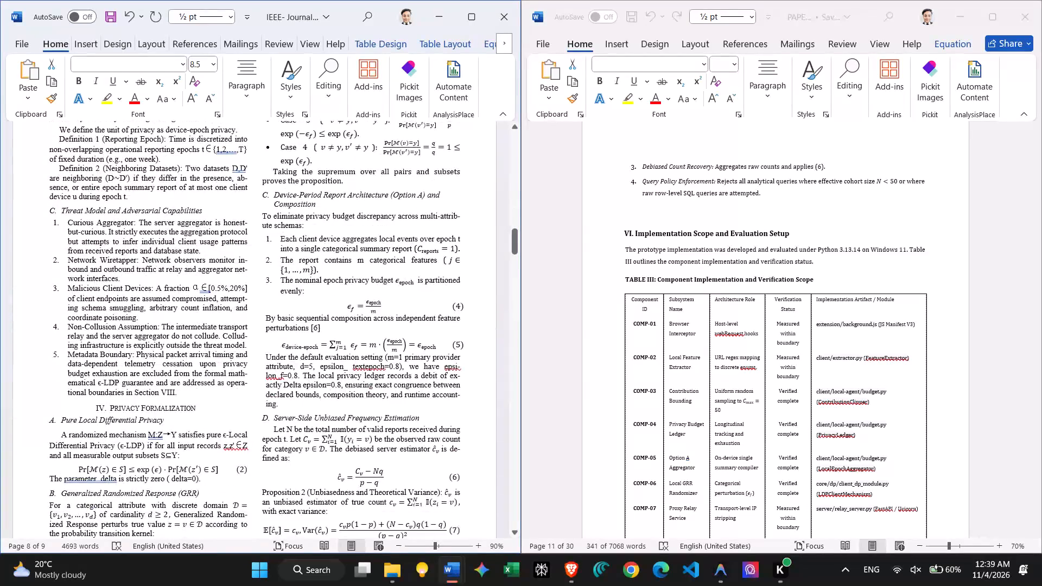
scroll(379, 283, "up", 5)
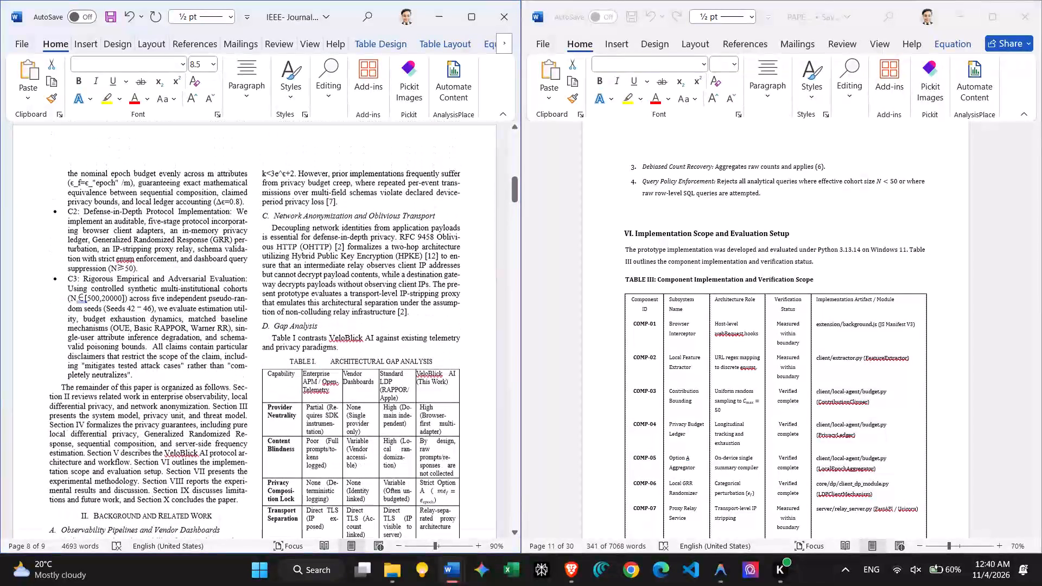
scroll(379, 283, "up", 1)
scroll(379, 283, "down", 6)
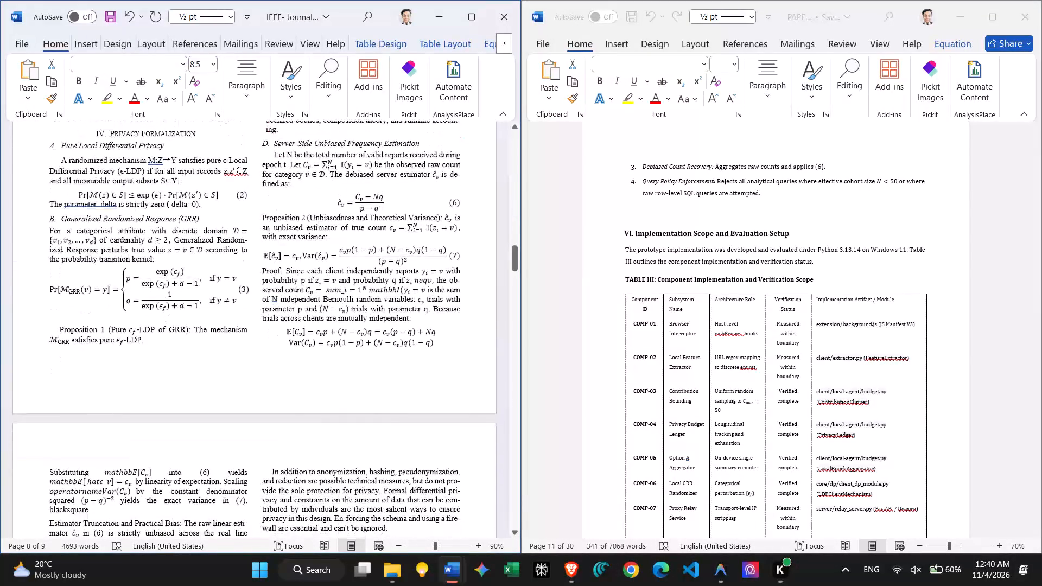
scroll(367, 221, "up", 4)
scroll(367, 221, "down", 5)
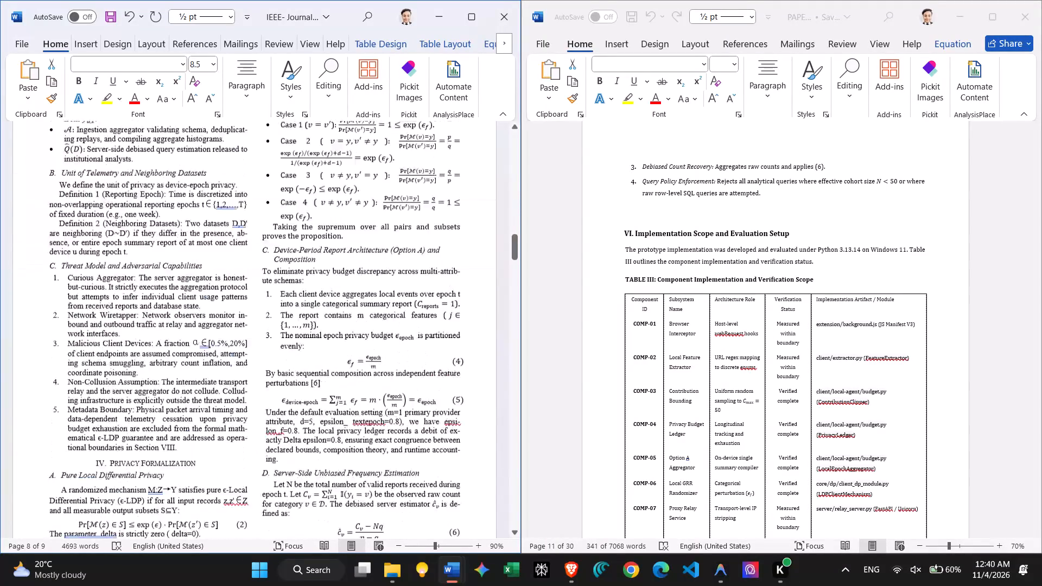
scroll(367, 221, "down", 1)
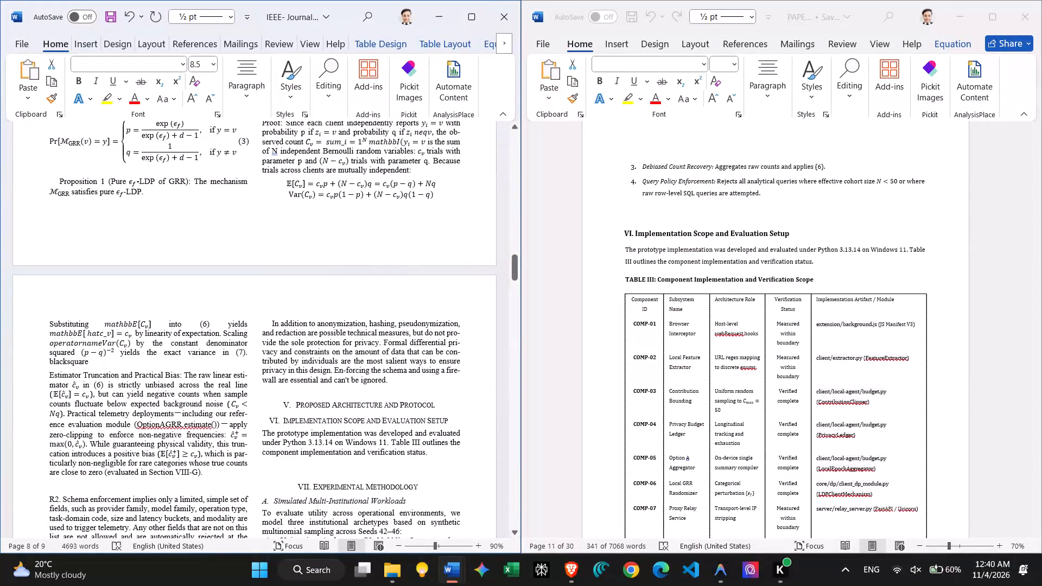
left_click(374, 472)
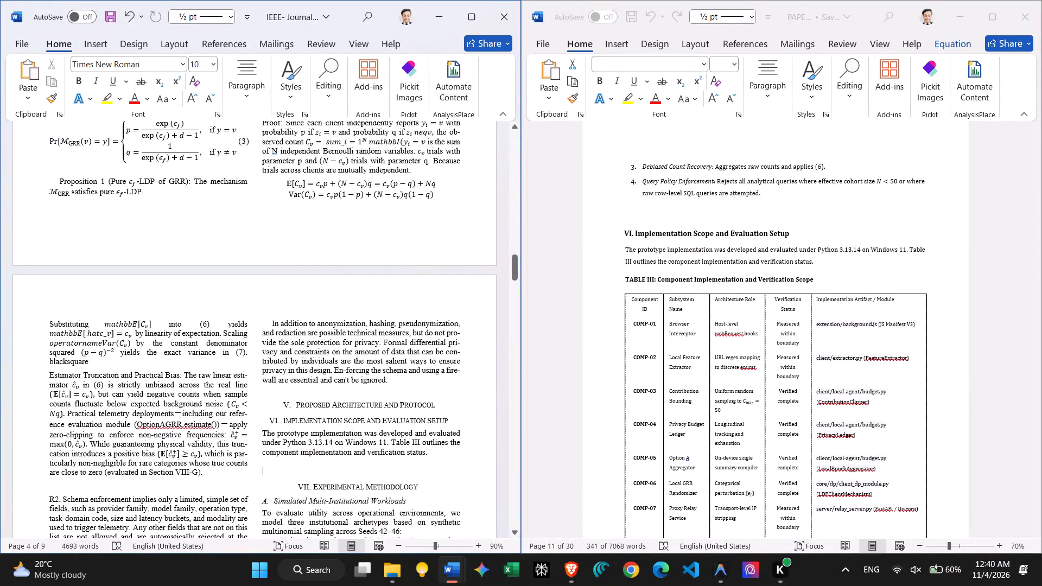
key("ctrl+v")
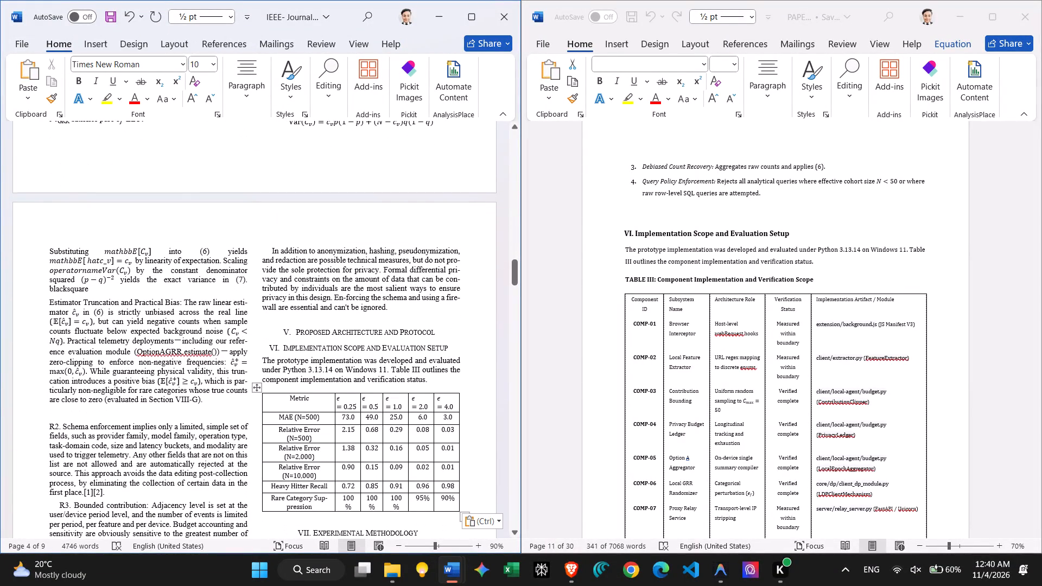
Add two blank lines between the copied table in Section VI and the Section VII heading.
left_click(397, 386)
scroll(397, 386, "down", 1)
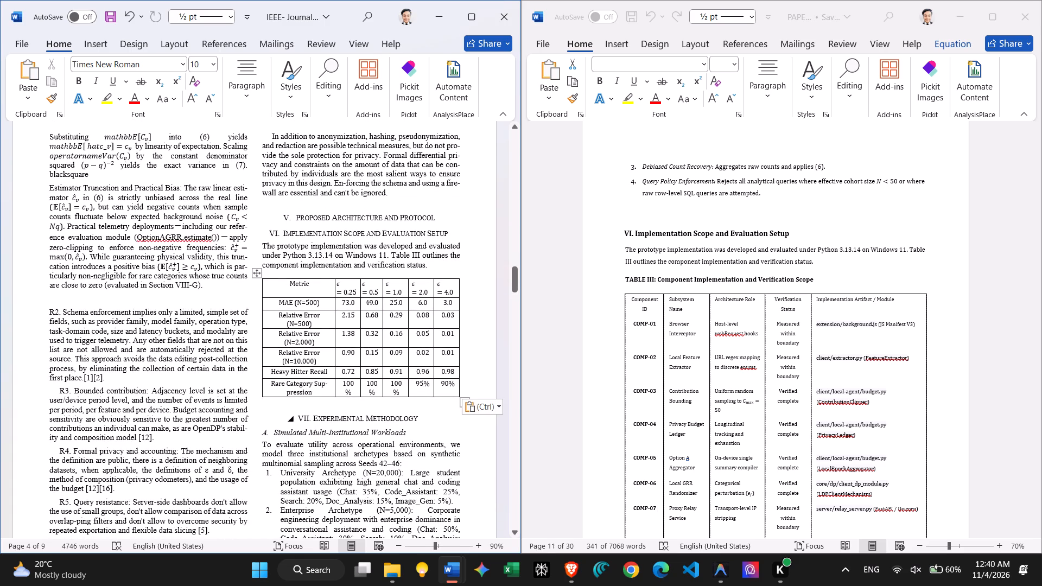
left_click(378, 410)
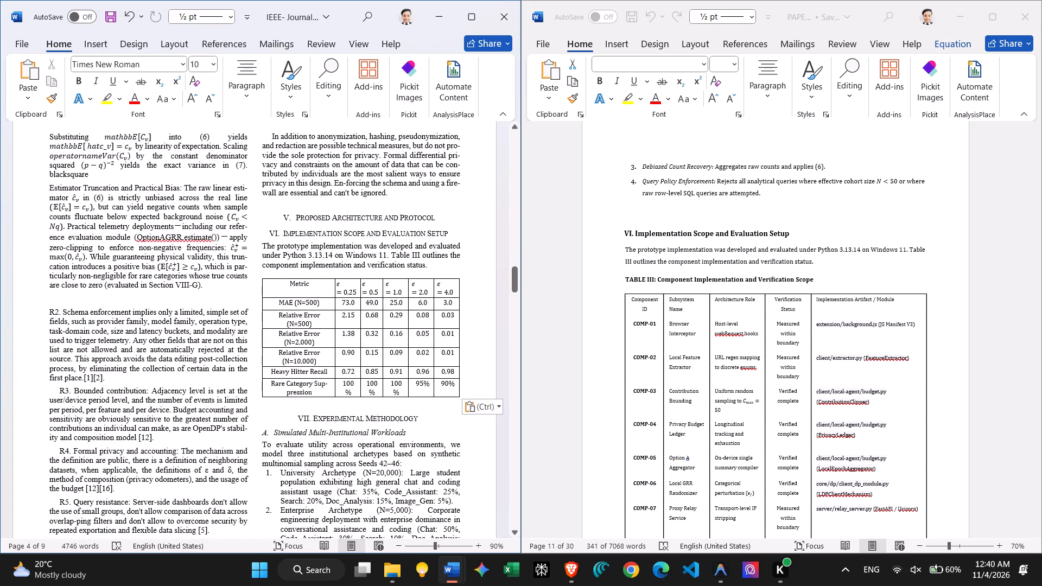
left_click(365, 398)
key("Return")
key("Return")
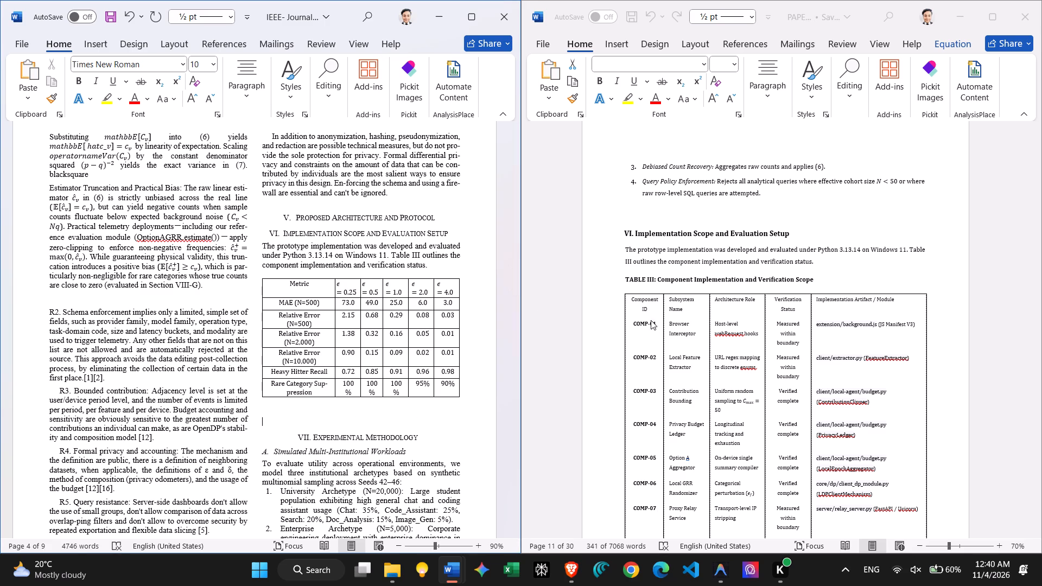
Insert two blank rows below the MAE (N=500) row of the copied table in Section VI.
scroll(675, 352, "down", 1)
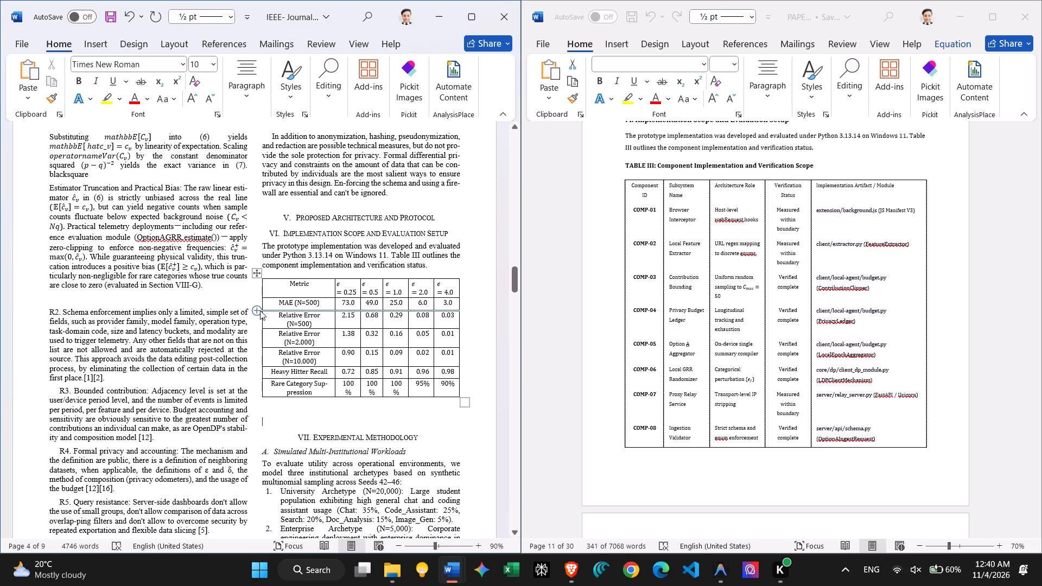
left_click(260, 310)
left_click(257, 310)
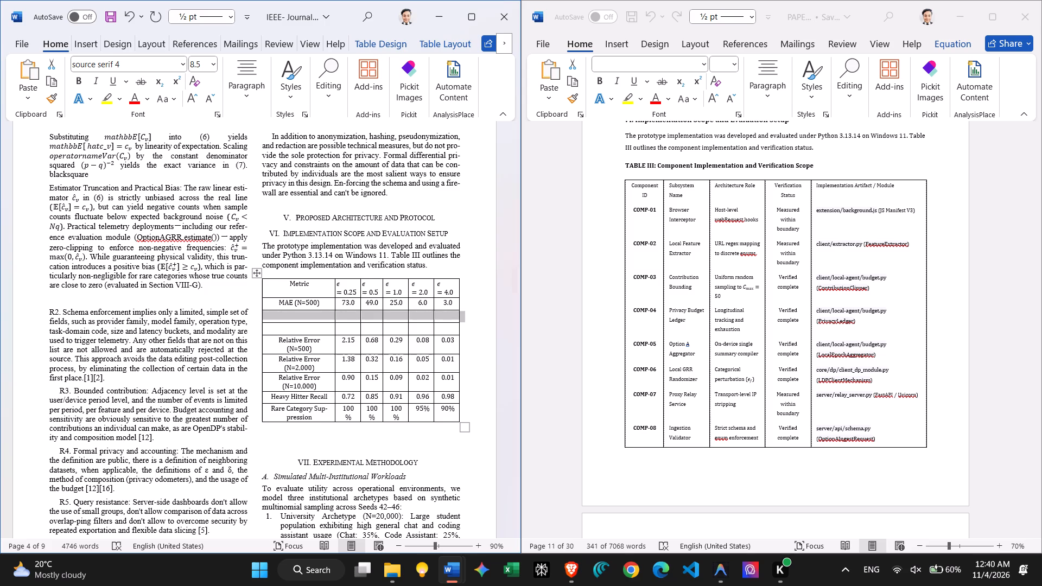
Replace the contents of the template's Section VI table with all columns of the source's Table III, Component ID through Implementation Artifact / Module.
left_click(646, 183)
left_click(649, 181)
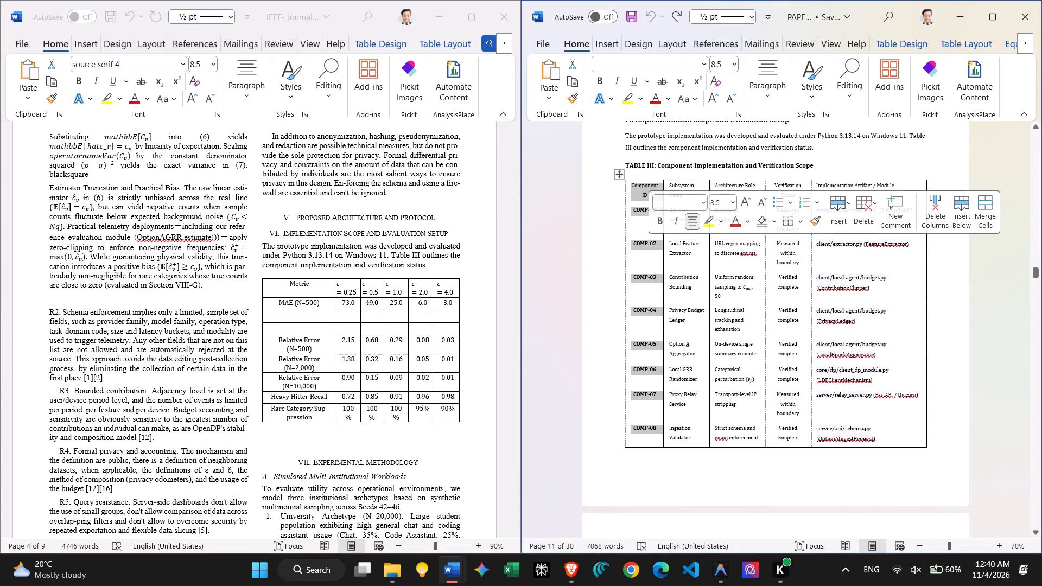
left_click(845, 182)
left_click_drag(845, 182, 770, 187)
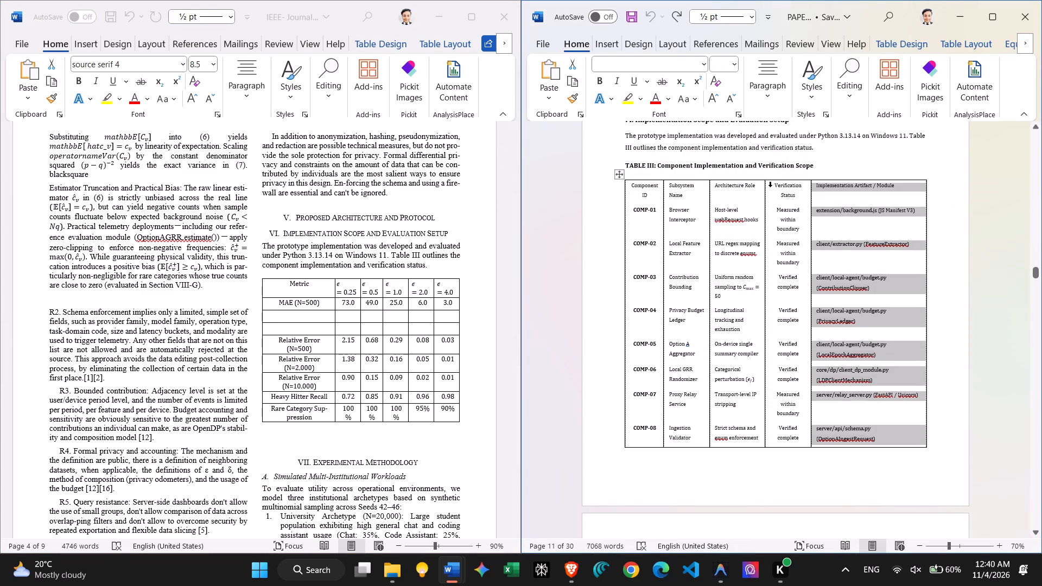
left_click_drag(770, 187, 650, 184)
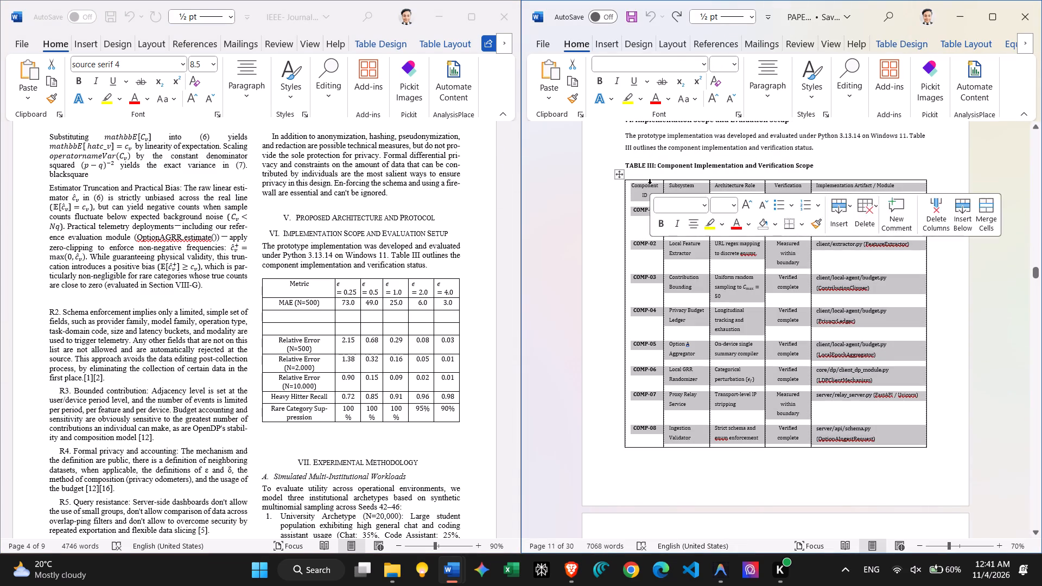
key("ctrl+c")
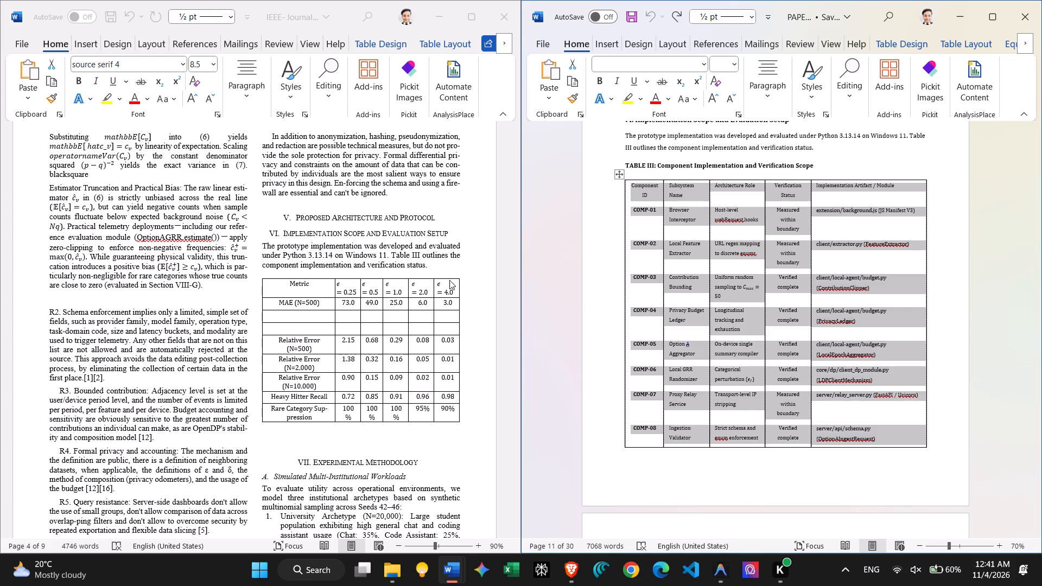
left_click(449, 280)
left_click(449, 280)
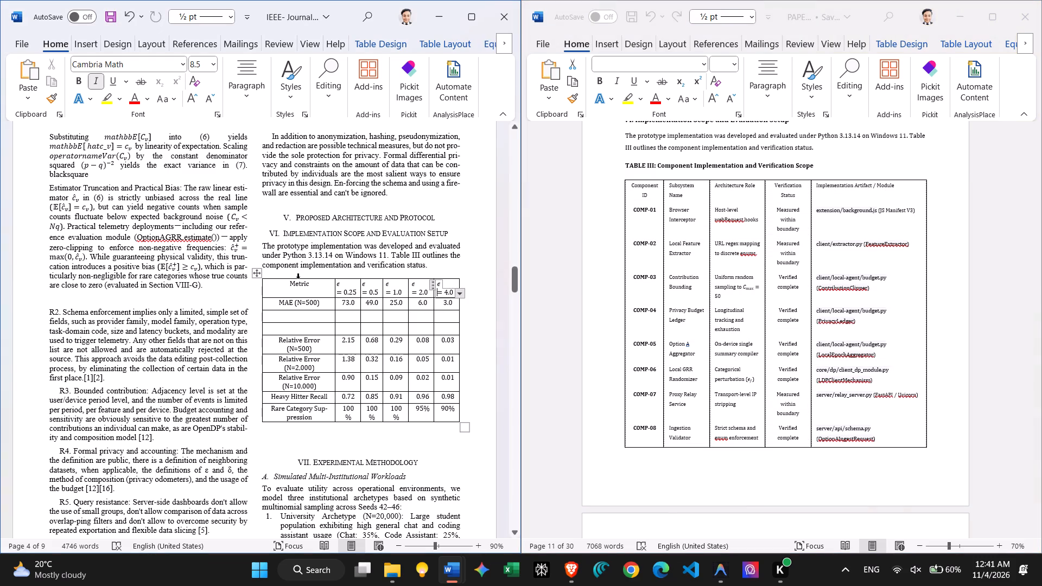
left_click_drag(298, 280, 442, 286)
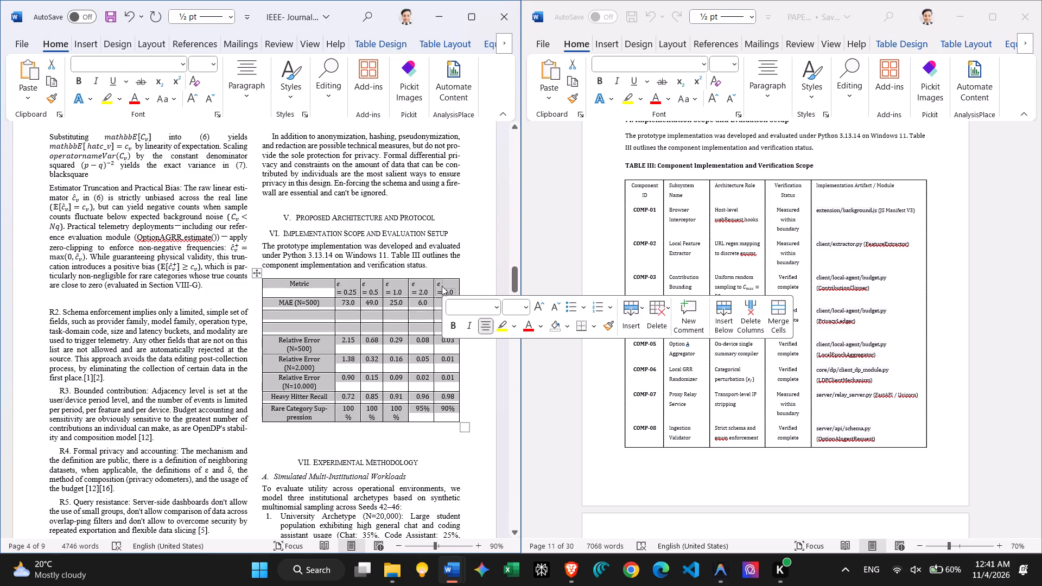
key("ctrl+v")
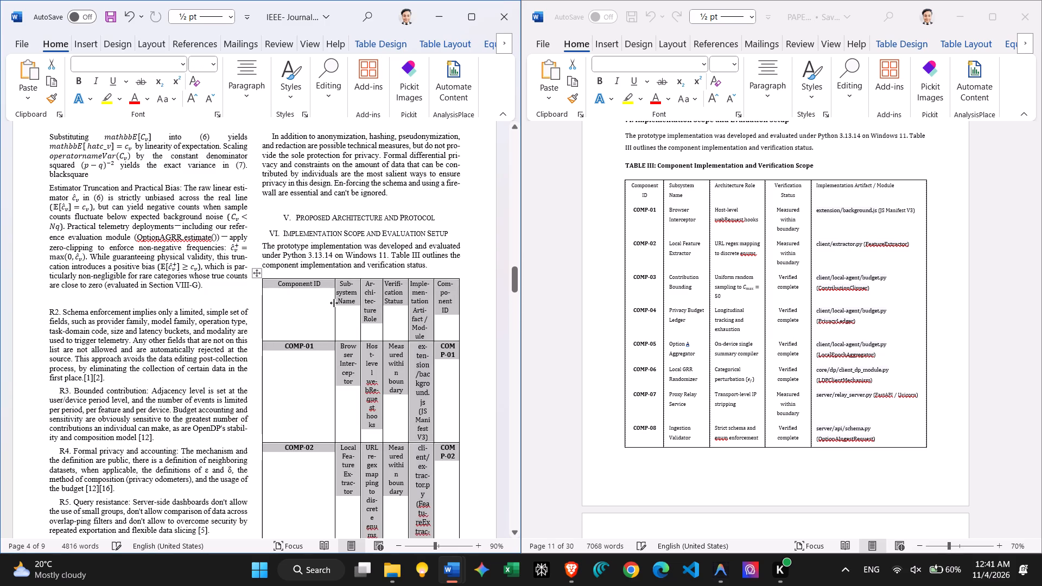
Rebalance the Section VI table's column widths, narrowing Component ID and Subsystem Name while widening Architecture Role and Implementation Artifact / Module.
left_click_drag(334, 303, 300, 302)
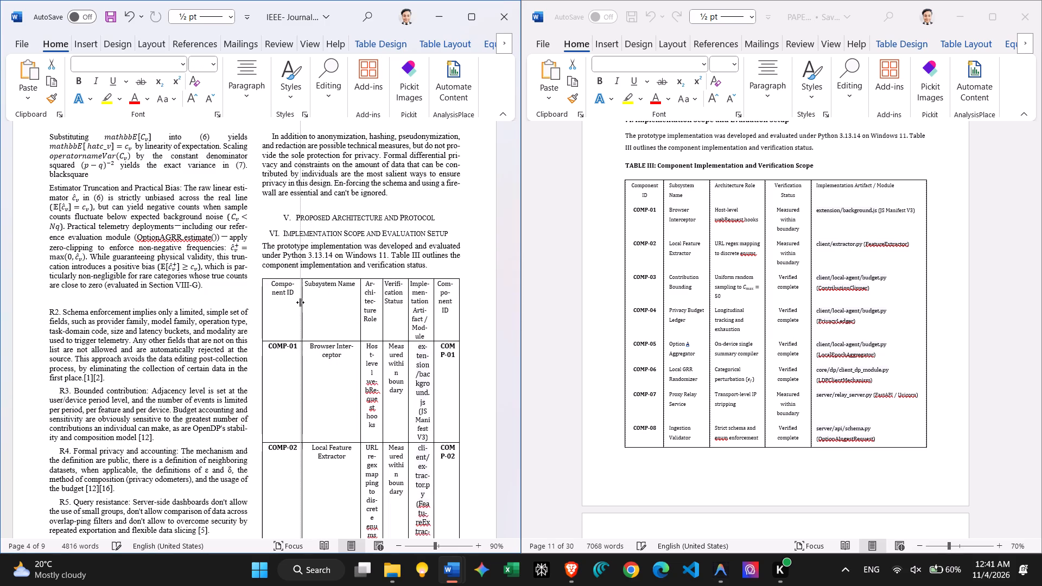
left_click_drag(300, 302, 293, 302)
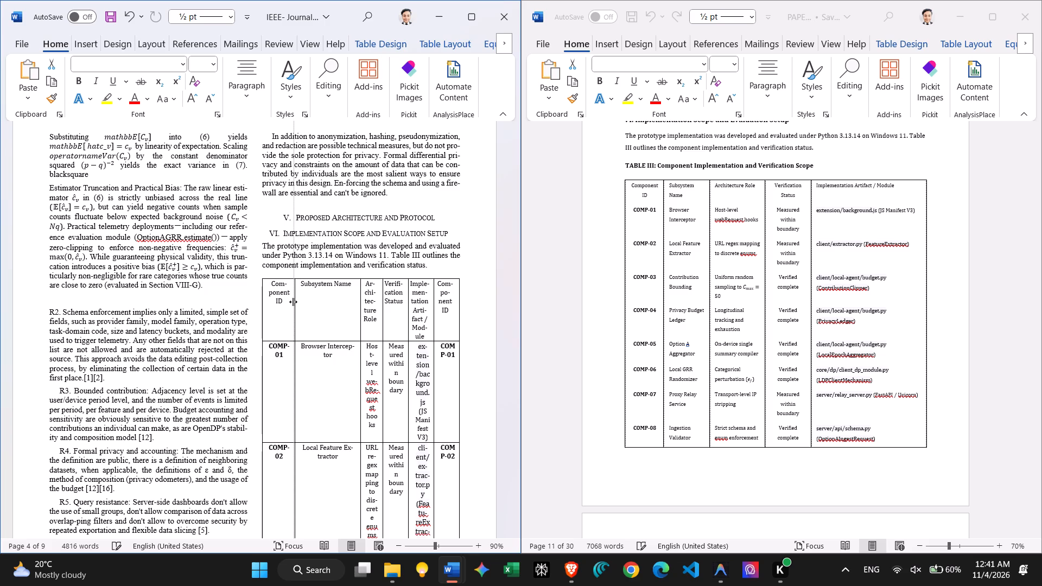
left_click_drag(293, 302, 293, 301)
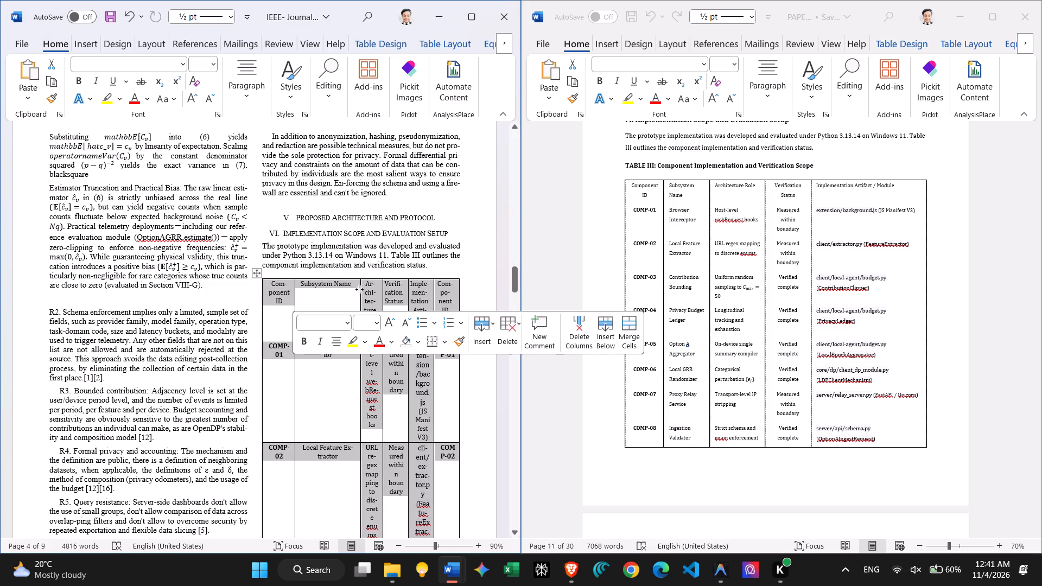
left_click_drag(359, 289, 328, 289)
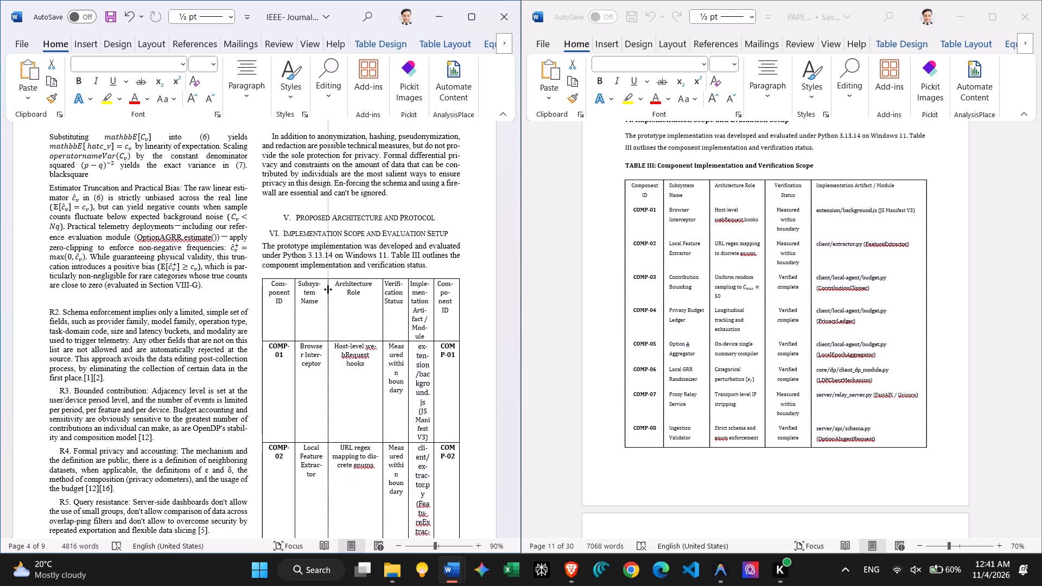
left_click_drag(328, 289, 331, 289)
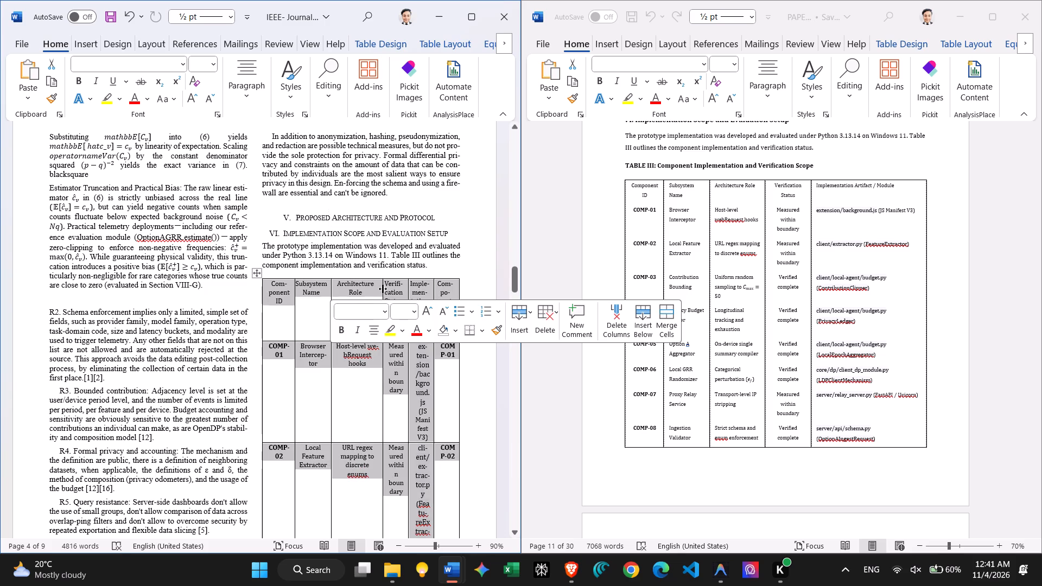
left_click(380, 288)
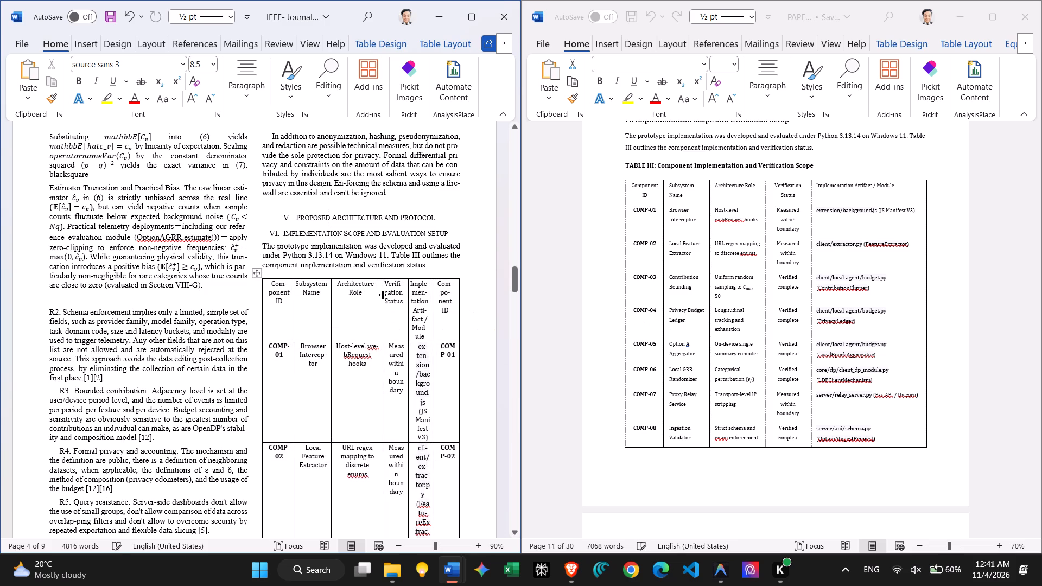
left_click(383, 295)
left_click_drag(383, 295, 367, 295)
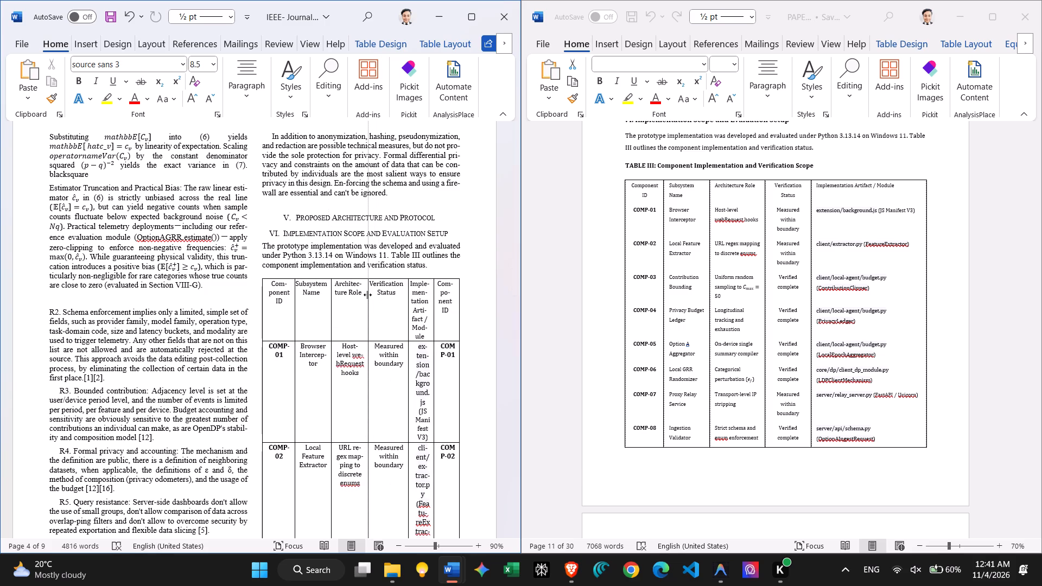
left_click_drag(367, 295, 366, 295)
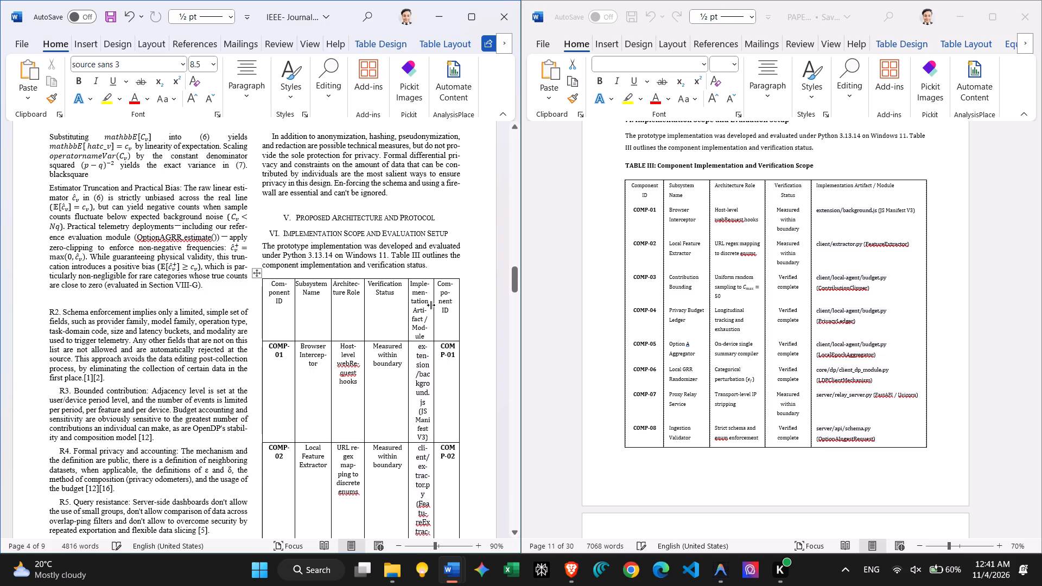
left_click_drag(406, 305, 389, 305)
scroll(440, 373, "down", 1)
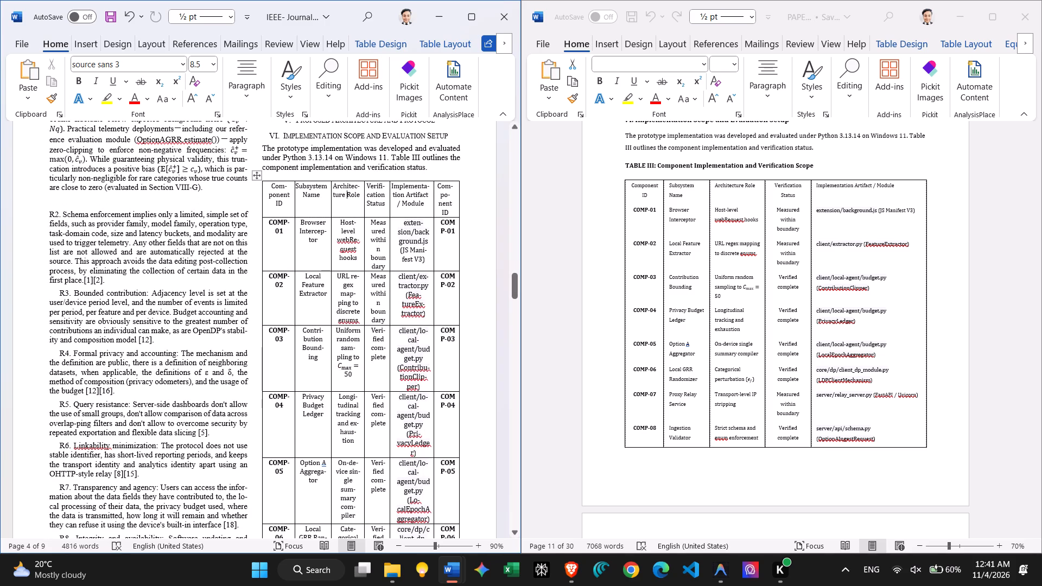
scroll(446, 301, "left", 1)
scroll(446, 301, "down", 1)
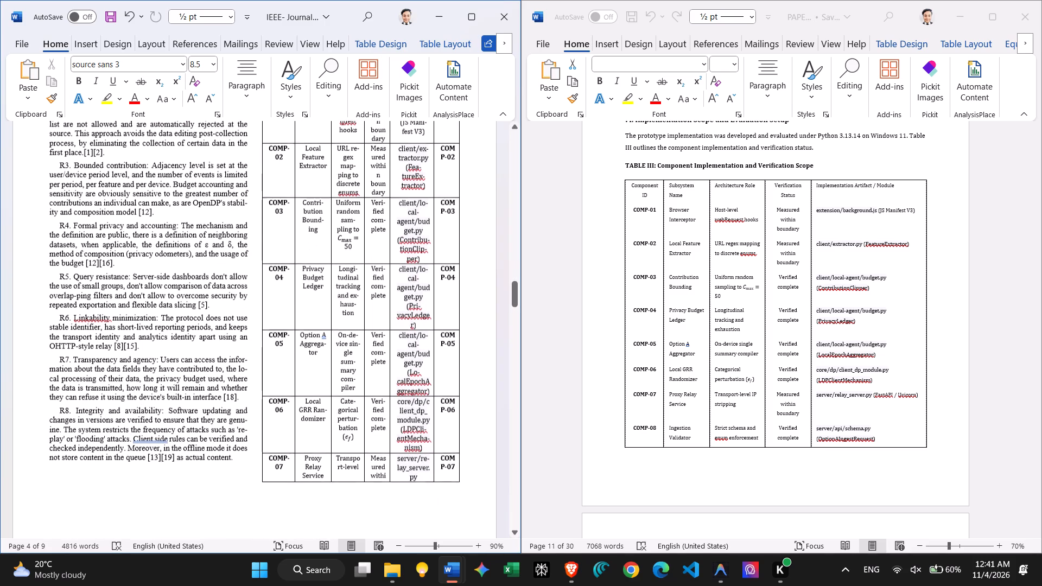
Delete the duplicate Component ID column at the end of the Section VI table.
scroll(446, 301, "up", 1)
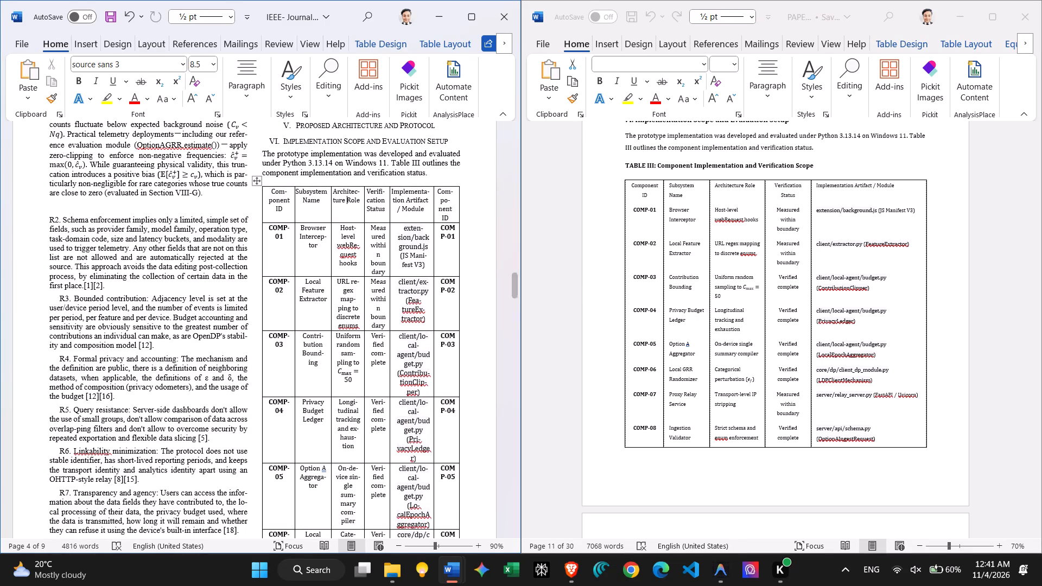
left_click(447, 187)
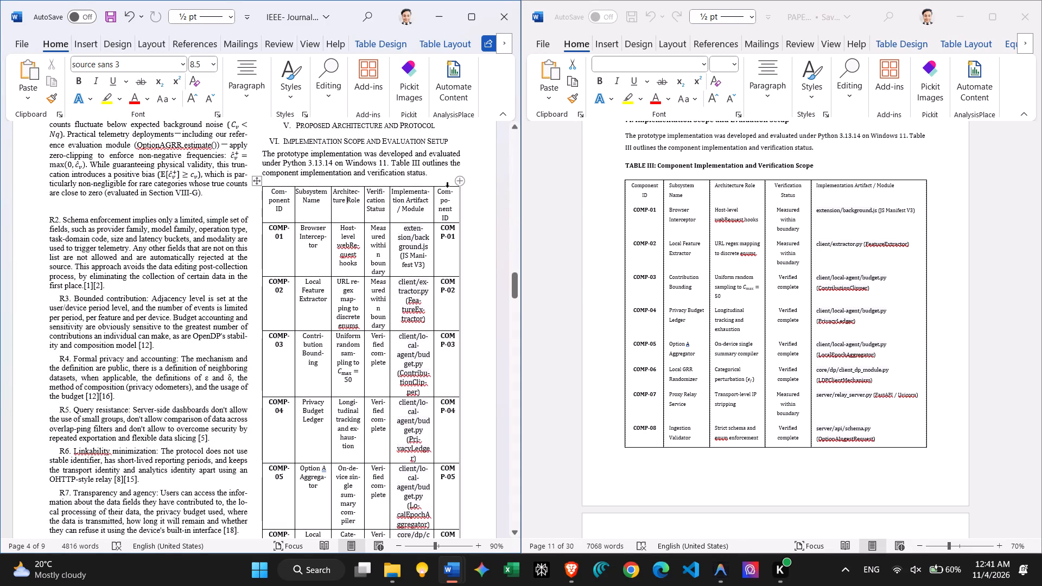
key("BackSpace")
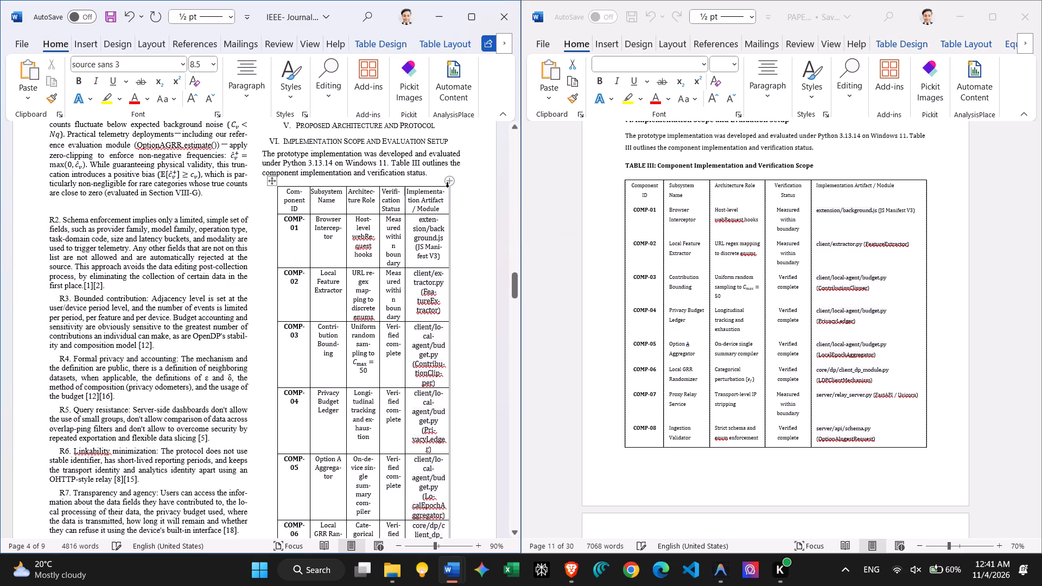
Undo the column deletion, the width adjustments and the pasted Table III contents, back to the copied Metric table with its two blank rows.
scroll(319, 200, "down", 1)
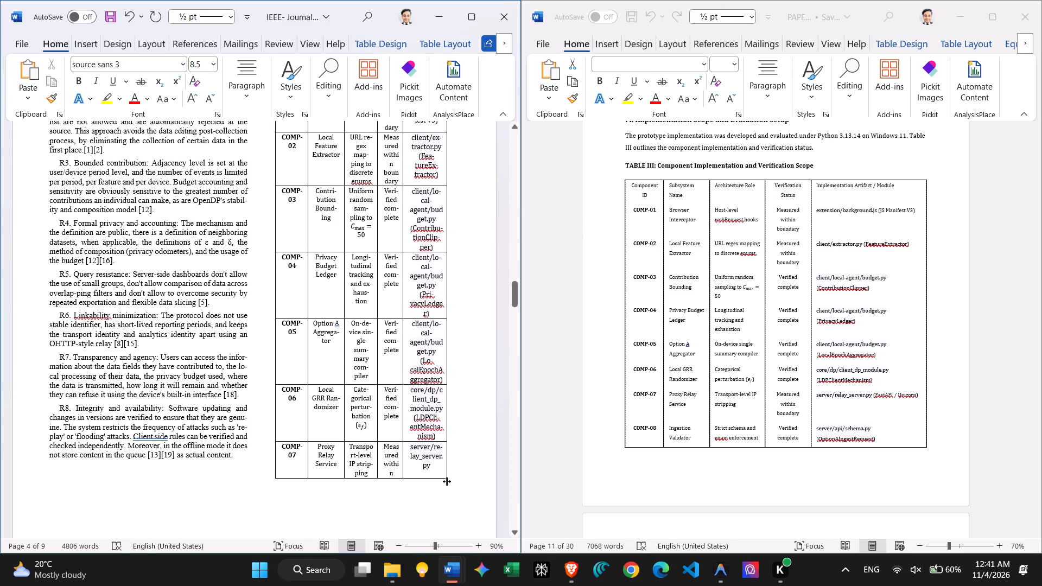
key("ctrl+z")
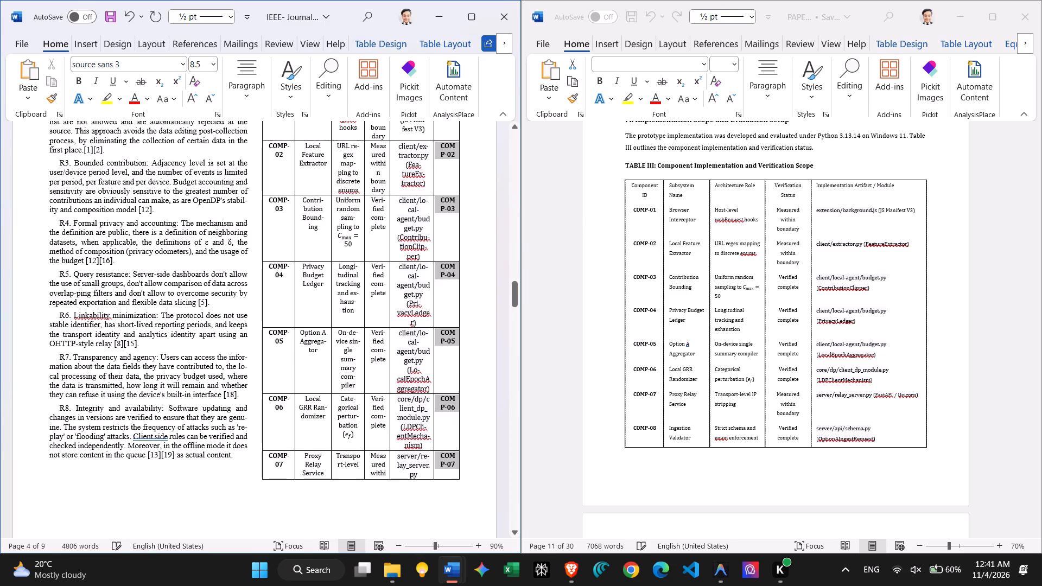
key("ctrl+z")
key("ctrl+z")
key("ctrl+z")
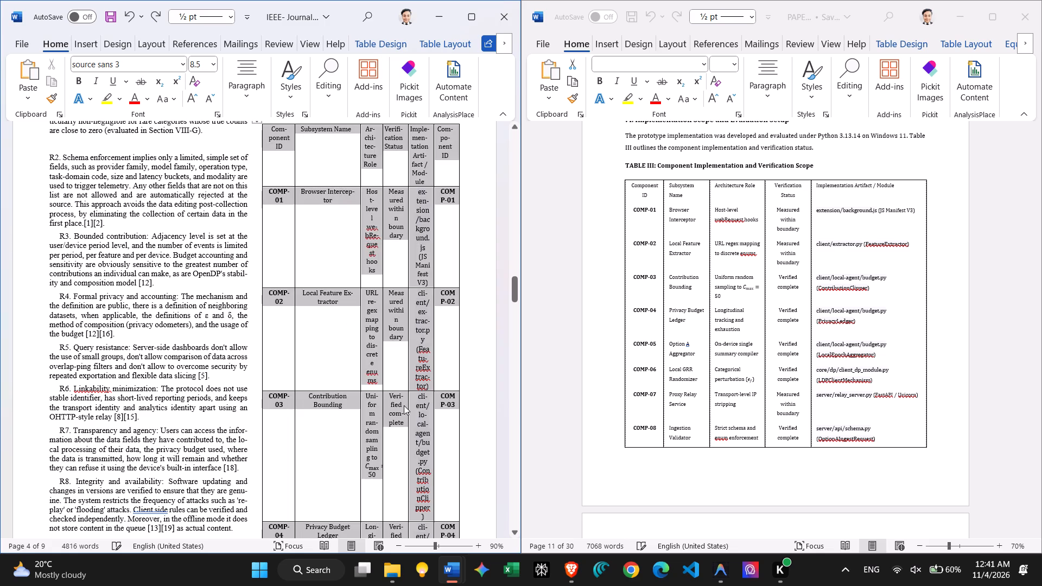
key("ctrl+z")
key("ctrl+z")
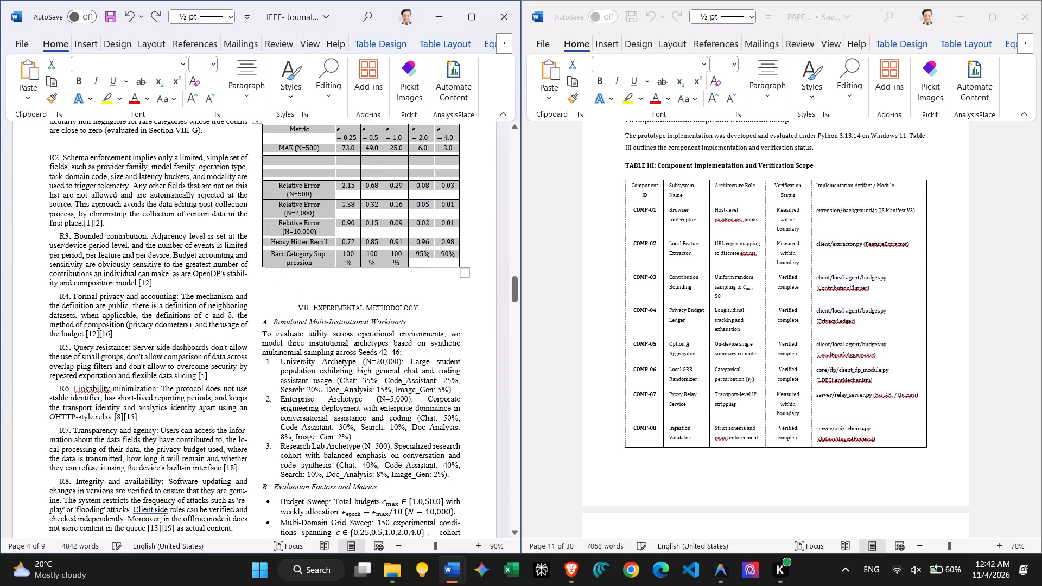
Delete the Metric column from the copied table in Section VI, leaving only the five epsilon columns.
scroll(404, 405, "up", 2)
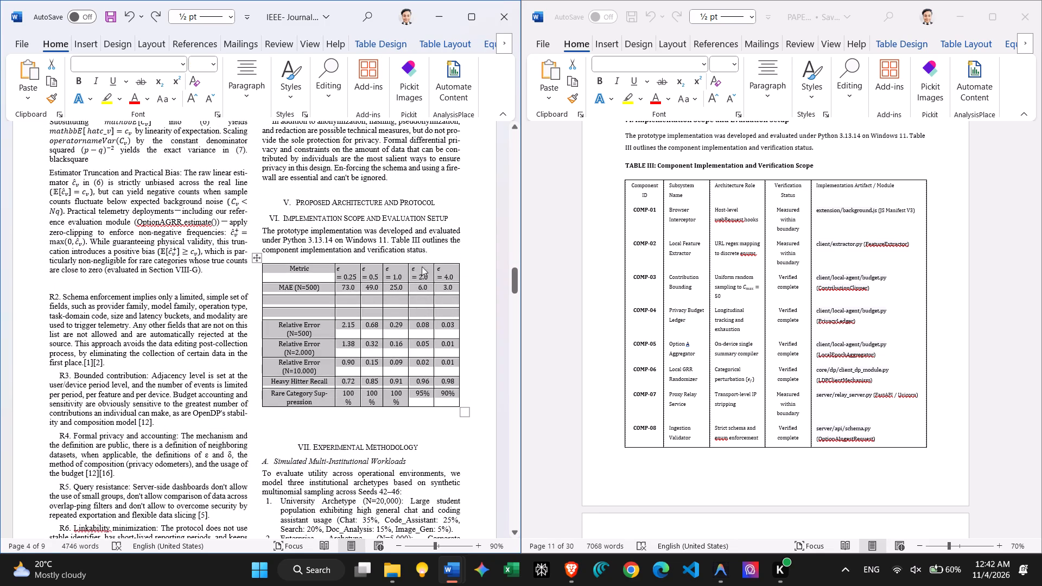
left_click(447, 265)
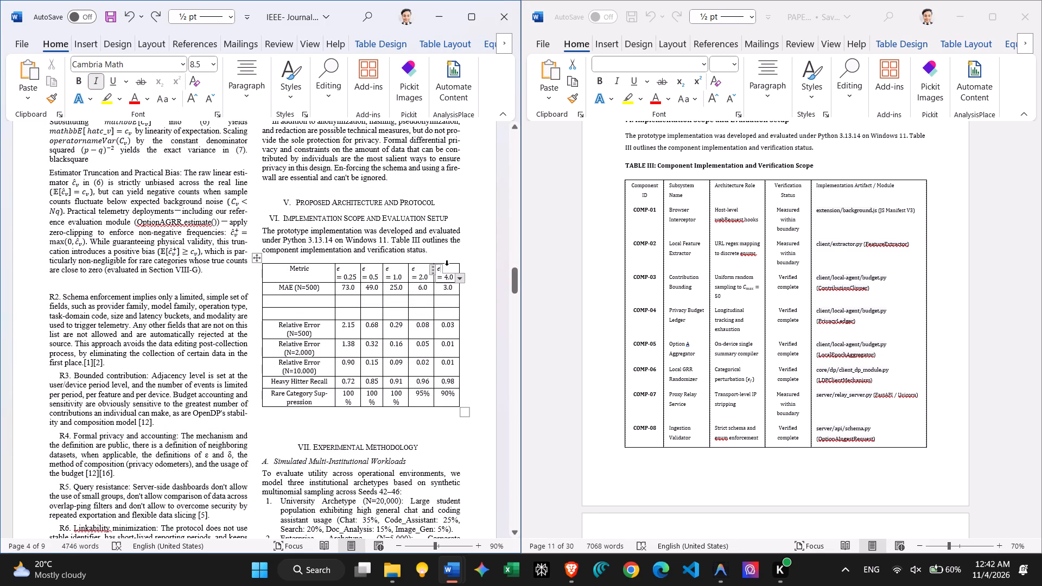
left_click(449, 264)
left_click(449, 264)
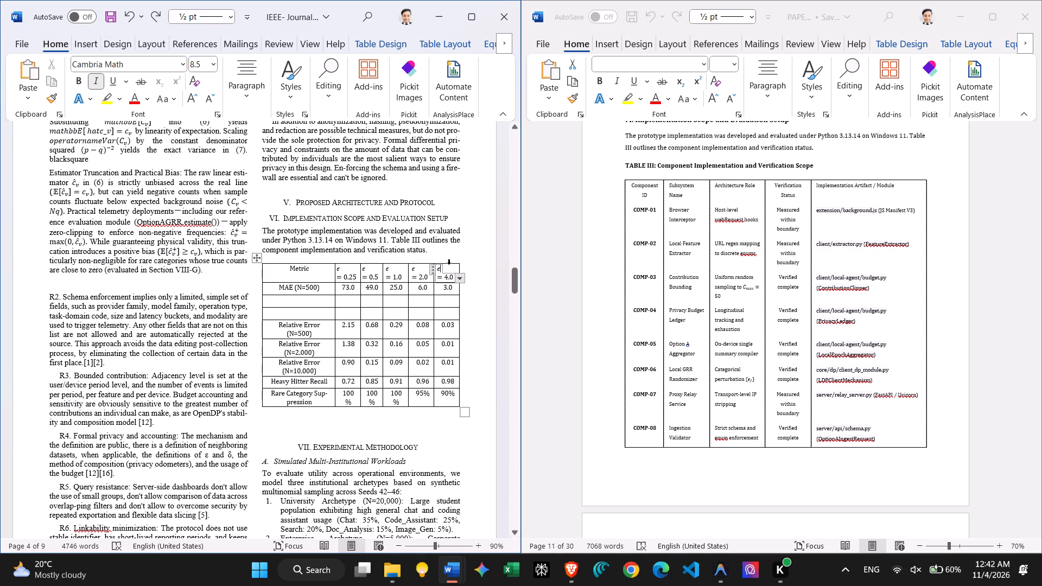
left_click(449, 263)
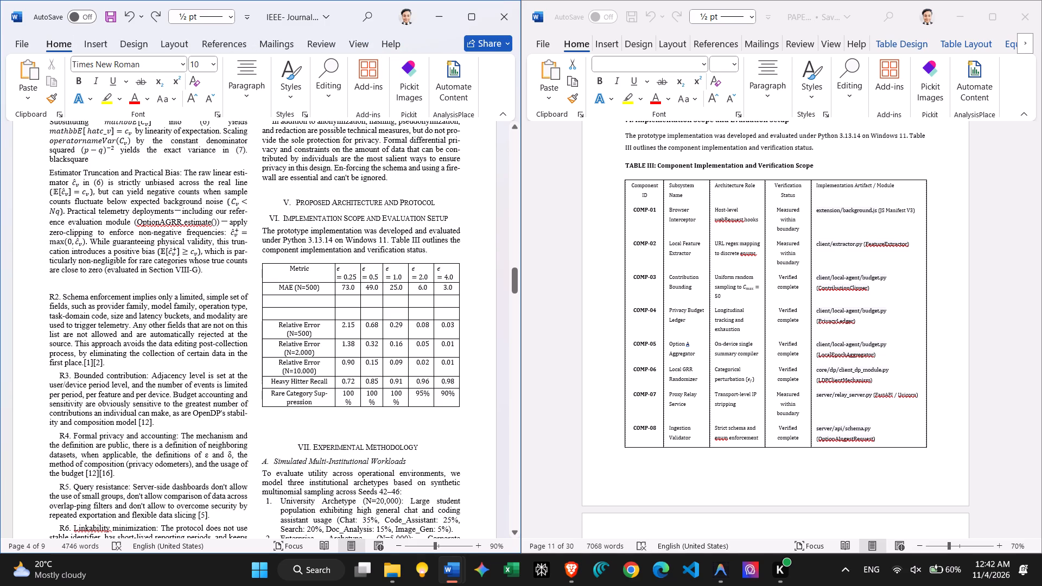
left_click(447, 264)
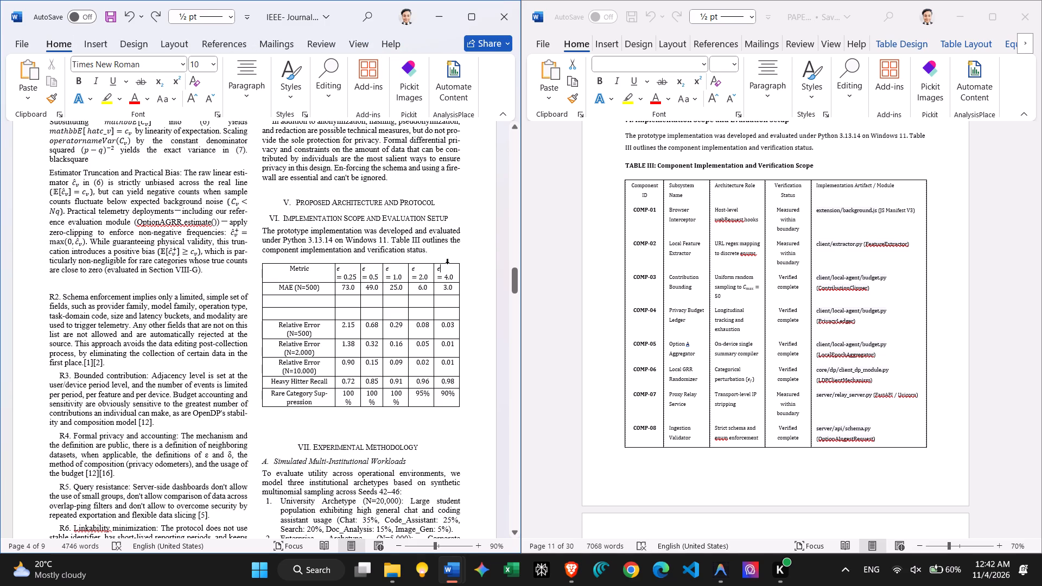
left_click(447, 264)
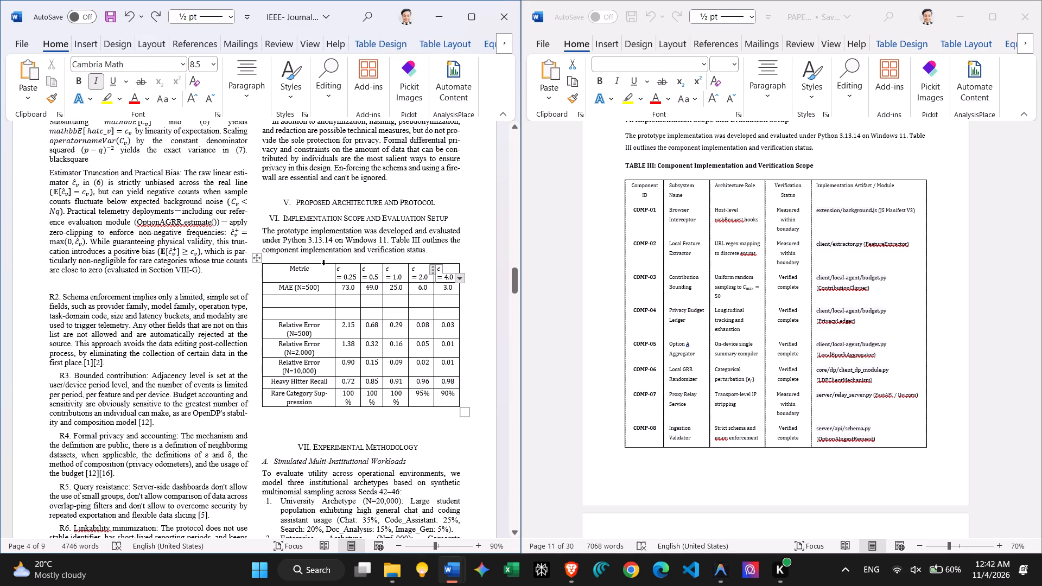
left_click(322, 265)
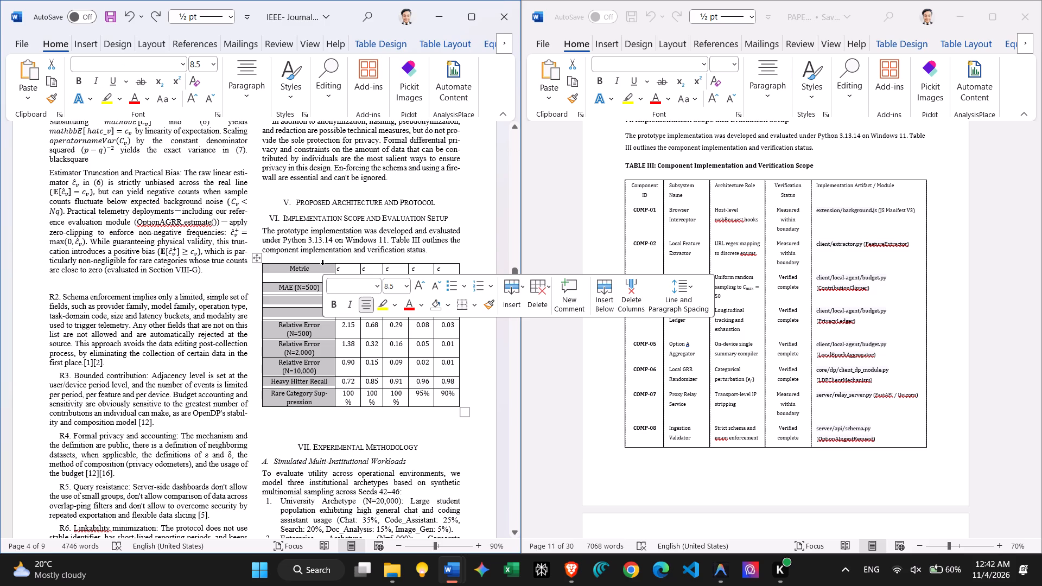
key("BackSpace")
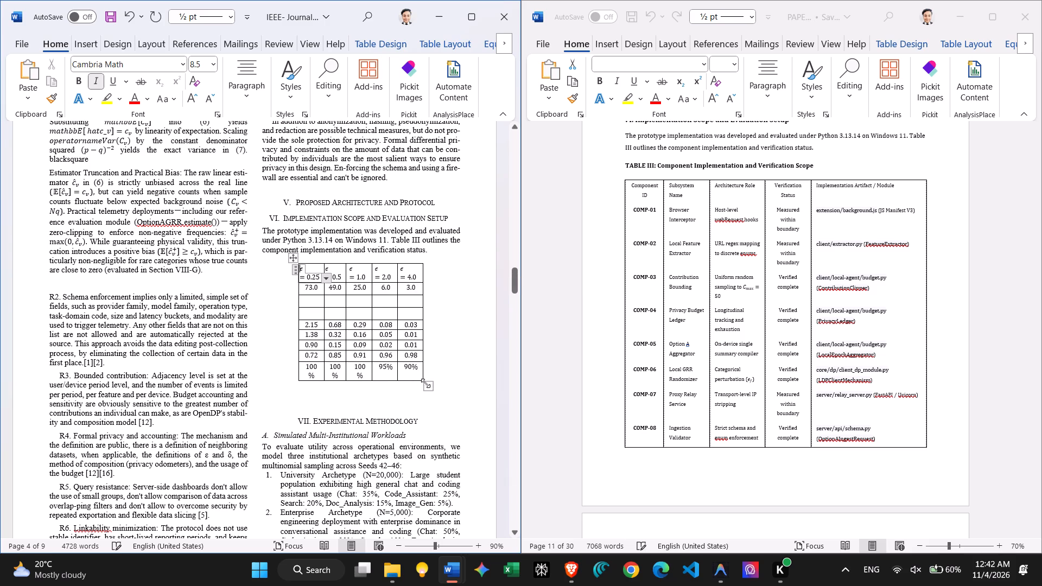
Enlarge the five-column table in Section VI to span the full width of the text column.
left_click_drag(428, 385, 460, 407)
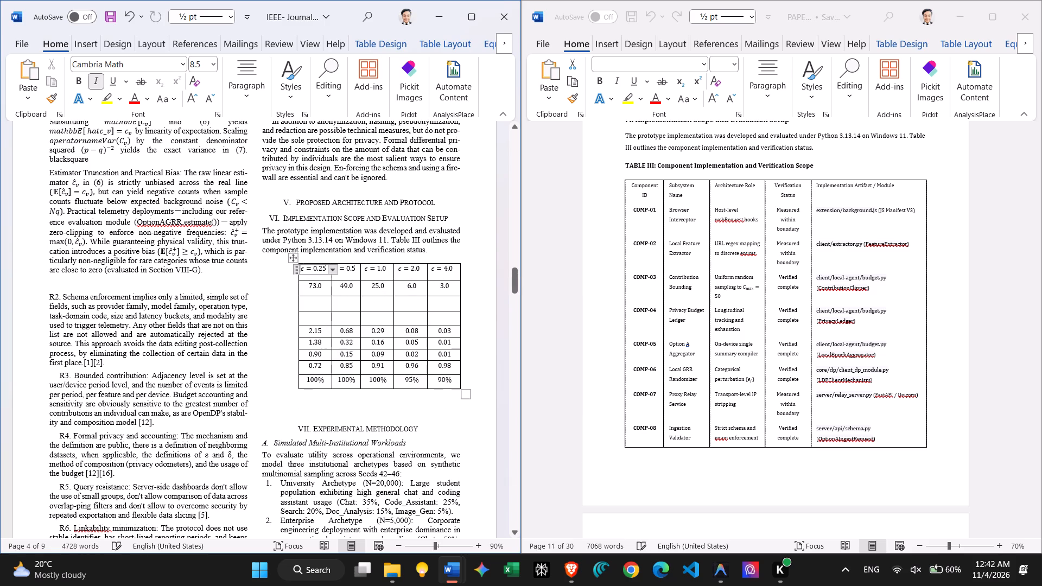
left_click_drag(446, 396, 478, 405)
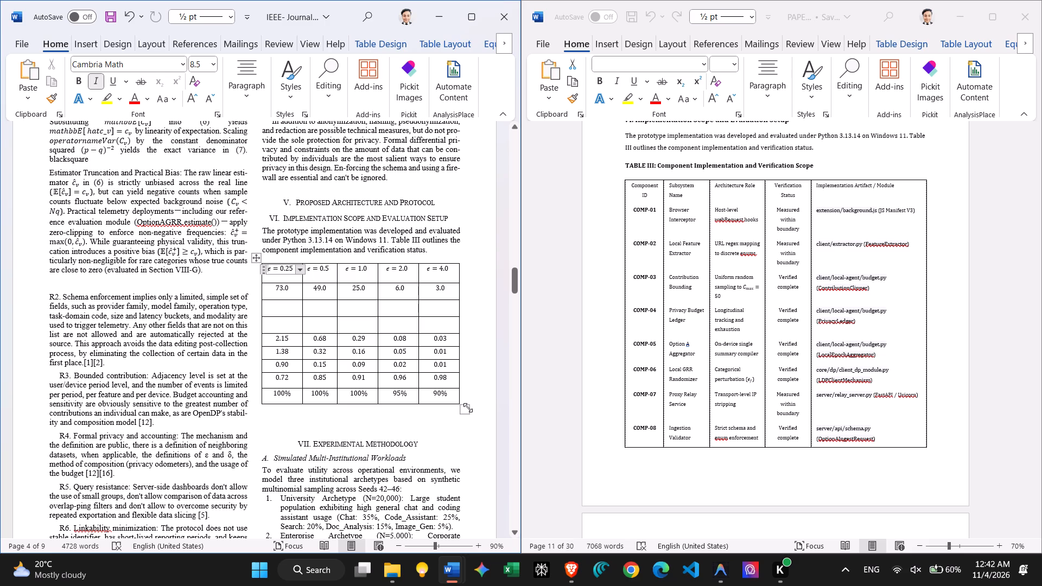
left_click_drag(468, 407, 469, 413)
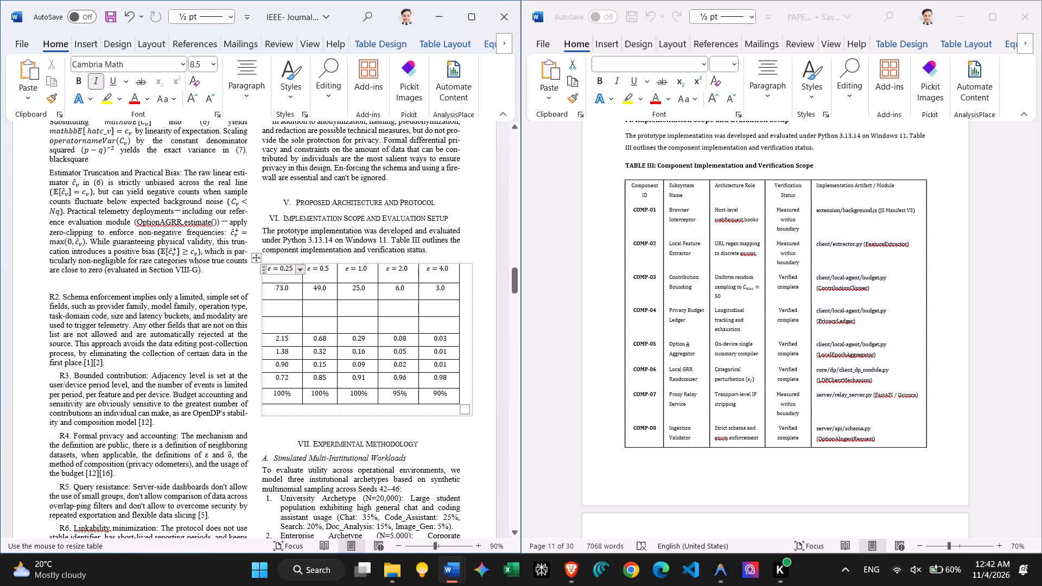
left_click_drag(469, 413, 469, 412)
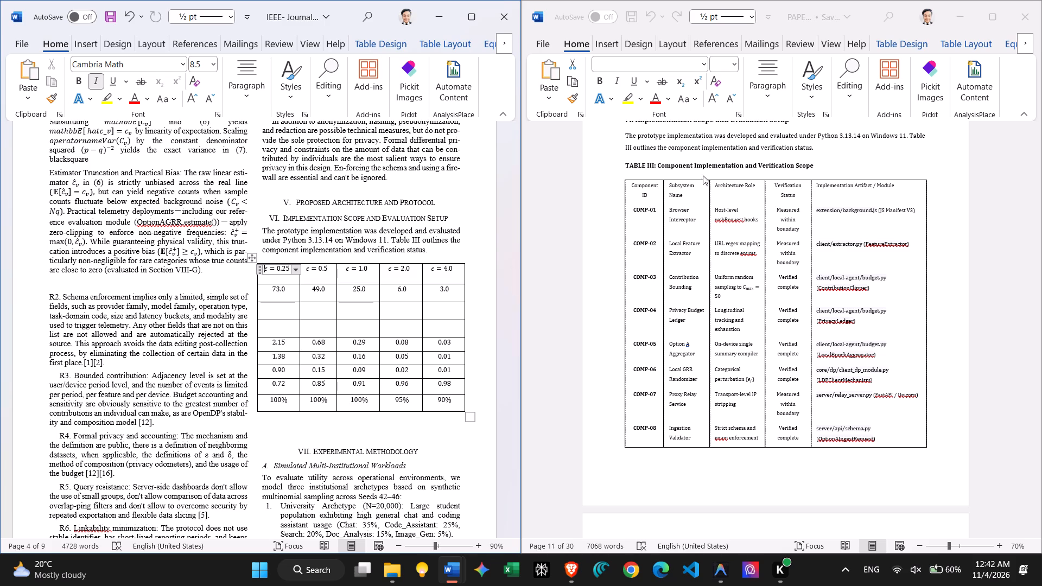
Copy all of Table III from the source paper and paste it over the five epsilon columns of the Section VI table.
left_click(642, 176)
left_click(642, 181)
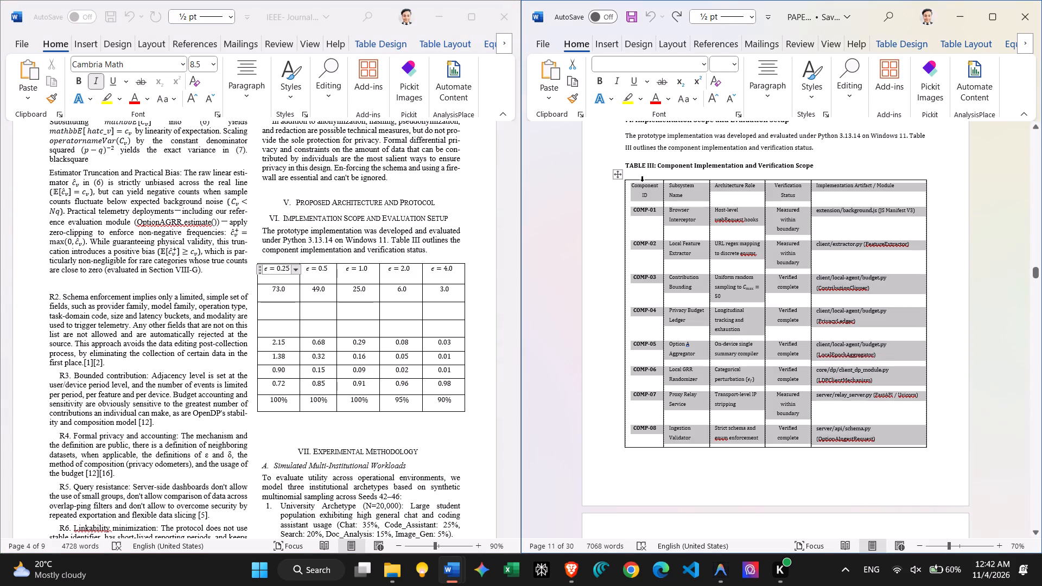
left_click_drag(642, 181, 864, 175)
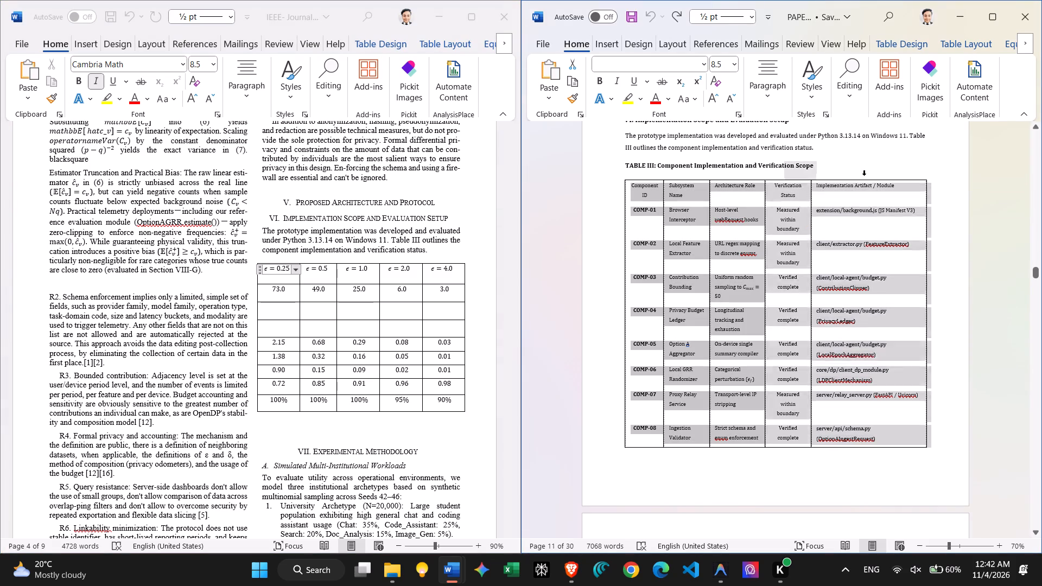
left_click_drag(864, 175, 888, 186)
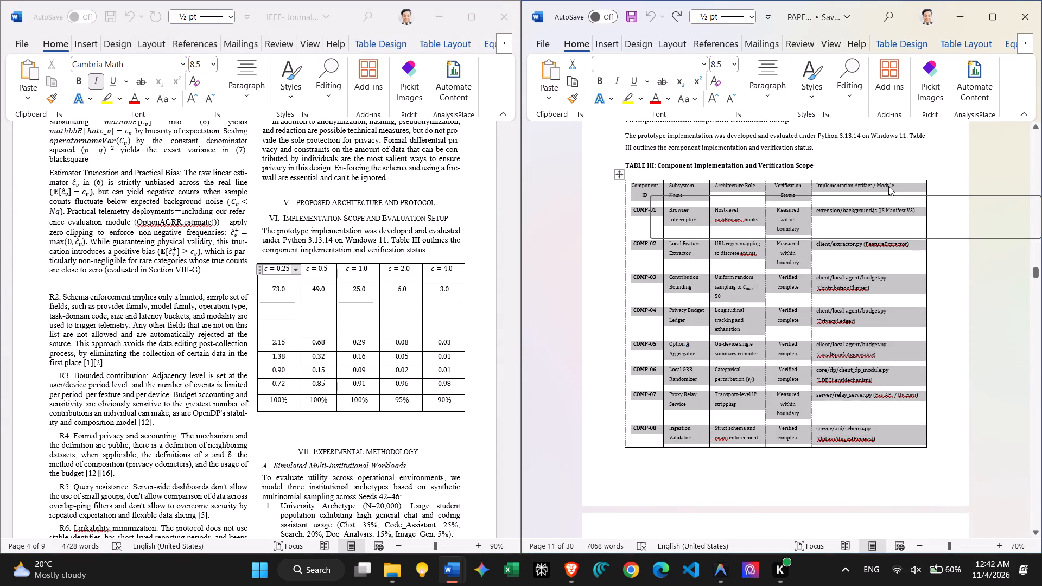
key("ctrl+c")
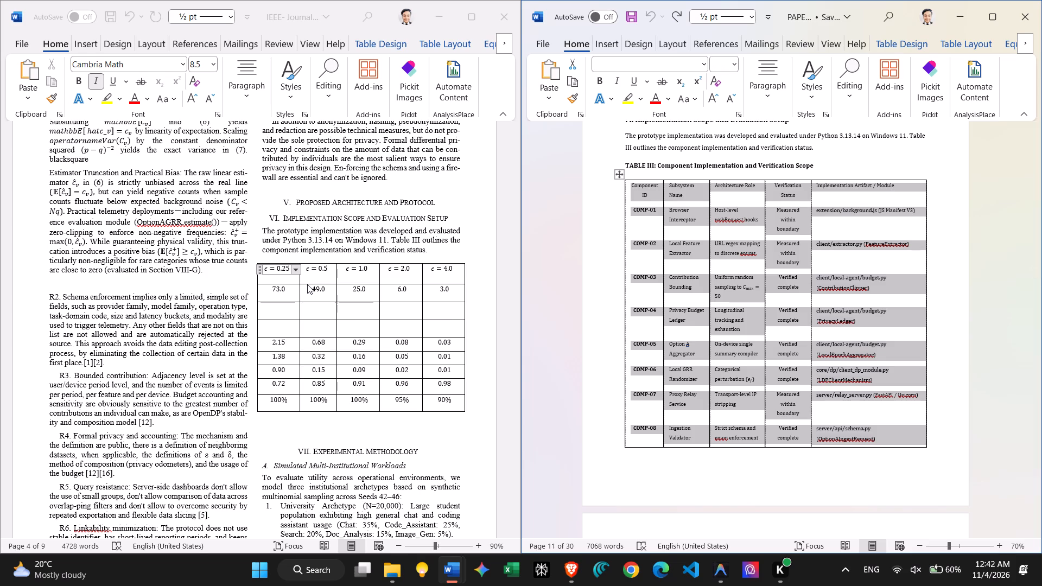
left_click(307, 284)
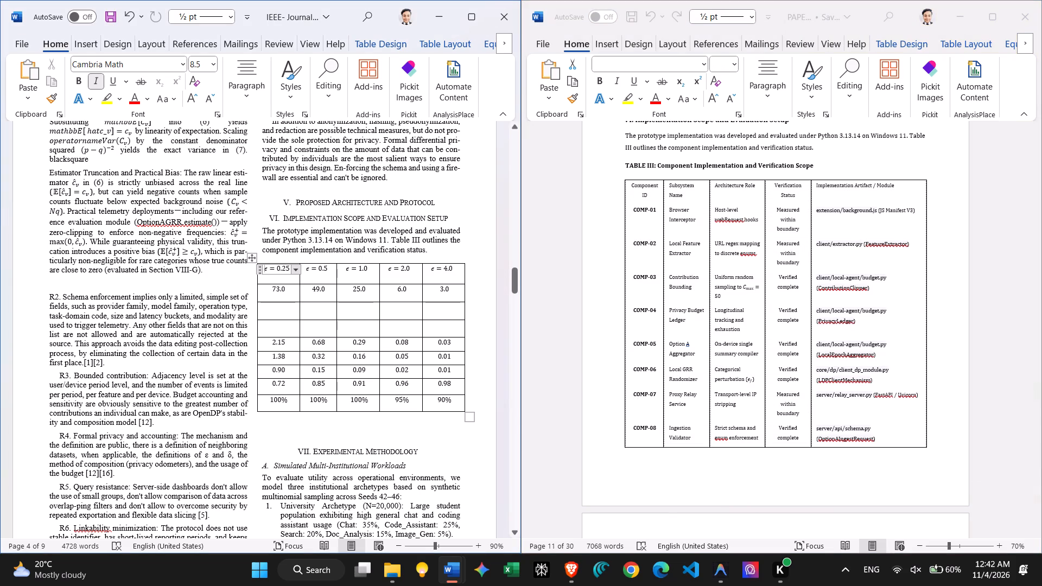
left_click_drag(445, 265, 289, 263)
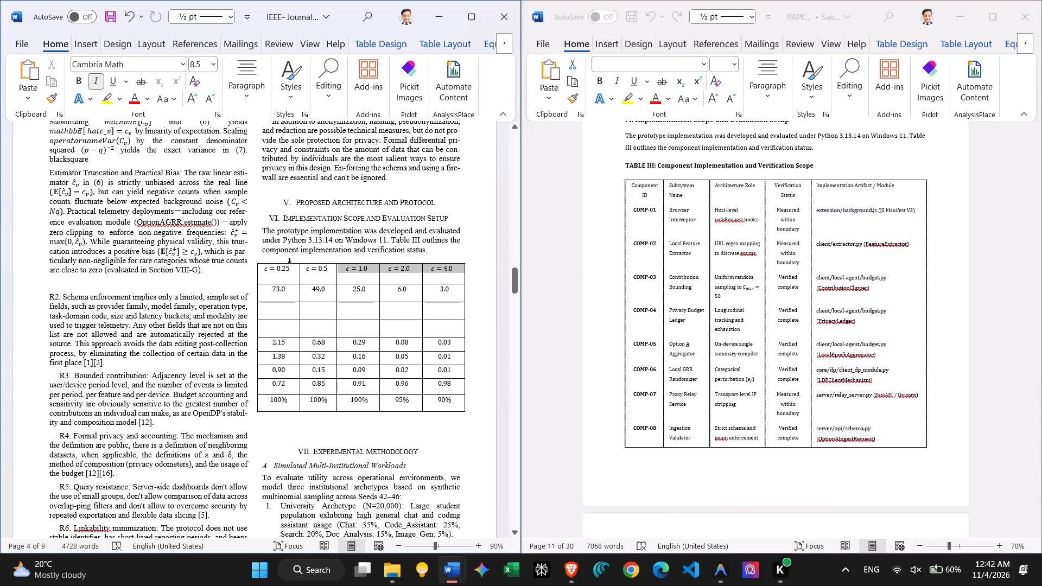
left_click_drag(289, 263, 362, 405)
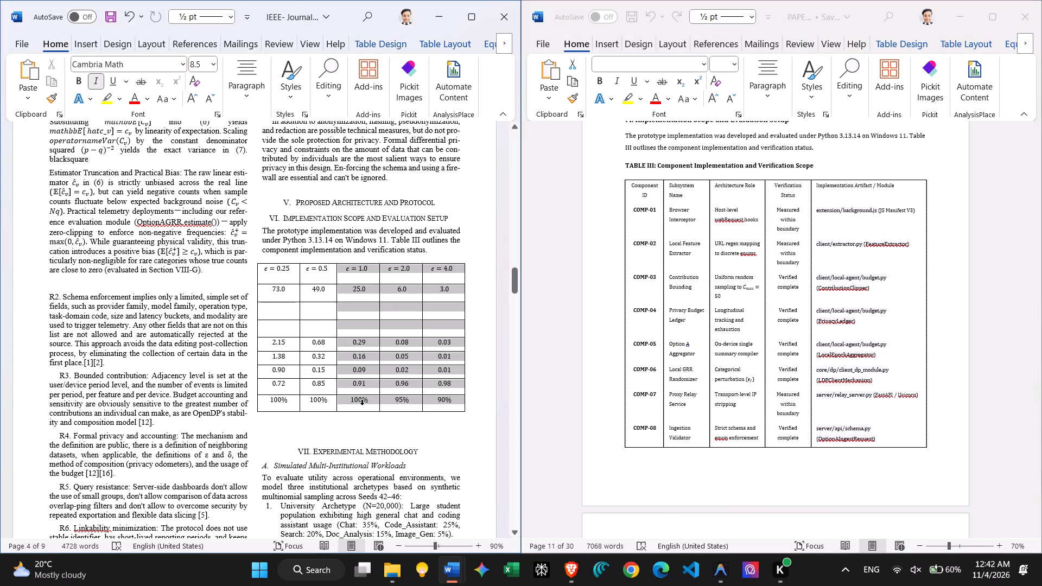
left_click_drag(362, 405, 291, 402)
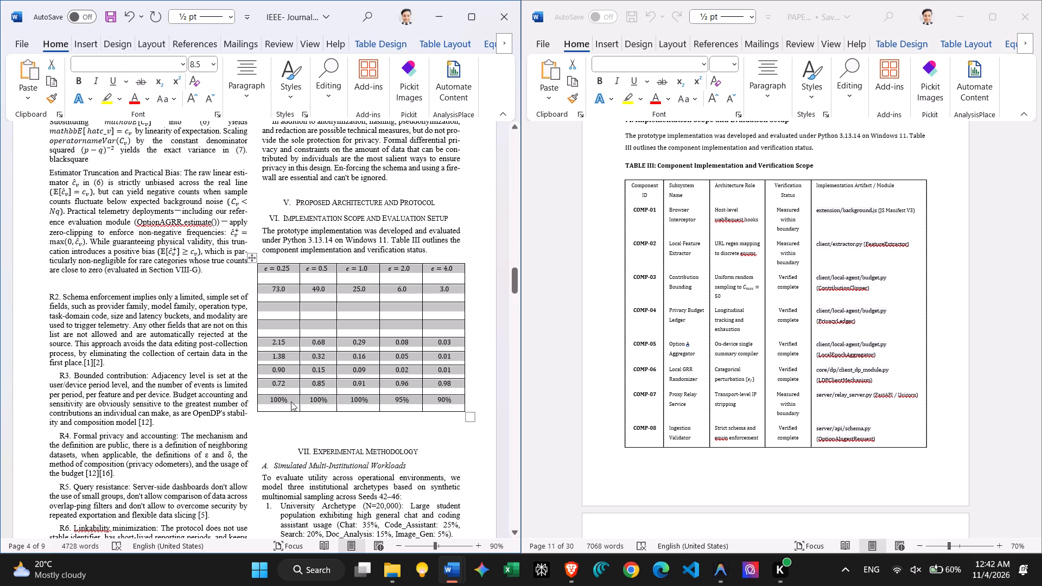
key("ctrl+c")
left_click(668, 272)
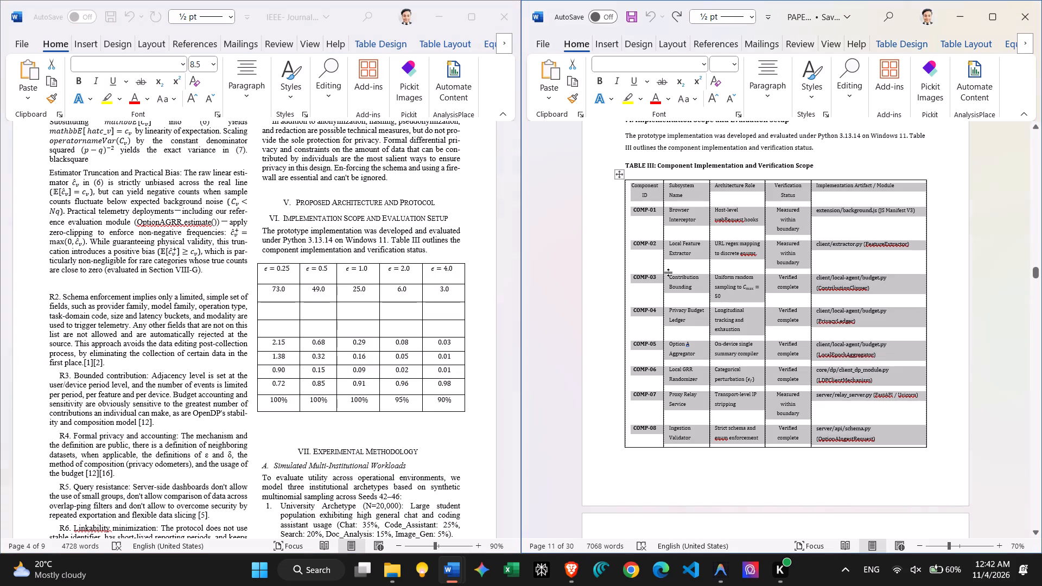
key("ctrl+c")
left_click(454, 283)
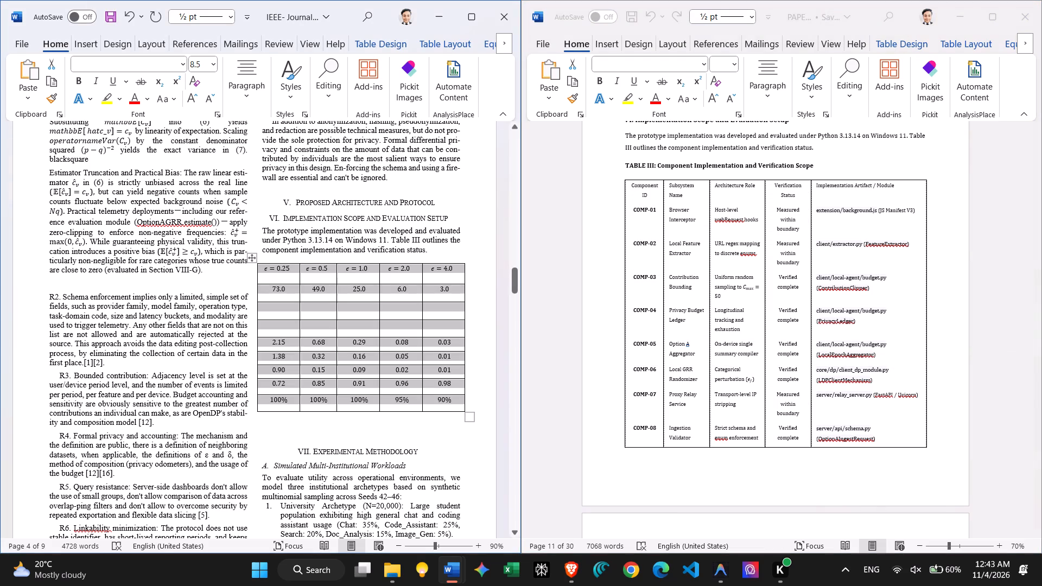
key("ctrl+v")
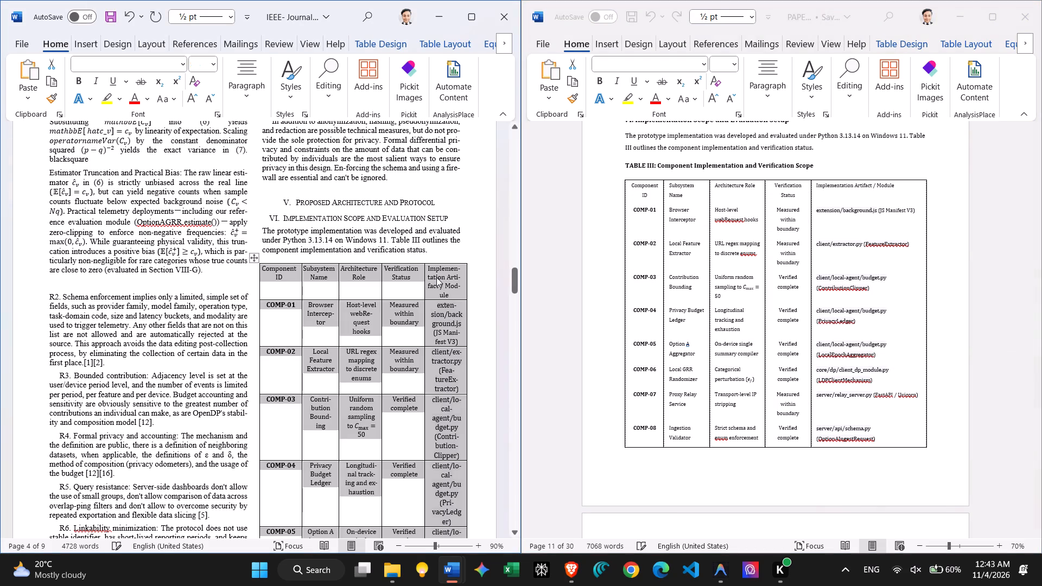
Narrow the Component ID and Subsystem Name columns of the pasted table in Section VI.
scroll(382, 289, "down", 1)
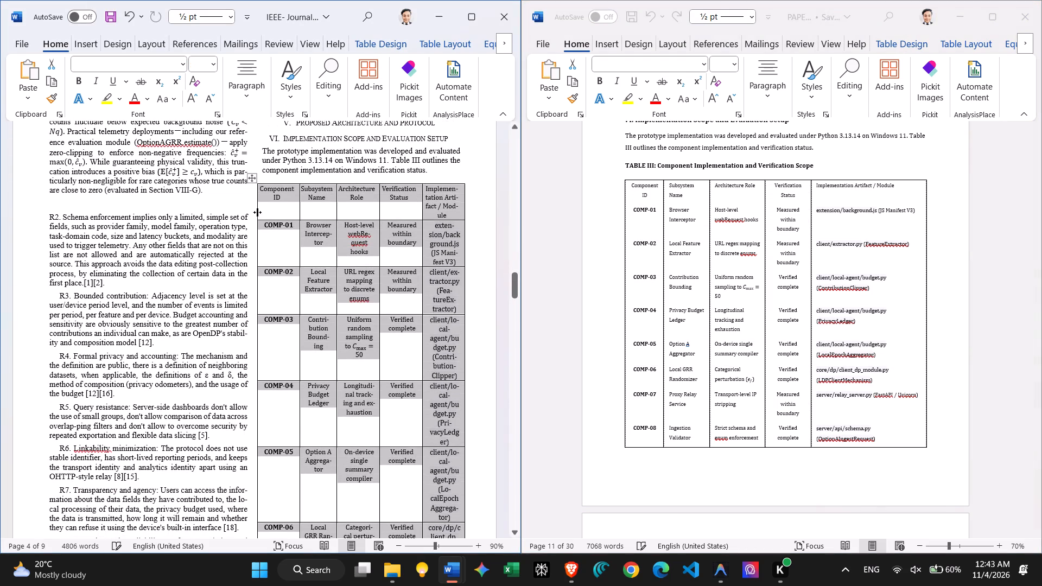
left_click_drag(299, 208, 290, 208)
scroll(362, 283, "down", 1)
scroll(362, 283, "up", 2)
left_click_drag(336, 189, 333, 188)
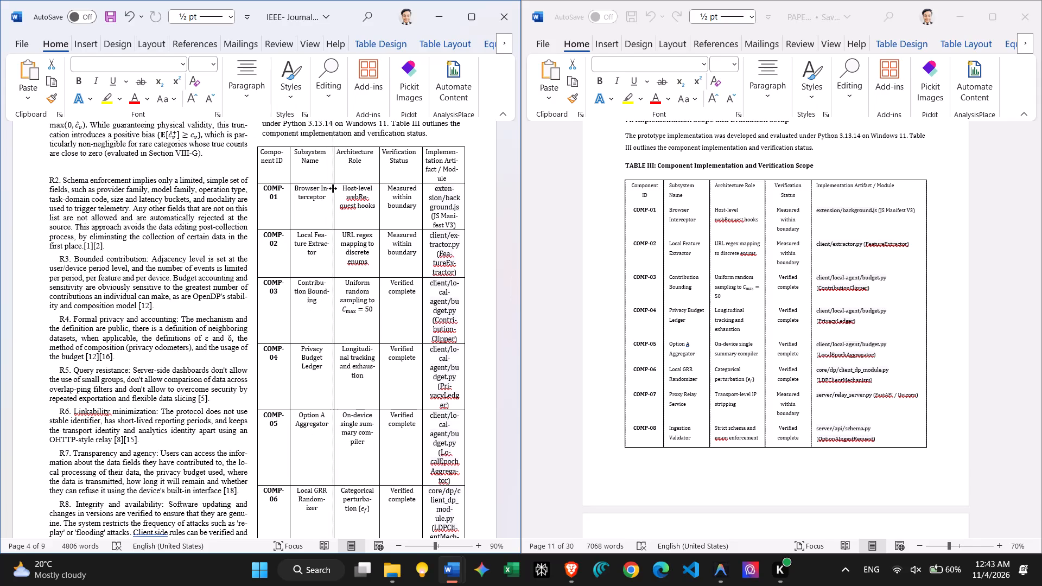
left_click_drag(333, 188, 329, 188)
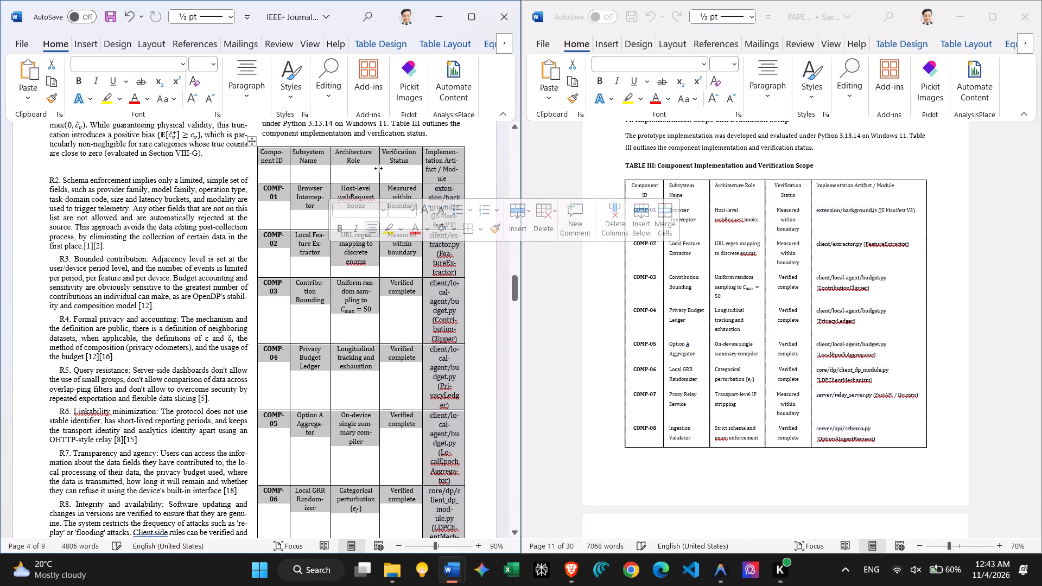
Narrow the Architecture Role and Verification Status columns, giving the freed width to the Implementation Artifact / Module column.
left_click(378, 168)
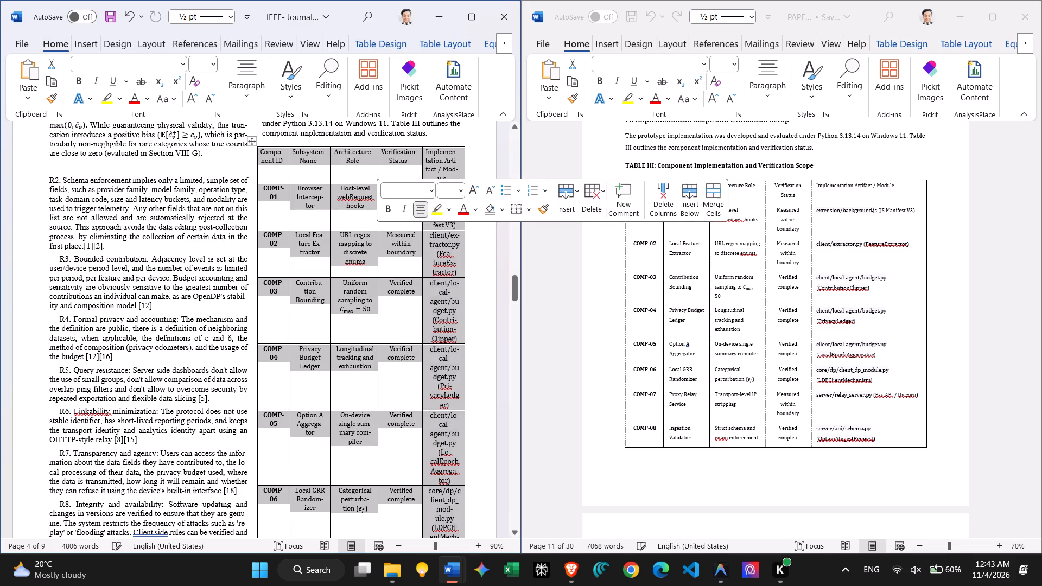
scroll(442, 162, "down", 1)
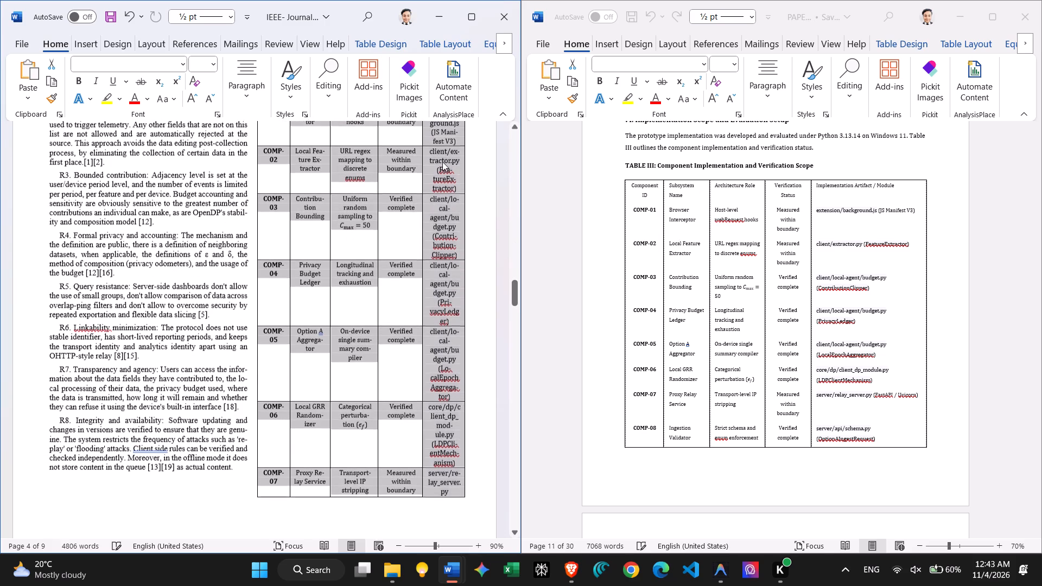
scroll(451, 369, "down", 1)
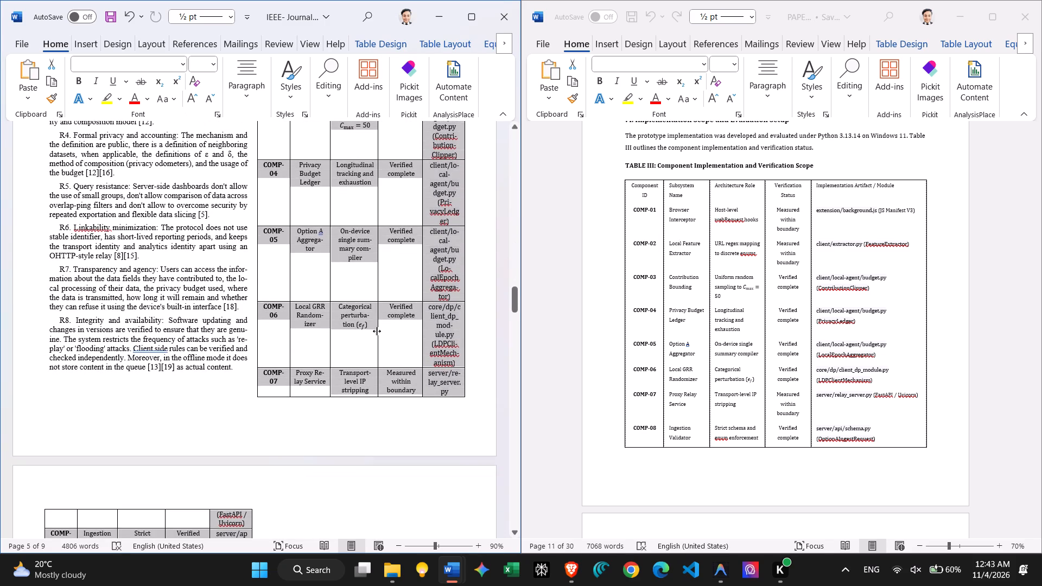
left_click_drag(377, 331, 366, 331)
left_click_drag(422, 262, 402, 258)
scroll(402, 258, "up", 2)
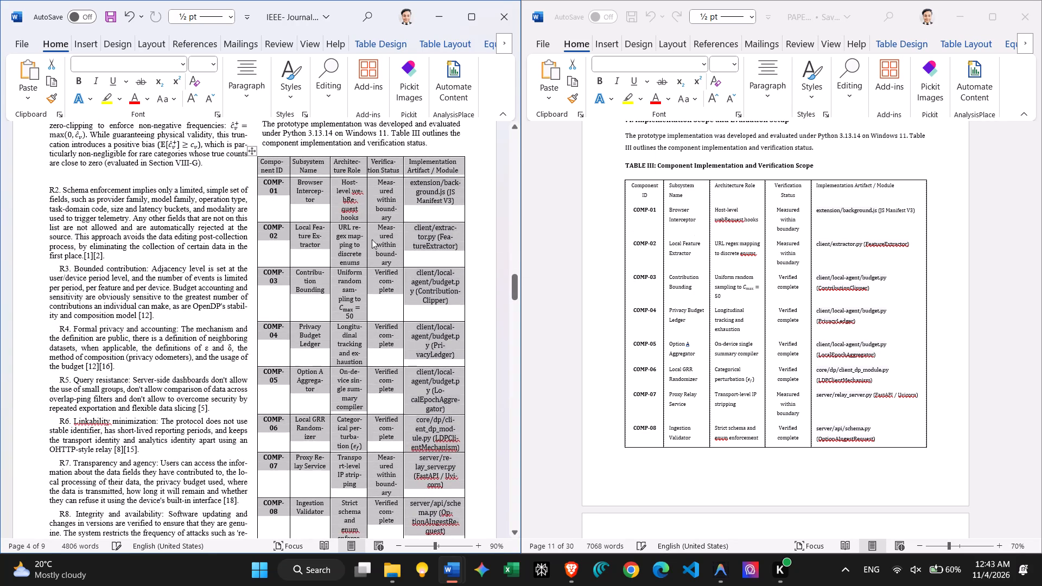
Trim the Component ID and Subsystem Name columns slightly further so the Architecture Role column gains width.
left_click(289, 180)
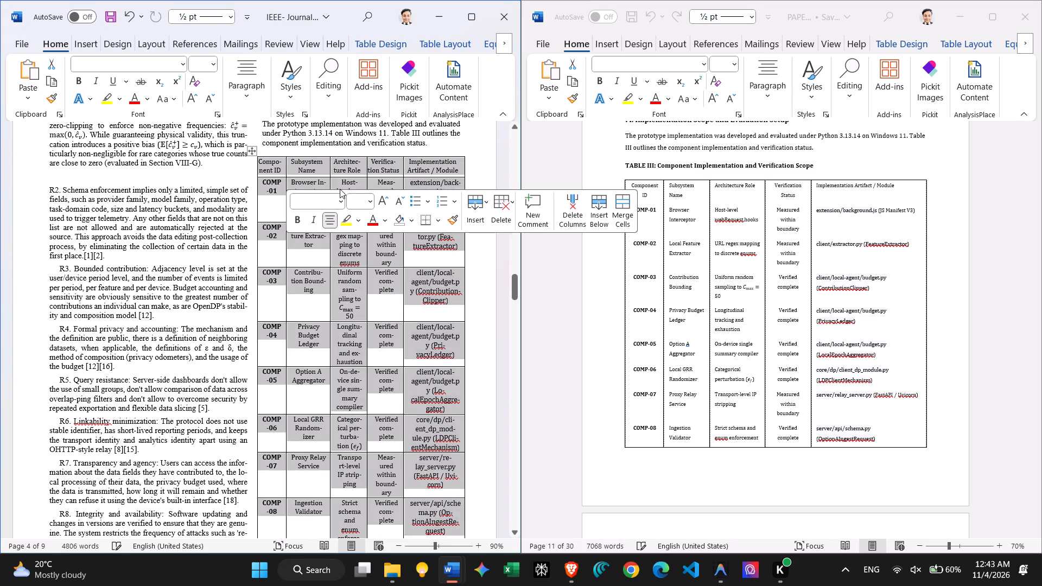
left_click(328, 182)
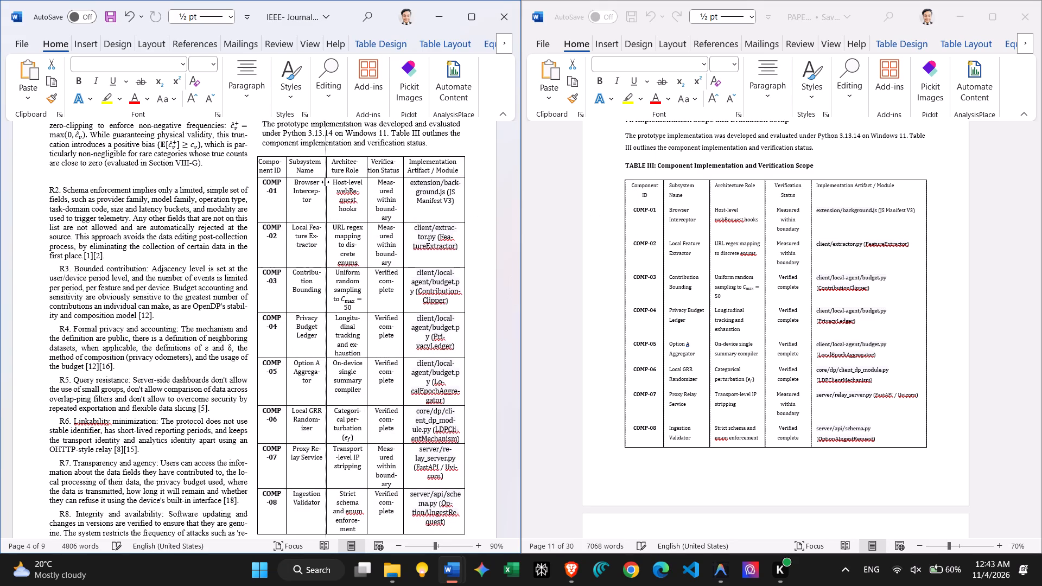
left_click(447, 298)
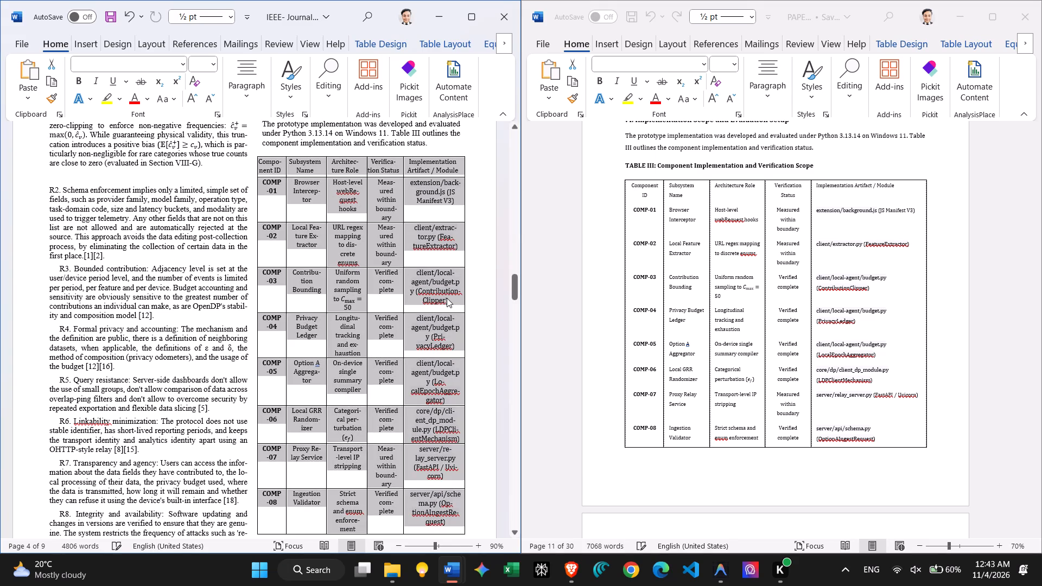
scroll(402, 271, "down", 1)
scroll(395, 302, "up", 1)
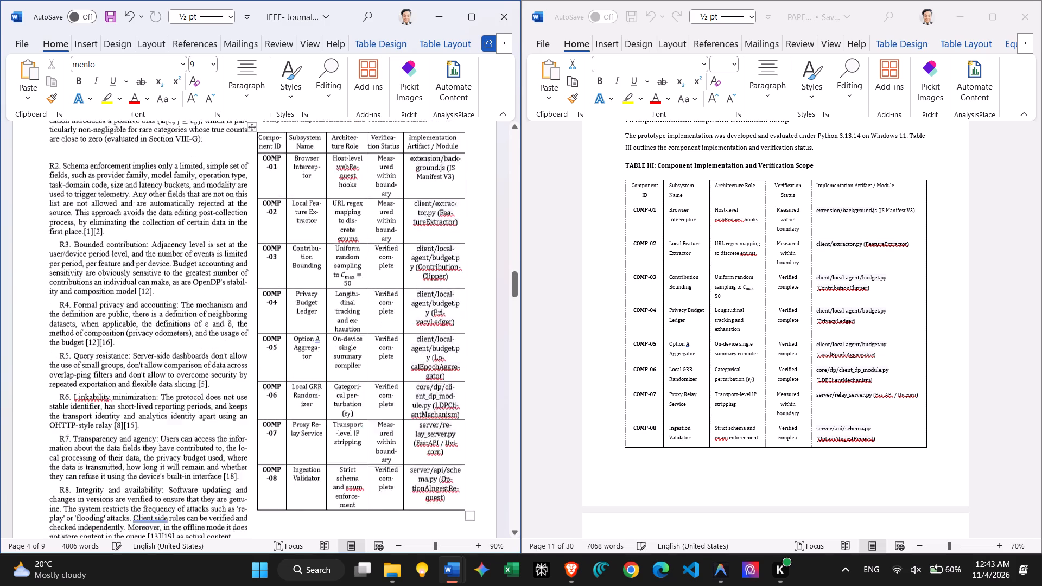
Set the text in all five columns of the Section VI table to Times New Roman, size 8.
scroll(395, 302, "up", 1)
left_click_drag(275, 250, 382, 252)
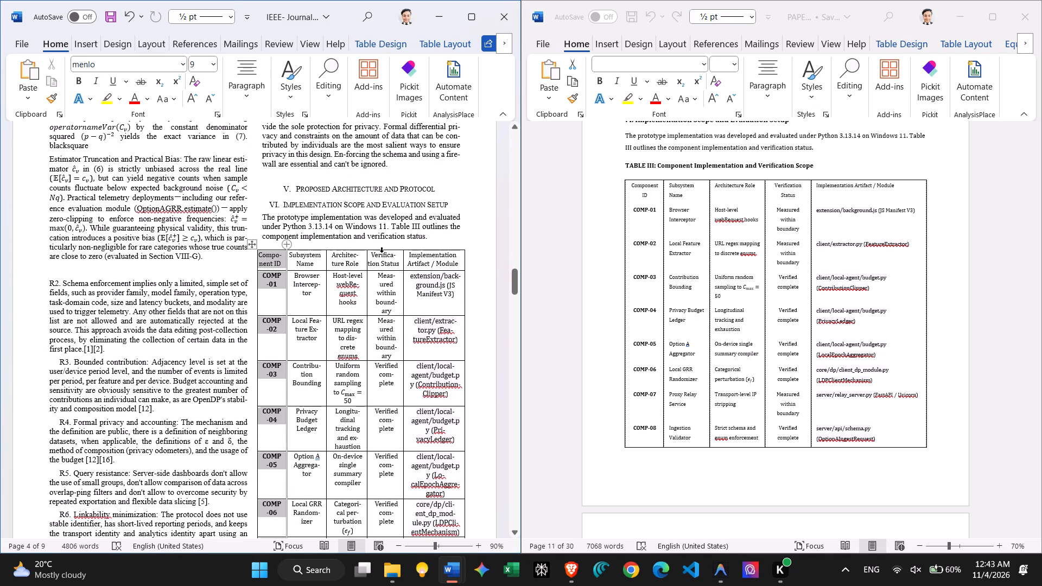
left_click_drag(382, 252, 428, 250)
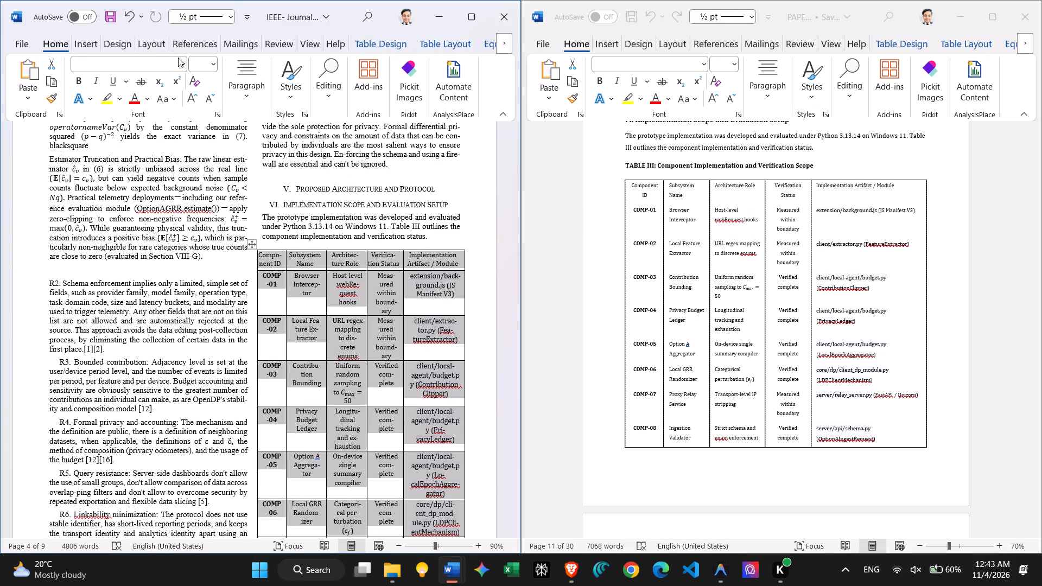
left_click(179, 62)
left_click(174, 192)
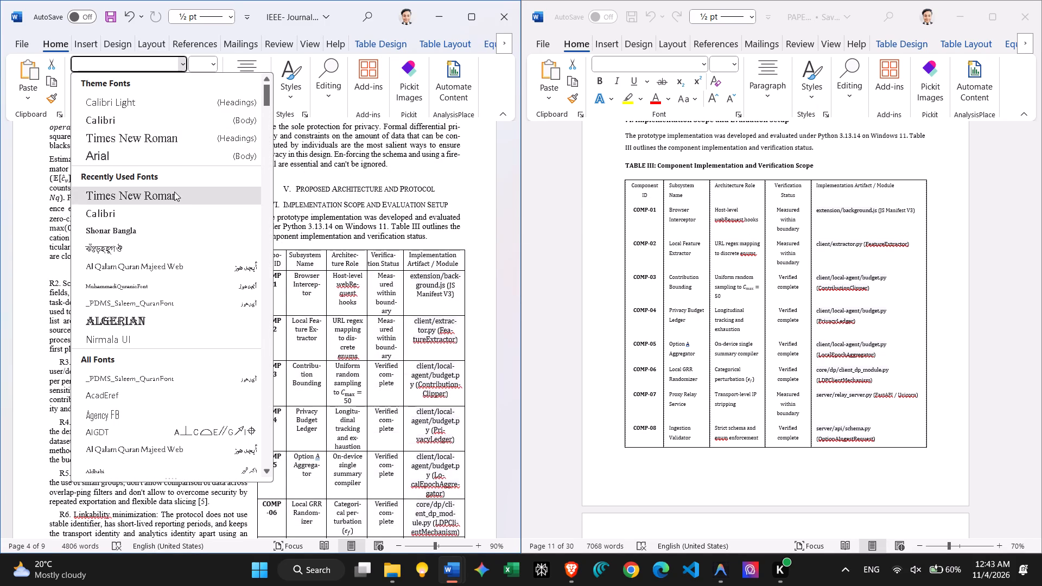
left_click(212, 61)
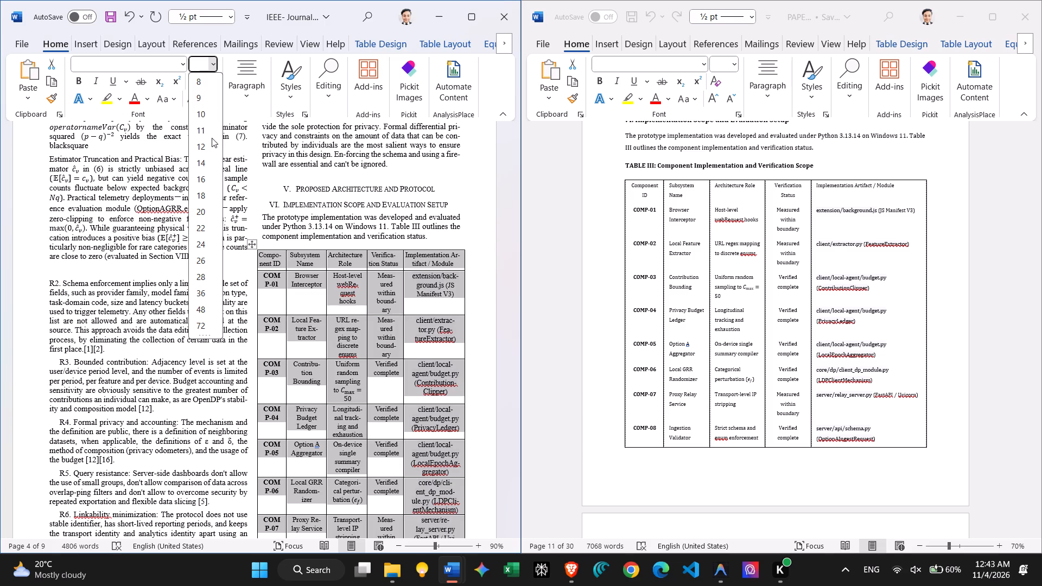
left_click(196, 84)
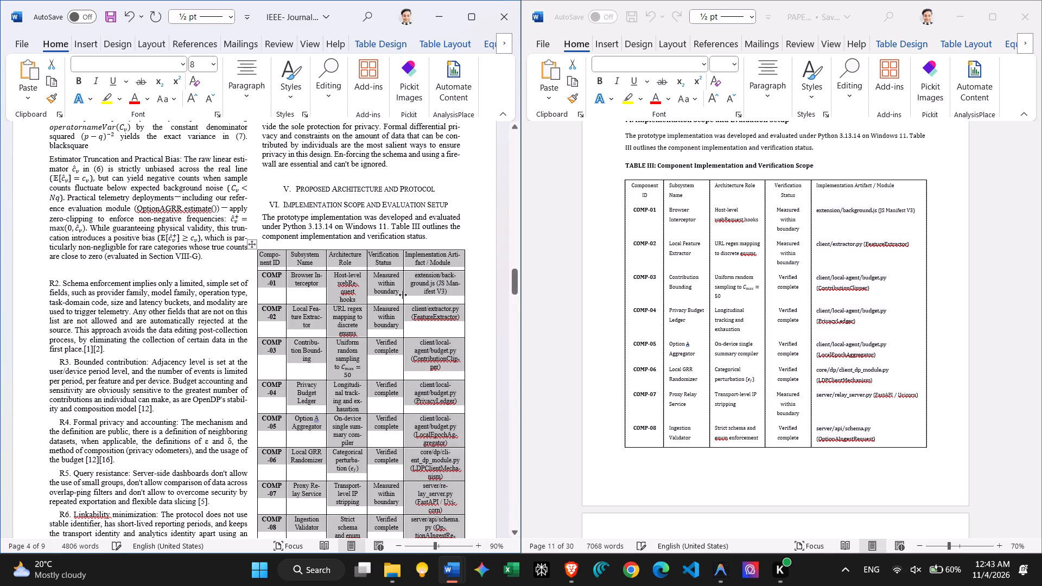
scroll(403, 295, "down", 1)
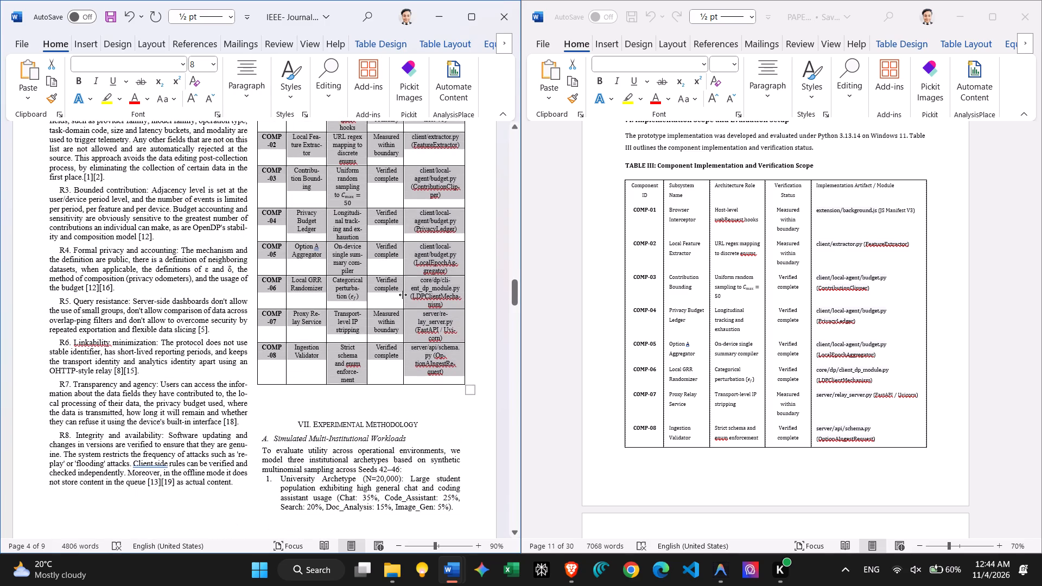
scroll(444, 373, "up", 1)
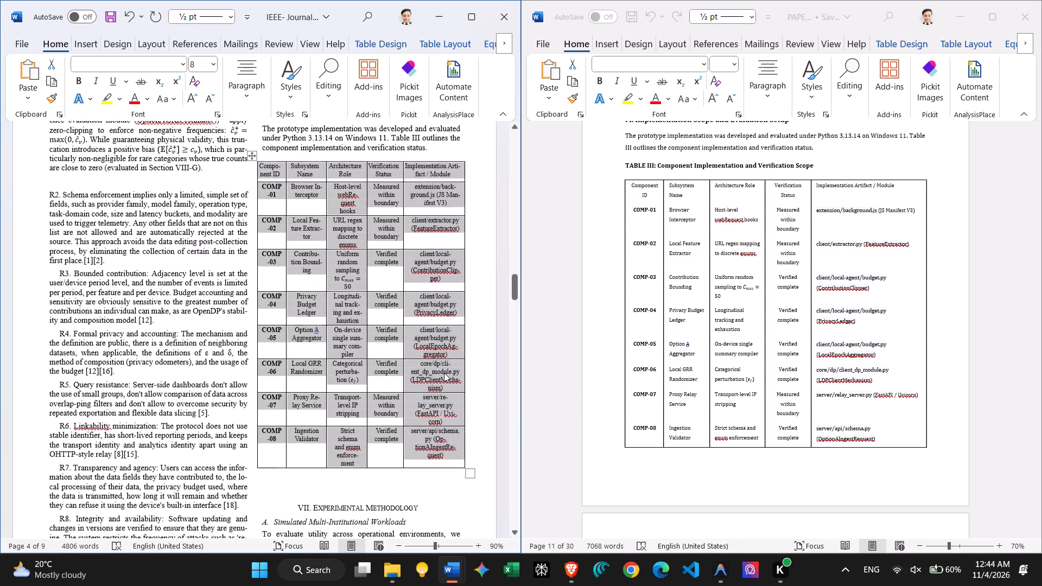
left_click(371, 288)
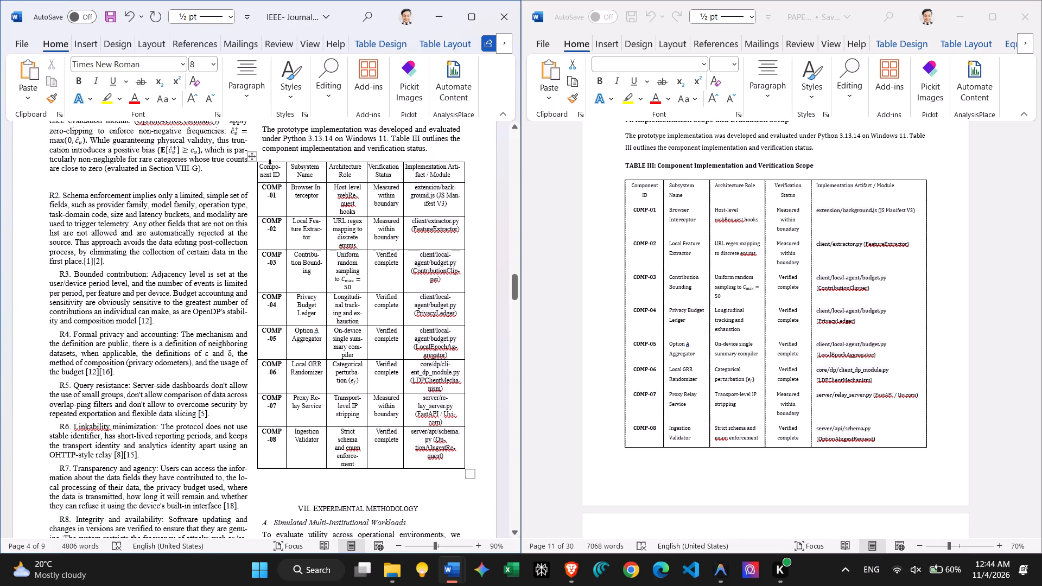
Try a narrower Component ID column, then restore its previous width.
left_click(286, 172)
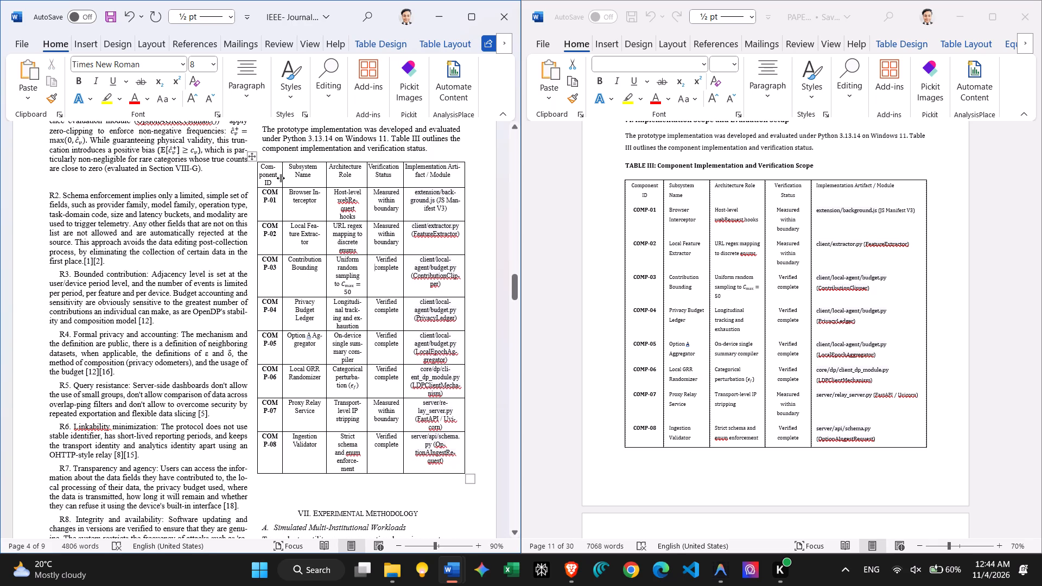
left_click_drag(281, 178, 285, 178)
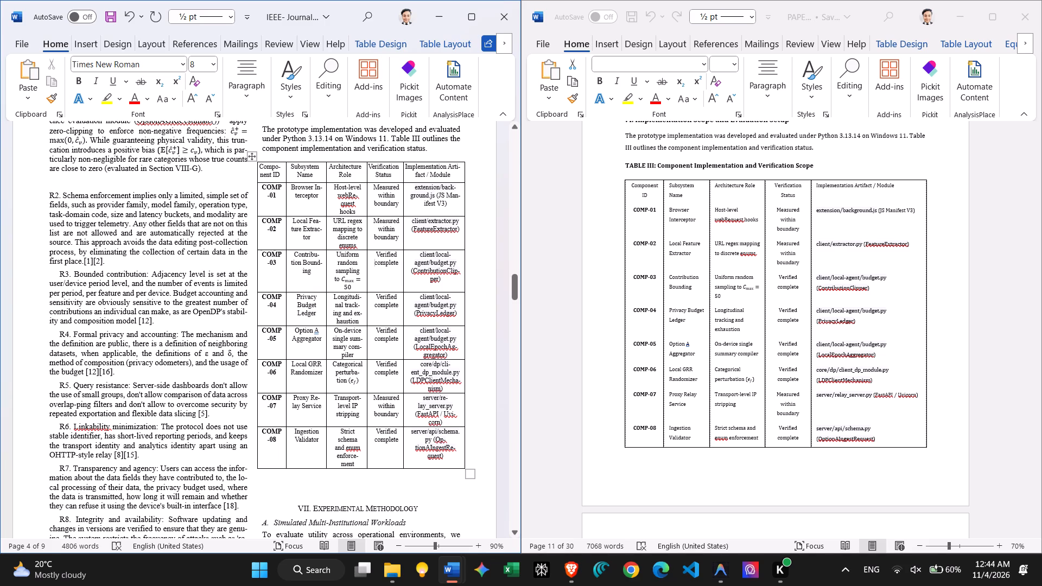
Select all five columns of the Section VI table and bring up the referencing commands.
left_click_drag(270, 163, 375, 180)
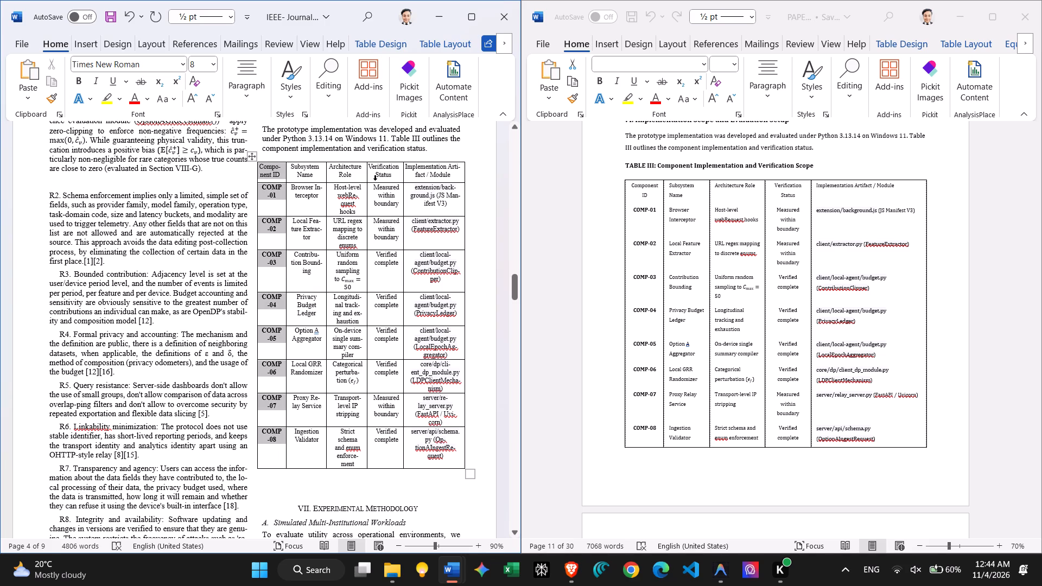
left_click_drag(375, 180, 429, 174)
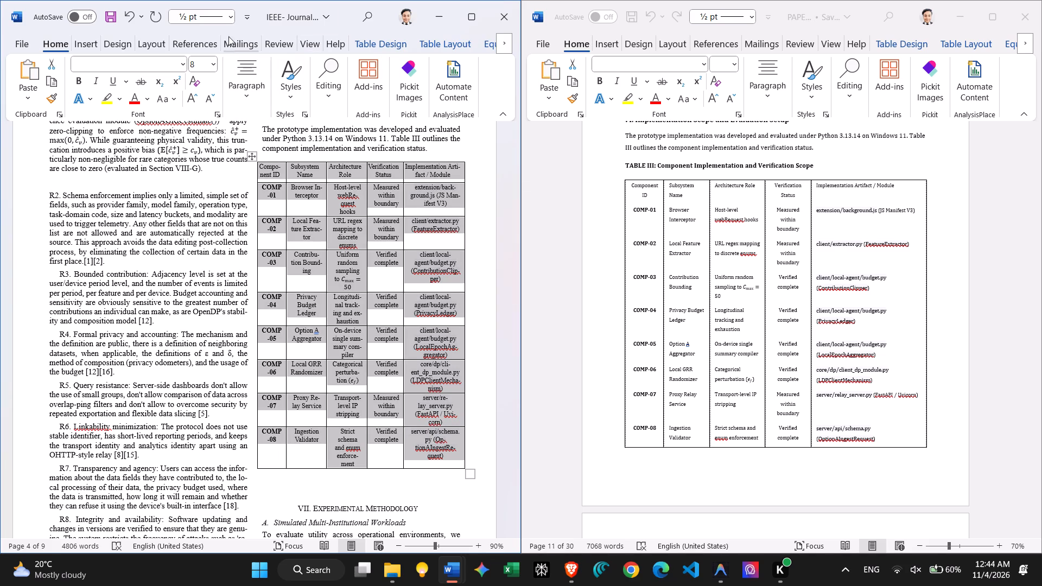
left_click(204, 41)
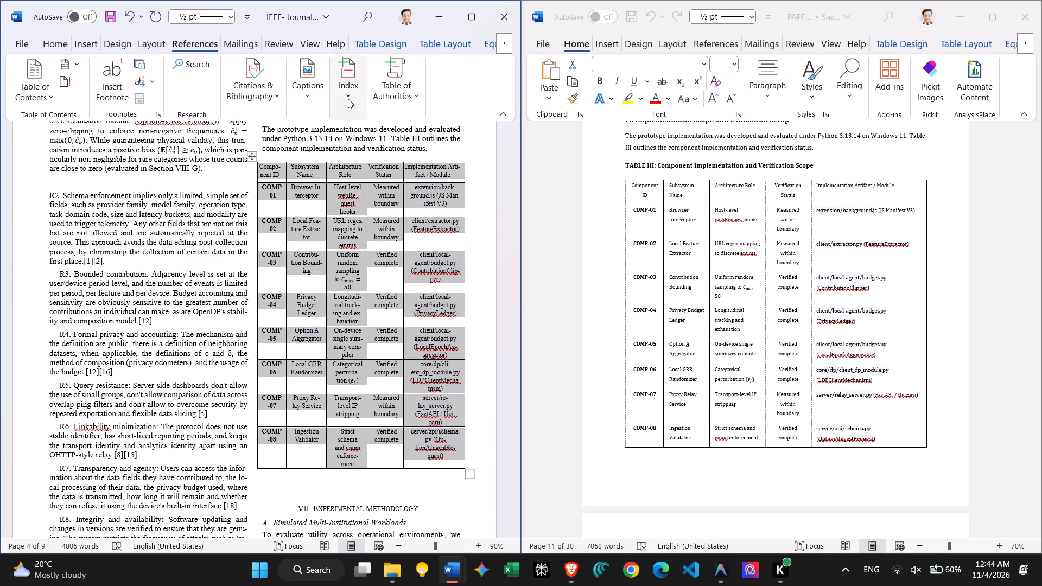
Start inserting a caption for the selected Section VI table and try to erase the end of its default text.
left_click(358, 102)
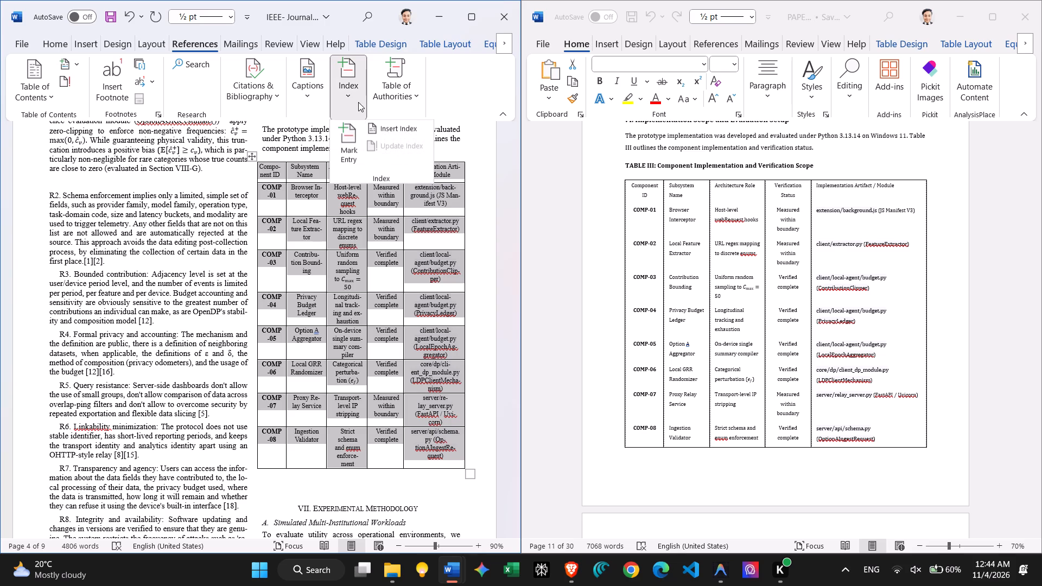
left_click(296, 102)
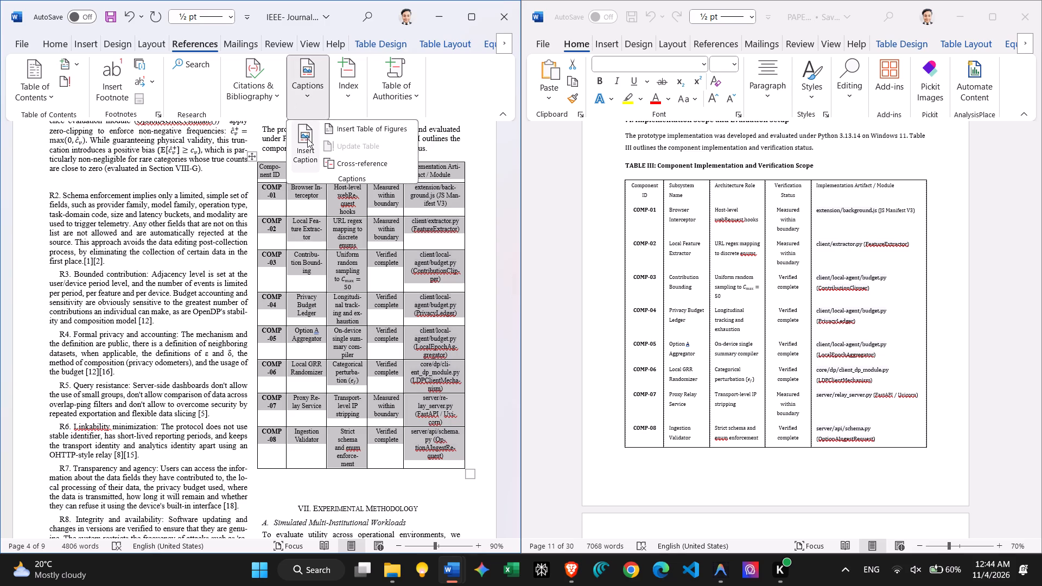
left_click(307, 138)
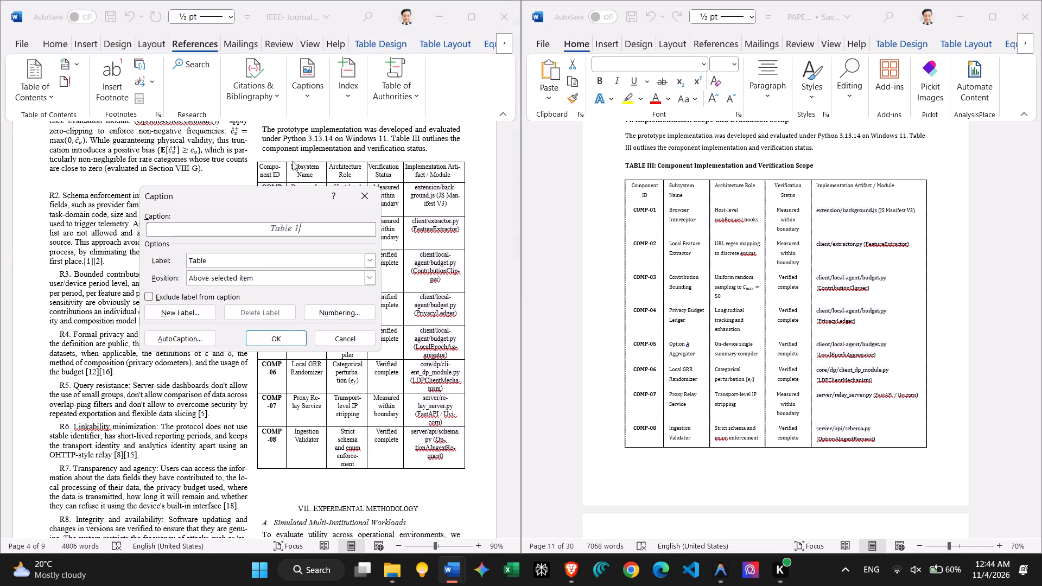
key("BackSpace")
key("BackSpace")
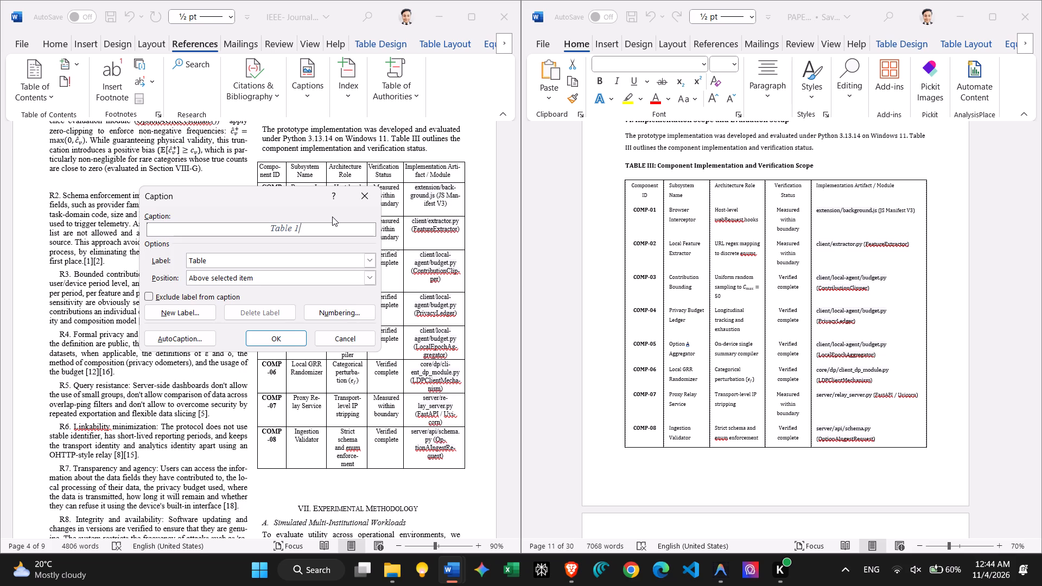
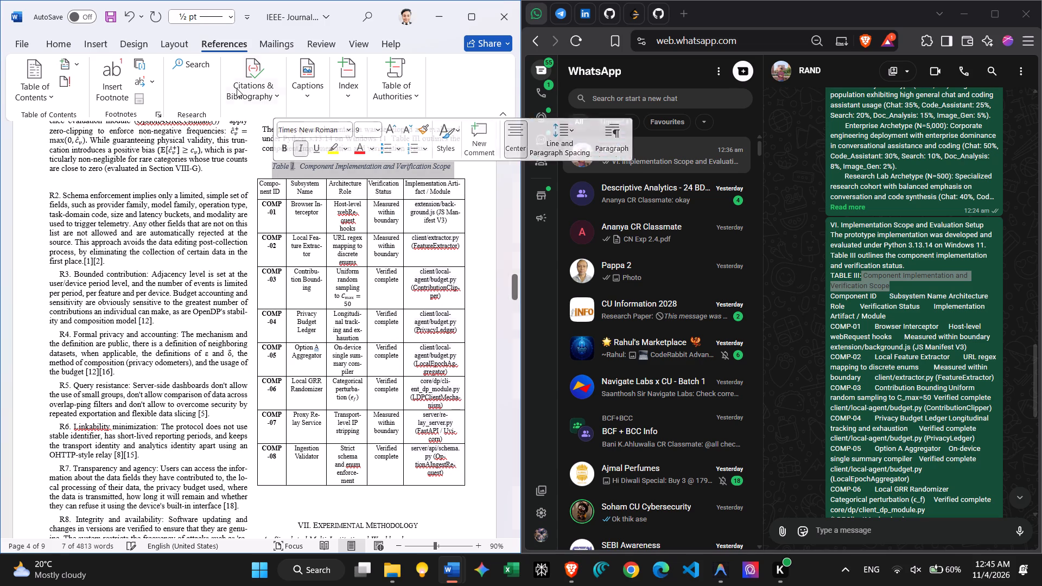
Bring up the paragraph formatting options for the selected caption "Component Implementation and Verification Scope" above the Section VI table.
left_click(67, 43)
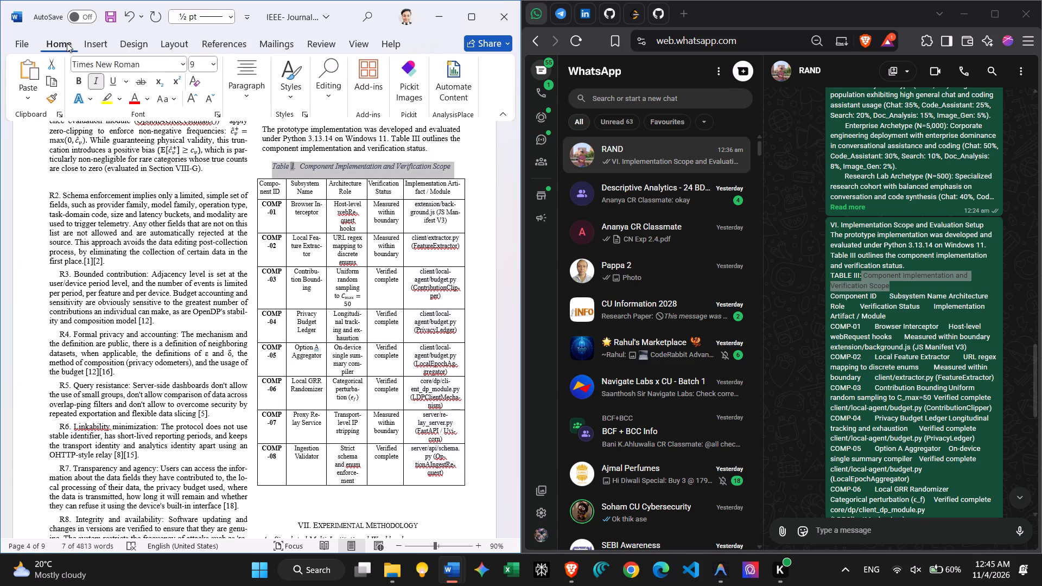
left_click(240, 101)
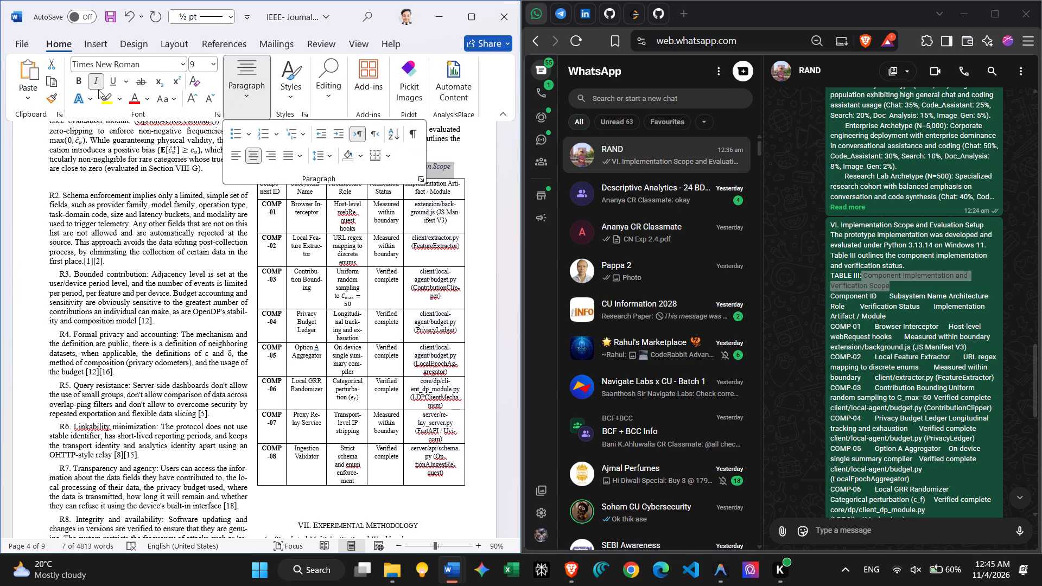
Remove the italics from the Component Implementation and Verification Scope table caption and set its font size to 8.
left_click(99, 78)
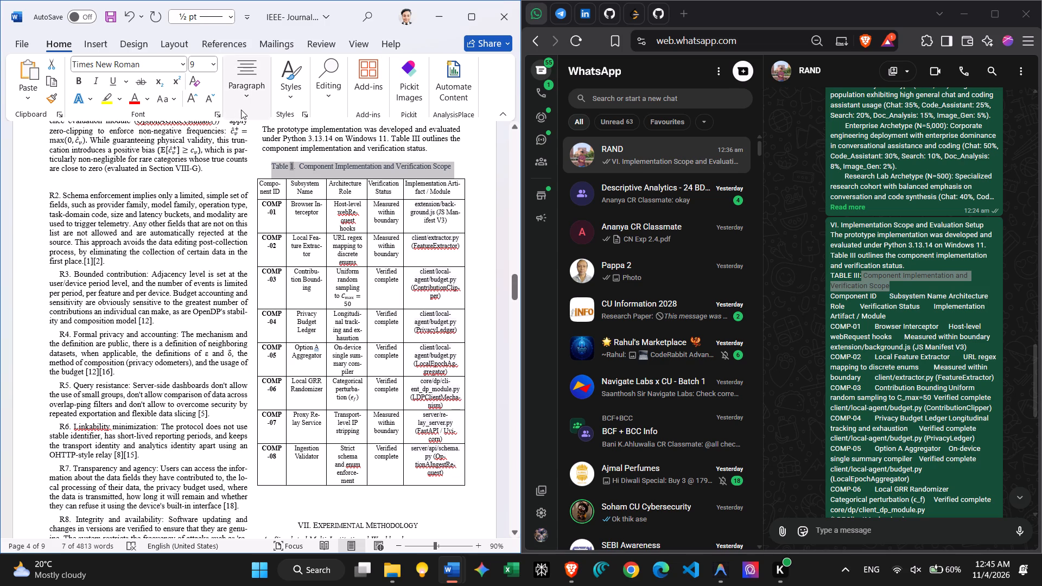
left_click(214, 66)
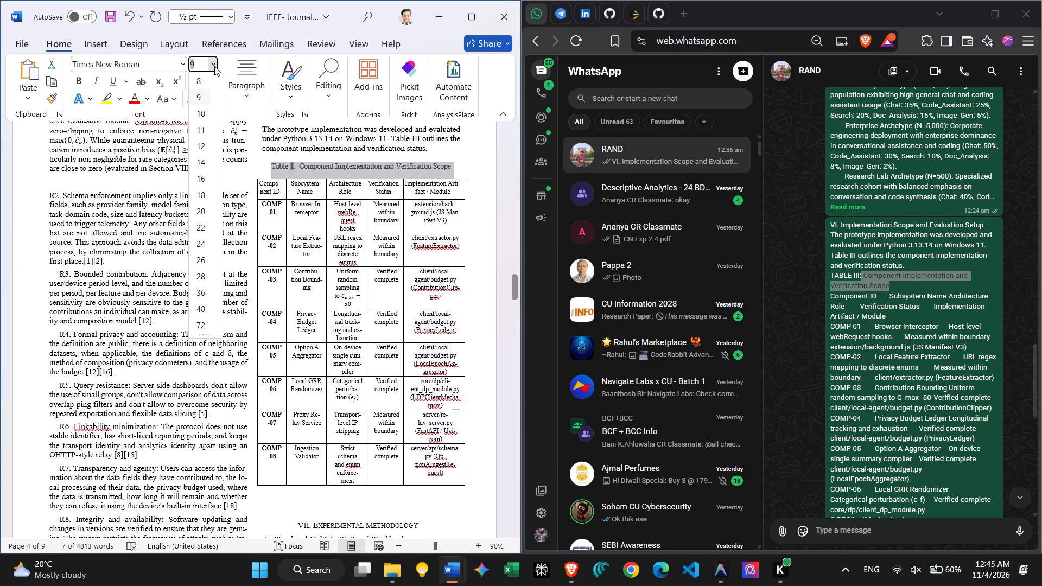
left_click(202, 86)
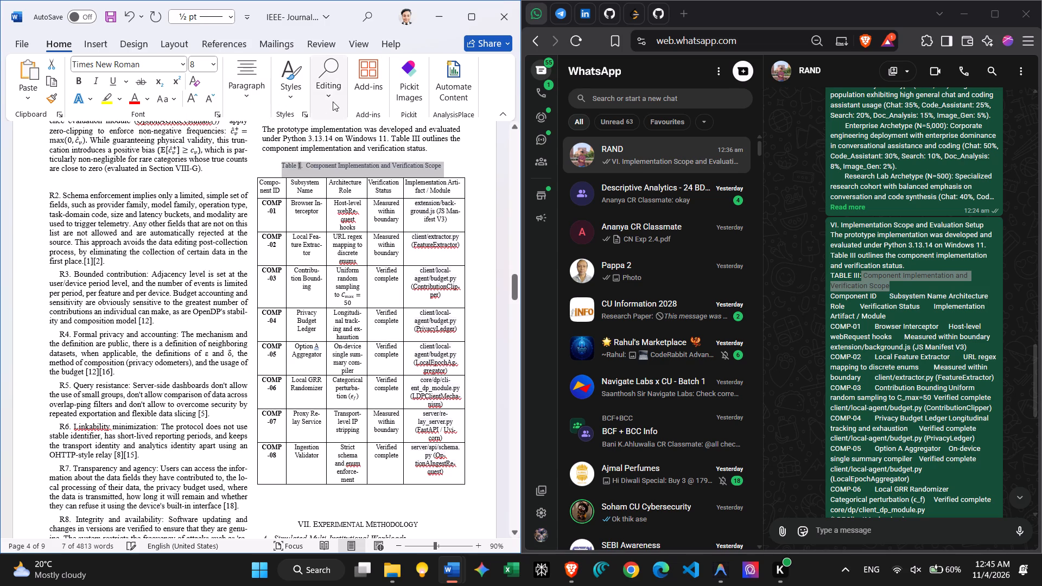
Apply the Heading 1 style to the table caption and strip the automatic section number in front of it.
left_click(300, 103)
left_click(287, 100)
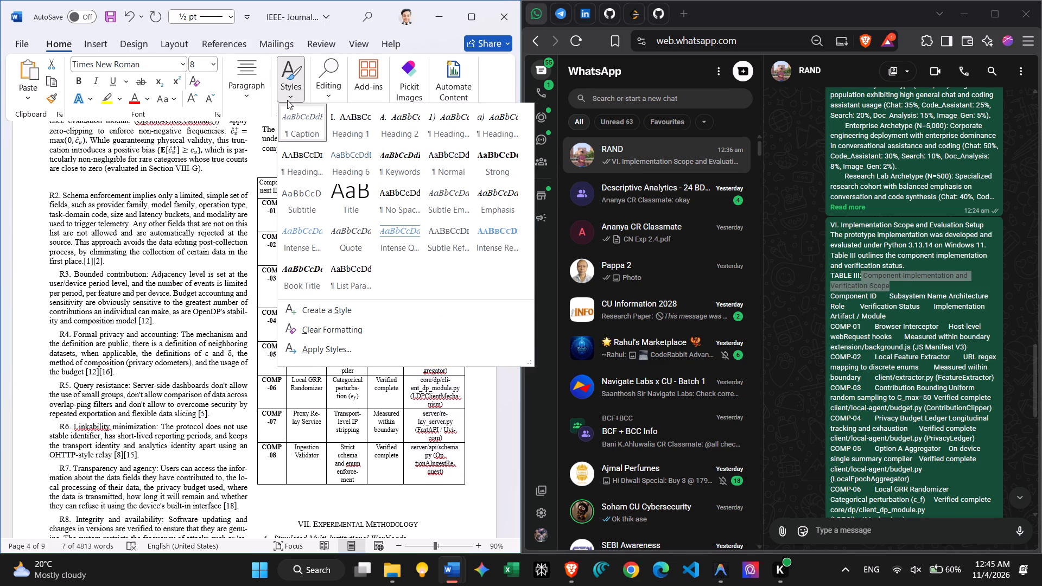
left_click(348, 136)
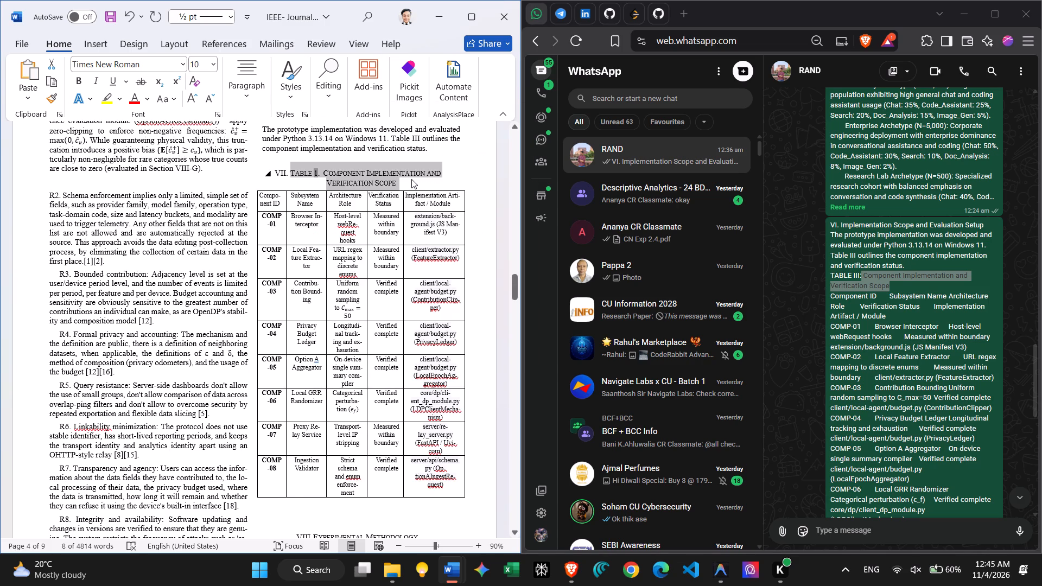
left_click(333, 179)
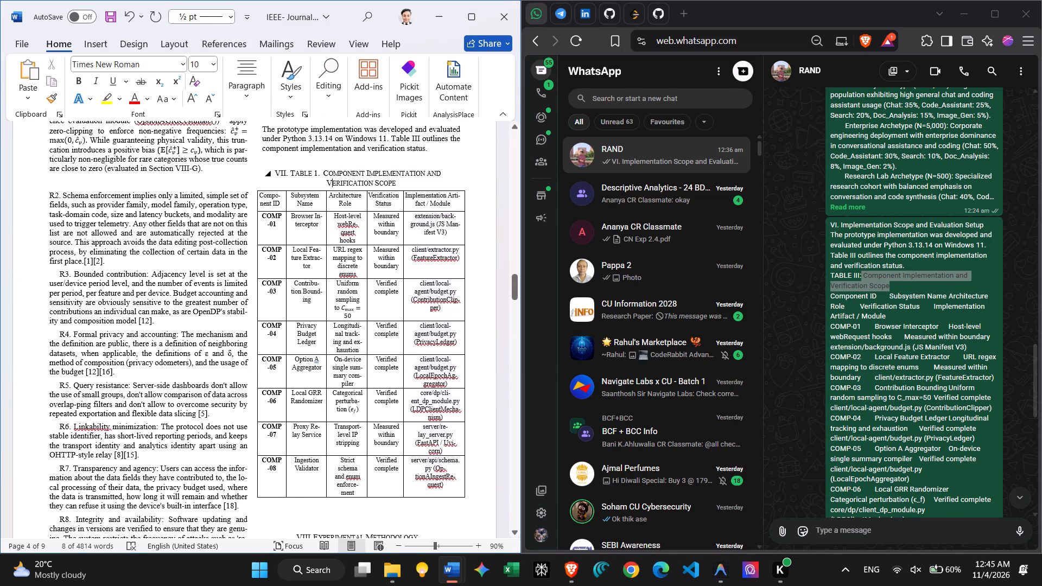
left_click(289, 176)
key("BackSpace")
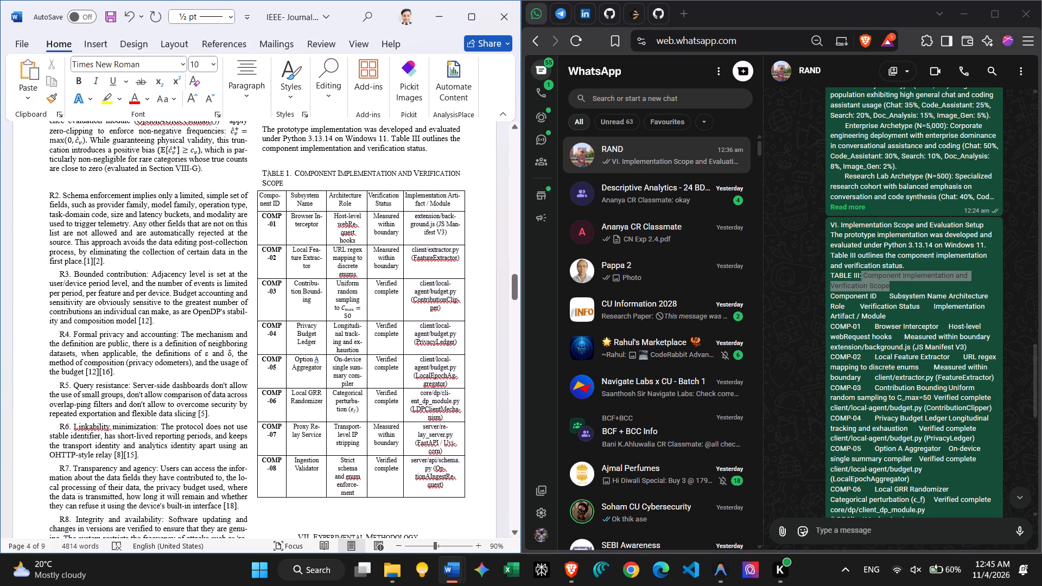
Centre the Component Implementation and Verification Scope table caption above its table.
left_click_drag(238, 106, 258, 152)
left_click(258, 152)
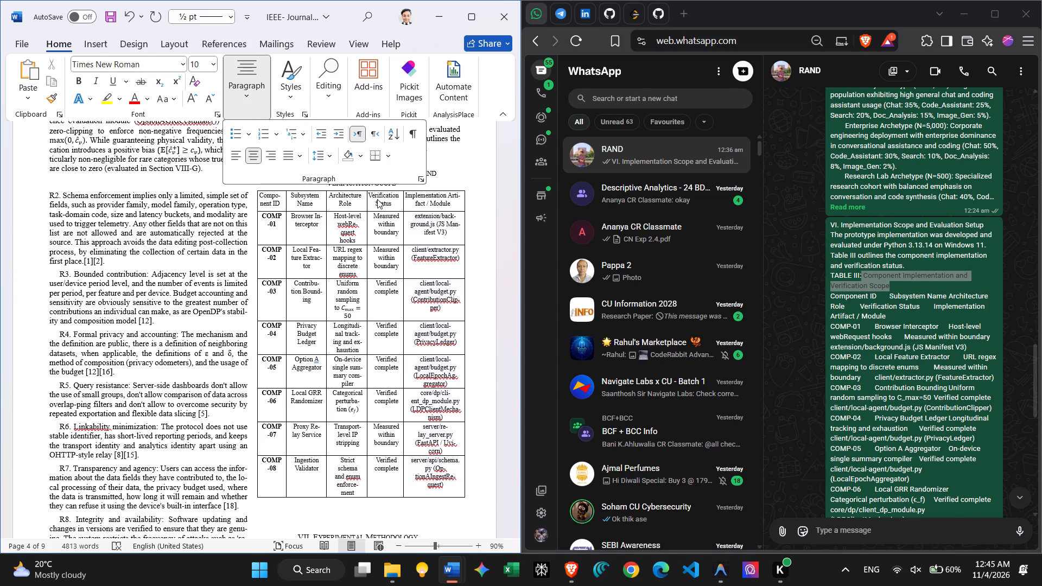
left_click(377, 199)
Widen the gap between the table label and the caption title with nine extra spaces.
left_click(320, 172)
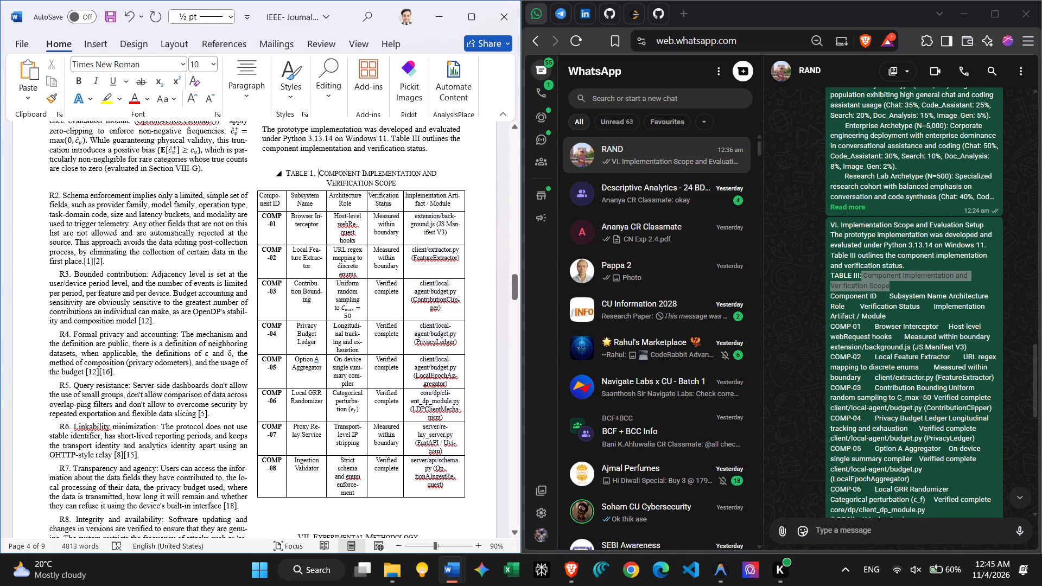
key("space")
key("space")
key("space")
key("space")
key("space")
key("space")
key("space")
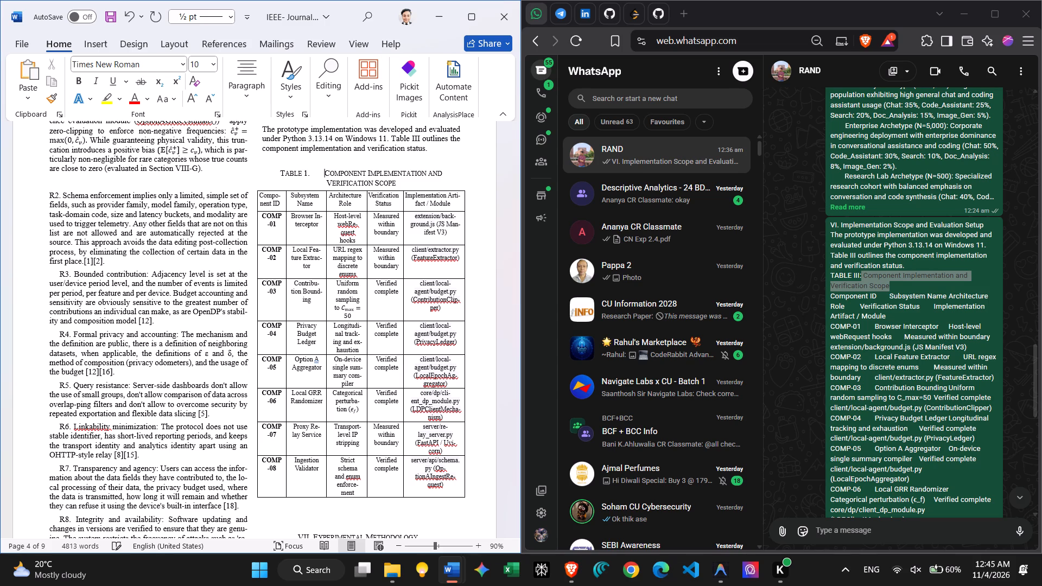
key("space")
key("space")
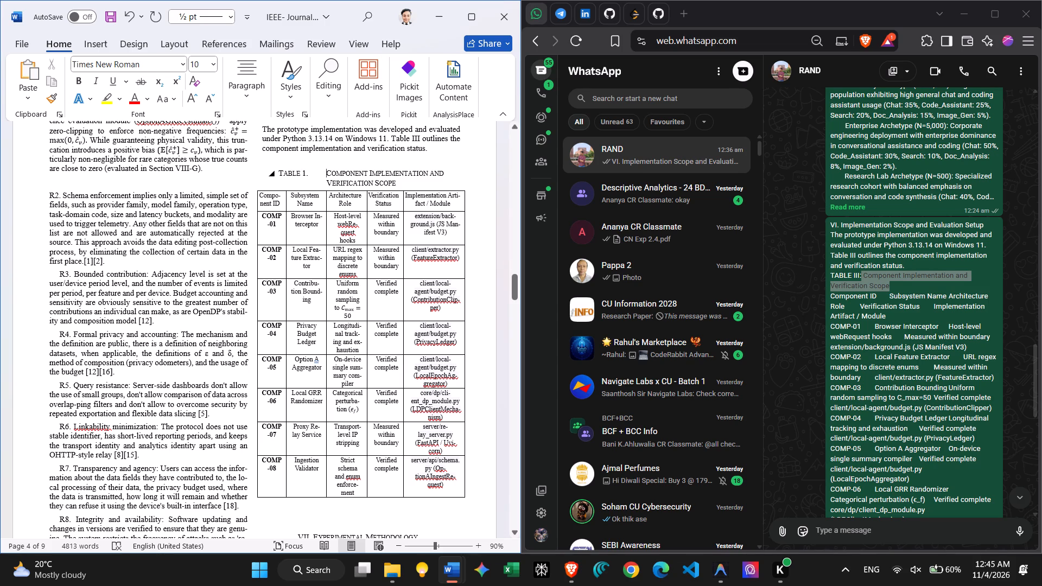
Change the number in the Component Implementation and Verification Scope caption to III.
left_click(305, 175)
key("BackSpace")
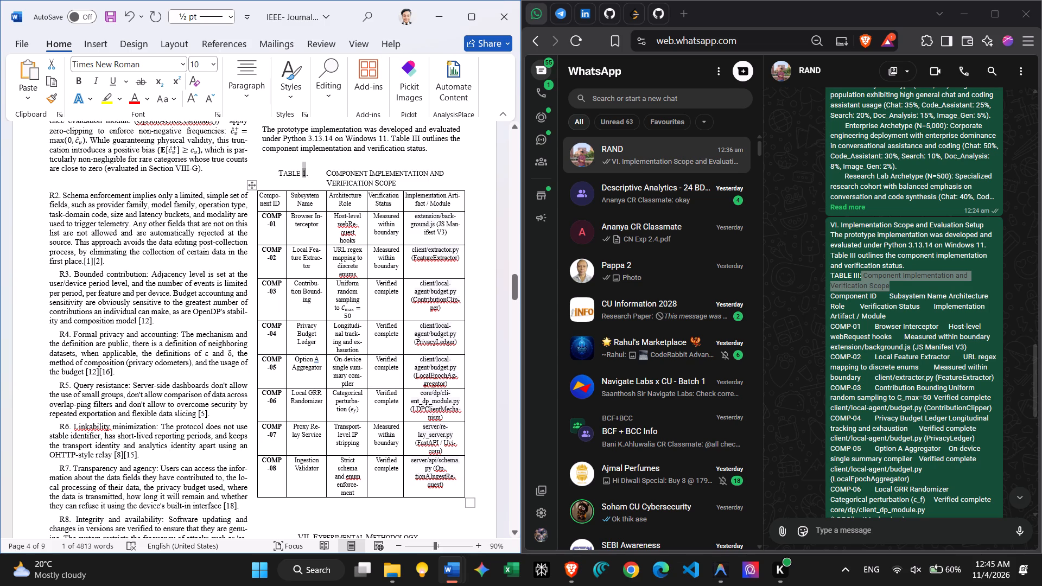
type("III")
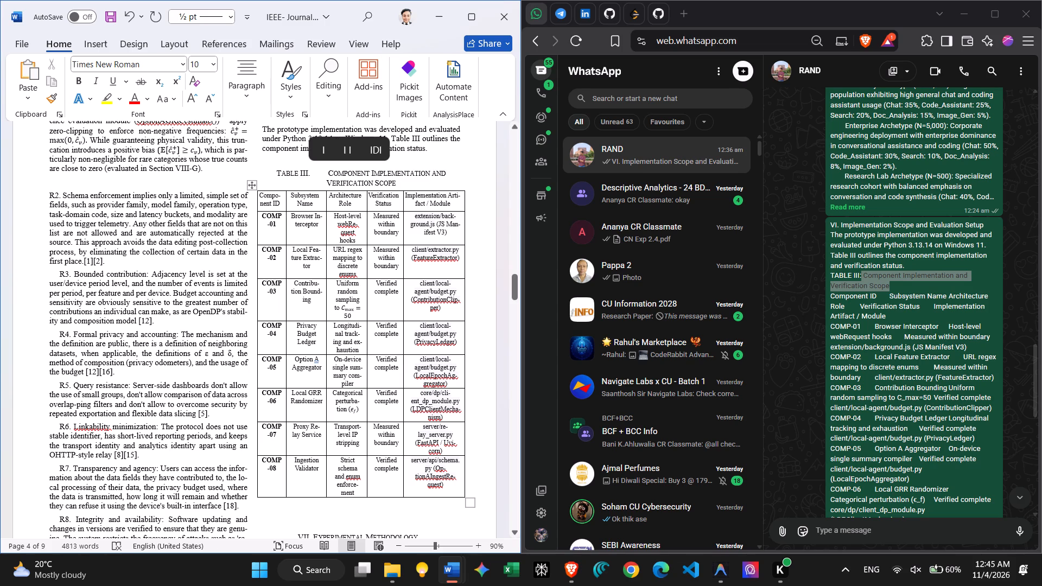
left_click(437, 184)
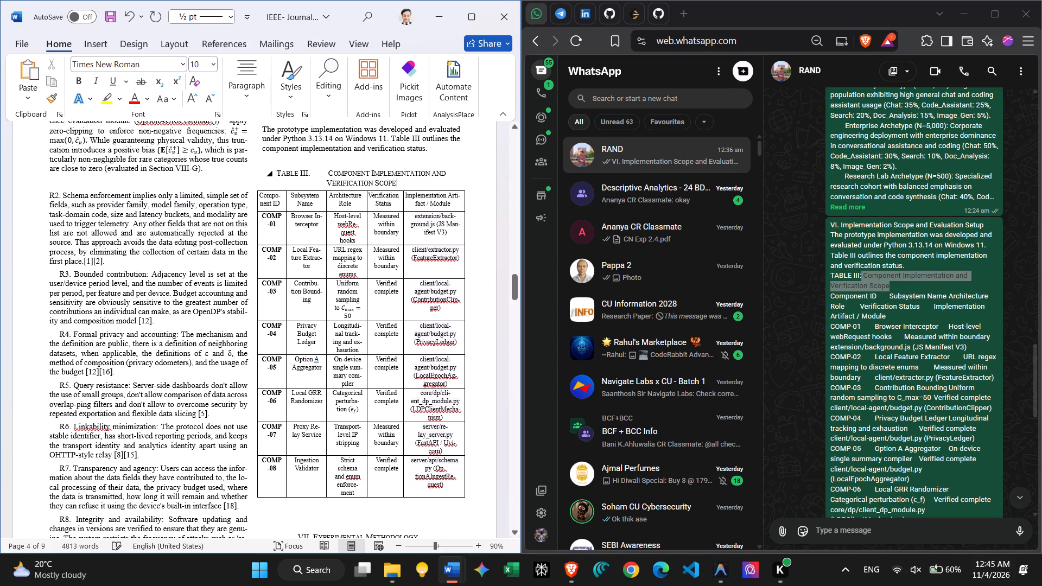
Delete the blank lines between the component implementation table and the Experimental Methodology heading, including the heading's section number.
scroll(391, 291, "down", 1)
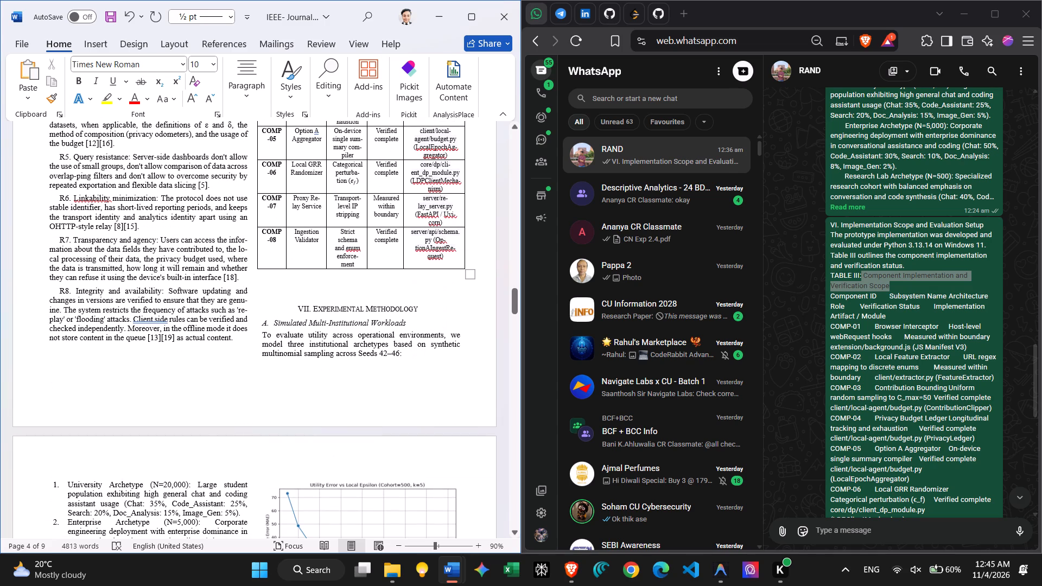
left_click(383, 295)
key("BackSpace")
key("BackSpace")
key("BackSpace")
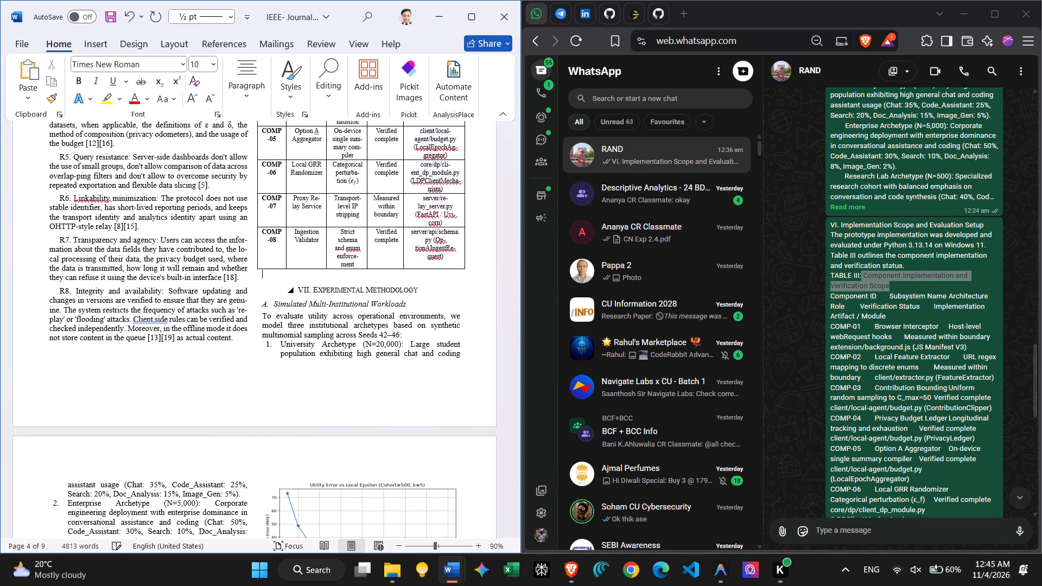
key("End")
key("End")
key("End")
left_click(313, 291)
key("BackSpace")
key("BackSpace")
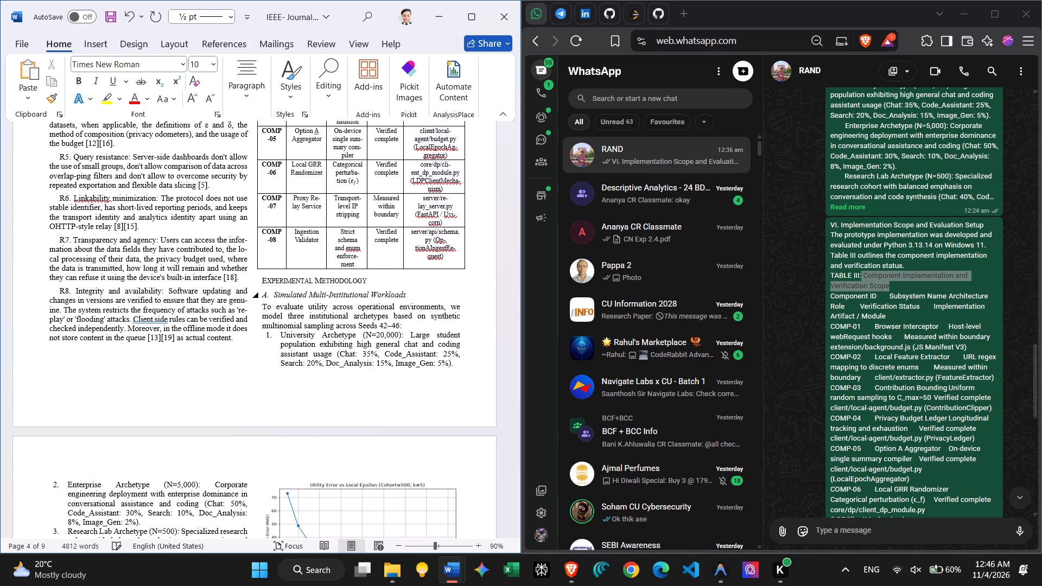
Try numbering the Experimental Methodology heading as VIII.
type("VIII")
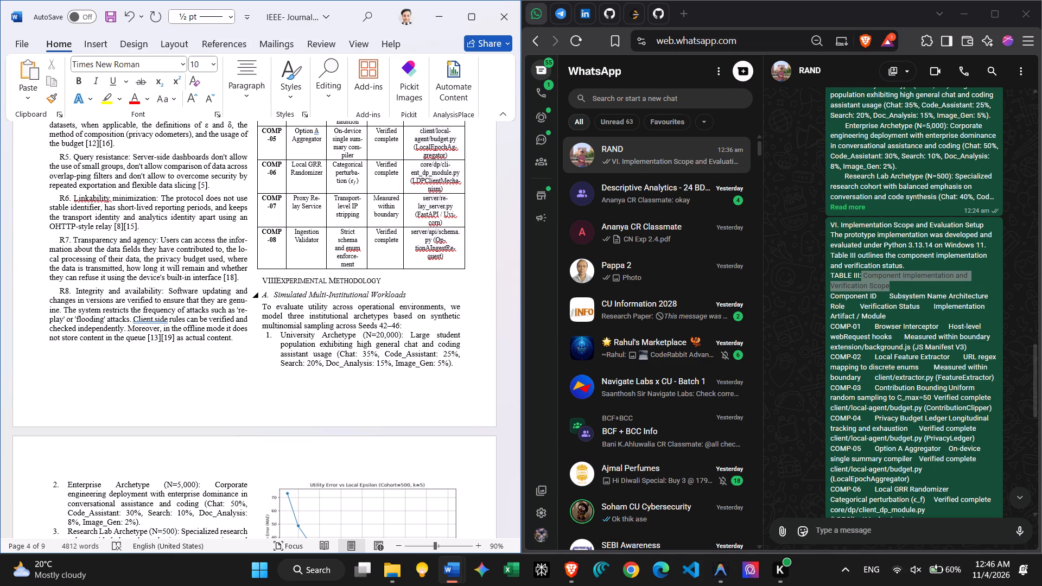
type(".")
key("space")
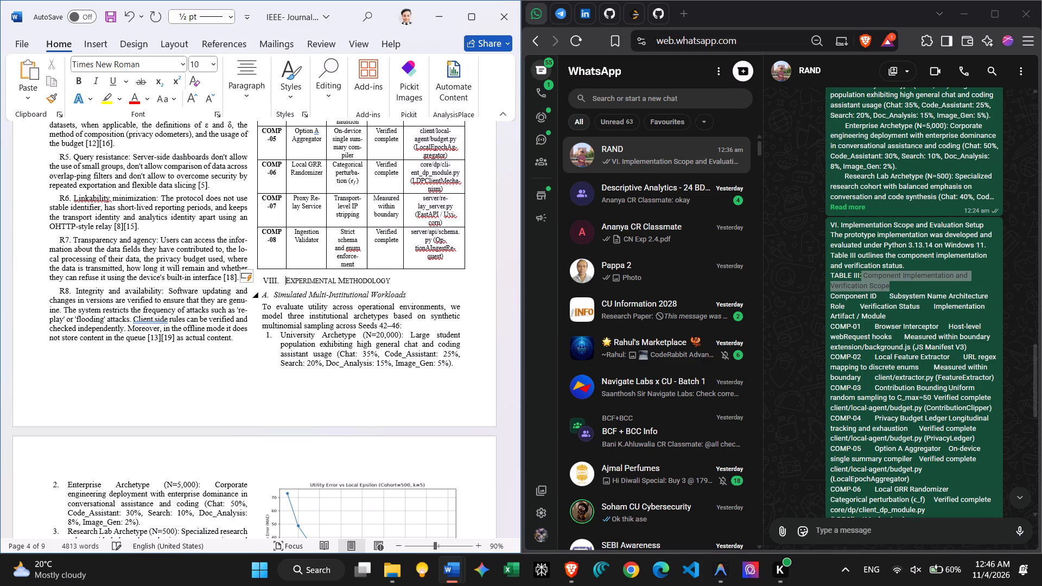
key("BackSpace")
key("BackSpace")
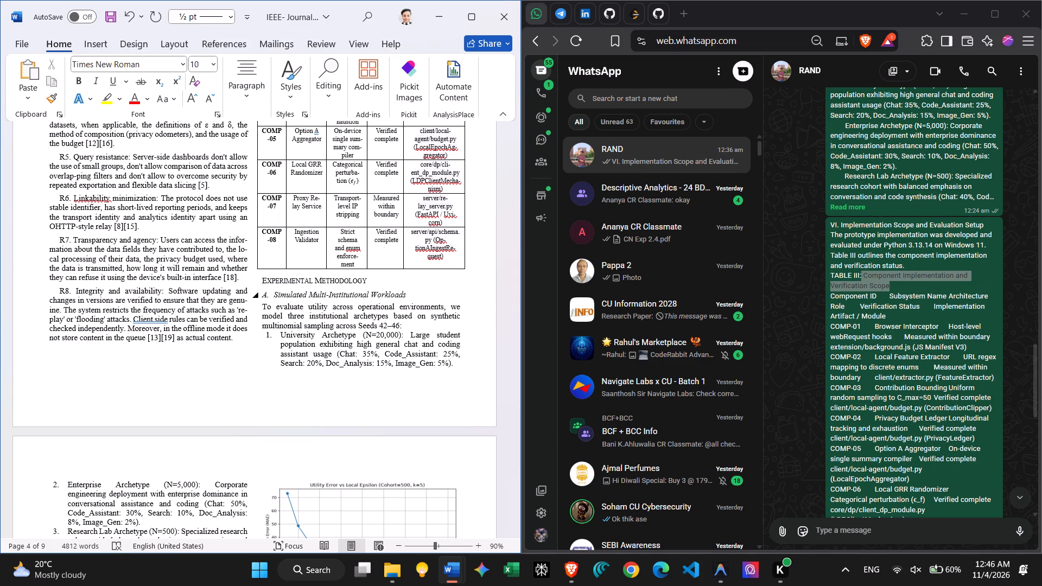
Number the Experimental Methodology heading as section VII.
scroll(313, 291, "up", 3)
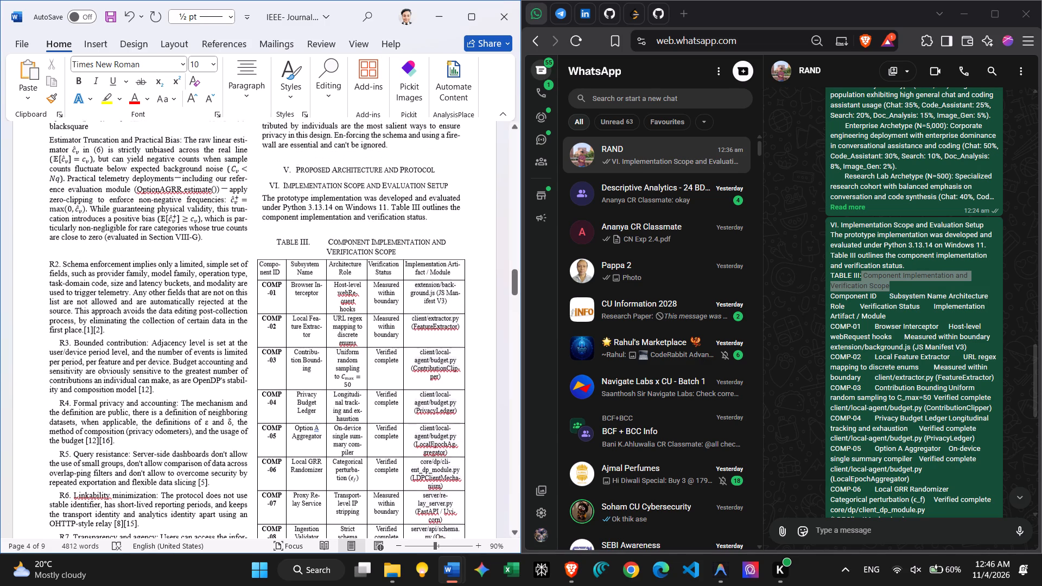
scroll(313, 291, "down", 1)
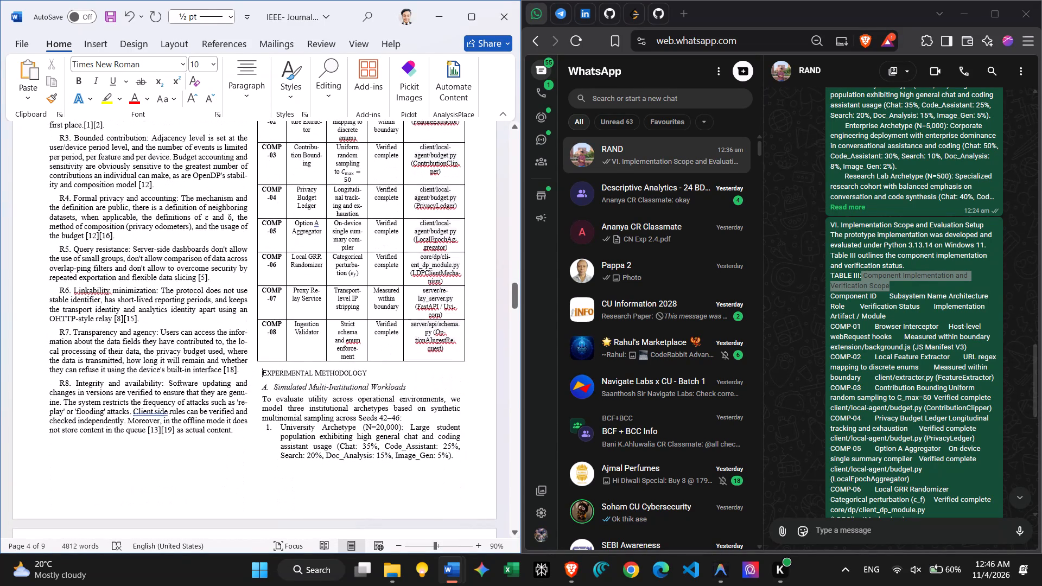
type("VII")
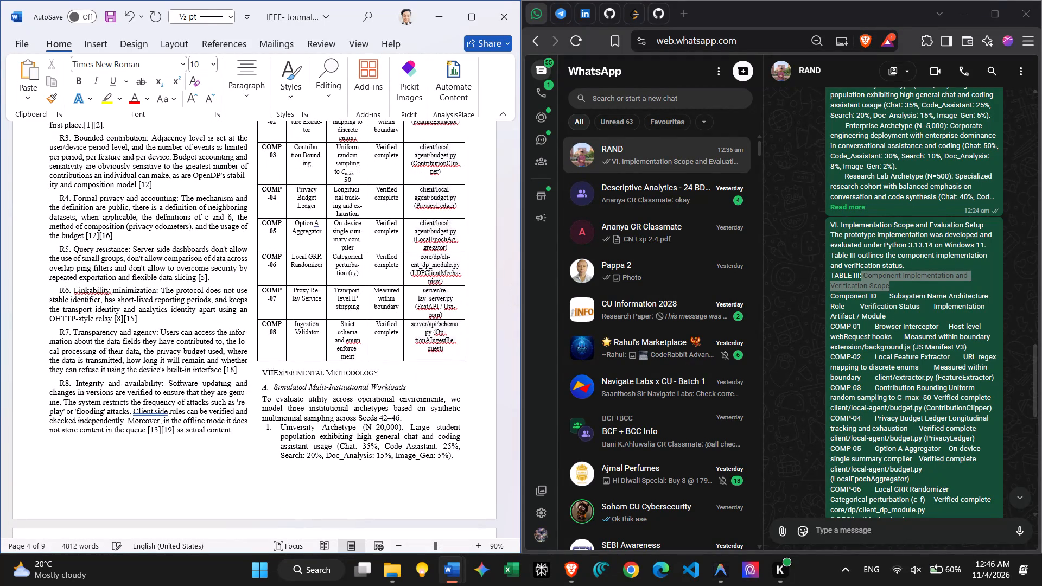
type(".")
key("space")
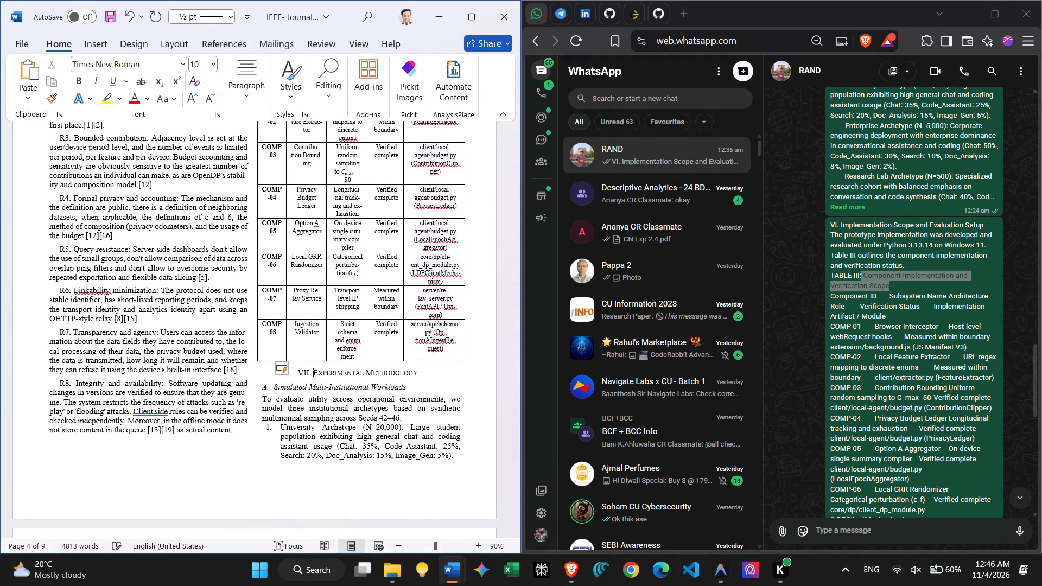
Review the paper from Experimental Methodology to the References, examining section headings, table numbering, figures and layout.
scroll(313, 291, "down", 5)
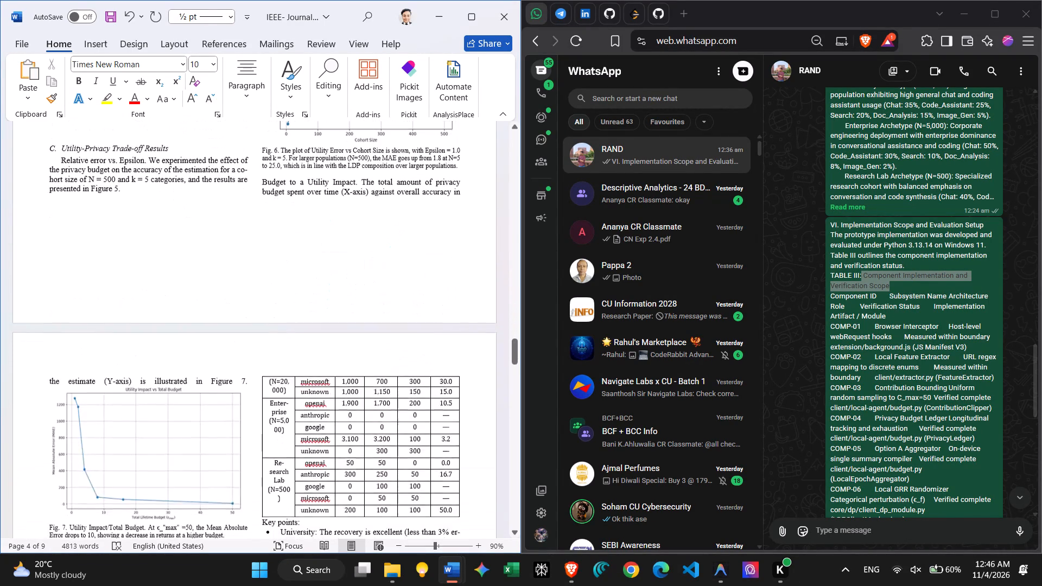
scroll(313, 291, "down", 3)
scroll(313, 291, "up", 1)
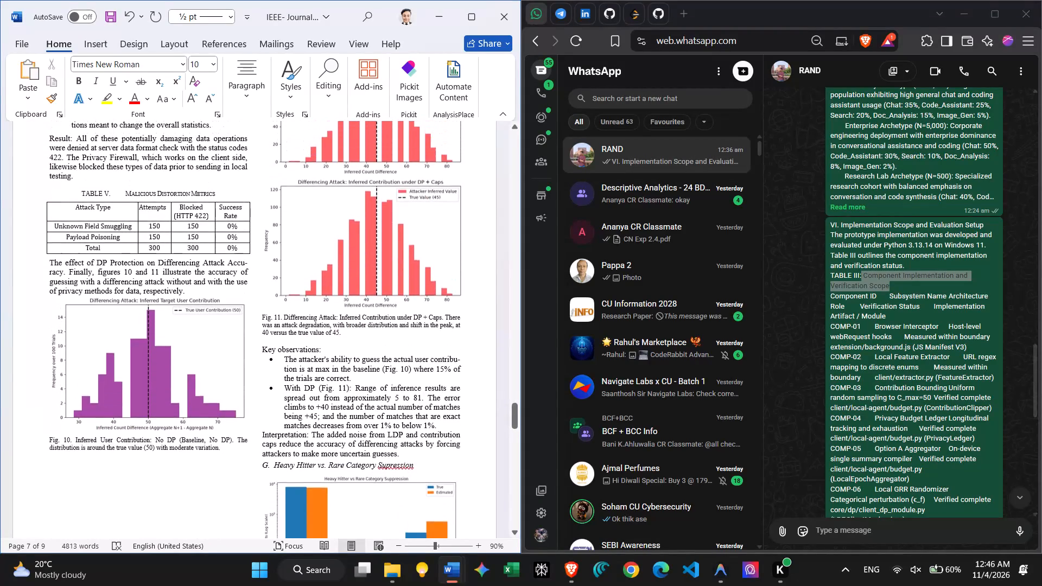
scroll(313, 291, "up", 1)
scroll(313, 291, "down", 6)
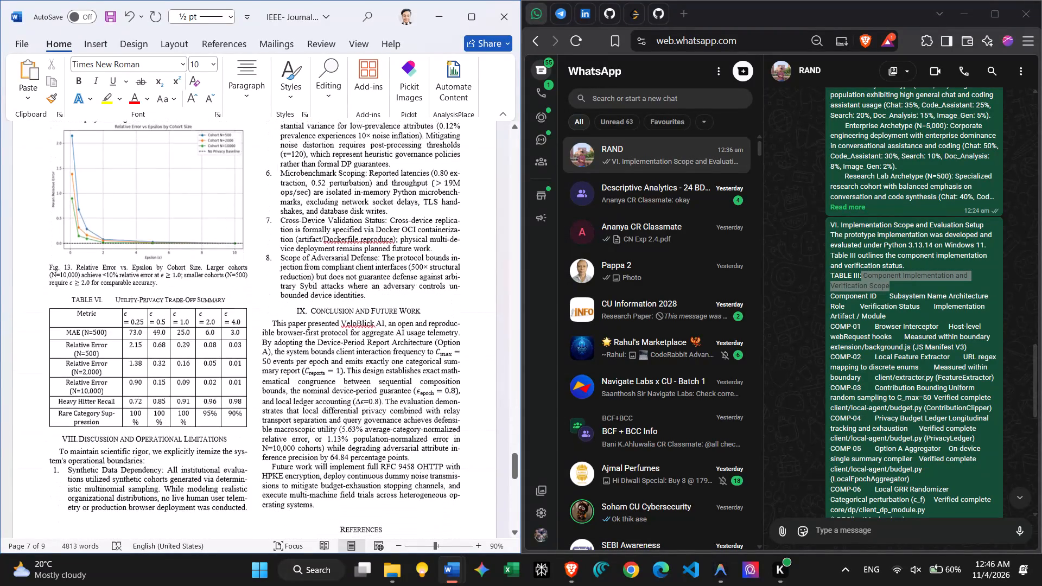
scroll(313, 291, "down", 1)
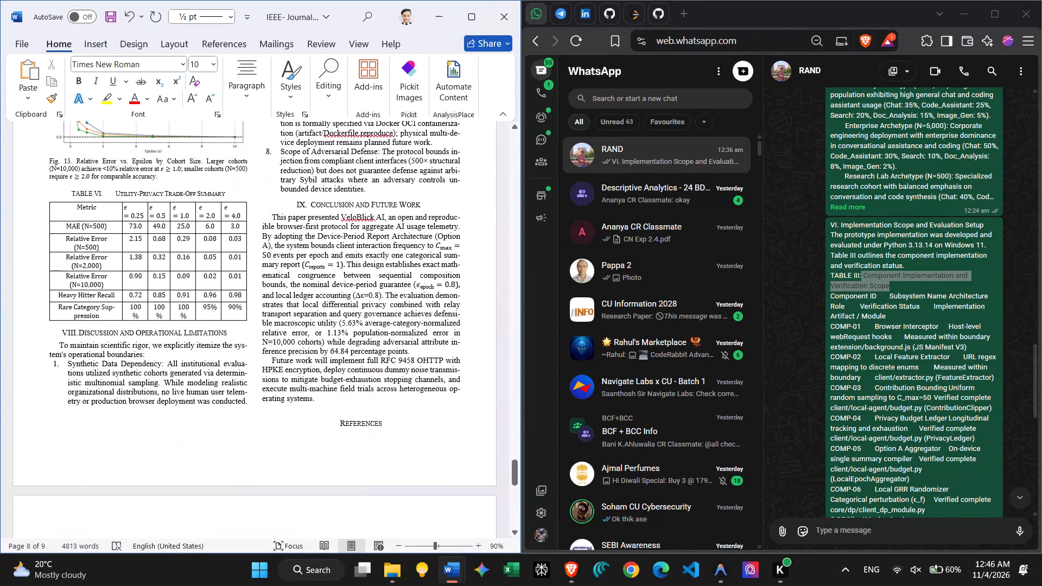
scroll(313, 291, "down", 1)
scroll(313, 291, "up", 1)
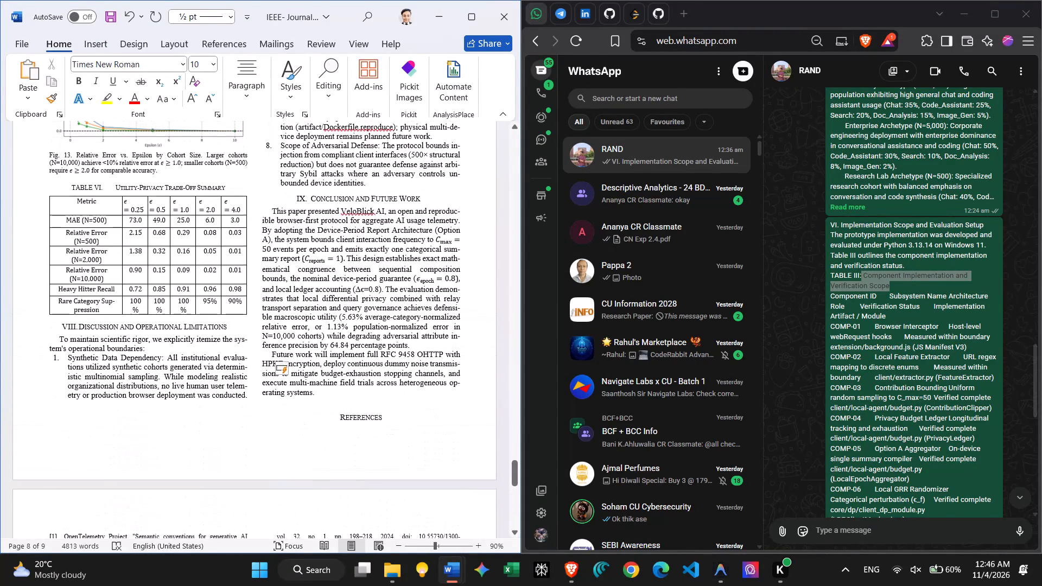
scroll(313, 291, "up", 1)
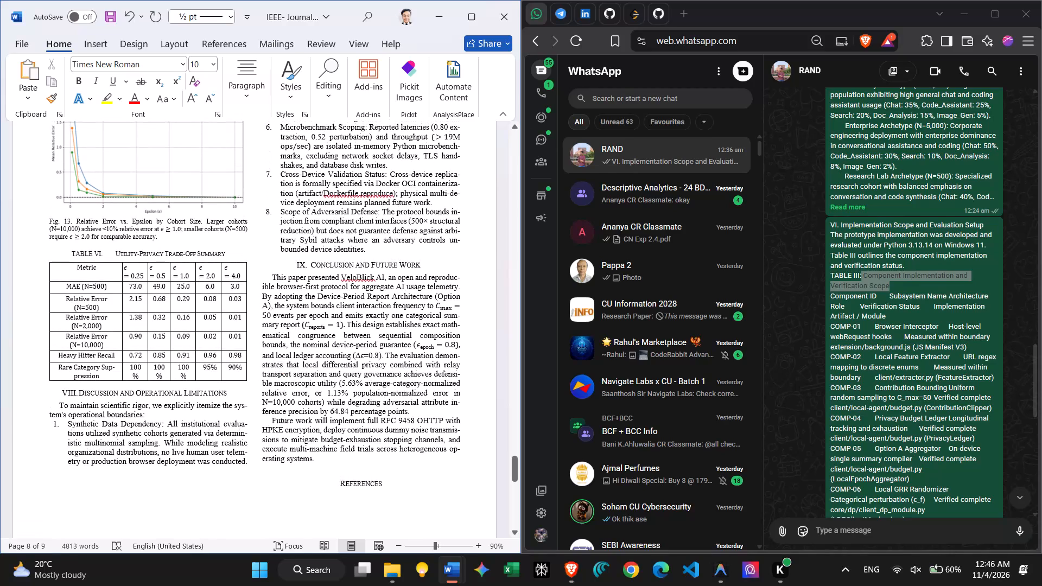
scroll(313, 291, "up", 3)
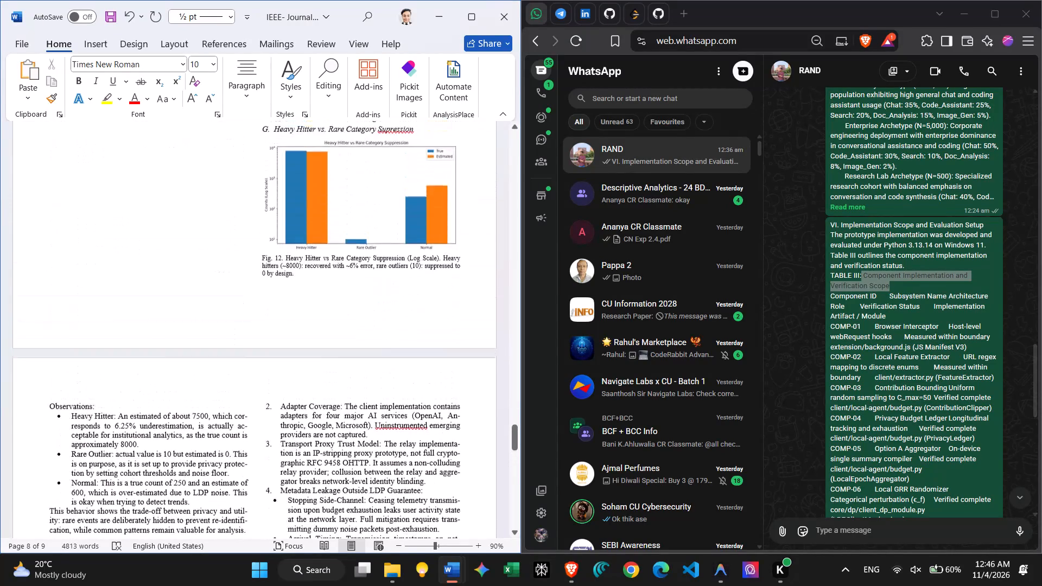
scroll(313, 291, "up", 3)
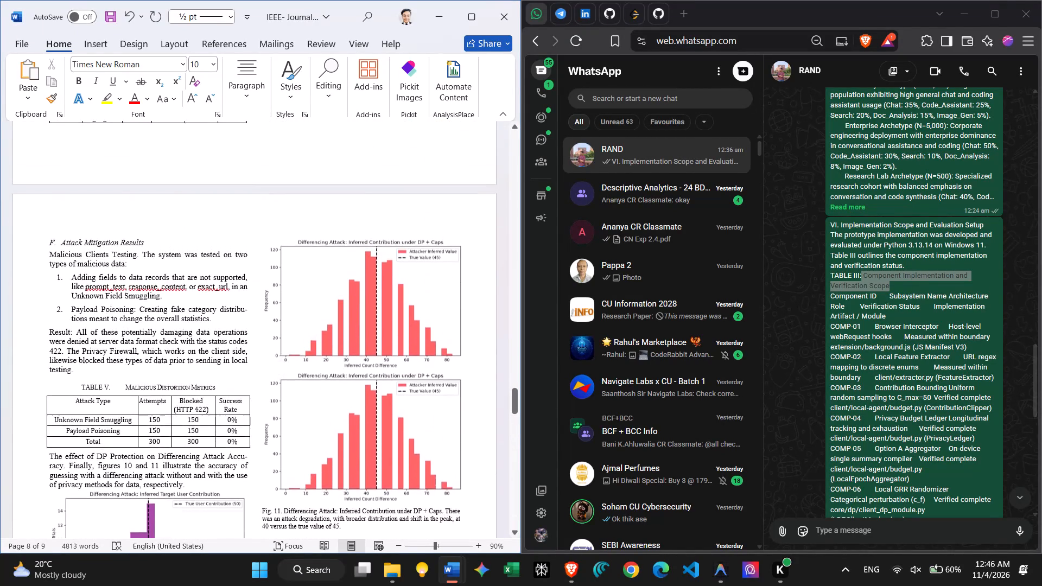
scroll(313, 291, "up", 3)
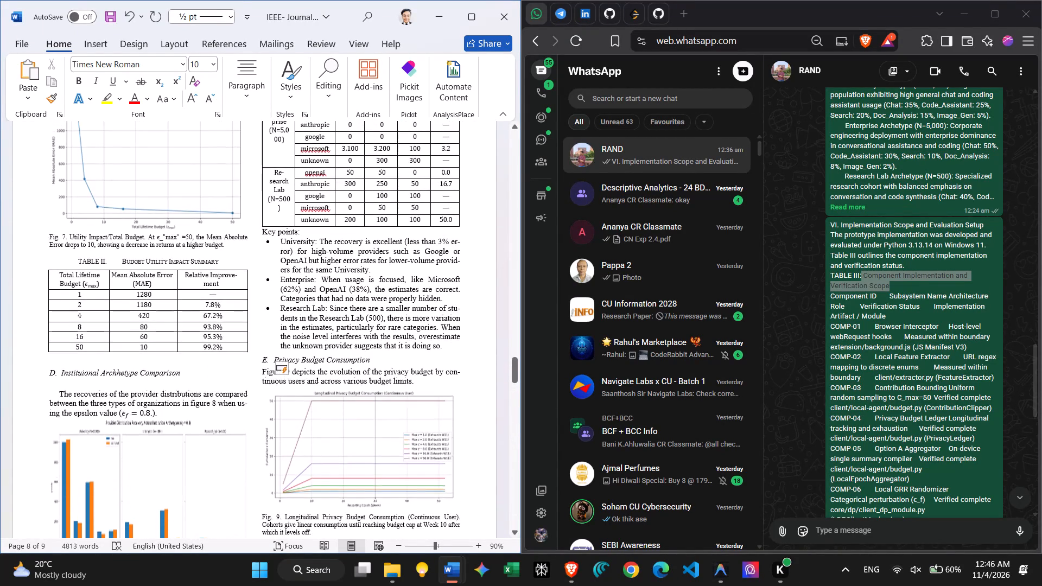
scroll(313, 291, "up", 4)
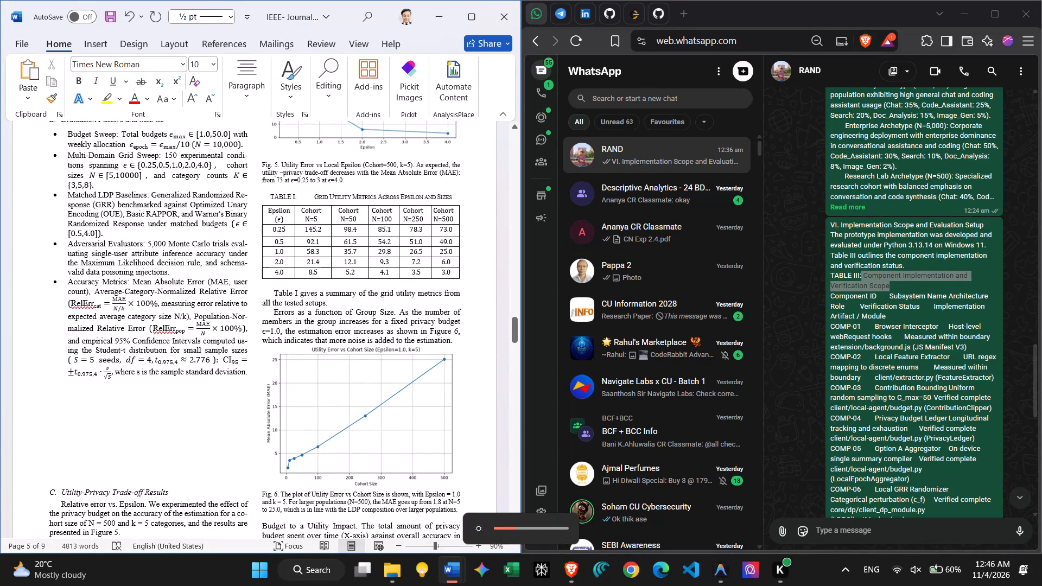
scroll(254, 208, "up", 3)
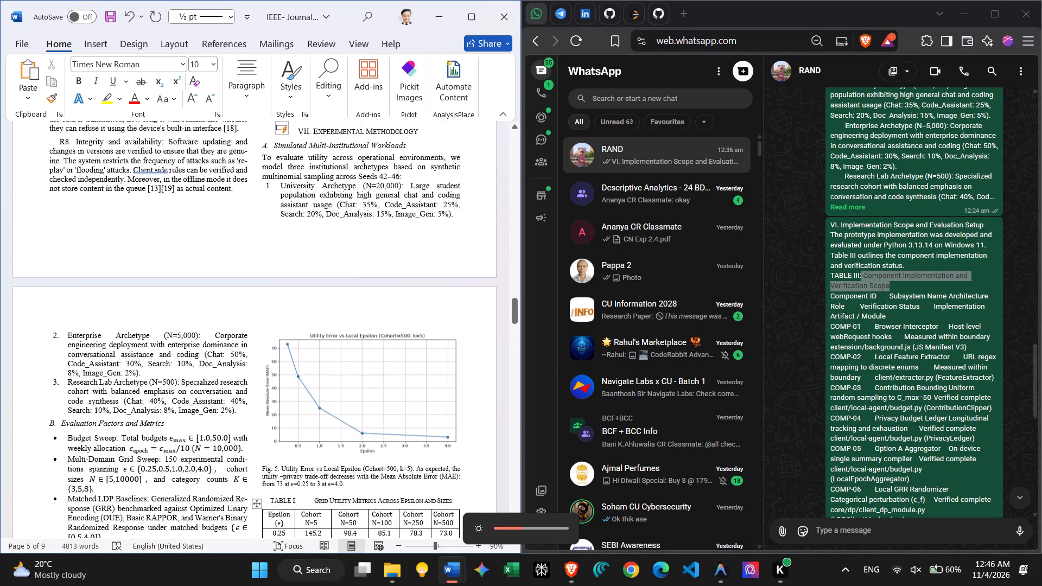
scroll(254, 208, "up", 1)
scroll(325, 342, "down", 2)
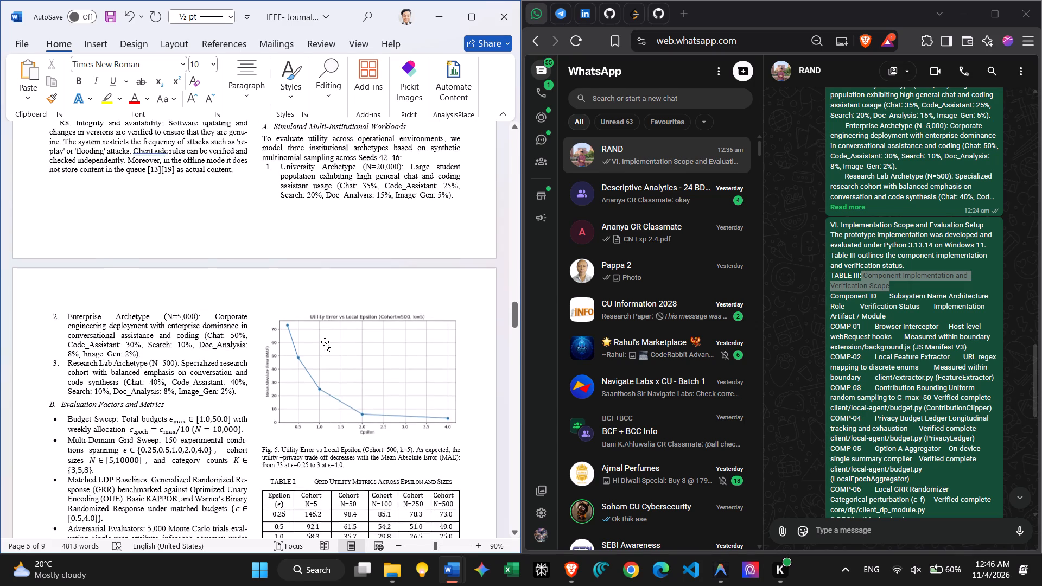
scroll(325, 342, "down", 1)
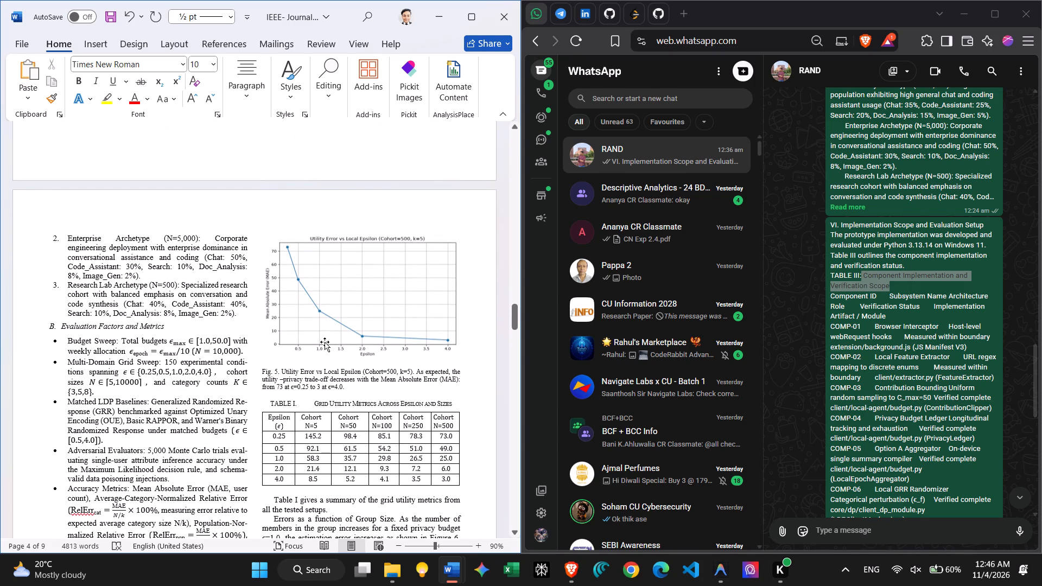
Read the rest of the Section VI message in WhatsApp and compare it with Sections V and VI and Table III in the paper.
scroll(885, 379, "down", 3)
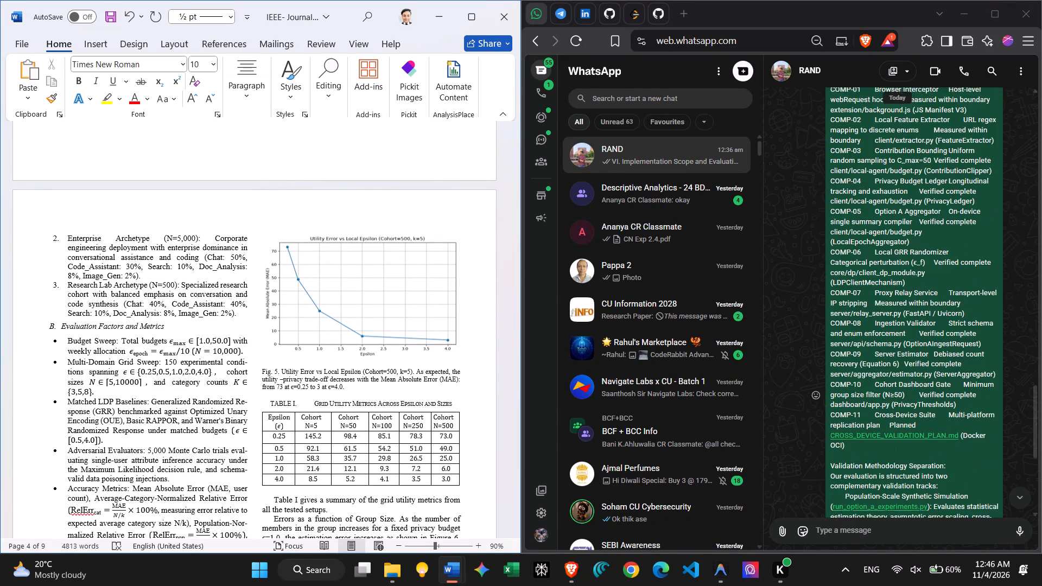
scroll(885, 379, "down", 2)
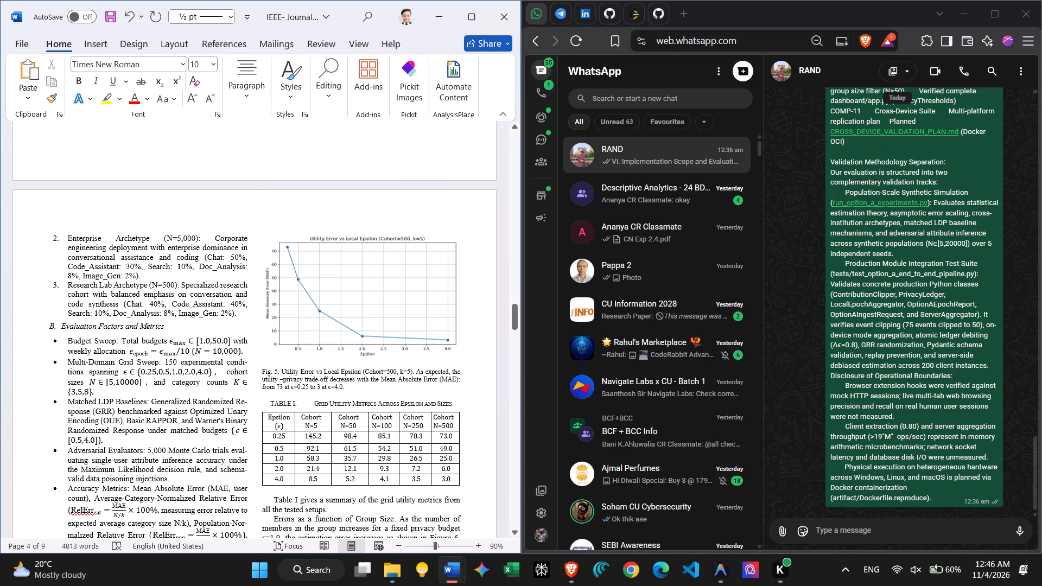
scroll(334, 371, "up", 4)
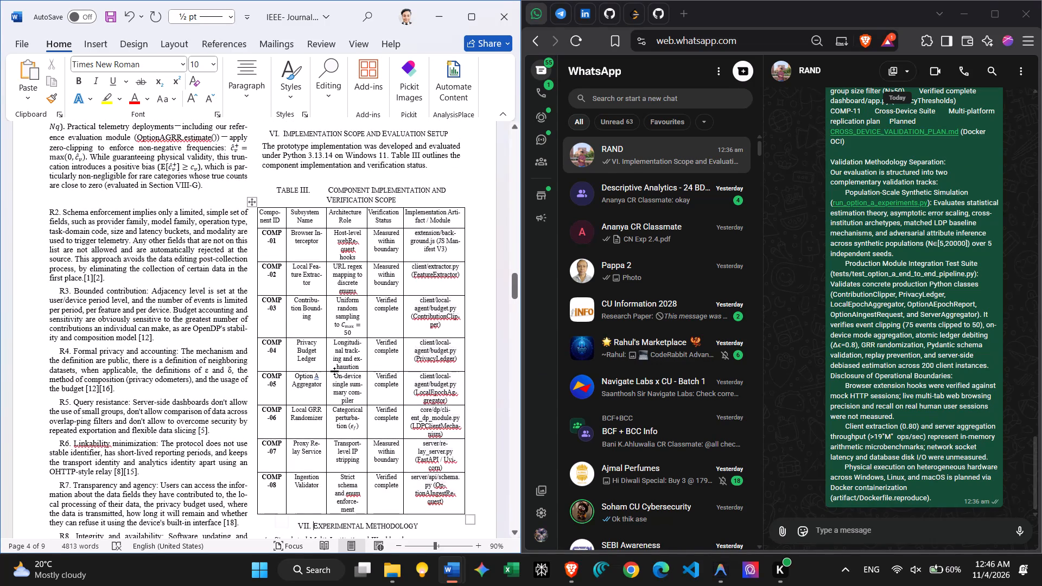
scroll(334, 371, "down", 1)
scroll(334, 371, "up", 1)
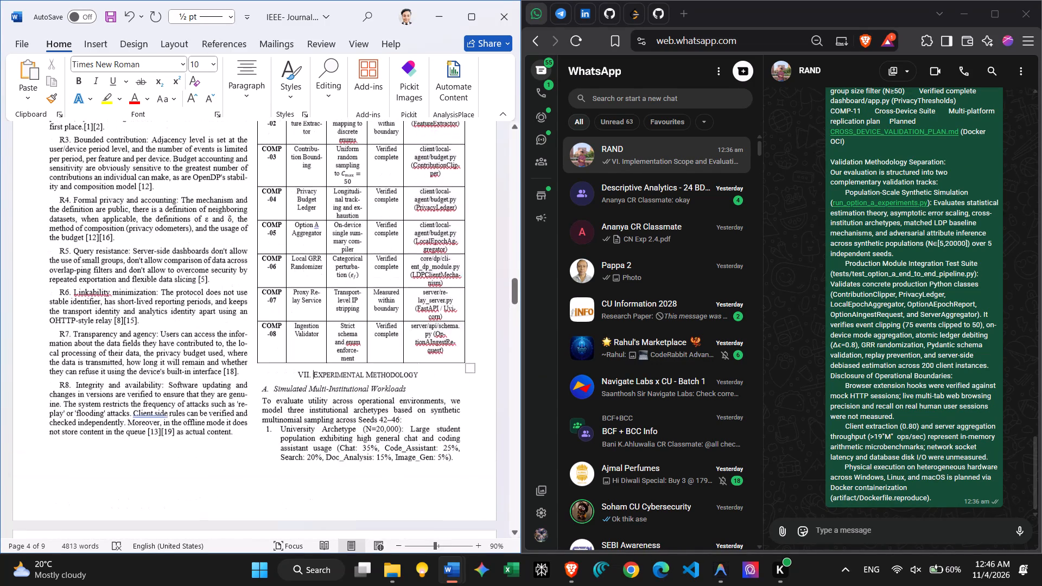
scroll(334, 371, "up", 2)
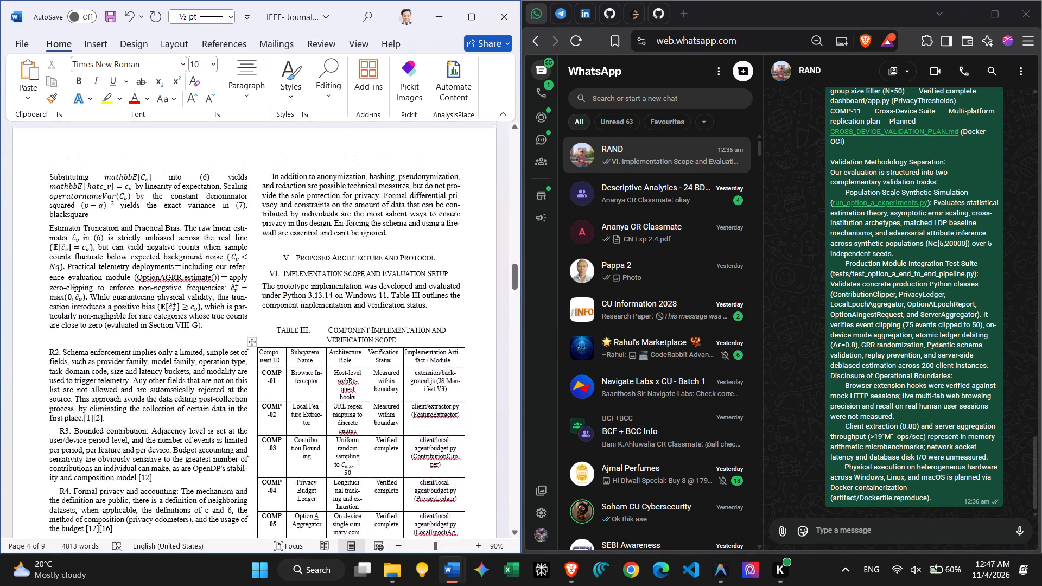
scroll(334, 371, "down", 1)
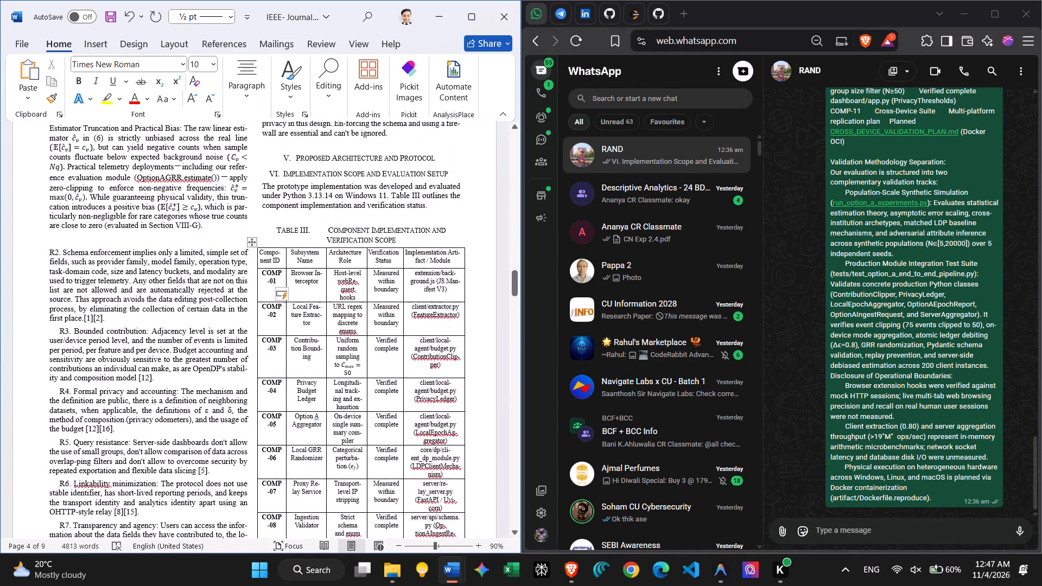
scroll(327, 281, "down", 1)
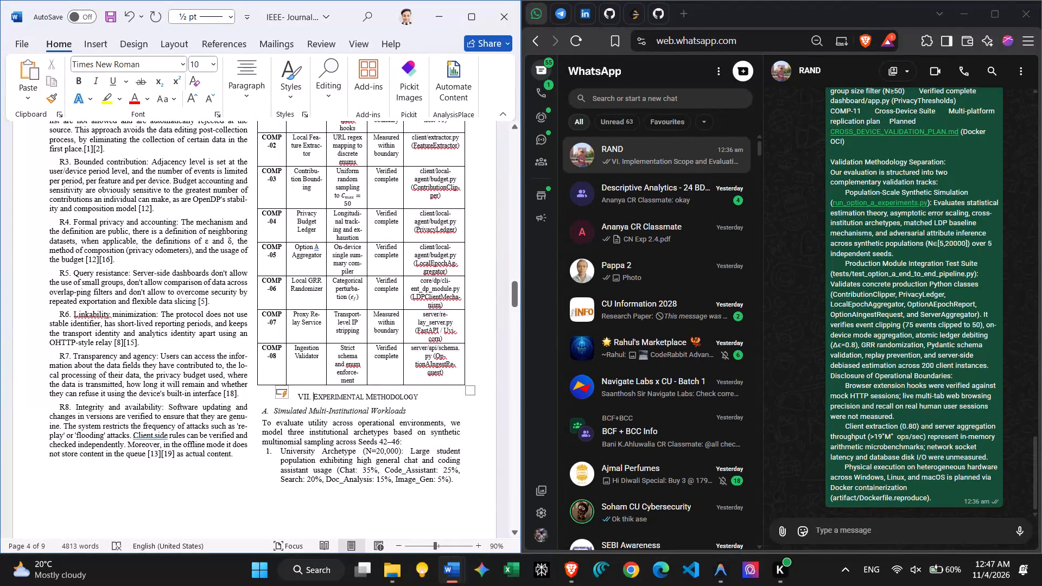
scroll(330, 352, "up", 2)
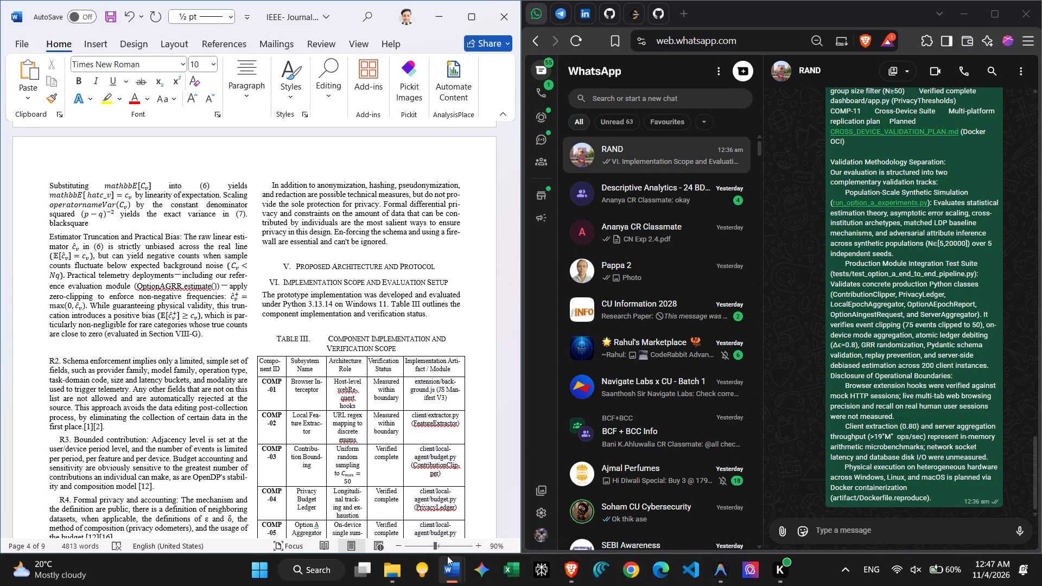
Add an empty paragraph below the Proposed Architecture and Protocol heading and change its alignment from centred to justified.
left_click(443, 269)
key("Return")
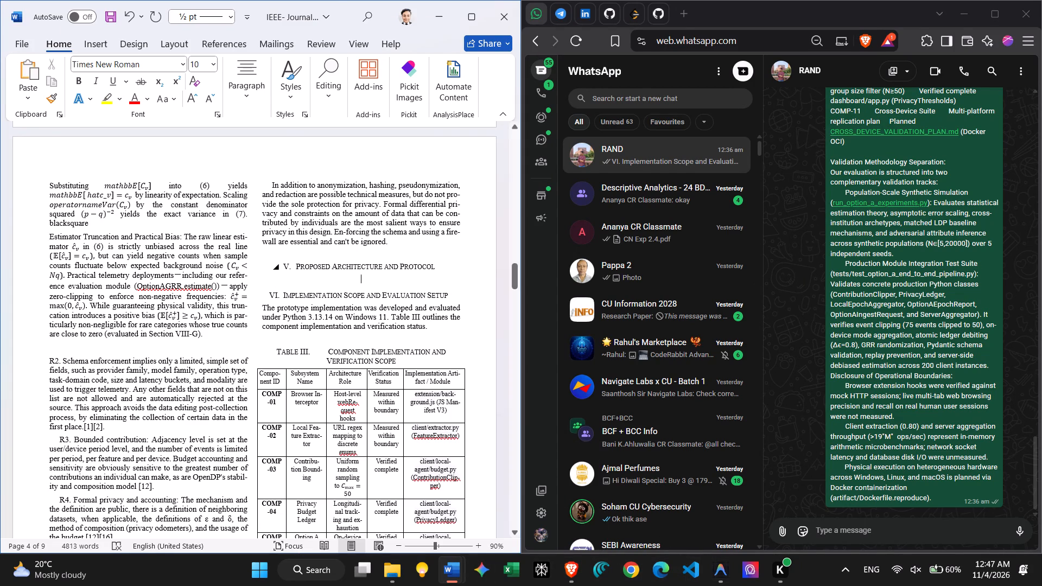
left_click(254, 105)
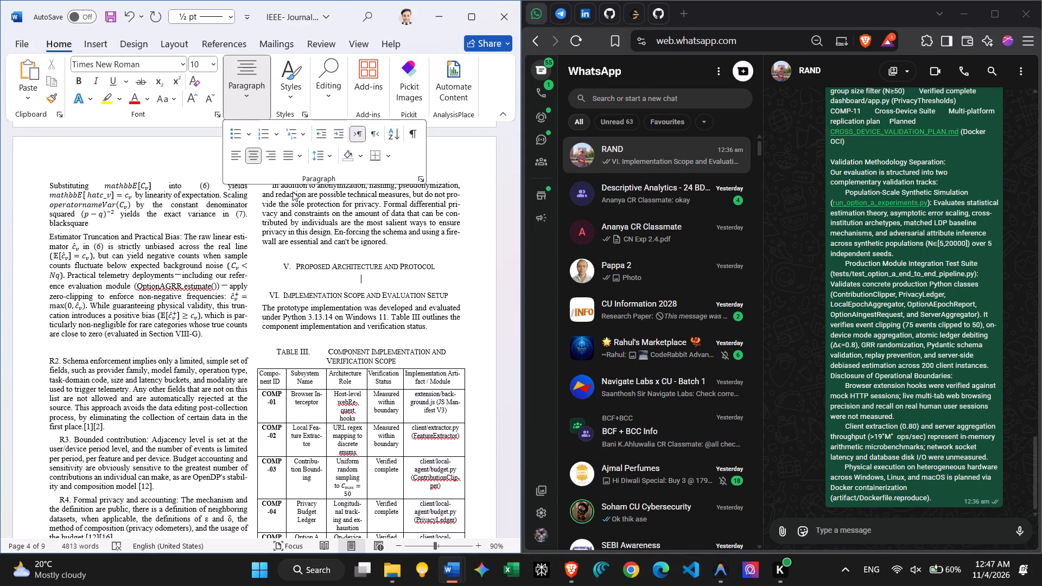
left_click_drag(291, 161, 299, 177)
left_click(299, 177)
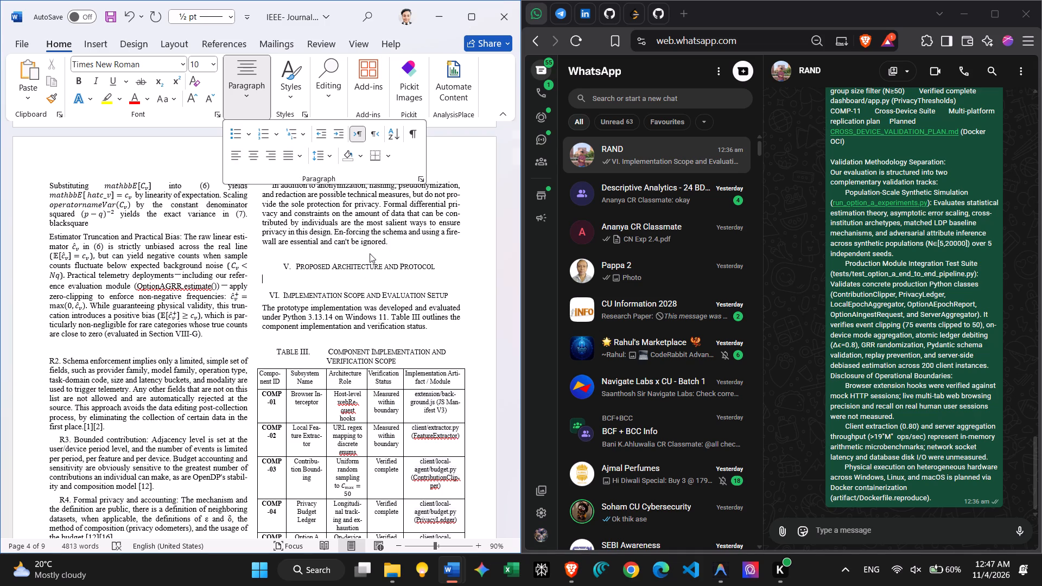
Delete the blank line above the Proposed Architecture and Protocol heading.
left_click(370, 253)
left_click(370, 253)
key("BackSpace")
key("BackSpace")
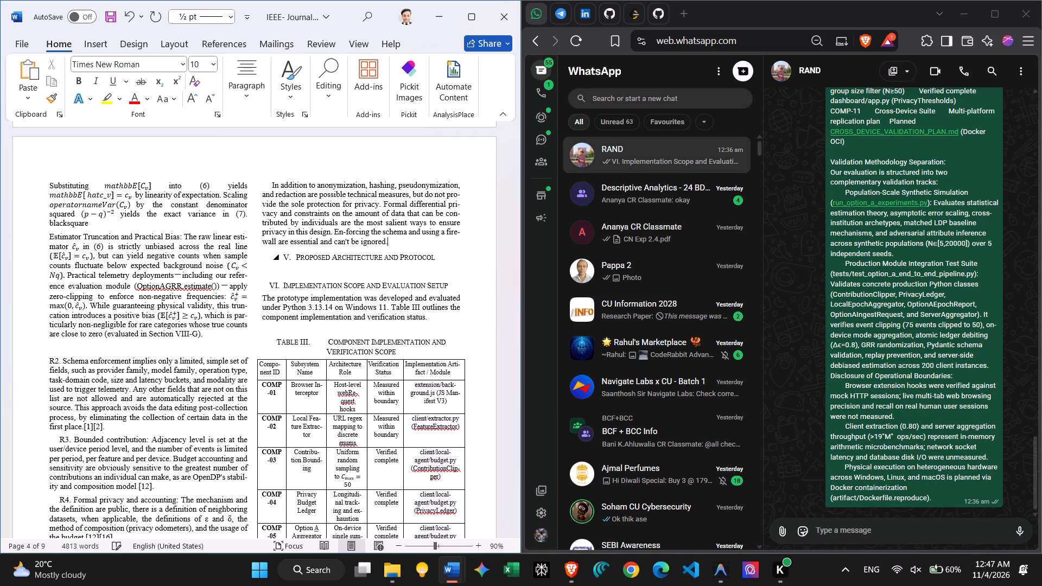
left_click(319, 271)
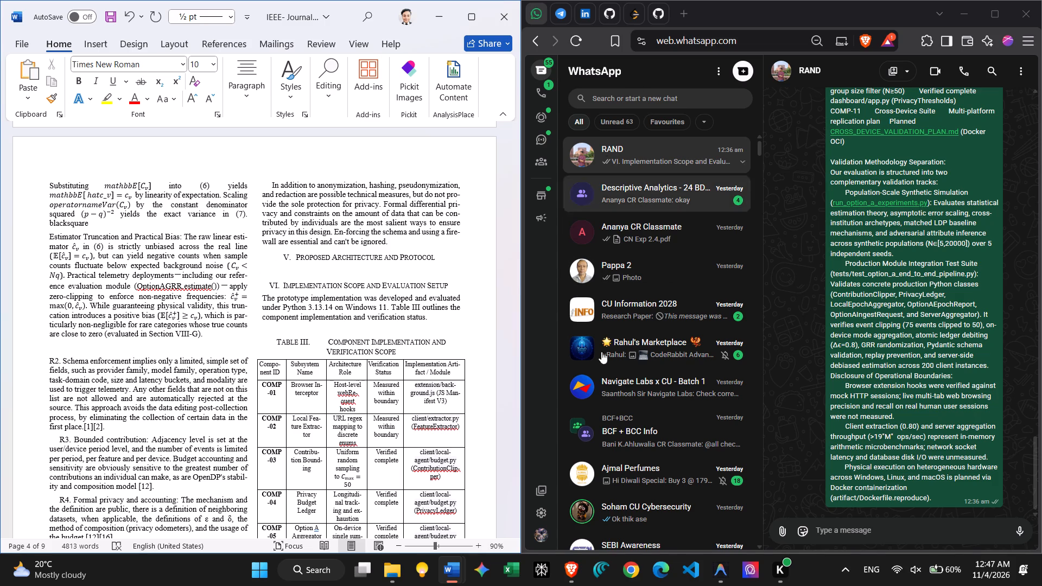
Bring up the source paper beside the journal document and go to the end of Table III in the journal.
left_click(544, 492)
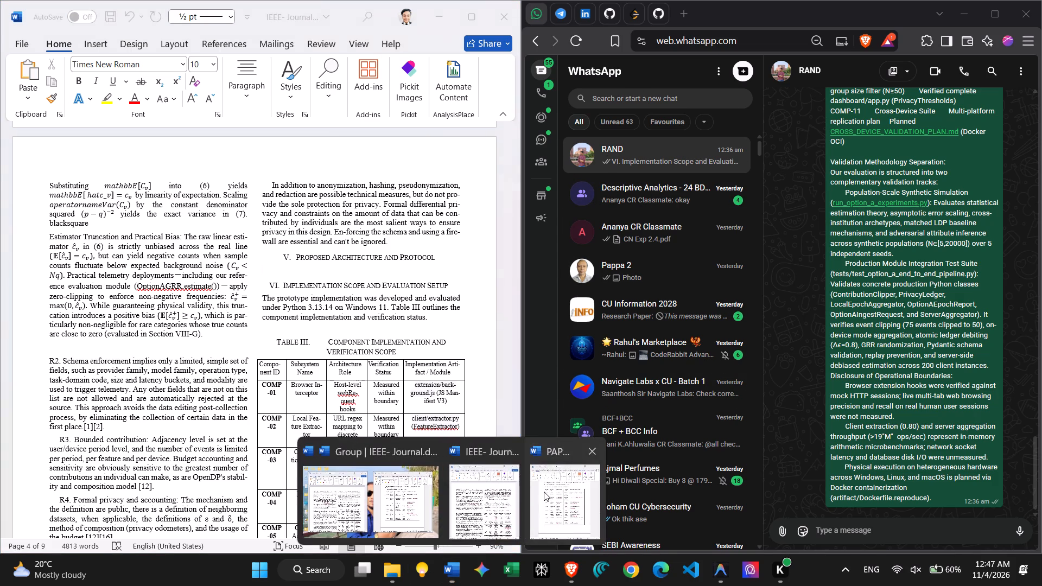
scroll(727, 334, "up", 2)
scroll(727, 334, "down", 4)
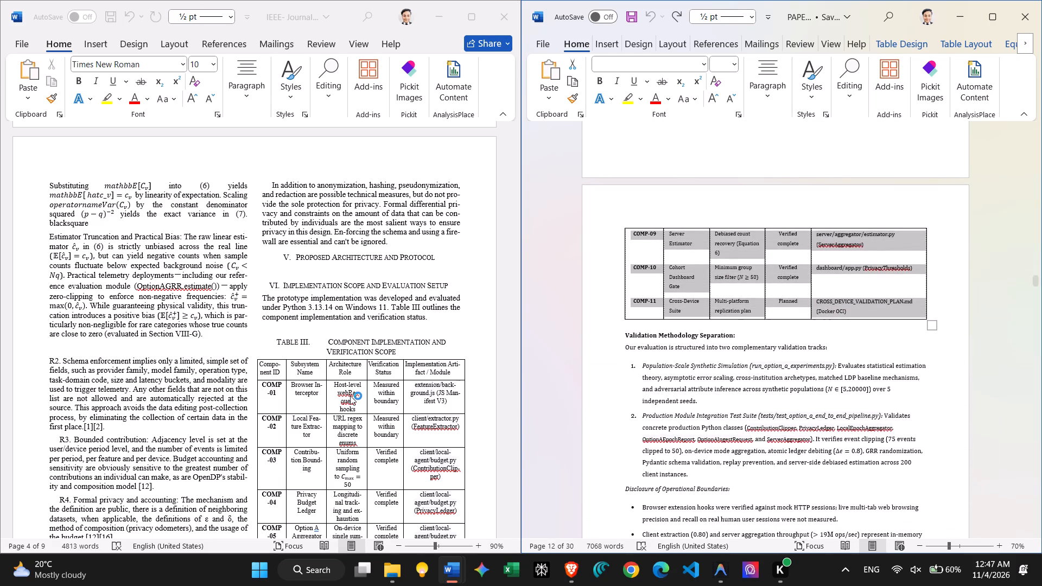
scroll(350, 396, "down", 3)
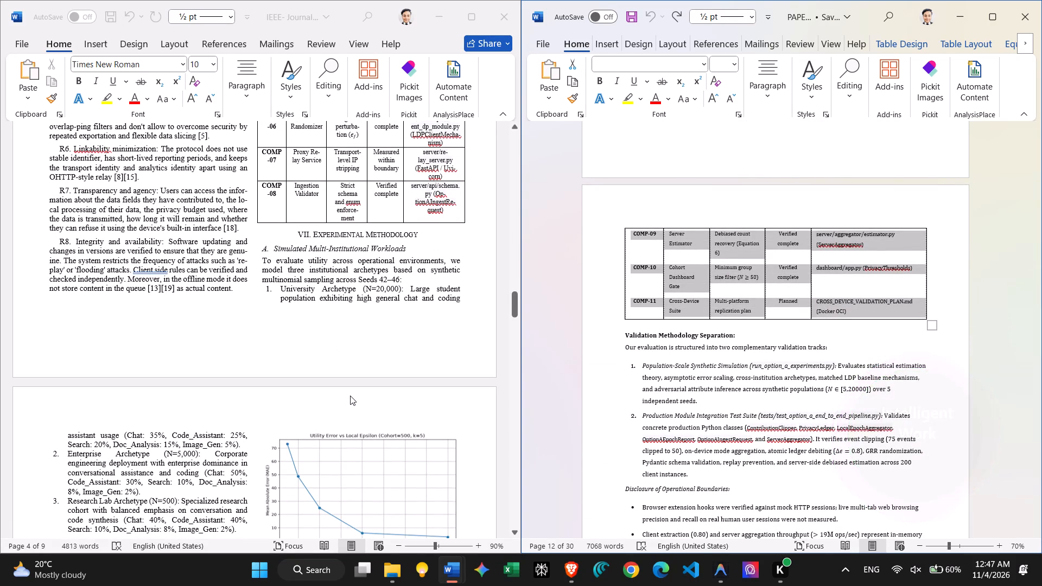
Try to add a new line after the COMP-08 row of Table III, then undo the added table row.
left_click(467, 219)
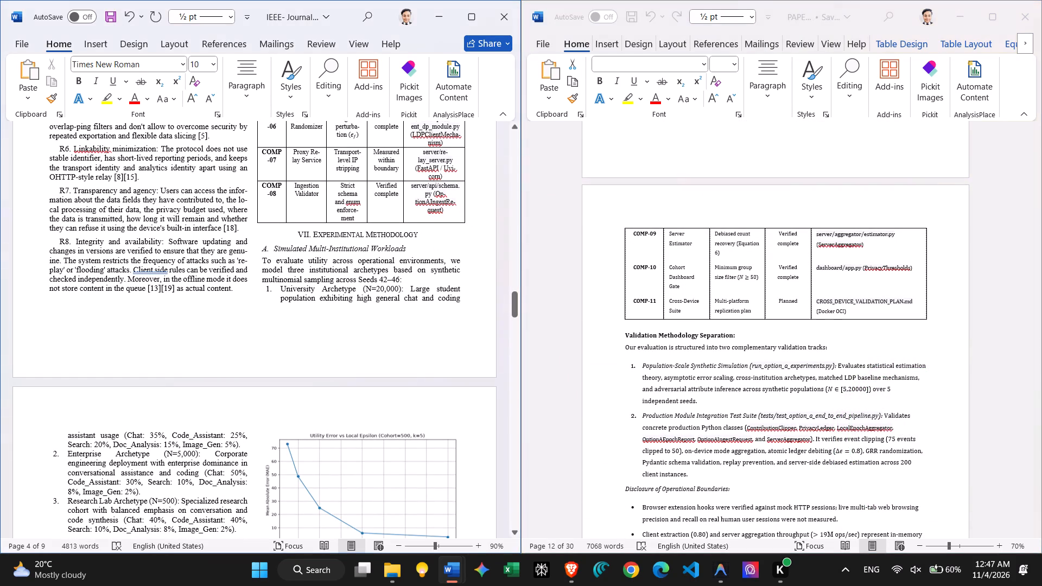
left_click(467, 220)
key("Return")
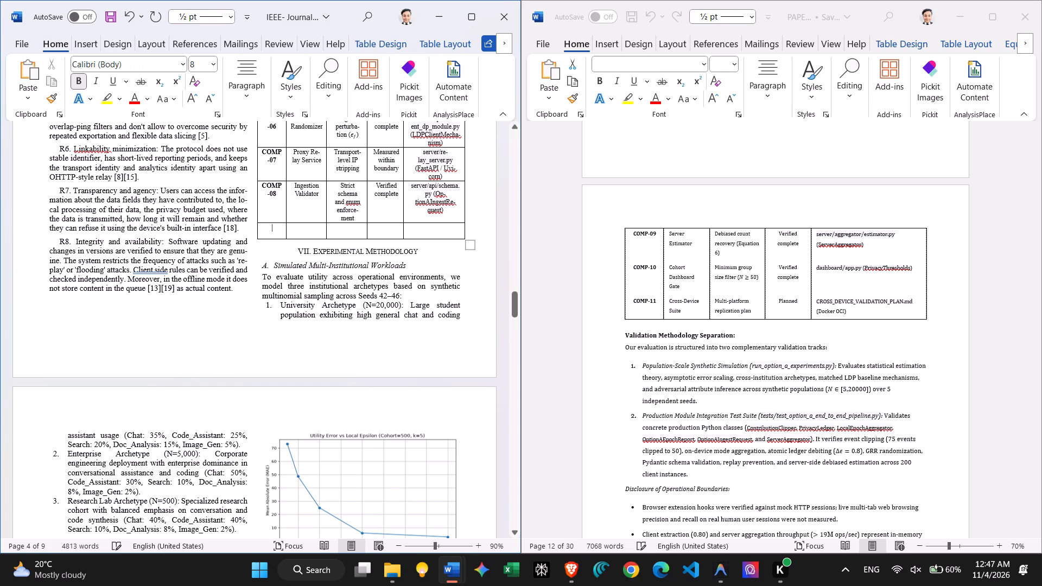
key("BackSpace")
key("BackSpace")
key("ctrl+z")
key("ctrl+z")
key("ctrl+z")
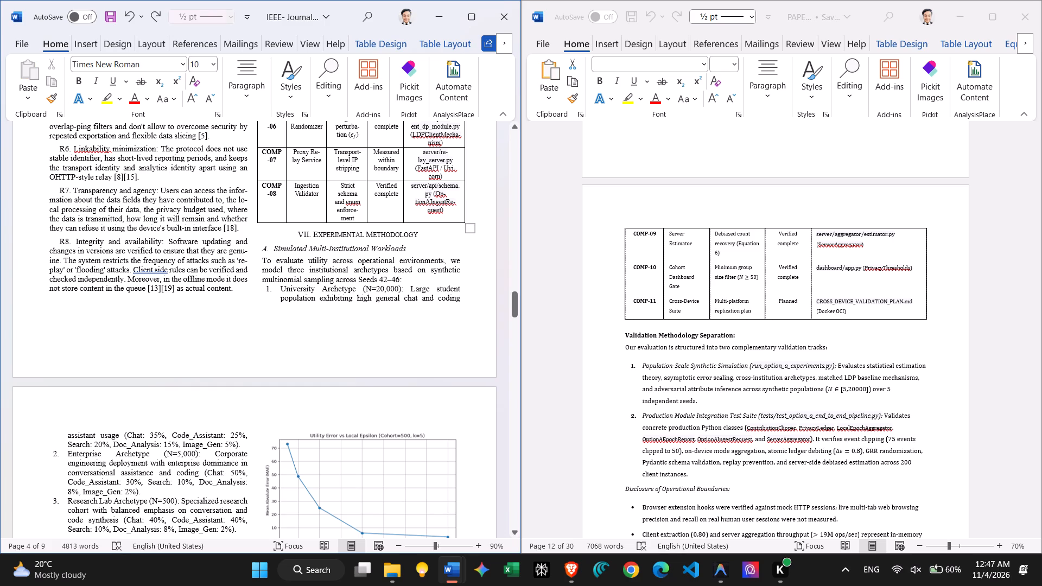
Insert an empty paragraph between Table III and the Experimental Methodology heading.
left_click(285, 235)
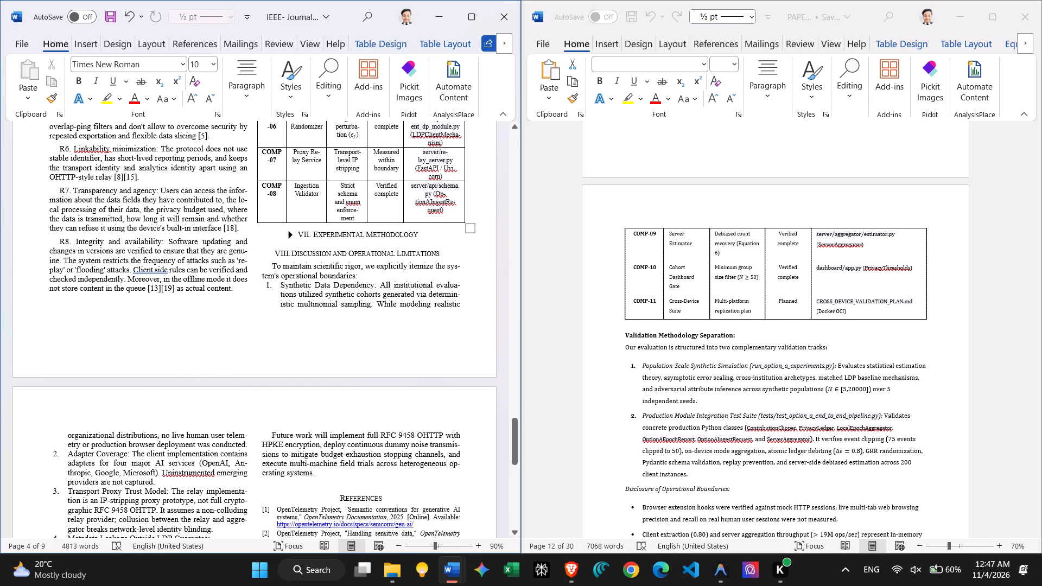
left_click(289, 235)
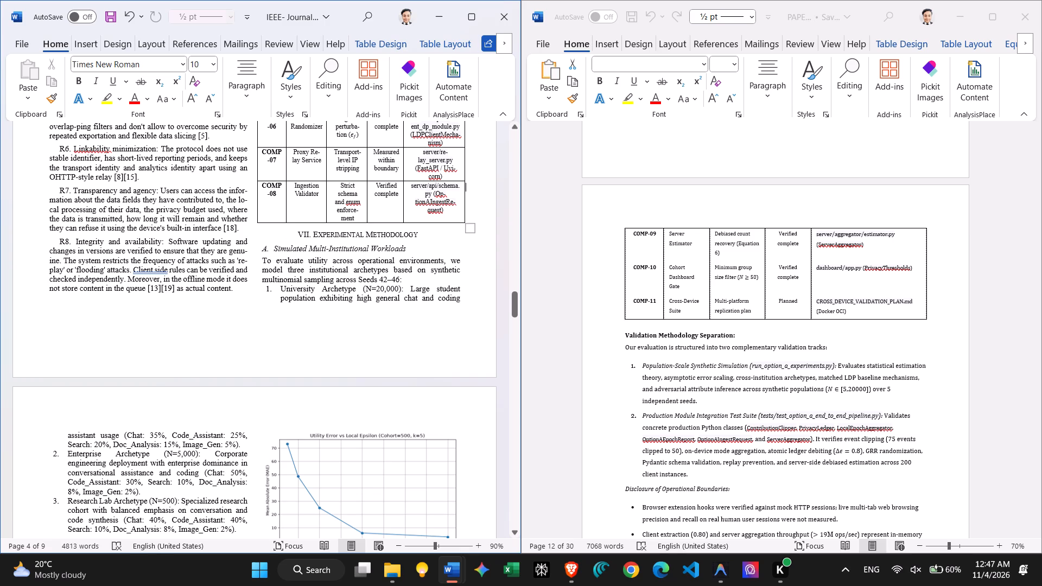
left_click(472, 219)
key("Down")
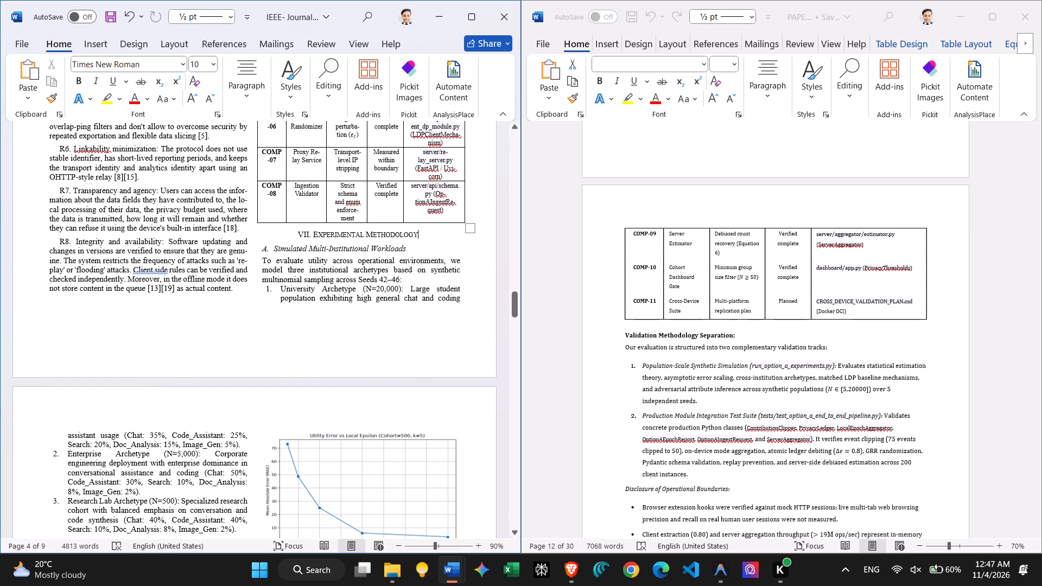
key("Left")
key("Left")
key("Left")
key("Left")
key("Left")
key("Left")
key("Left")
key("Left")
key("Left")
key("Left")
key("Left")
key("Left")
key("Left")
key("Left")
key("Left")
key("Left")
key("Left")
key("Left")
key("Left")
key("Left")
key("Right")
key("Right")
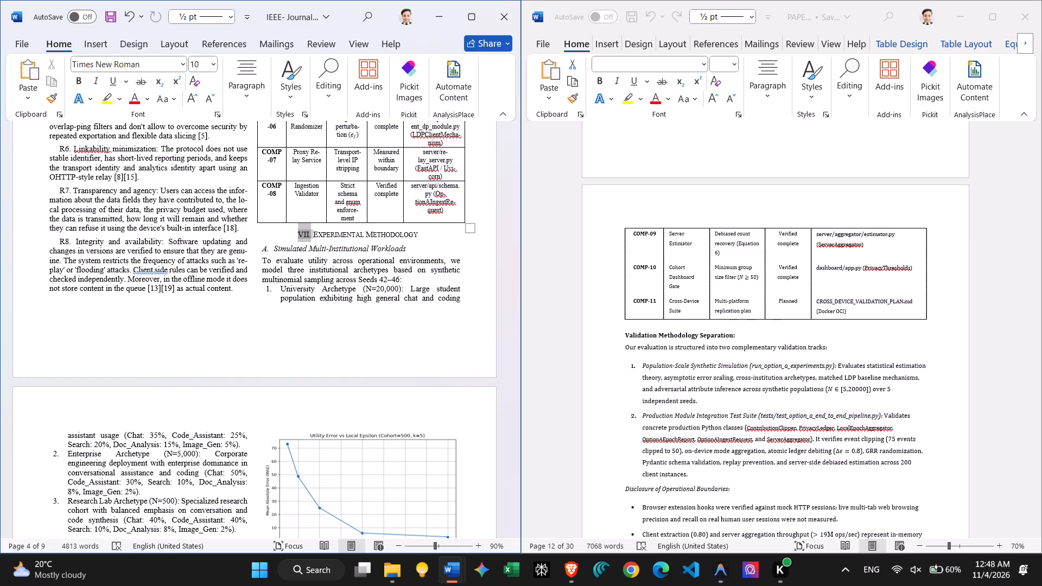
key("Return")
key("Up")
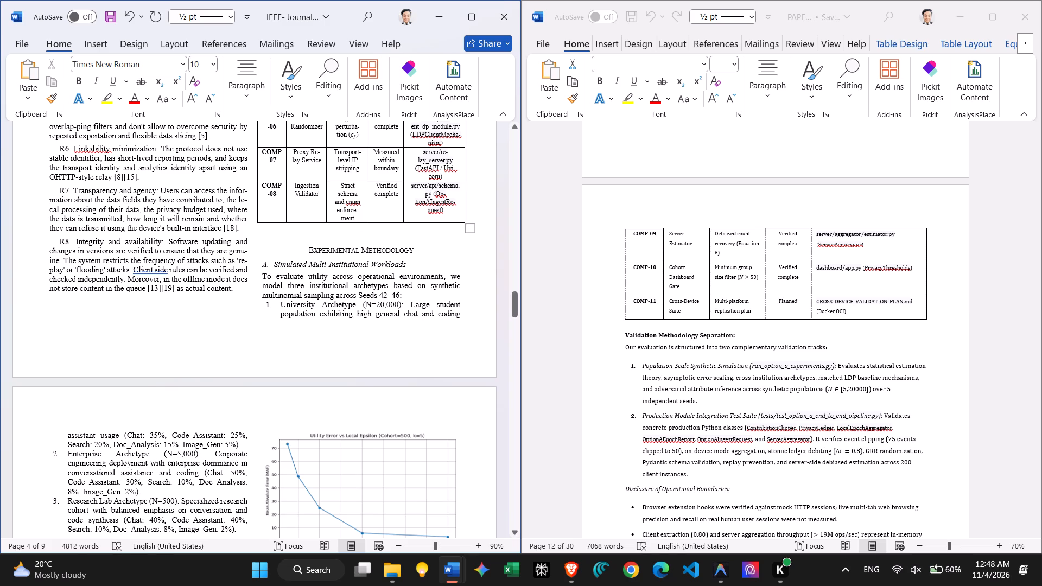
Justify the new empty paragraph below Table III.
left_click(237, 105)
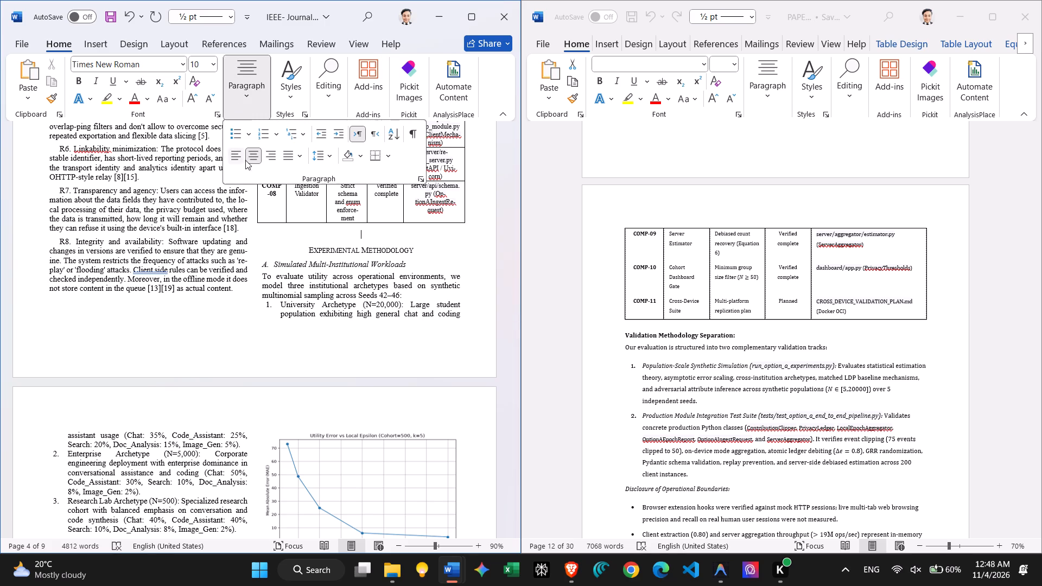
left_click_drag(289, 156, 291, 173)
left_click(291, 173)
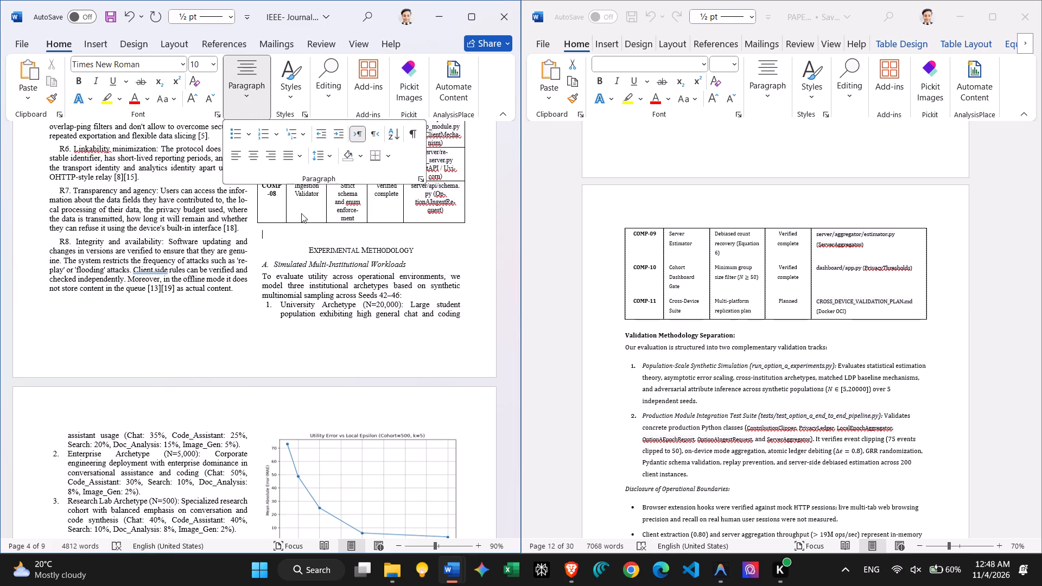
Number the Experimental Methodology heading in the journal document as "VII.".
left_click(307, 247)
left_click(308, 250)
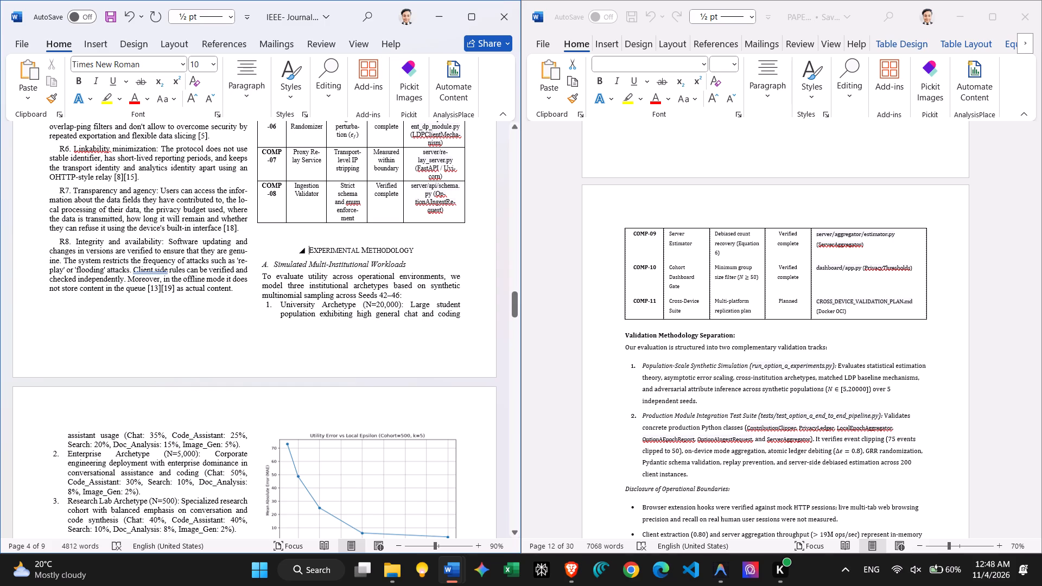
key("v")
type("II")
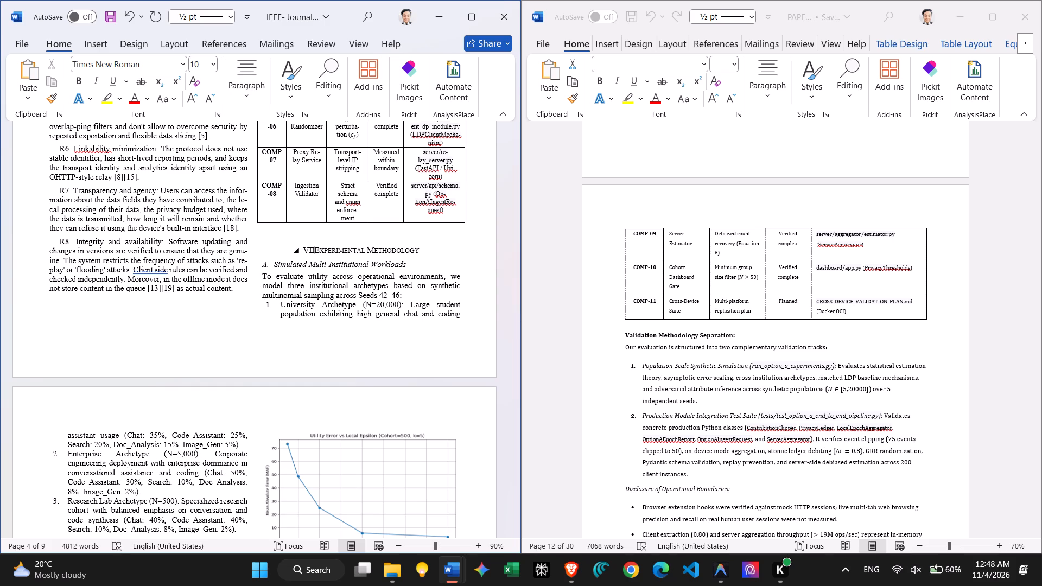
type(".")
key("space")
Tighten the gap between Table III and the Experimental Methodology heading, leaving one empty paragraph without heading formatting.
scroll(308, 250, "up", 2)
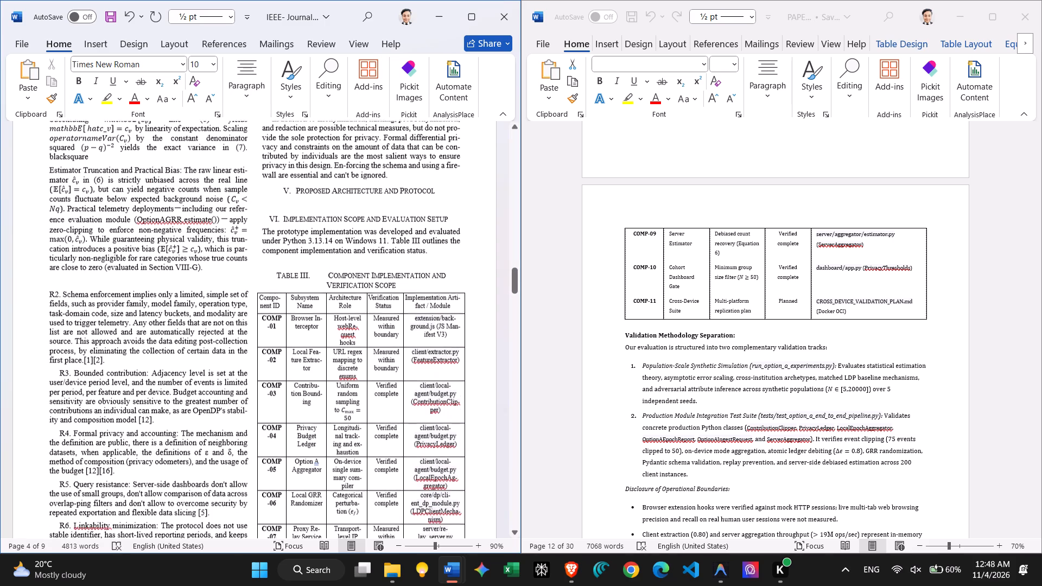
scroll(308, 250, "down", 3)
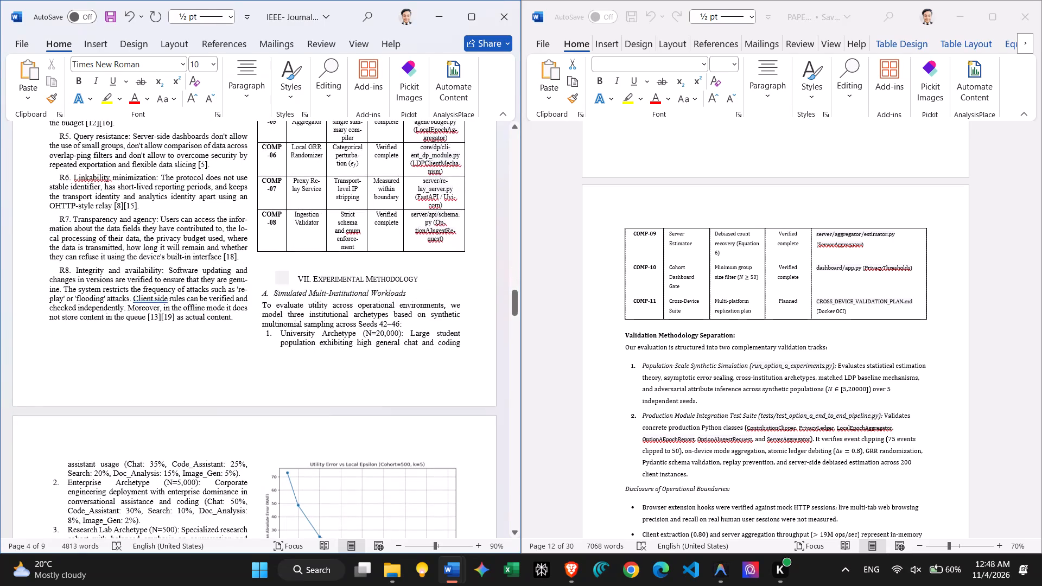
left_click(325, 260)
key("BackSpace")
key("BackSpace")
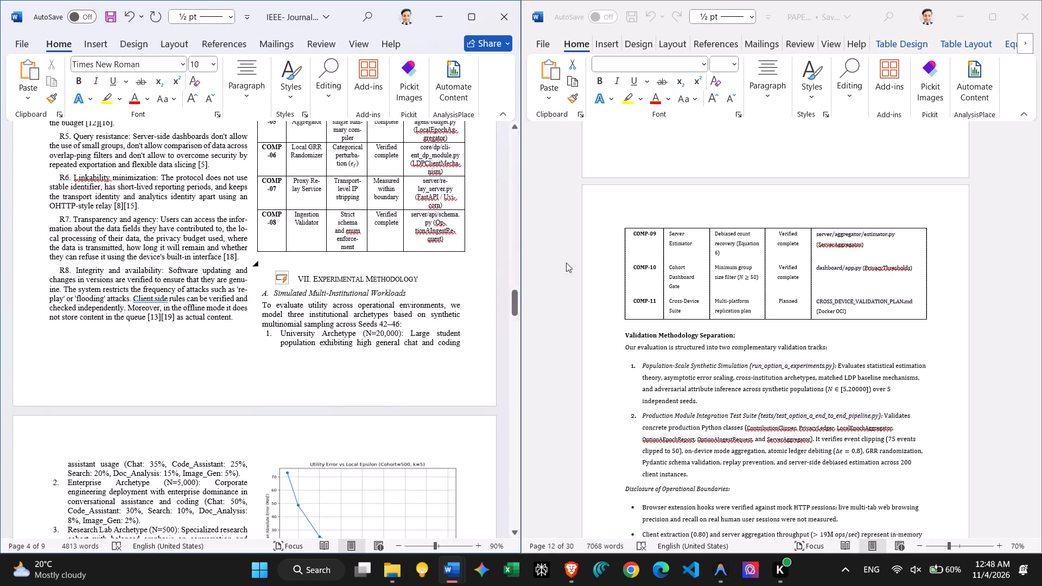
key("Return")
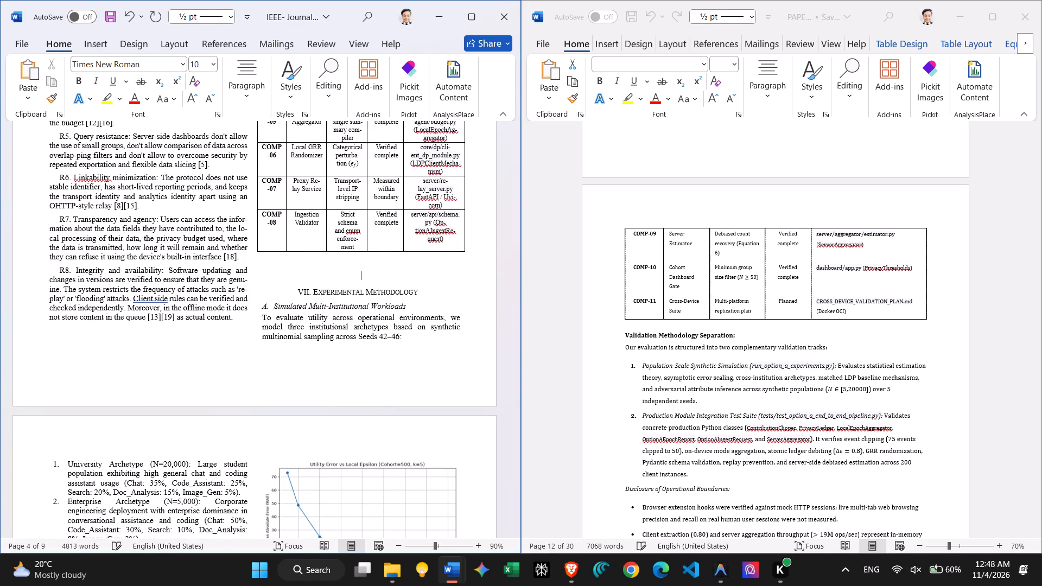
key("BackSpace")
key("BackSpace")
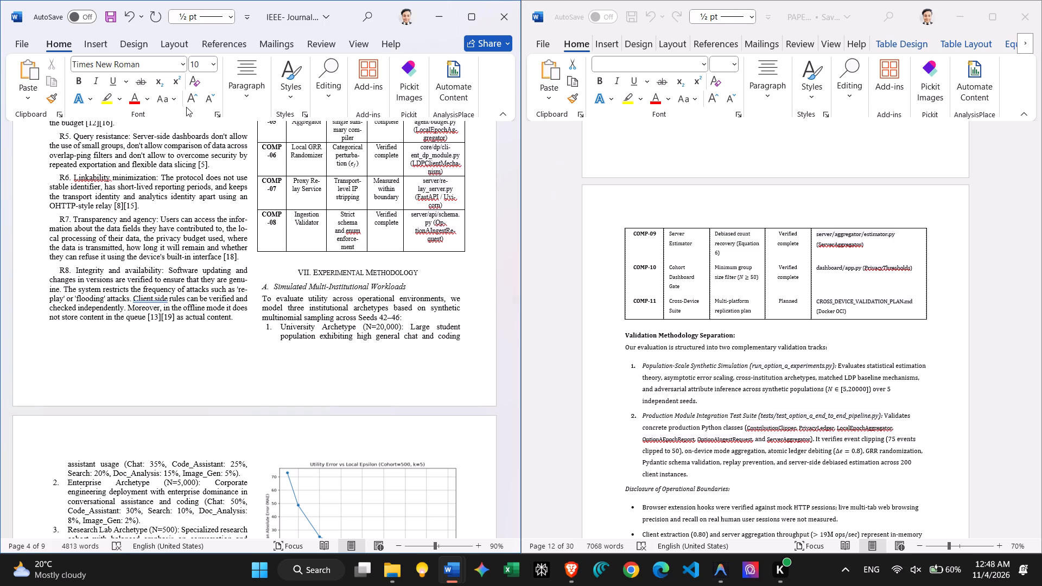
Justify the empty paragraph between Table III and the Experimental Methodology heading.
left_click(241, 99)
left_click(331, 156)
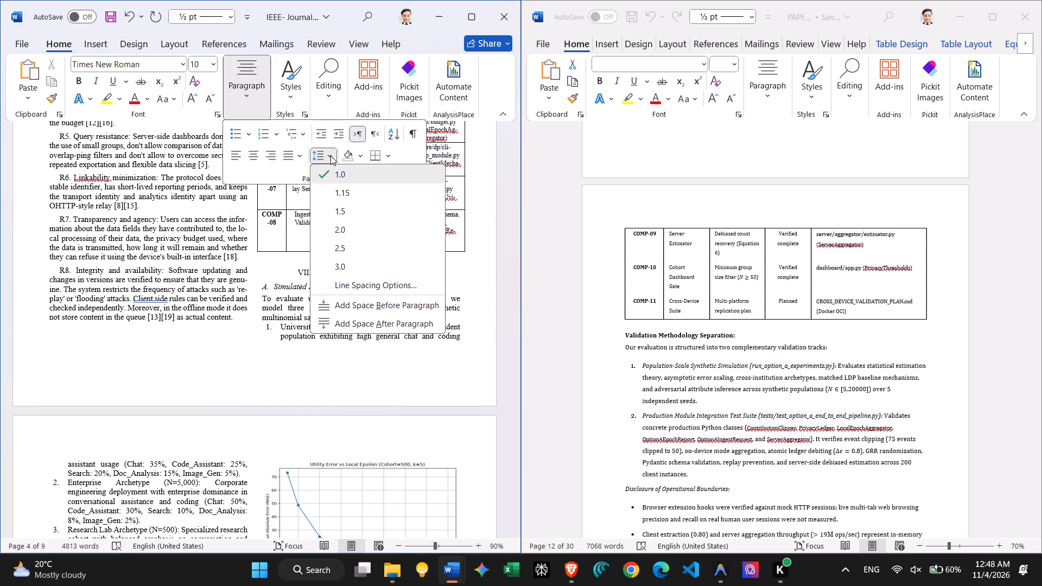
left_click(294, 160)
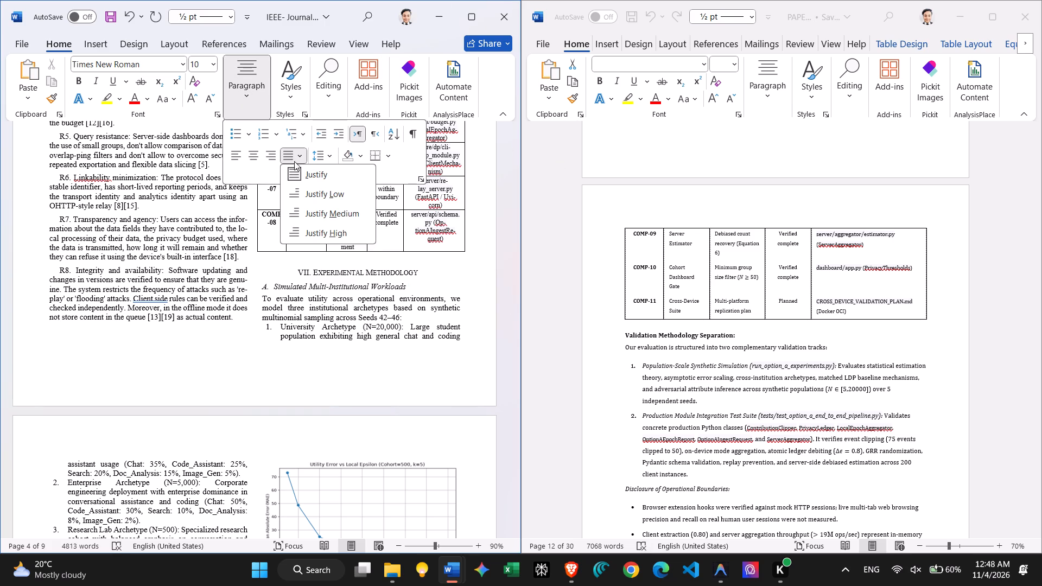
left_click(294, 167)
left_click_drag(300, 151, 302, 174)
left_click(302, 174)
left_click(298, 155)
Review the source paper's remaining Section VI text after its component table and compare Section VII in both documents.
scroll(634, 303, "down", 1)
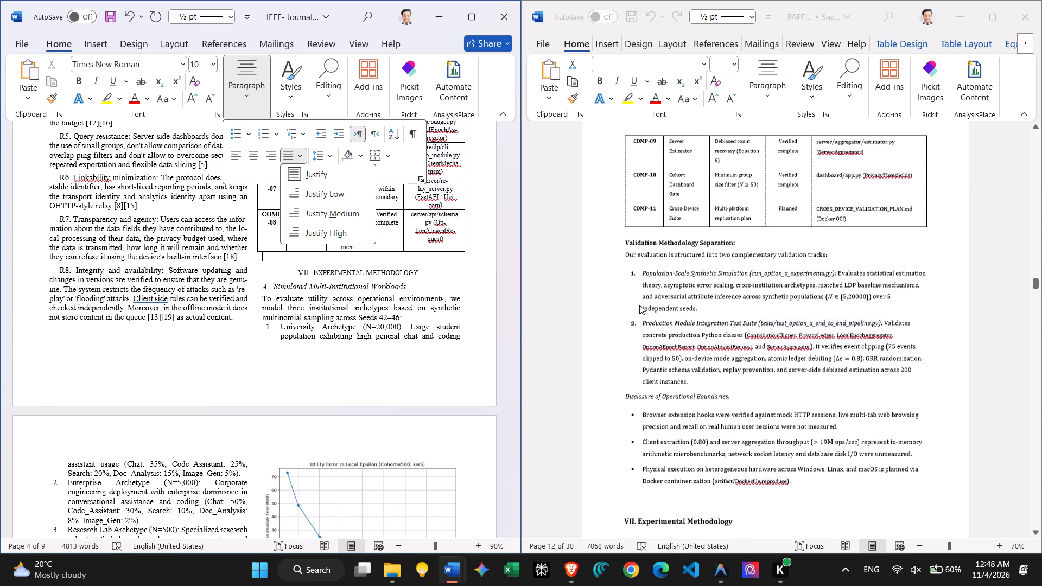
scroll(713, 328, "down", 1)
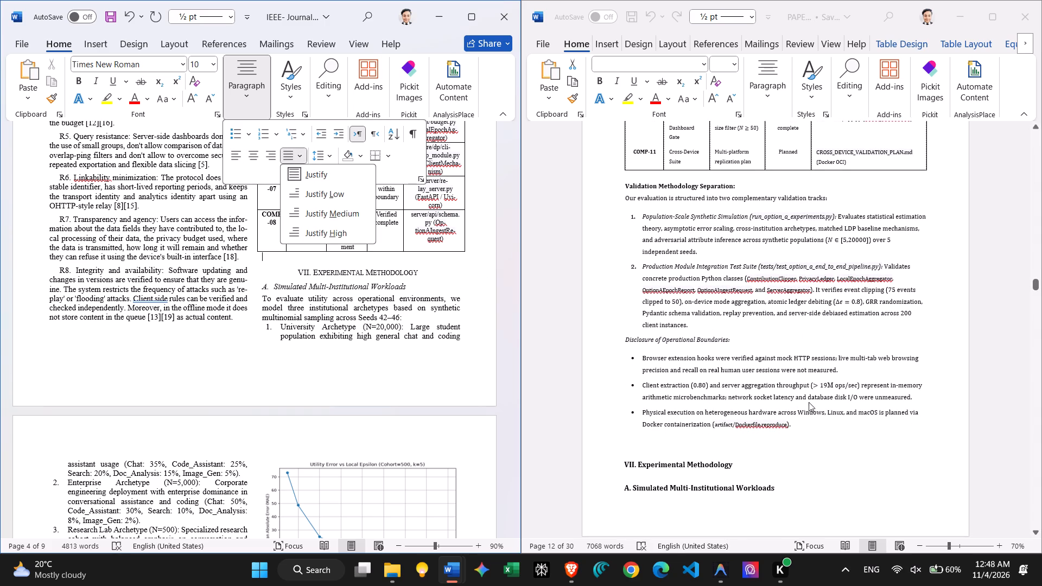
left_click(797, 424)
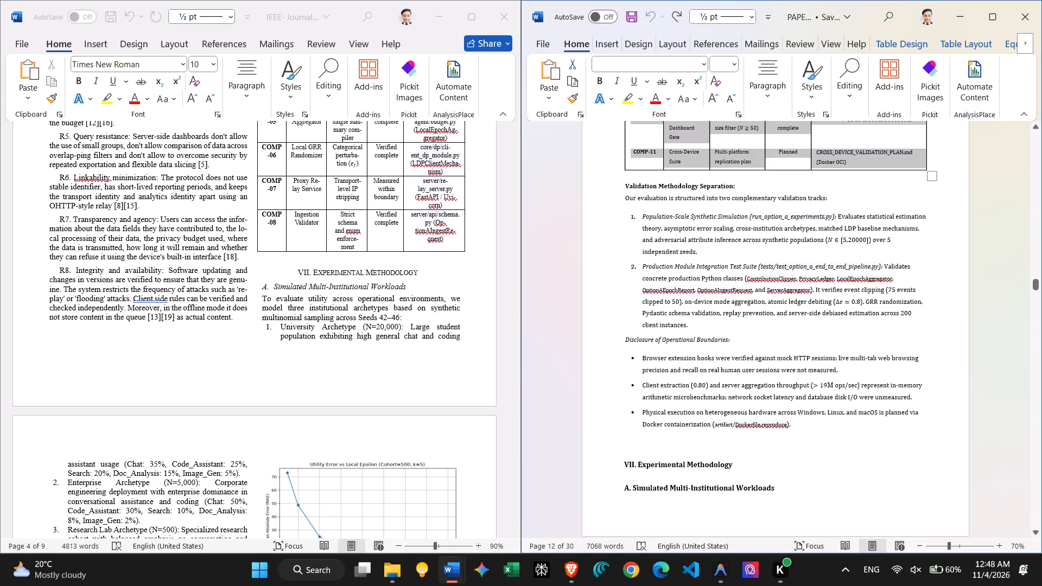
scroll(796, 424, "down", 1)
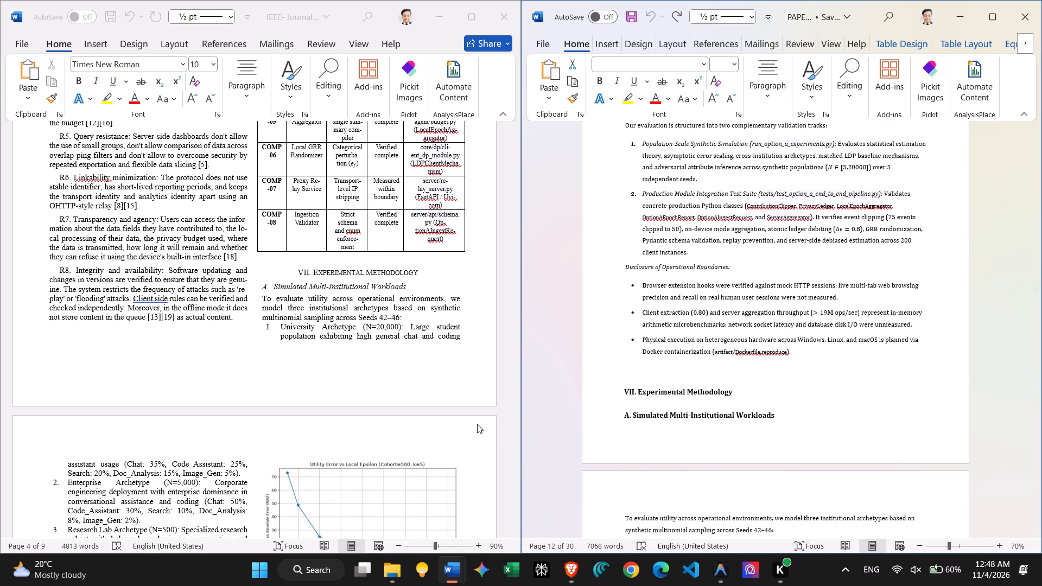
scroll(723, 365, "down", 2)
scroll(359, 417, "down", 1)
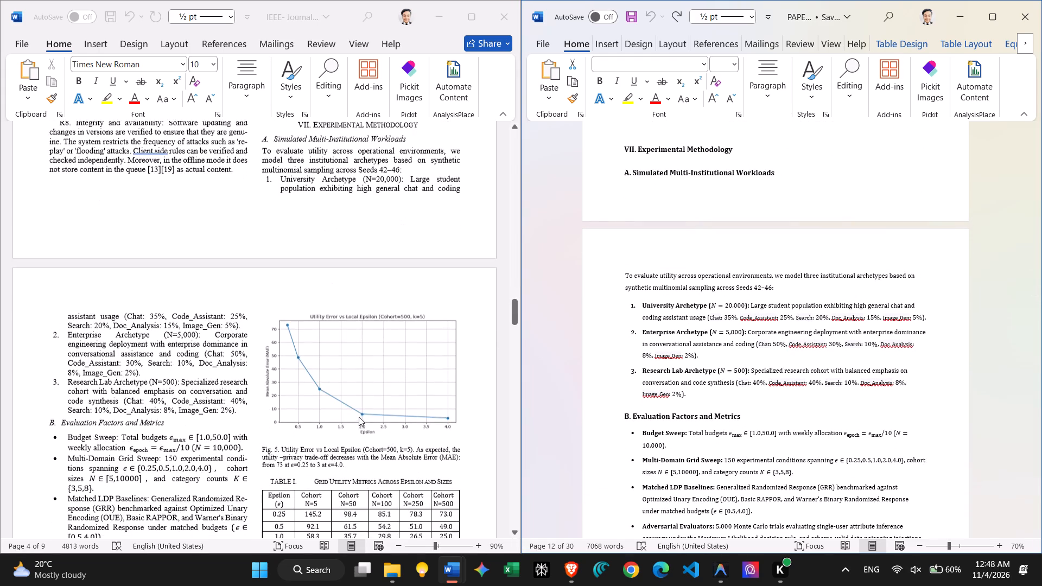
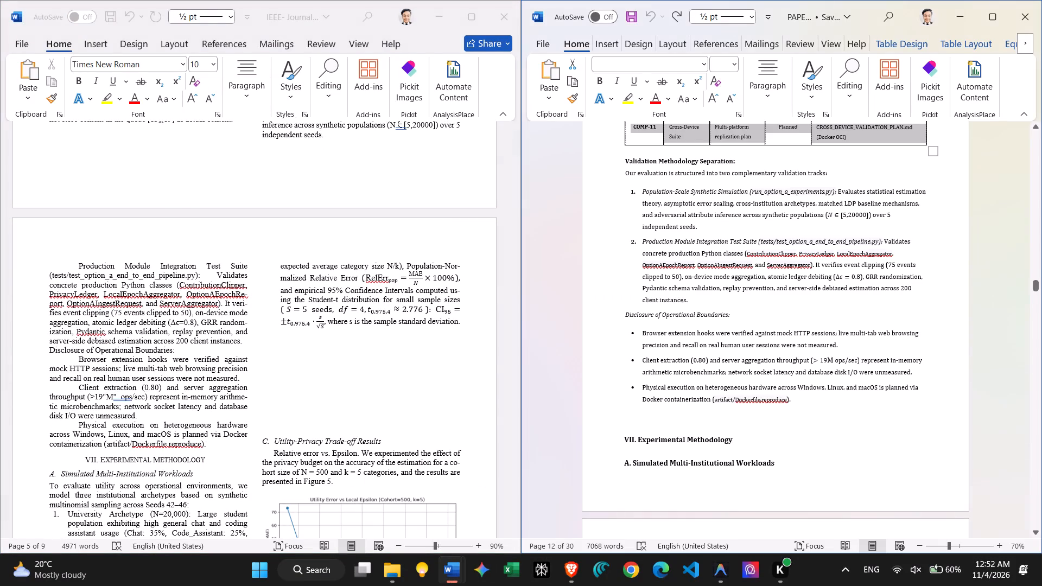
Place the insertion point at the start of the "Validation Methodology Separation:" line directly below the component table in the journal document.
scroll(638, 304, "up", 2)
right_click(638, 304)
scroll(638, 304, "down", 1)
scroll(155, 300, "up", 1)
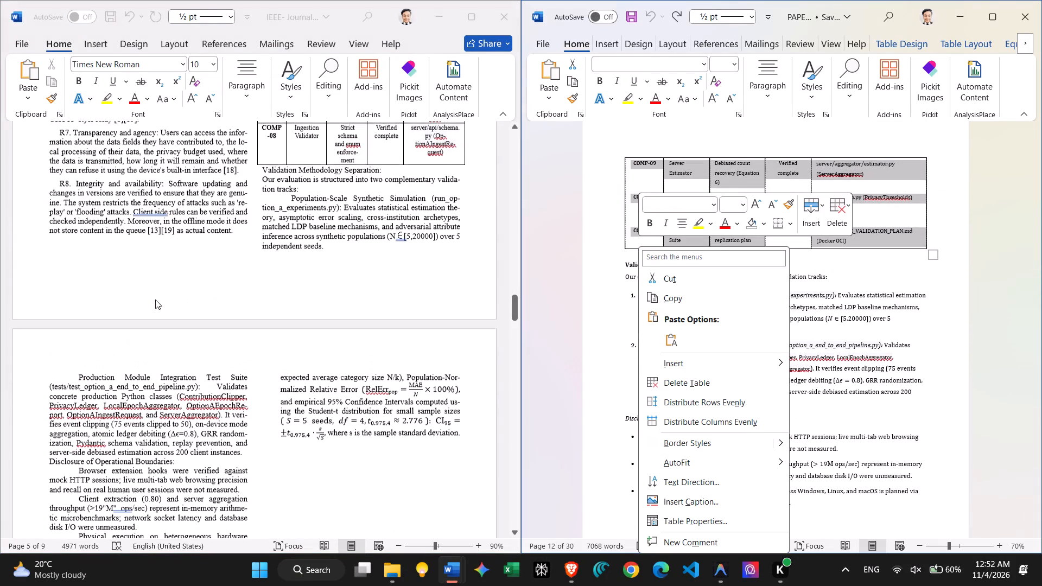
scroll(323, 226, "up", 1)
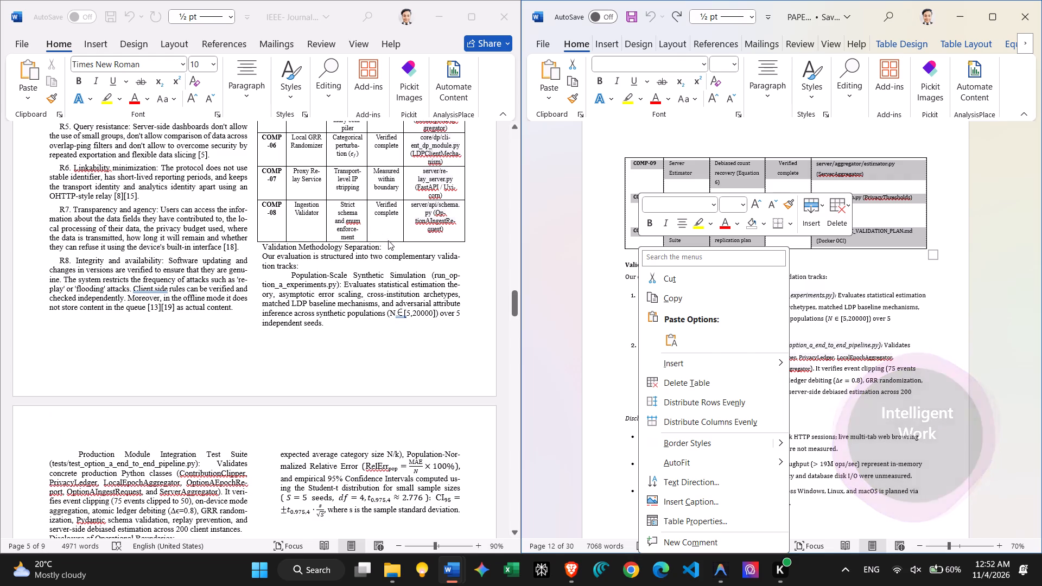
left_click(388, 244)
left_click(264, 246)
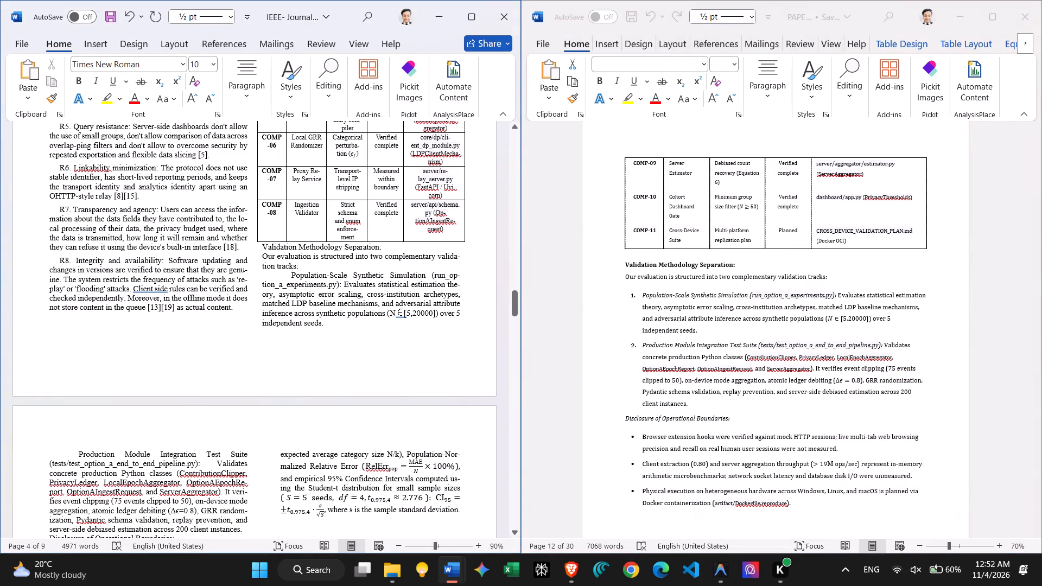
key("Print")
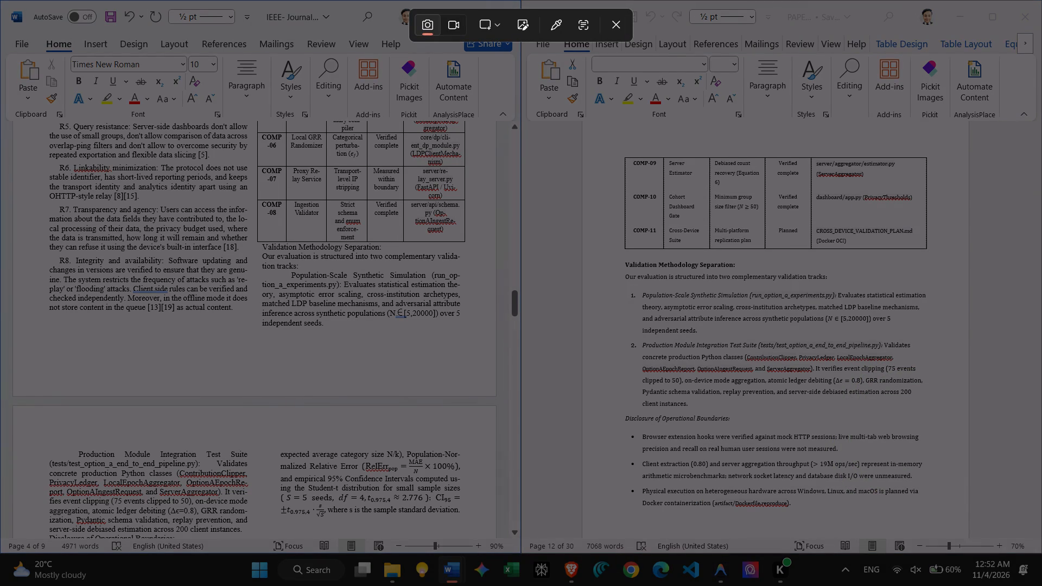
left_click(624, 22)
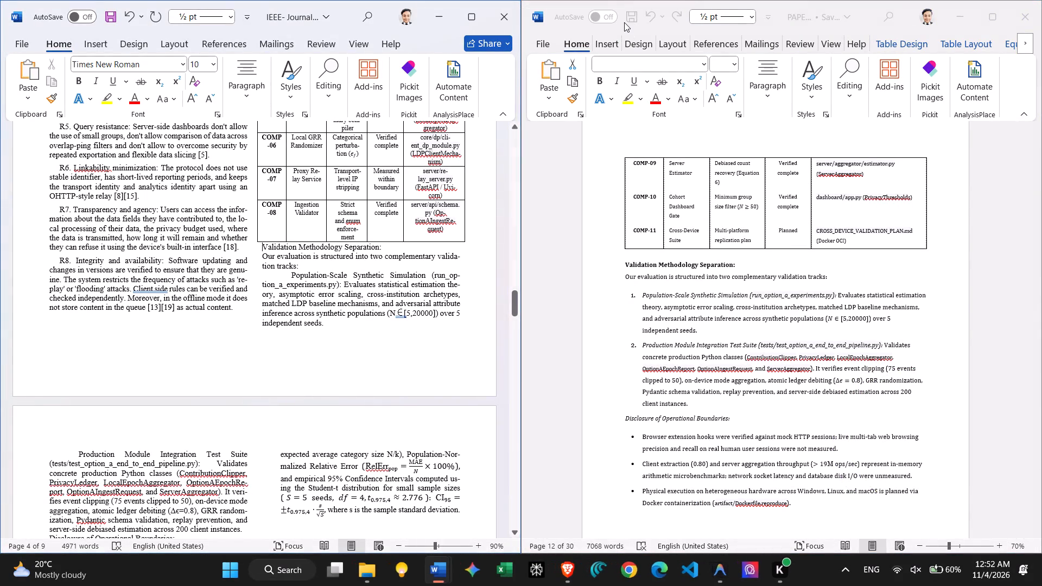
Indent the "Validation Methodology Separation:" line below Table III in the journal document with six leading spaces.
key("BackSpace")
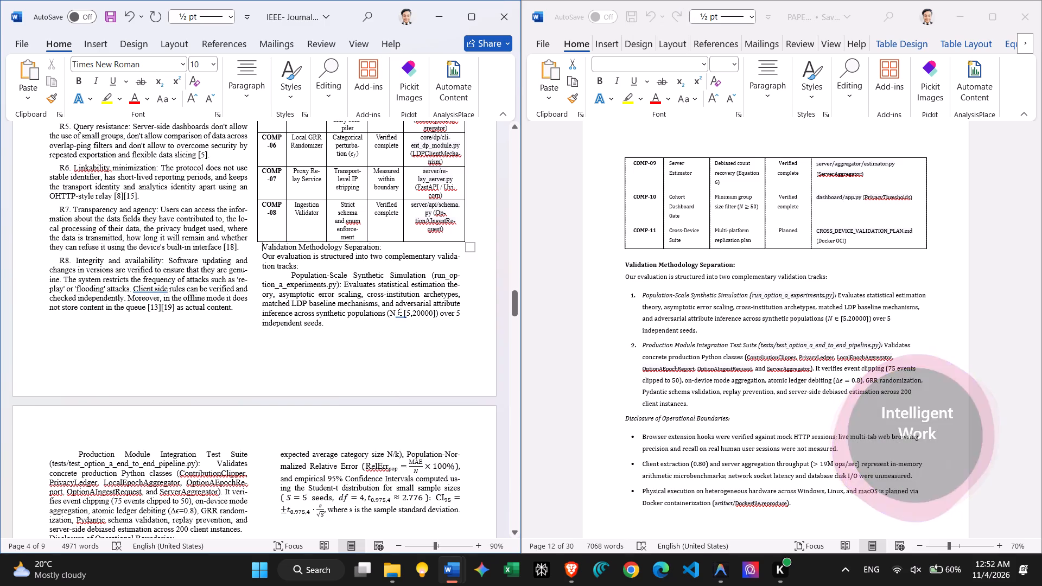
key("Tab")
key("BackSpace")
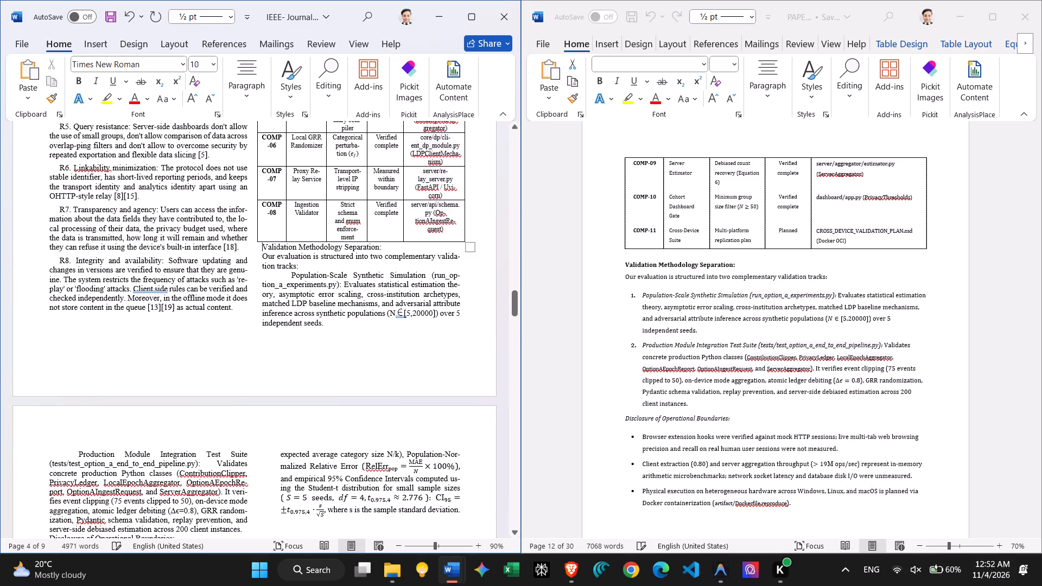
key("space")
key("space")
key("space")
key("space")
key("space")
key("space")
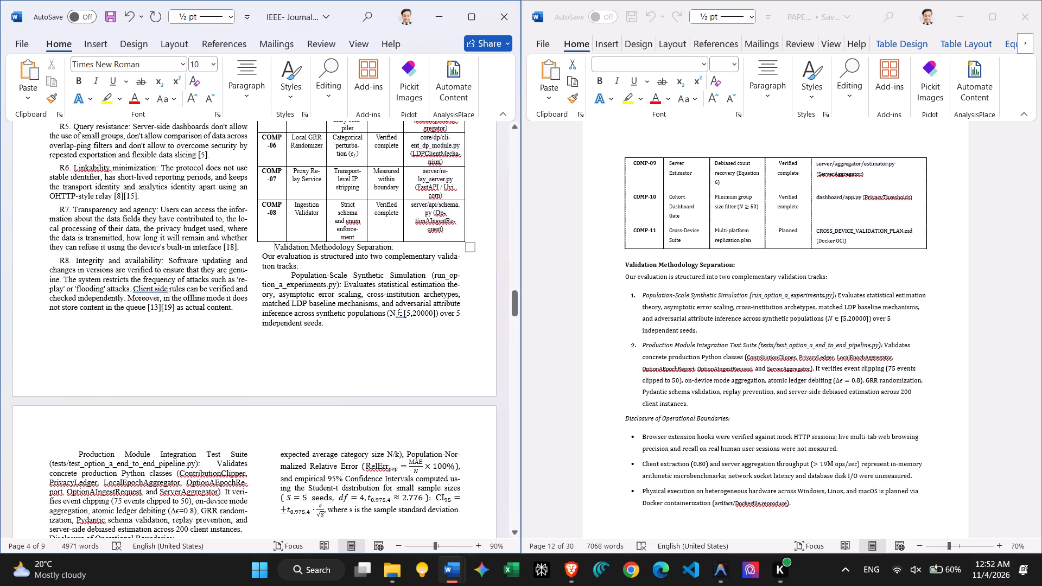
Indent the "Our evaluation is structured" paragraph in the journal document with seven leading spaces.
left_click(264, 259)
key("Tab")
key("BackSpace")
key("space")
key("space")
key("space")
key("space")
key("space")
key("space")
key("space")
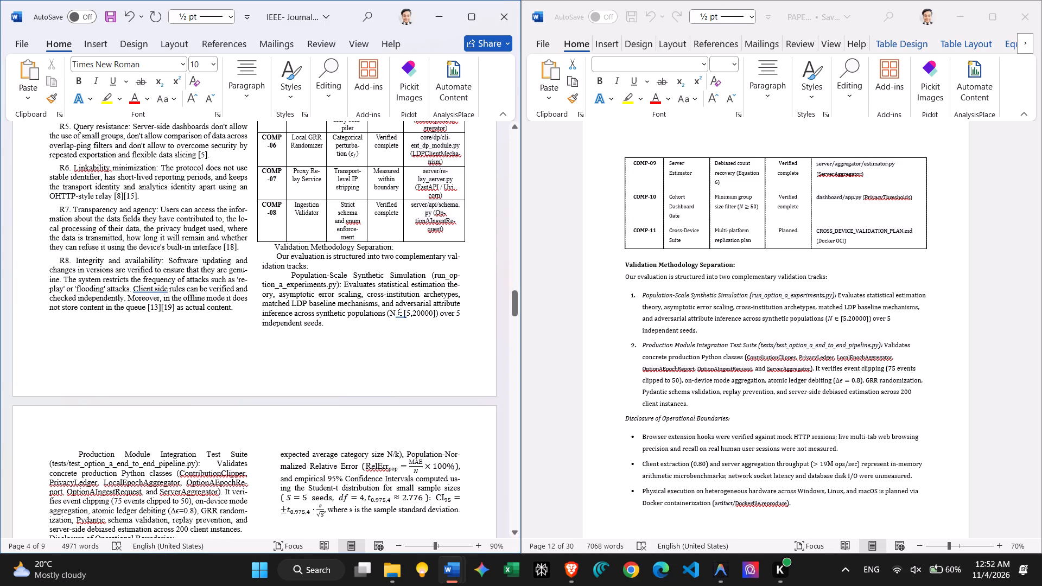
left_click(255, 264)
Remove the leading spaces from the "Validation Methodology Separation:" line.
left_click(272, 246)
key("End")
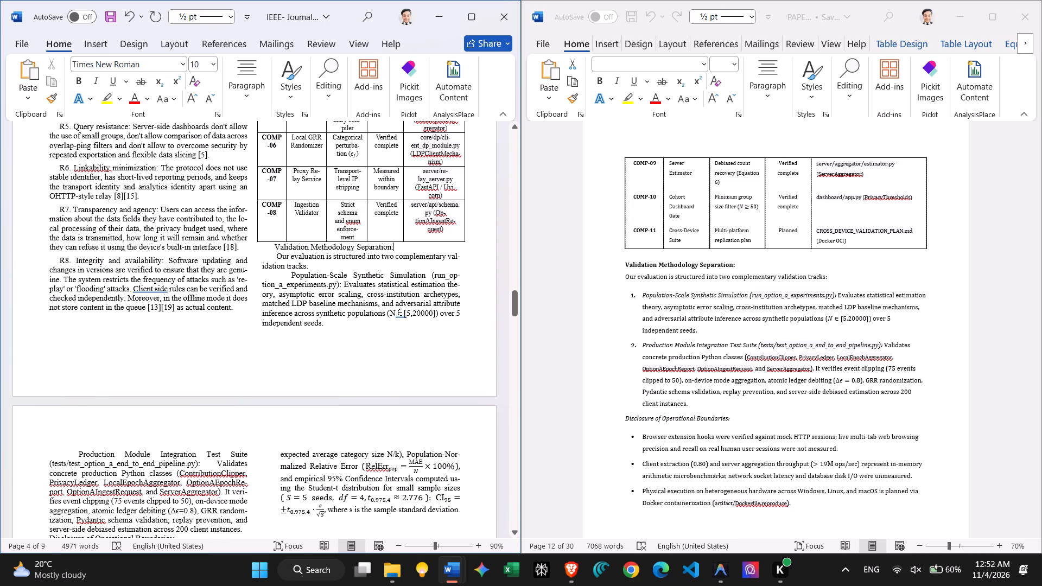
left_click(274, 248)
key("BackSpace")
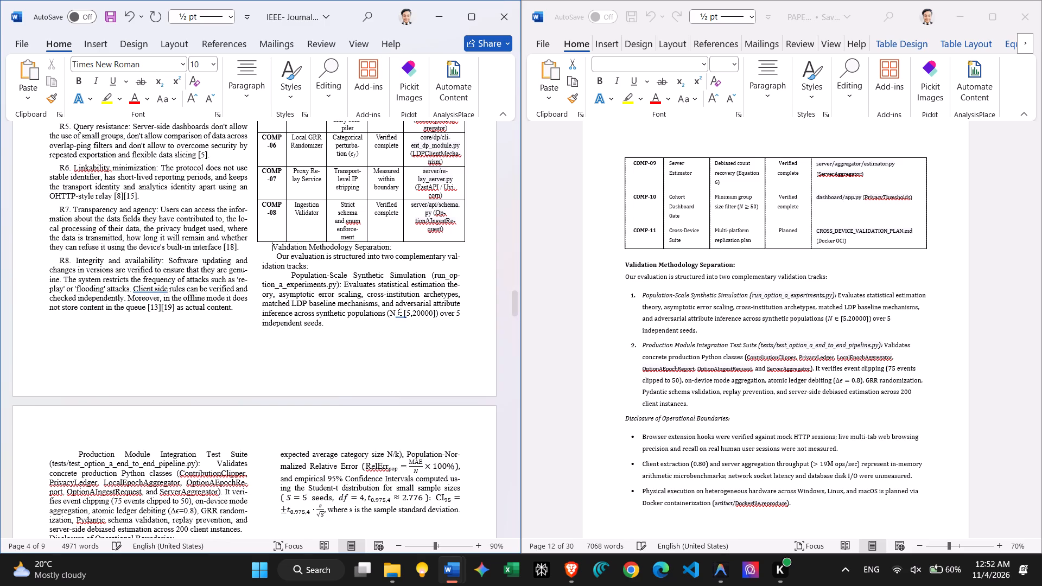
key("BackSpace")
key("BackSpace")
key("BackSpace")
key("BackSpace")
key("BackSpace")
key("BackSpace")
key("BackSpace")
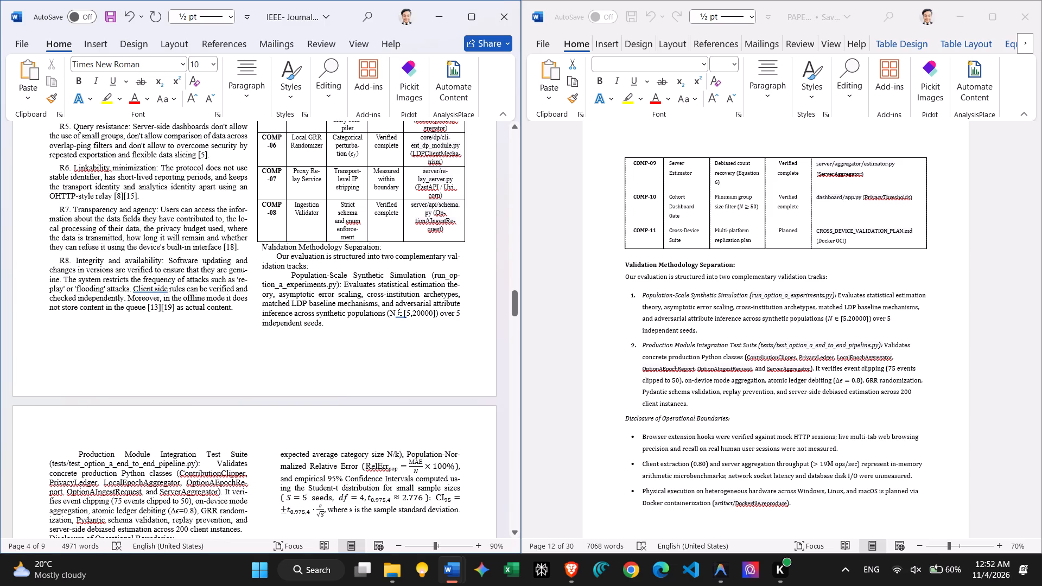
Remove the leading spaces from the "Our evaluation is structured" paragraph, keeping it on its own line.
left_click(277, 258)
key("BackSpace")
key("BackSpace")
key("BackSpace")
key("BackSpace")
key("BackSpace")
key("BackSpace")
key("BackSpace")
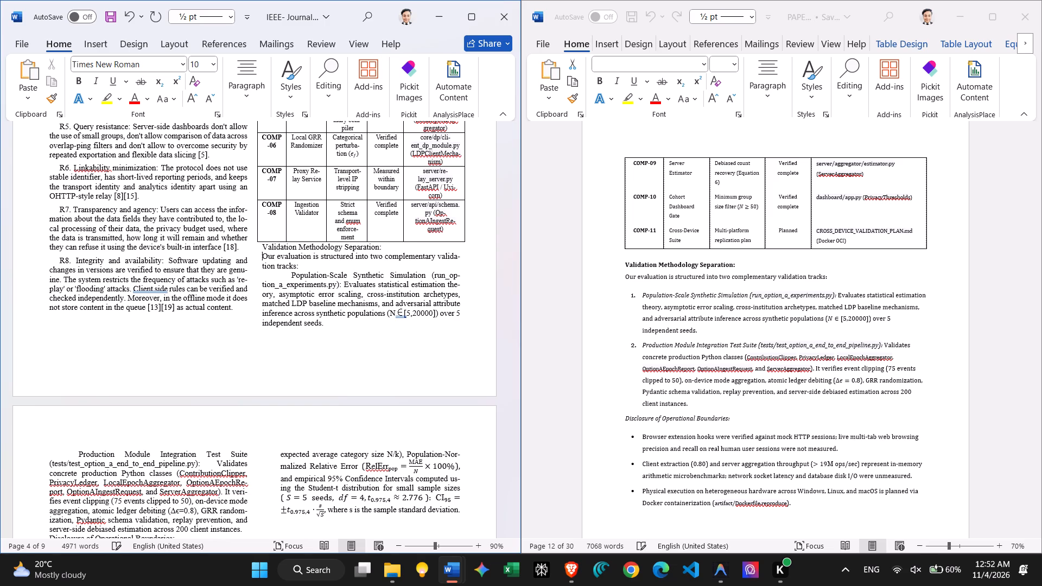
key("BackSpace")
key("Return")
Indent the "Validation Methodology Separation:" line with five leading spaces.
key("Up")
key("space")
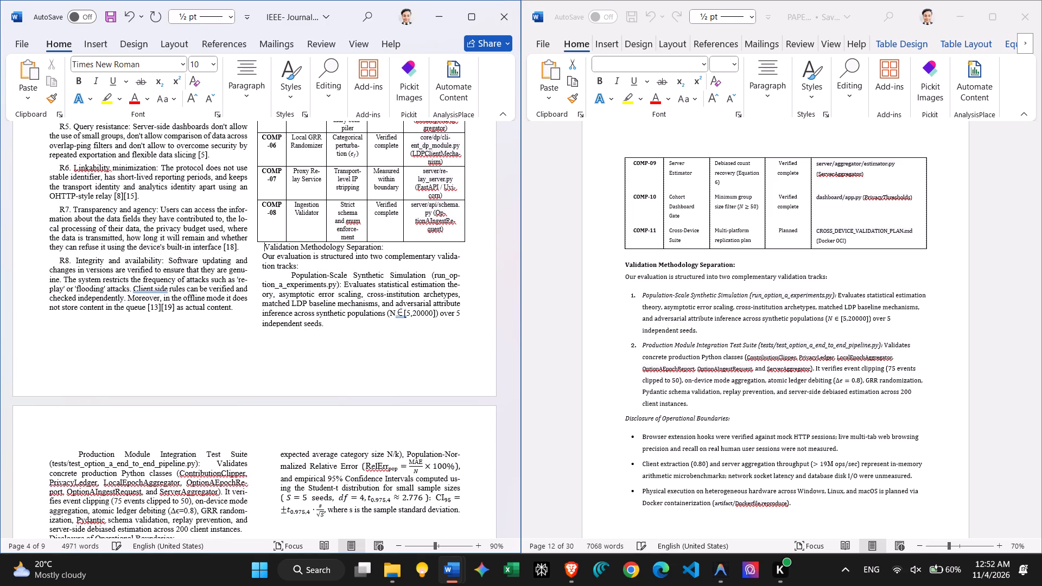
key("space")
key("space")
key("space")
key("space")
key("space")
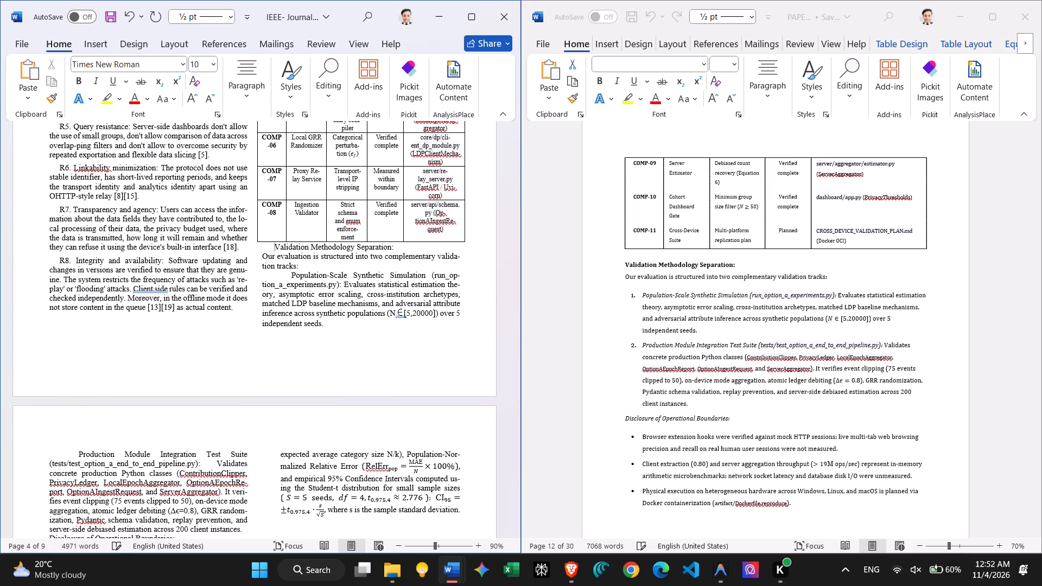
key("BackSpace")
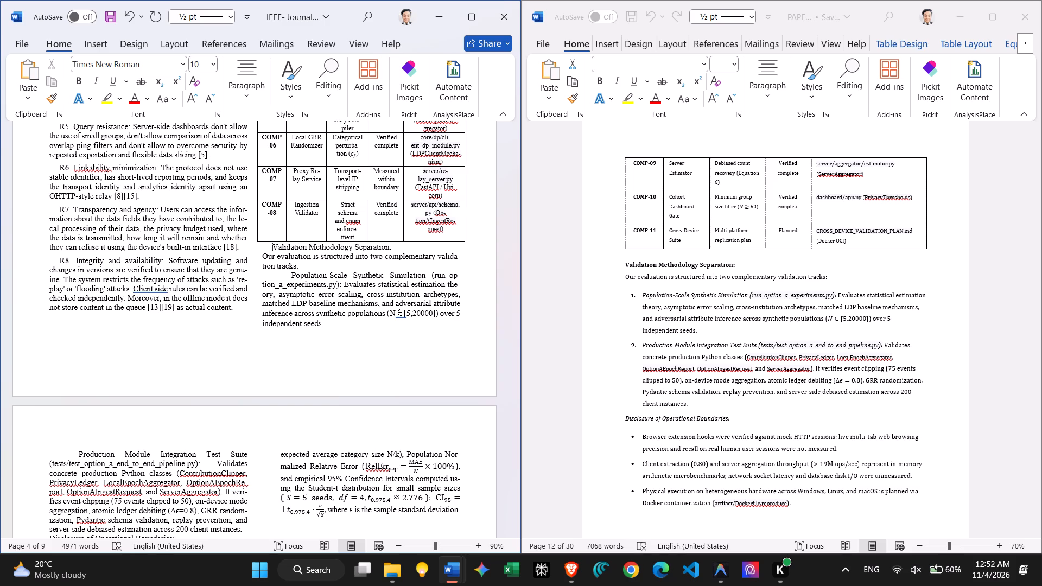
Join the "Our evaluation is structured" sentence onto the "Validation Methodology Separation:" line, separated by a space after the colon.
key("Down")
key("Left")
key("Left")
key("Left")
key("Right")
key("BackSpace")
key("space")
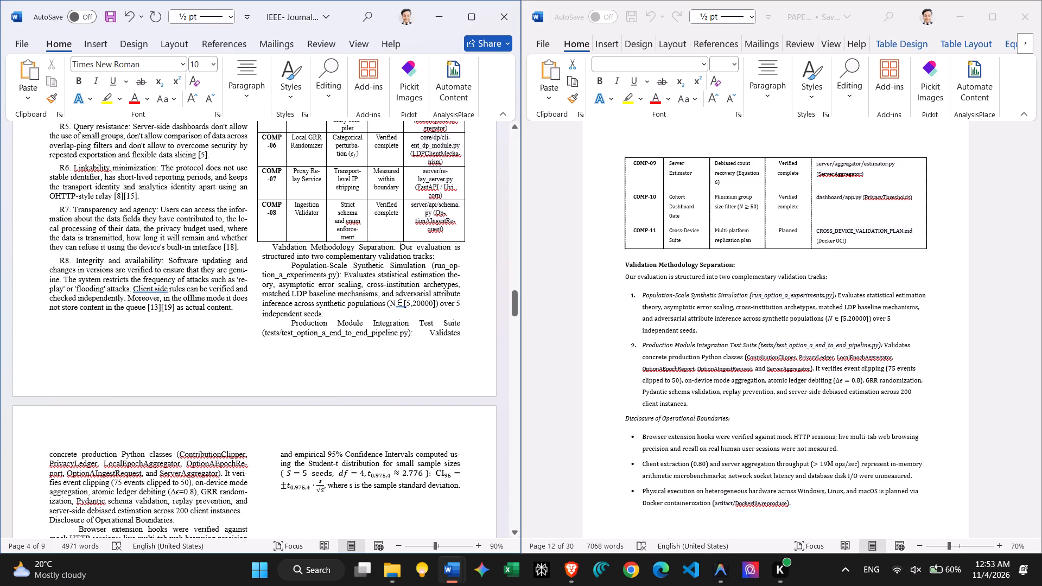
Remove the first-line indent from the Population-Scale Synthetic Simulation paragraph, keeping it as a separate paragraph.
left_click(292, 267)
key("BackSpace")
key("BackSpace")
key("Return")
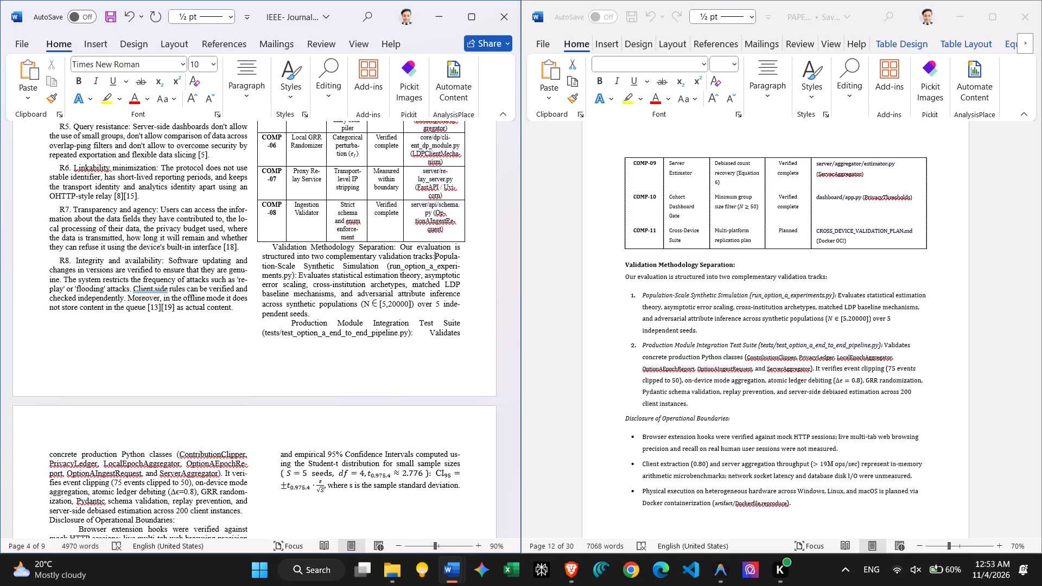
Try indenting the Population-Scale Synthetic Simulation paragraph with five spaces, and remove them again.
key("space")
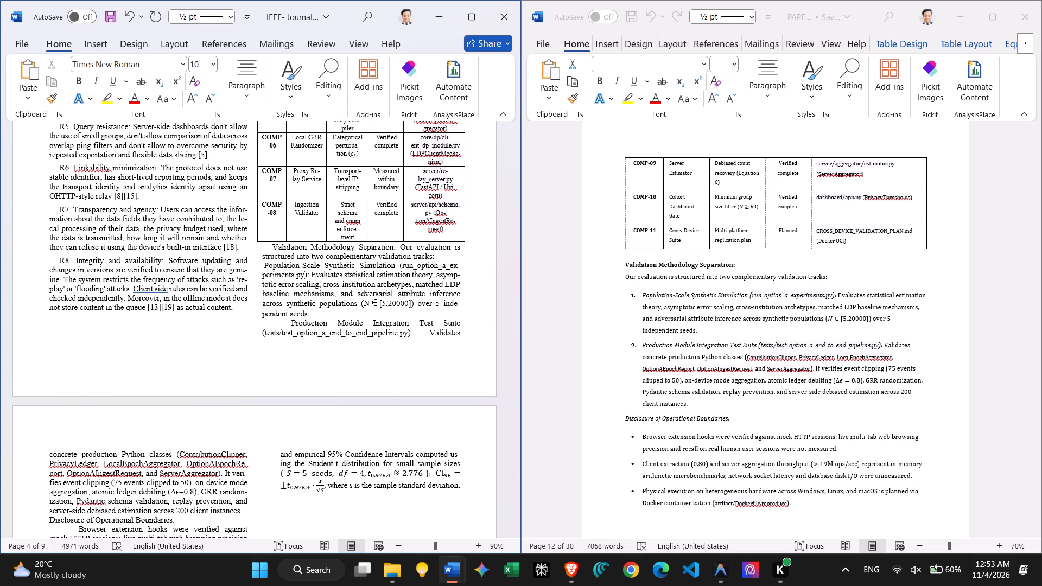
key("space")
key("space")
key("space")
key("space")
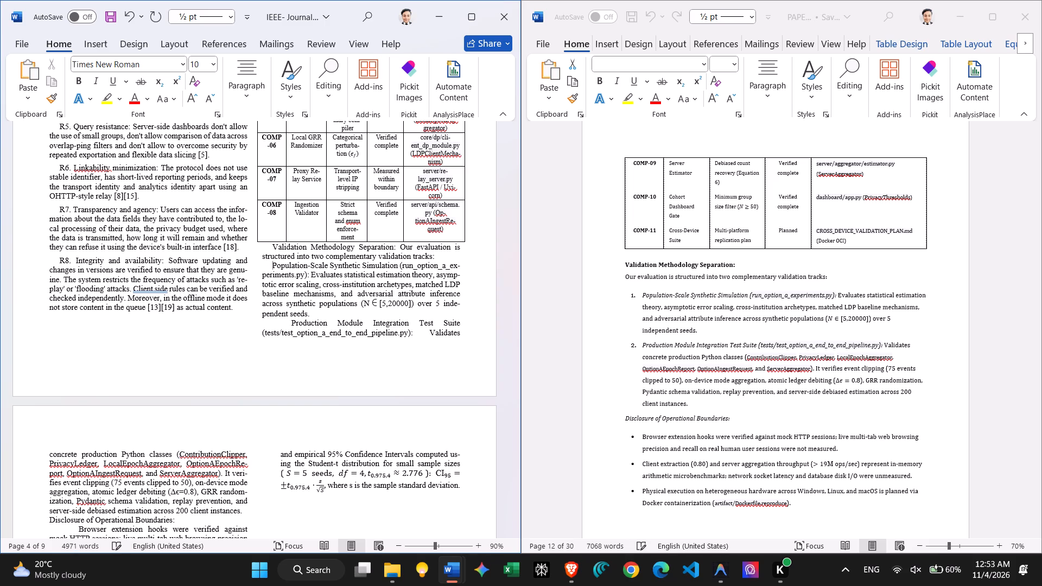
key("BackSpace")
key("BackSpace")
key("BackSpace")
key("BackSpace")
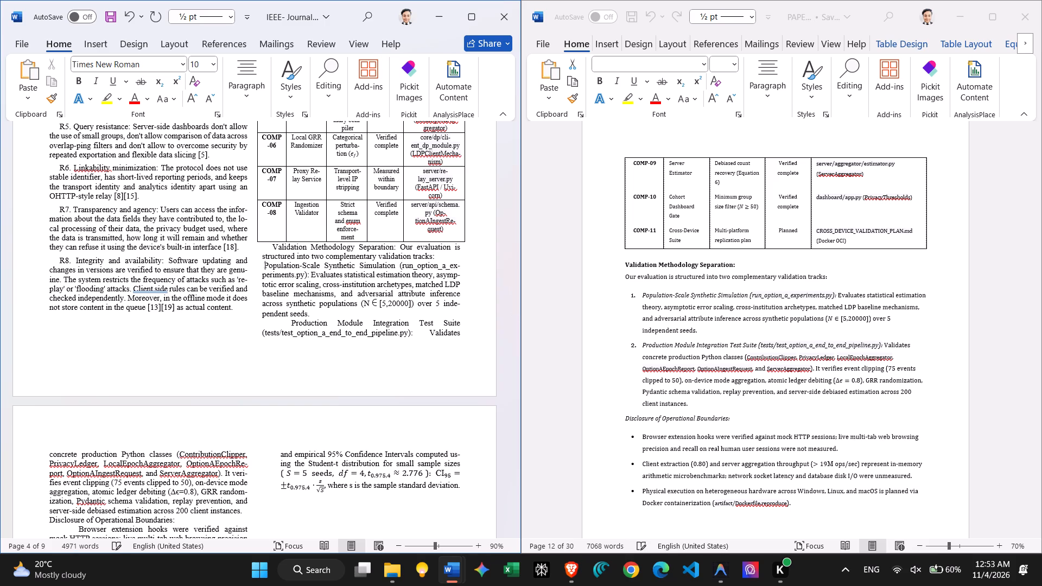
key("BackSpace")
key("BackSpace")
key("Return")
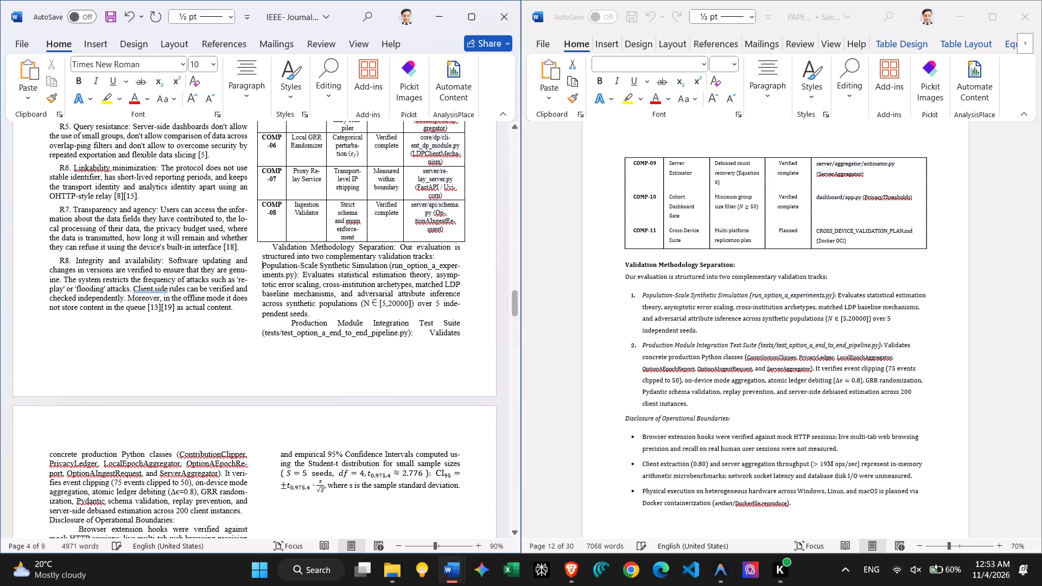
Remove the first-line indent from the Production Module Integration Test Suite paragraph, keeping it as a separate paragraph.
left_click(291, 321)
key("BackSpace")
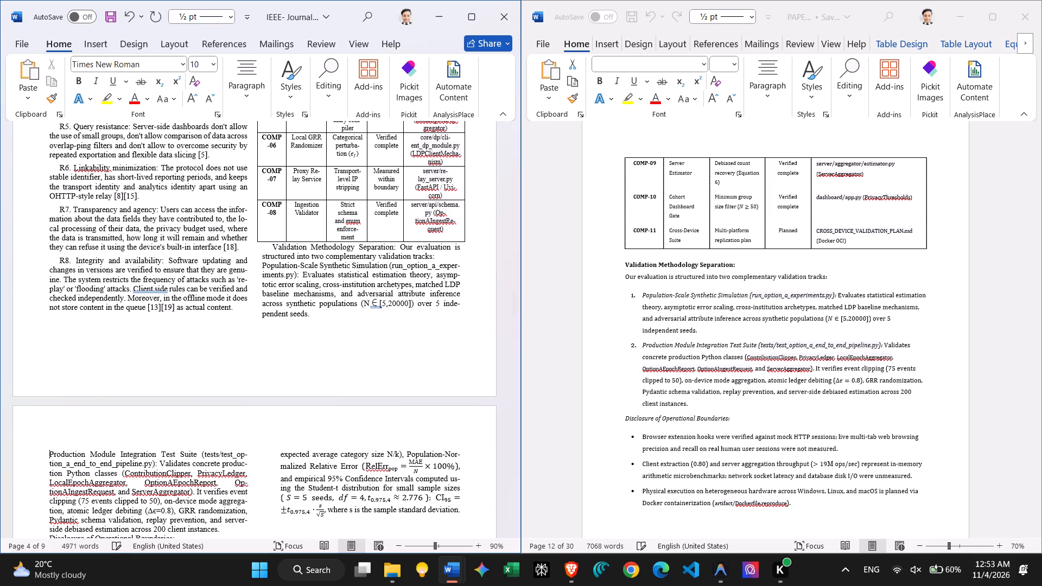
key("BackSpace")
key("Return")
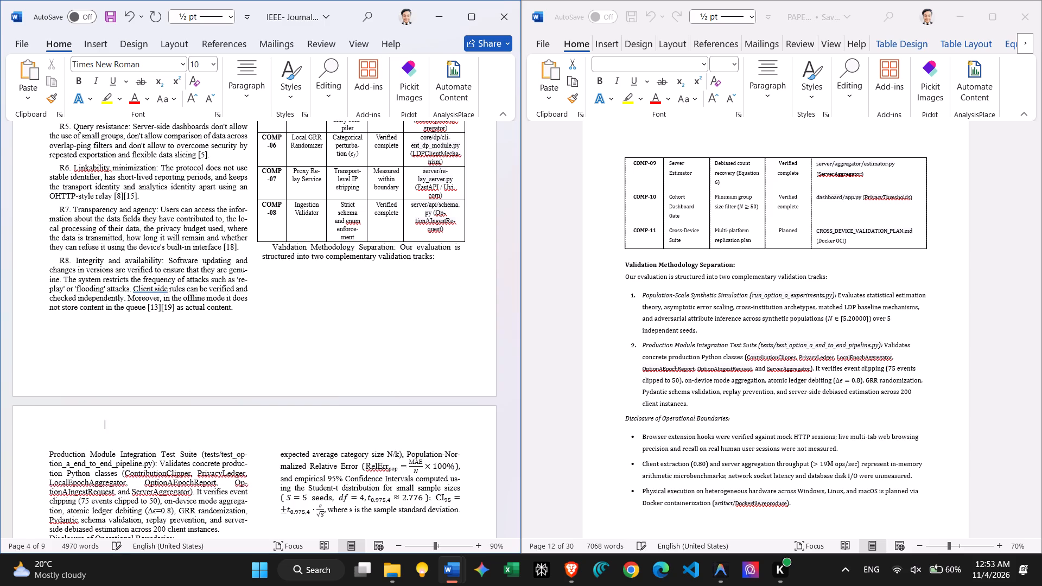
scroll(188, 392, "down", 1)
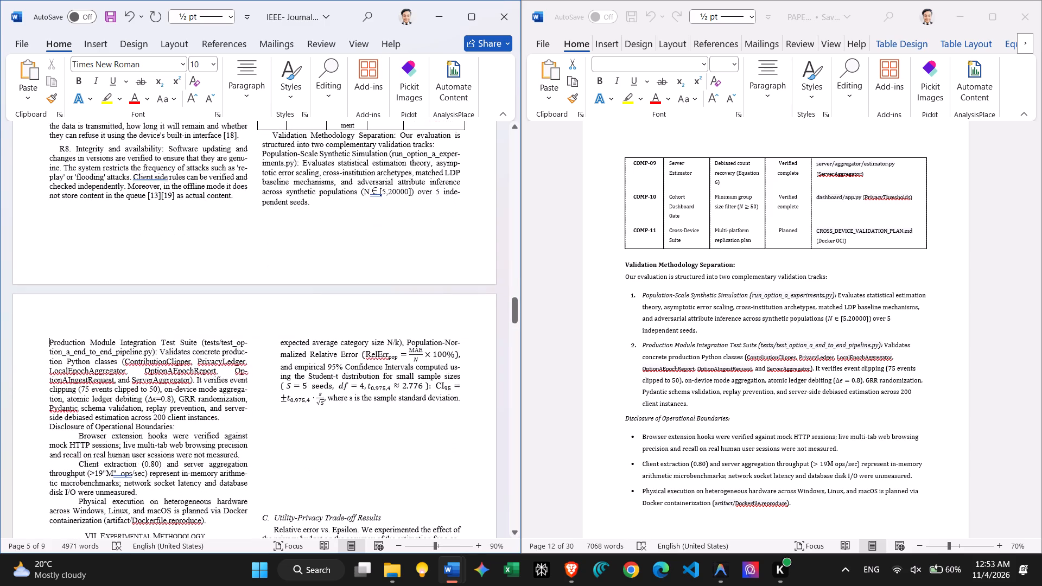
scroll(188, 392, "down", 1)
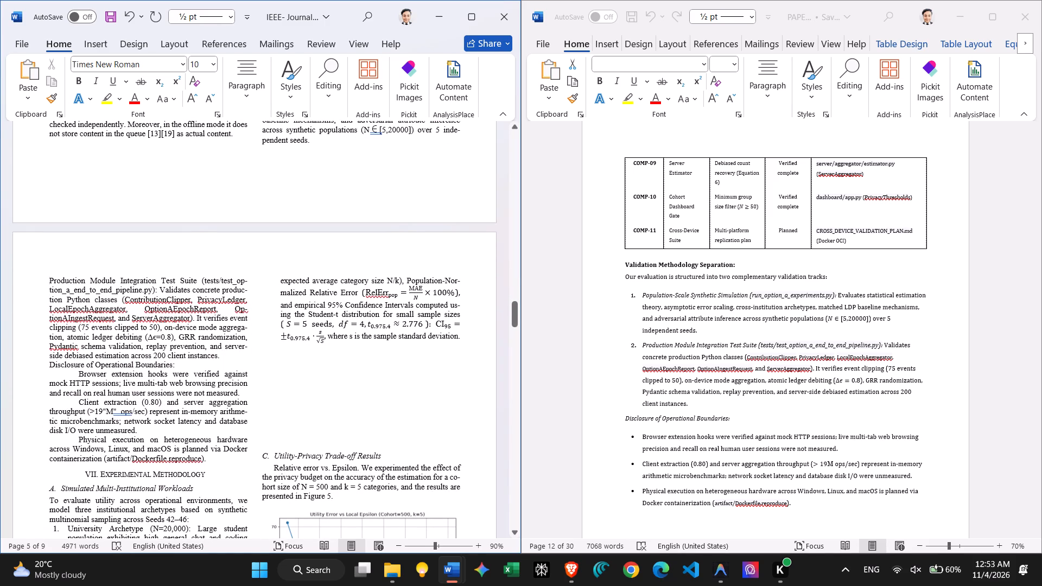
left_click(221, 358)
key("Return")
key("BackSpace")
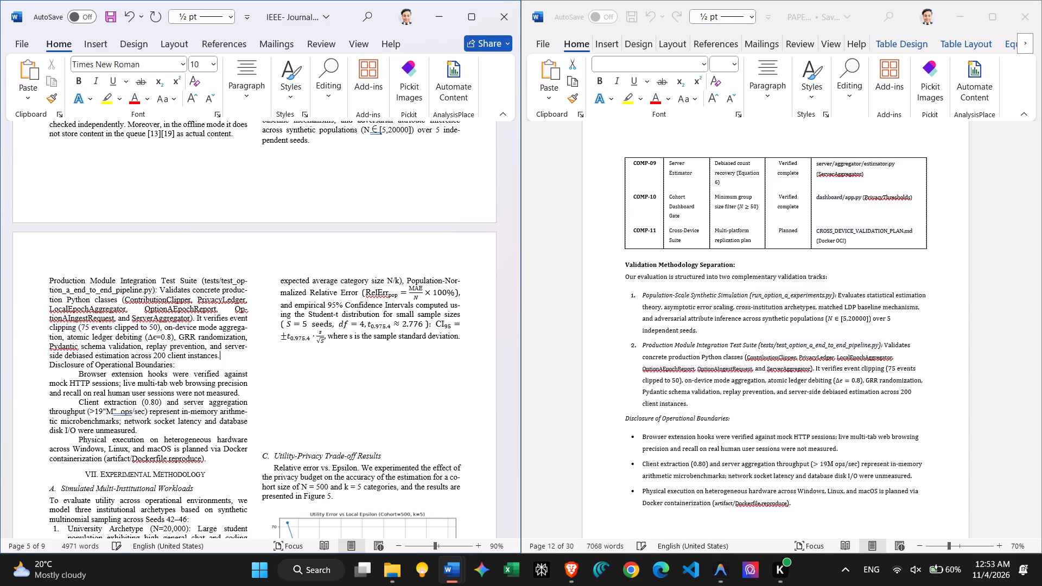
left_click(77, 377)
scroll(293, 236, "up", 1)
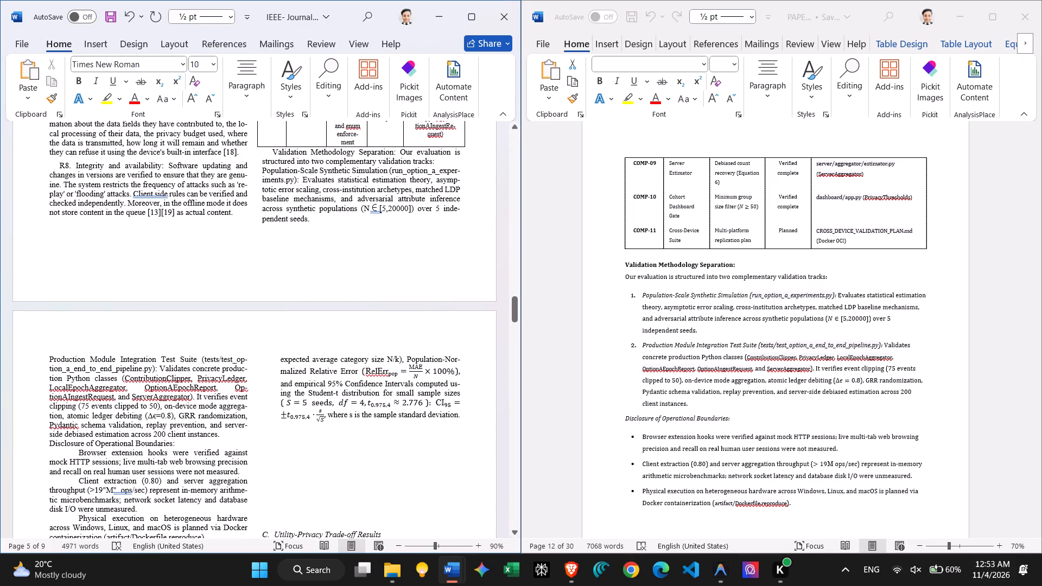
Format the Population-Scale Synthetic Simulation paragraph as a round-bullet item and shift its bullet out toward the column's edge.
left_click(260, 167)
left_click_drag(241, 99, 247, 133)
left_click(247, 133)
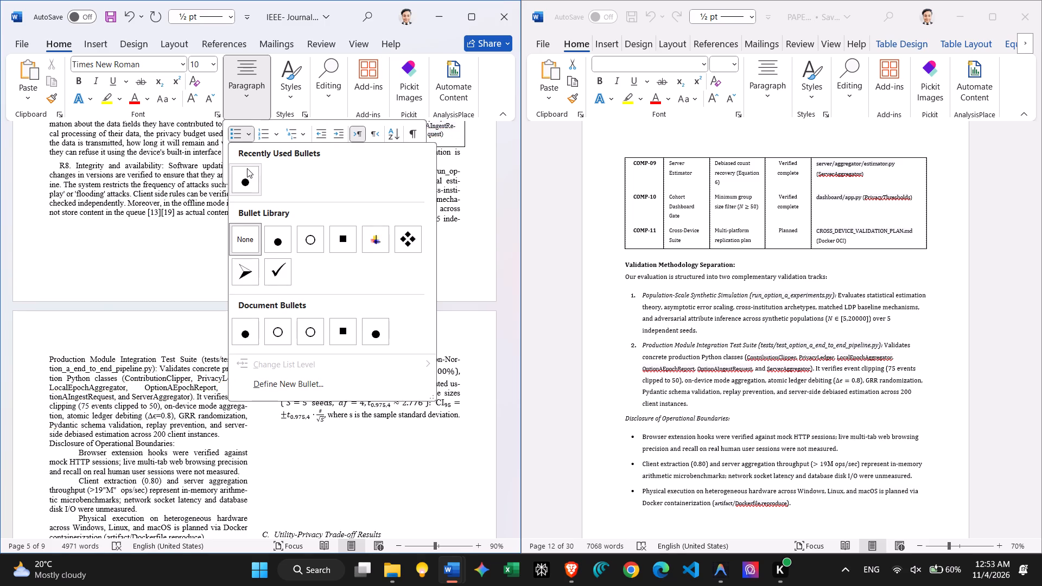
left_click(247, 168)
left_click(308, 218)
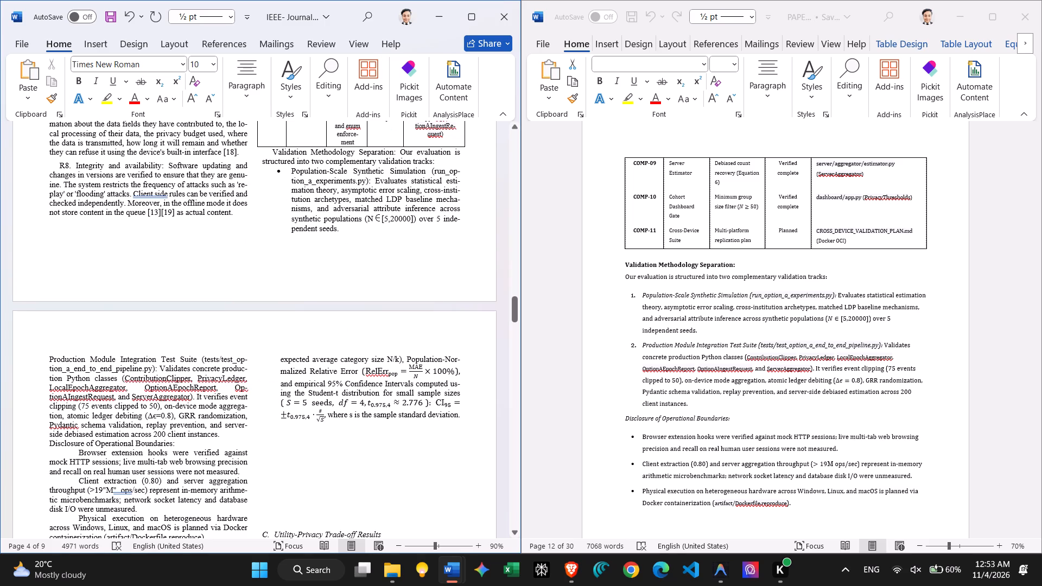
left_click(277, 176)
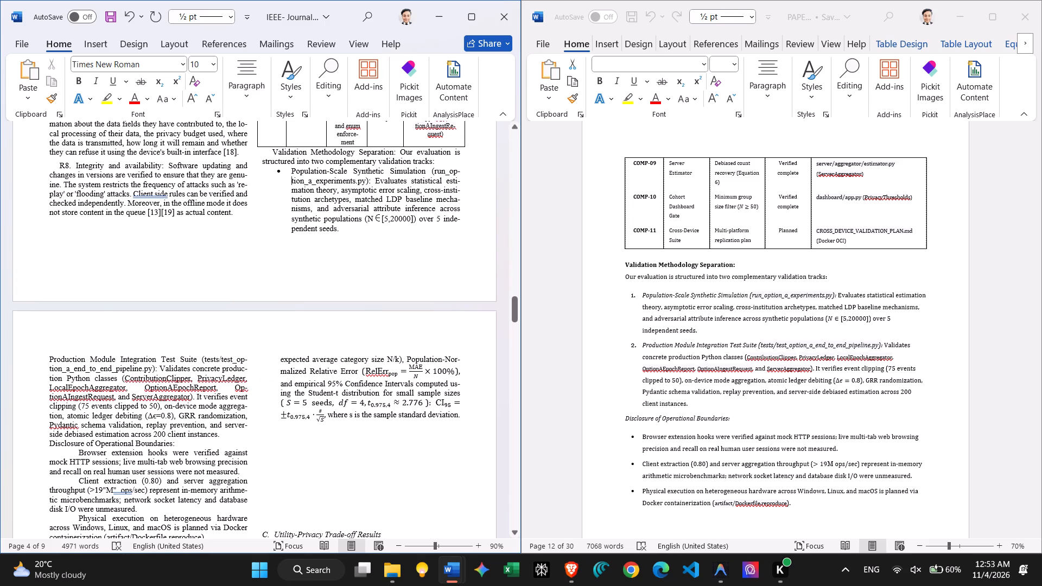
left_click(277, 173)
left_click_drag(277, 173, 264, 168)
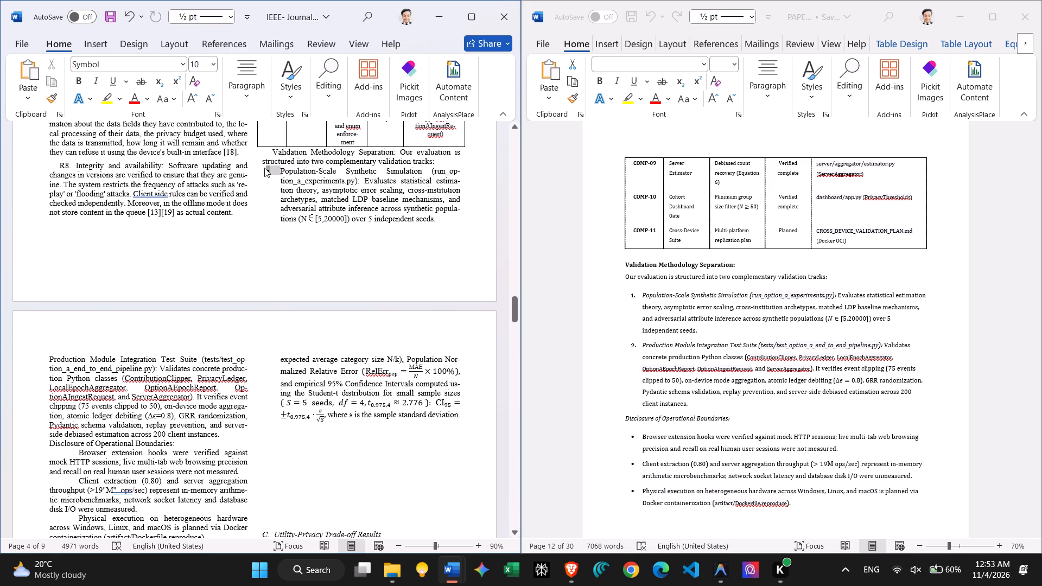
Make the Production Module Integration Test Suite paragraph the second item of the same bulleted list.
left_click(47, 360)
key("BackSpace")
key("Return")
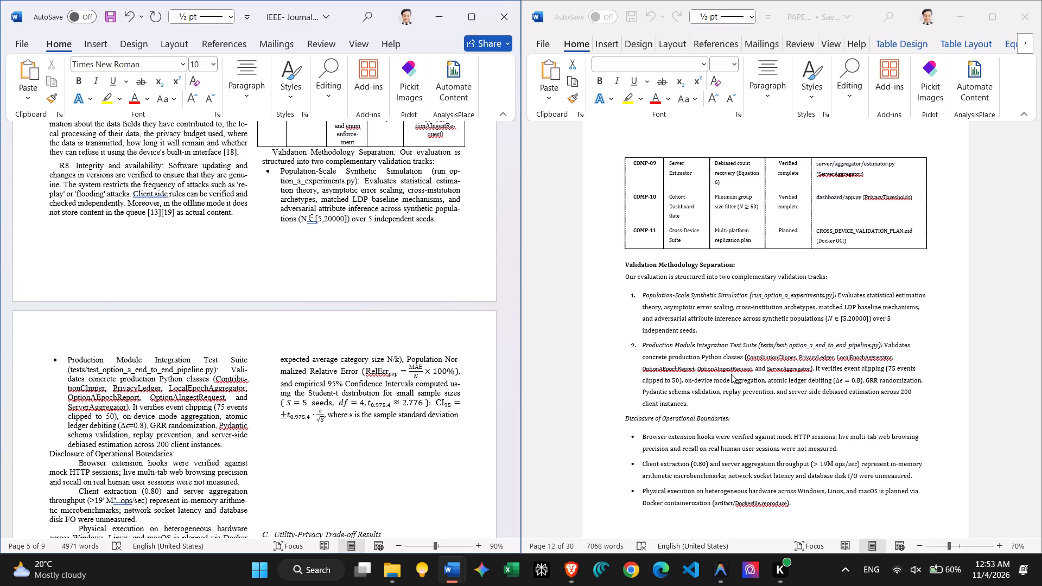
Replace the plain-text (N ∈ [5,20000]) in the Population-Scale bullet with the formatted equation copied from the source paper.
left_click(871, 319)
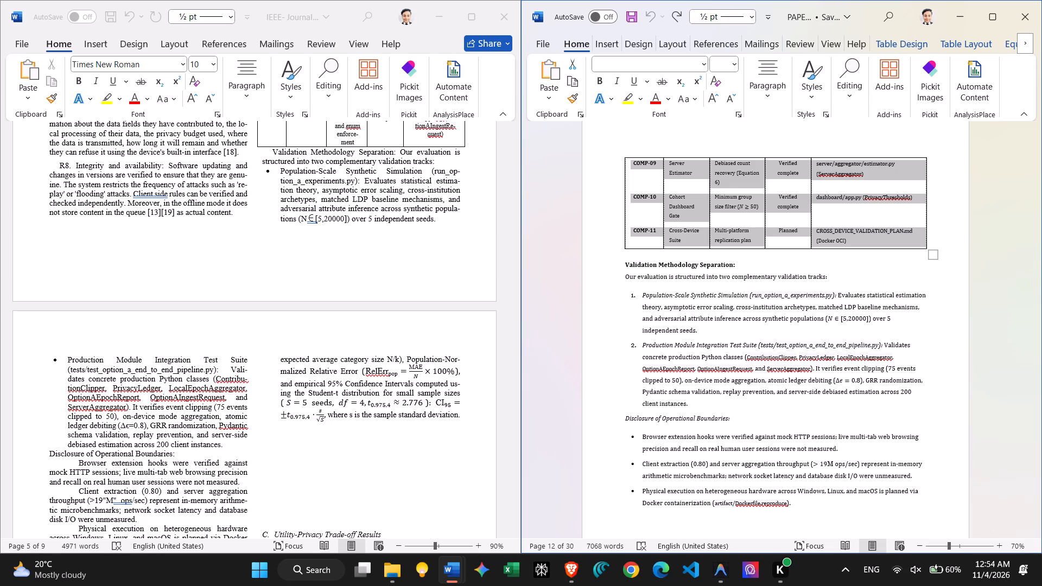
left_click_drag(871, 319, 828, 314)
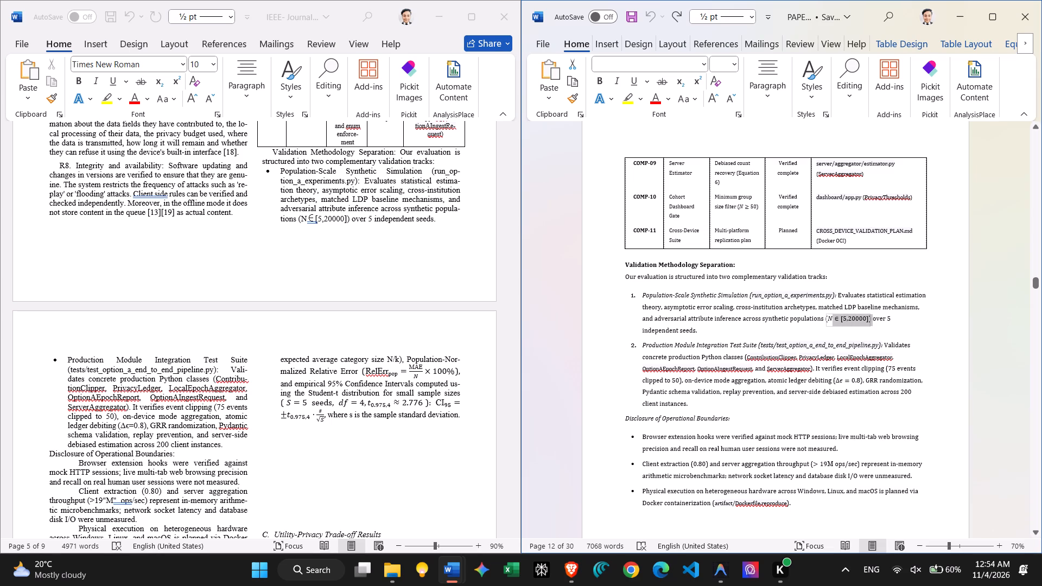
left_click_drag(828, 314, 824, 322)
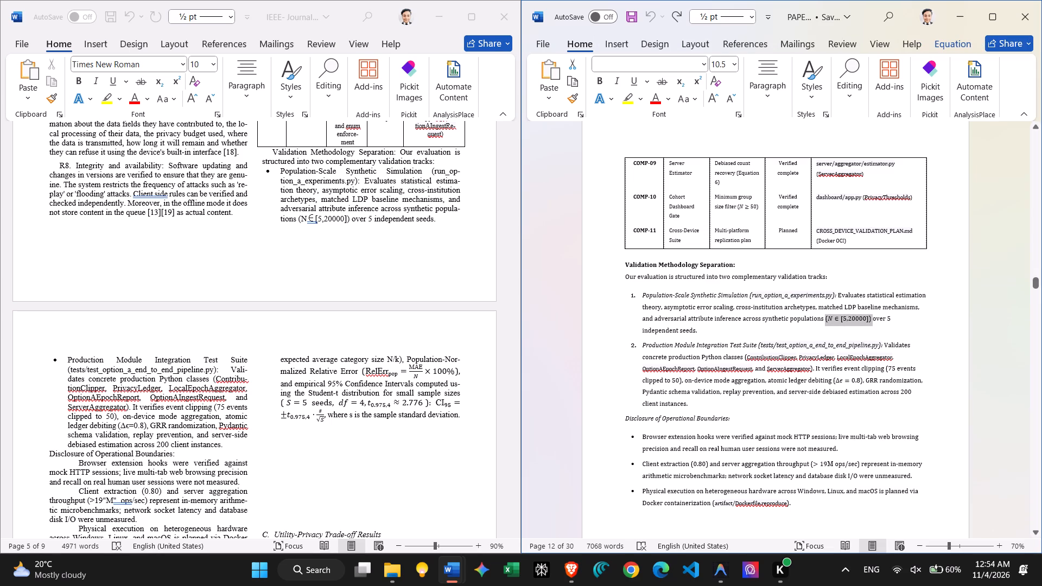
key("ctrl+c")
left_click_drag(373, 211, 364, 215)
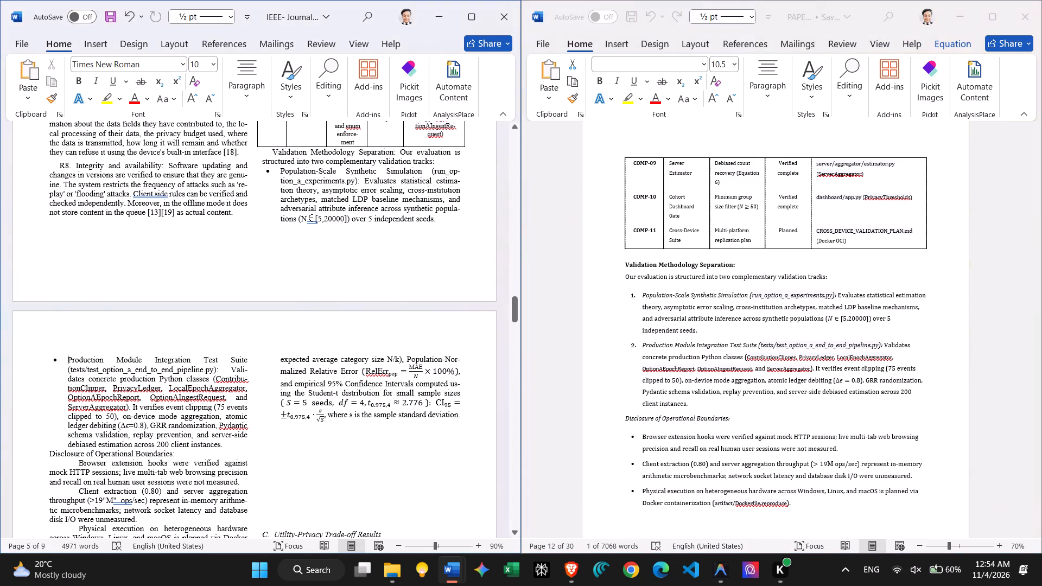
left_click_drag(364, 215, 349, 219)
left_click_drag(349, 219, 300, 219)
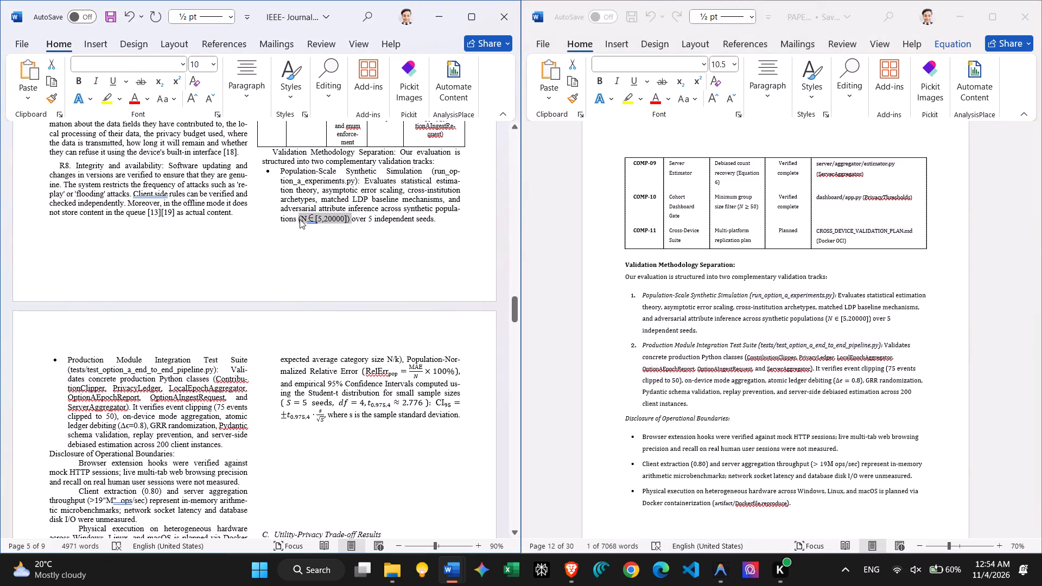
key("ctrl+v")
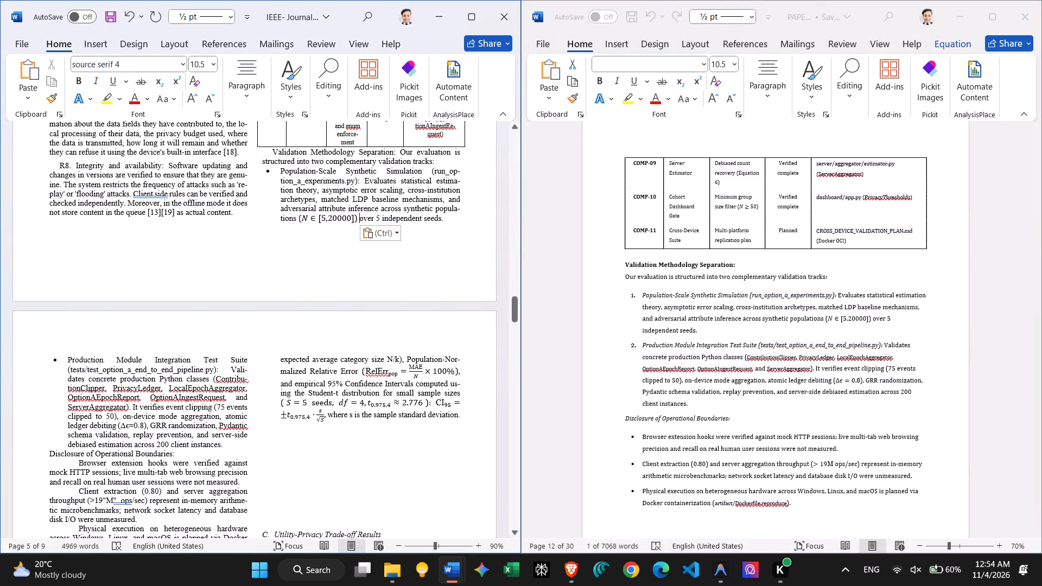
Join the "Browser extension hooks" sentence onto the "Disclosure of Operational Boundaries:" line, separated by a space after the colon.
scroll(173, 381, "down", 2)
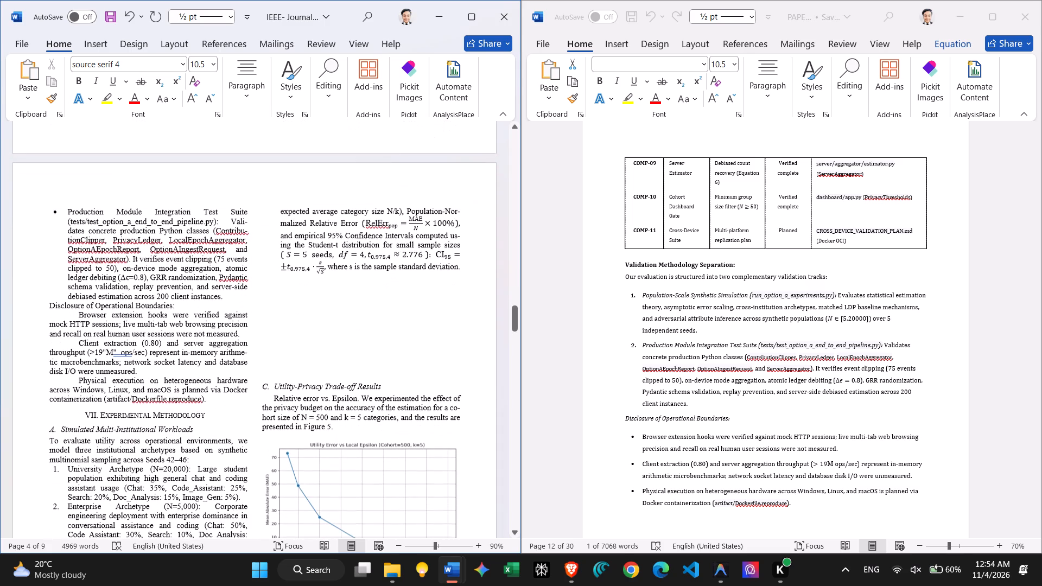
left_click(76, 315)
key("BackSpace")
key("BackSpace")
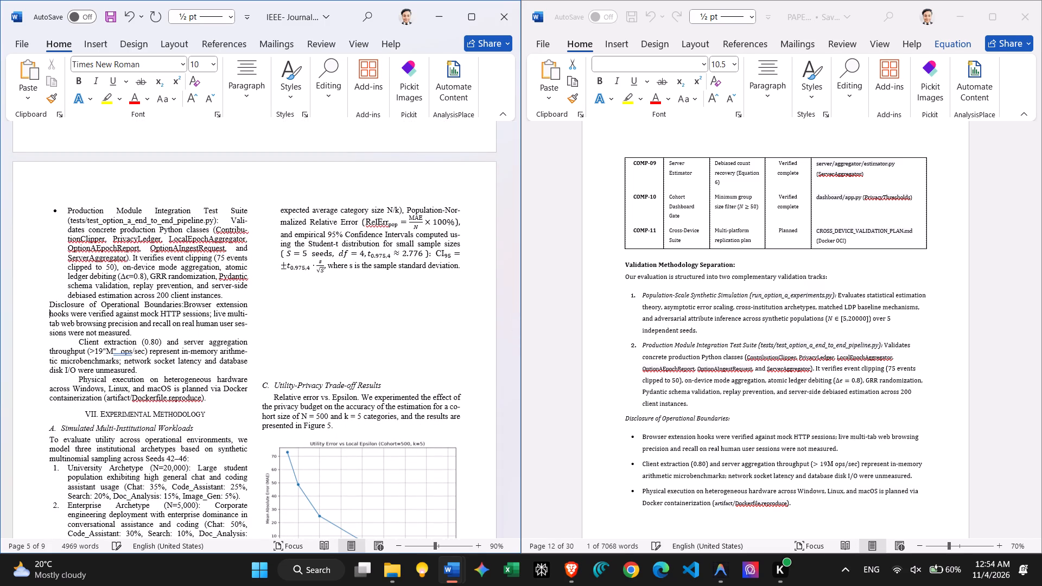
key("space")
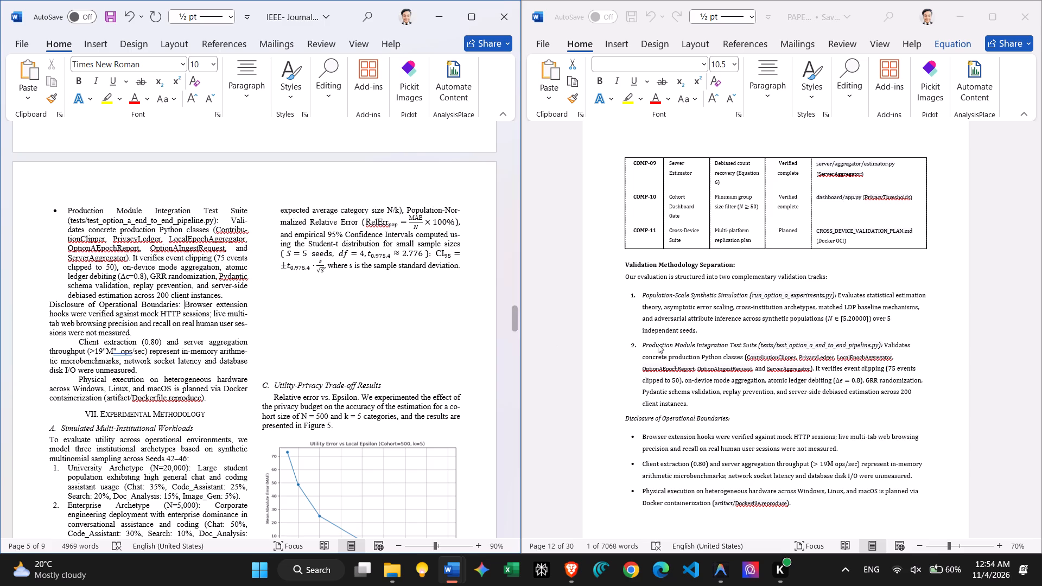
Split the "Our evaluation is structured" sentence off the "Validation Methodology Separation:" line into its own paragraph.
scroll(658, 344, "down", 1)
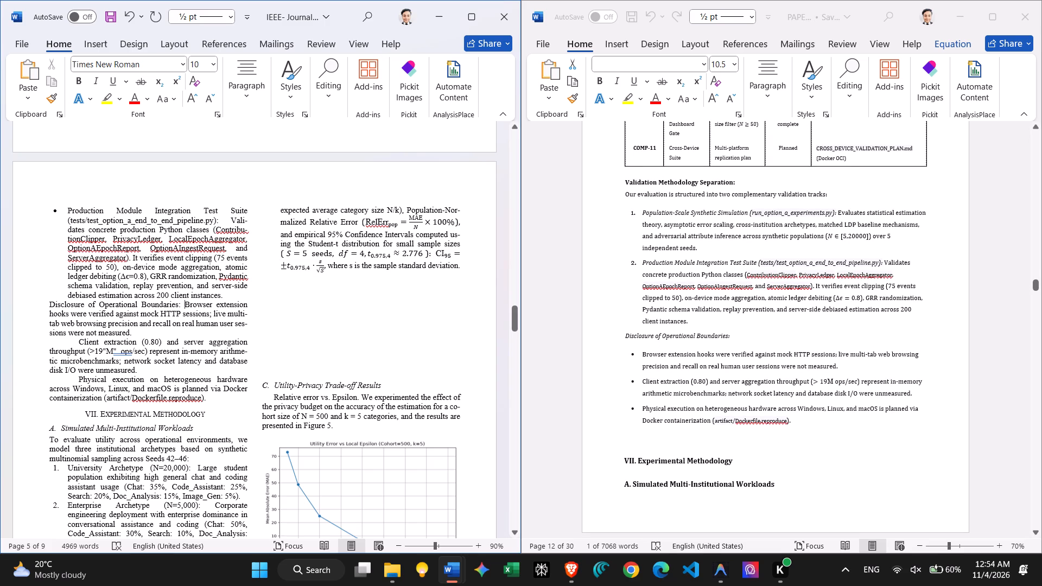
scroll(295, 273, "up", 2)
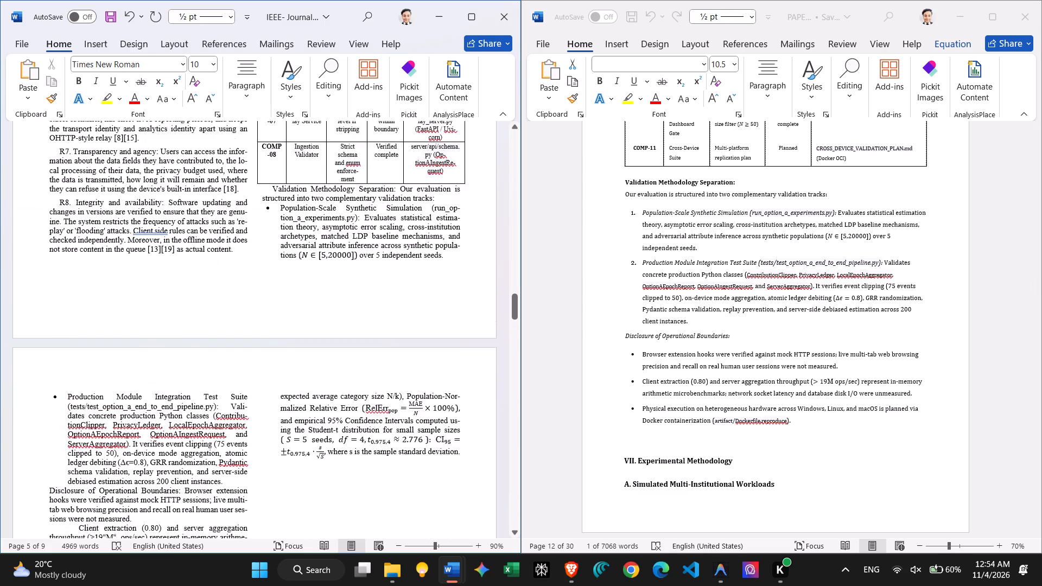
scroll(295, 273, "up", 1)
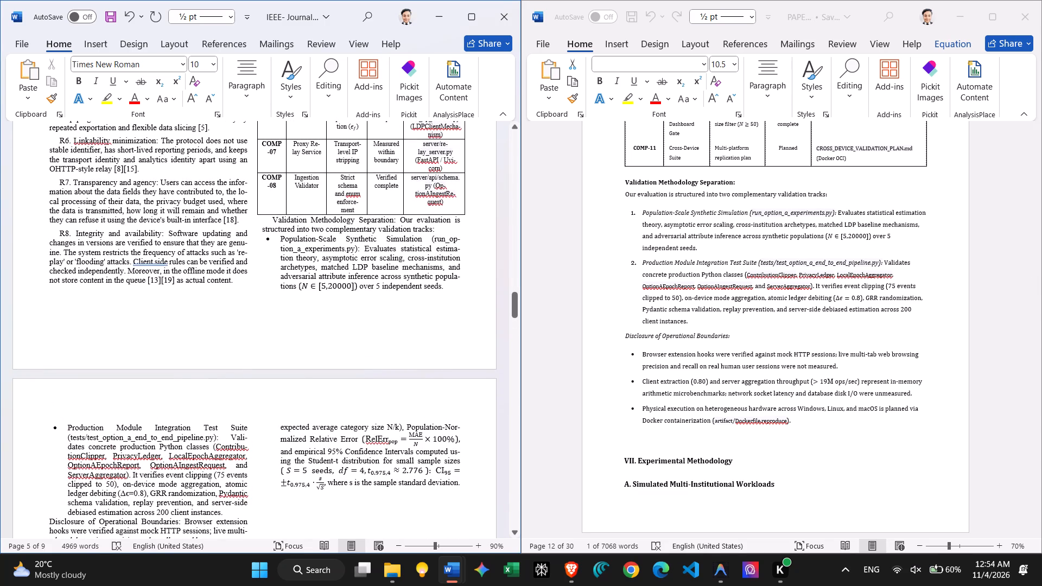
left_click(402, 220)
key("Return")
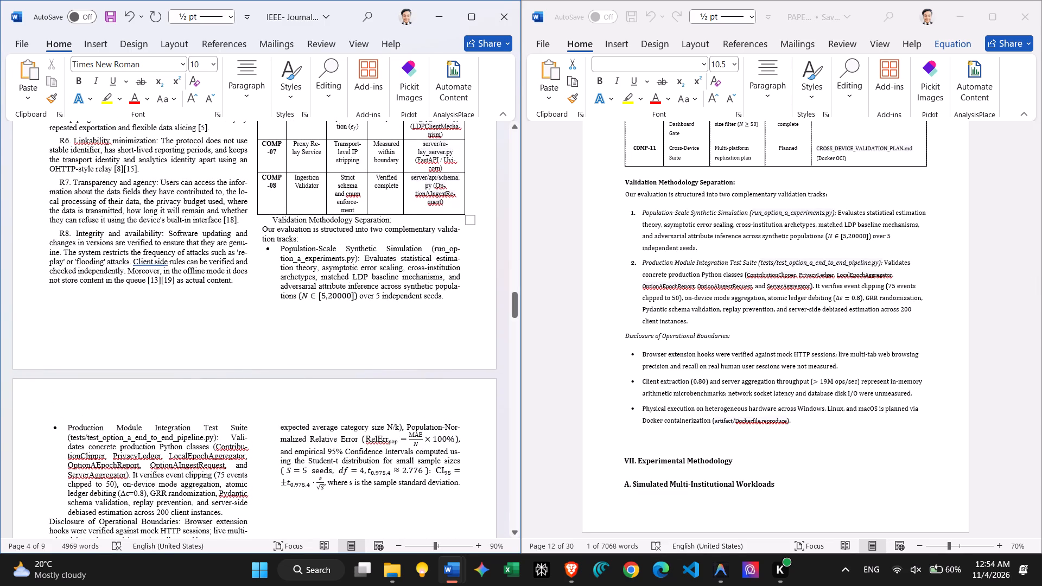
Turn the "Validation Methodology Separation:" line into a lettered subheading starting with "A.", removing its leading indent.
left_click(274, 221)
key("BackSpace")
key("BackSpace")
key("BackSpace")
key("BackSpace")
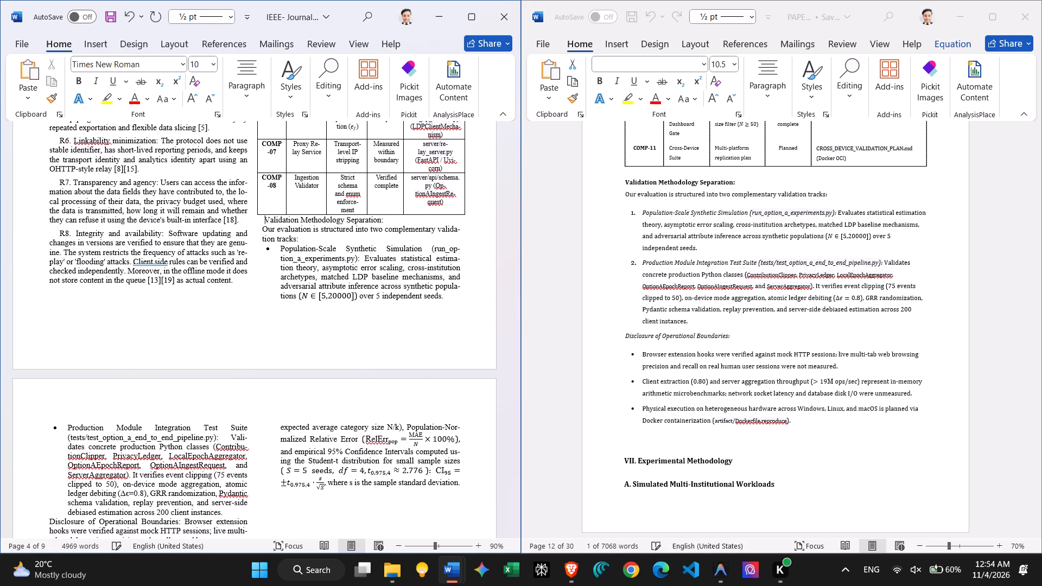
key("BackSpace")
key("BackSpace")
type("A.")
key("space")
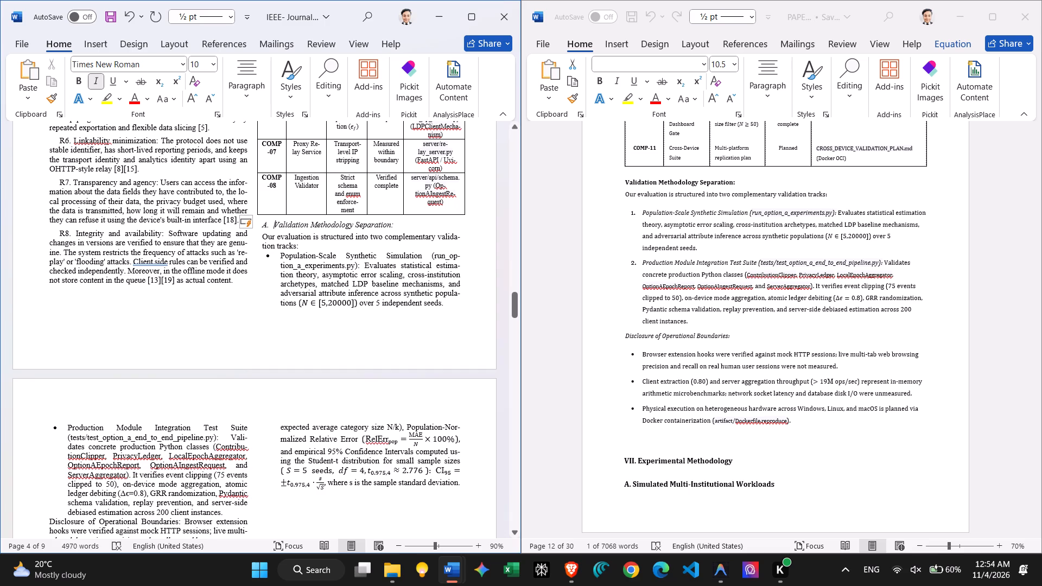
Add a first-line indent to the "Our evaluation is structured" paragraph below subheading A.
scroll(308, 238, "down", 1)
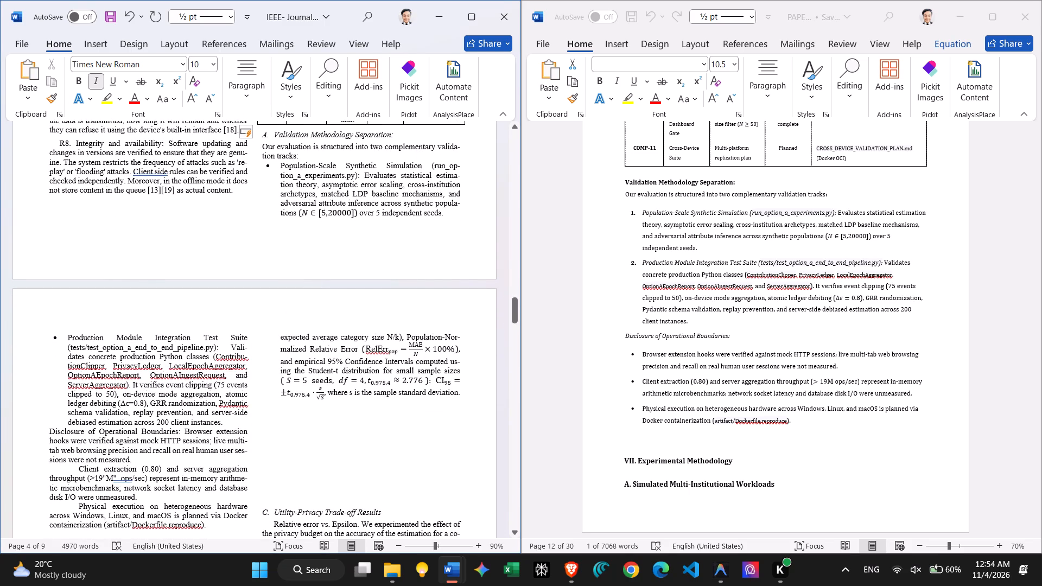
left_click(263, 146)
key("Tab")
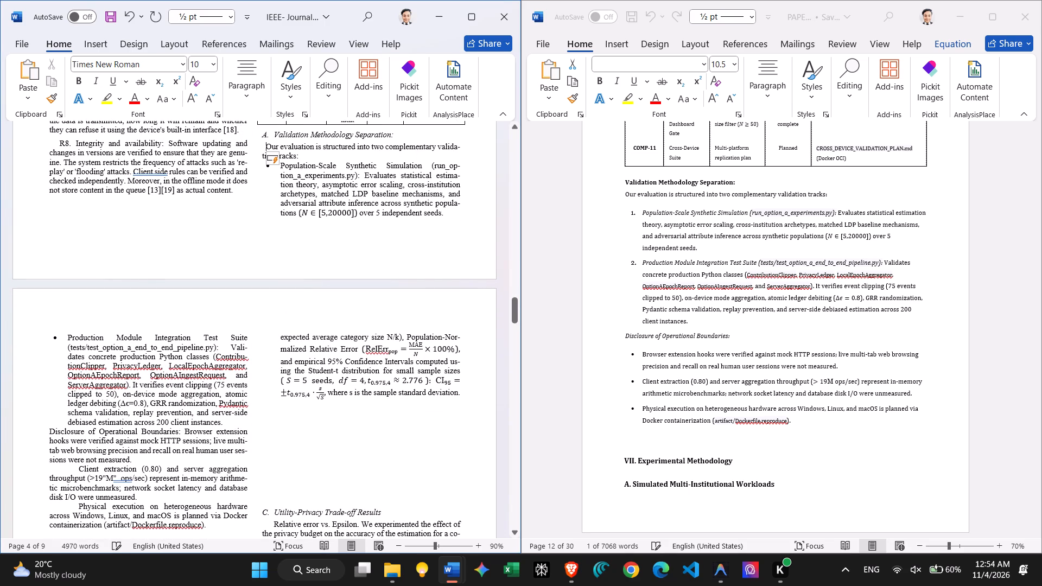
key("Tab")
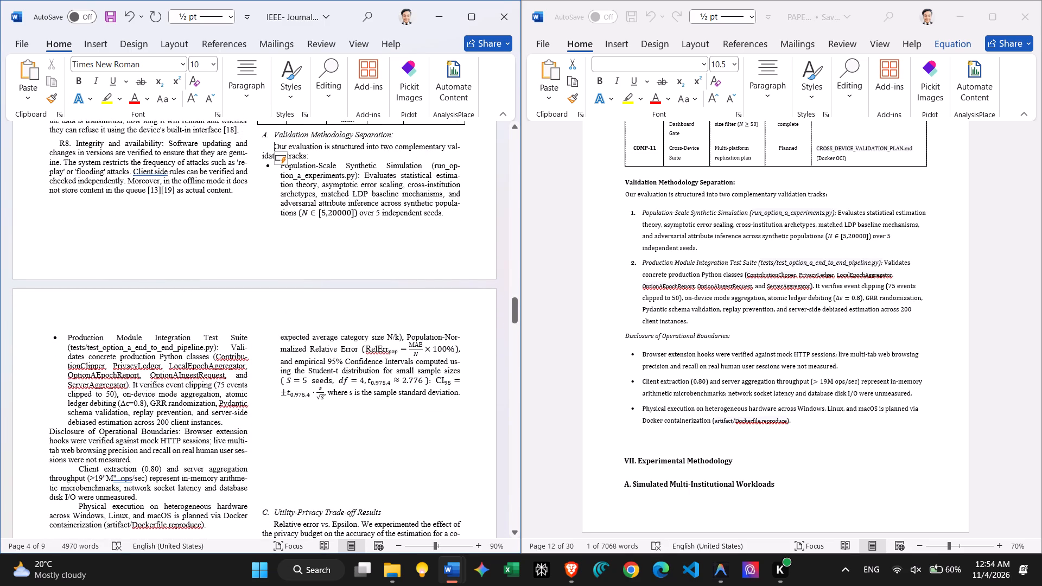
Split the "Browser extension hooks" sentence off the "Disclosure of Operational Boundaries:" line into its own paragraph.
scroll(80, 426, "down", 1)
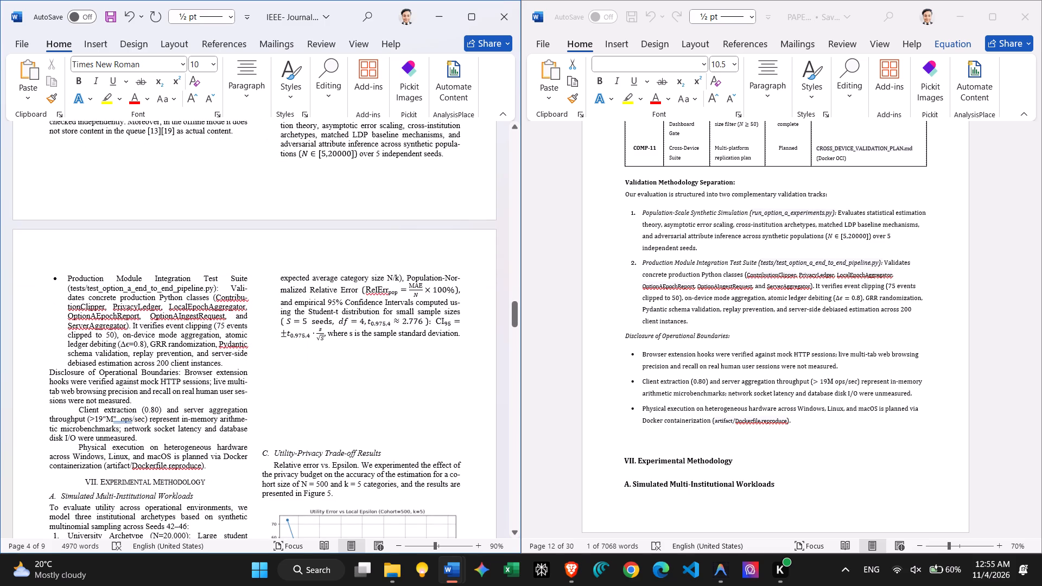
left_click(232, 364)
left_click(184, 371)
key("Return")
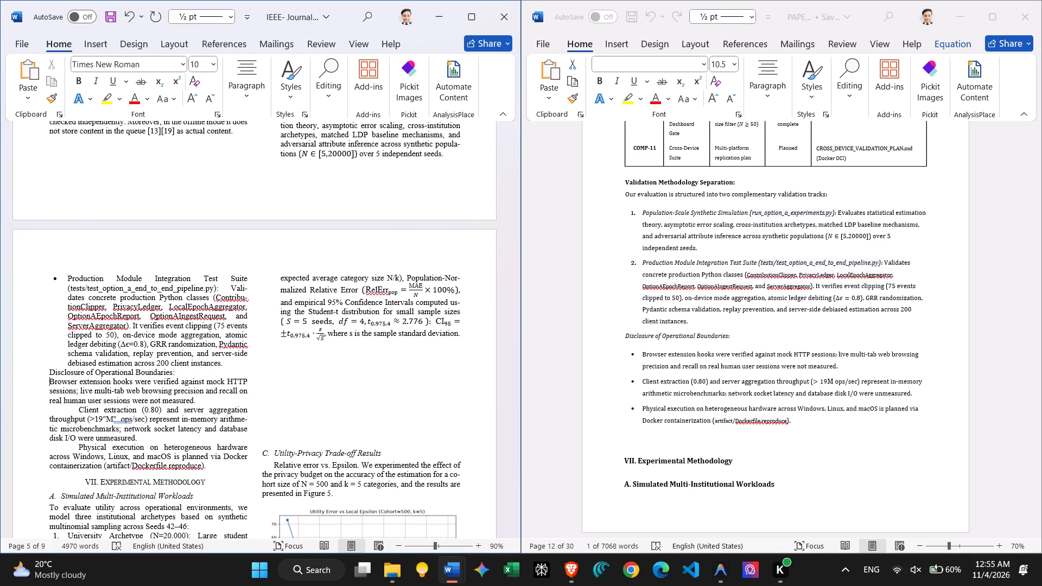
Bullet the "Browser extension hooks" paragraph and align its bullet with the "Production Module Integration Test Suite" bullet above.
left_click(253, 94)
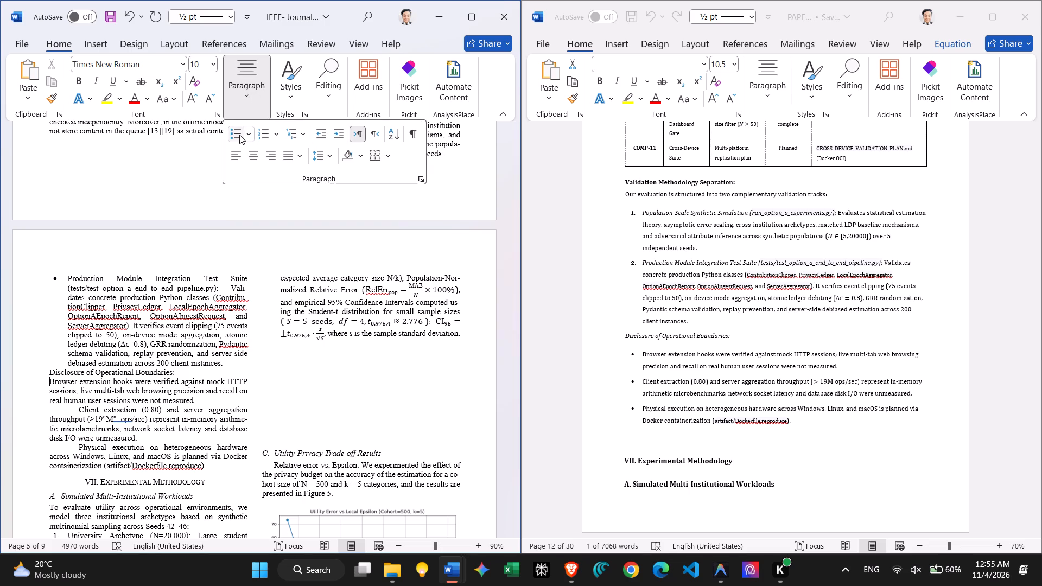
left_click(239, 135)
left_click(64, 385)
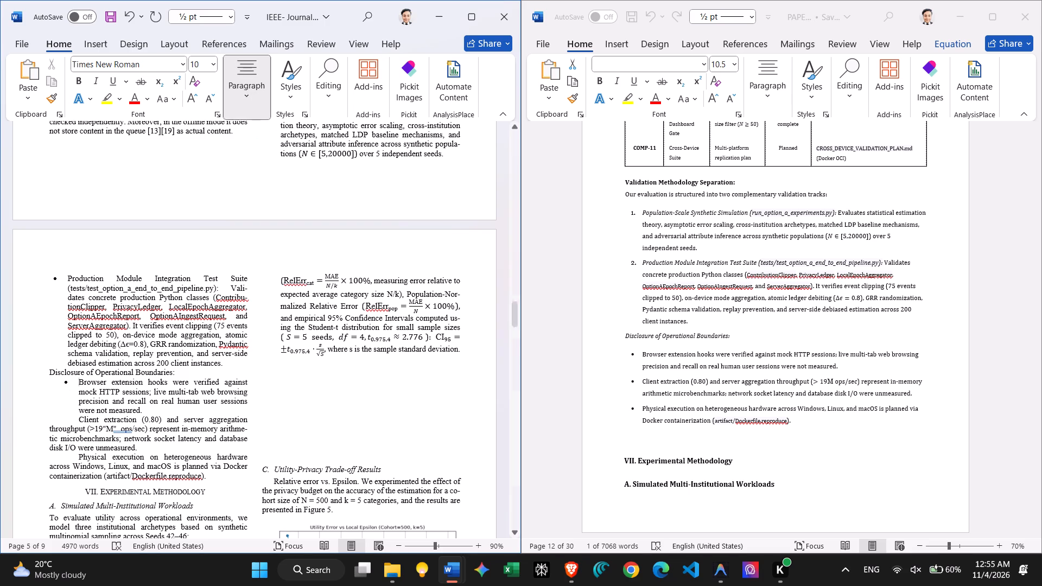
left_click(64, 385)
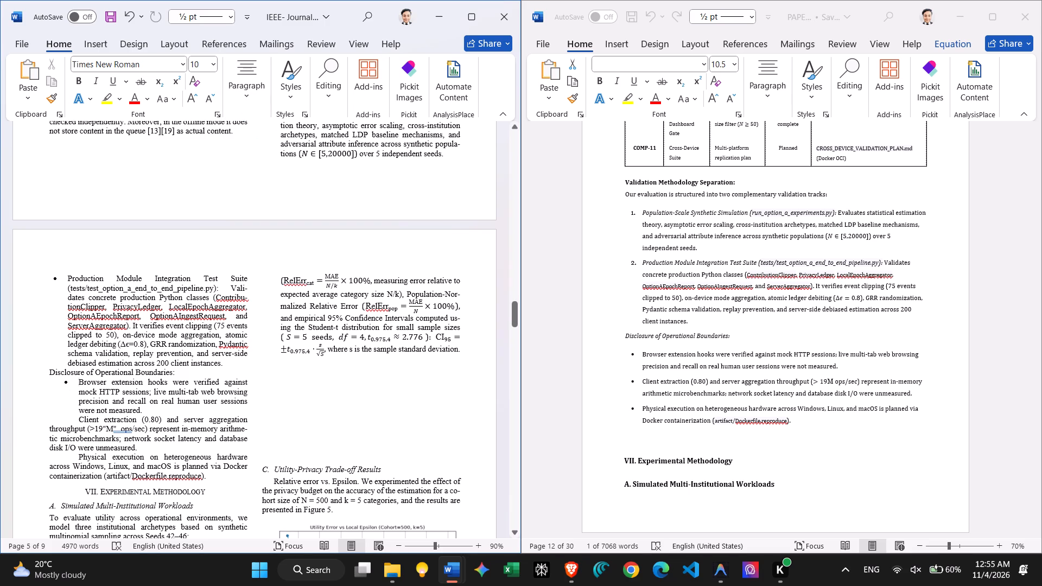
left_click(65, 384)
left_click_drag(65, 384, 52, 384)
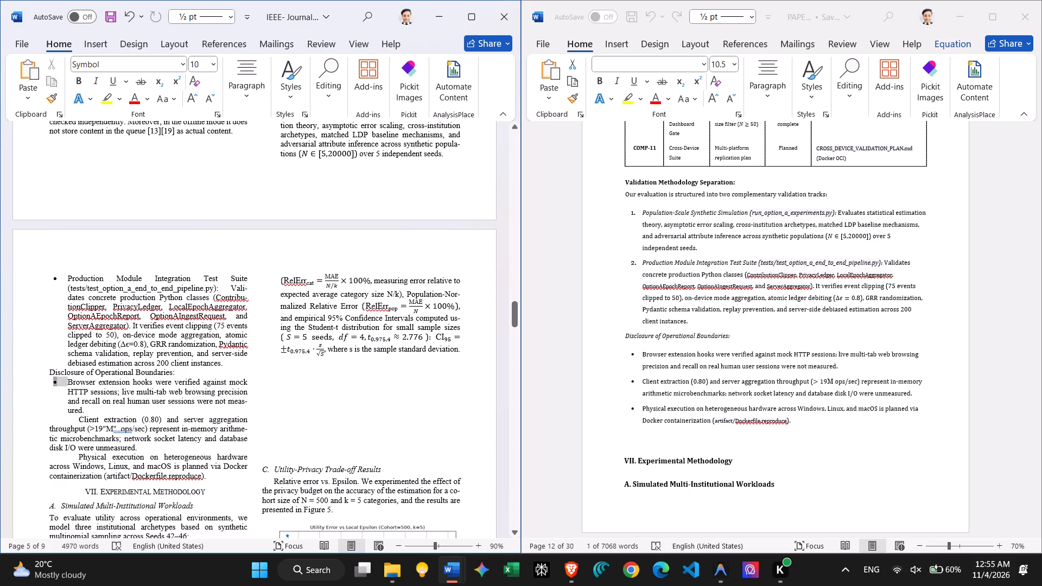
Turn the "Client extraction" and "Physical execution" paragraphs into bullets continuing the "Browser extension hooks" list.
left_click(74, 423)
key("BackSpace")
key("BackSpace")
key("Return")
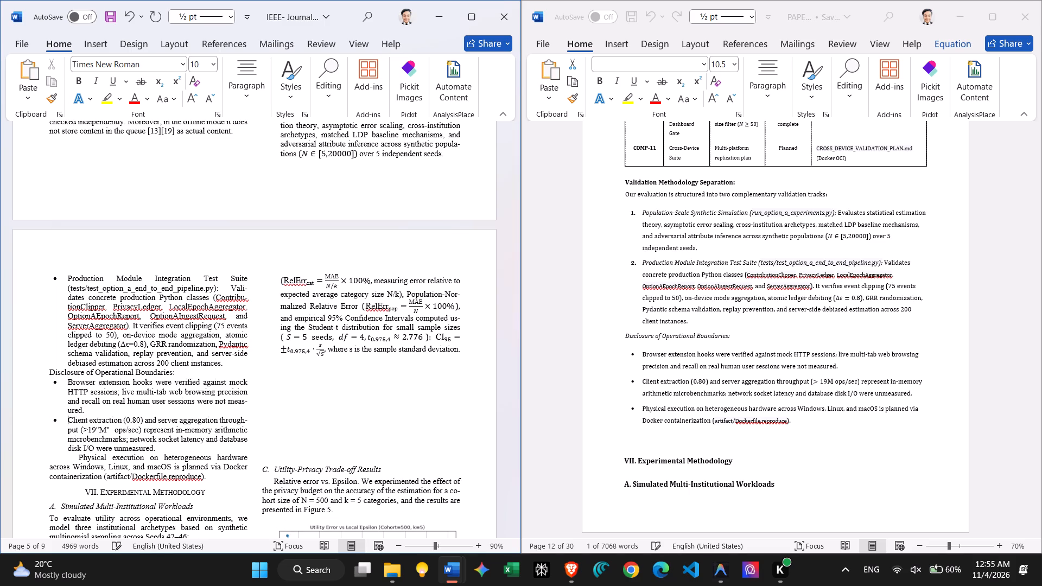
key("Down")
key("Down")
key("Down")
key("Down")
key("BackSpace")
key("BackSpace")
key("Return")
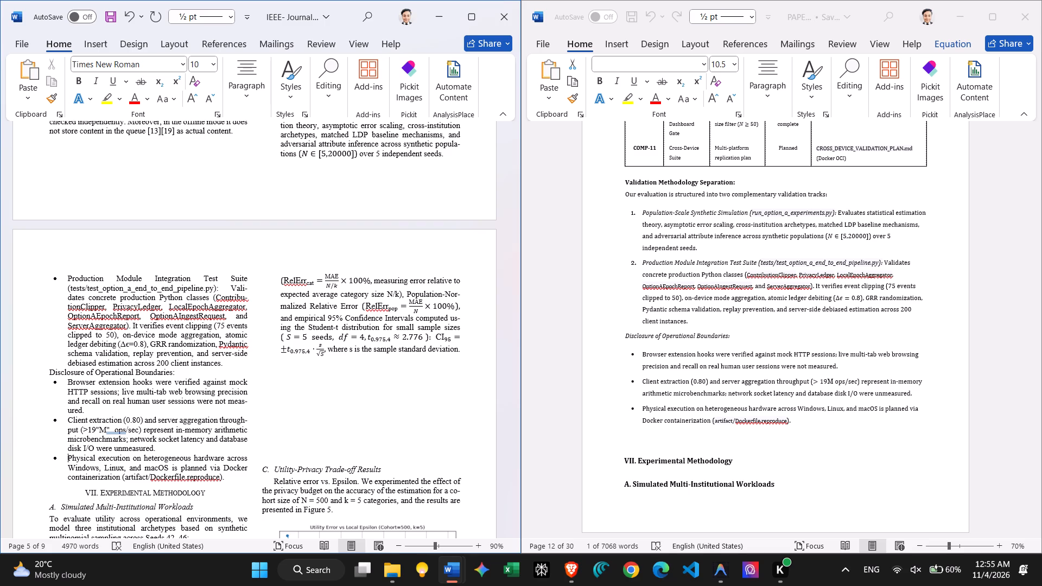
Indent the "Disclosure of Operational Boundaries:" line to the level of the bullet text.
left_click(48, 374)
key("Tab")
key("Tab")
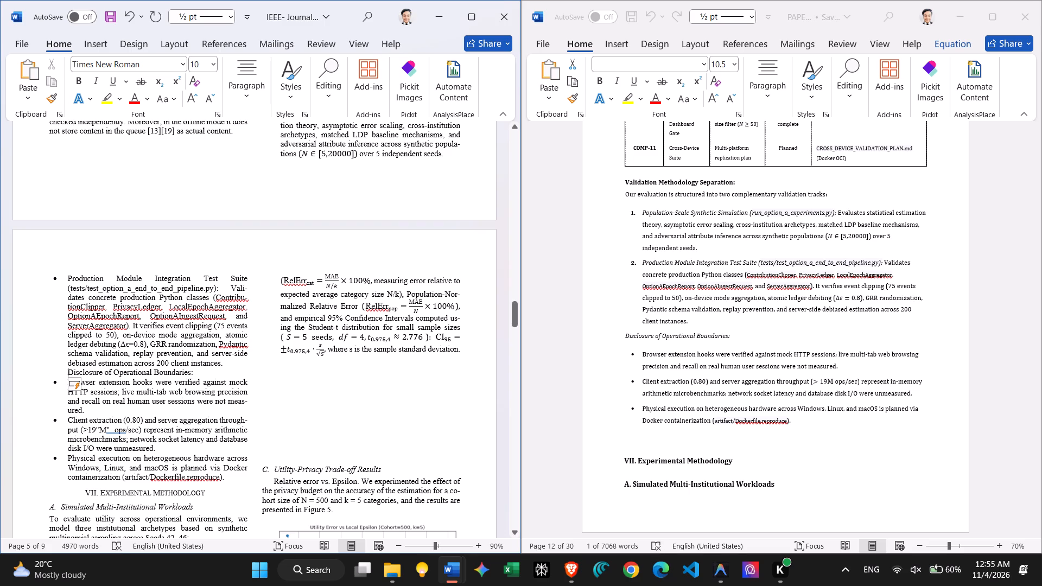
Insert a blank, unbulleted line between the "Production Module Integration Test Suite" bullet and the "Disclosure of Operational Boundaries:" line.
left_click(227, 362)
key("Return")
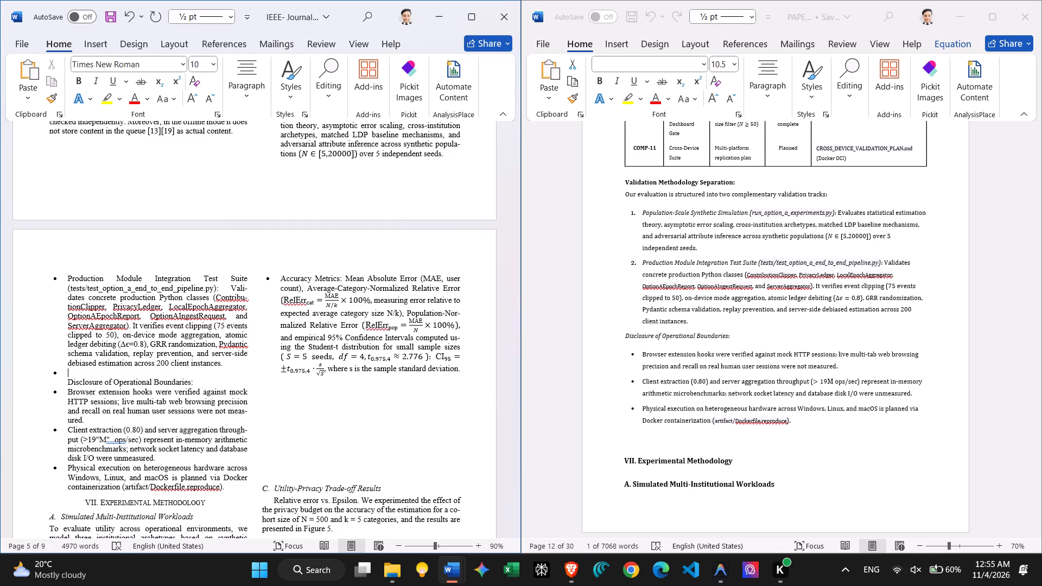
key("BackSpace")
key("BackSpace")
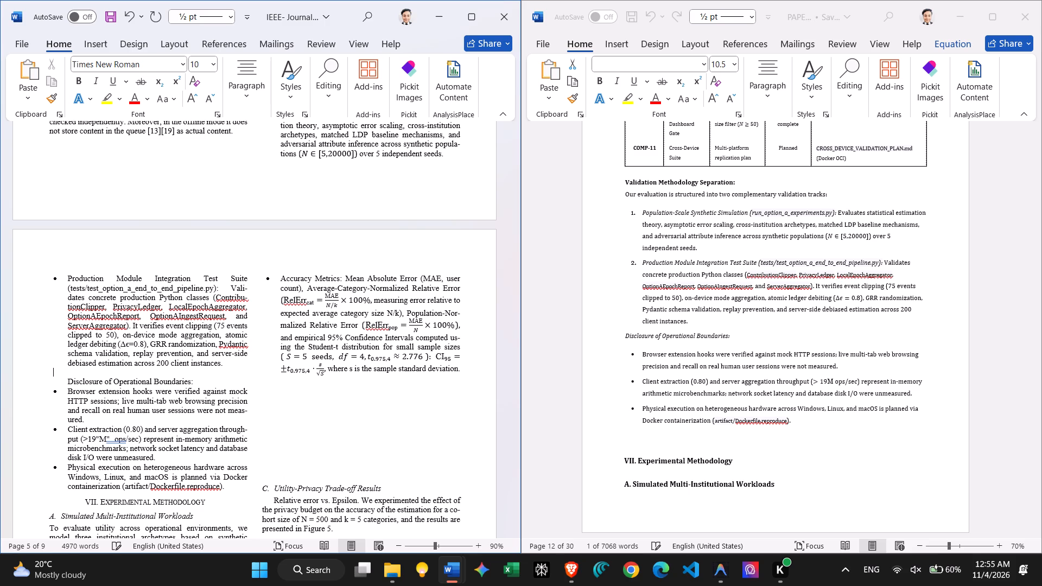
Replace the indent of the "Disclosure of Operational Boundaries:" line with six leading spaces.
key("Up")
key("Up")
key("Down")
key("Down")
key("Down")
key("BackSpace")
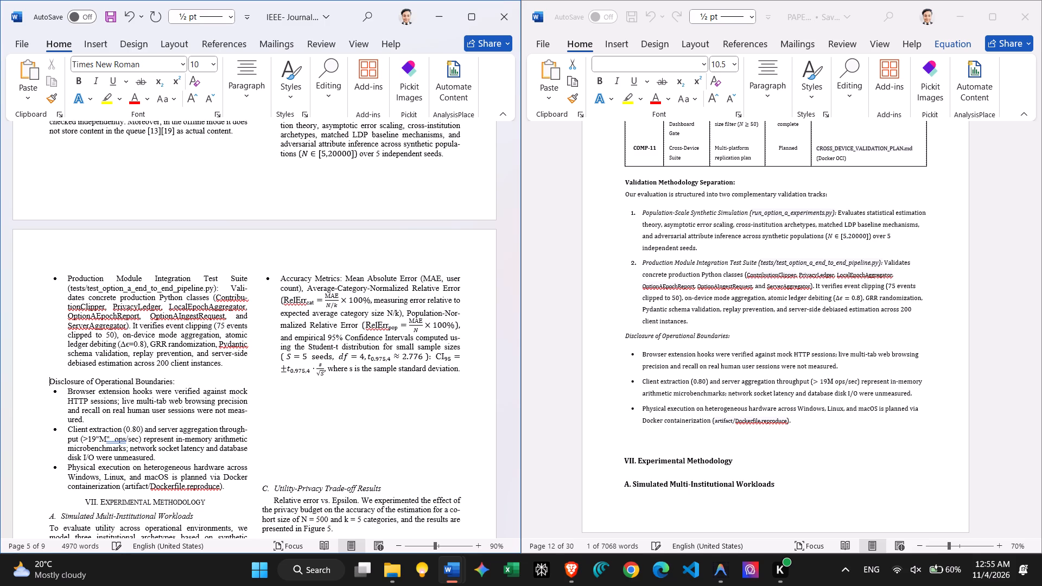
key("space")
key("space")
key("space")
key("space")
key("space")
key("space")
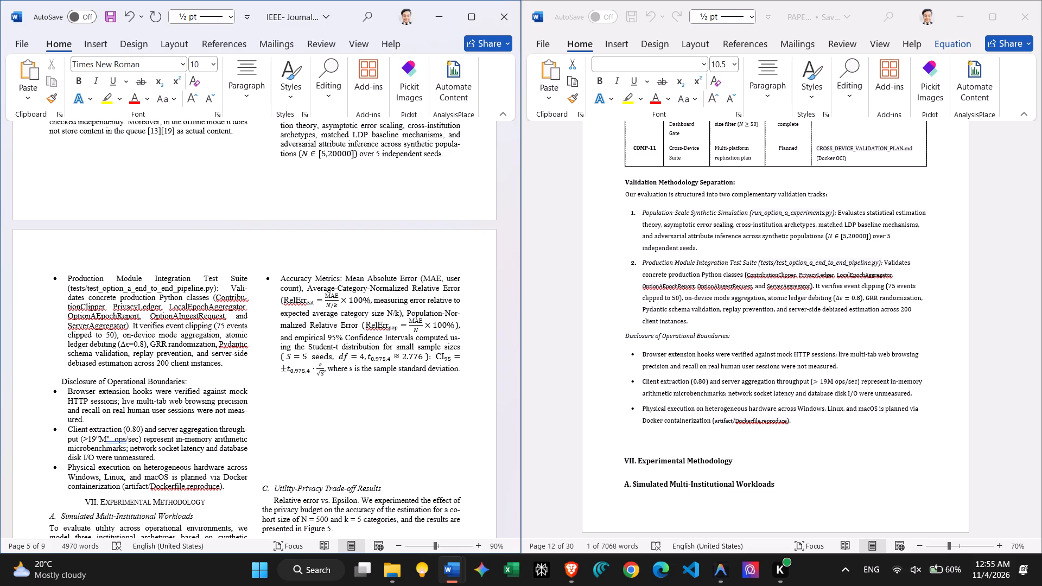
Replace the garbled throughput figure in the "Client extraction" bullet with "(> 19M ops/sec)" copied from the source paper.
scroll(190, 368, "down", 3)
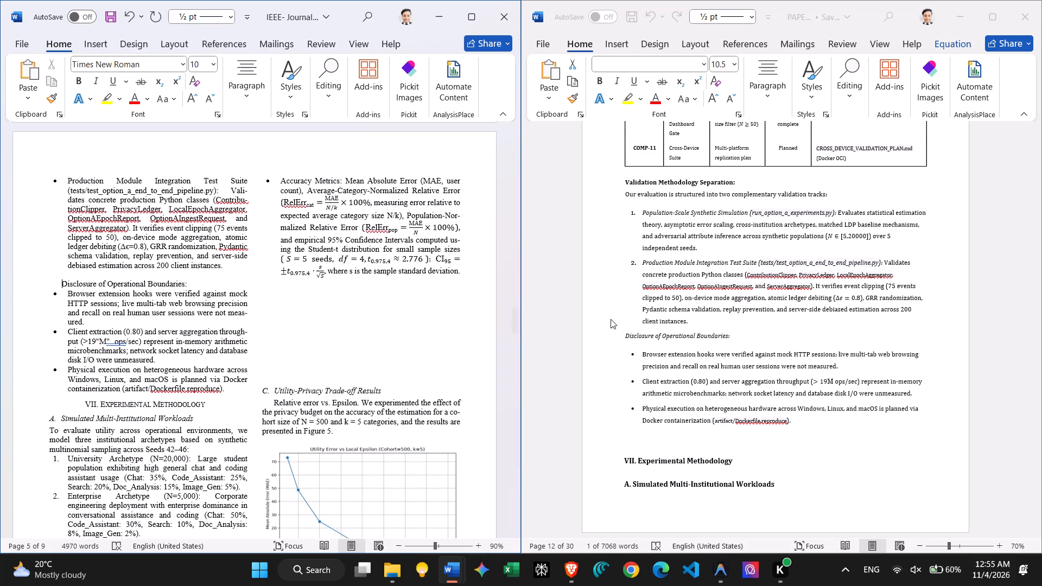
left_click(849, 387)
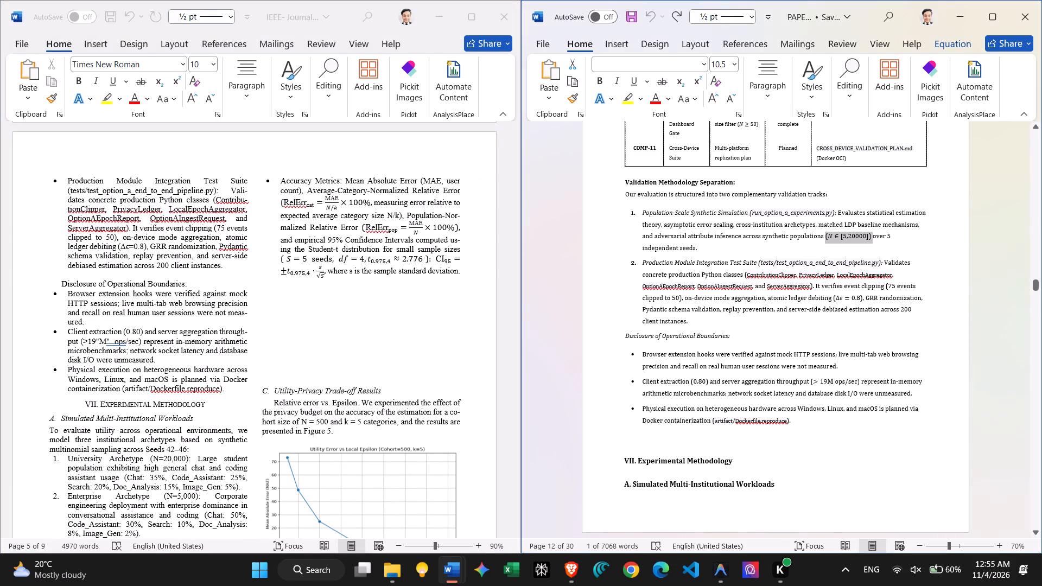
left_click_drag(859, 382, 815, 381)
key("ctrl+c")
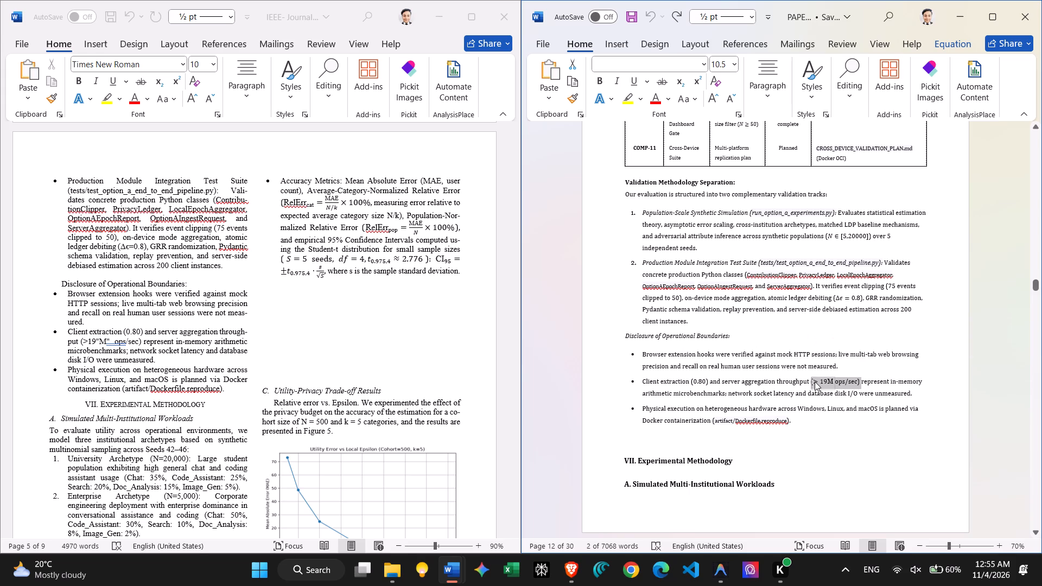
left_click(147, 345)
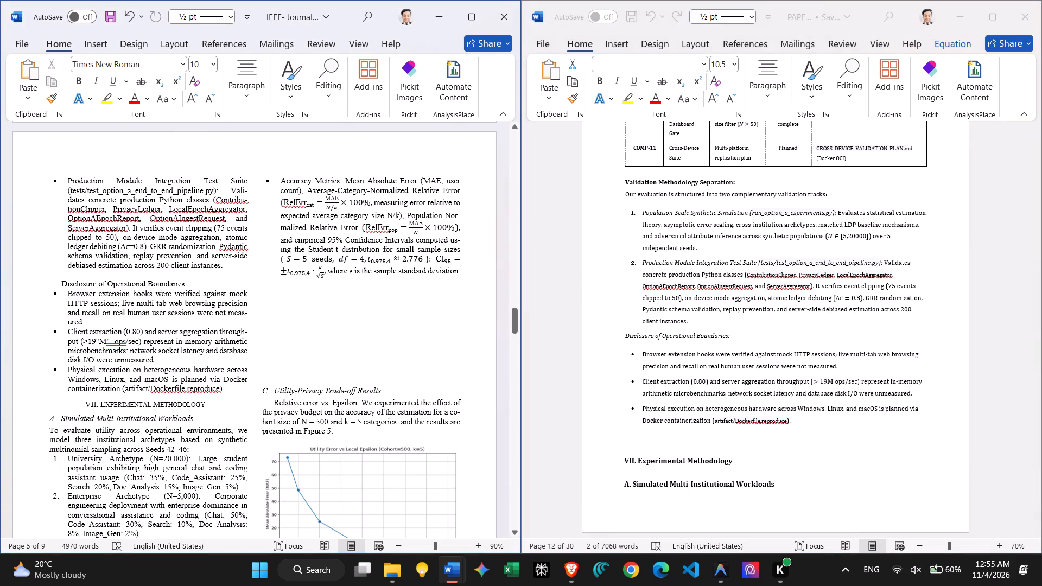
left_click_drag(141, 341, 82, 342)
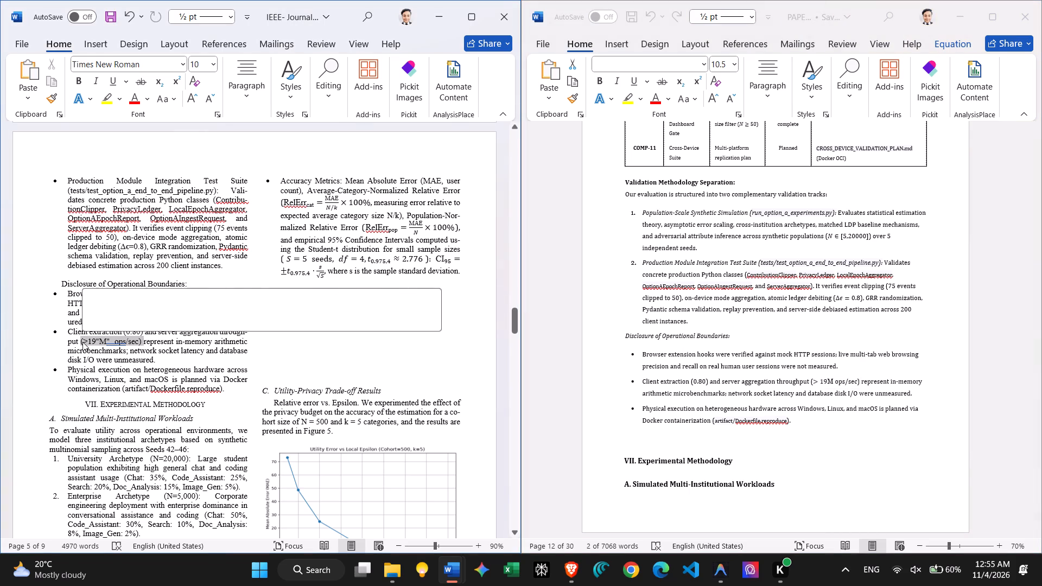
key("ctrl+v")
Add another empty line beneath the Section V "Proposed Architecture and Protocol" heading.
scroll(199, 309, "down", 1)
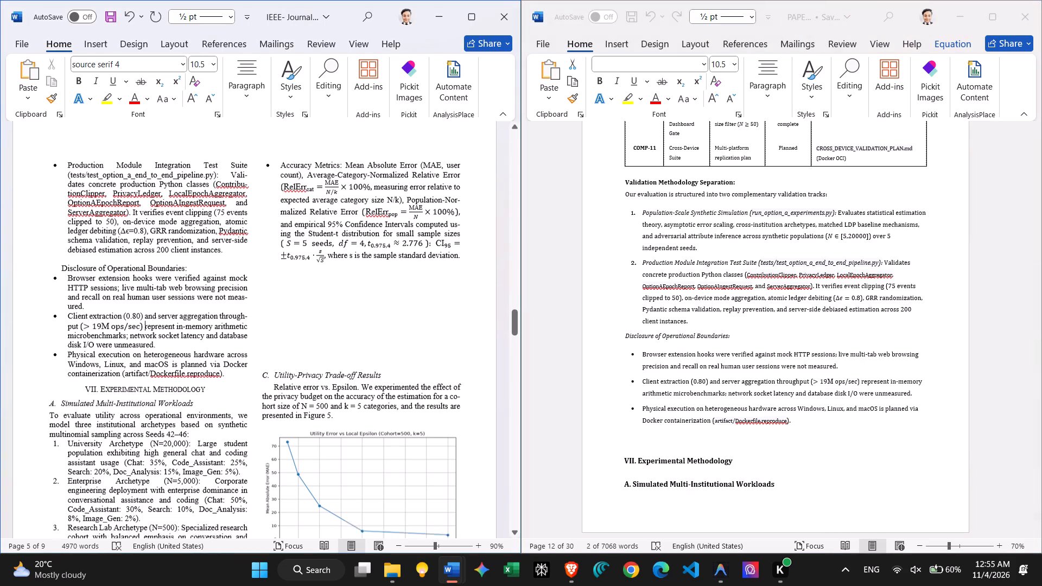
scroll(199, 309, "down", 2)
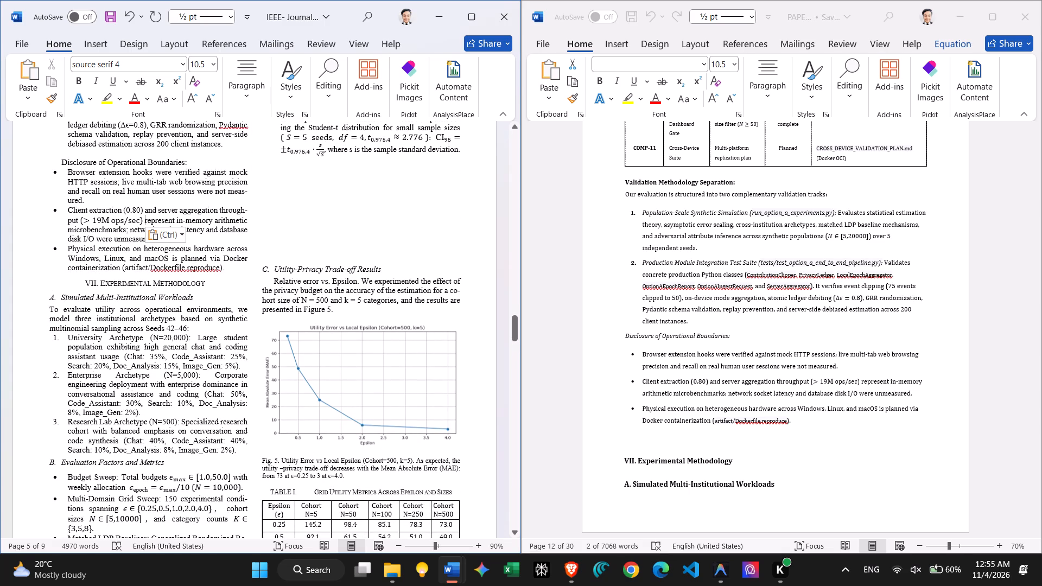
left_click(294, 253)
scroll(294, 253, "down", 4, "ctrl")
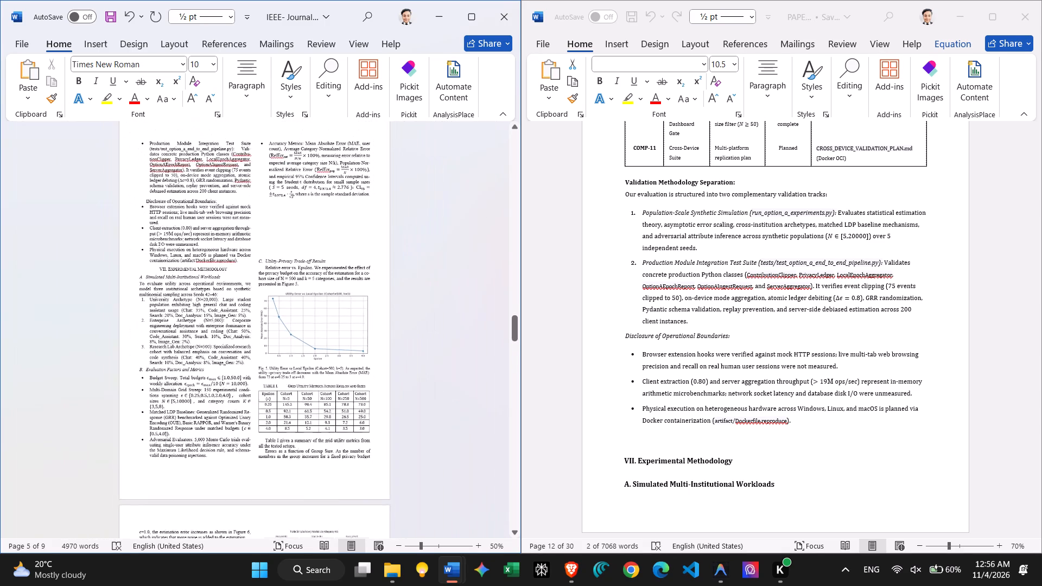
scroll(294, 253, "up", 3)
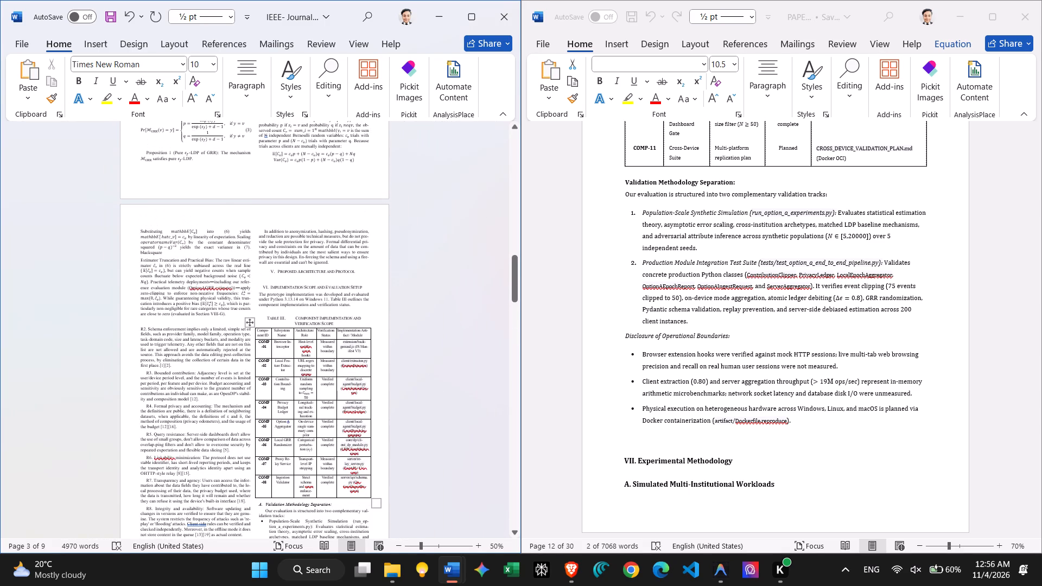
left_click(308, 278)
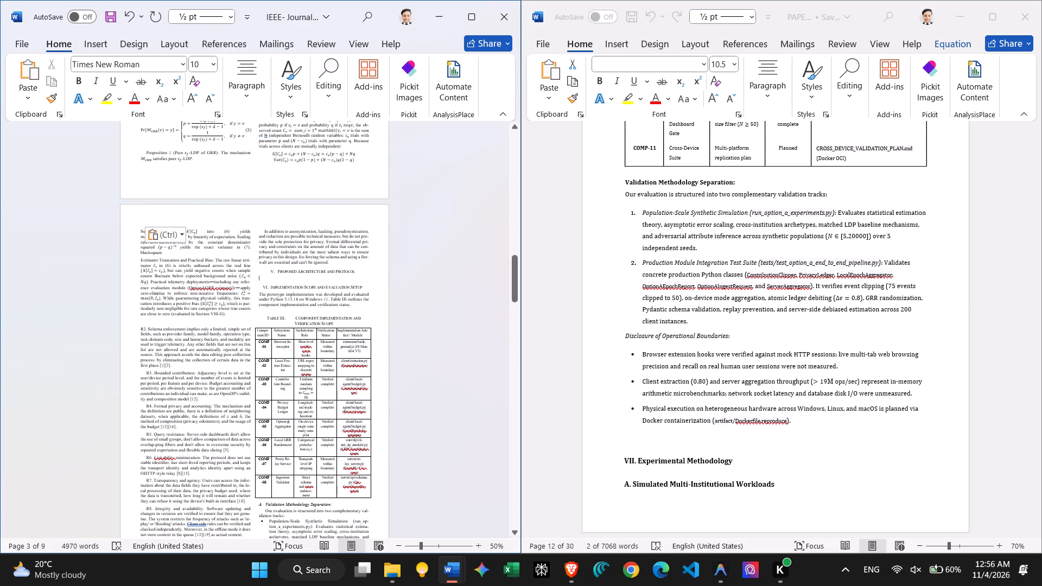
key("Return")
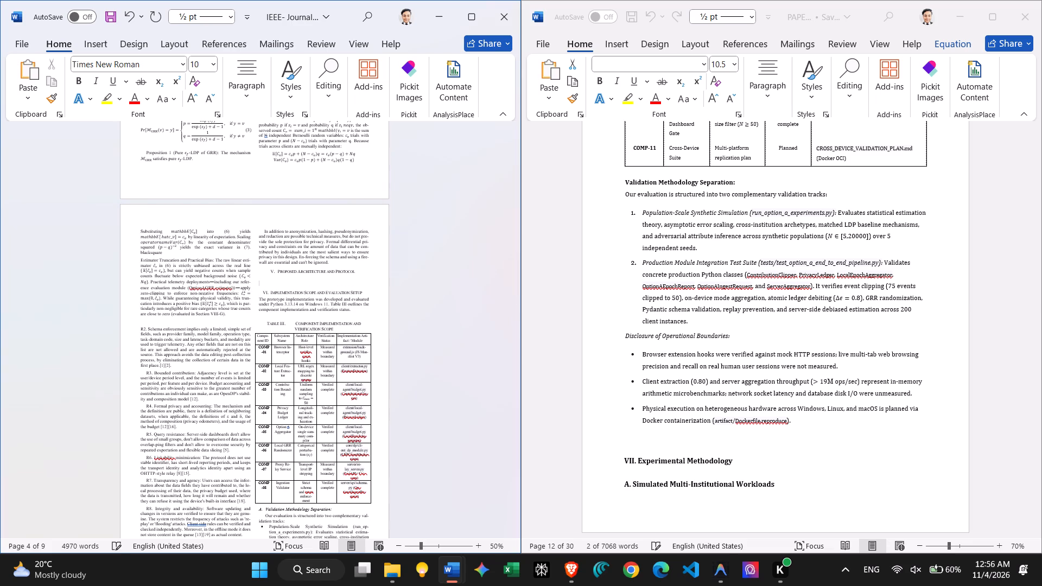
Delete the R2–R8 requirement paragraphs and the "In addition to anonymization" paragraph before the Section V heading, plus one blank line left there.
scroll(196, 303, "up", 1)
scroll(196, 303, "down", 1)
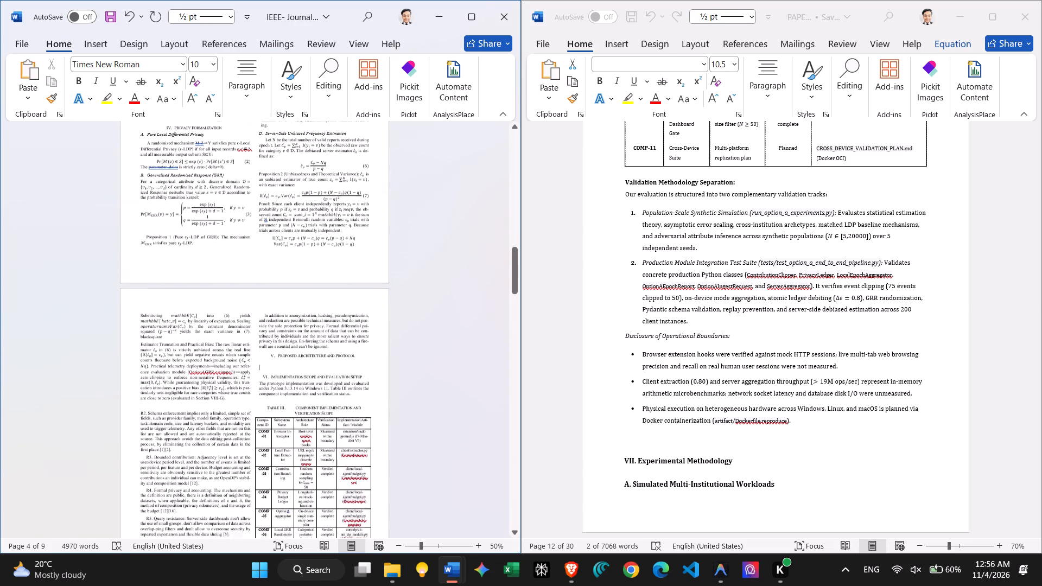
scroll(196, 303, "down", 2)
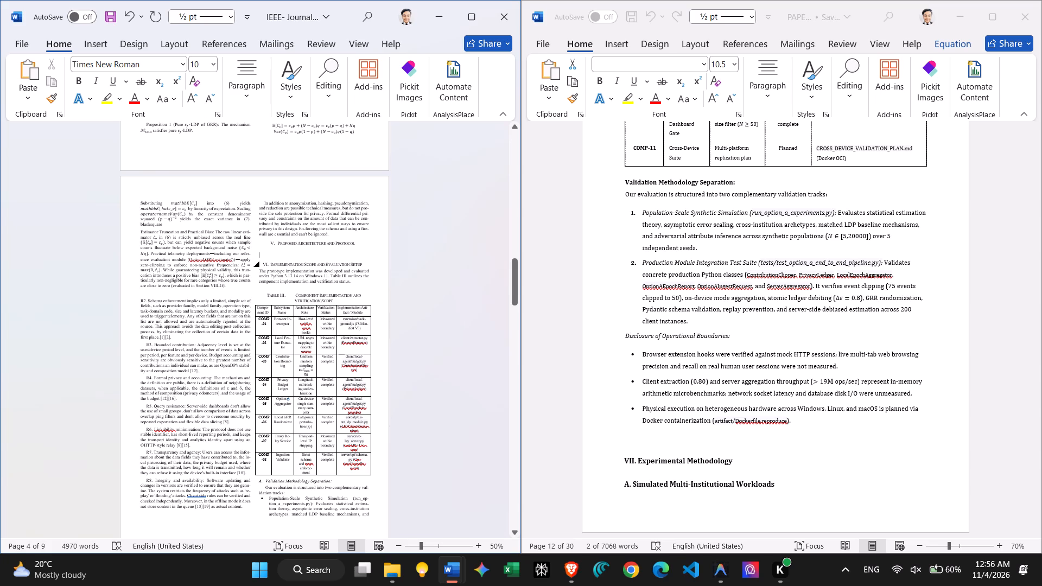
scroll(761, 227, "up", 5)
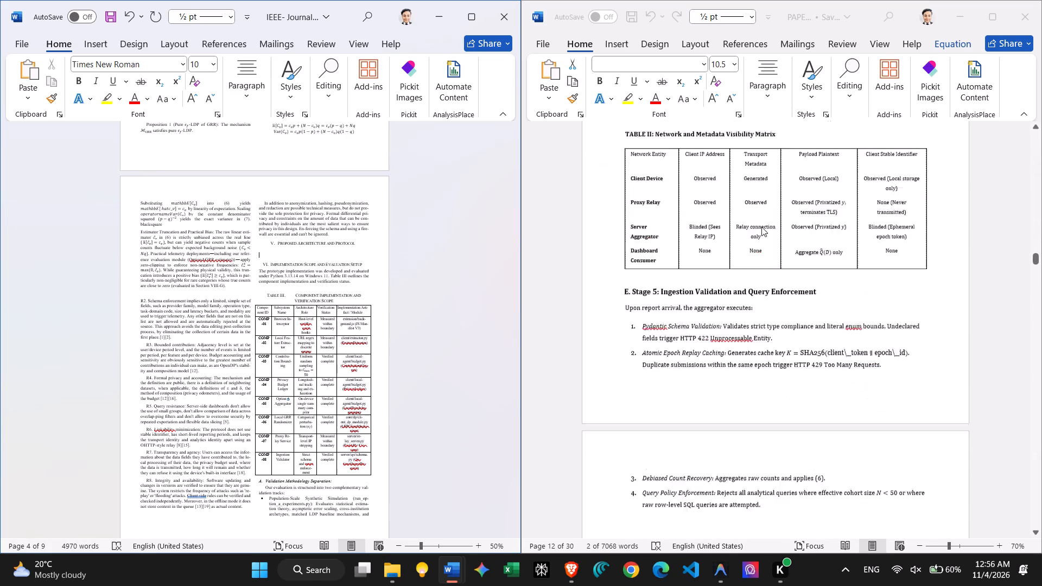
scroll(761, 227, "up", 4)
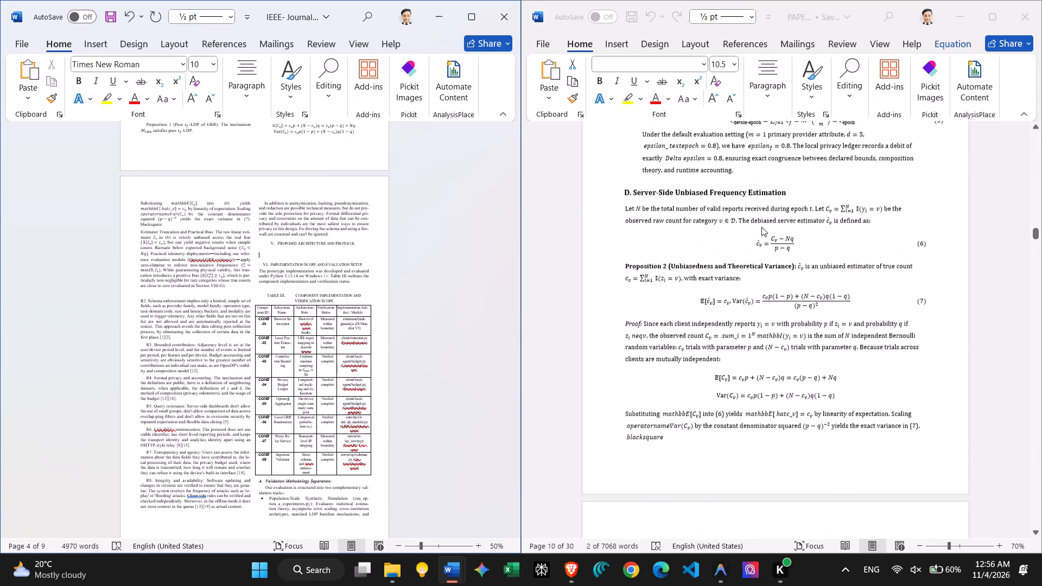
scroll(761, 227, "down", 1)
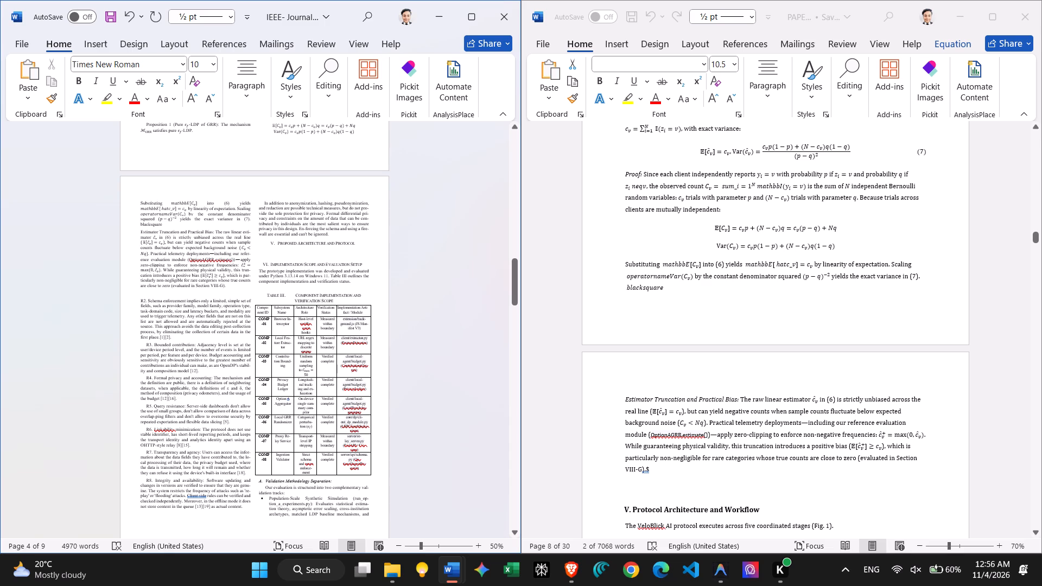
left_click_drag(139, 299, 224, 452)
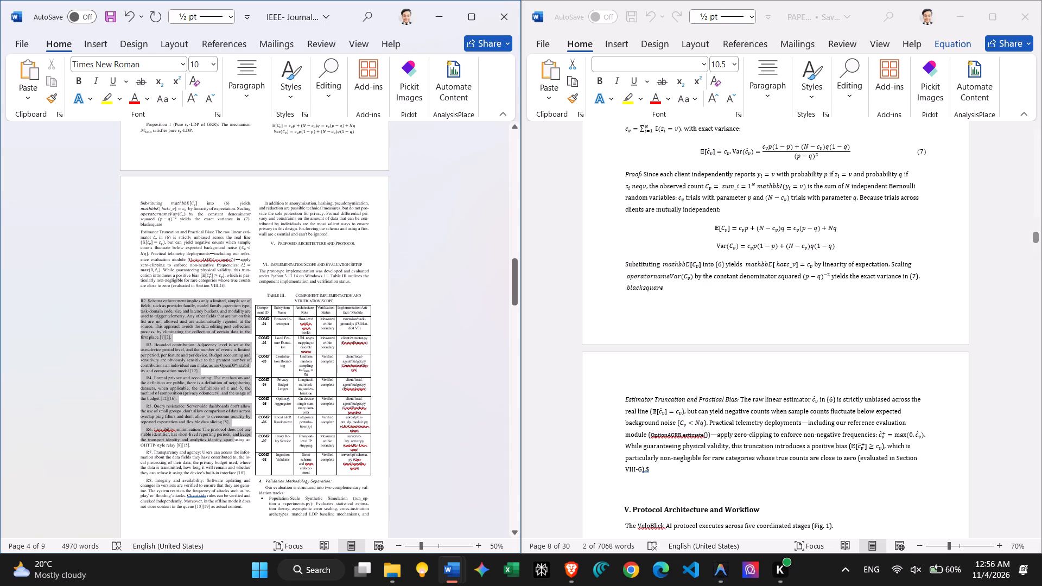
left_click_drag(224, 452, 336, 233)
key("BackSpace")
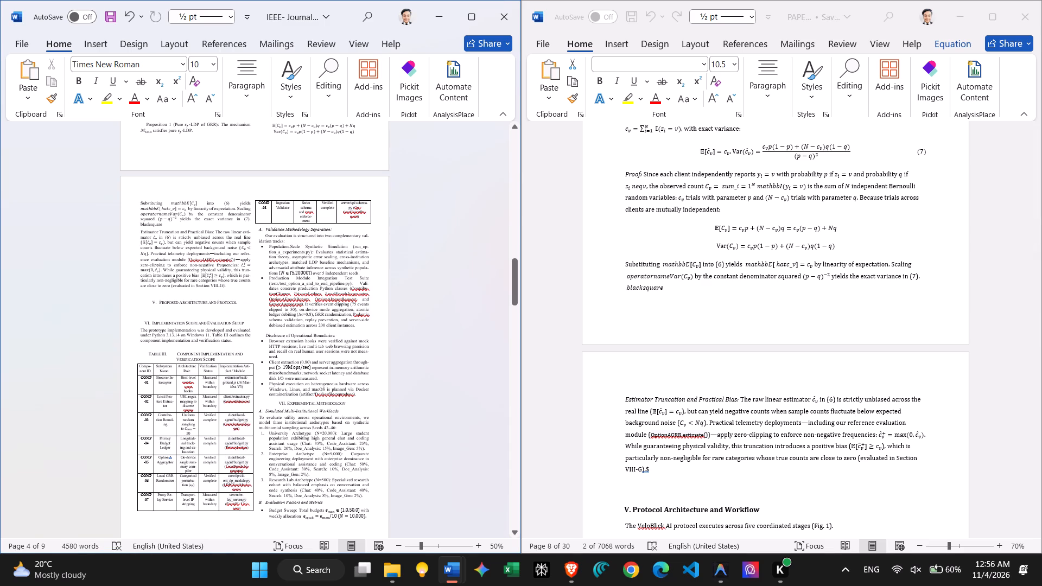
key("Up")
key("BackSpace")
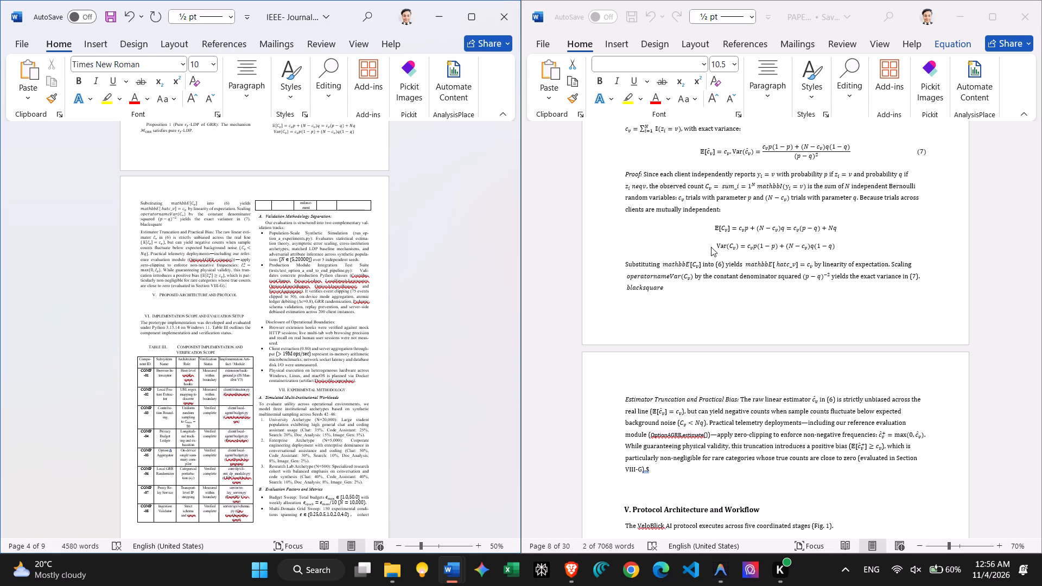
Review the source paper's Section V protocol stages and Table II, through to the start of Section VI with Table III.
scroll(711, 247, "down", 2)
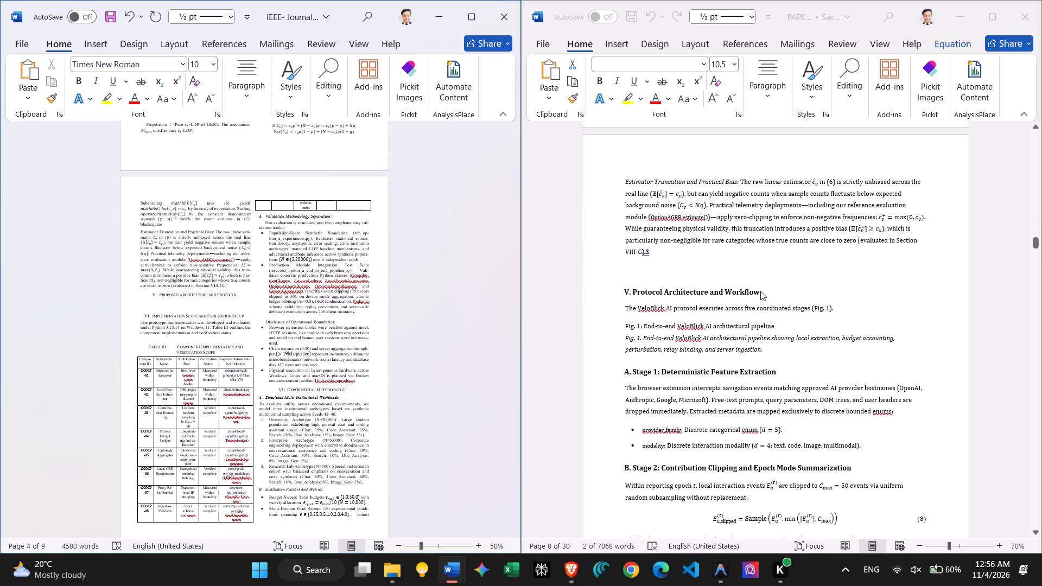
scroll(711, 347, "down", 2)
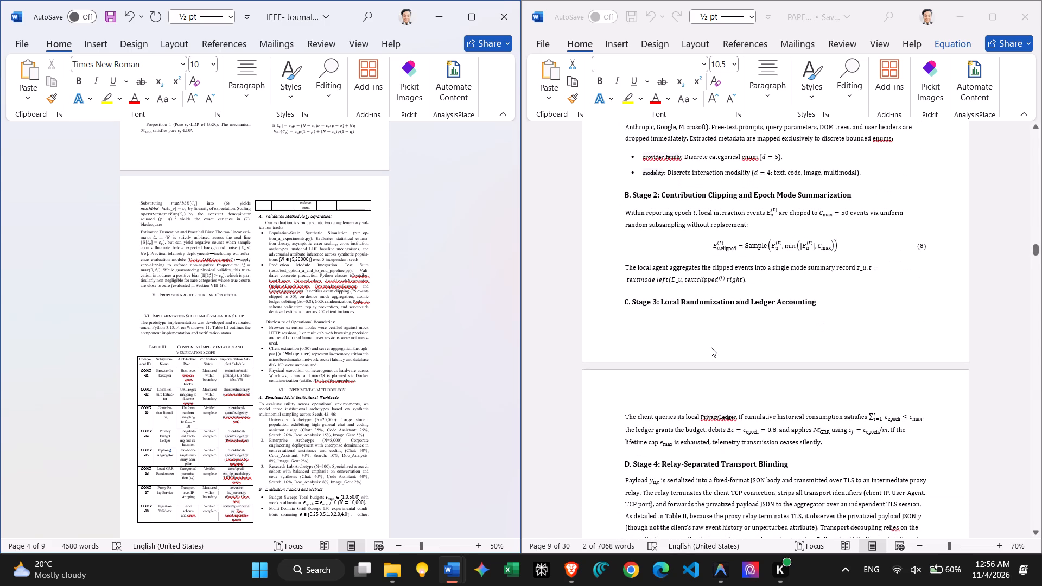
scroll(711, 347, "down", 2)
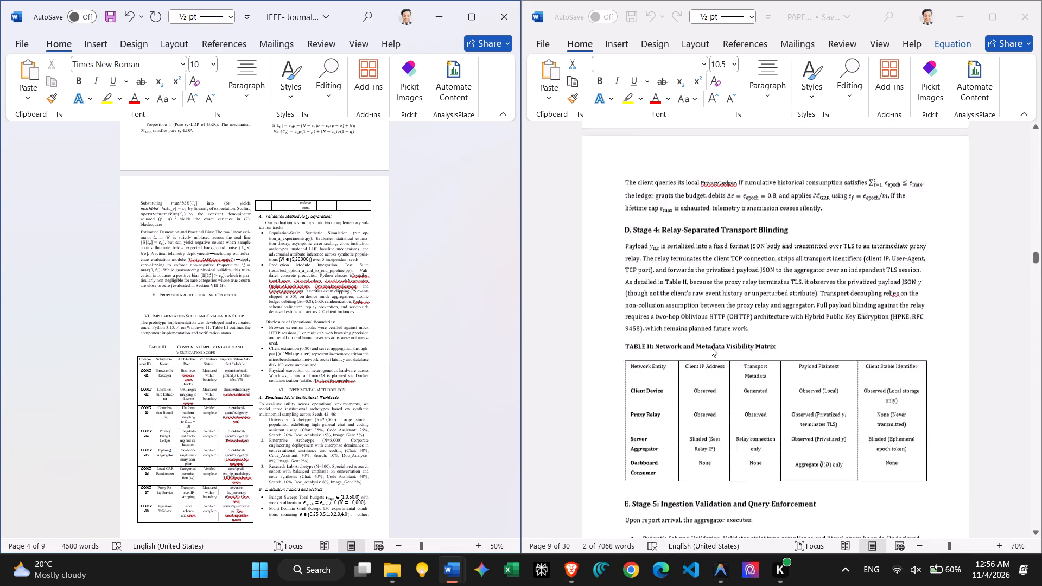
scroll(711, 347, "down", 5)
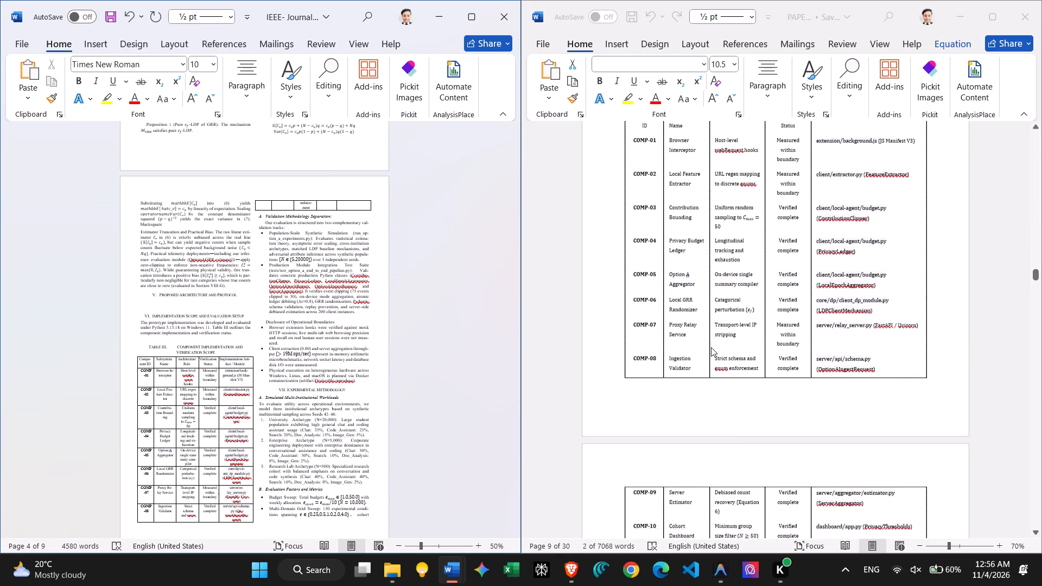
scroll(711, 347, "up", 2)
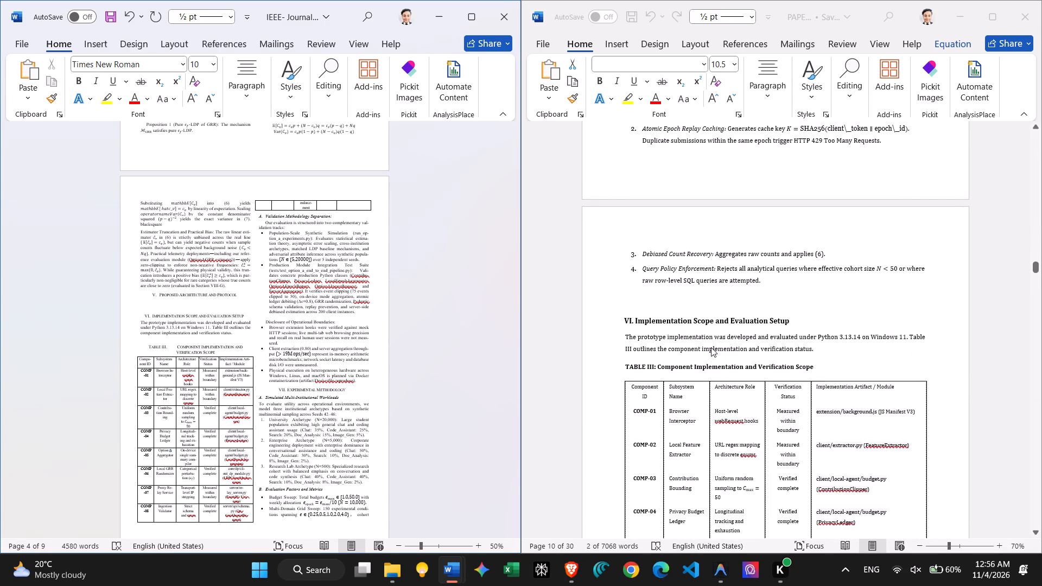
Look through the source paper from the end of Section VI to Section VIII's Analytic Defense Component Comparison, including its tables and figure captions.
scroll(711, 347, "down", 4)
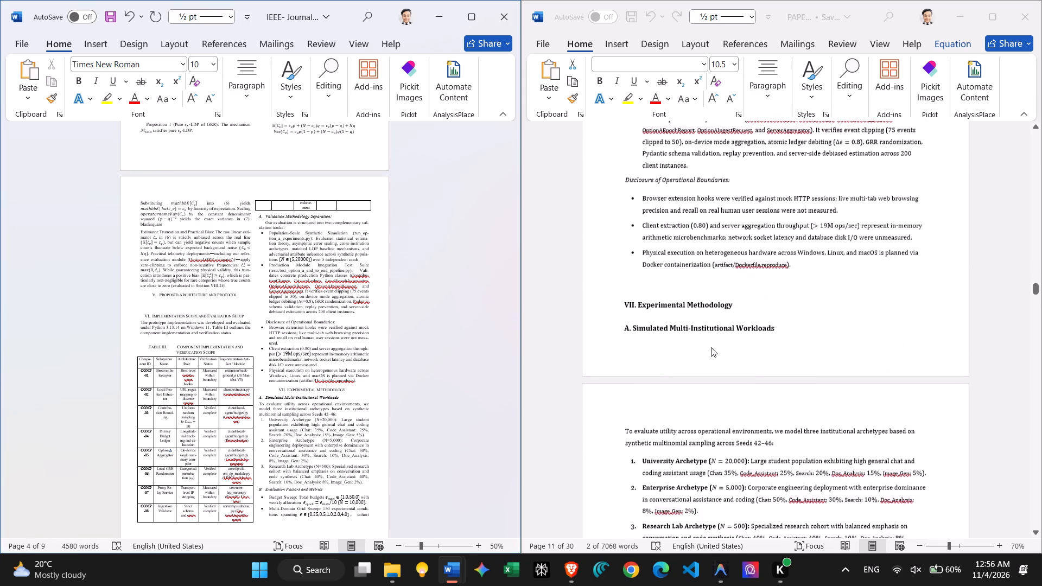
scroll(711, 347, "down", 3)
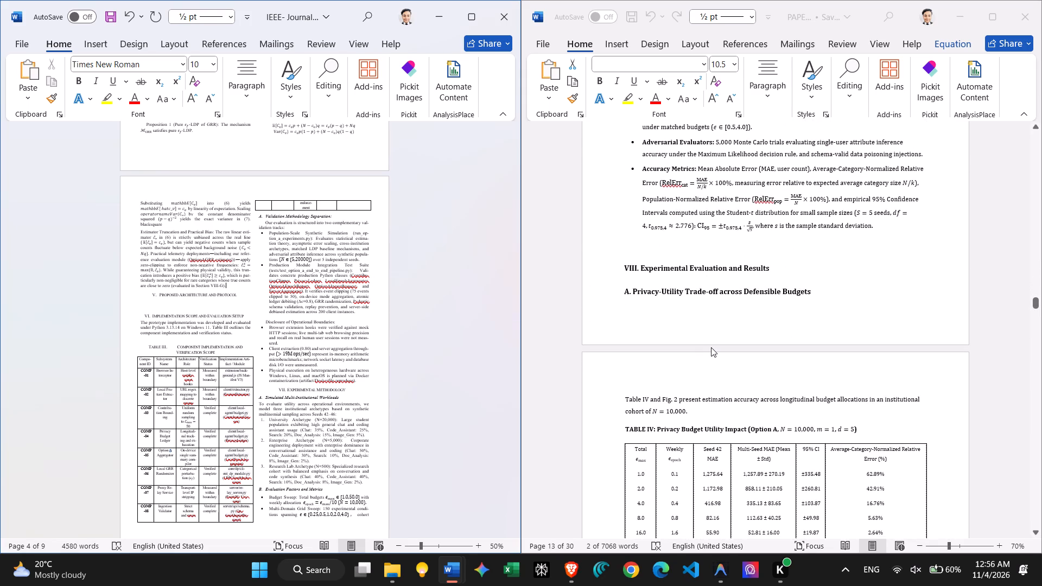
scroll(711, 347, "down", 2)
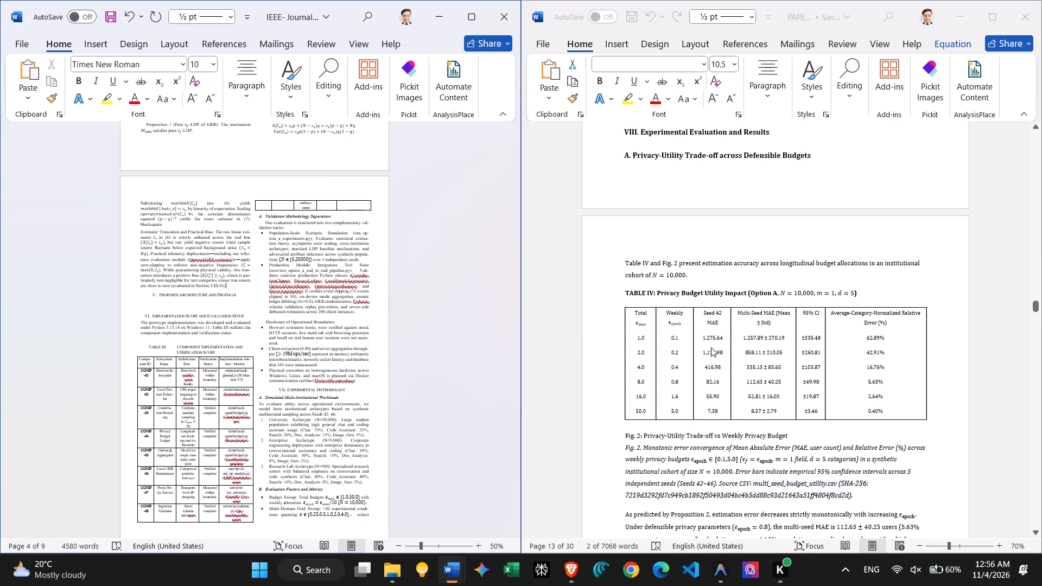
scroll(711, 347, "down", 1)
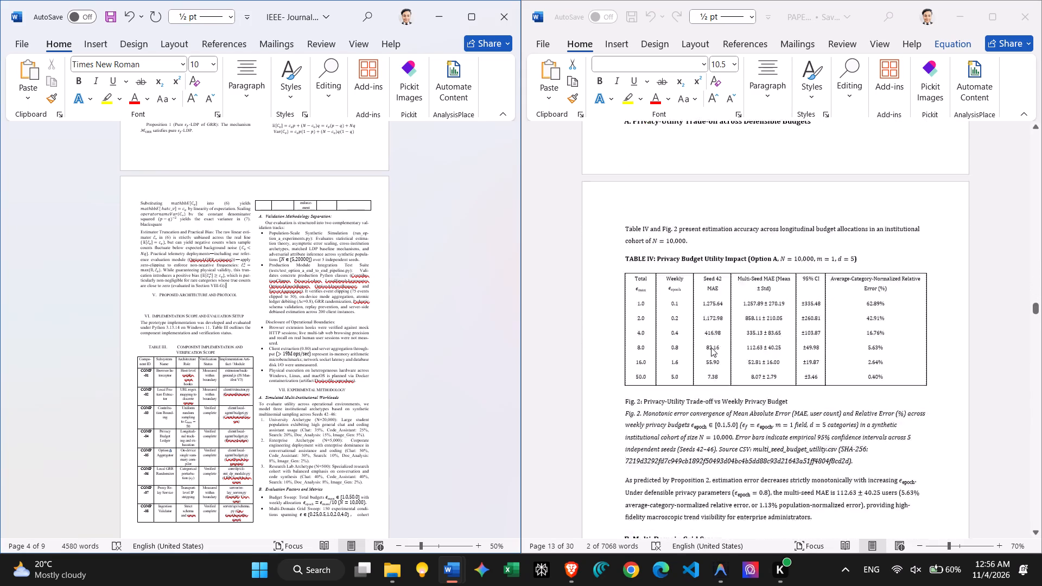
scroll(711, 347, "down", 4)
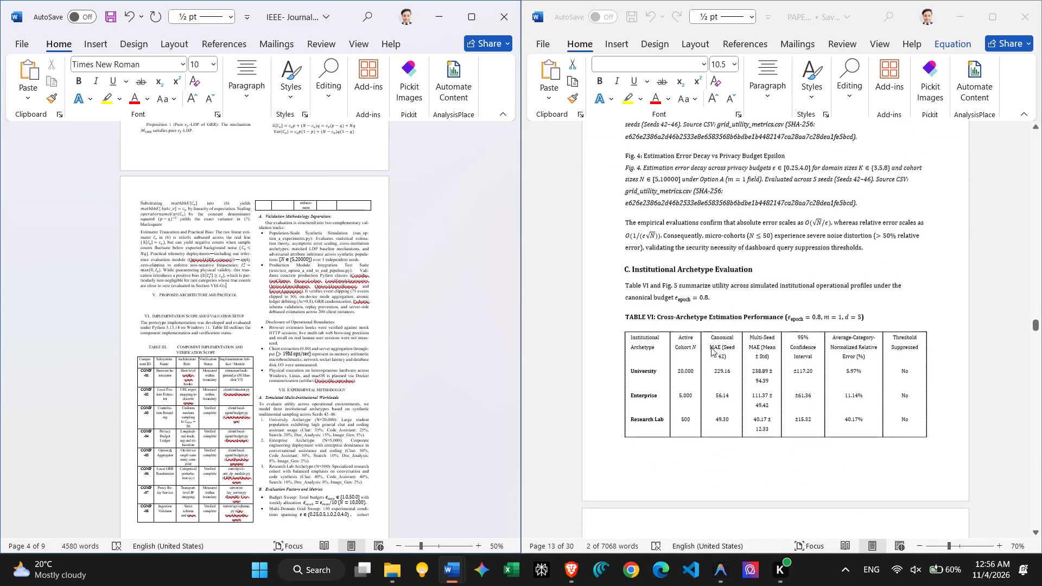
scroll(711, 347, "down", 5)
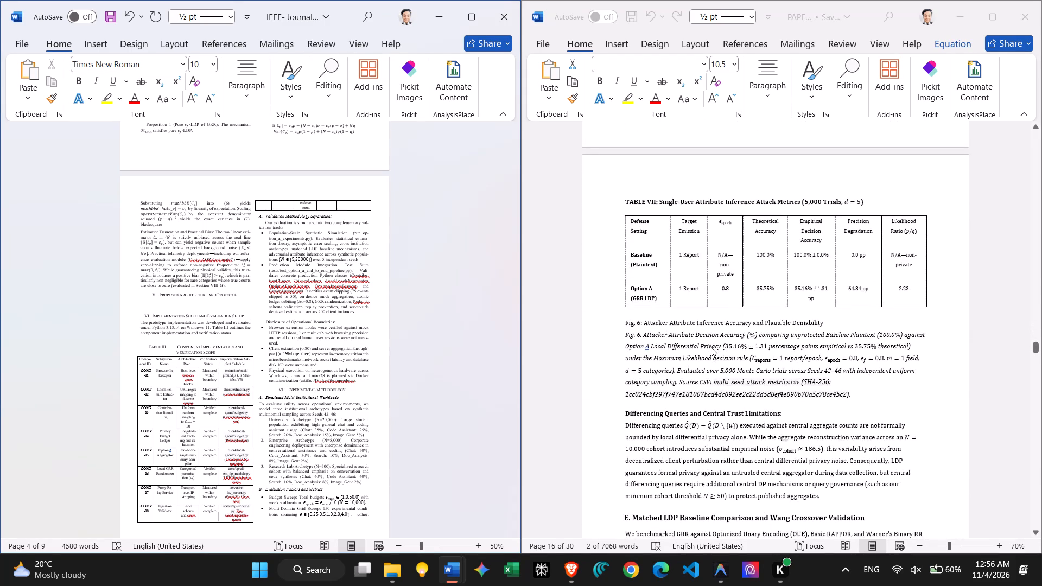
scroll(711, 347, "up", 1)
scroll(711, 347, "down", 1)
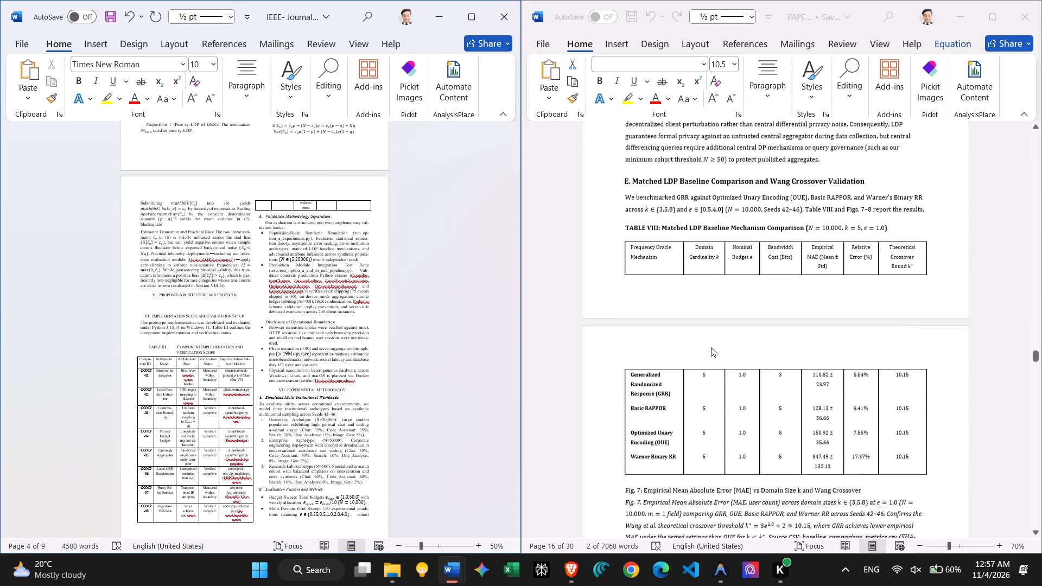
scroll(711, 347, "down", 3)
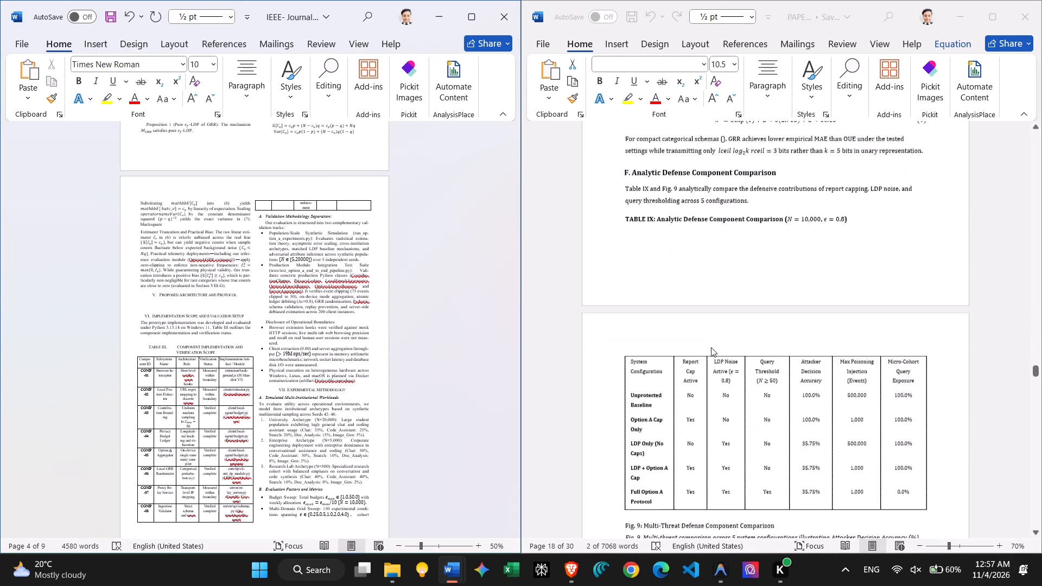
Review the source paper's Section VIII from the Rare-Category Noise Distortion part with Table X through to Ingestion Robustness and Query Governance.
scroll(711, 347, "down", 3)
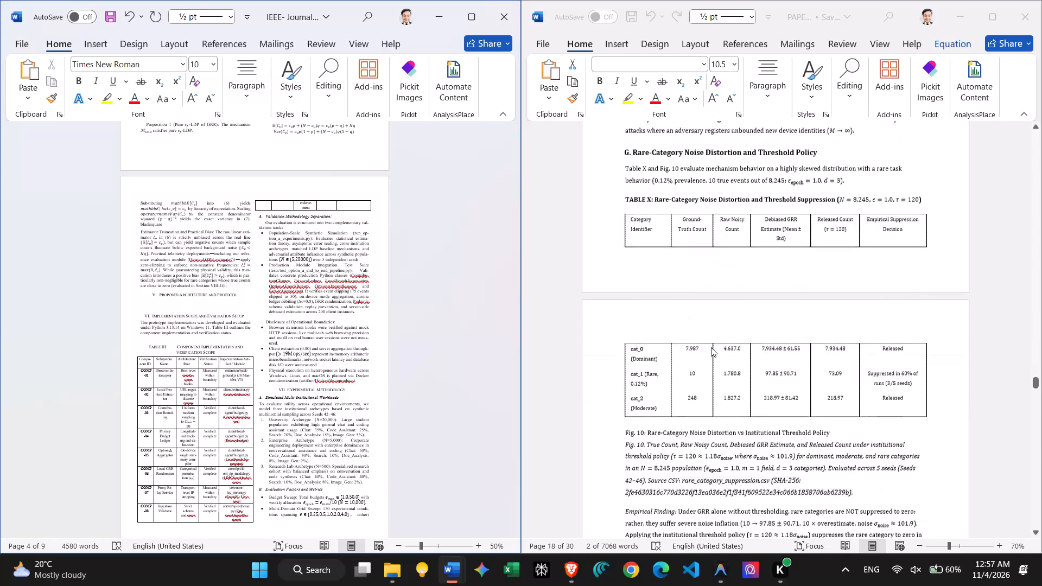
scroll(711, 347, "down", 1)
scroll(711, 347, "up", 1)
scroll(711, 347, "down", 2)
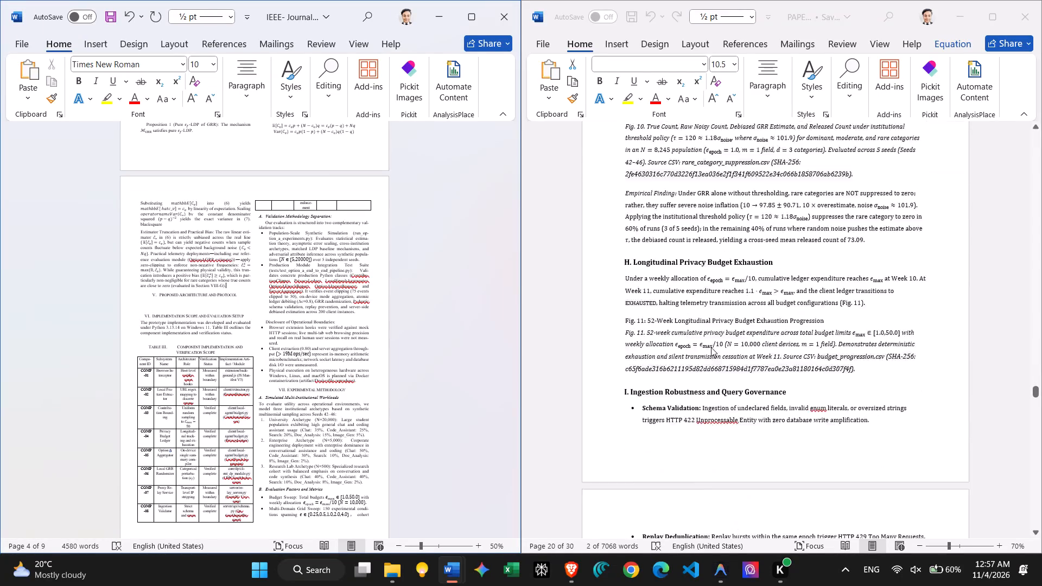
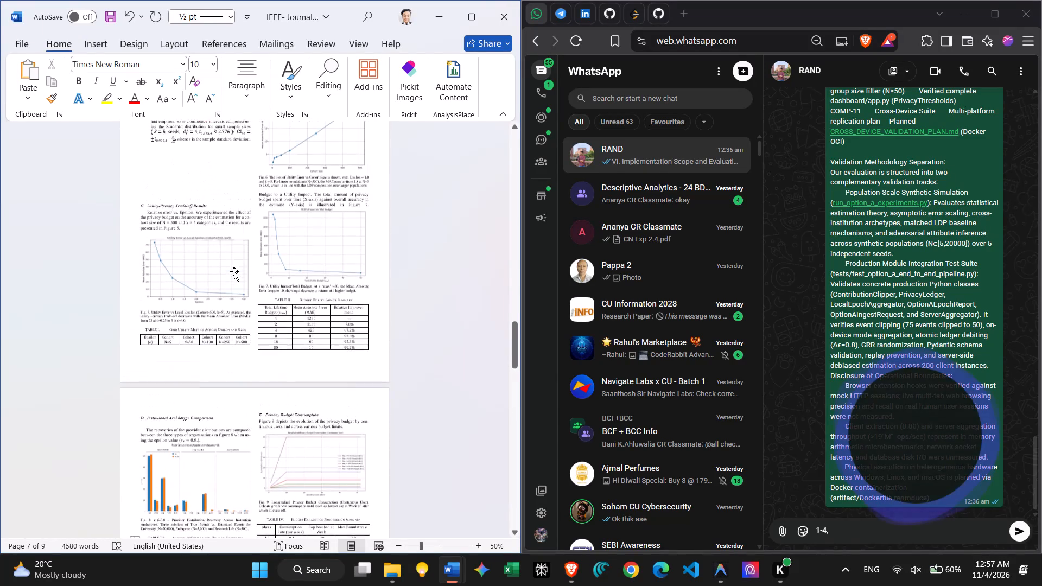
Add the numeral "VIII." for a new section heading between the accuracy metrics list and "Utility-Privacy Trade-off Results", with empty space beneath it.
scroll(234, 271, "up", 1)
left_click(163, 228)
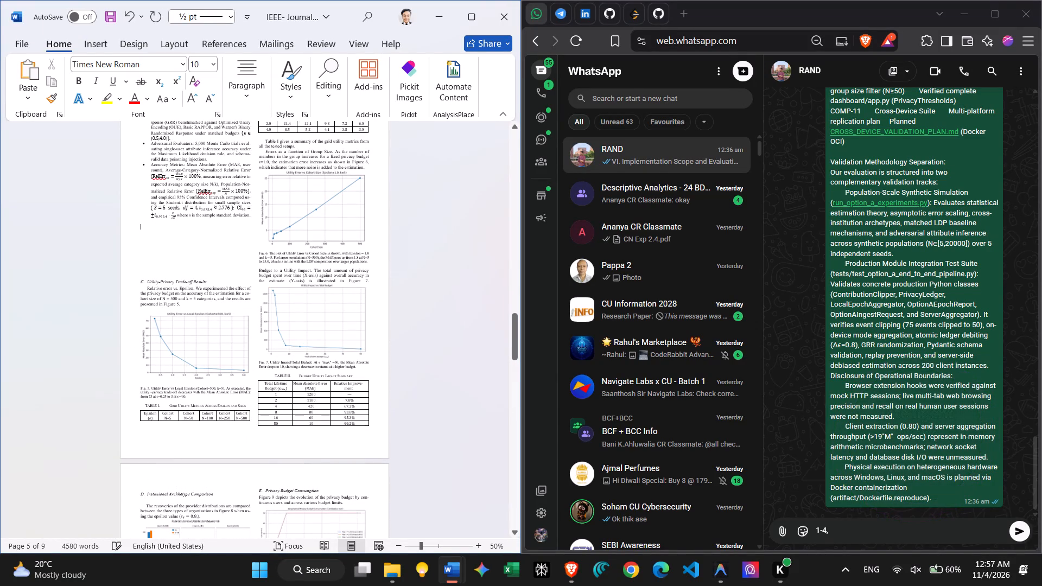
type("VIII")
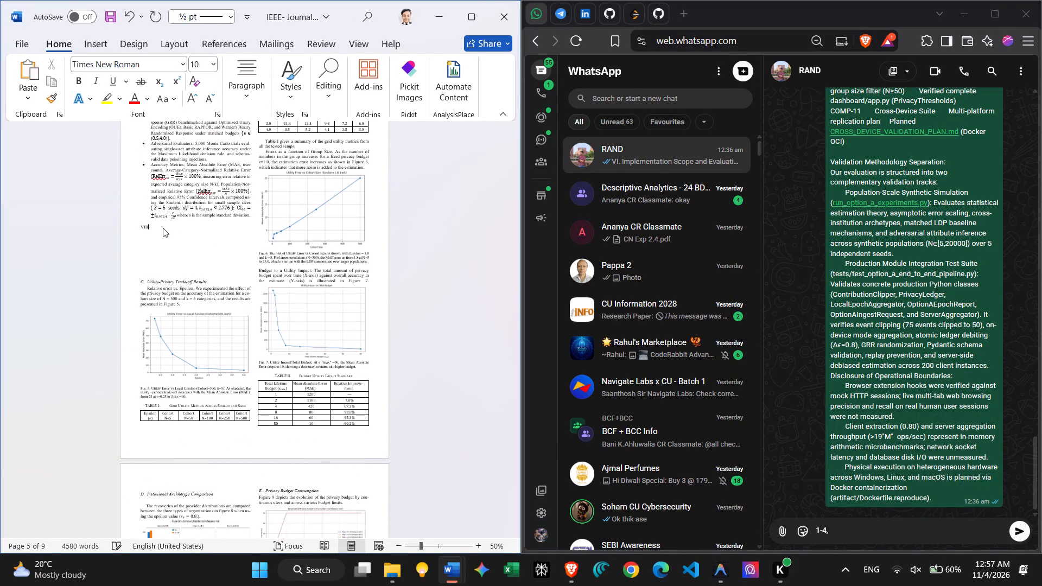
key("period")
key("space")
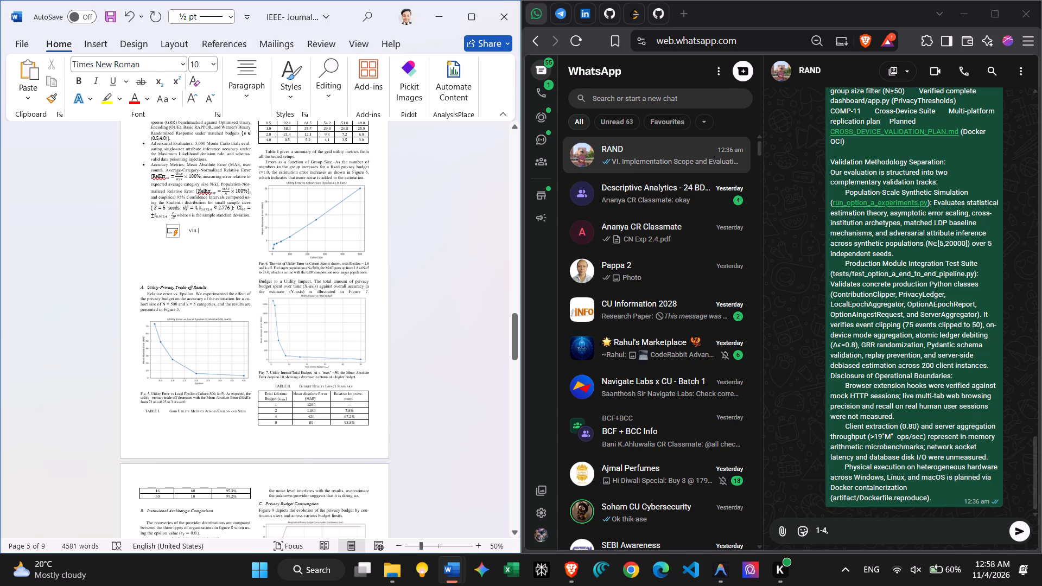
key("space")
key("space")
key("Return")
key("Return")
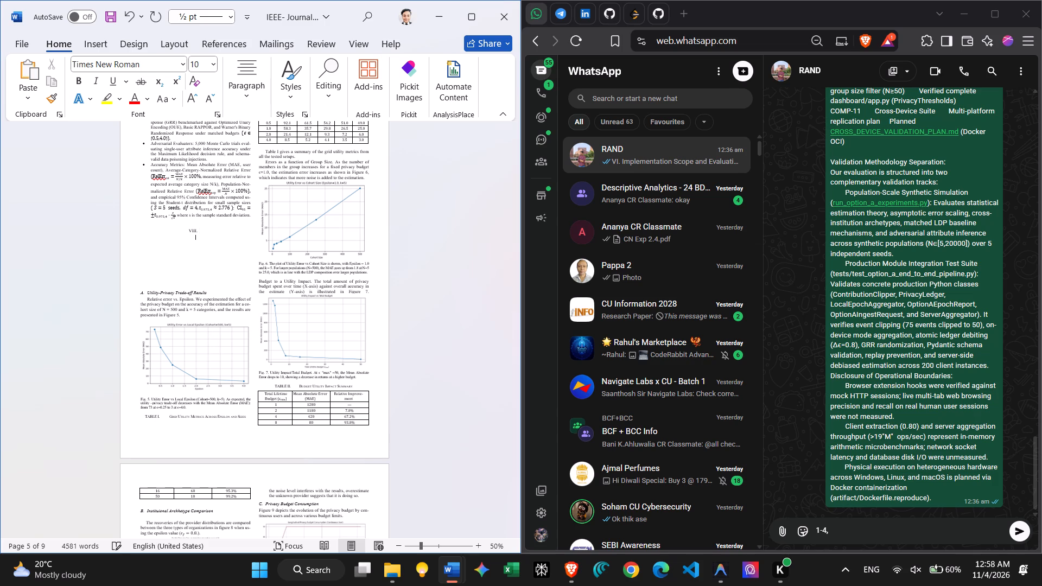
Look through the results pages after the new "VIII." line, including the differencing attack and heavy hitter figures.
scroll(208, 330, "down", 5)
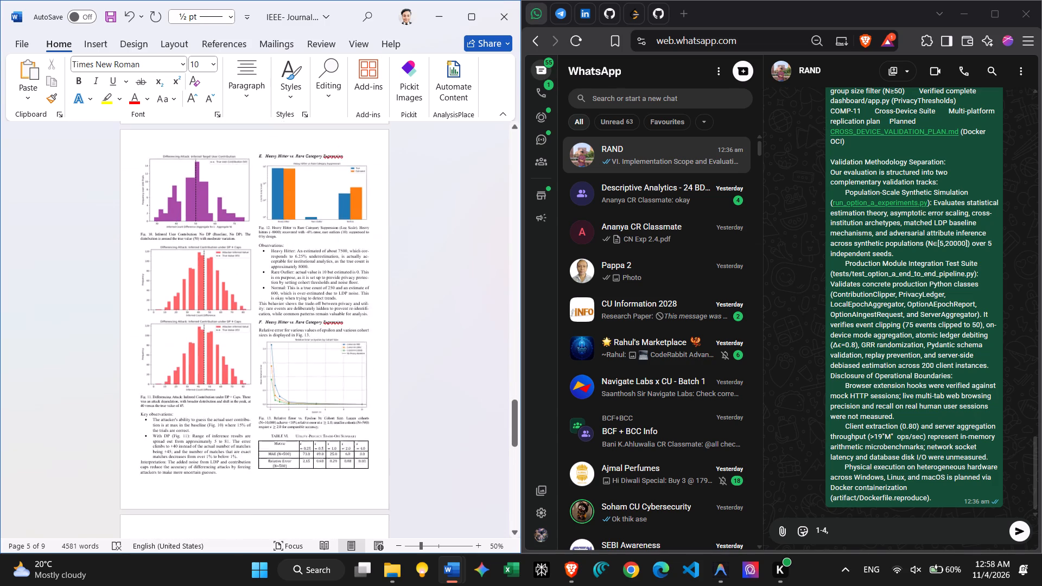